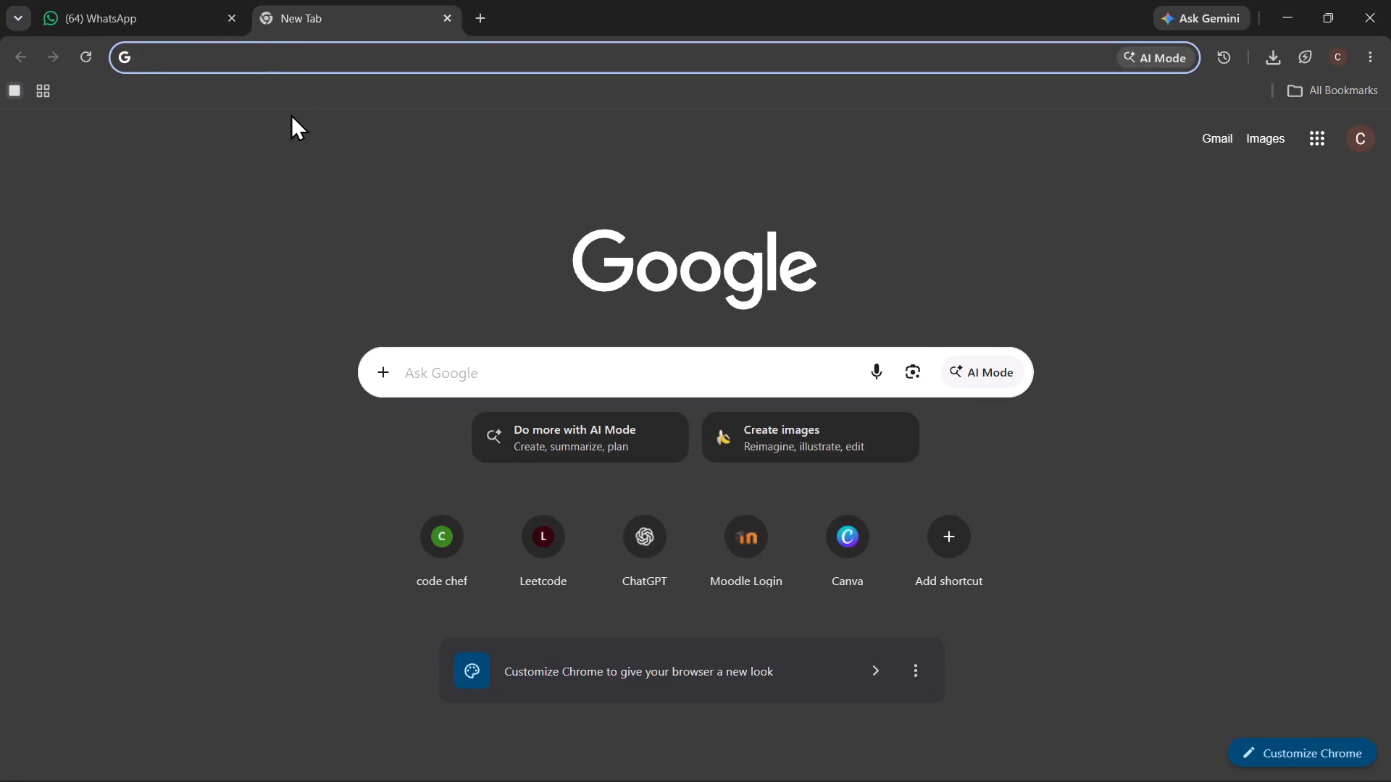
# Open the Salesforce Trailhead site at trailhead.salesforce.com.
pyautogui.write('tr')
pyautogui.press('Return')
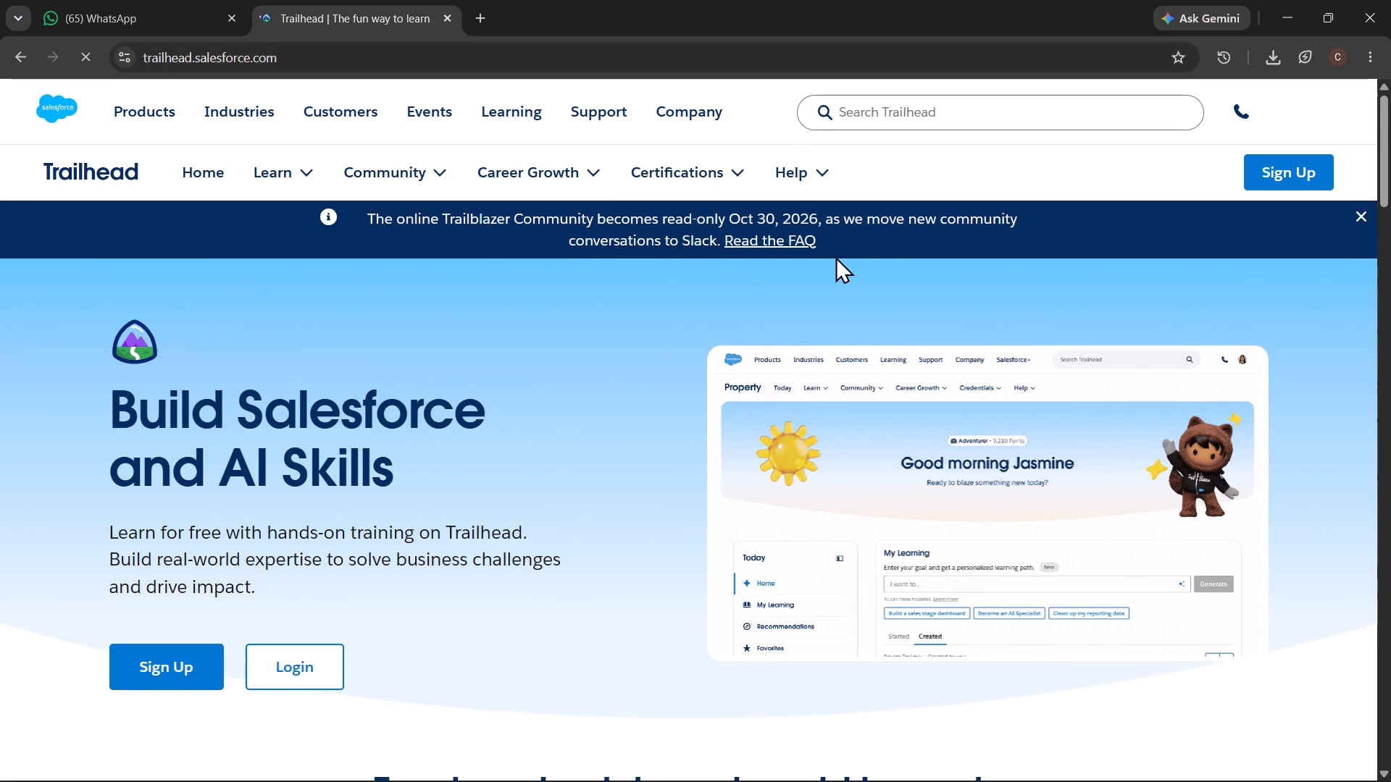
pyautogui.scroll(-3, 737, 336)
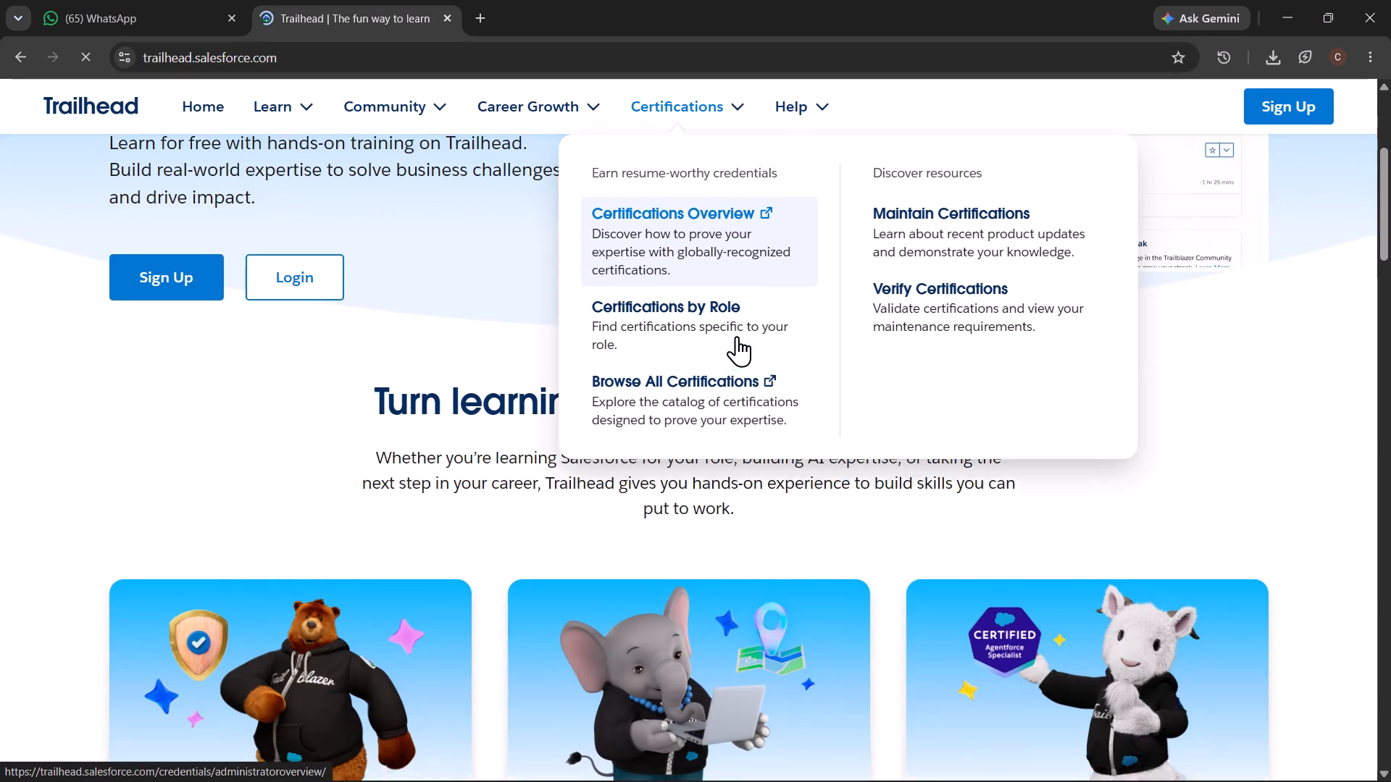
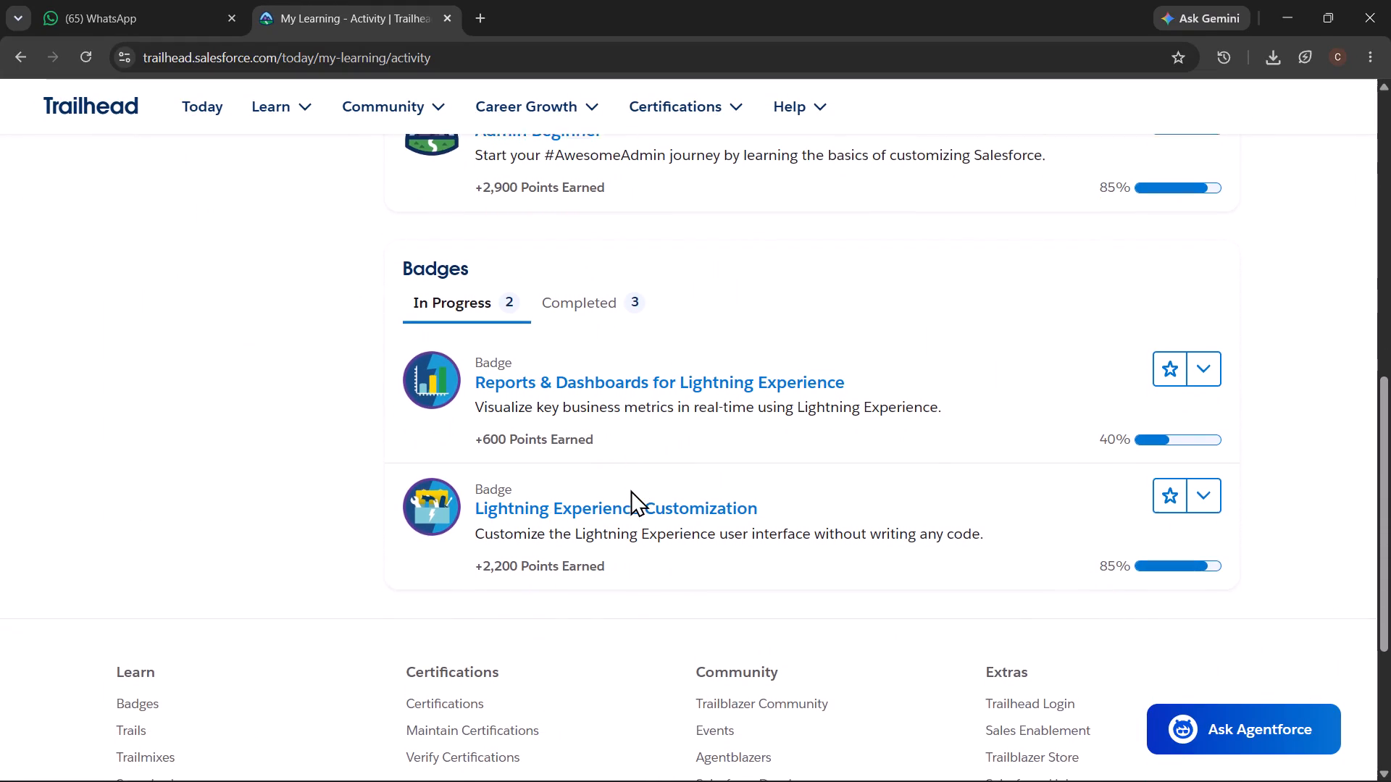
# Open the Filter Your Report unit of the in-progress Reports & Dashboards for Lightning Experience badge.
pyautogui.scroll(3, 630, 489)
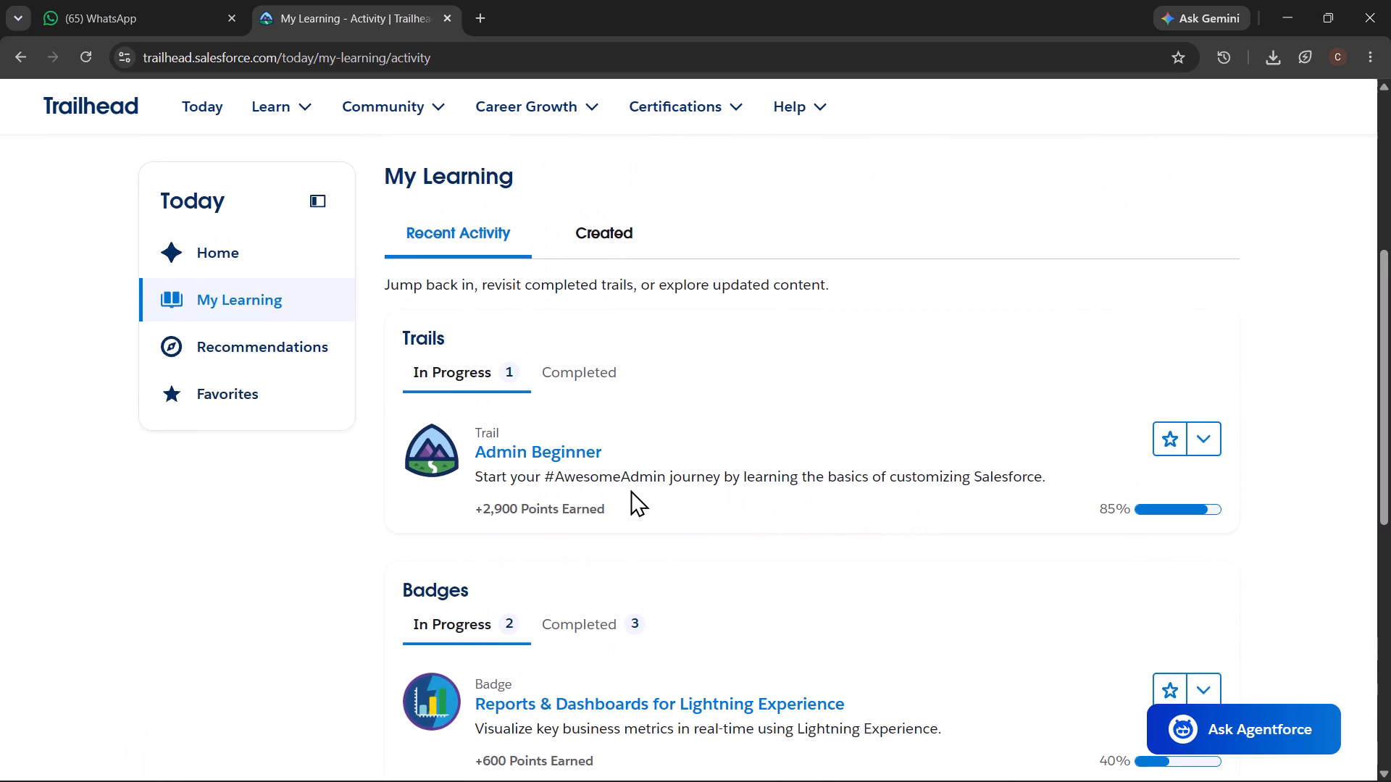
pyautogui.scroll(-2, 622, 647)
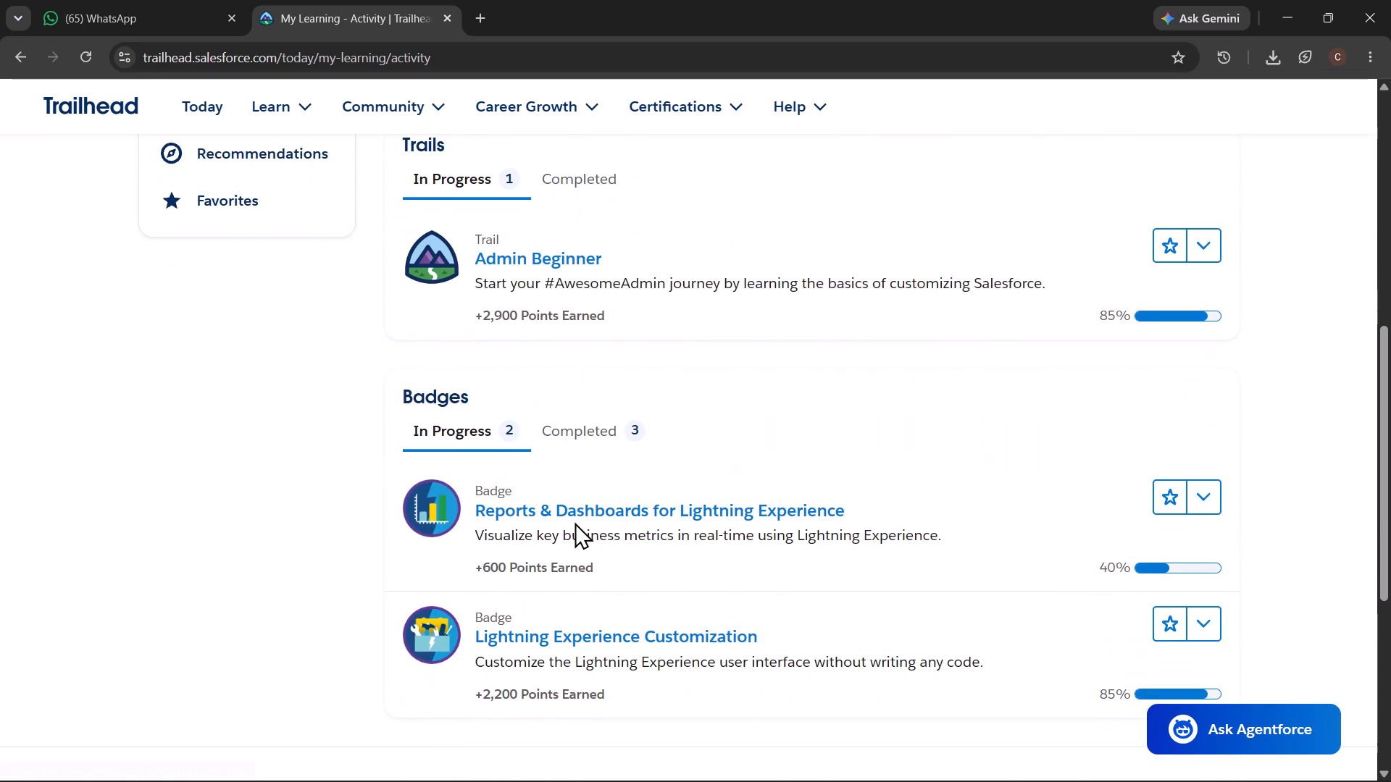
pyautogui.click(582, 515)
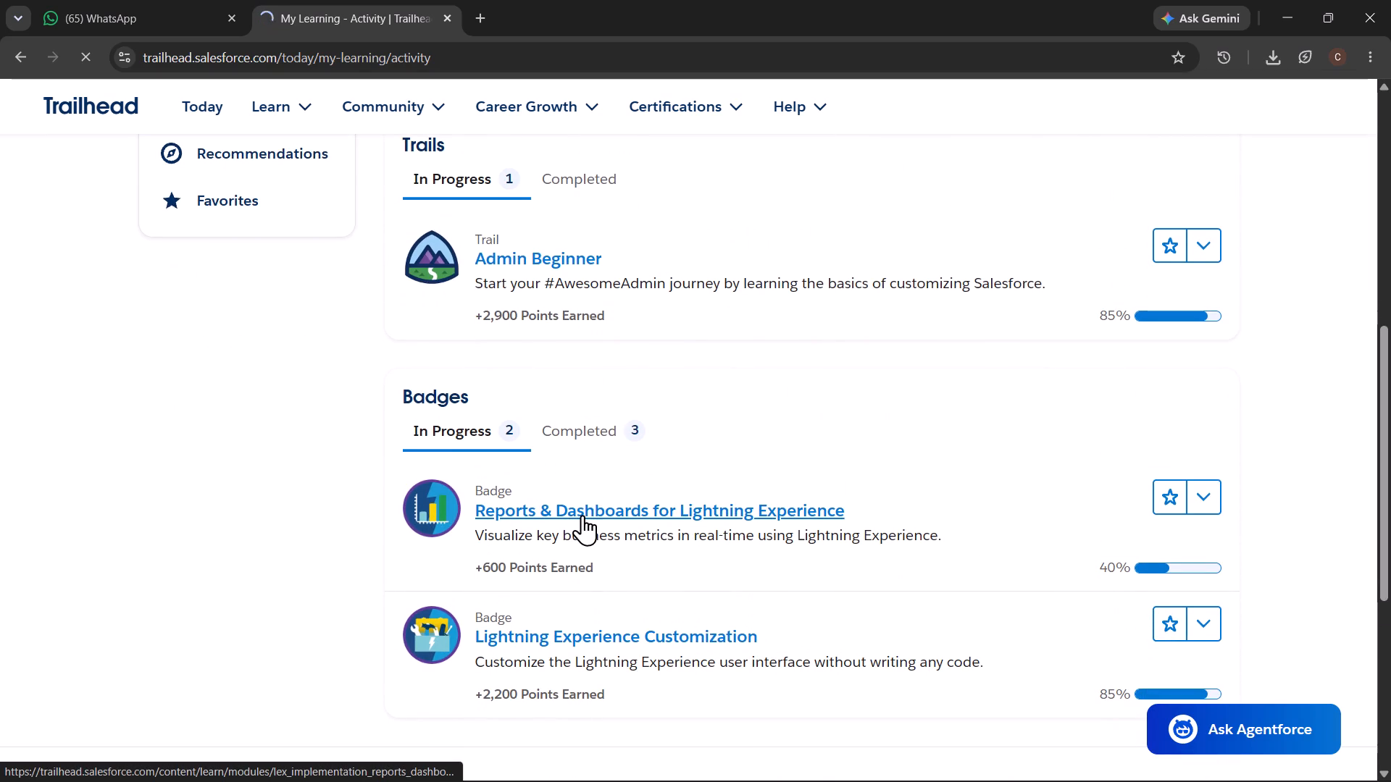
pyautogui.scroll(-1, 787, 527)
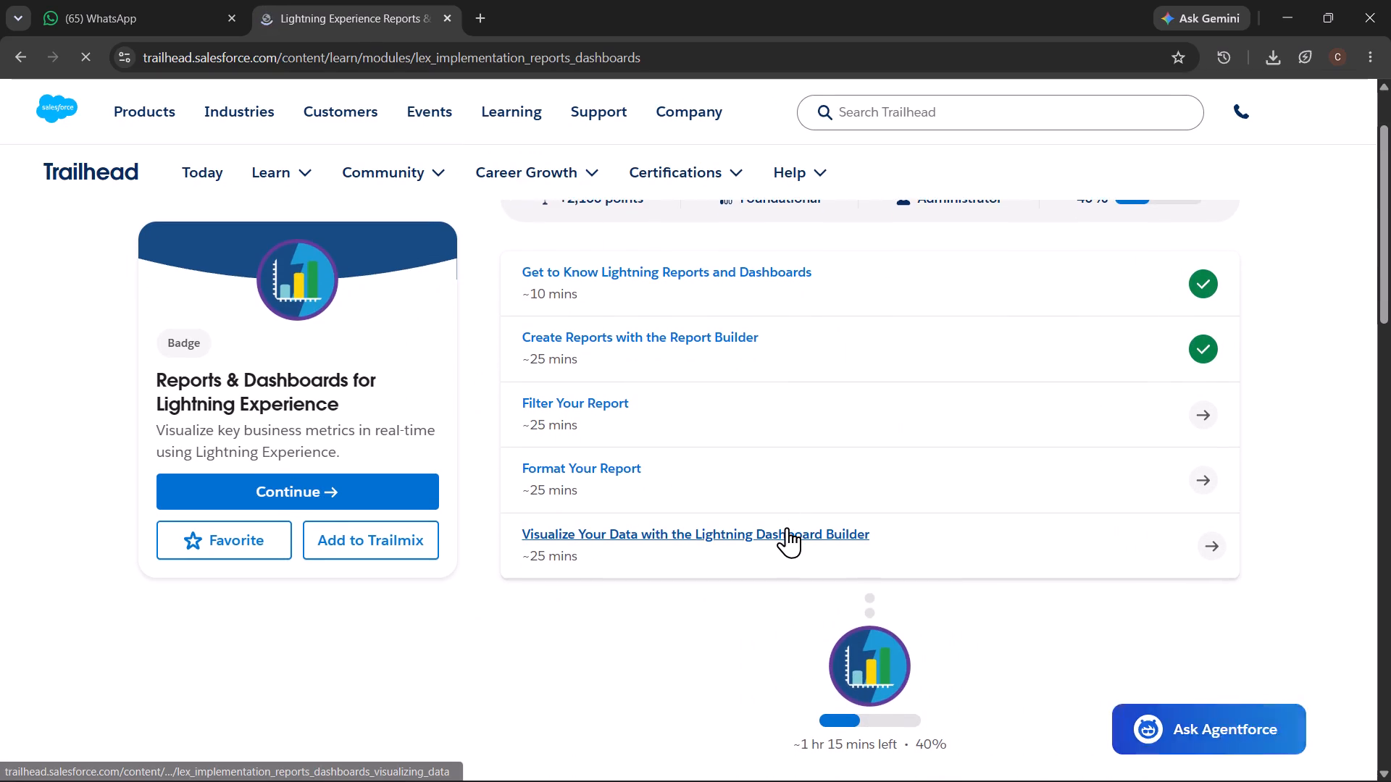
pyautogui.click(560, 386)
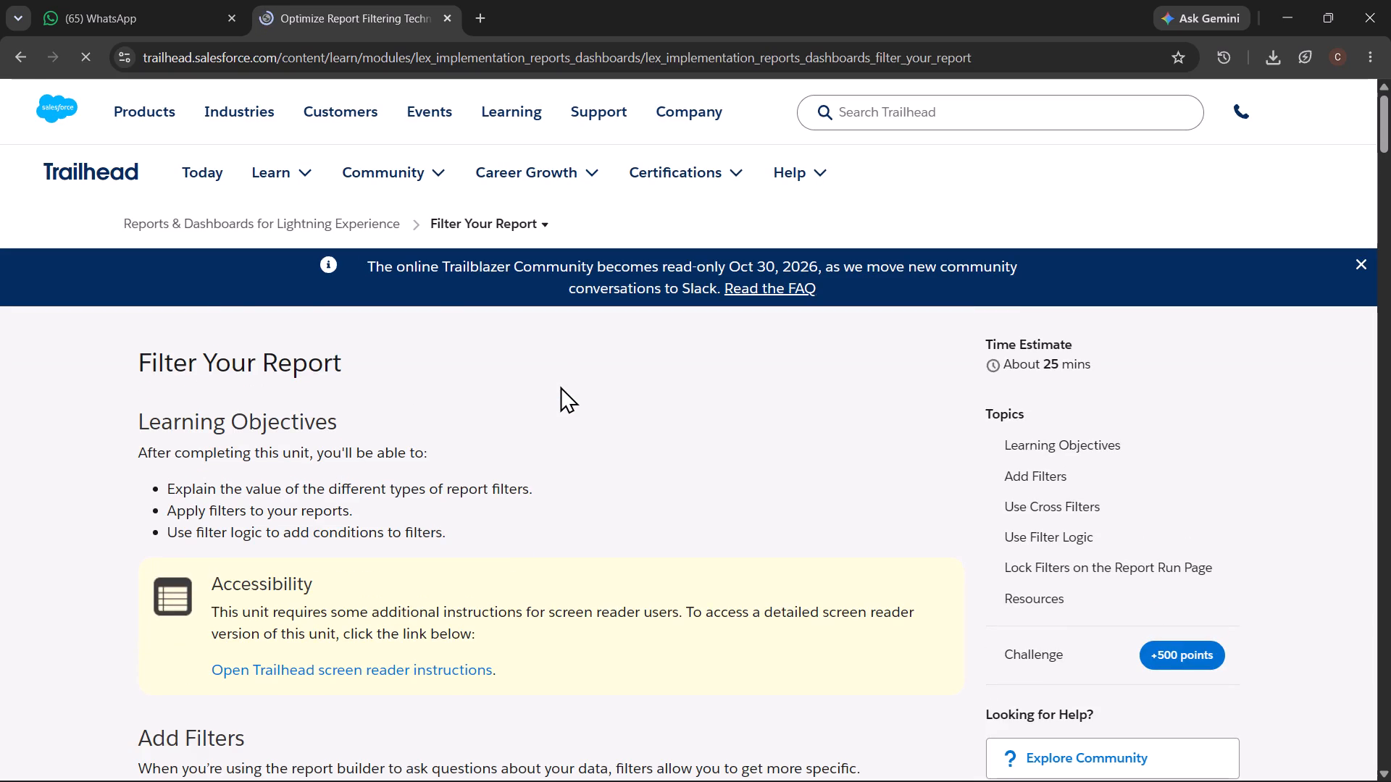
# Read through the Filter Your Report unit, including the requirements of its hands-on challenge.
pyautogui.scroll(-11, 560, 386)
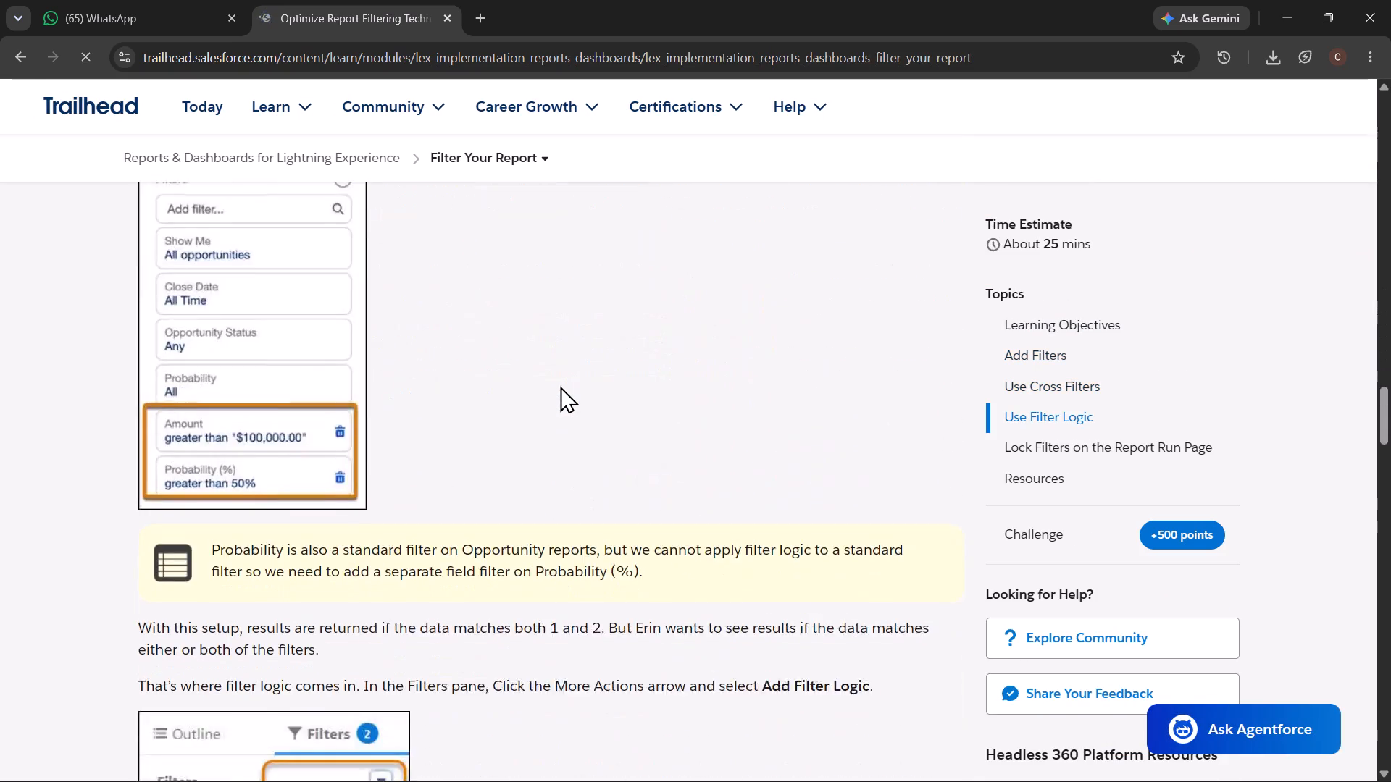
pyautogui.scroll(-6, 560, 386)
pyautogui.scroll(3, 560, 386)
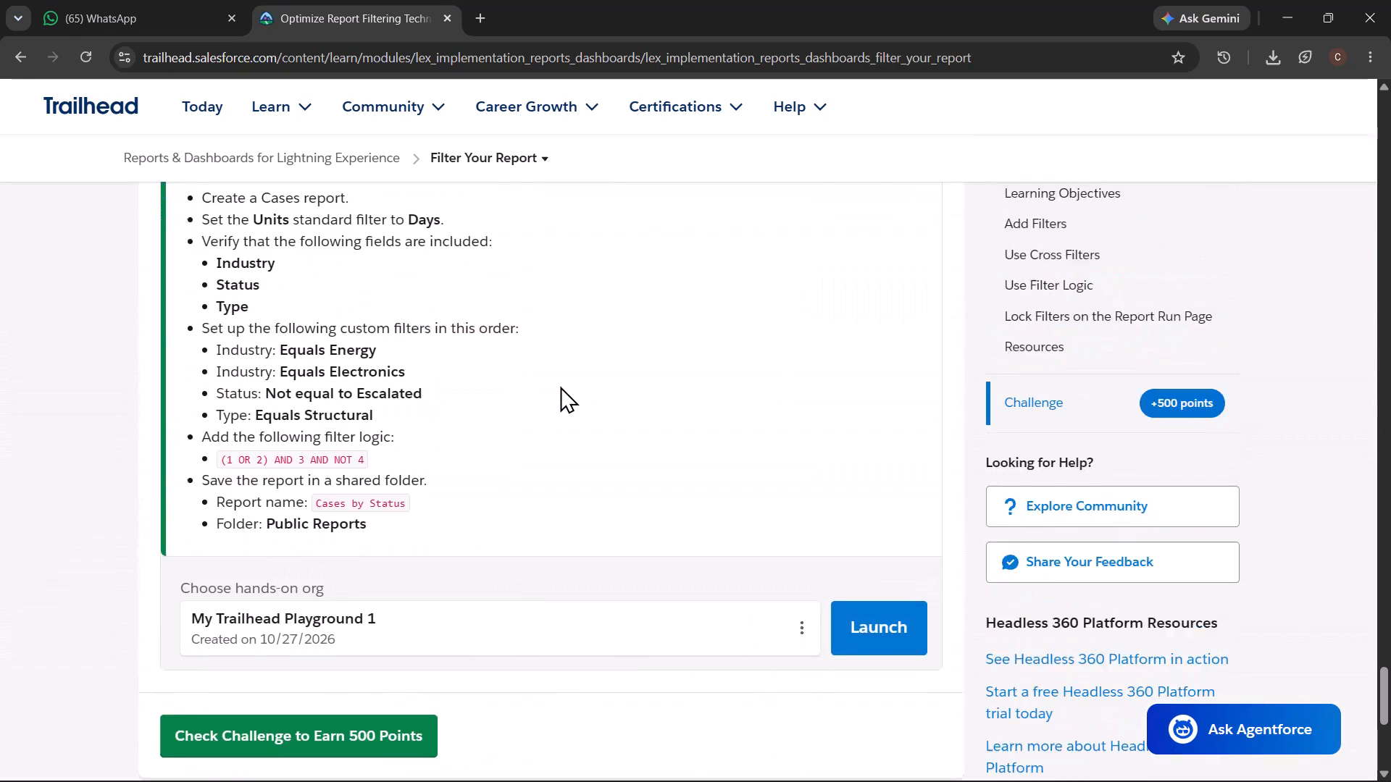
pyautogui.scroll(10, 560, 386)
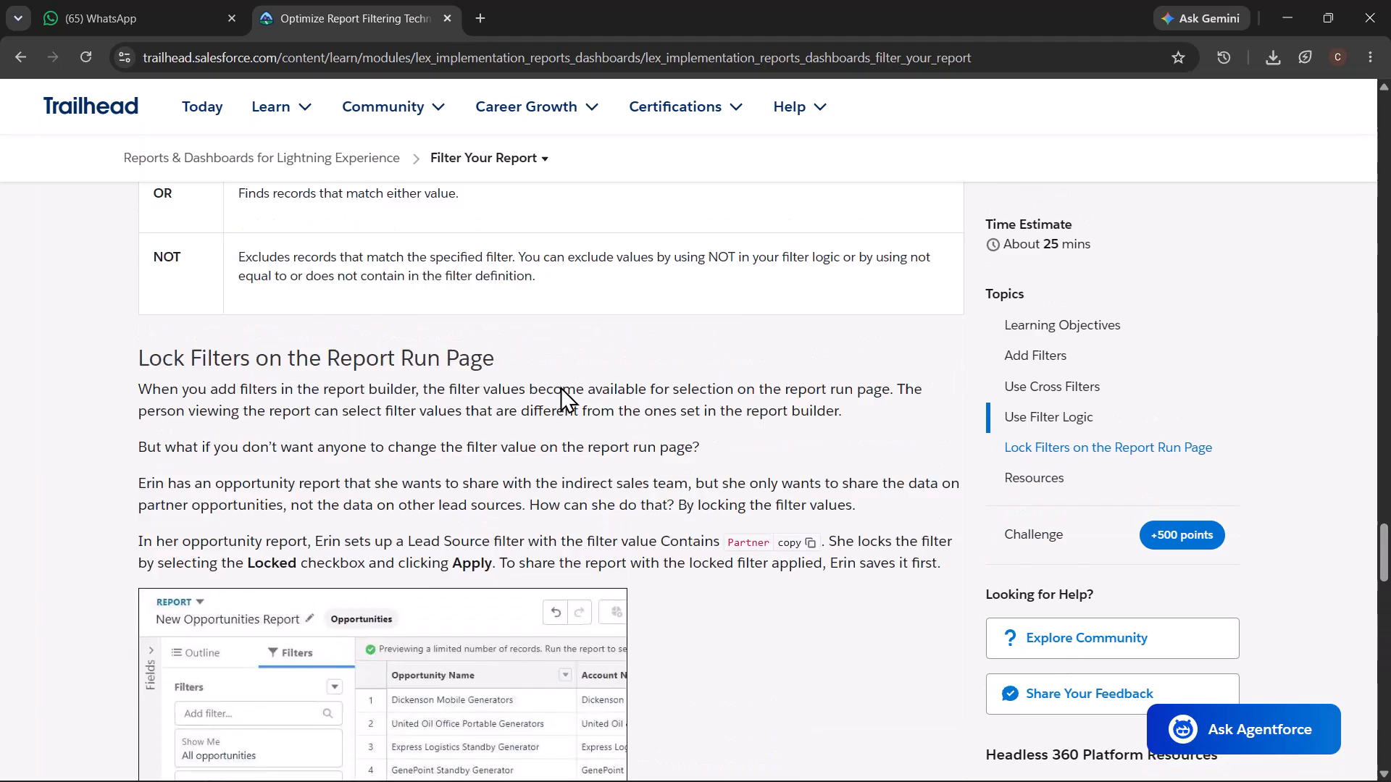
pyautogui.scroll(19, 560, 386)
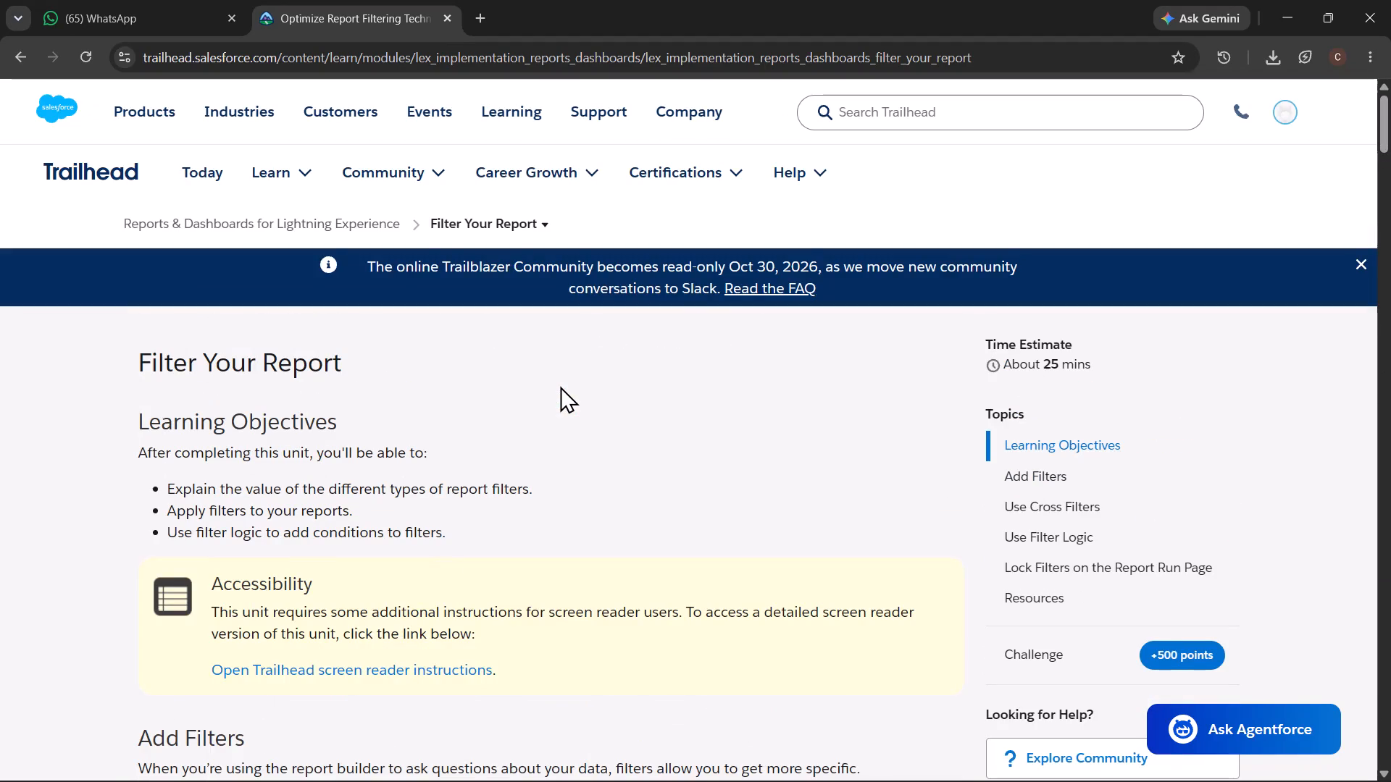
pyautogui.scroll(-2, 560, 386)
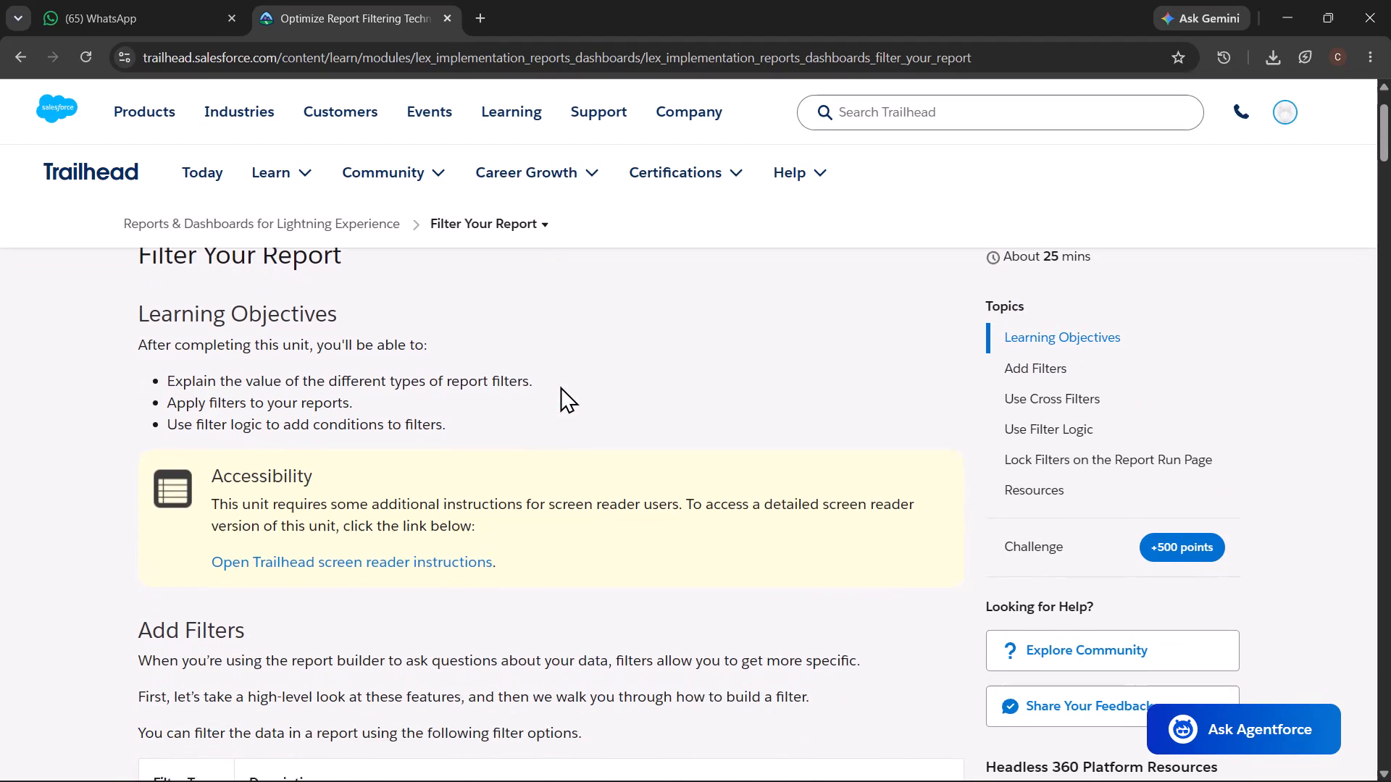
pyautogui.scroll(-2, 560, 386)
pyautogui.scroll(7, 568, 214)
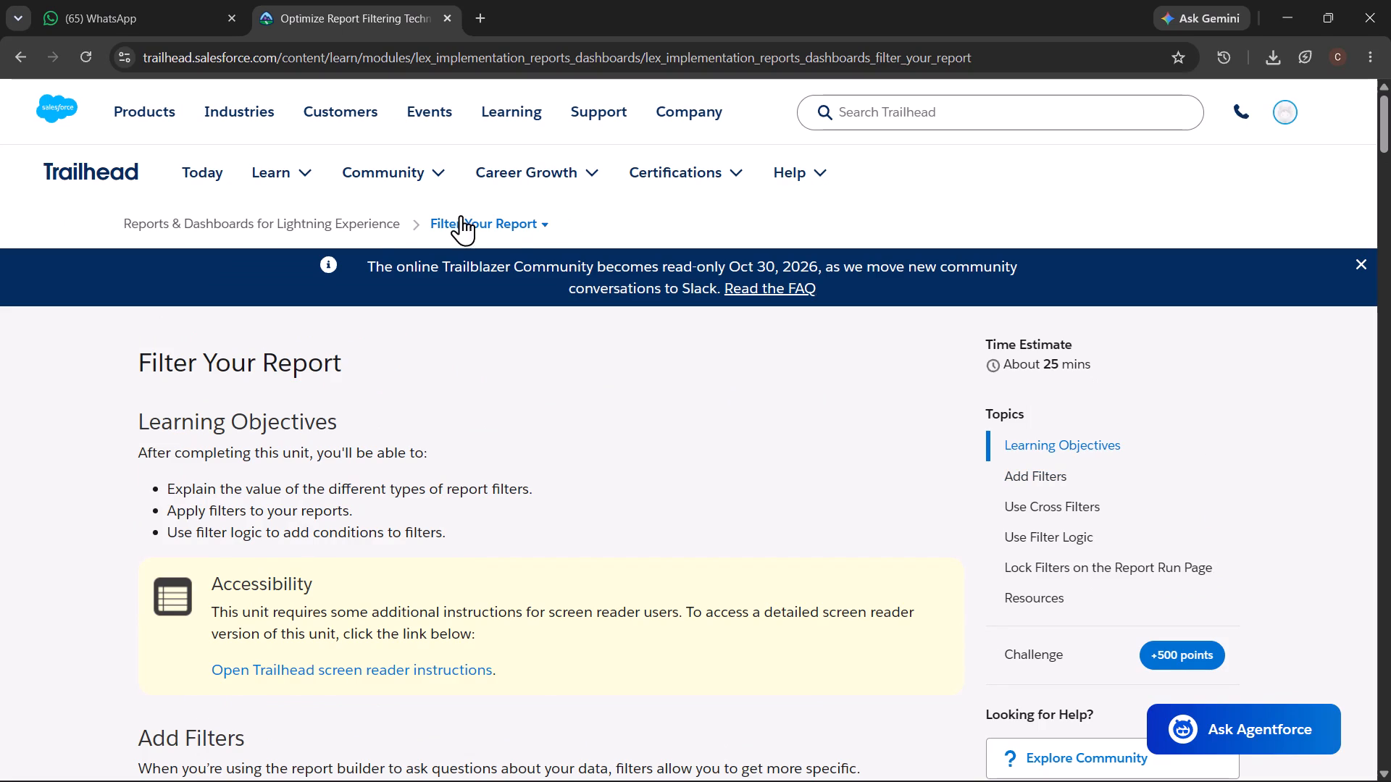
# Return to the Reports & Dashboards for Lightning Experience overview page and copy the badge title.
pyautogui.click(368, 217)
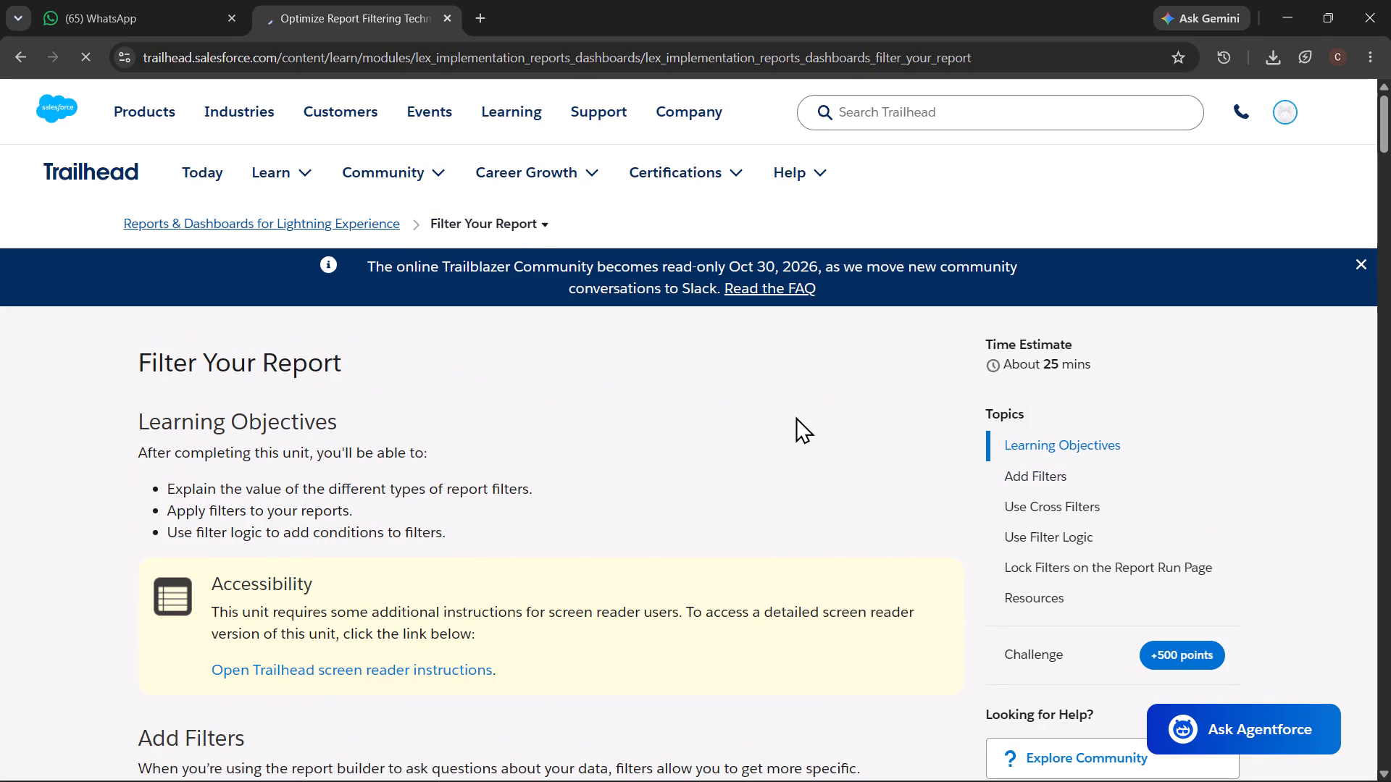
pyautogui.scroll(1, 795, 416)
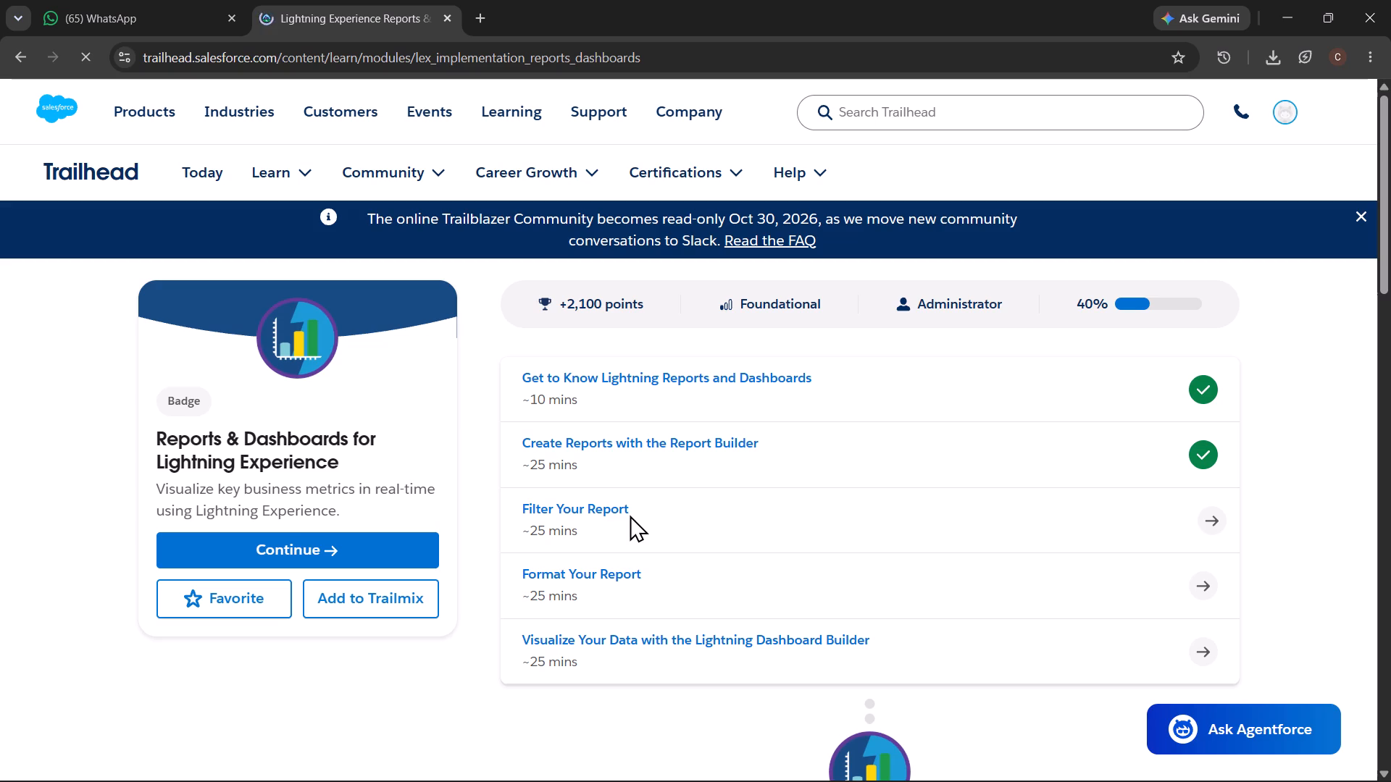
pyautogui.moveTo(156, 442); pyautogui.dragTo(386, 471)
pyautogui.hotkey('ctrl', 'c')
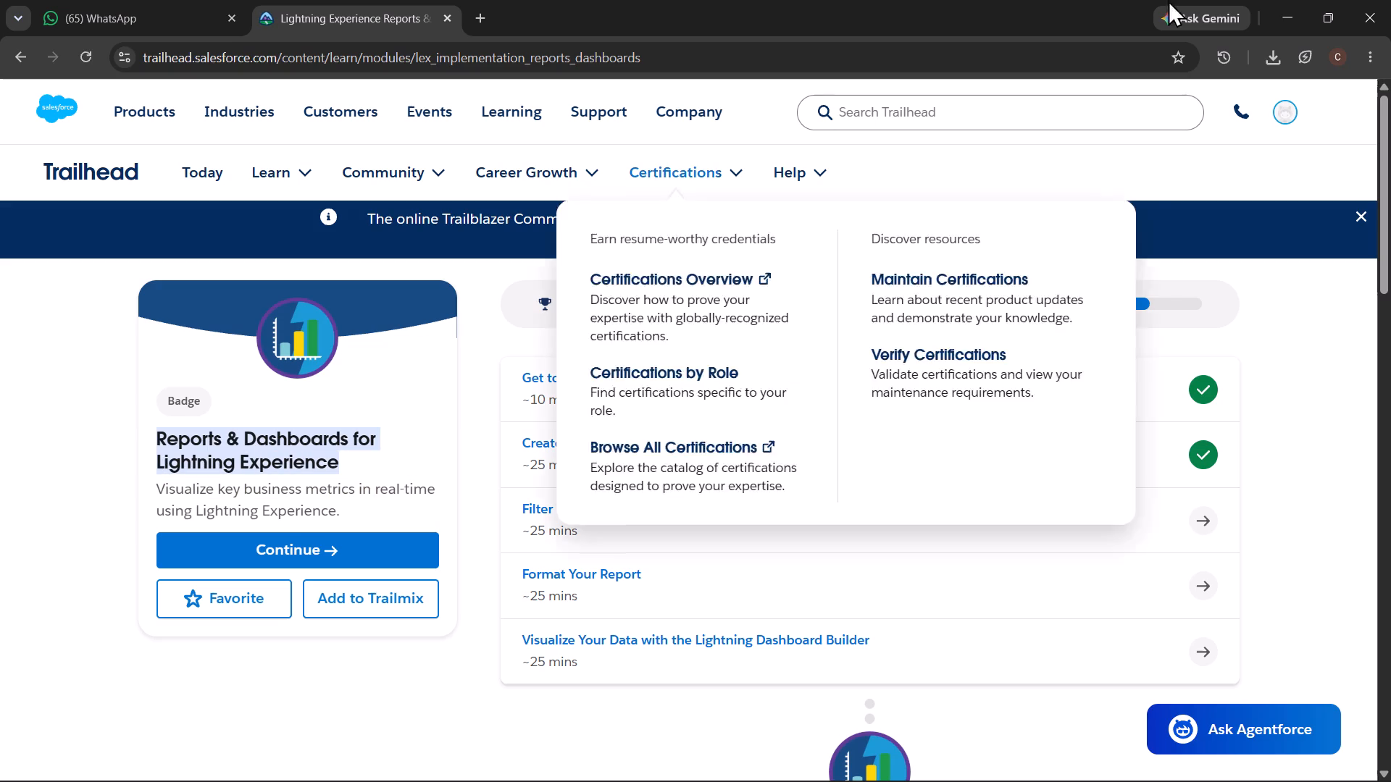
# Open YouTube in a new tab and search for "reports & dashboards for lightning experience filter your report".
pyautogui.click(479, 21)
pyautogui.write('yp')
pyautogui.press('BackSpace')
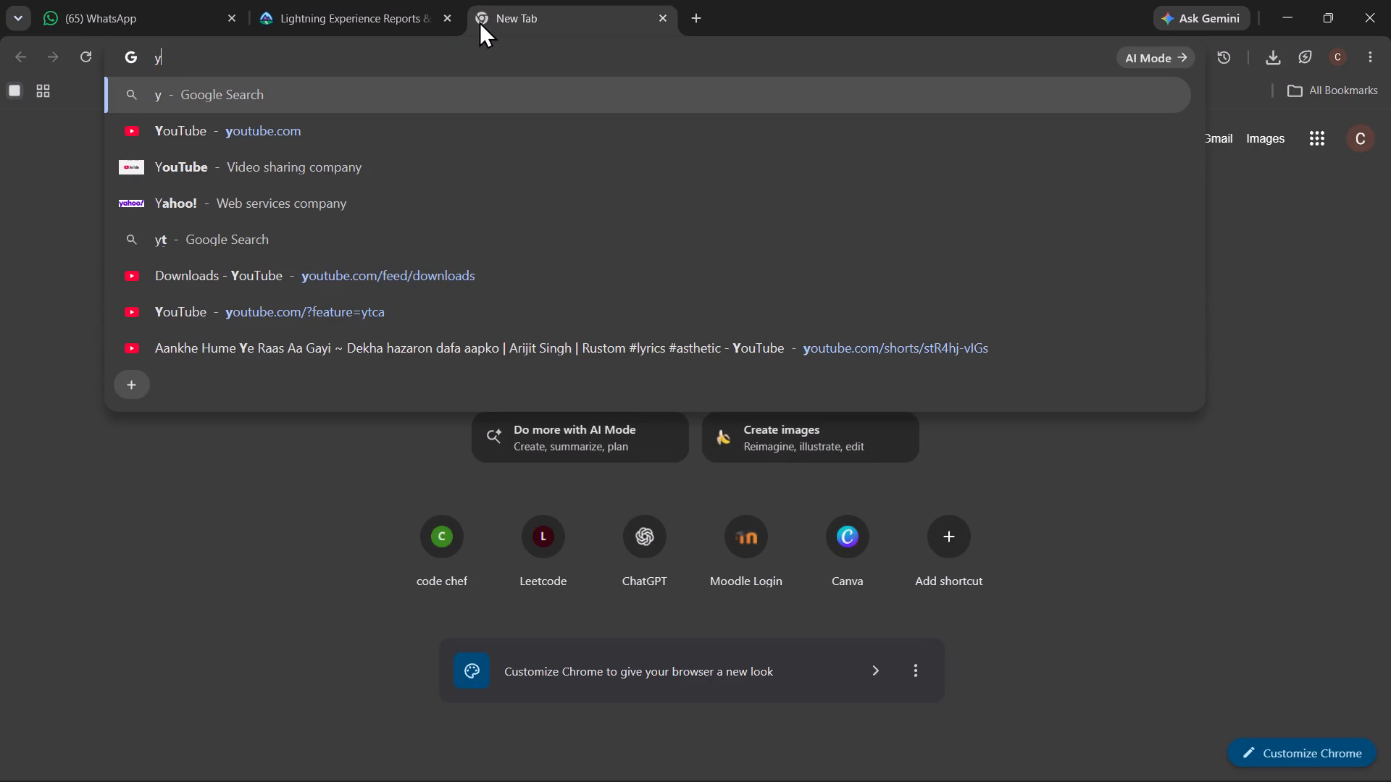
pyautogui.click(451, 139)
pyautogui.click(501, 112)
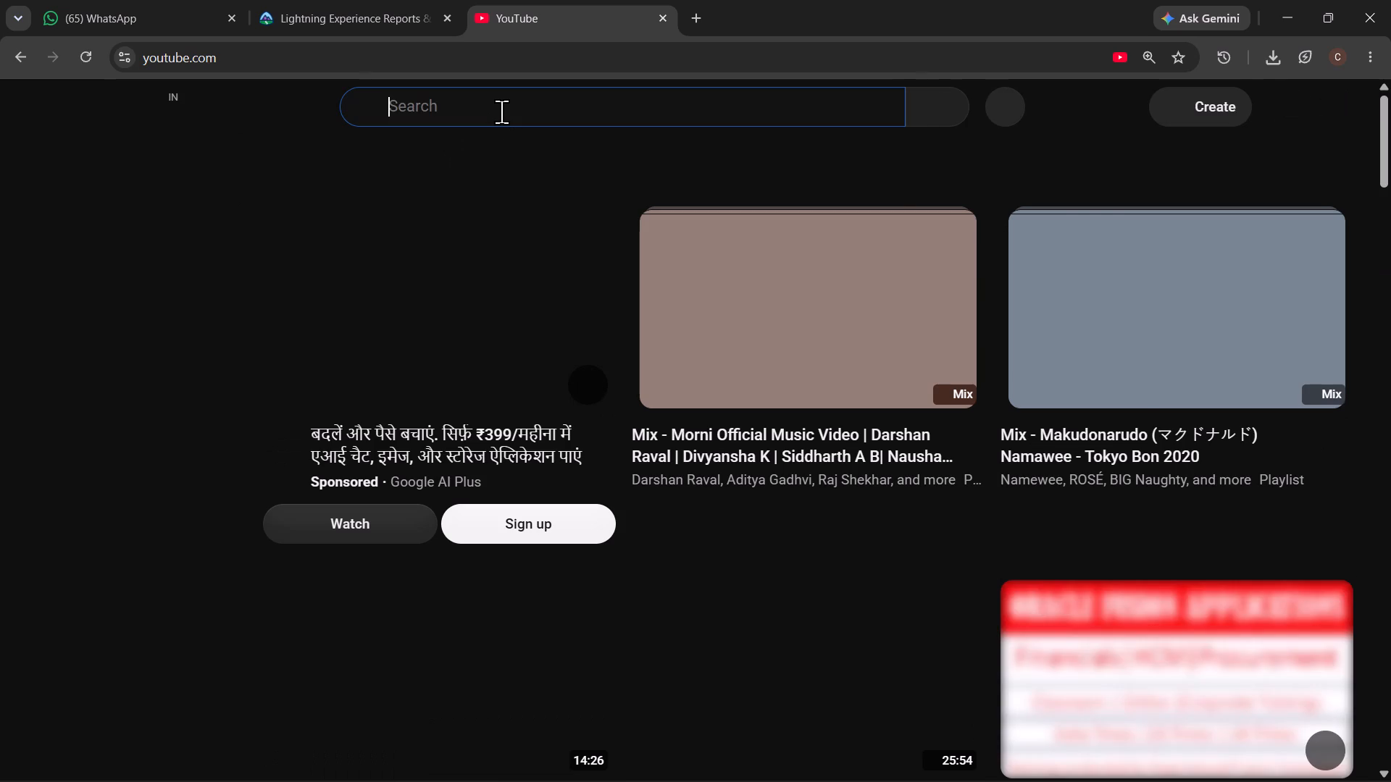
pyautogui.hotkey('ctrl', 'v')
pyautogui.press('space')
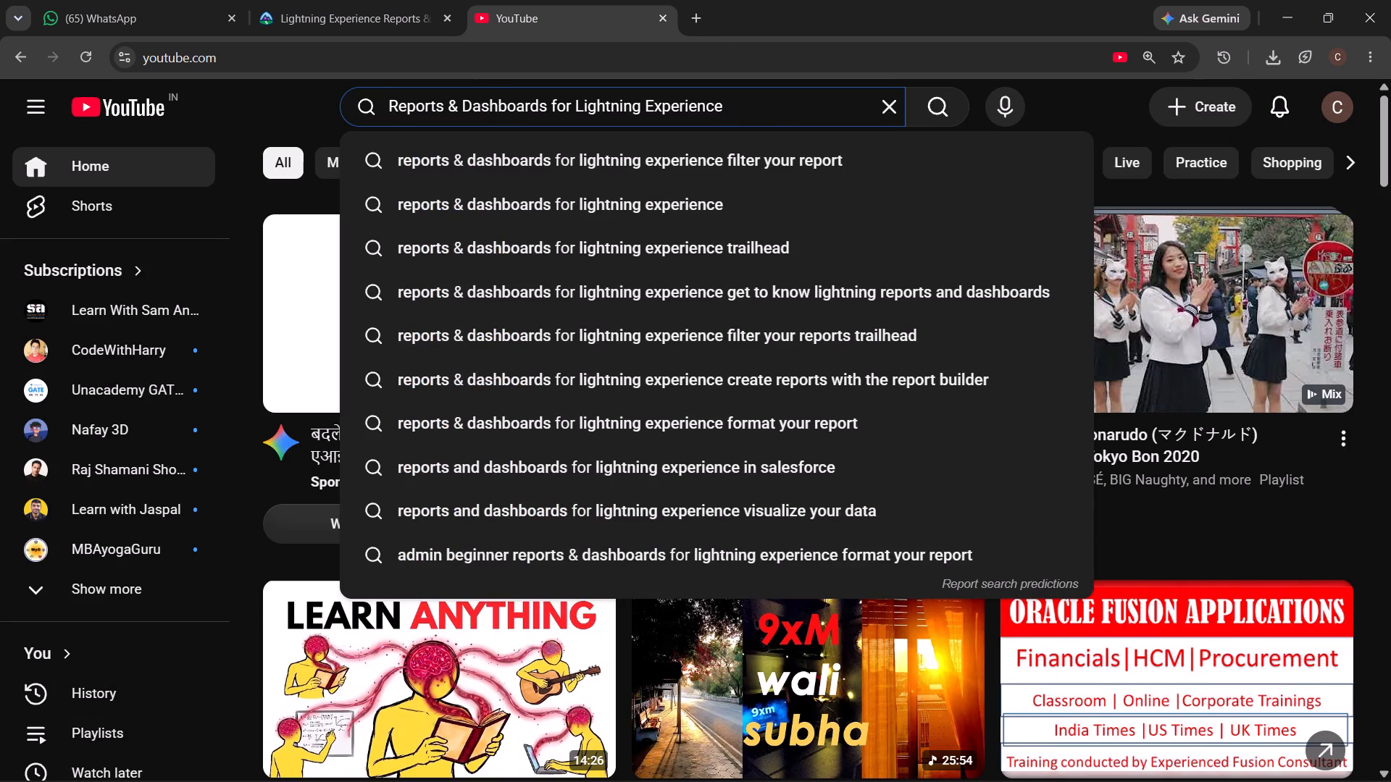
pyautogui.click(806, 151)
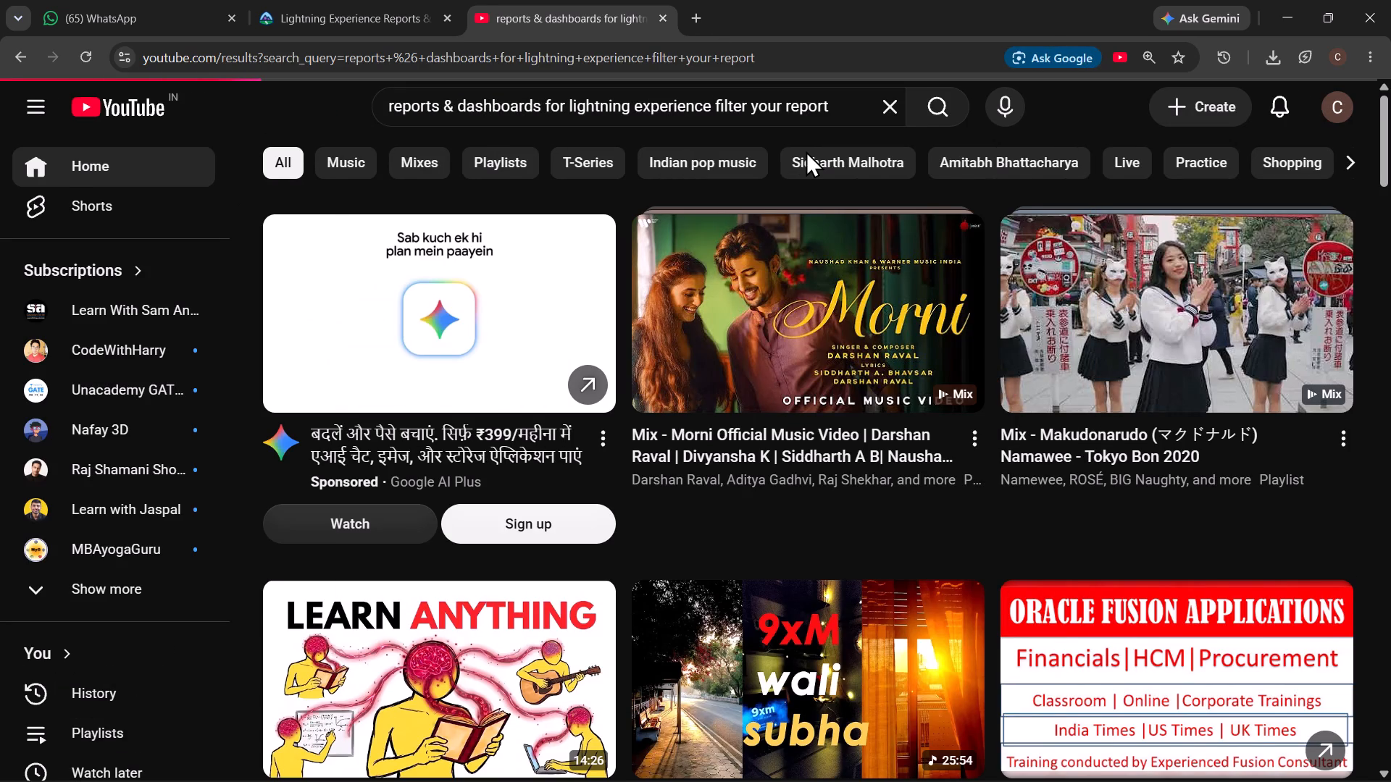
# Open The Bit's Filter Your Report tutorial video, skip the advert and dismiss the YouTube Premium offer.
pyautogui.scroll(-1, 749, 277)
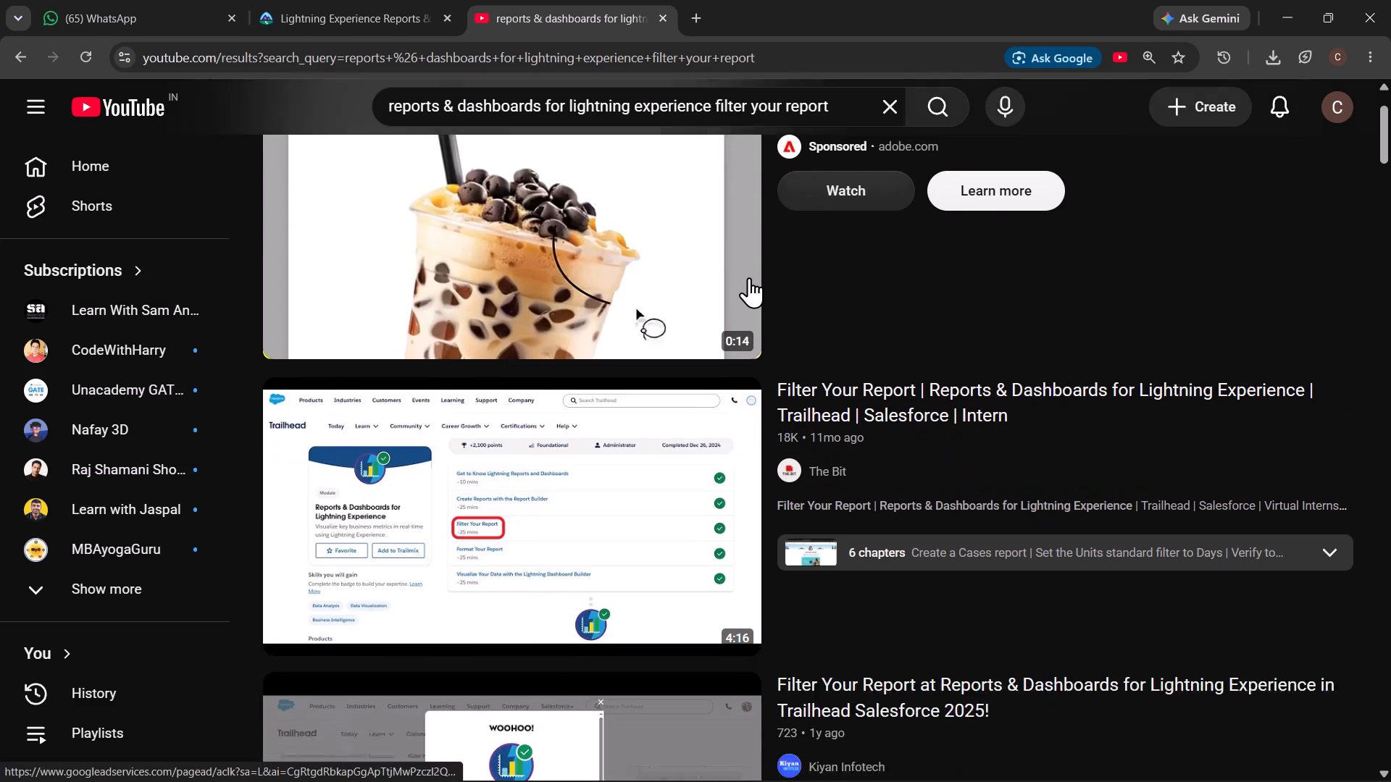
pyautogui.scroll(-2, 749, 277)
pyautogui.scroll(-2, 744, 348)
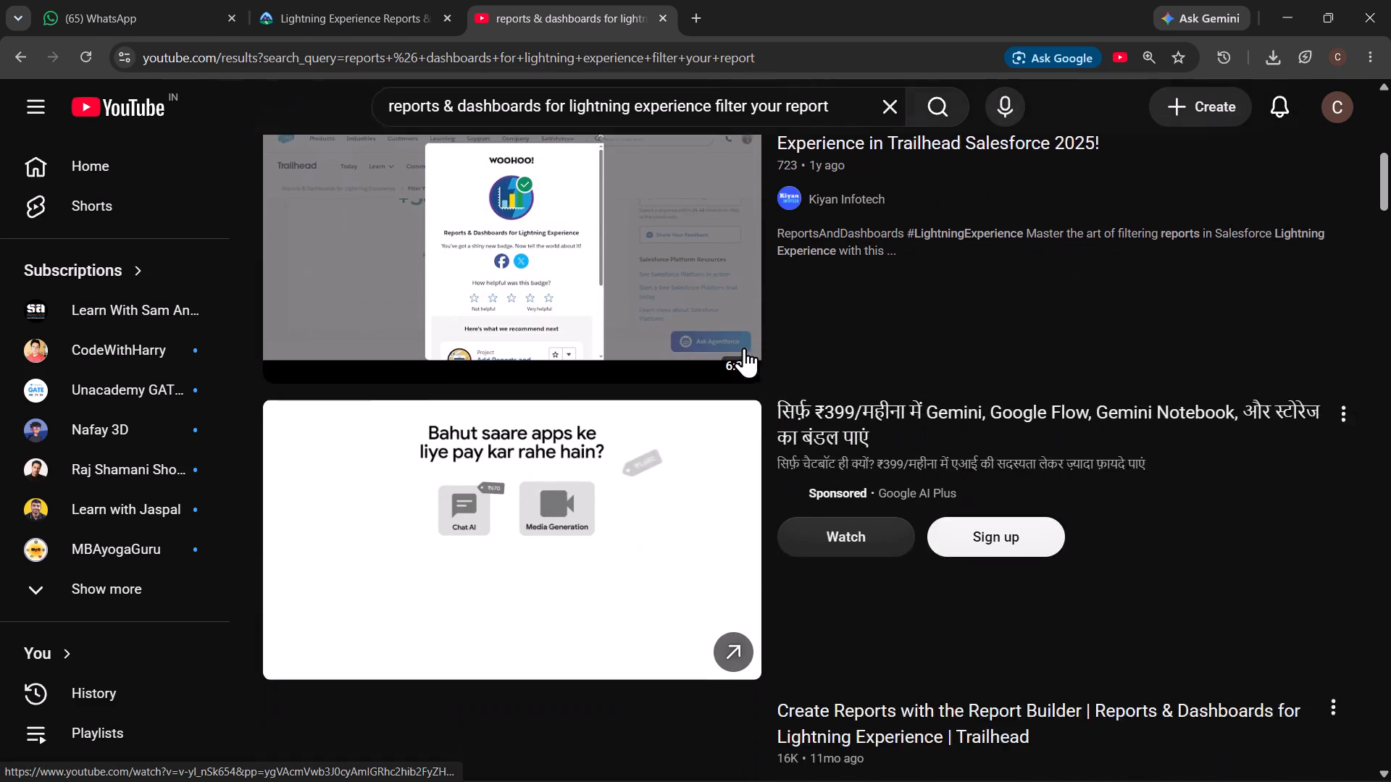
pyautogui.scroll(1, 744, 348)
pyautogui.click(577, 688)
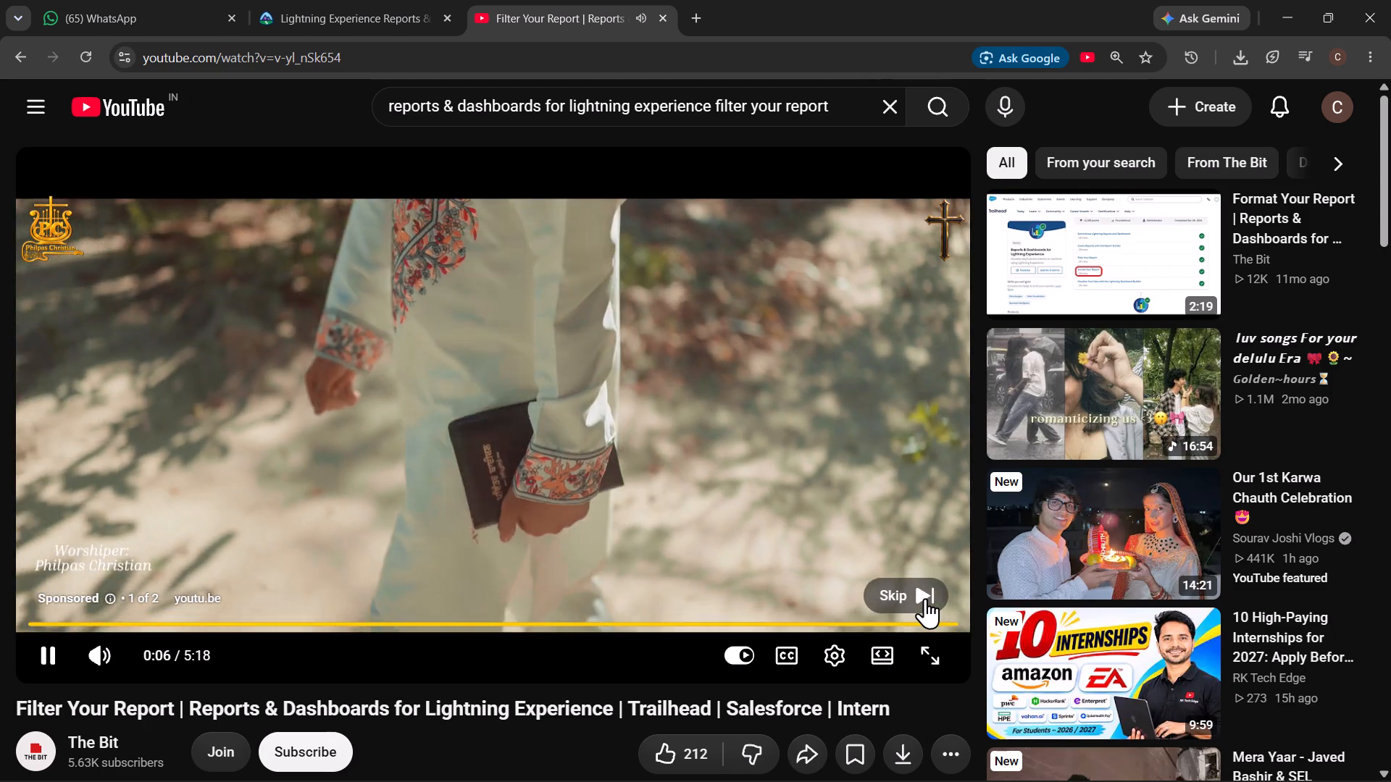
pyautogui.click(925, 598)
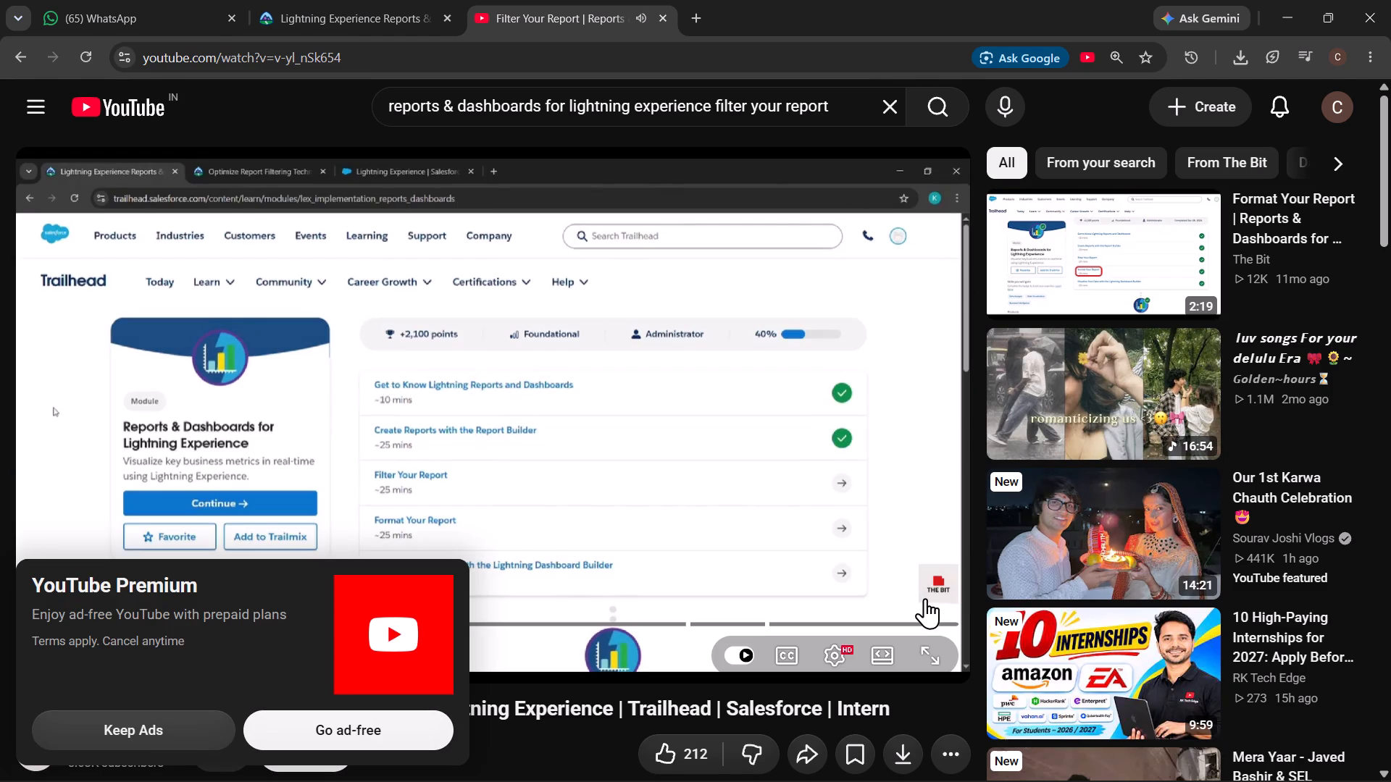
pyautogui.click(180, 738)
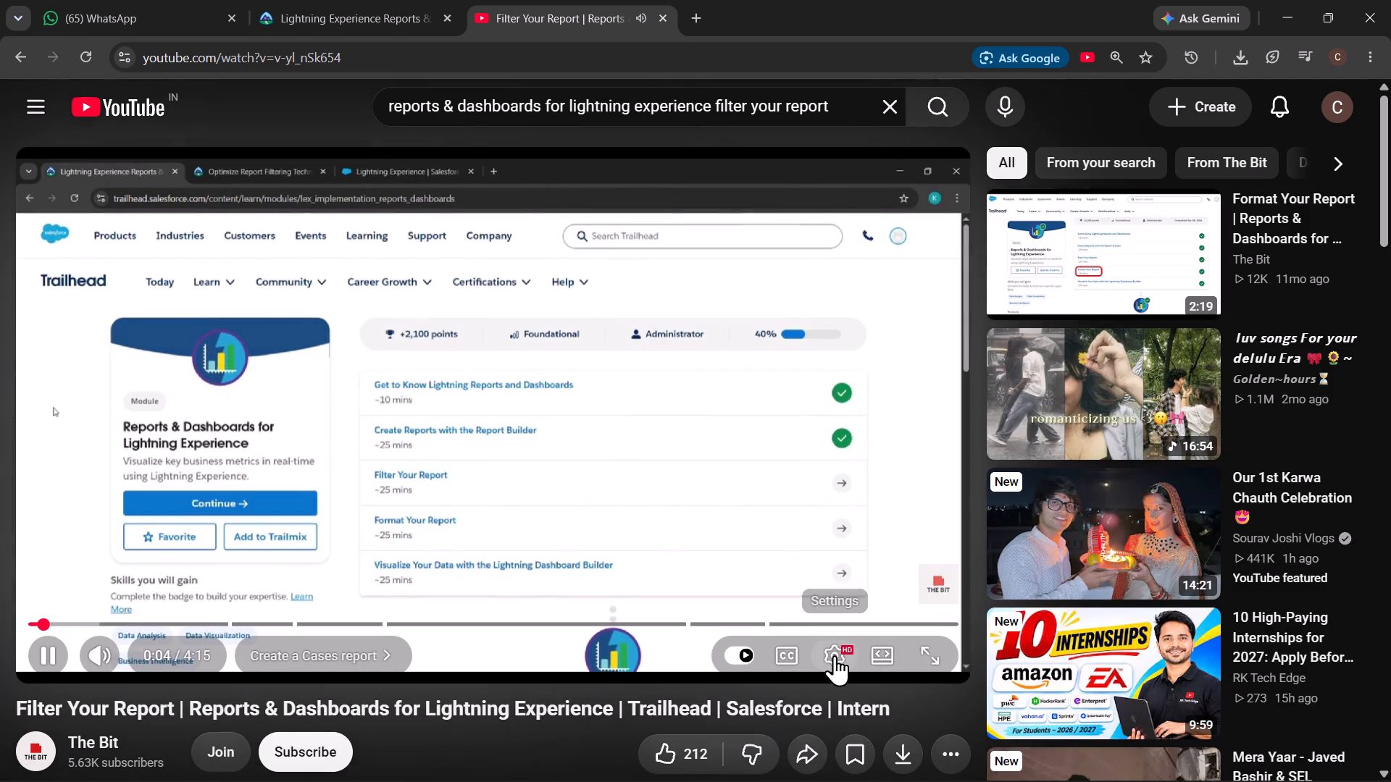
# Raise the tutorial video's playback speed by a few small increments and close the playback settings.
pyautogui.click(836, 657)
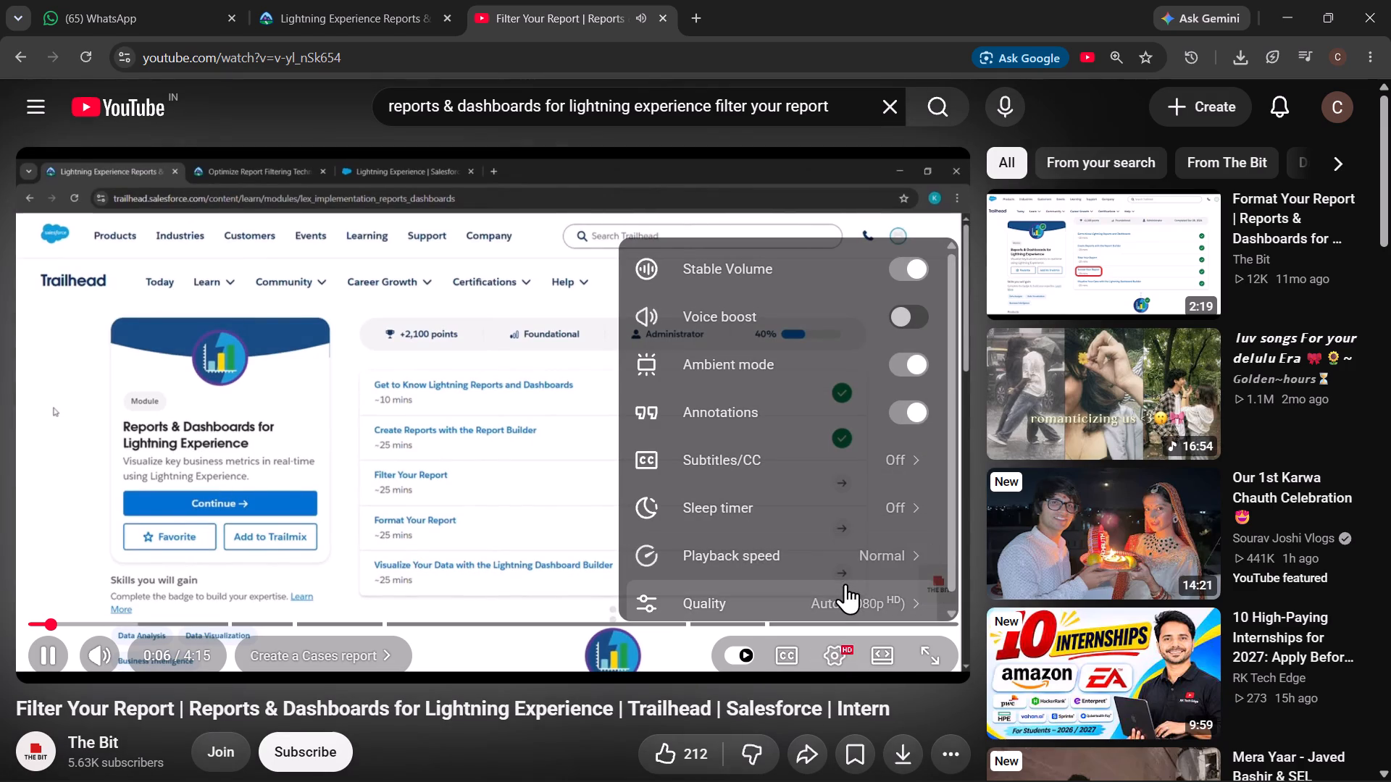
pyautogui.click(861, 547)
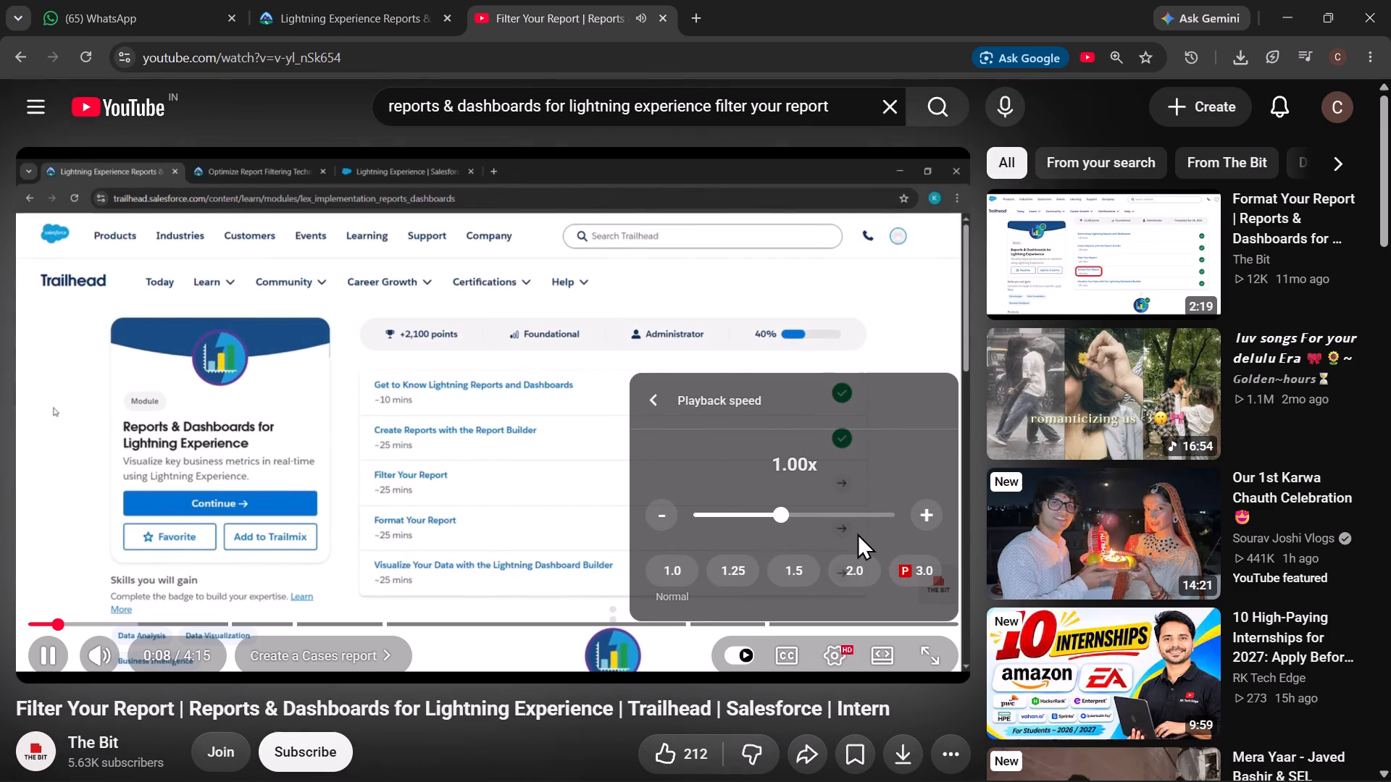
pyautogui.doubleClick(937, 513)
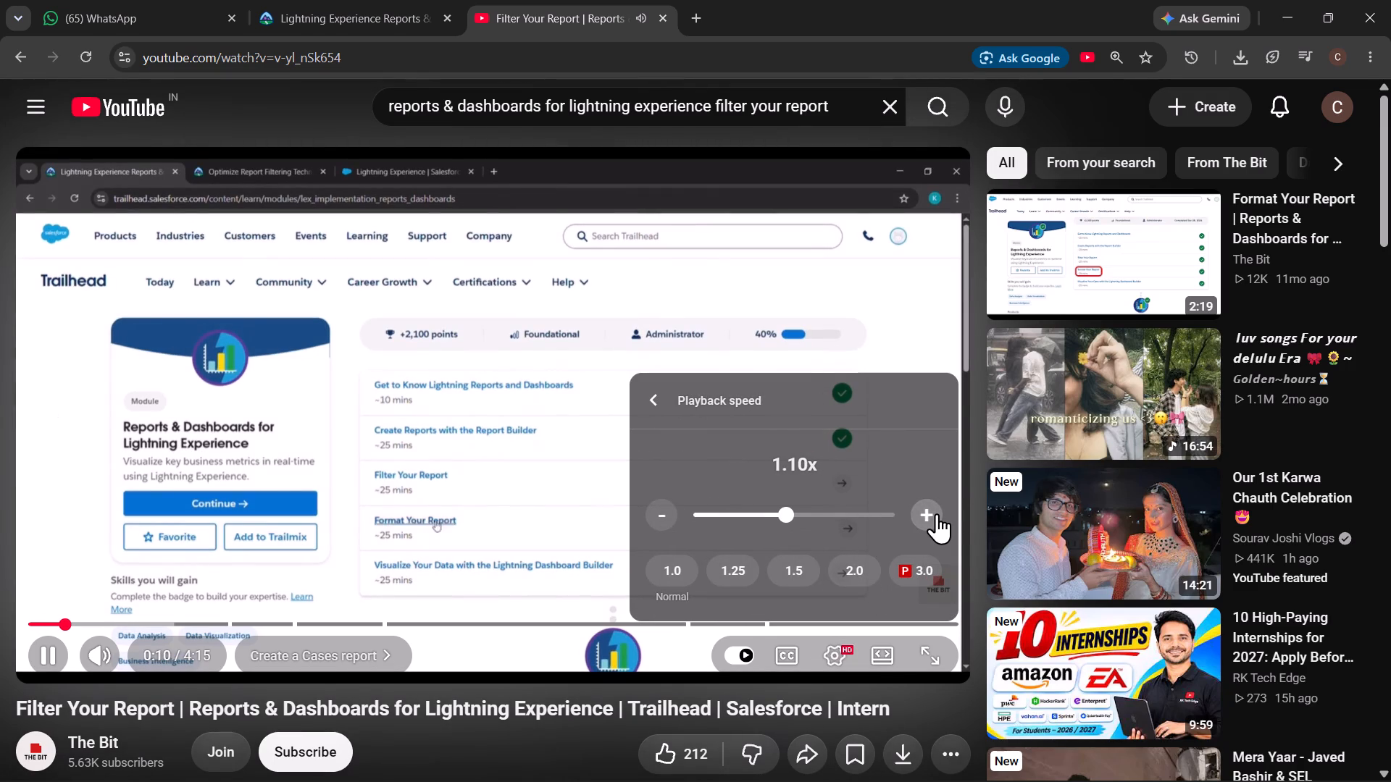
pyautogui.click(937, 513)
pyautogui.click(927, 324)
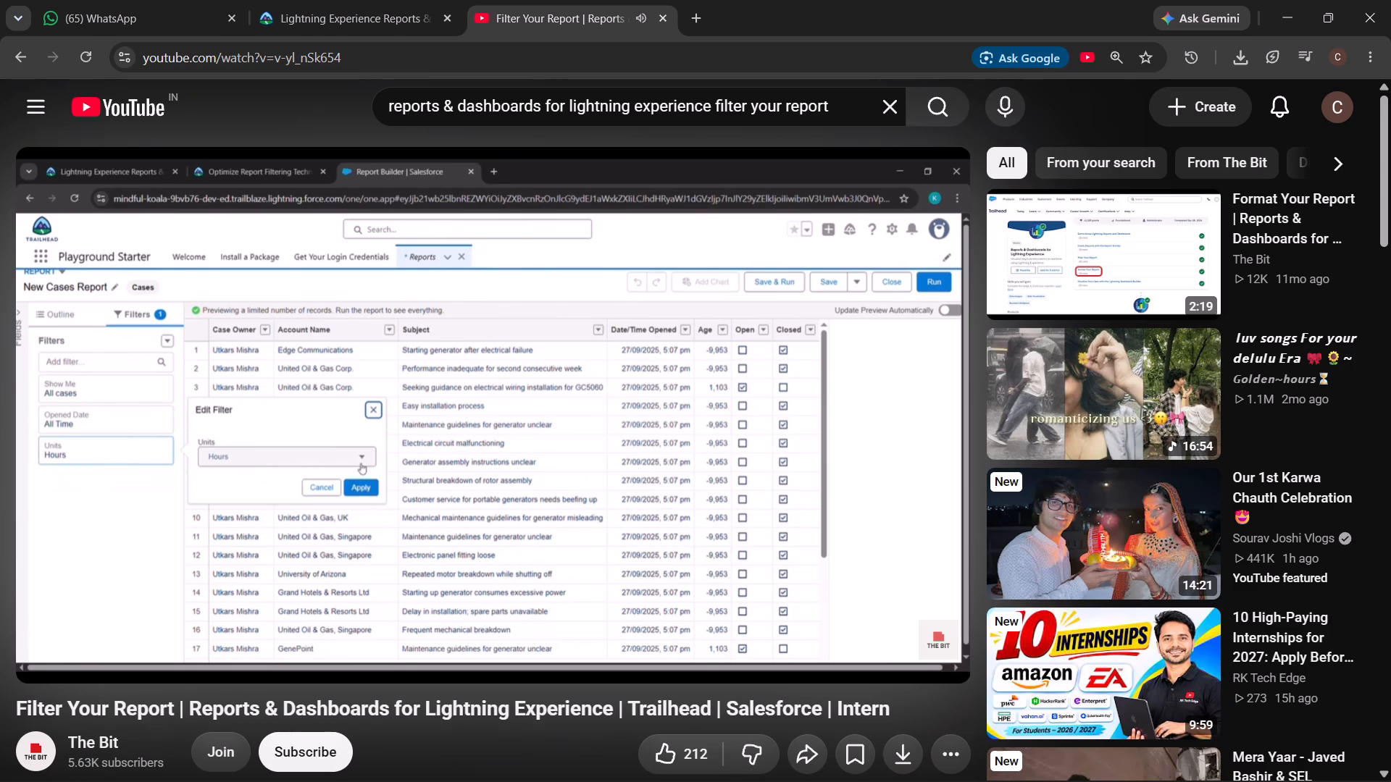
# Pause the video at the Units filter section and reopen the Filter Your Report unit in Trailhead.
pyautogui.click(287, 388)
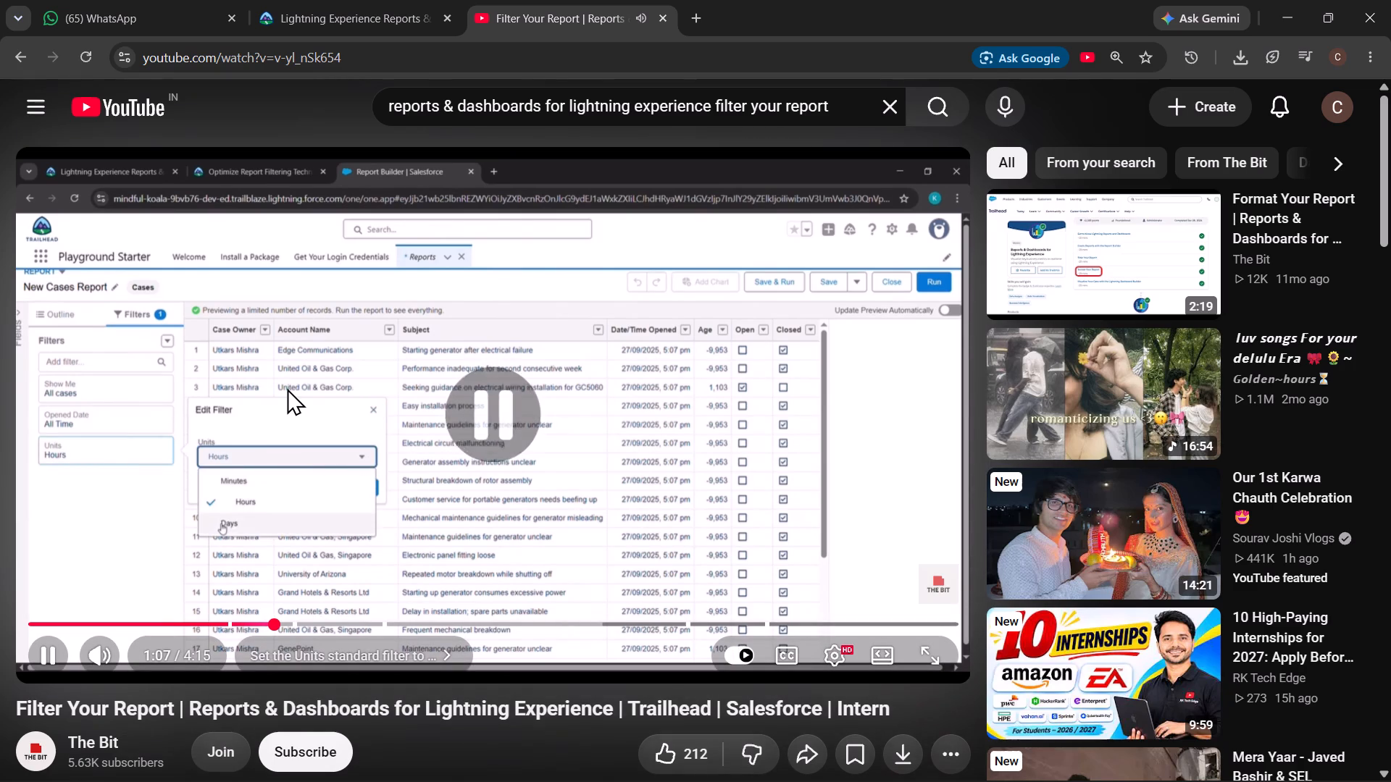
pyautogui.click(340, 7)
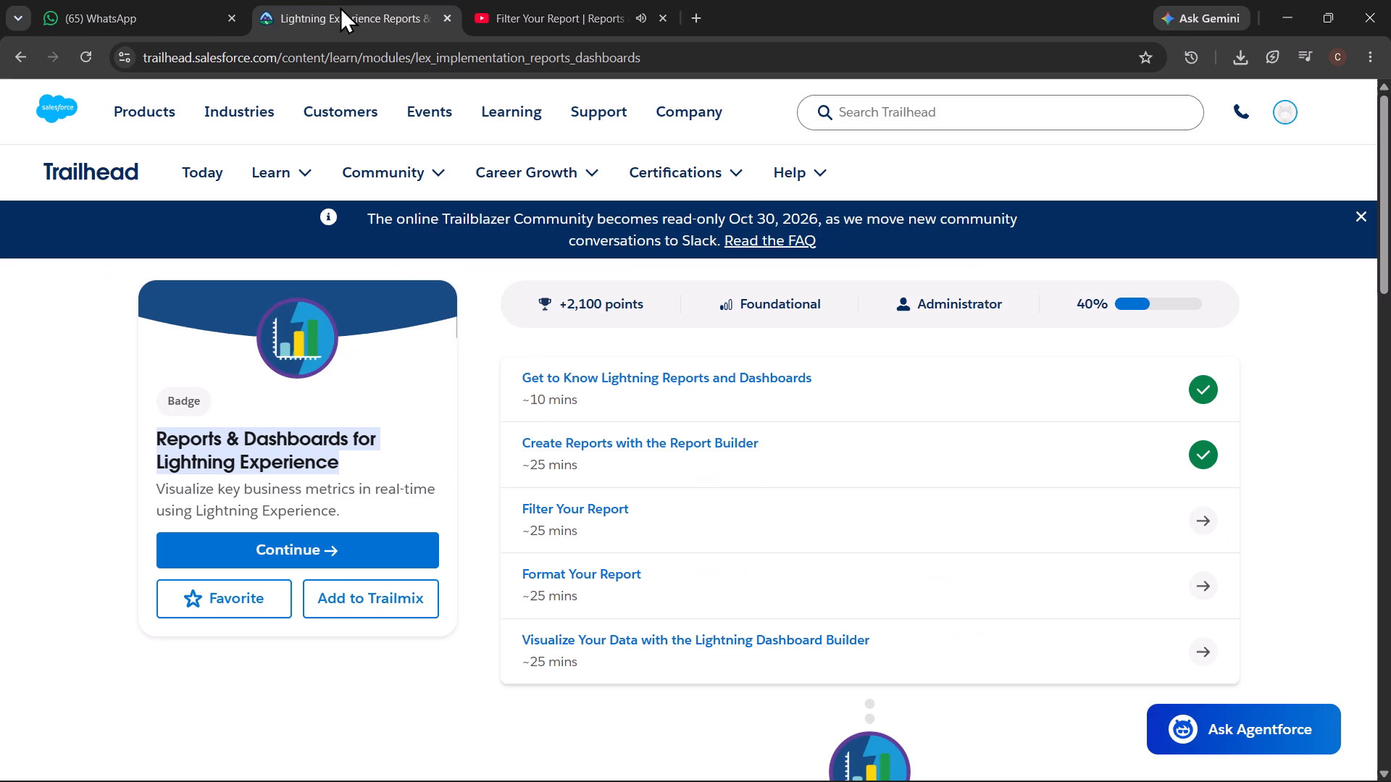
pyautogui.click(561, 509)
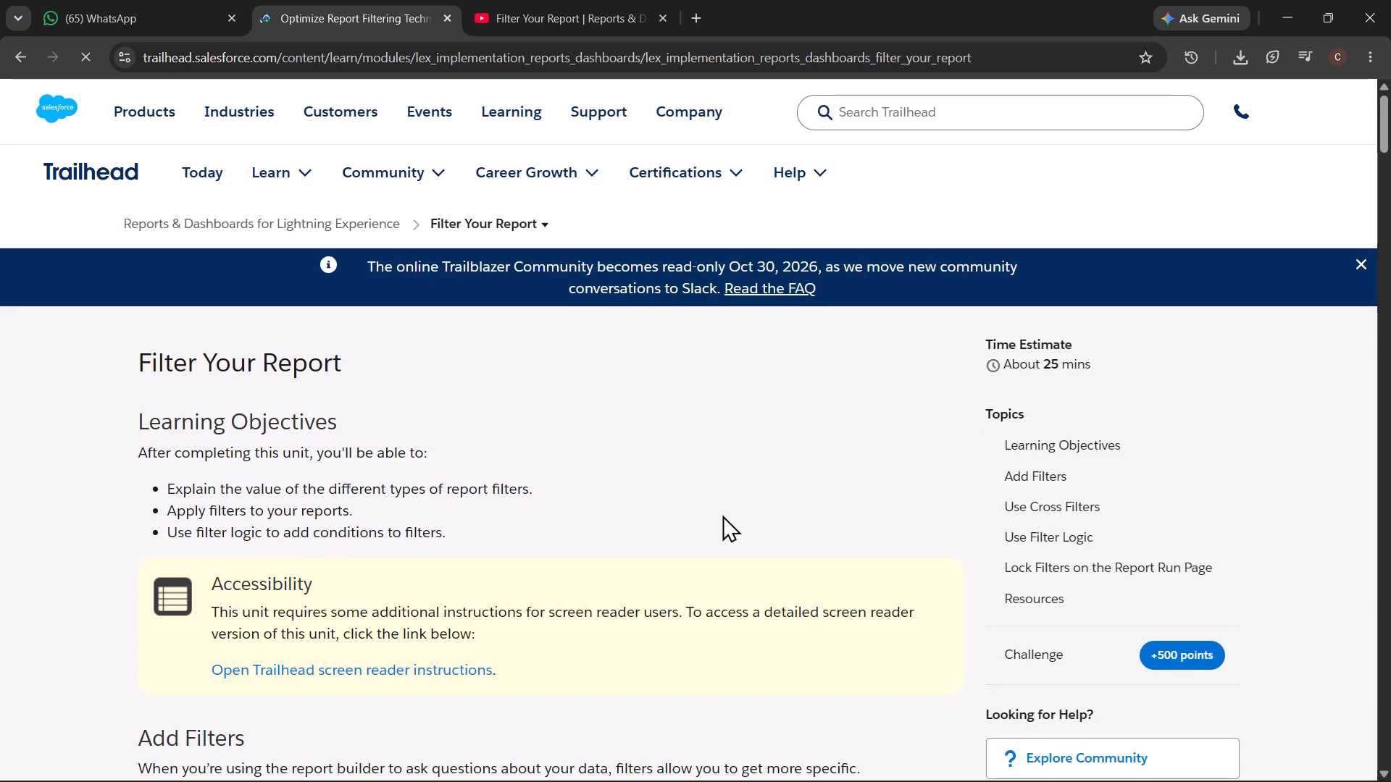
# Copy the filter logic "(1 OR 2) AND 3 AND NOT 4" from the unit's hands-on challenge requirements.
pyautogui.scroll(-12, 722, 515)
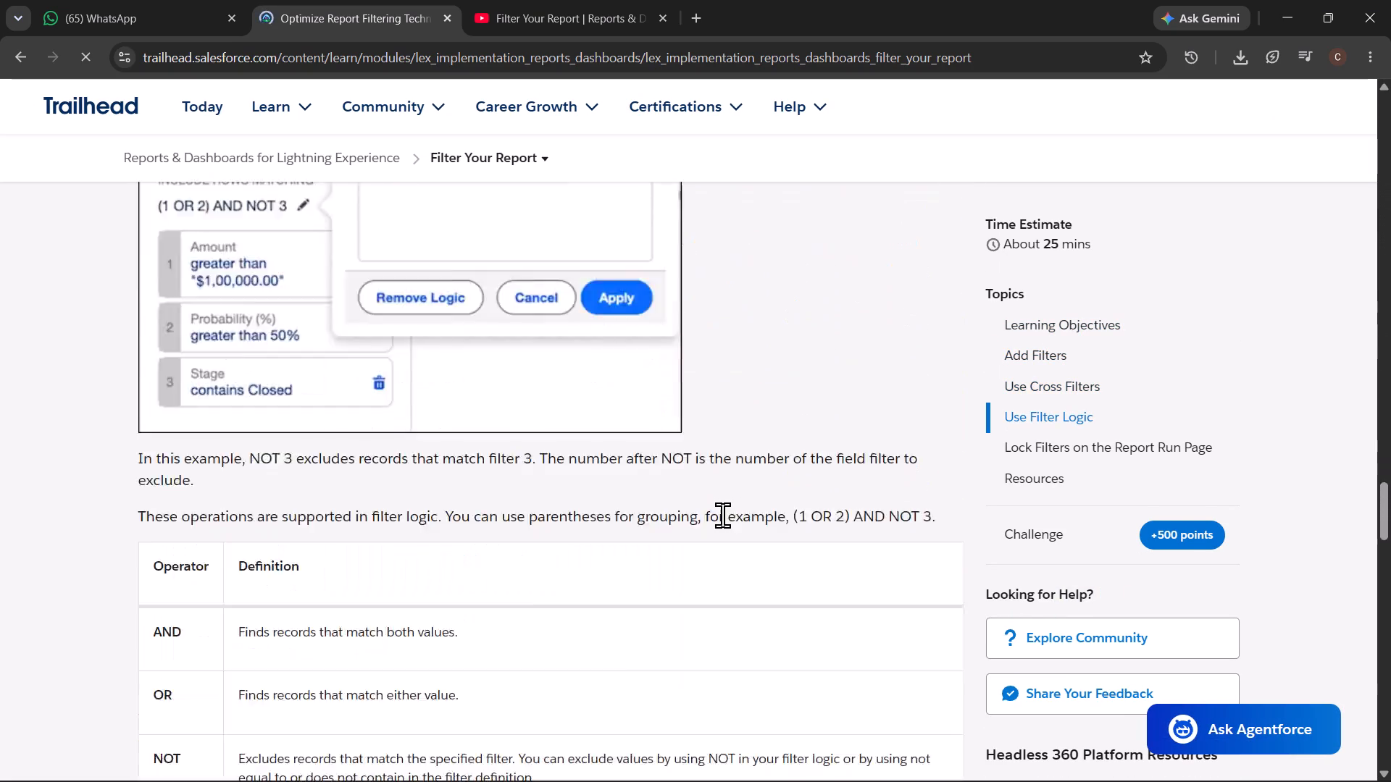
pyautogui.scroll(-3, 722, 515)
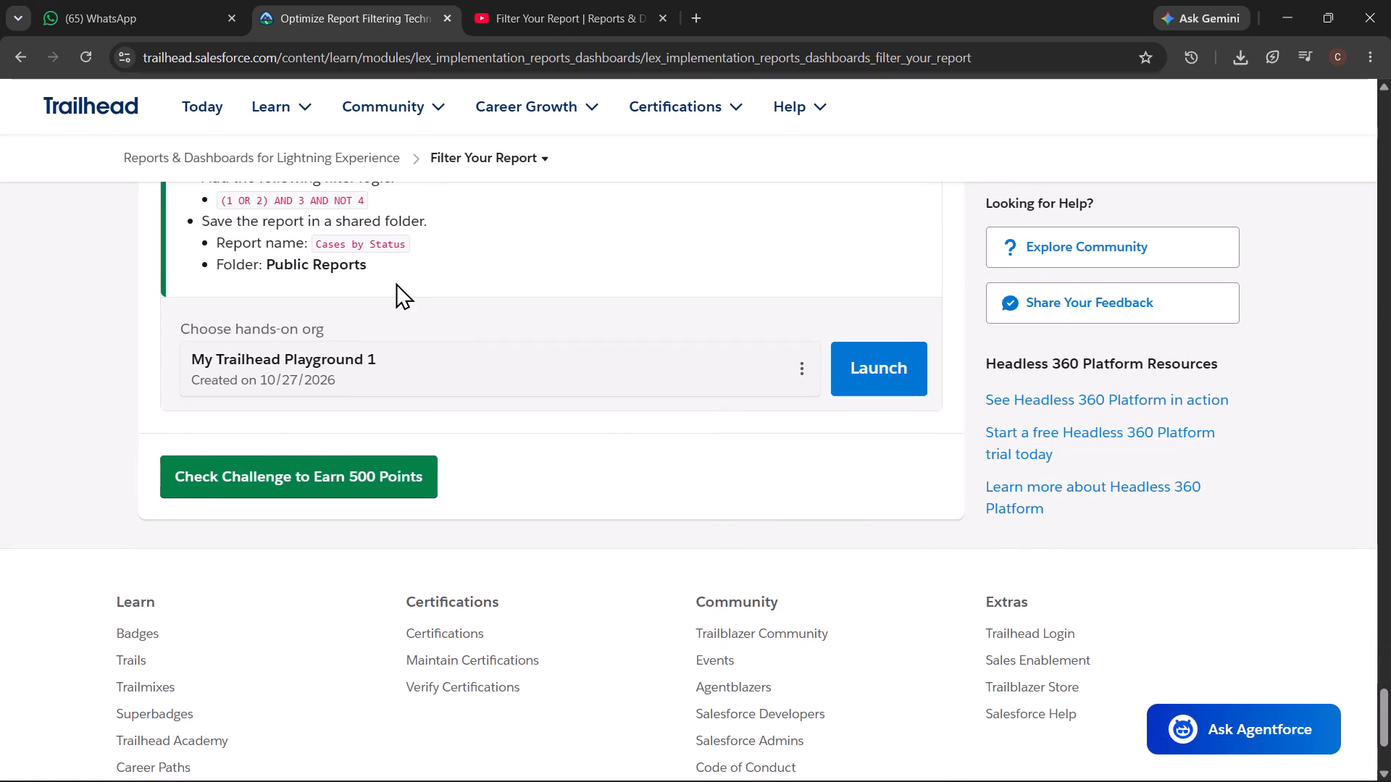
pyautogui.scroll(1, 396, 282)
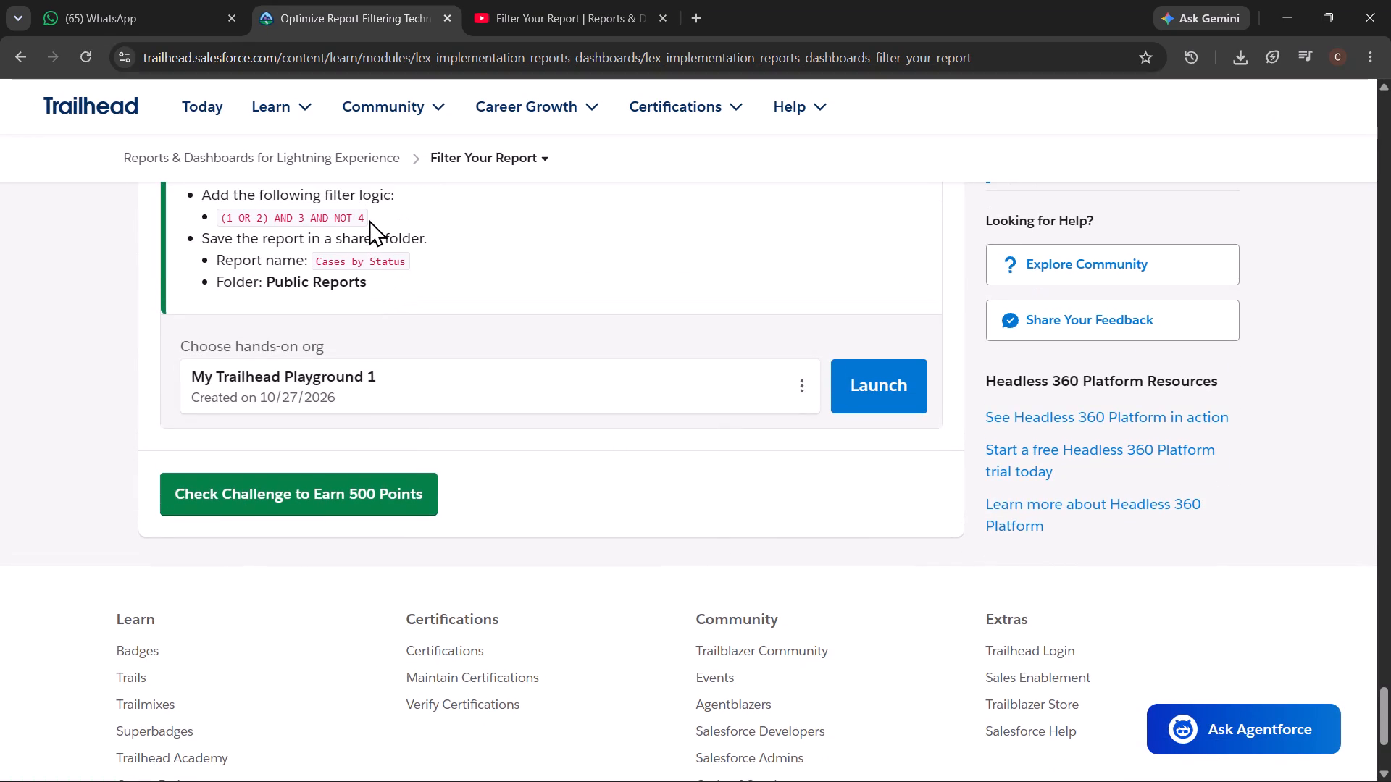
pyautogui.moveTo(362, 219); pyautogui.dragTo(197, 221)
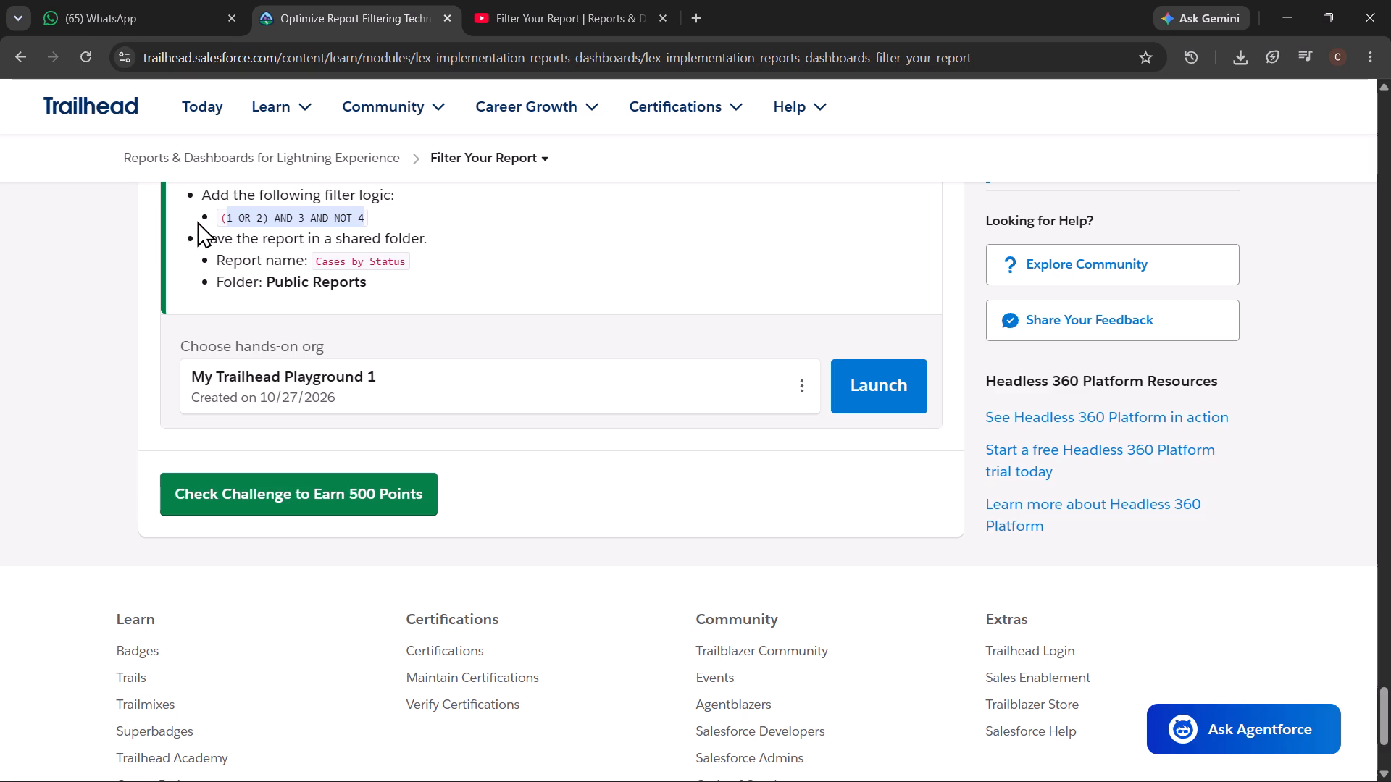
pyautogui.hotkey('ctrl', 'c')
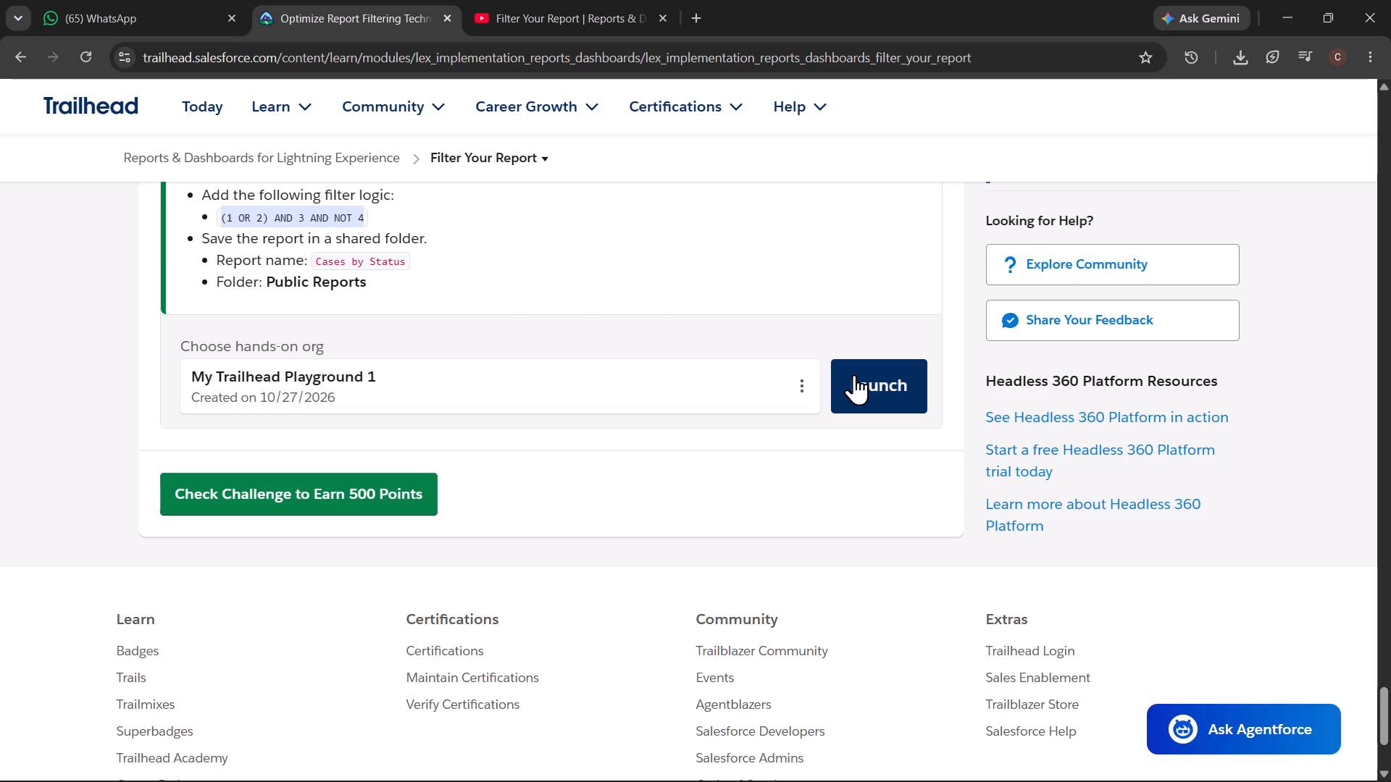
# Launch My Trailhead Playground 1 from the challenge and open its Reports page.
pyautogui.click(887, 372)
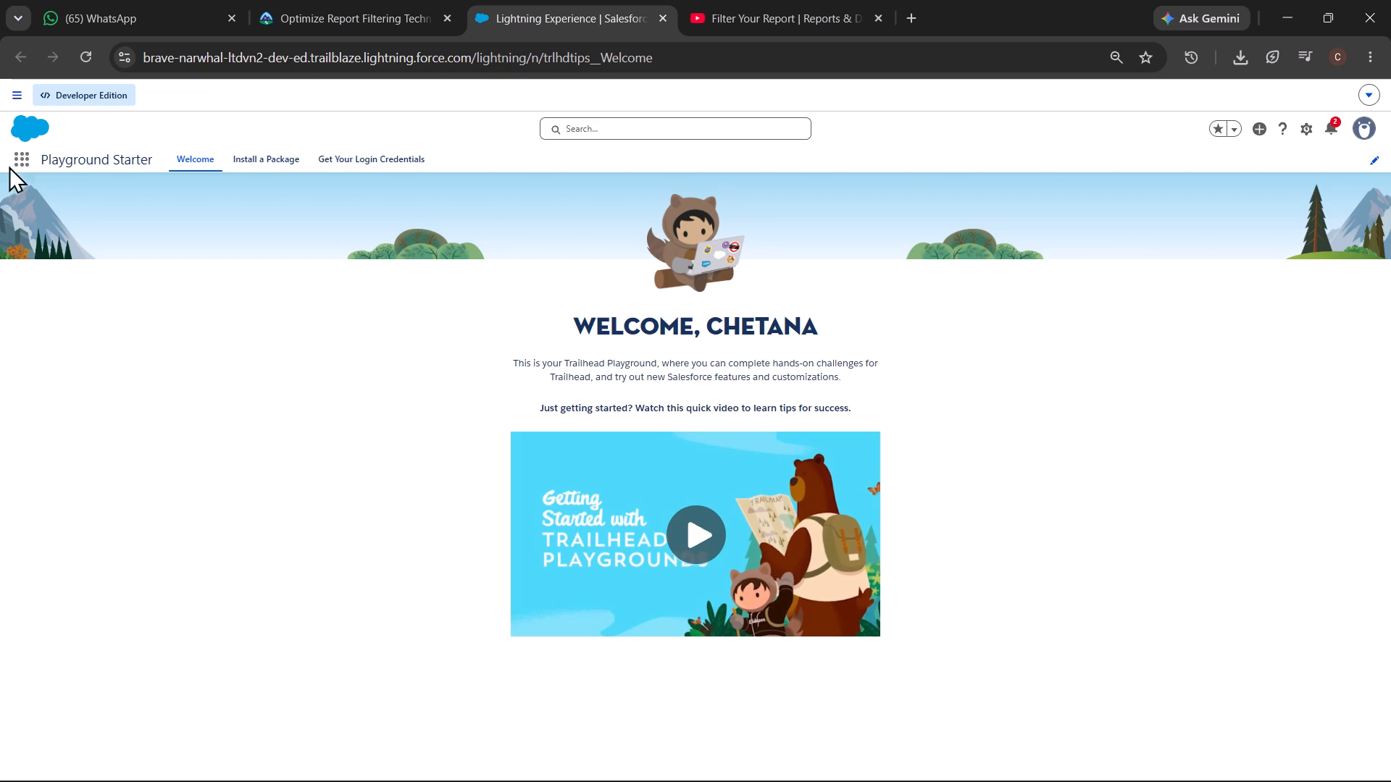
pyautogui.click(21, 159)
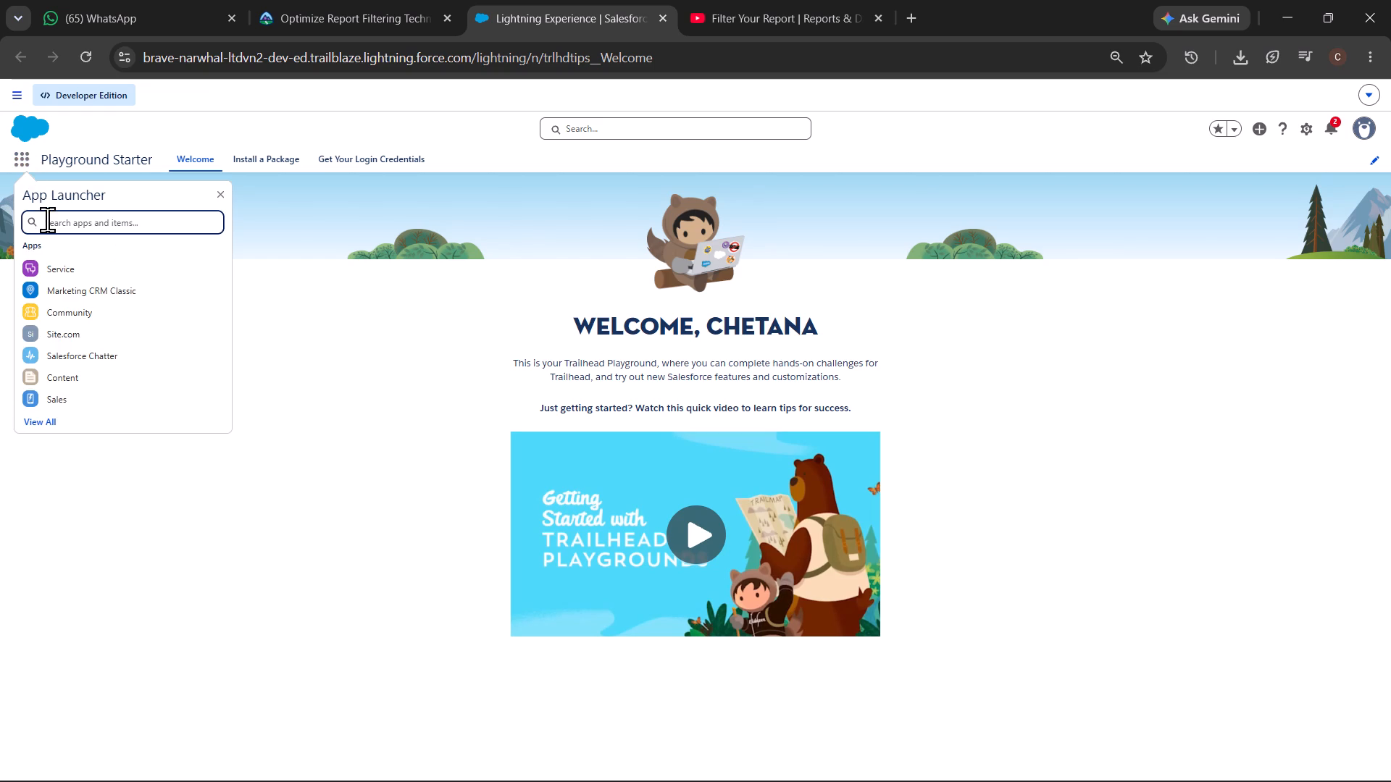
pyautogui.write('repor')
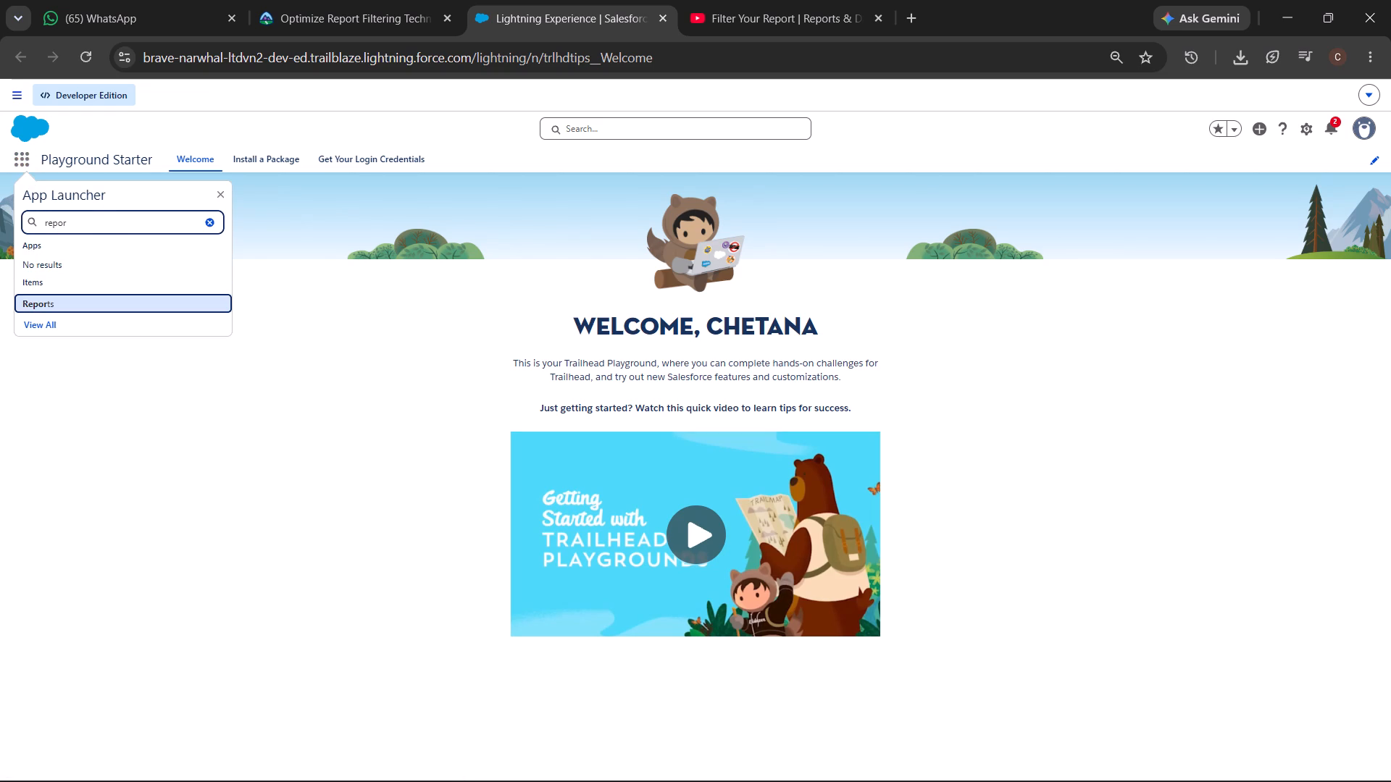
pyautogui.click(62, 309)
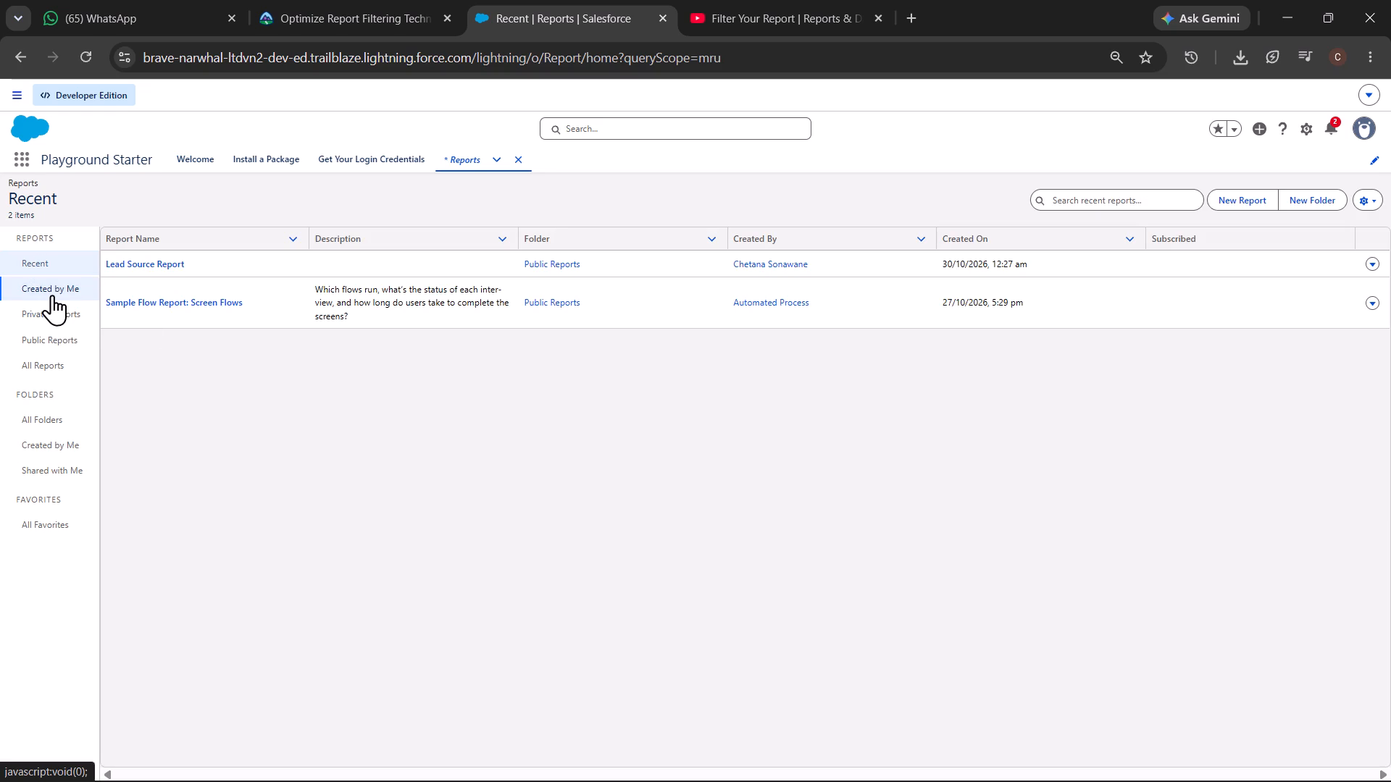
pyautogui.scroll(6, 52, 295)
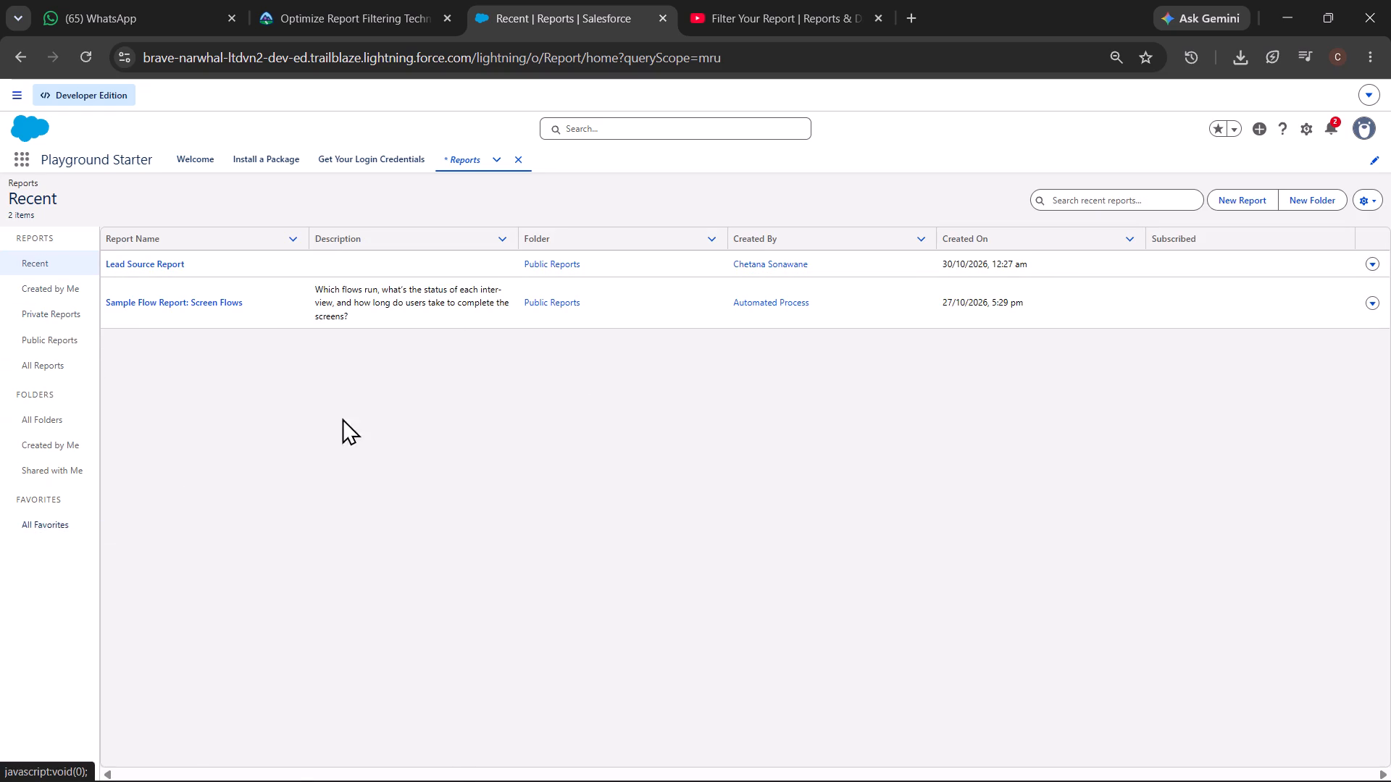
# Start a new report using the standard Cases report type, found by searching all report types for "cases".
pyautogui.click(1239, 205)
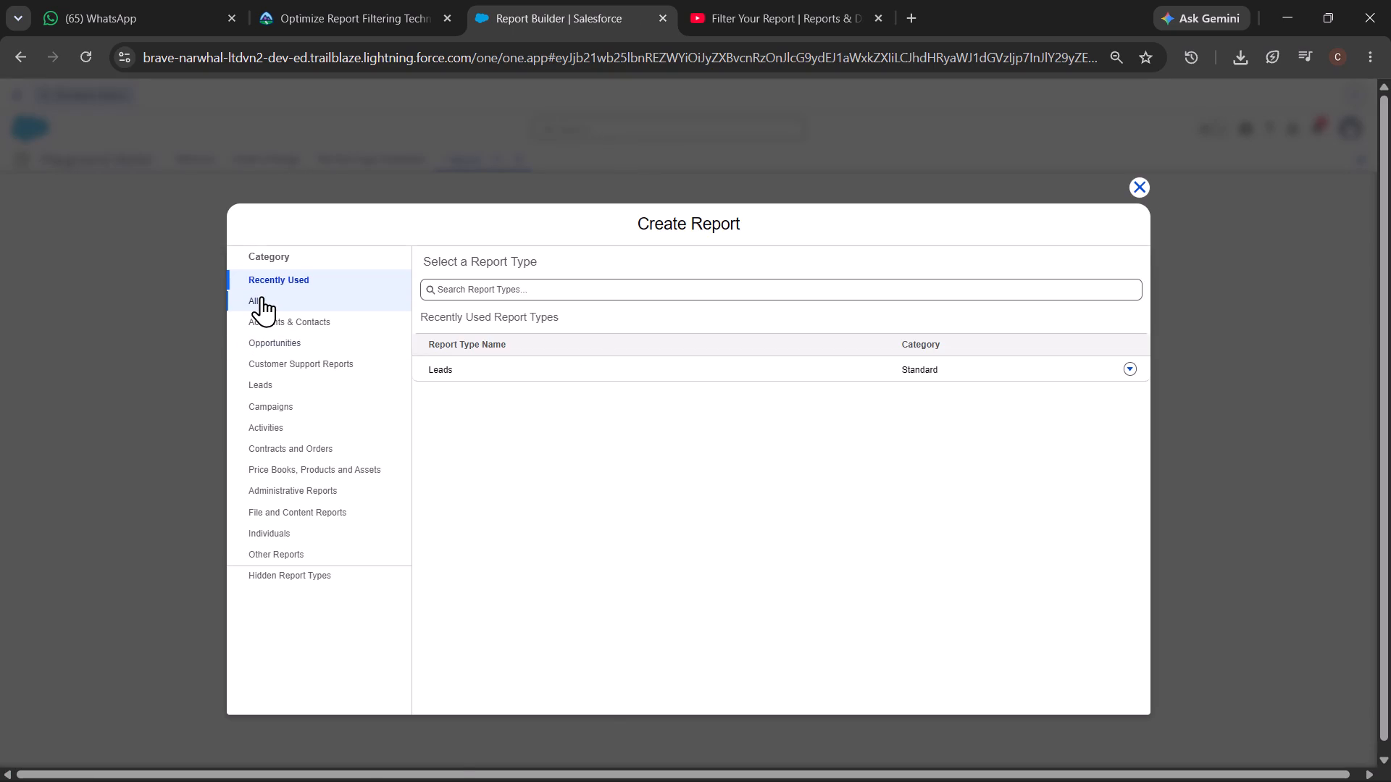
pyautogui.click(262, 296)
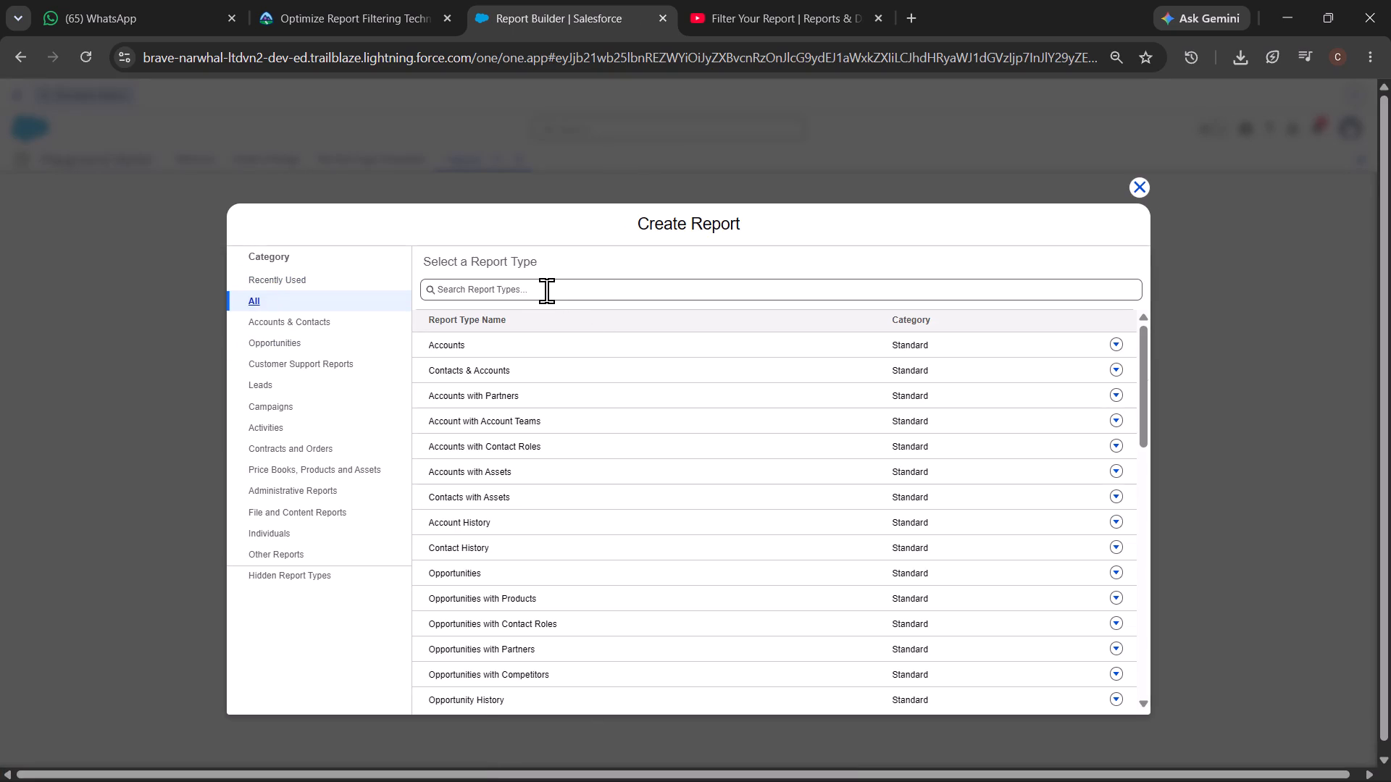
pyautogui.click(546, 290)
pyautogui.write('cases')
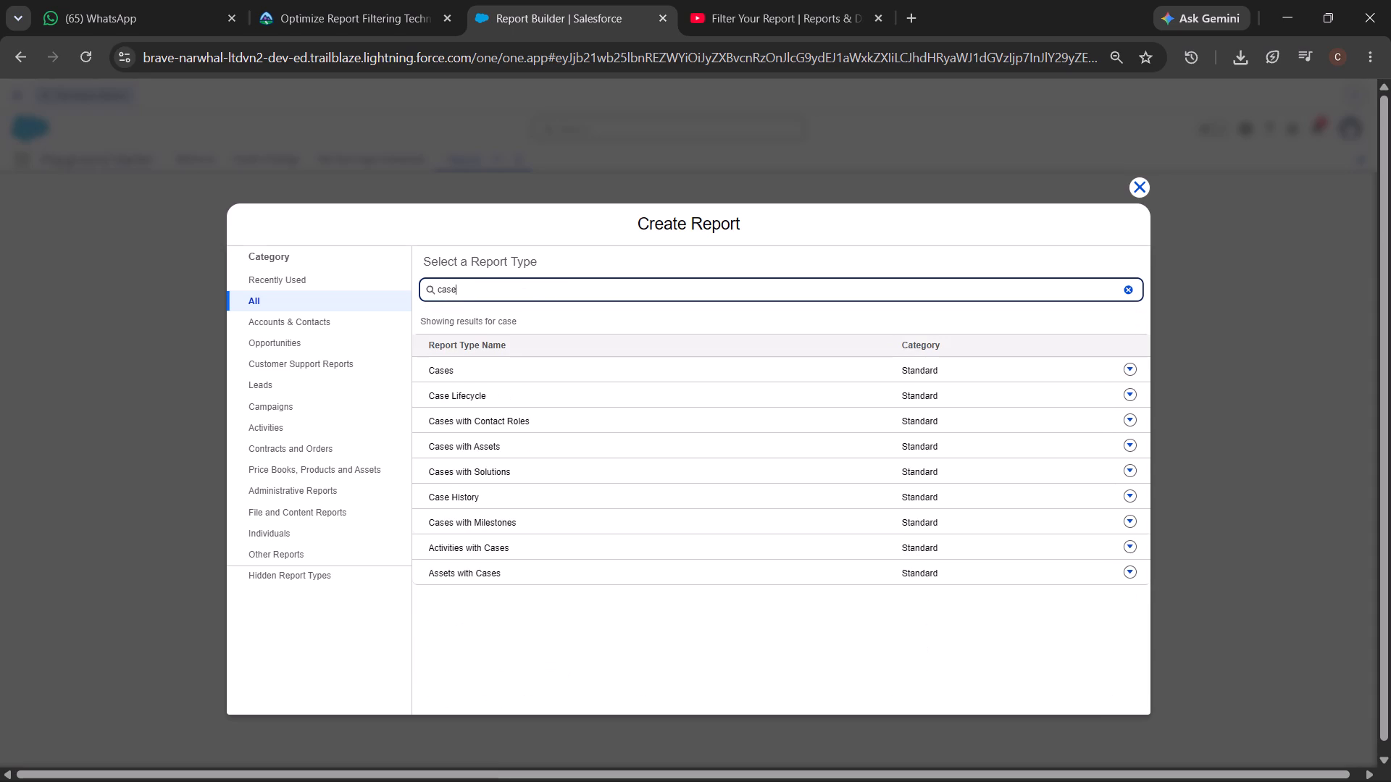
pyautogui.click(438, 369)
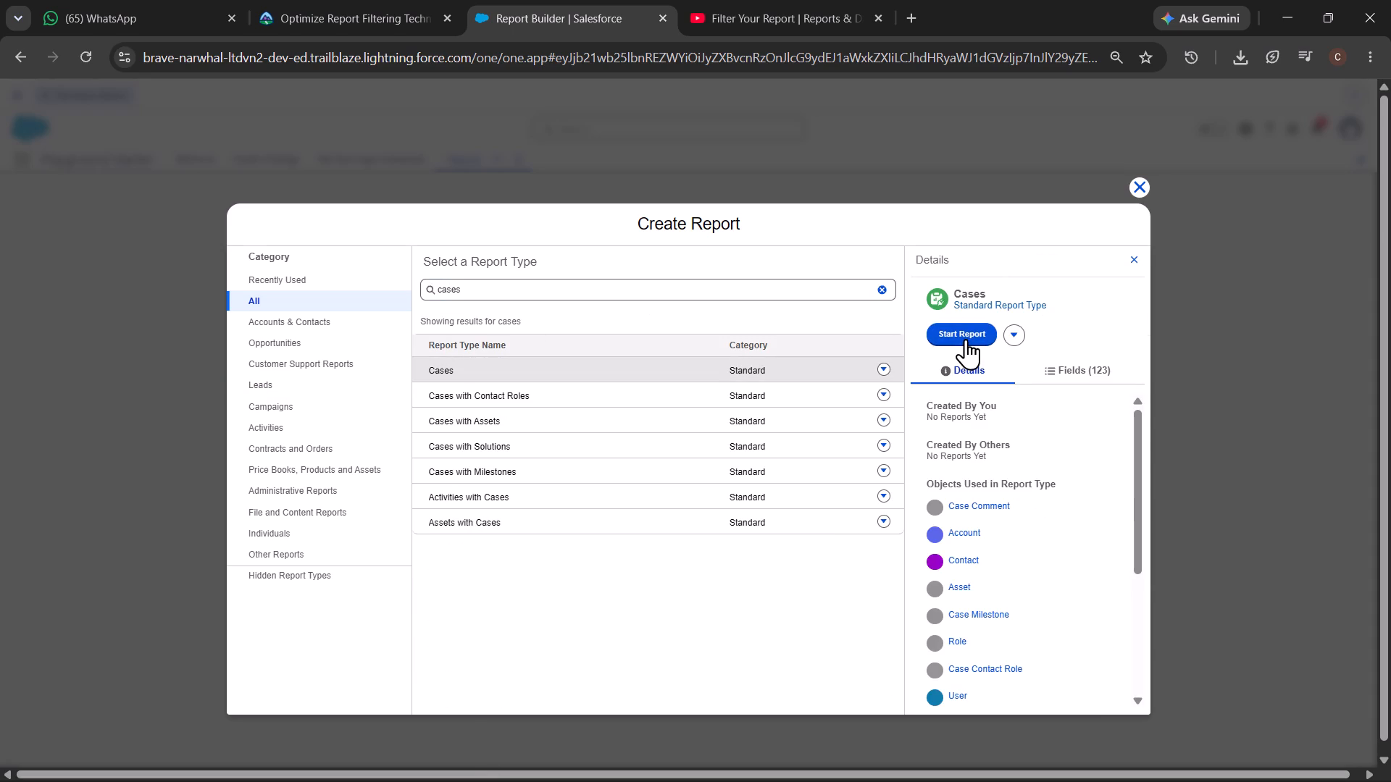
pyautogui.click(964, 339)
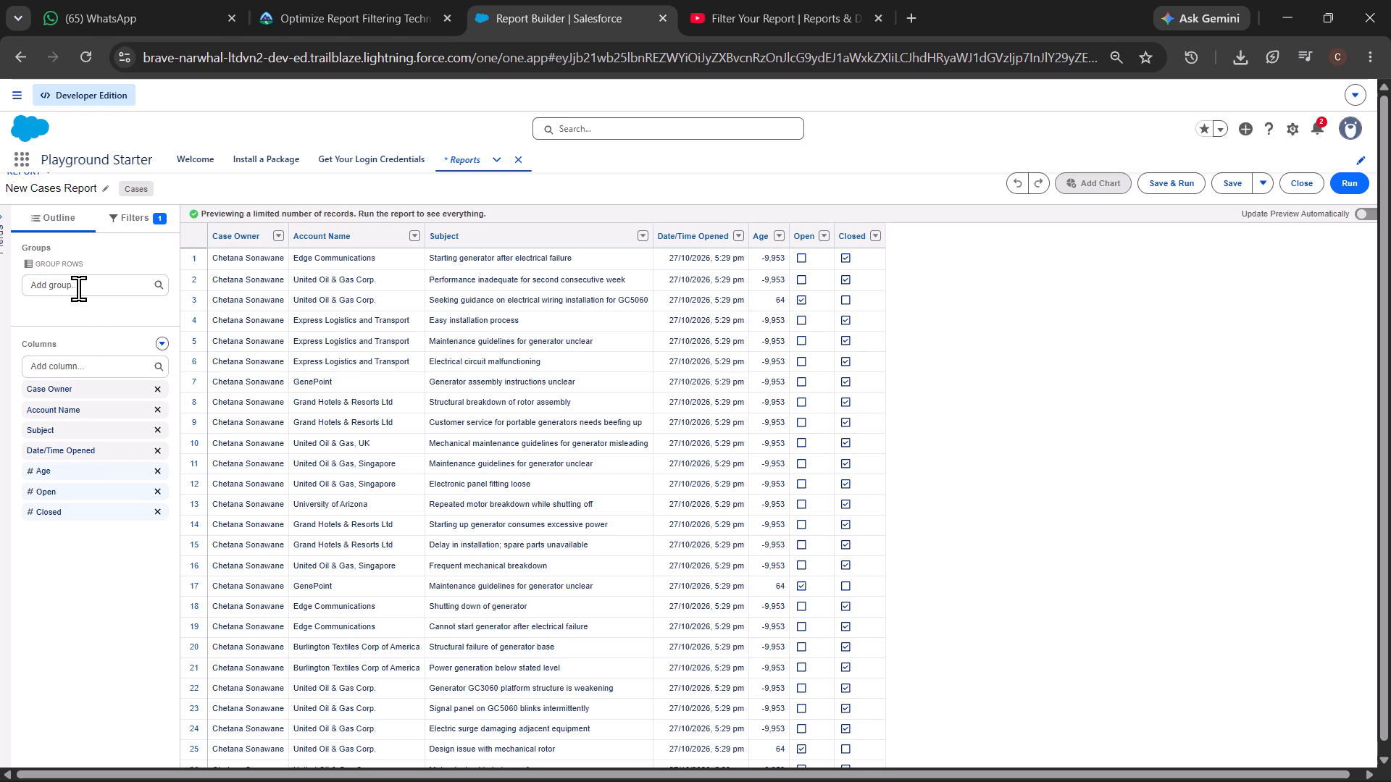
# Set the report's Units filter to Days, checking the tutorial video before applying it, and refresh the report preview.
pyautogui.click(122, 219)
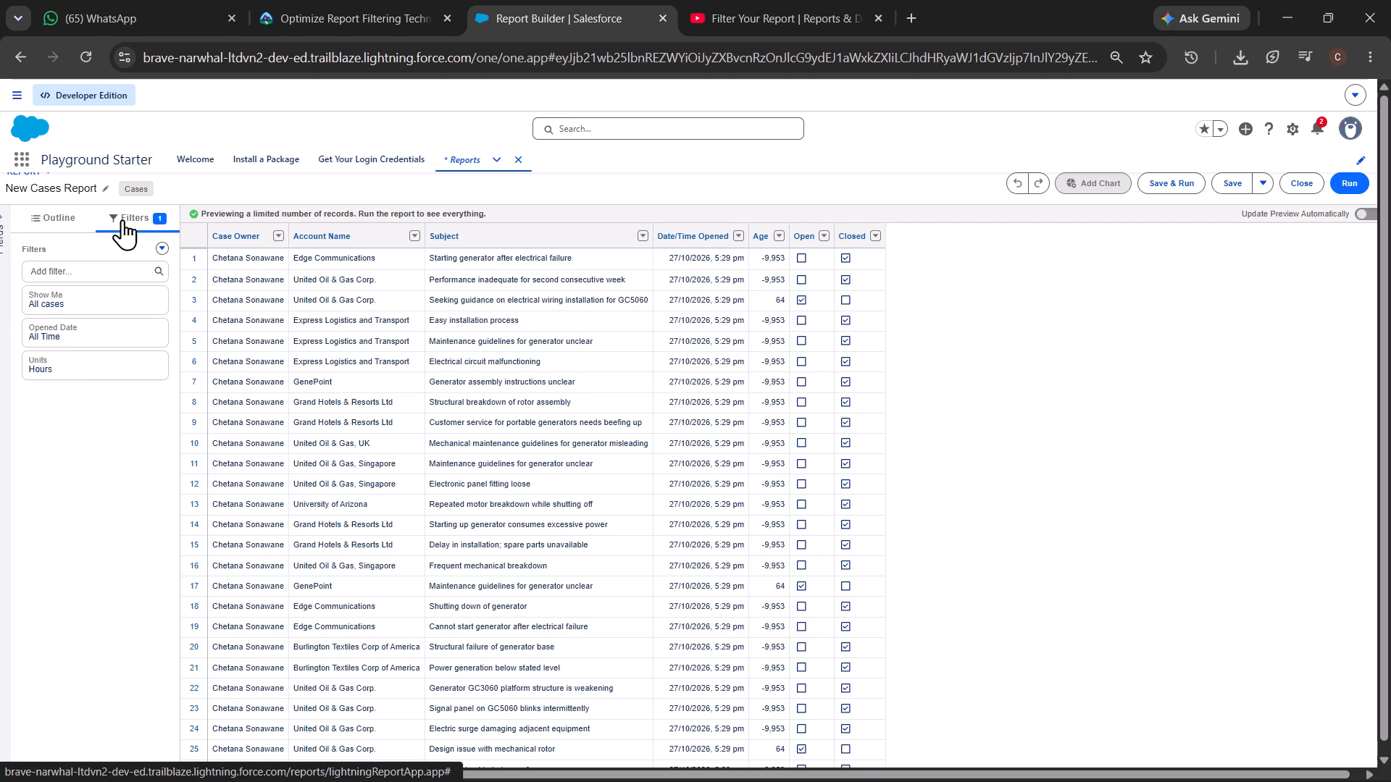
pyautogui.click(74, 370)
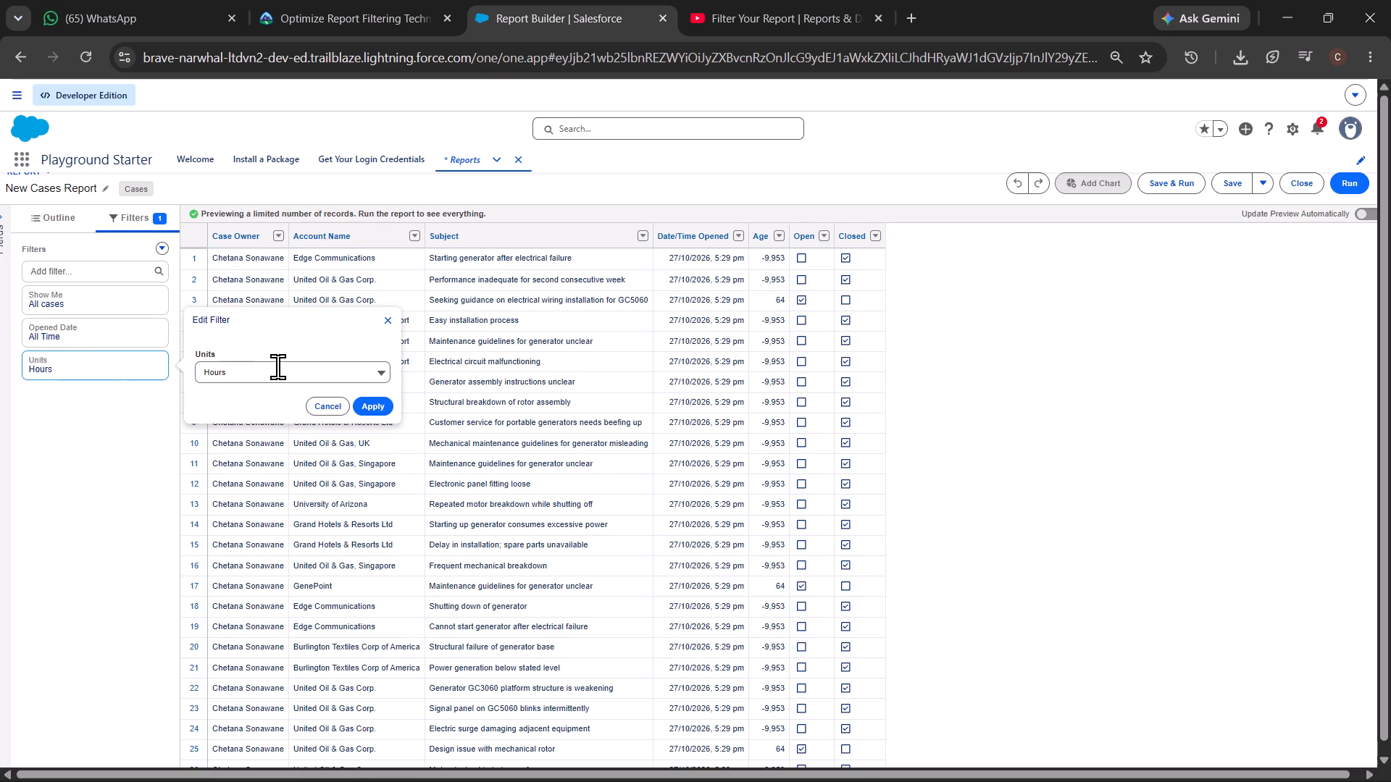
pyautogui.click(277, 366)
pyautogui.click(253, 440)
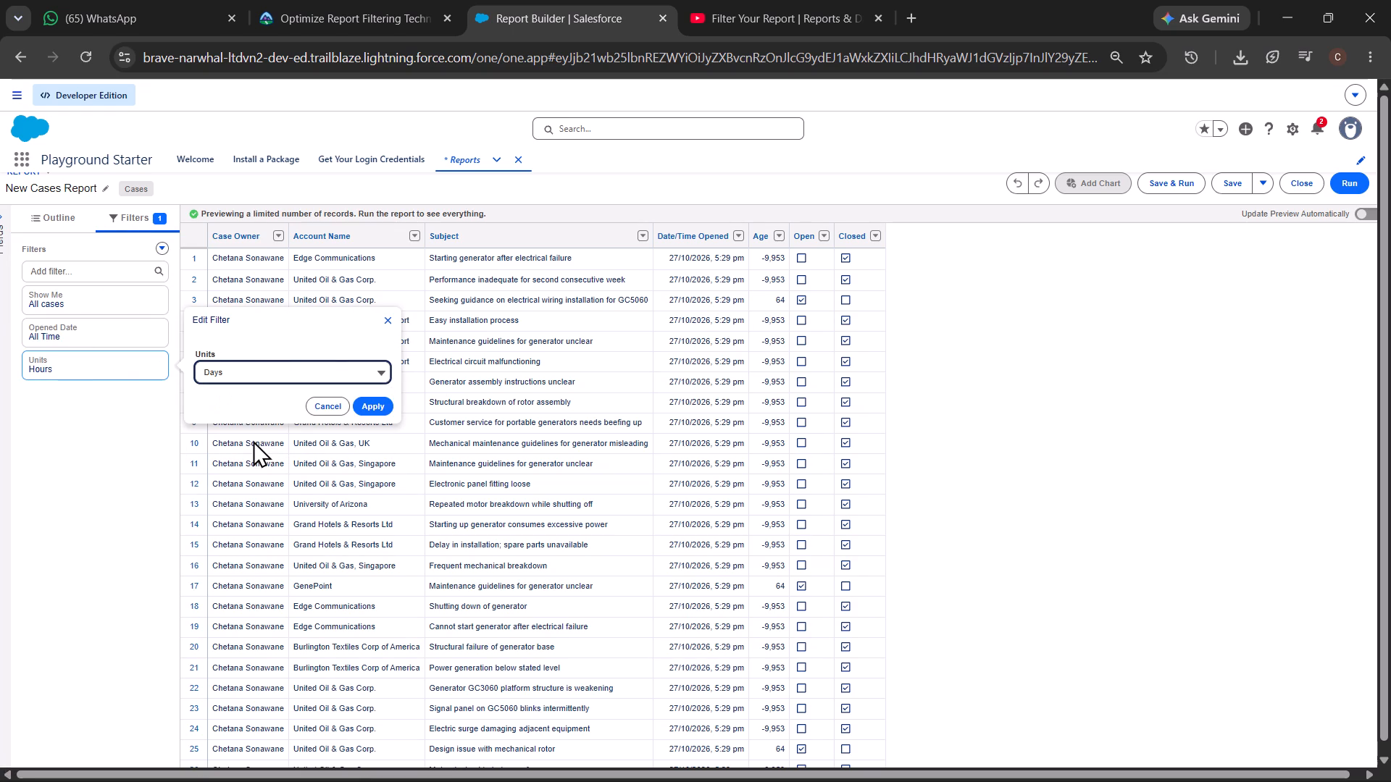
pyautogui.click(731, 9)
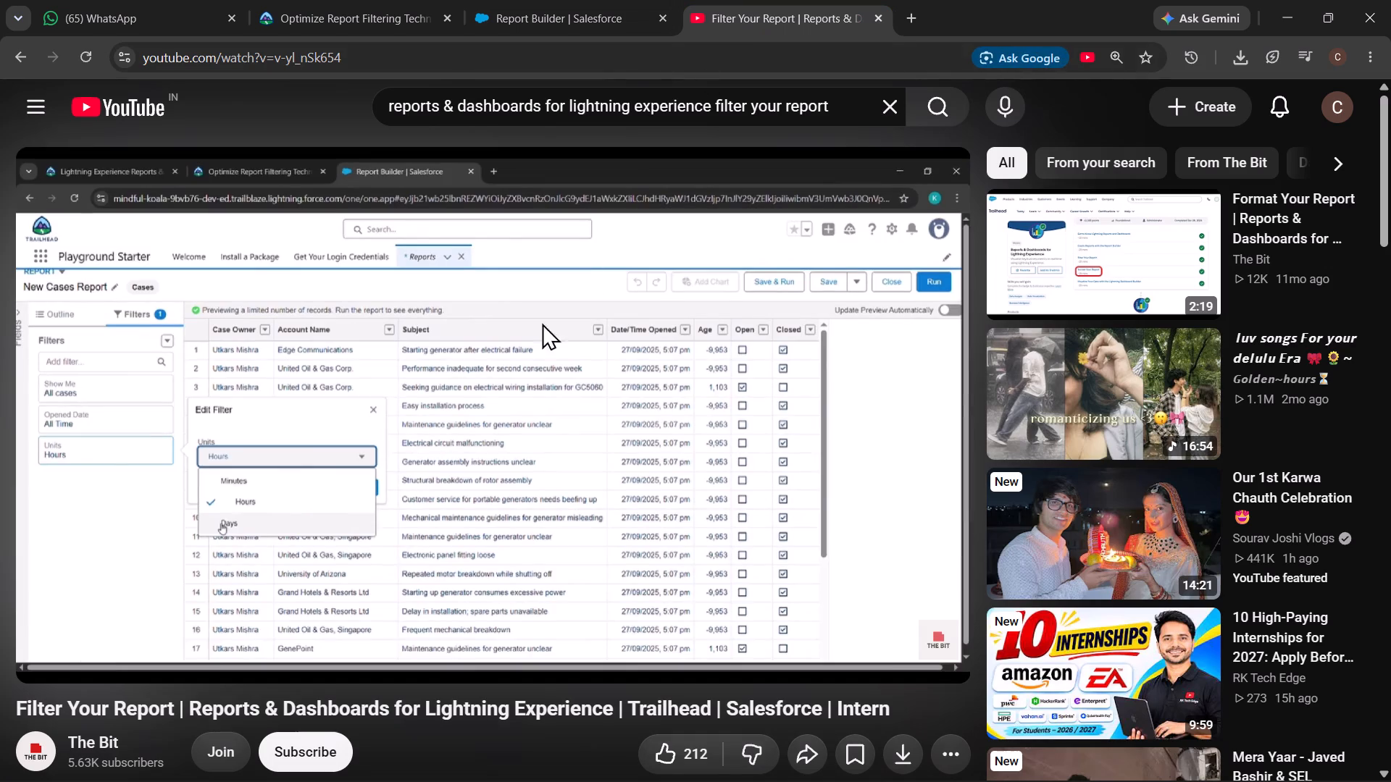
pyautogui.click(520, 349)
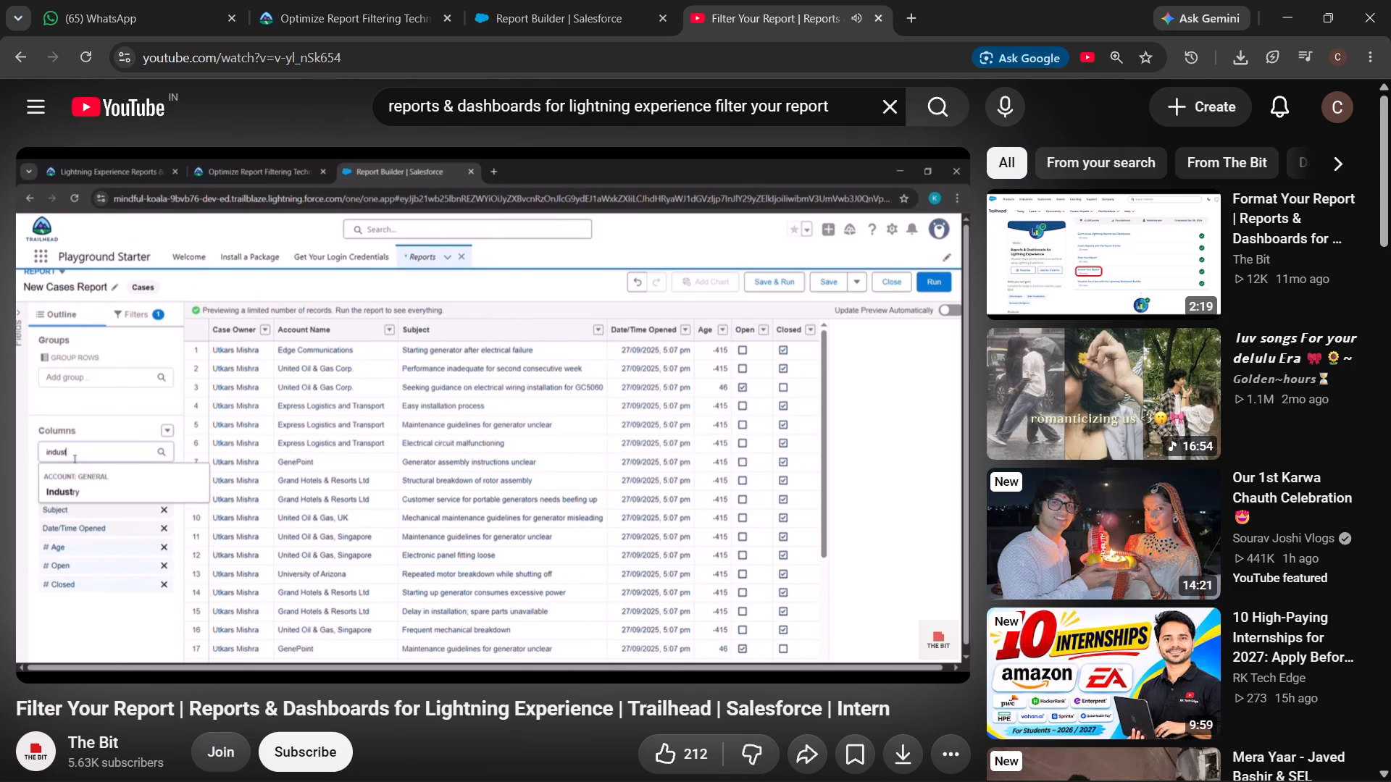
pyautogui.click(631, 374)
pyautogui.click(517, 33)
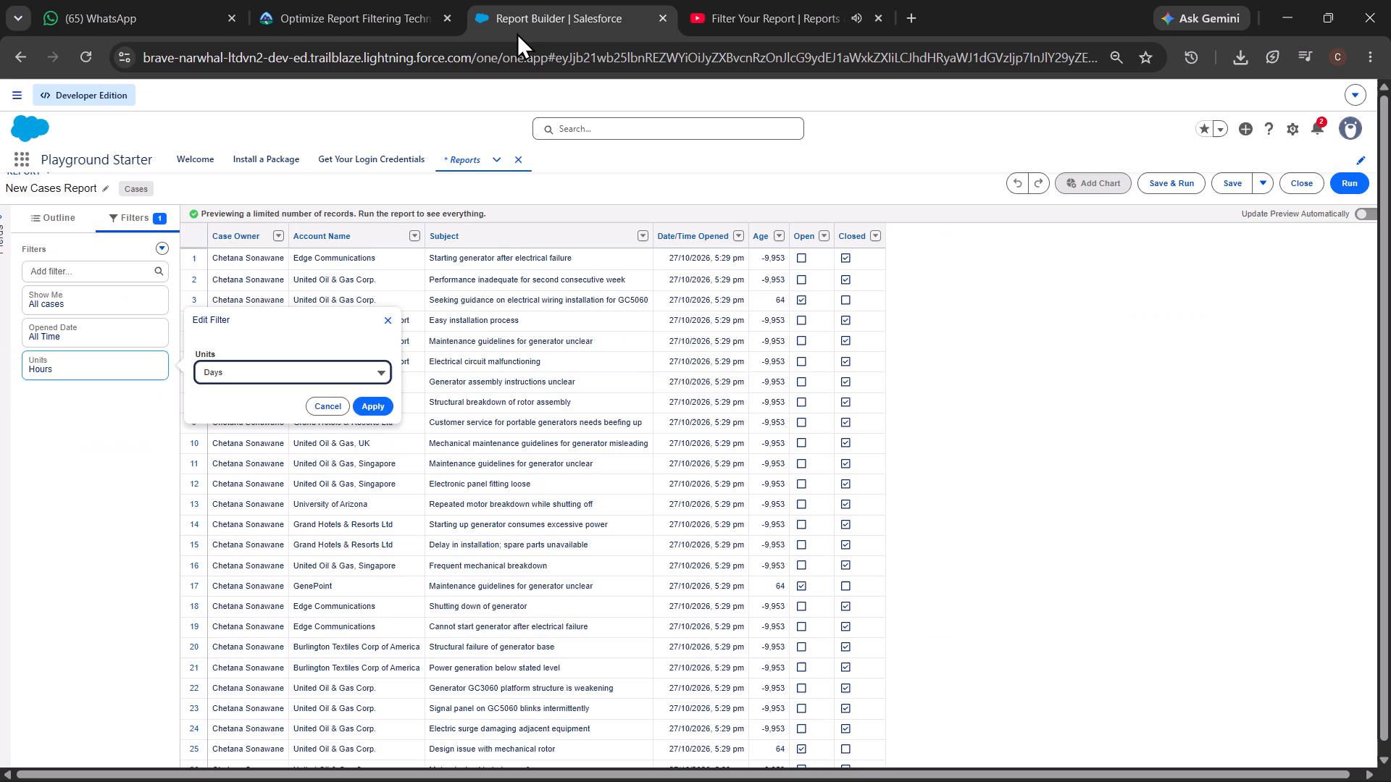
pyautogui.click(376, 407)
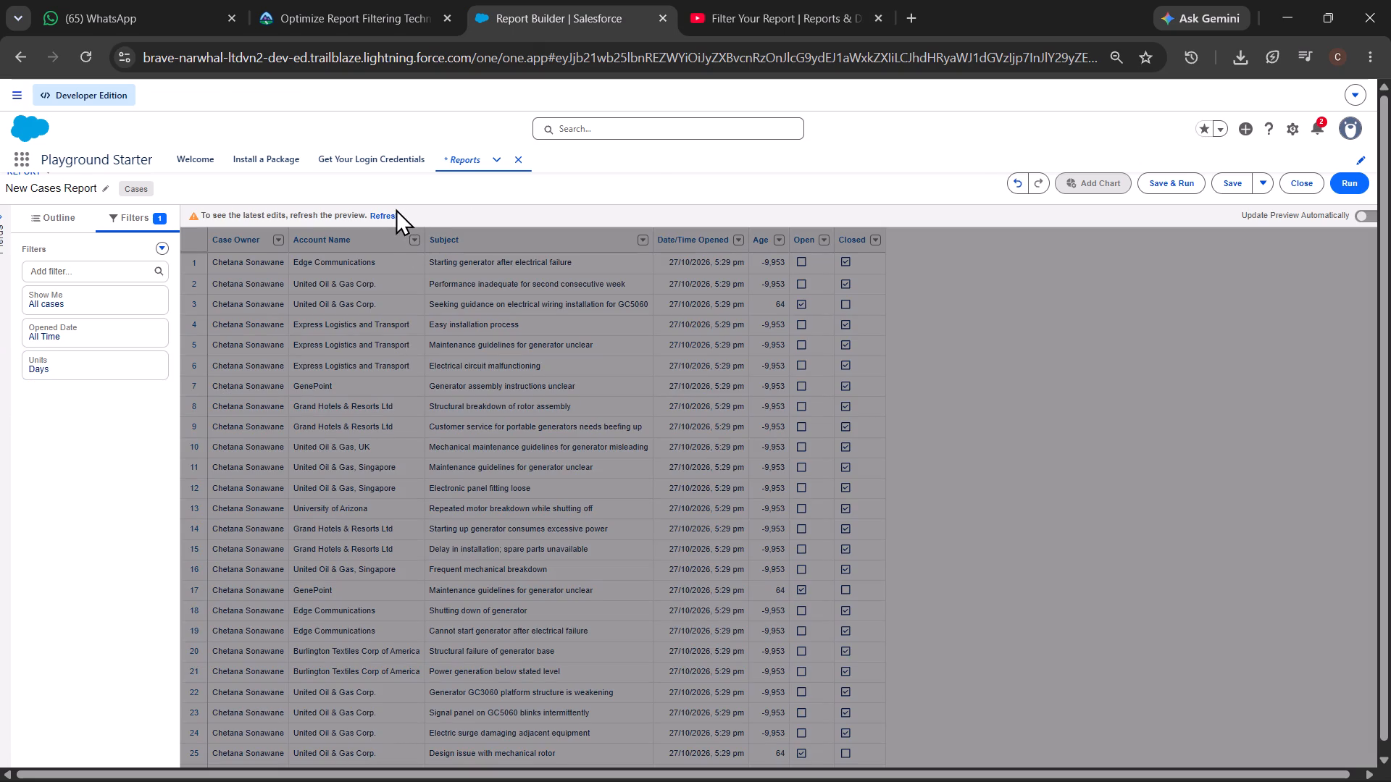
pyautogui.click(386, 212)
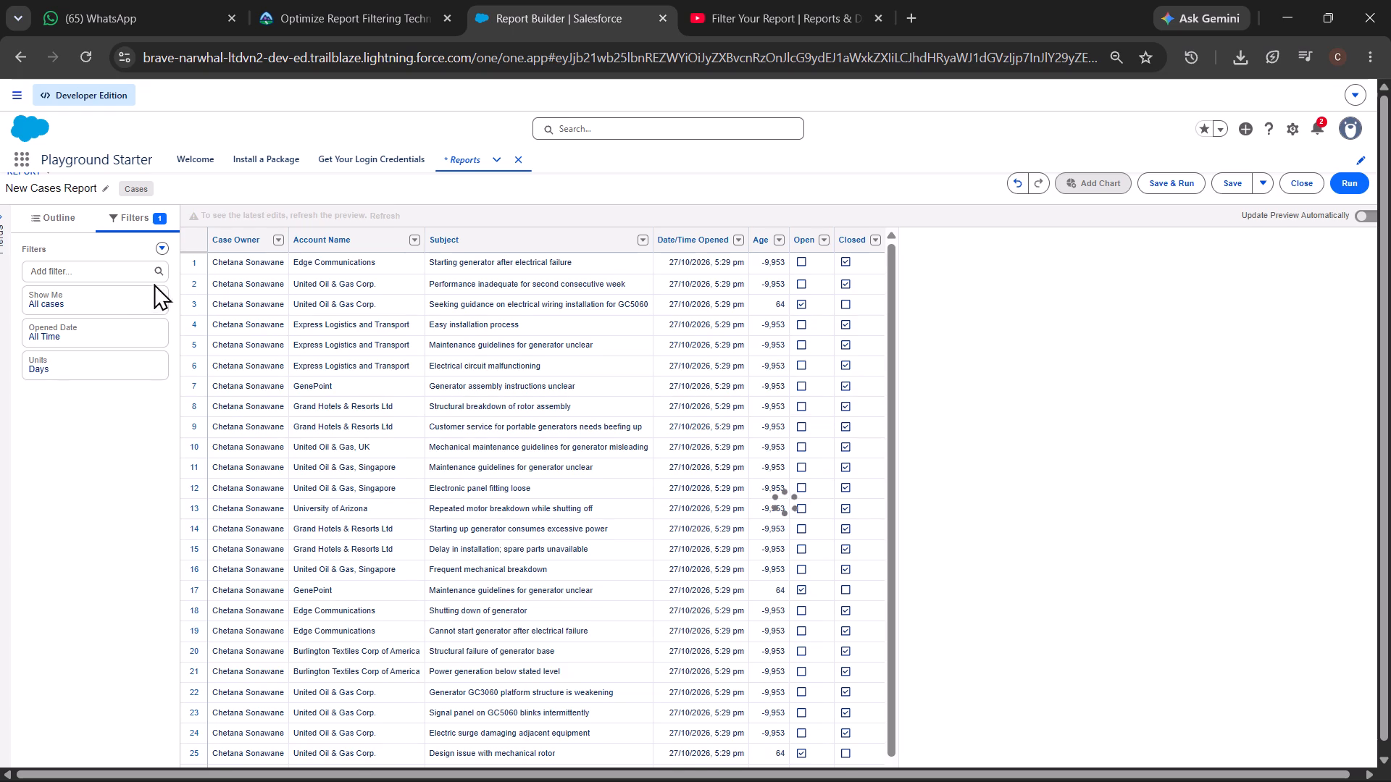
# Add the Industry column to the cases report.
pyautogui.click(41, 218)
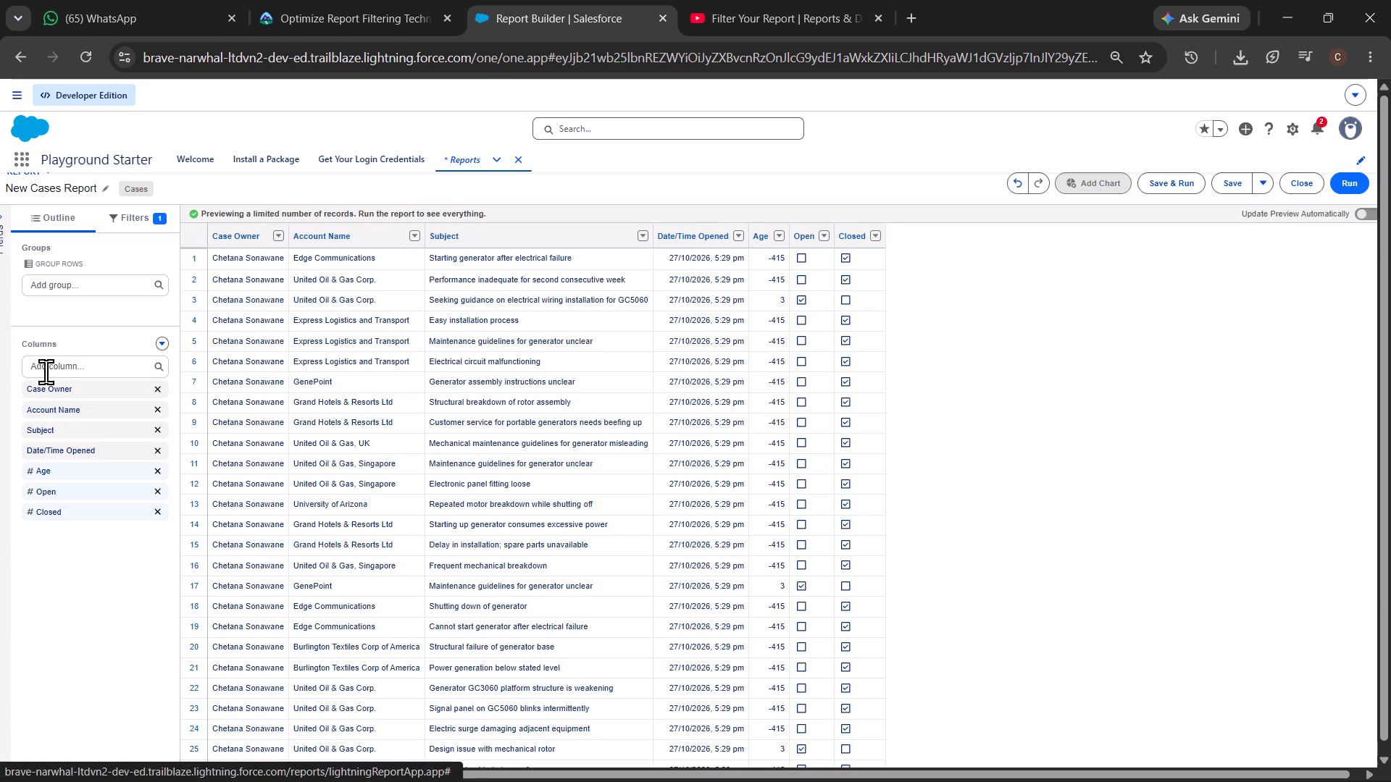
pyautogui.click(52, 366)
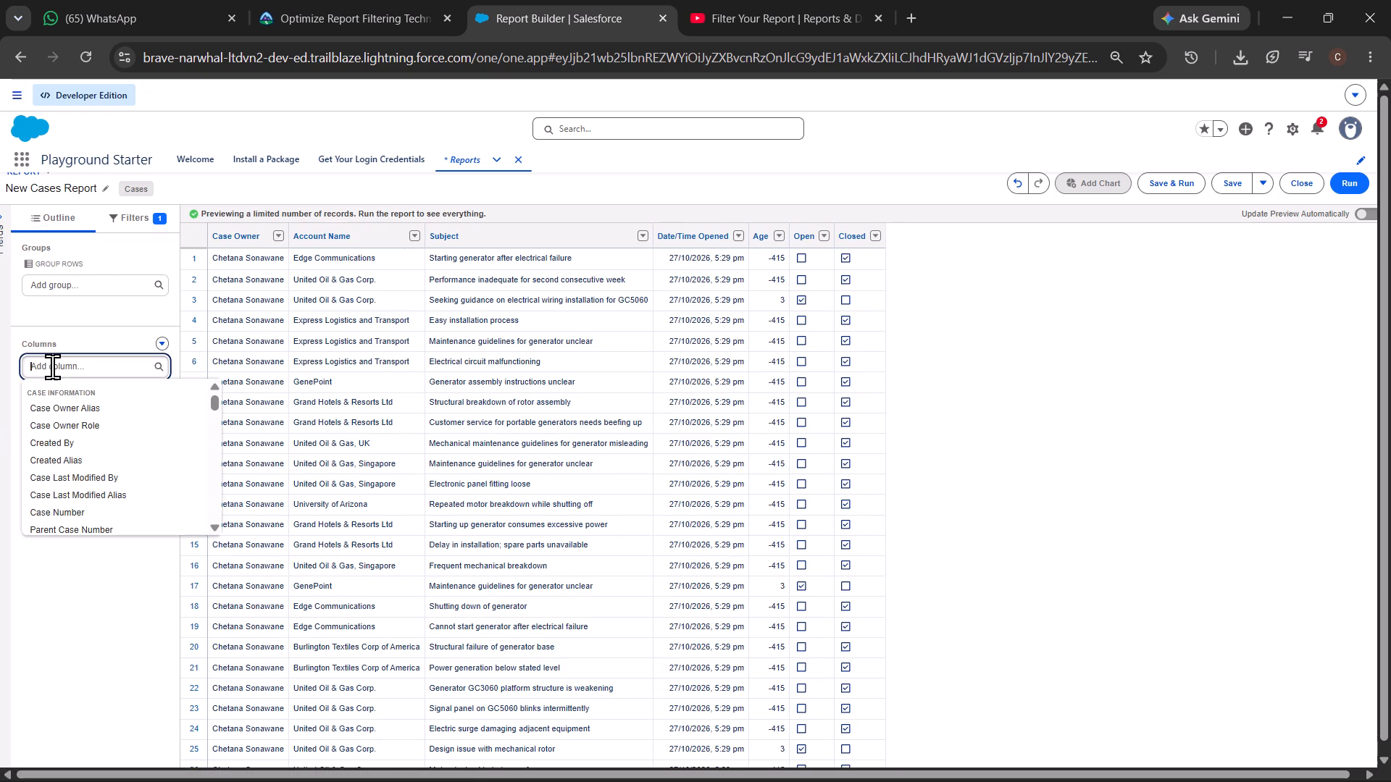
pyautogui.write('ind')
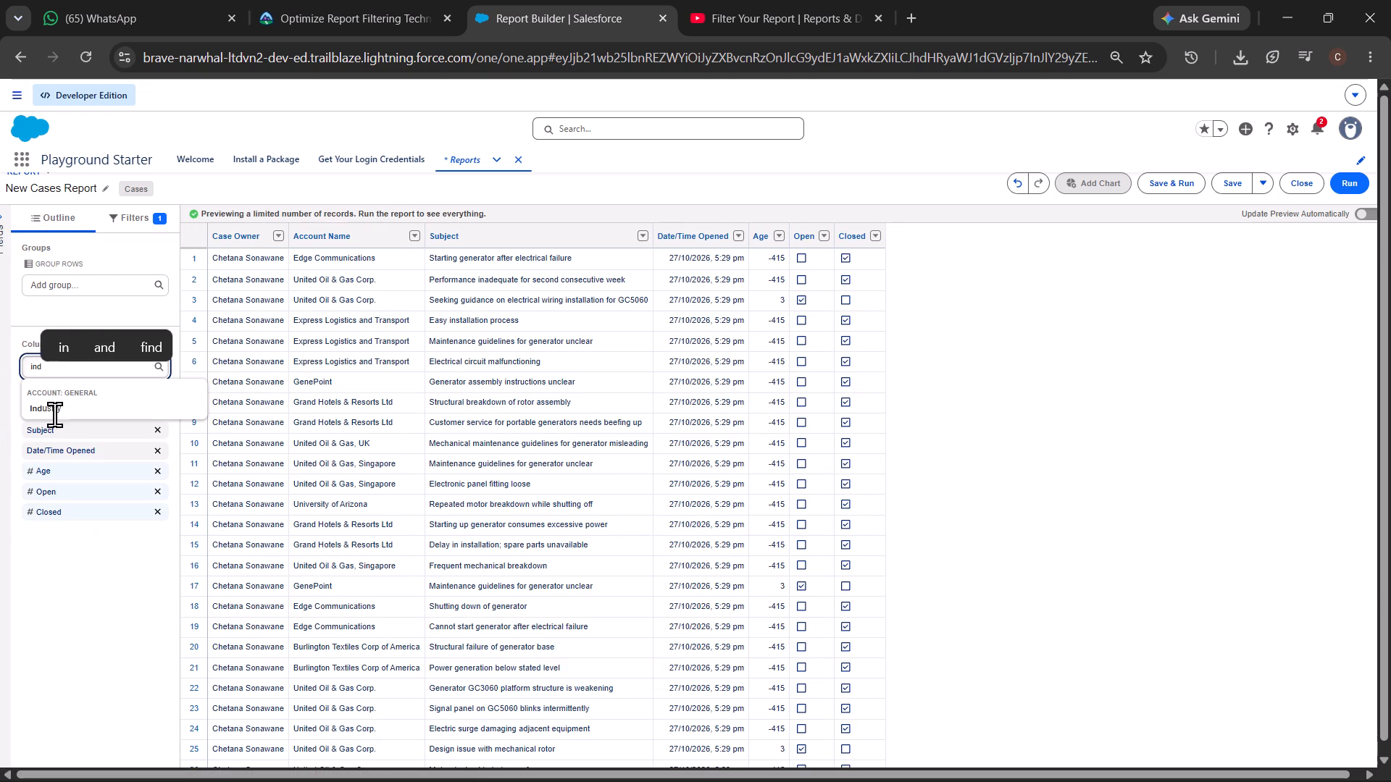
pyautogui.click(70, 403)
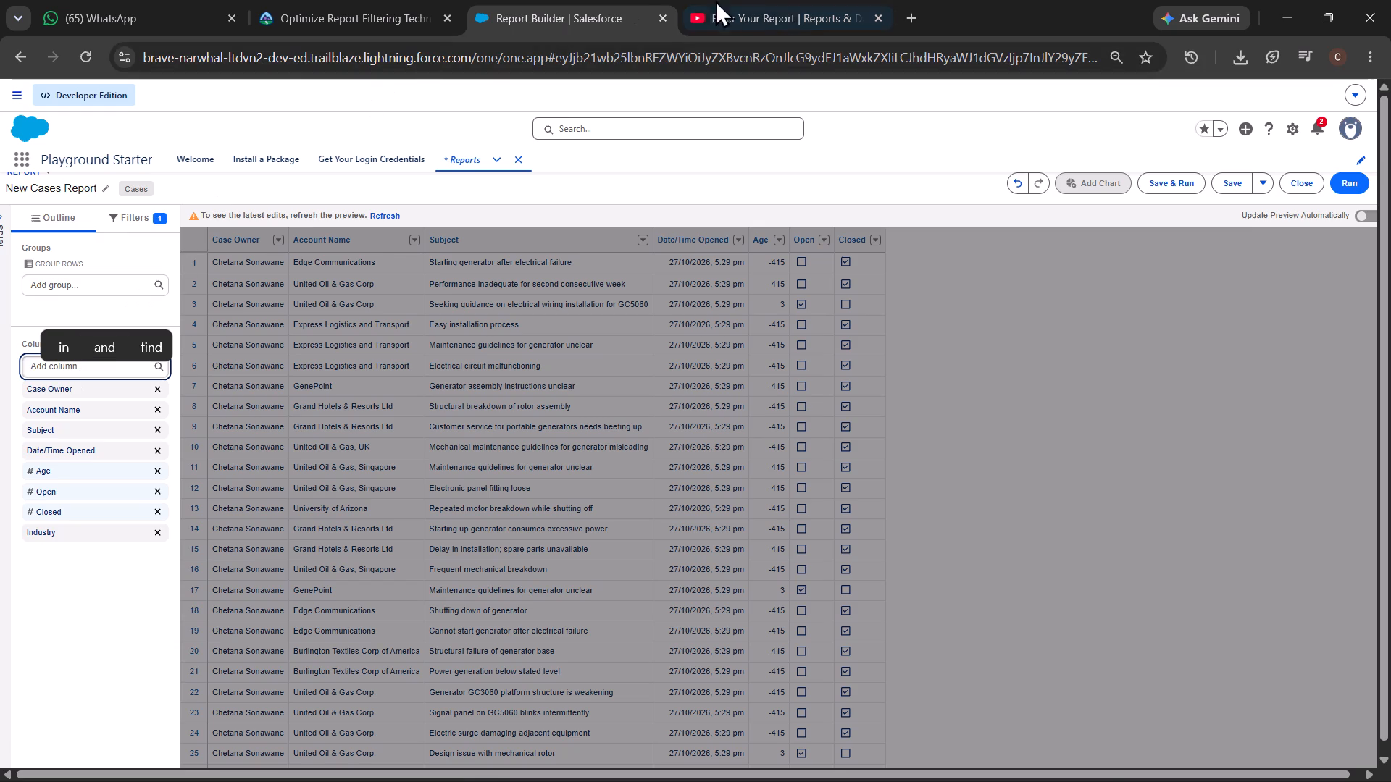
# Resume the tutorial video at the column section and raise its playback speed to 1.20x.
pyautogui.click(784, 7)
pyautogui.click(375, 349)
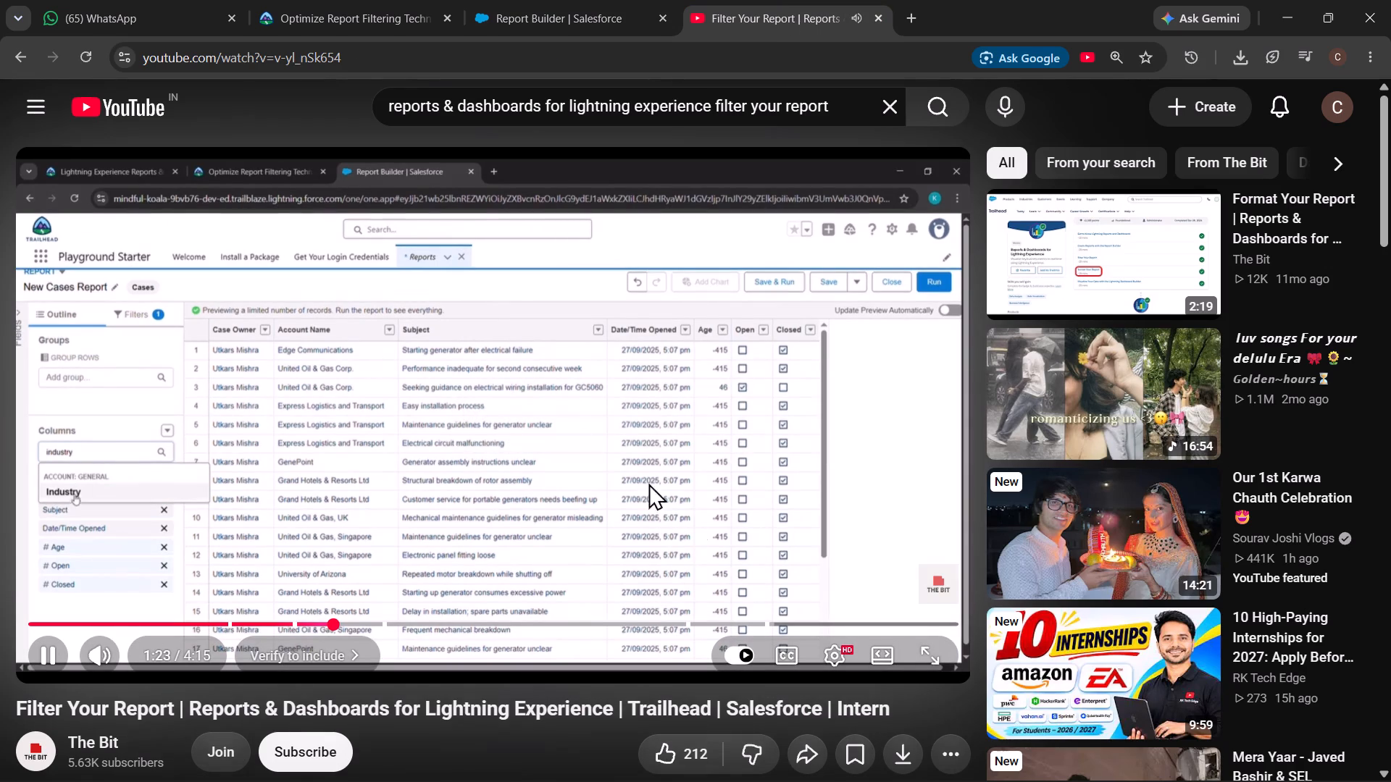
pyautogui.click(835, 657)
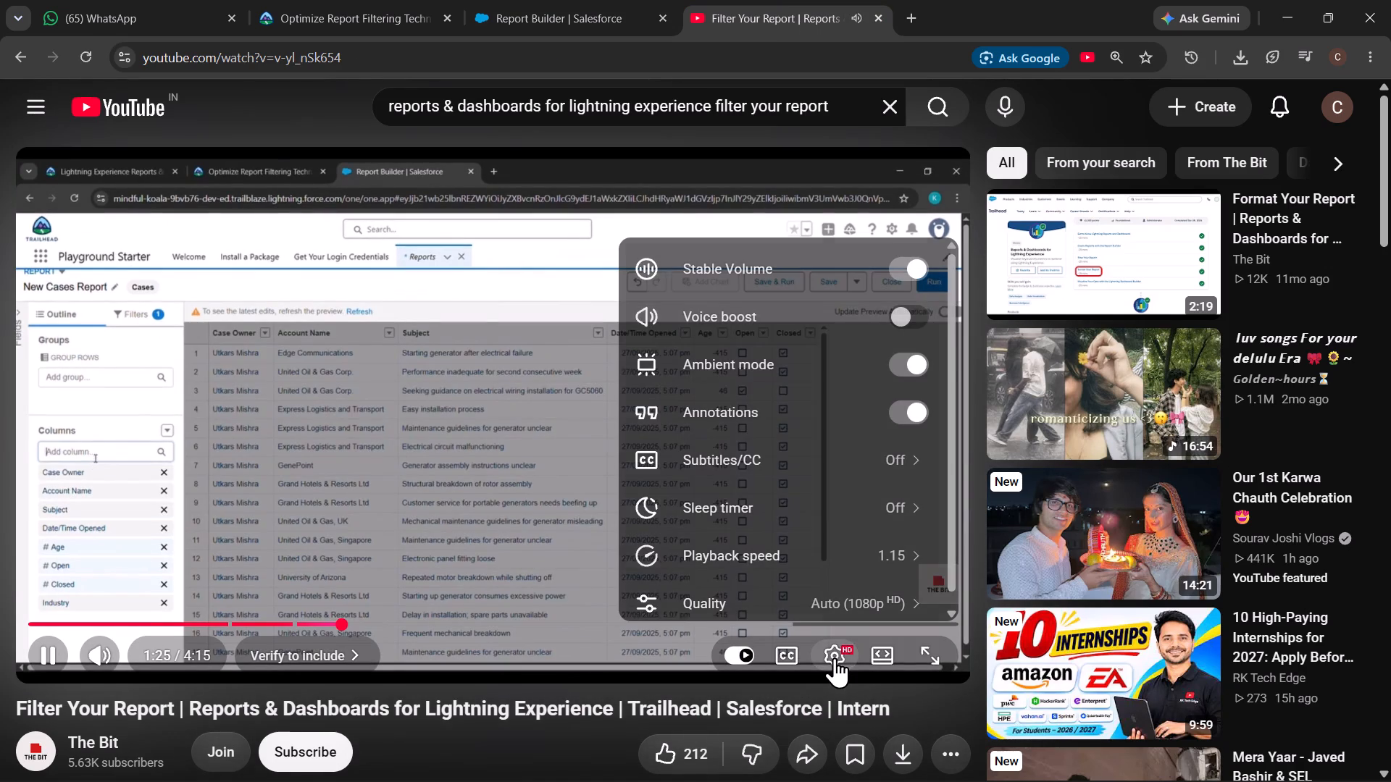
pyautogui.click(837, 568)
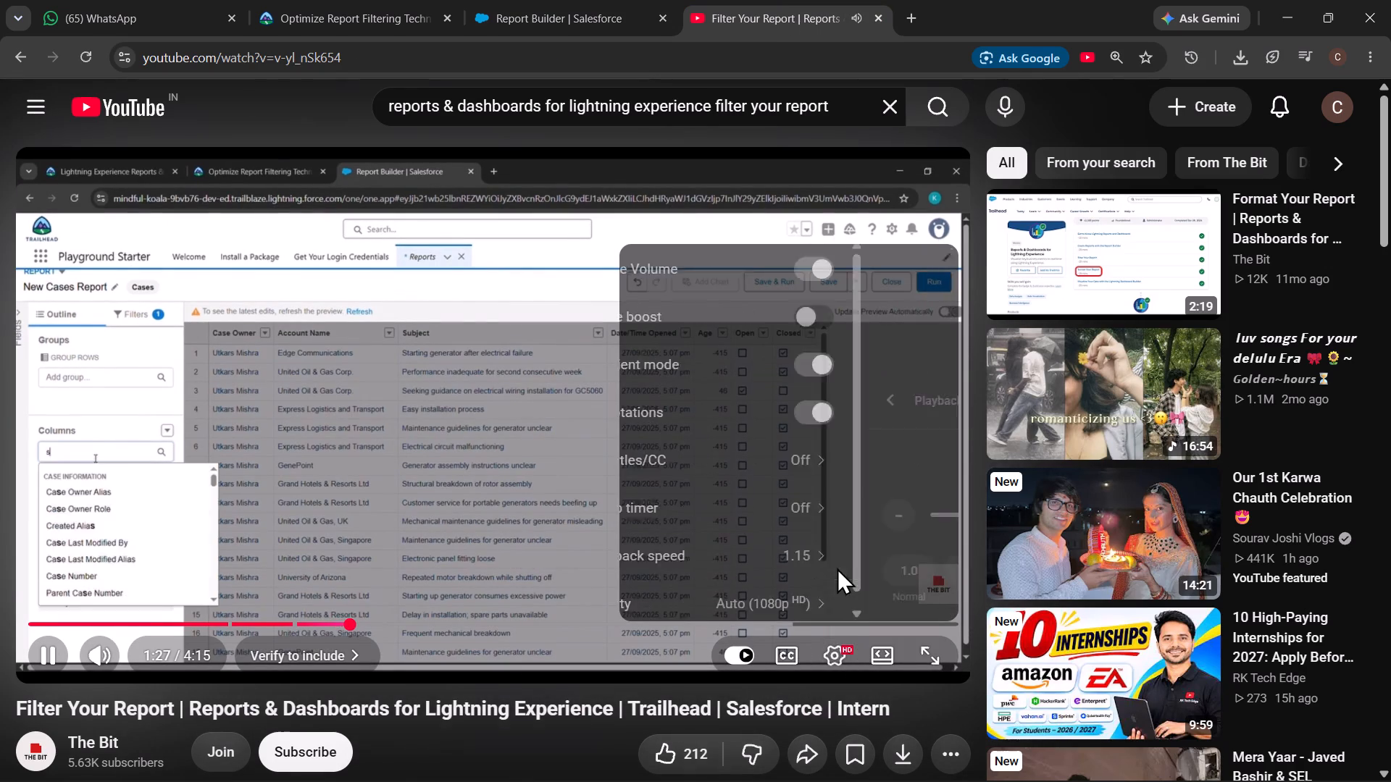
pyautogui.click(919, 524)
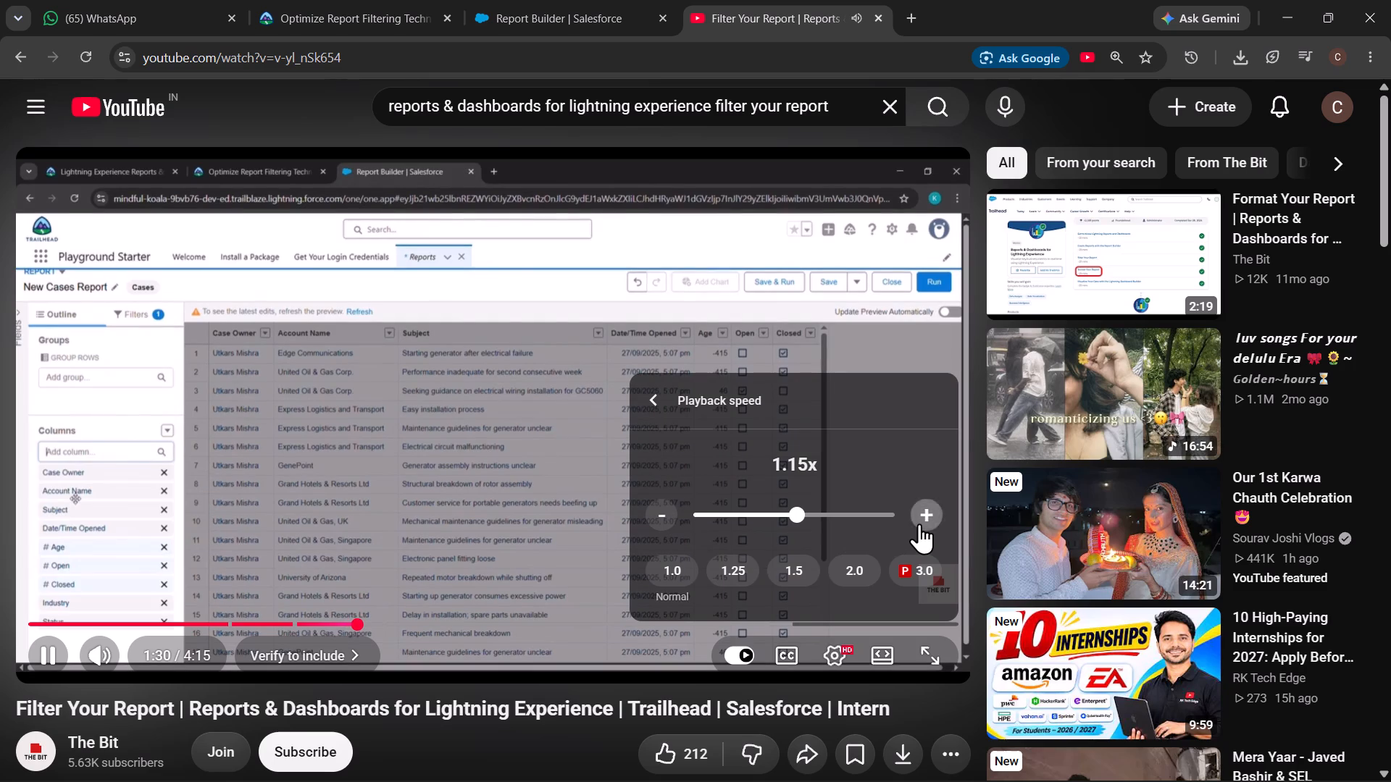
pyautogui.click(667, 159)
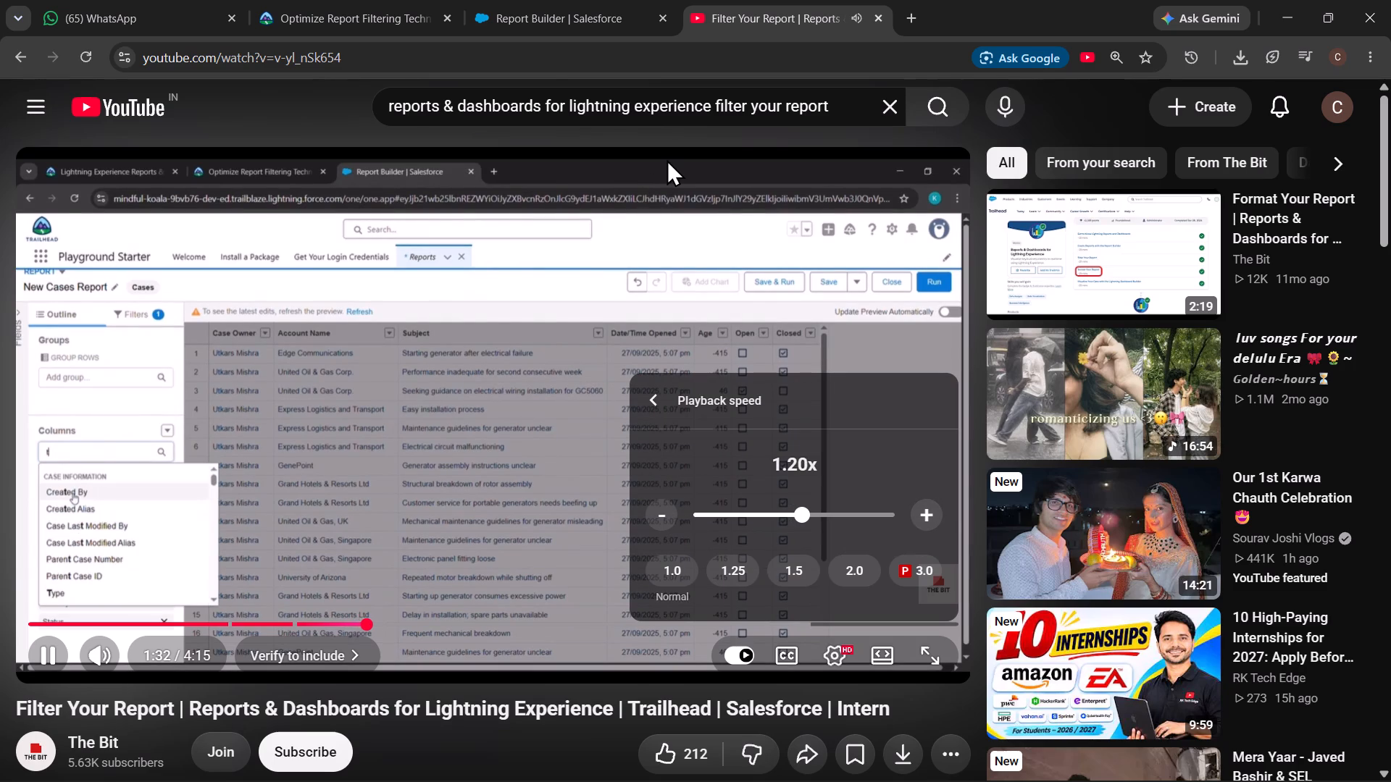
pyautogui.click(495, 382)
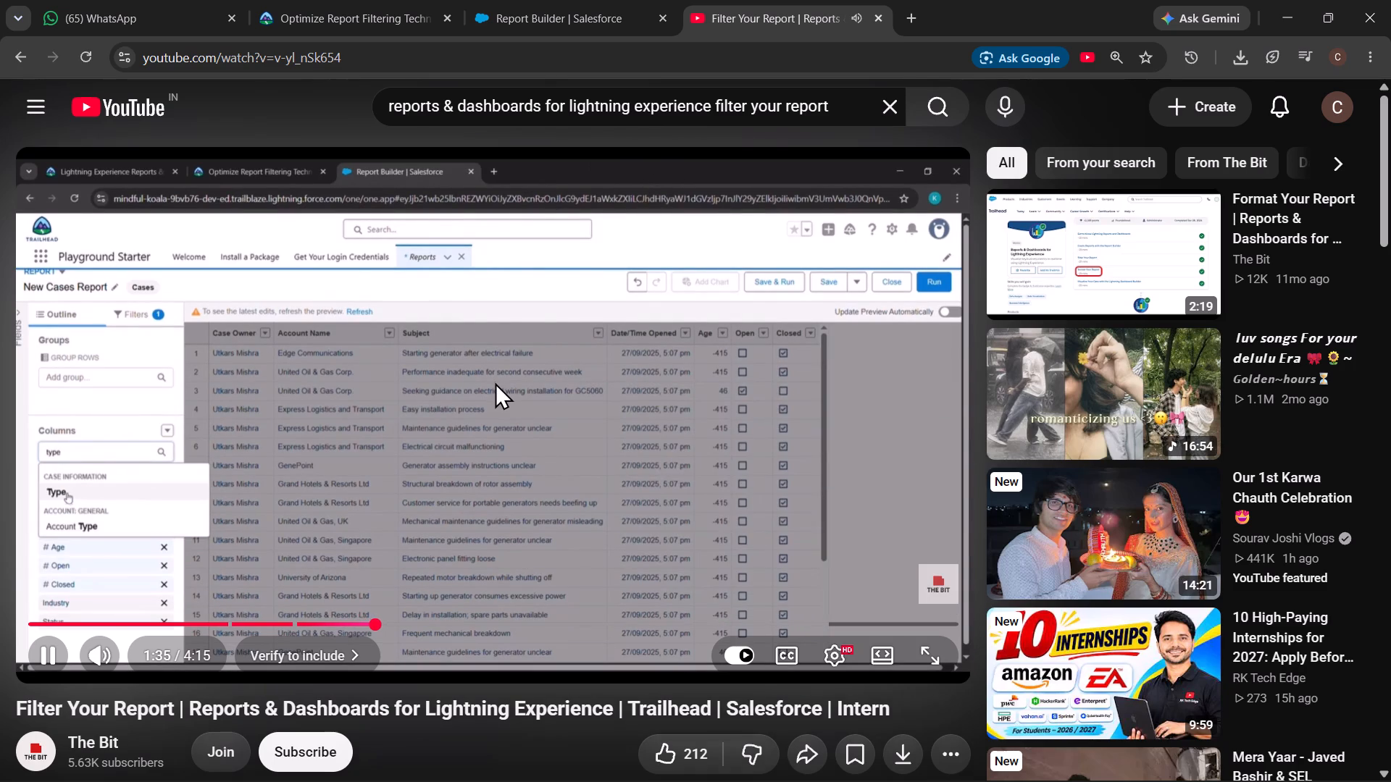
# Return to the report builder and add the case Status and Type columns.
pyautogui.click(512, 0)
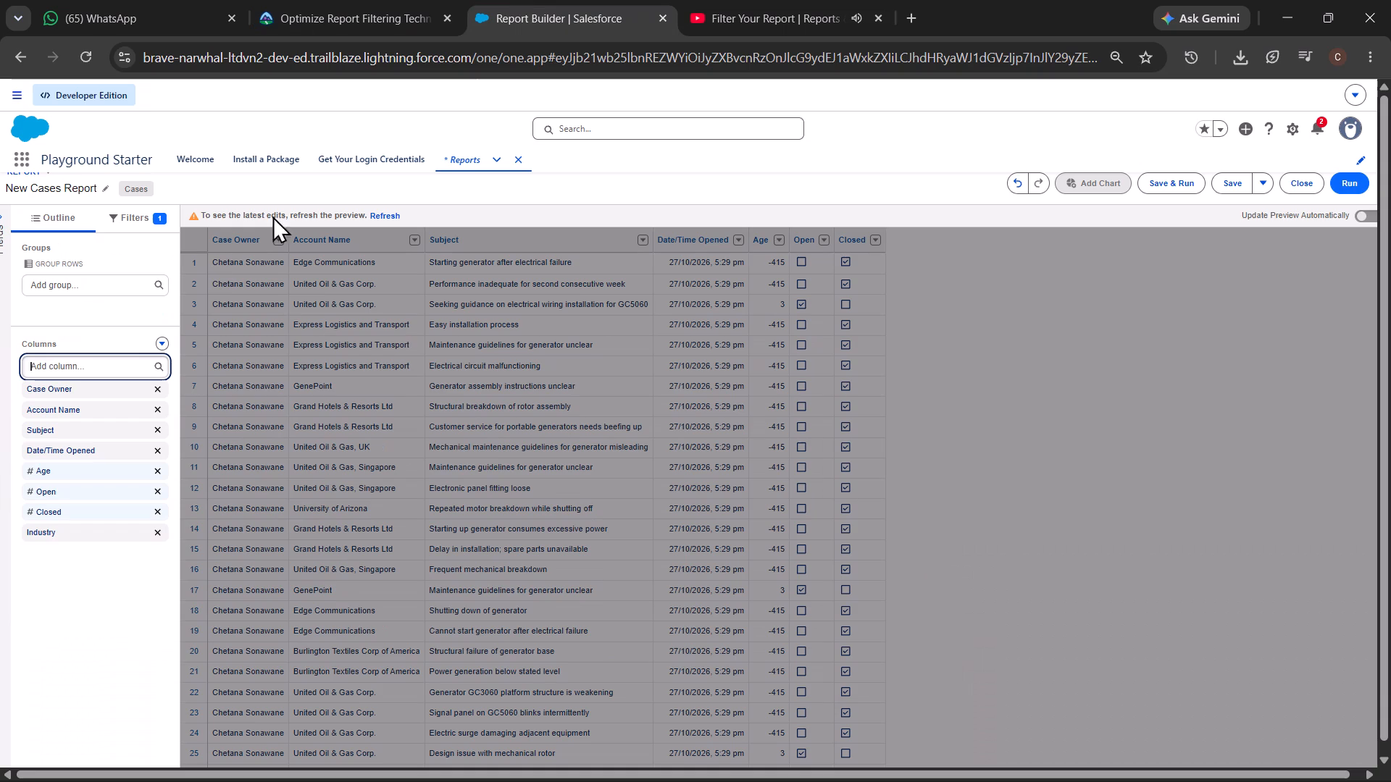
pyautogui.write('sta')
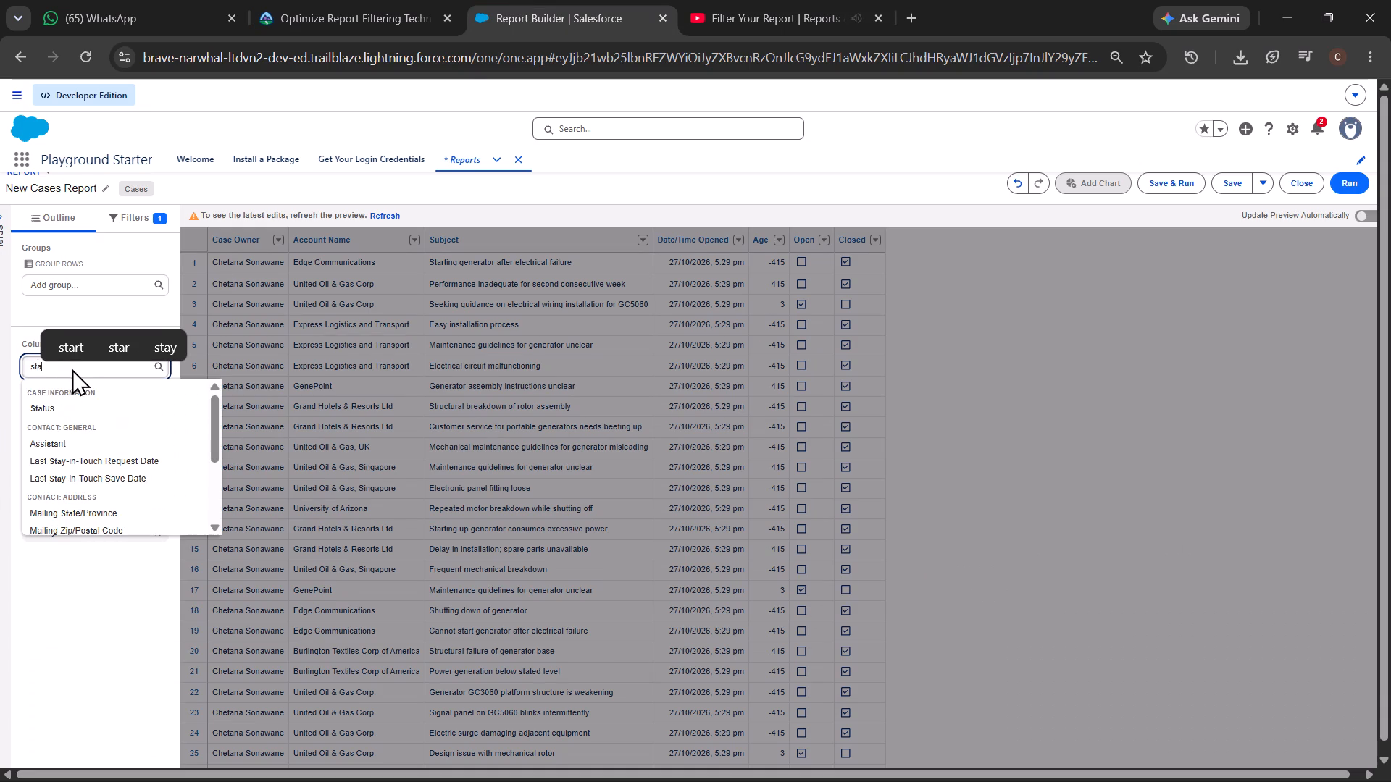
pyautogui.click(49, 416)
pyautogui.write('typ')
pyautogui.click(45, 408)
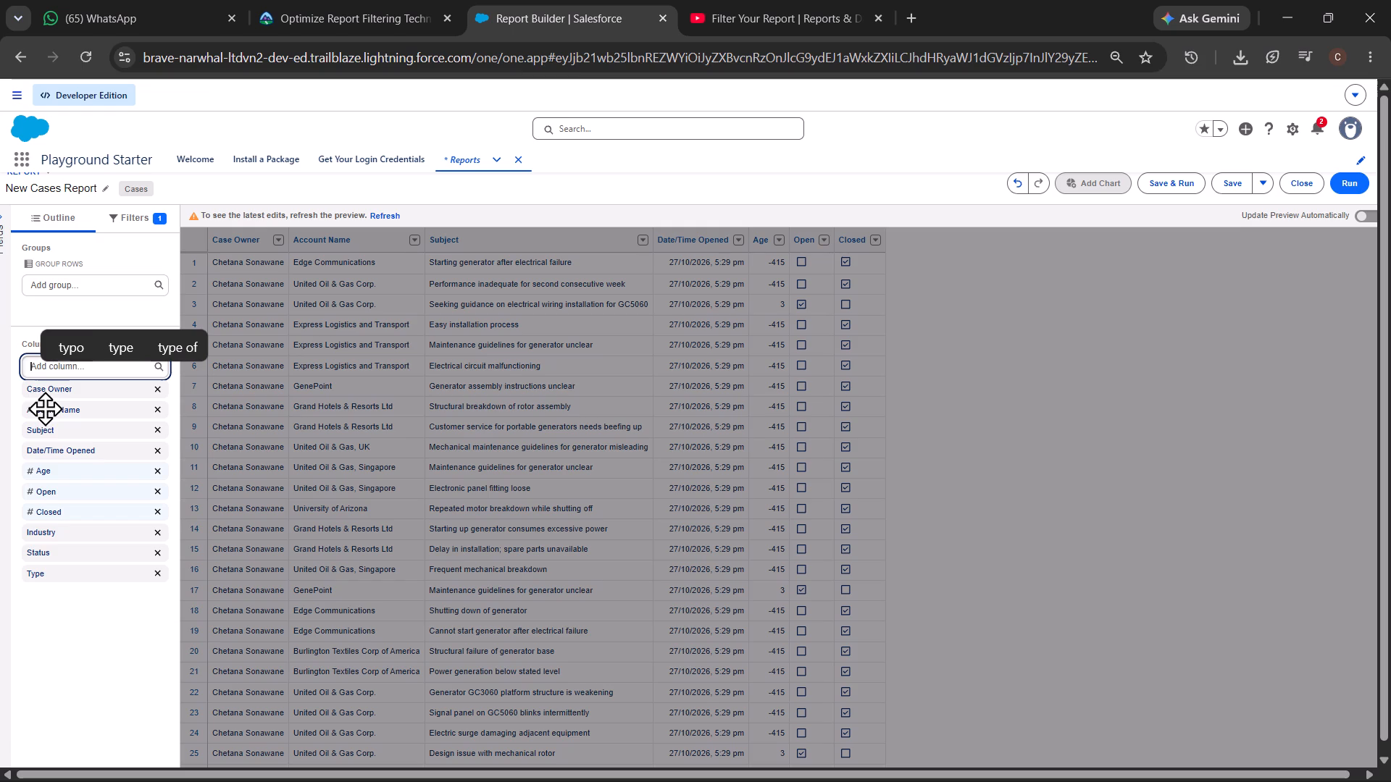
# Resume the tutorial video and rewind it in two 5-second jumps to review what follows adding the columns.
pyautogui.click(735, 3)
pyautogui.click(453, 348)
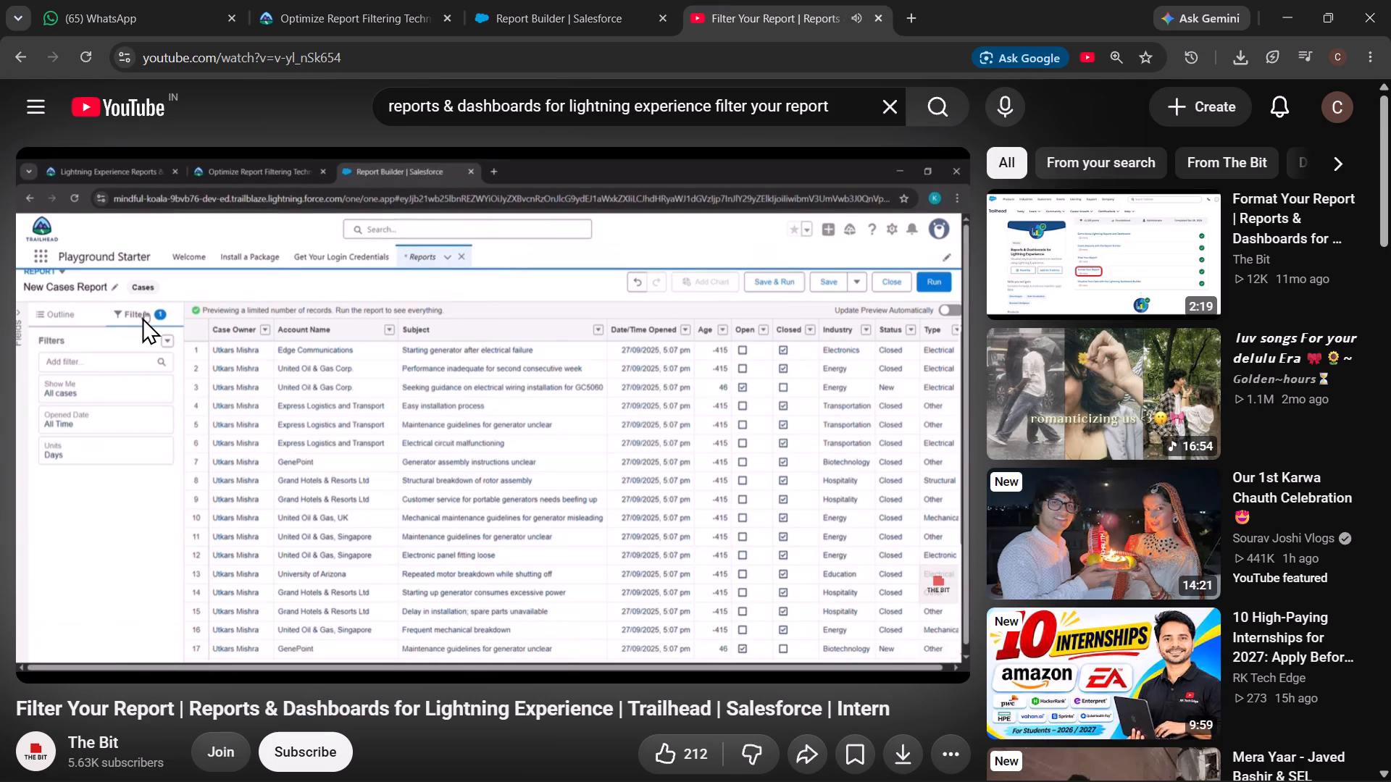
pyautogui.press('Left')
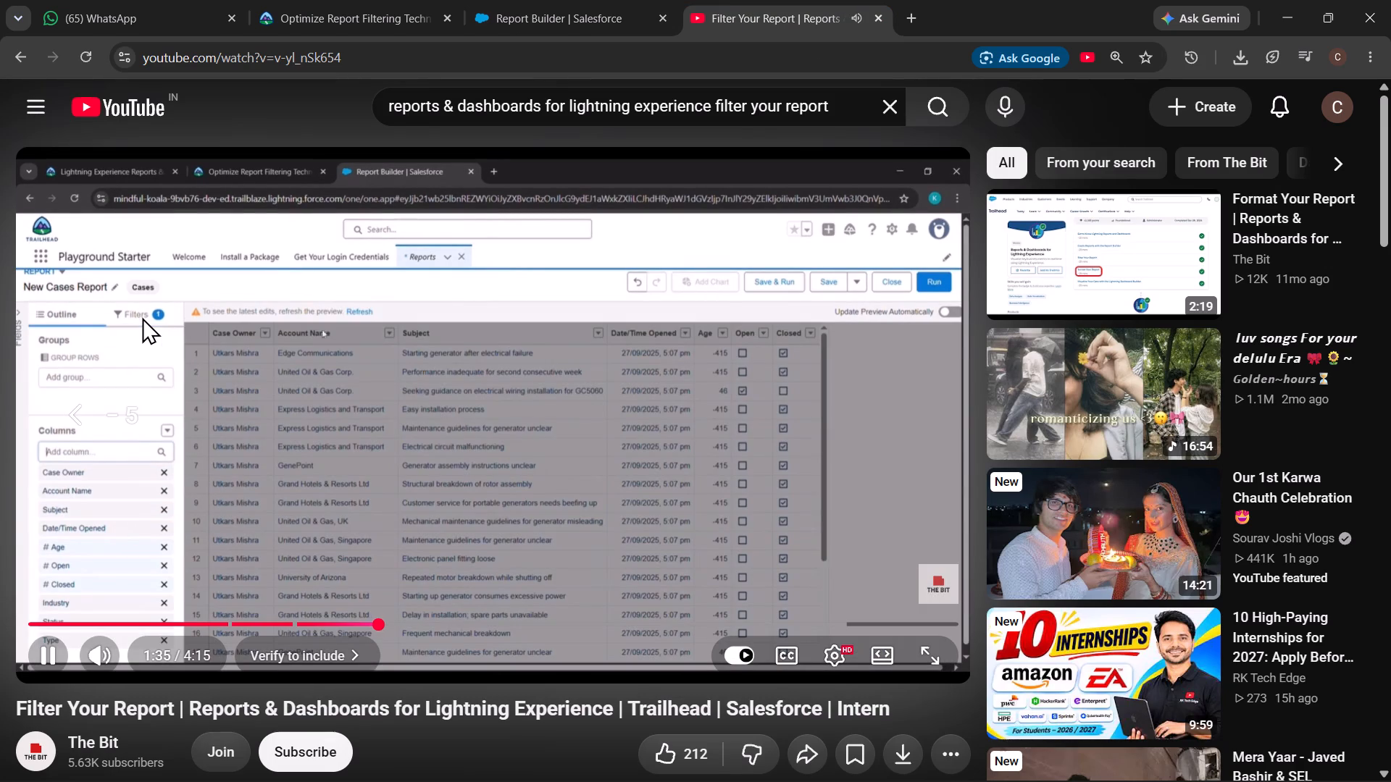
pyautogui.press('Left')
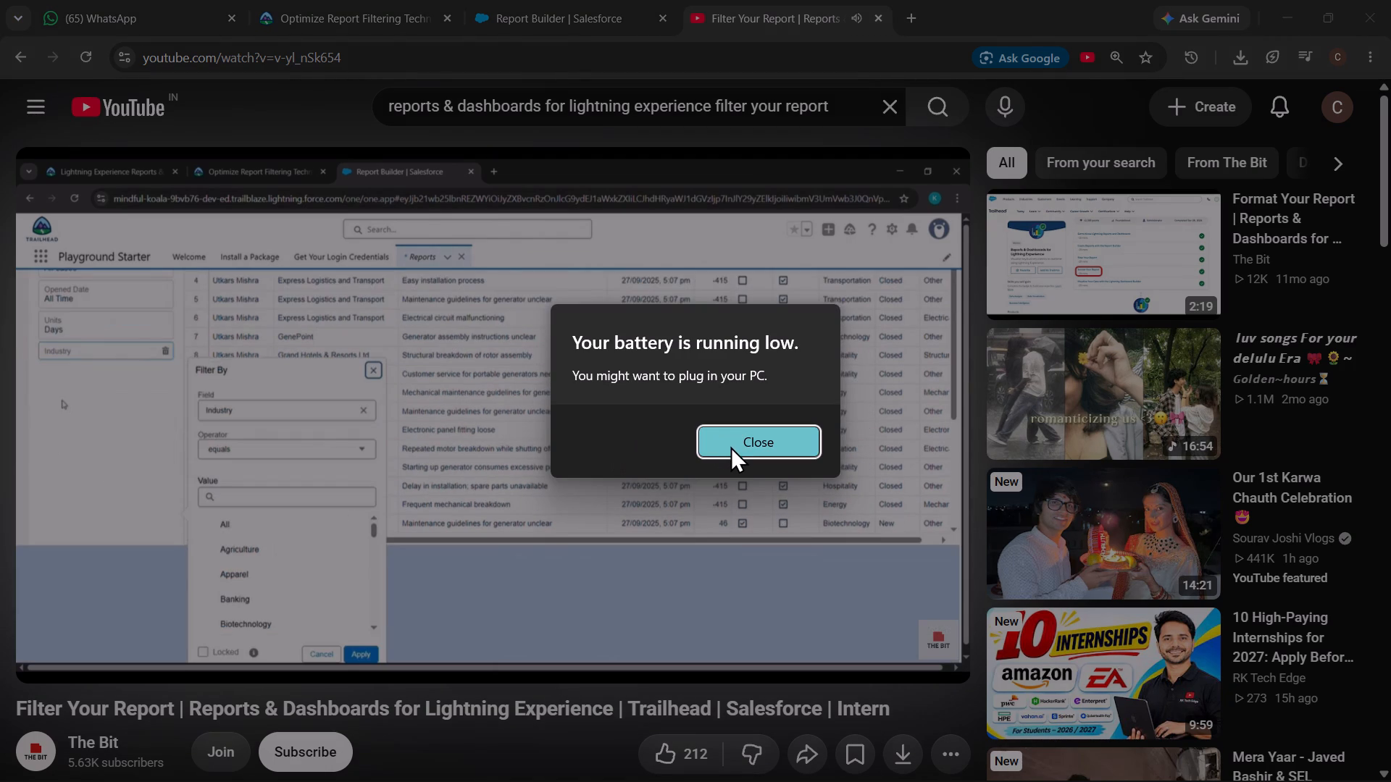
# Dismiss the low-battery warning and pause the tutorial video at the Industry filter section.
pyautogui.click(731, 455)
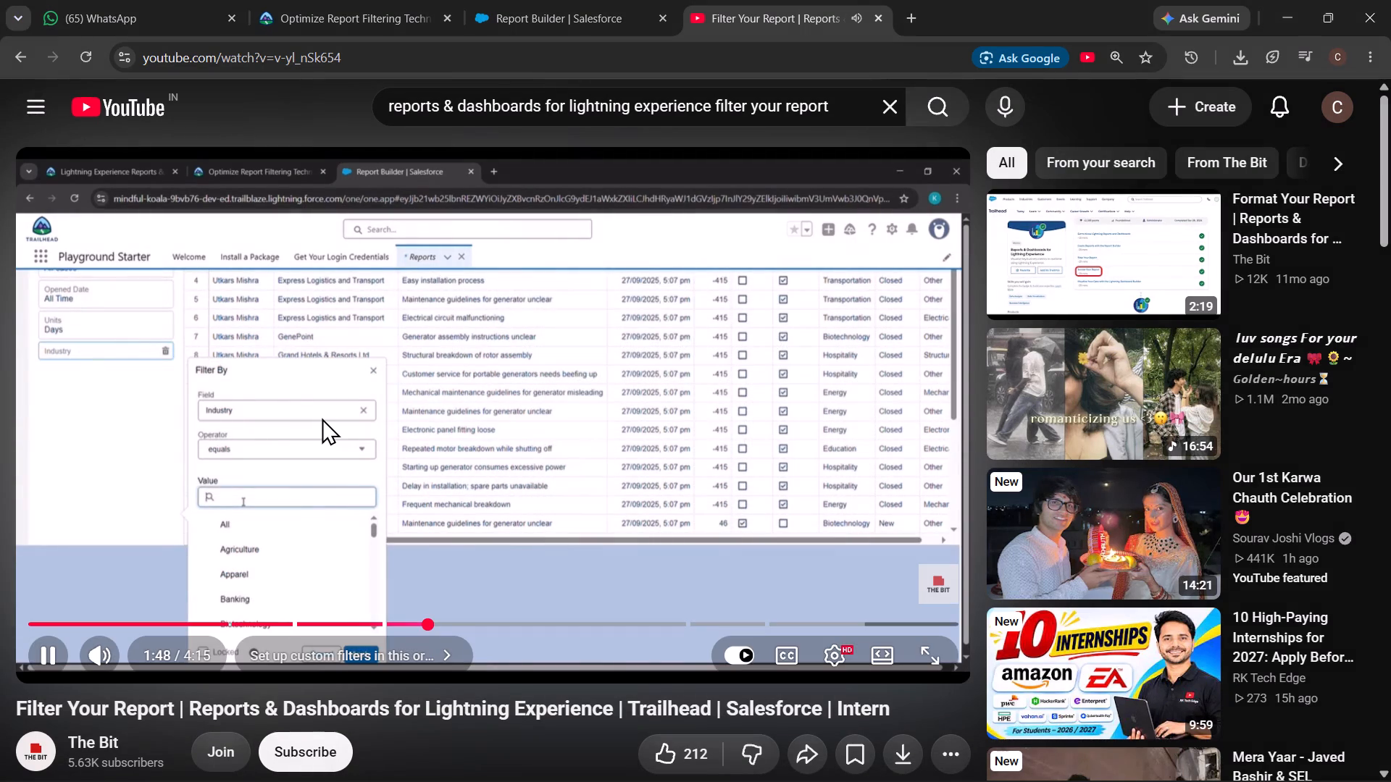
pyautogui.click(322, 418)
# Return to the report builder and refresh the cases report preview to load the newly added columns.
pyautogui.click(519, 29)
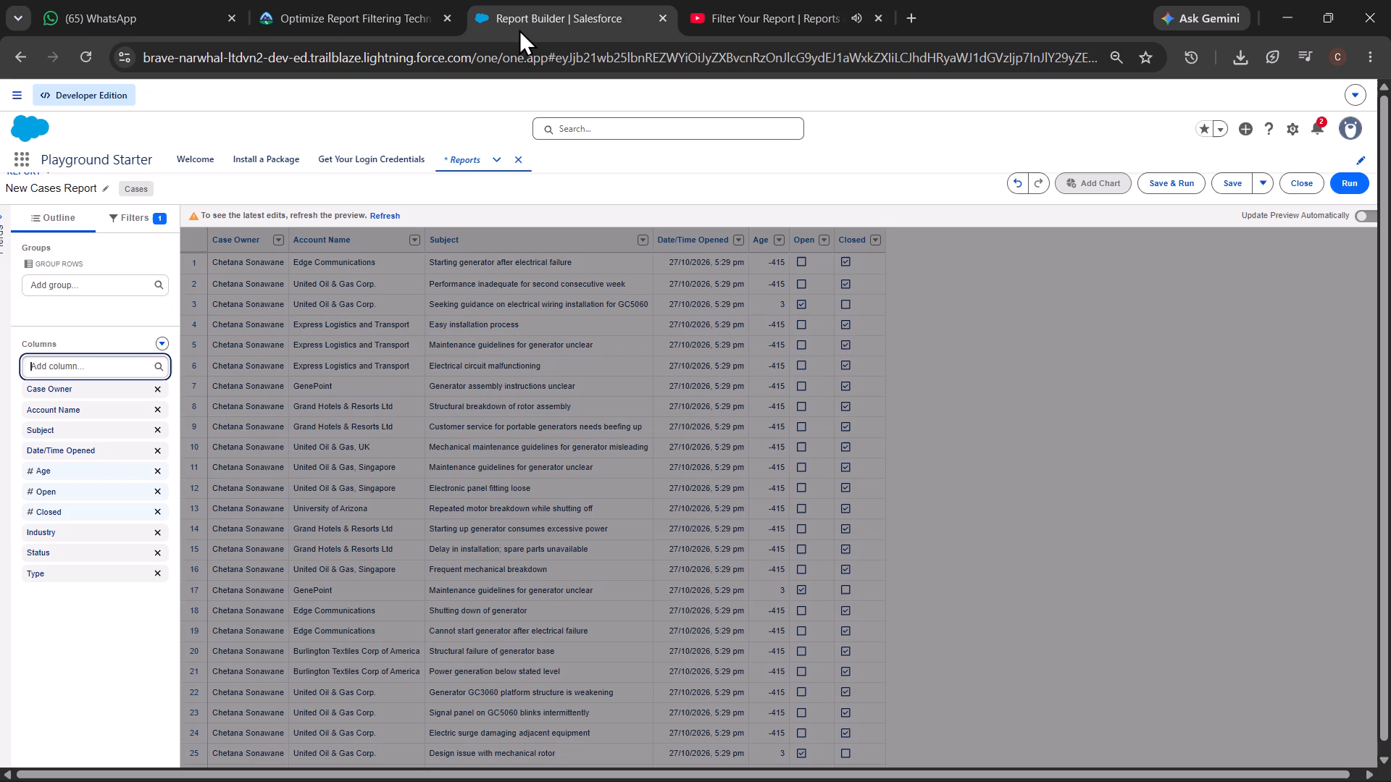
pyautogui.click(370, 214)
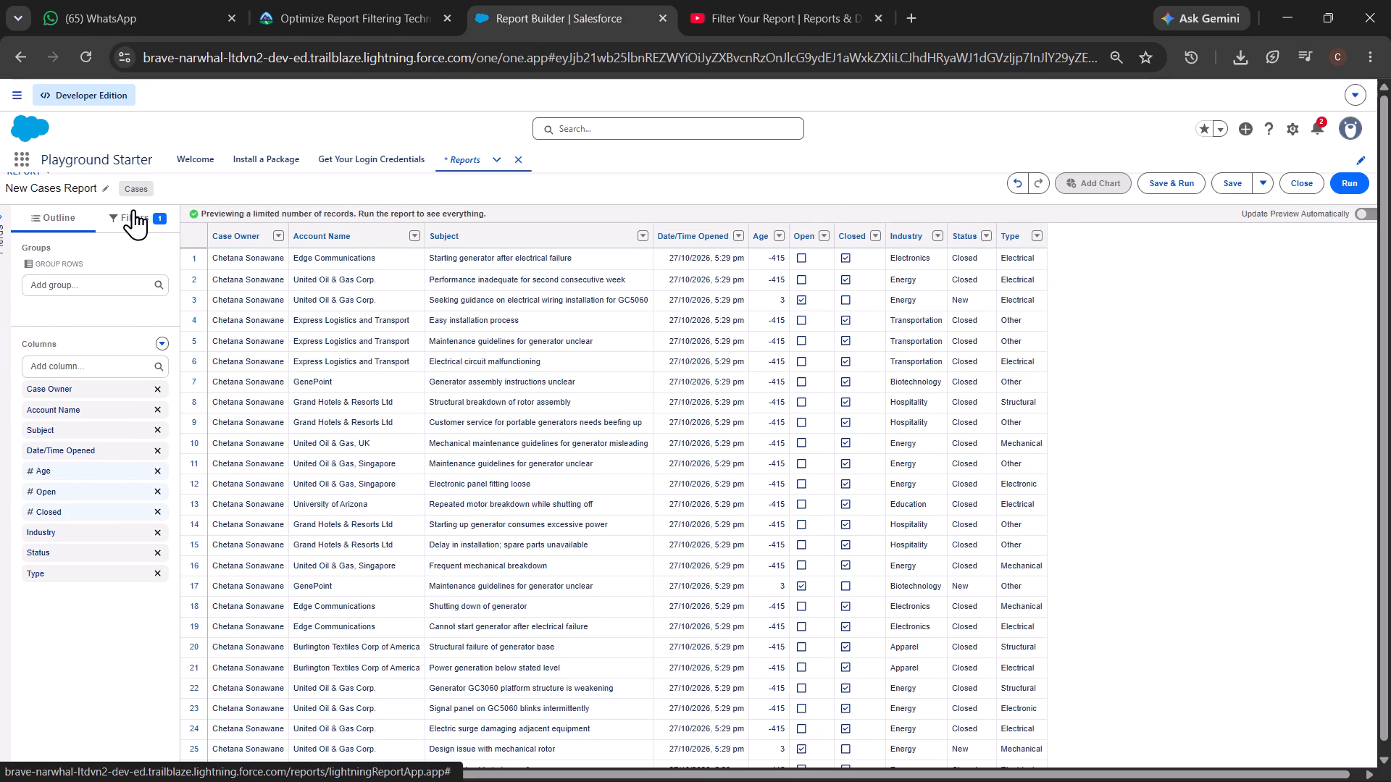
# Add a filter on the account's Industry field to the cases report.
pyautogui.click(133, 209)
pyautogui.doubleClick(62, 281)
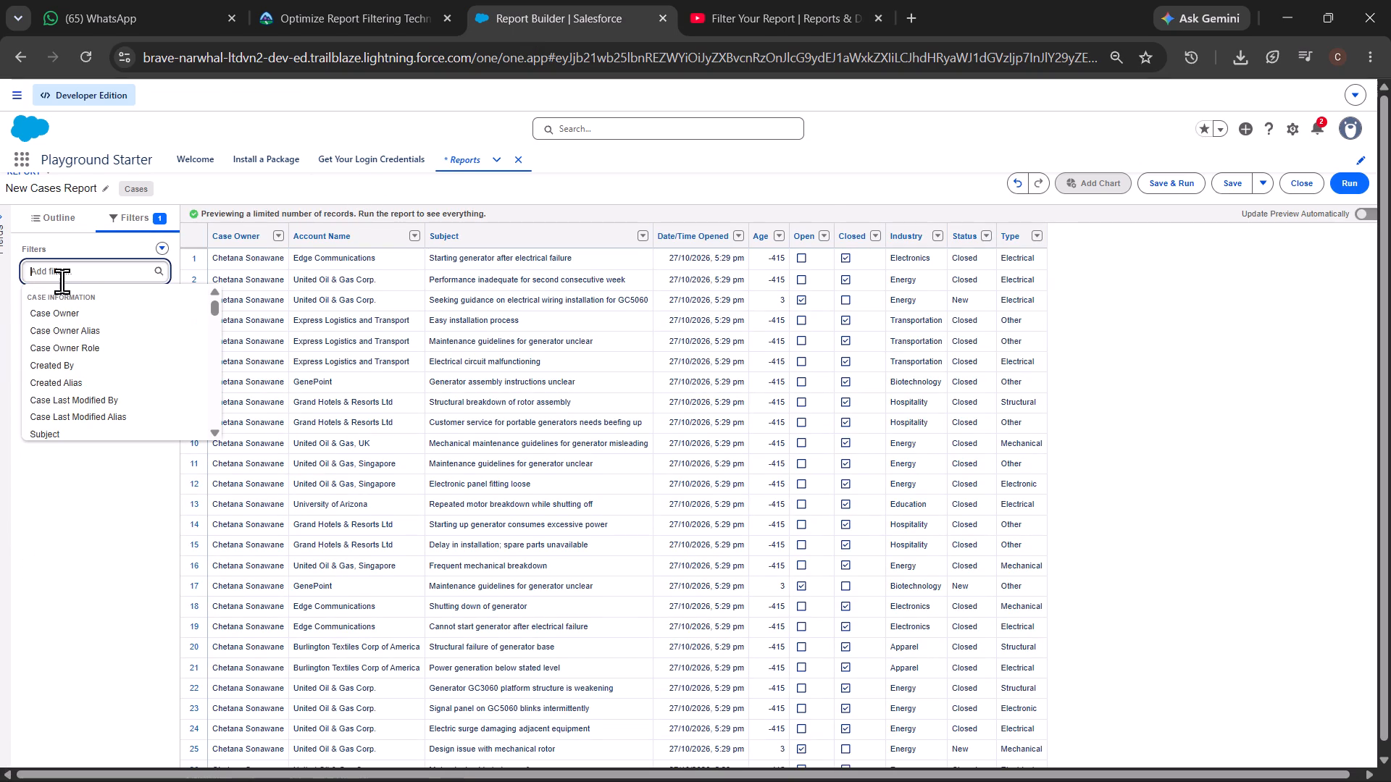
pyautogui.write('ind')
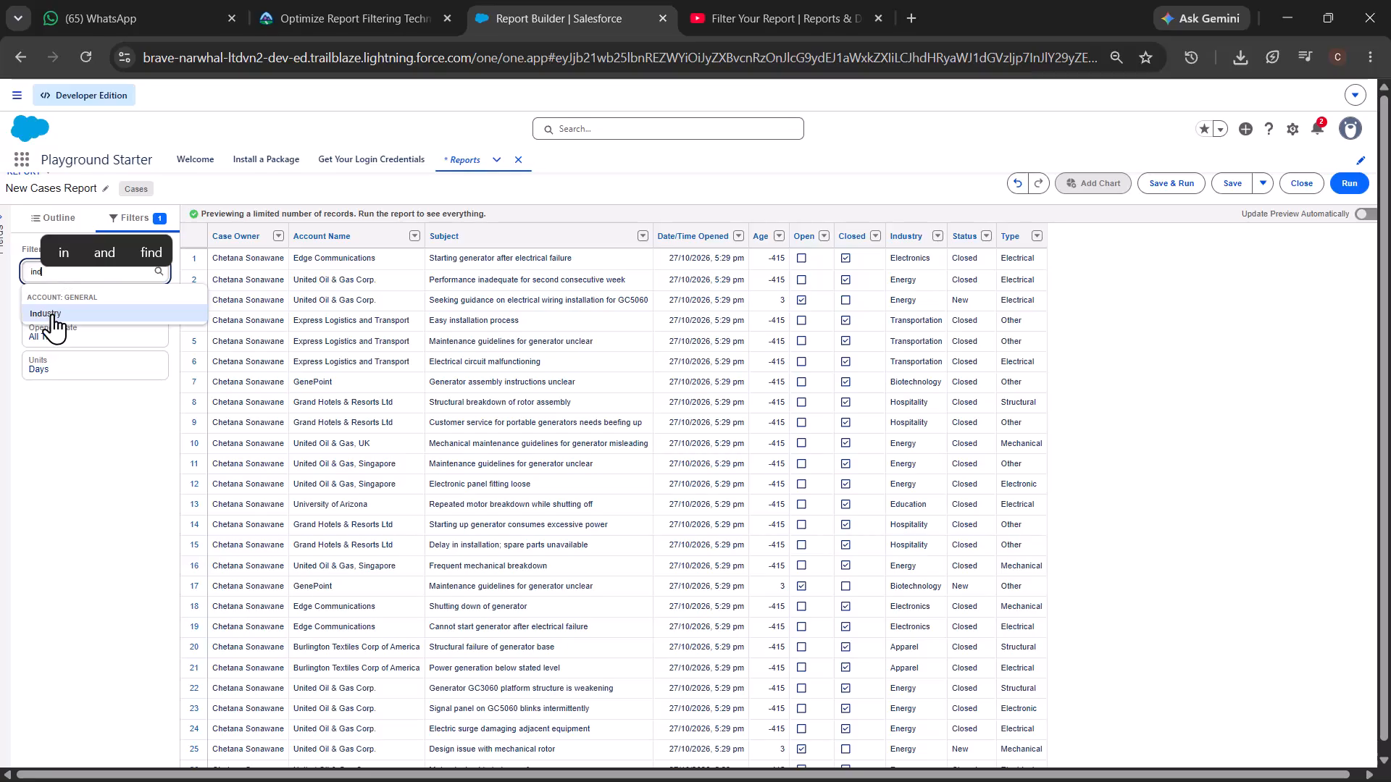
pyautogui.click(52, 314)
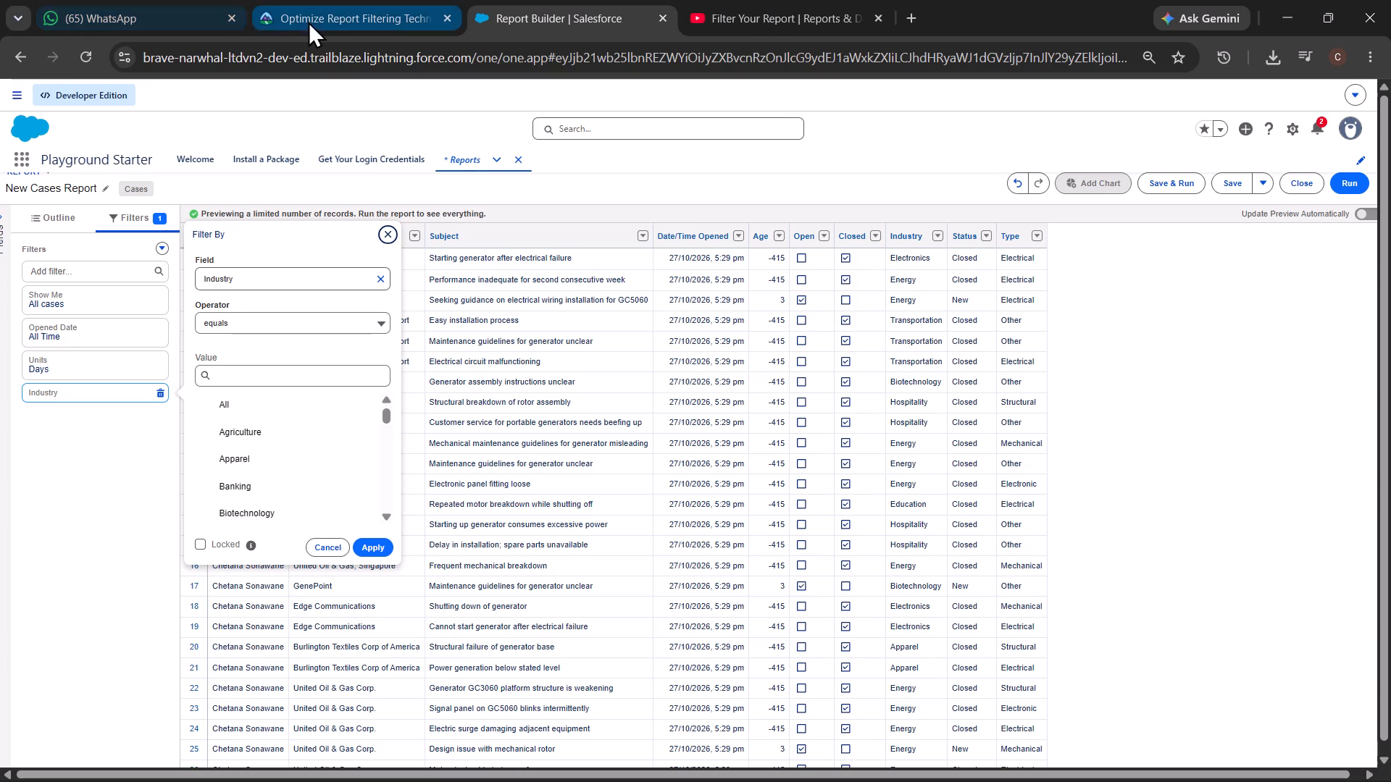
# Resume the tutorial video to check which value the Industry filter needs, and pause it once the filter is applied.
pyautogui.click(743, 23)
pyautogui.click(704, 289)
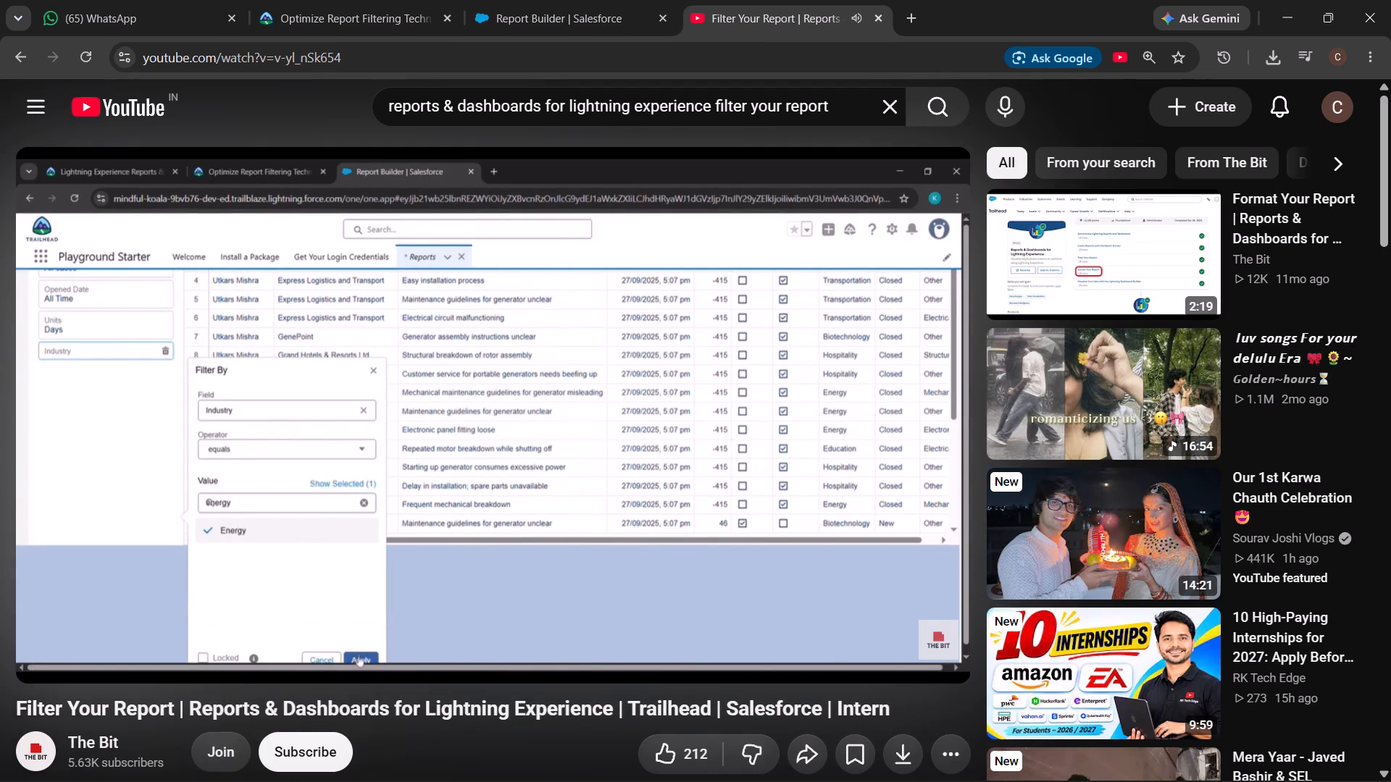
pyautogui.click(538, 9)
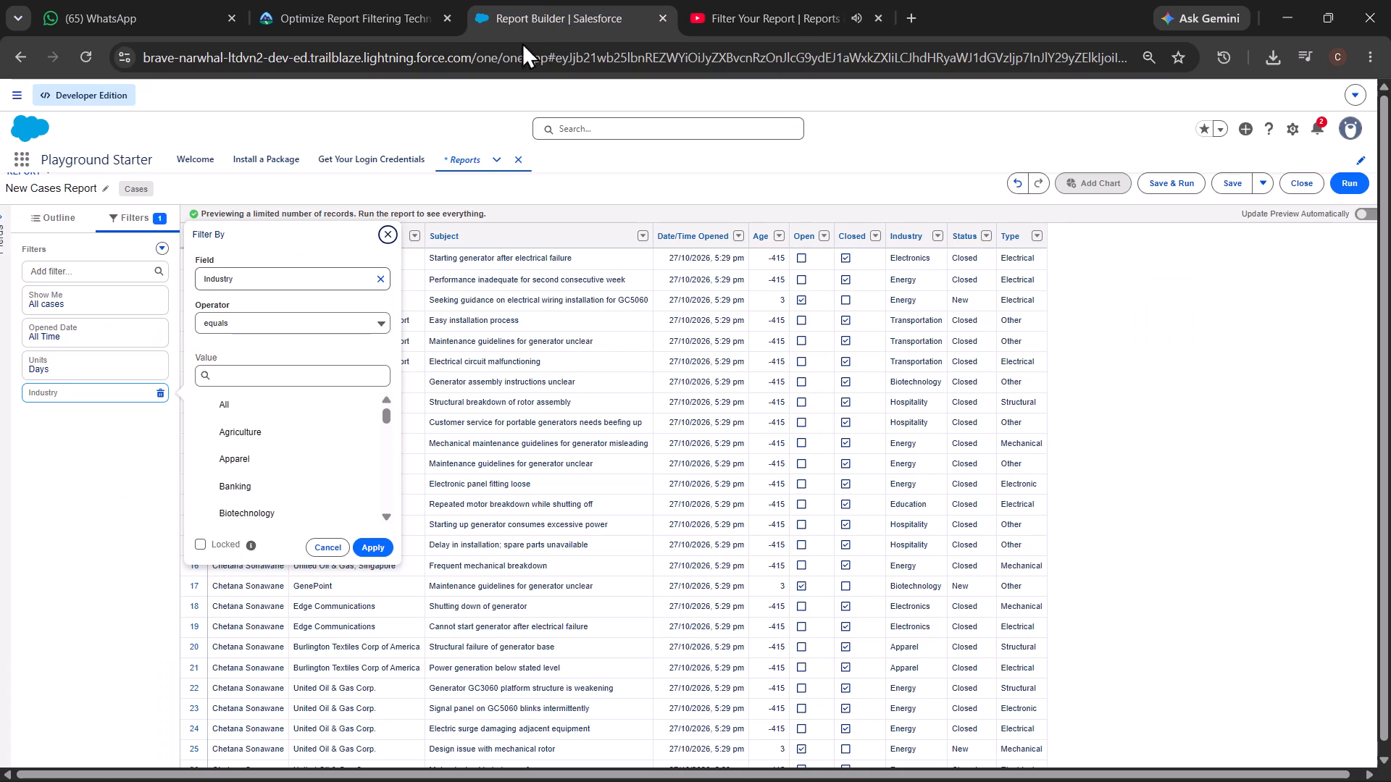
pyautogui.click(773, 19)
pyautogui.click(354, 469)
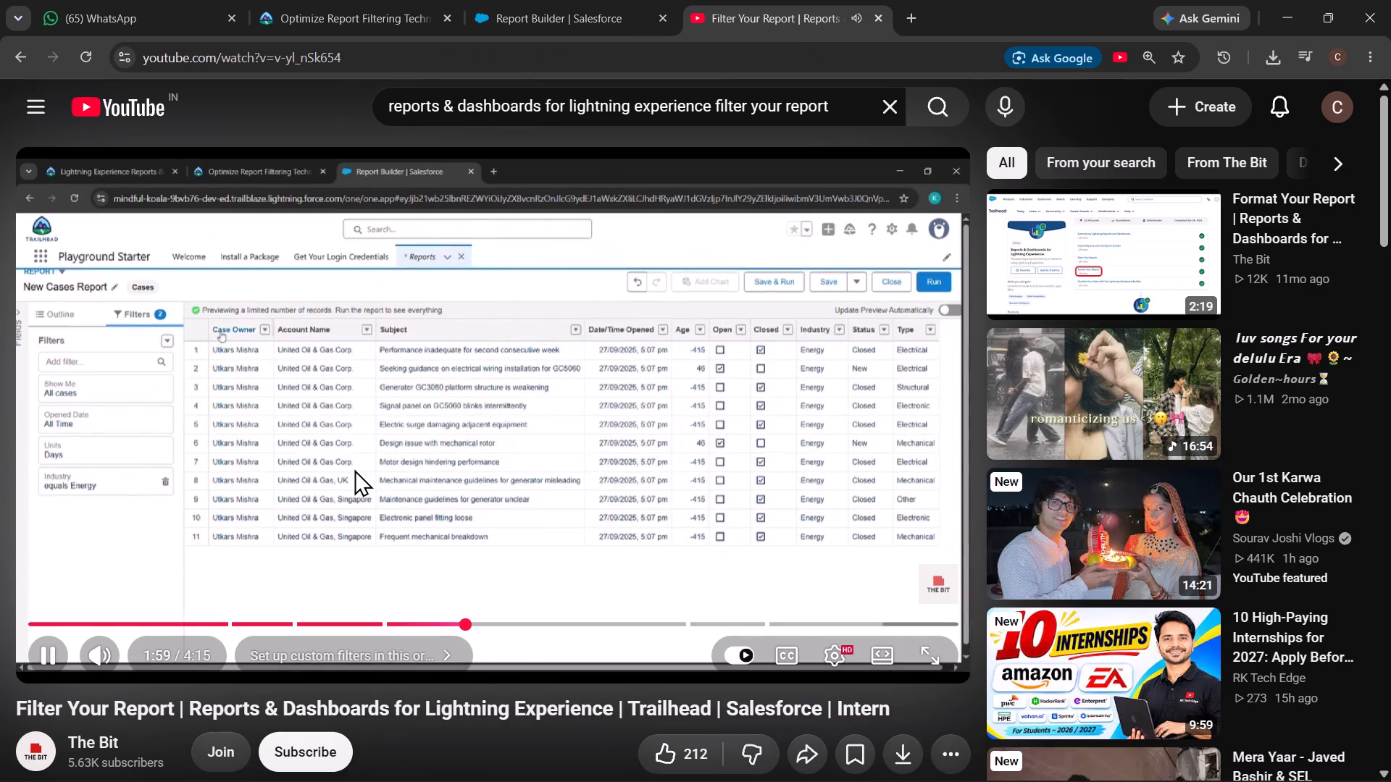
# Back in the report builder, set the Industry filter to equals Energy and apply it.
pyautogui.click(559, 17)
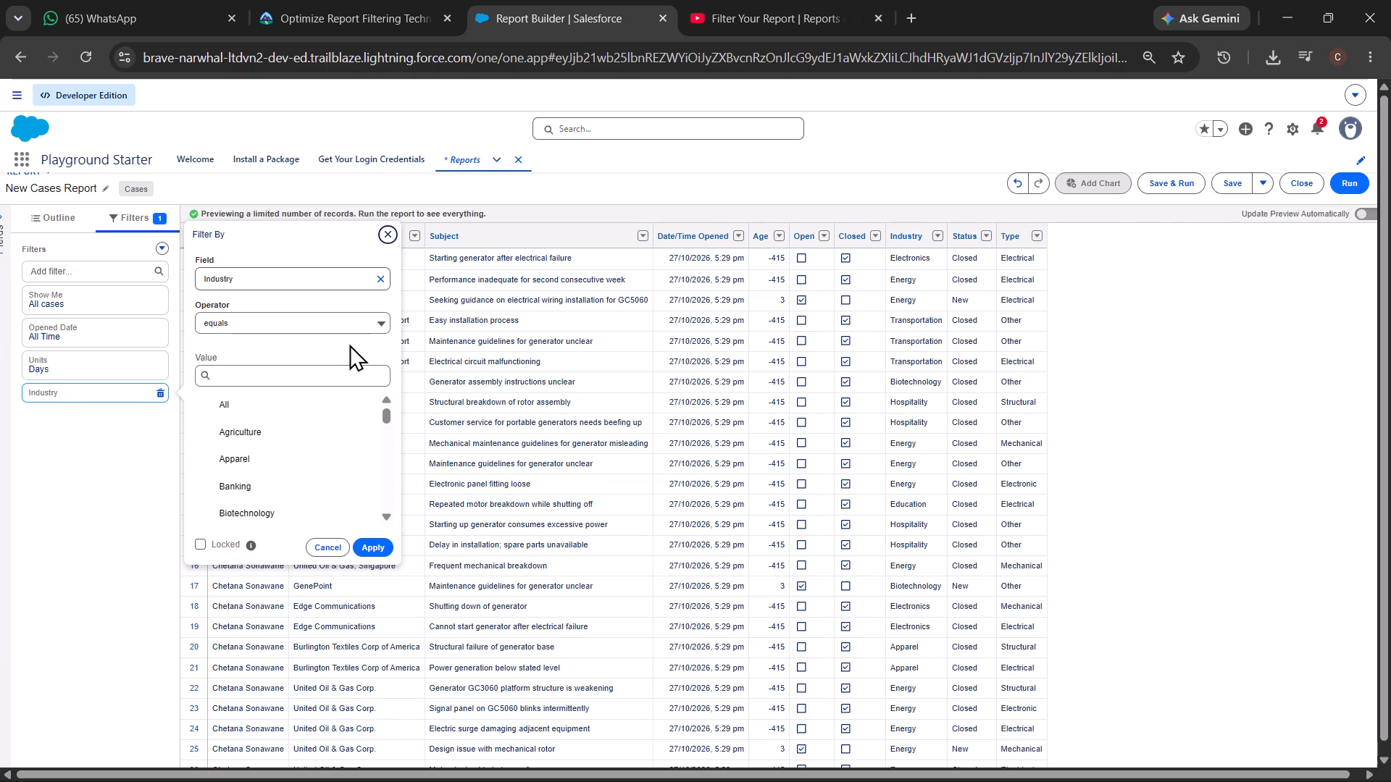
pyautogui.click(346, 374)
pyautogui.write('en')
pyautogui.click(287, 400)
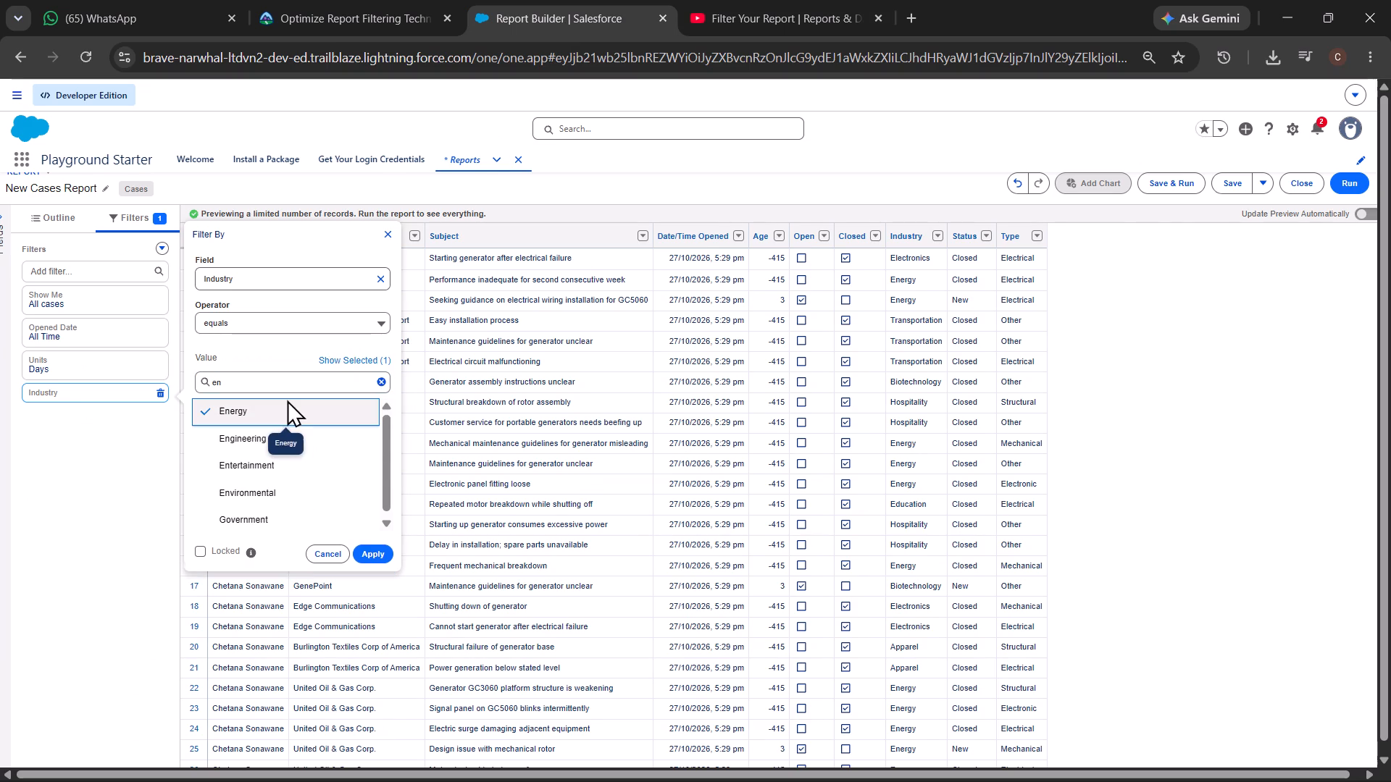
pyautogui.click(369, 547)
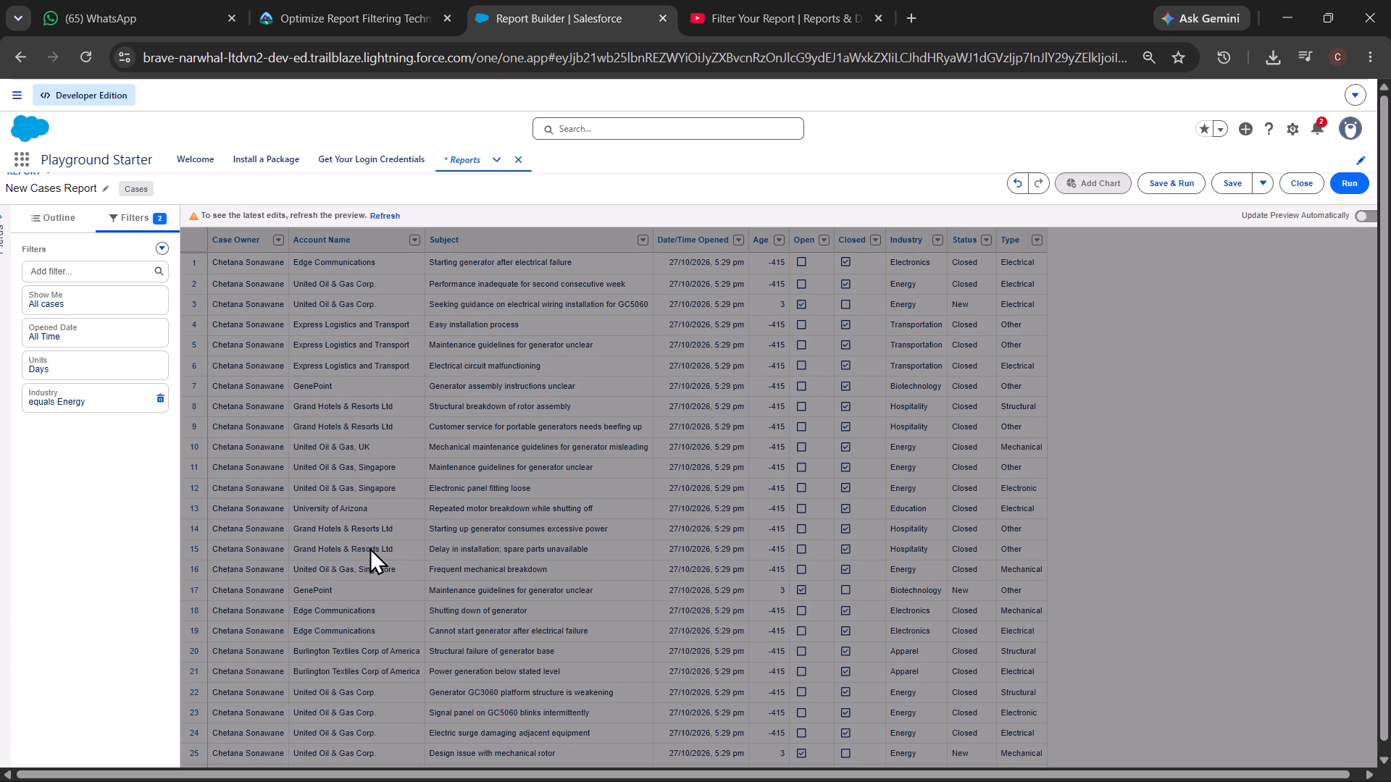
# Return to the tutorial video and rewind it 5 seconds to review the Industry filter section.
pyautogui.click(702, 0)
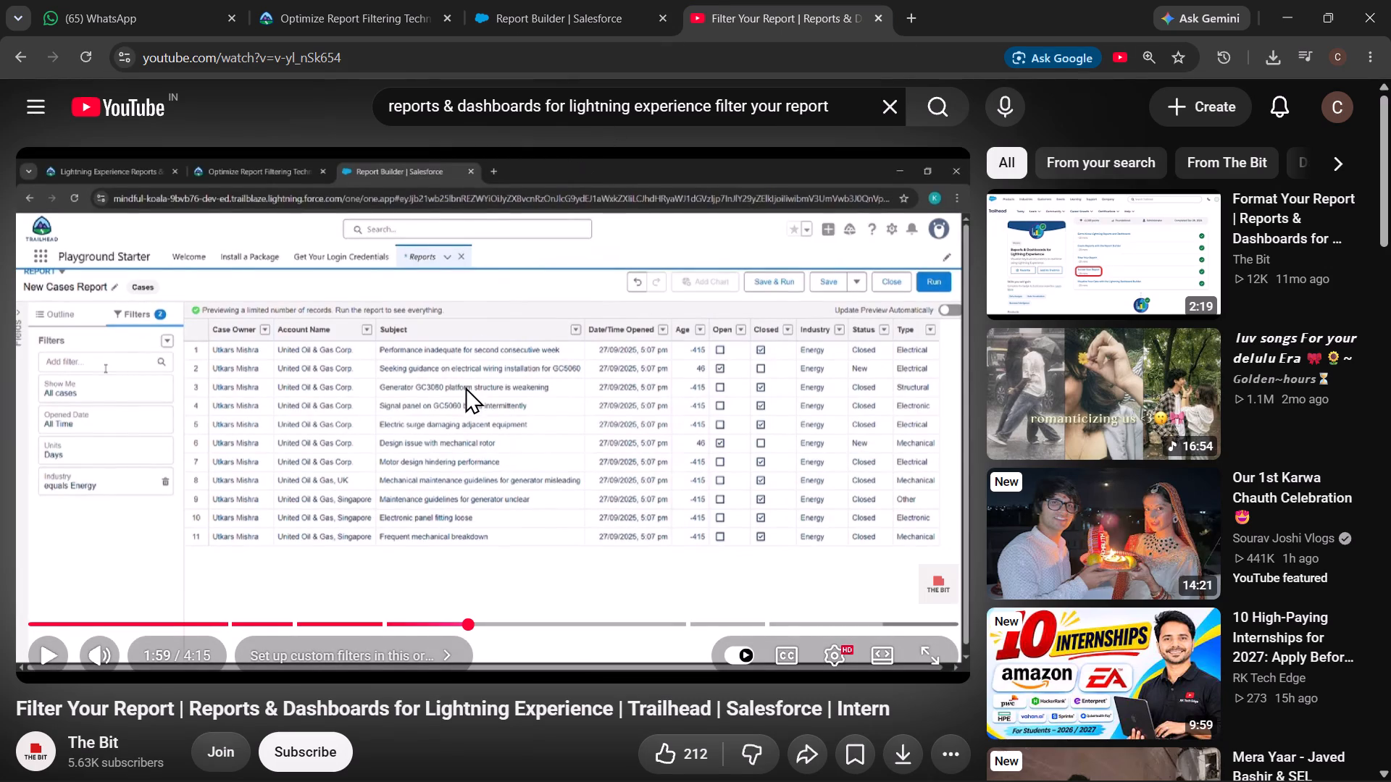
pyautogui.press('Left')
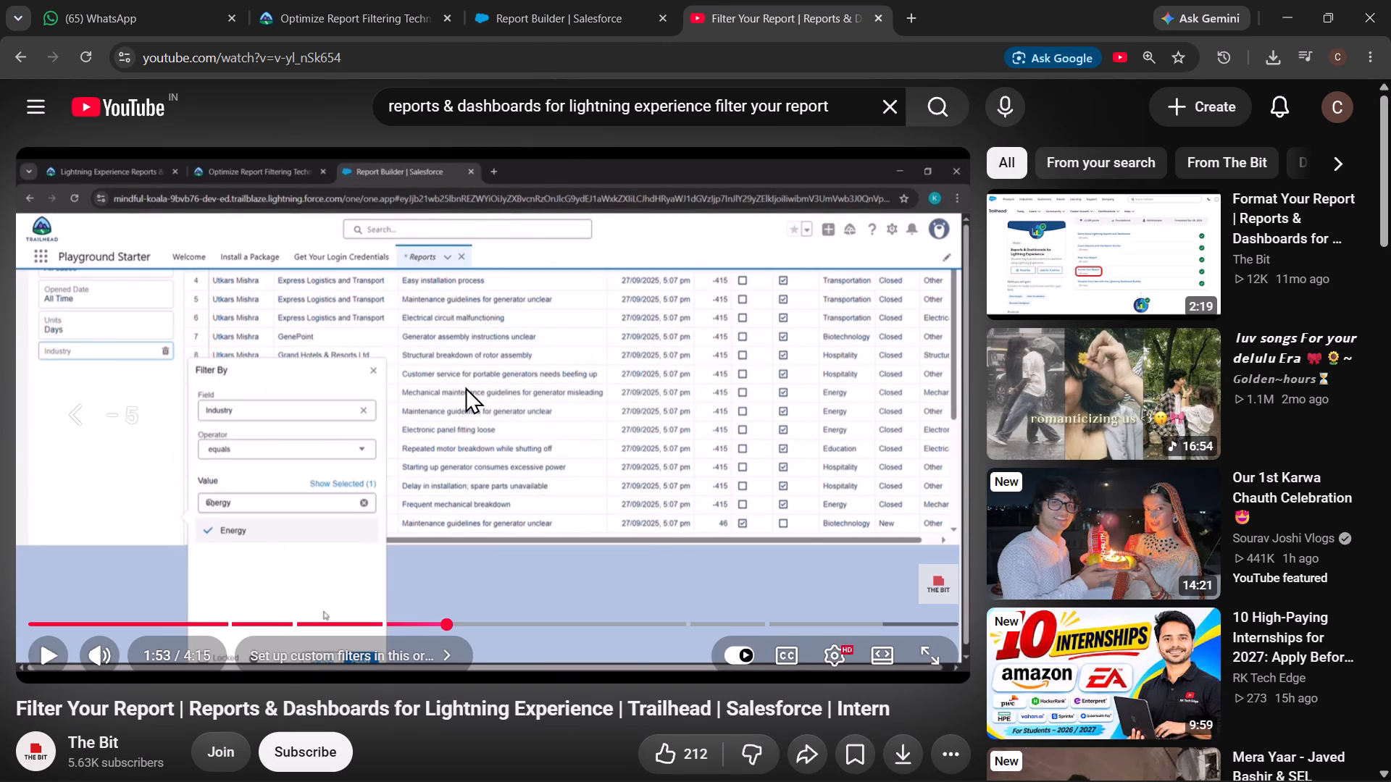
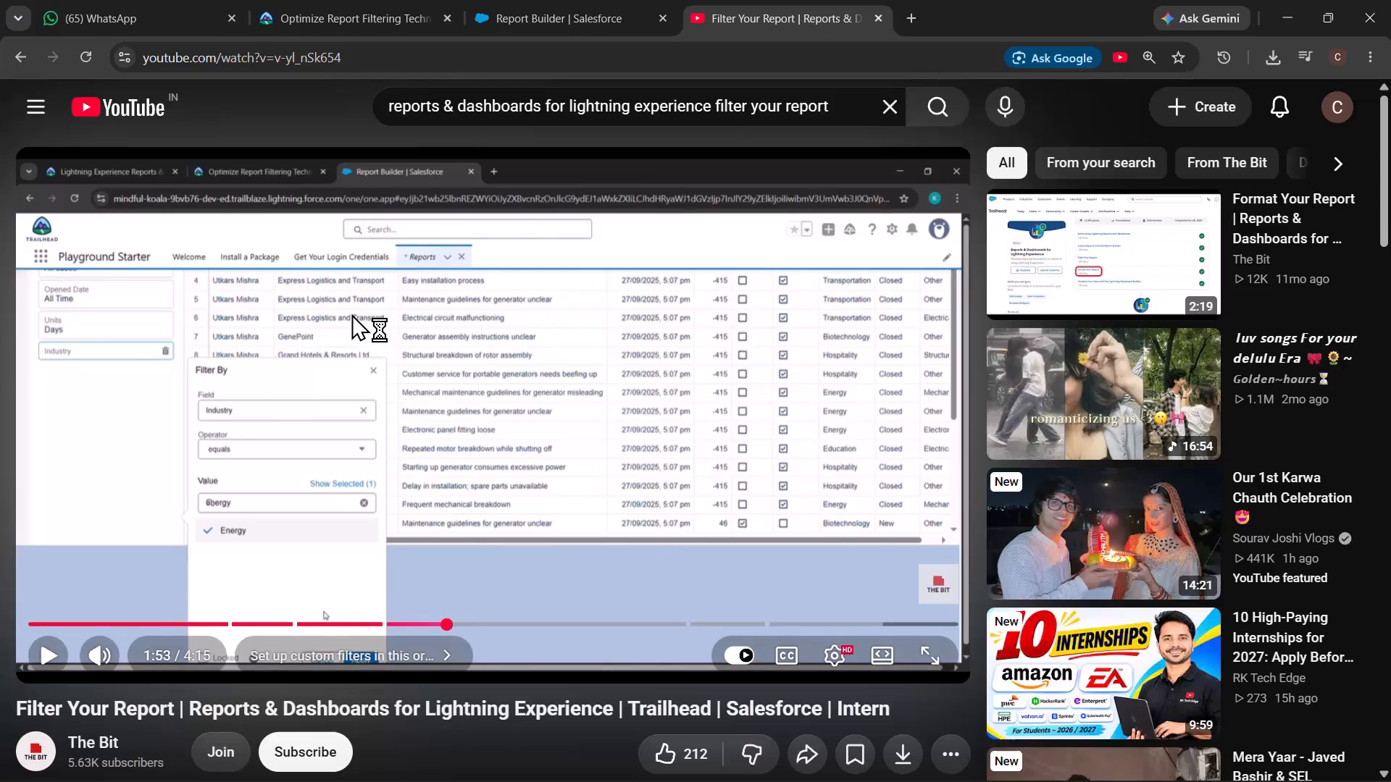
# Resume the tutorial video and pause it once the Industry equals Energy filter is shown applied.
pyautogui.click(351, 314)
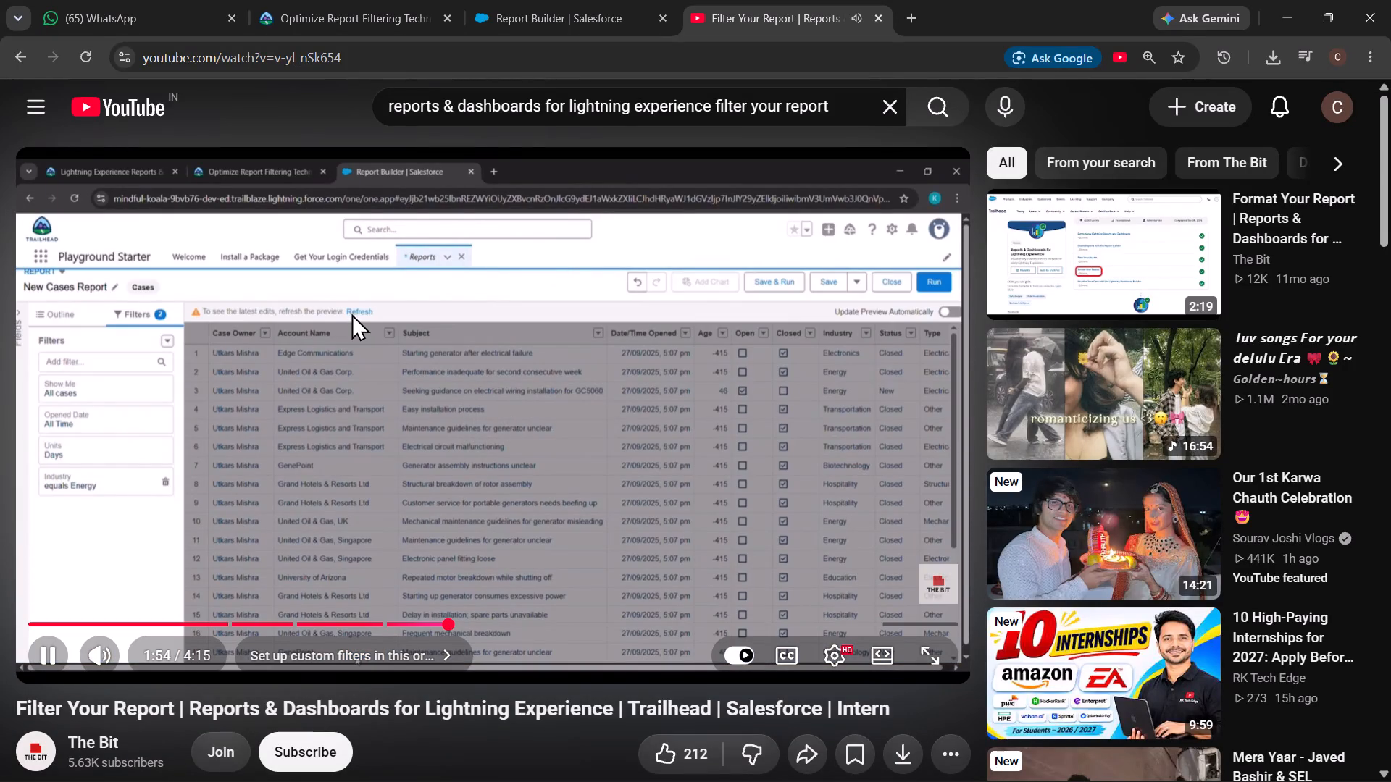
pyautogui.click(351, 314)
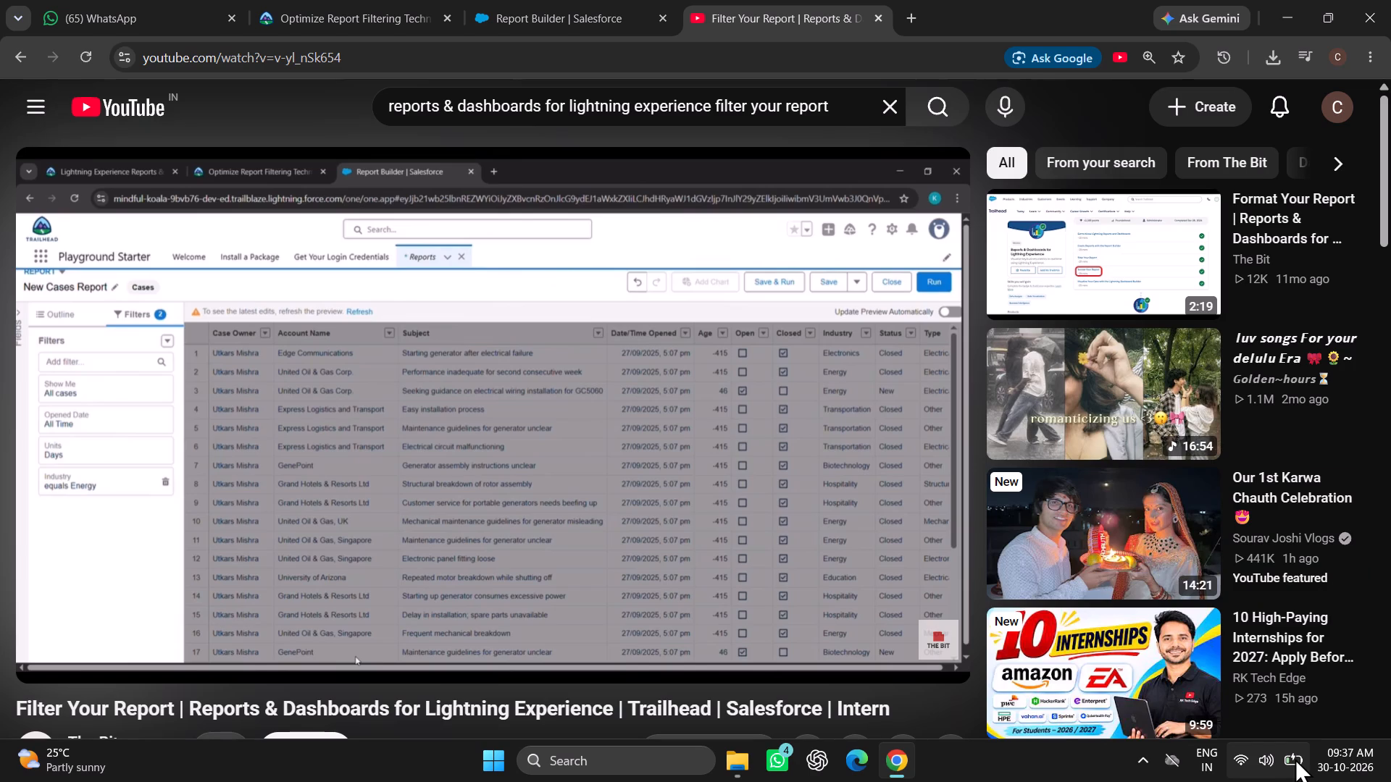
# In the Windows quick settings, turn off Energy saver and lower the screen brightness slightly.
pyautogui.click(1295, 758)
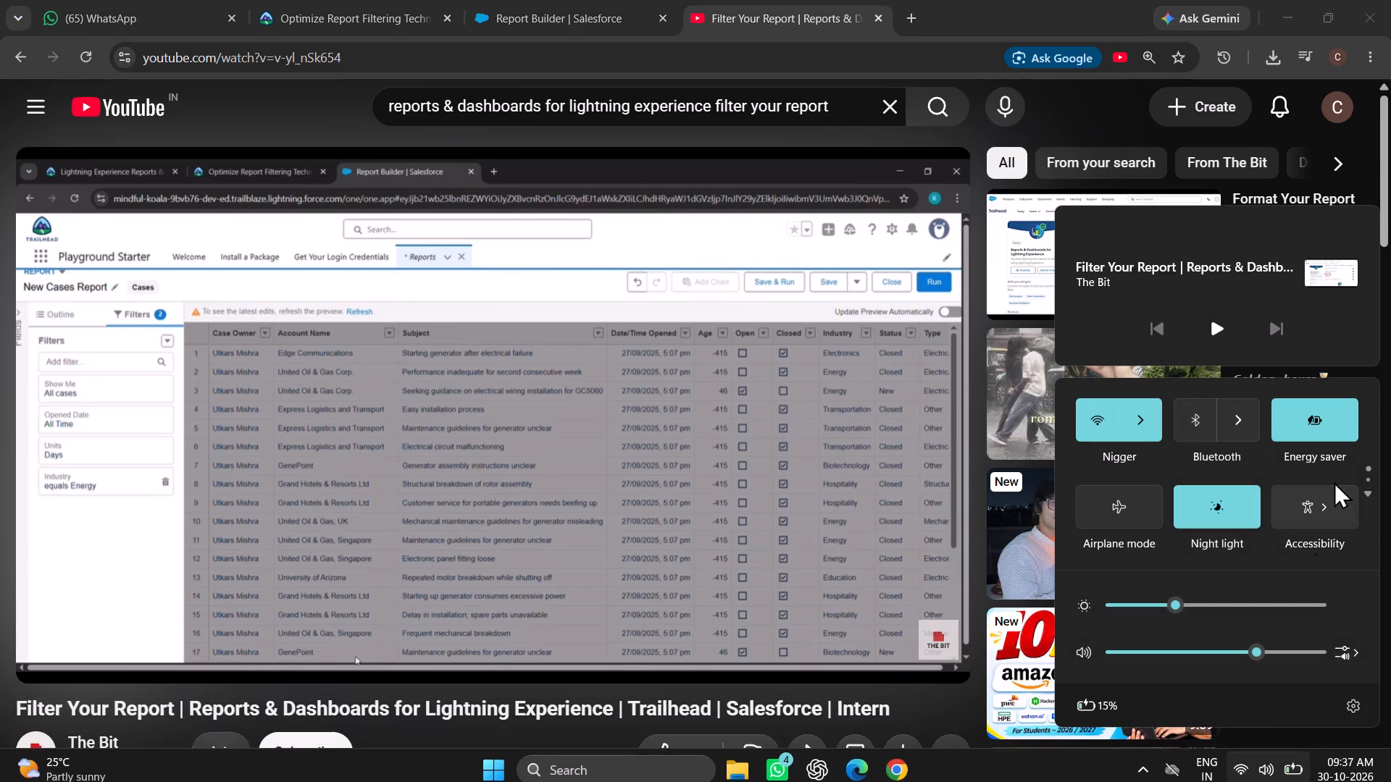
pyautogui.click(1341, 403)
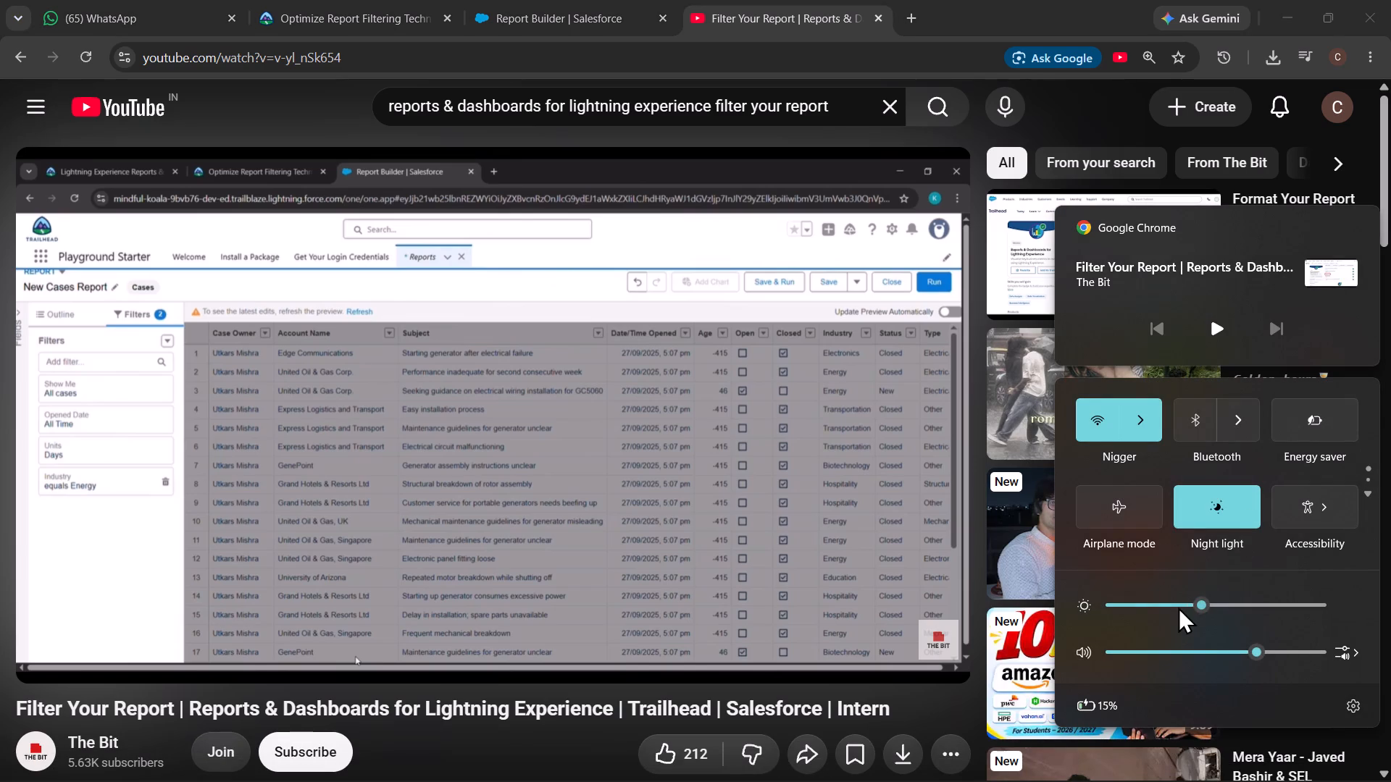
pyautogui.moveTo(1178, 607); pyautogui.dragTo(1169, 607)
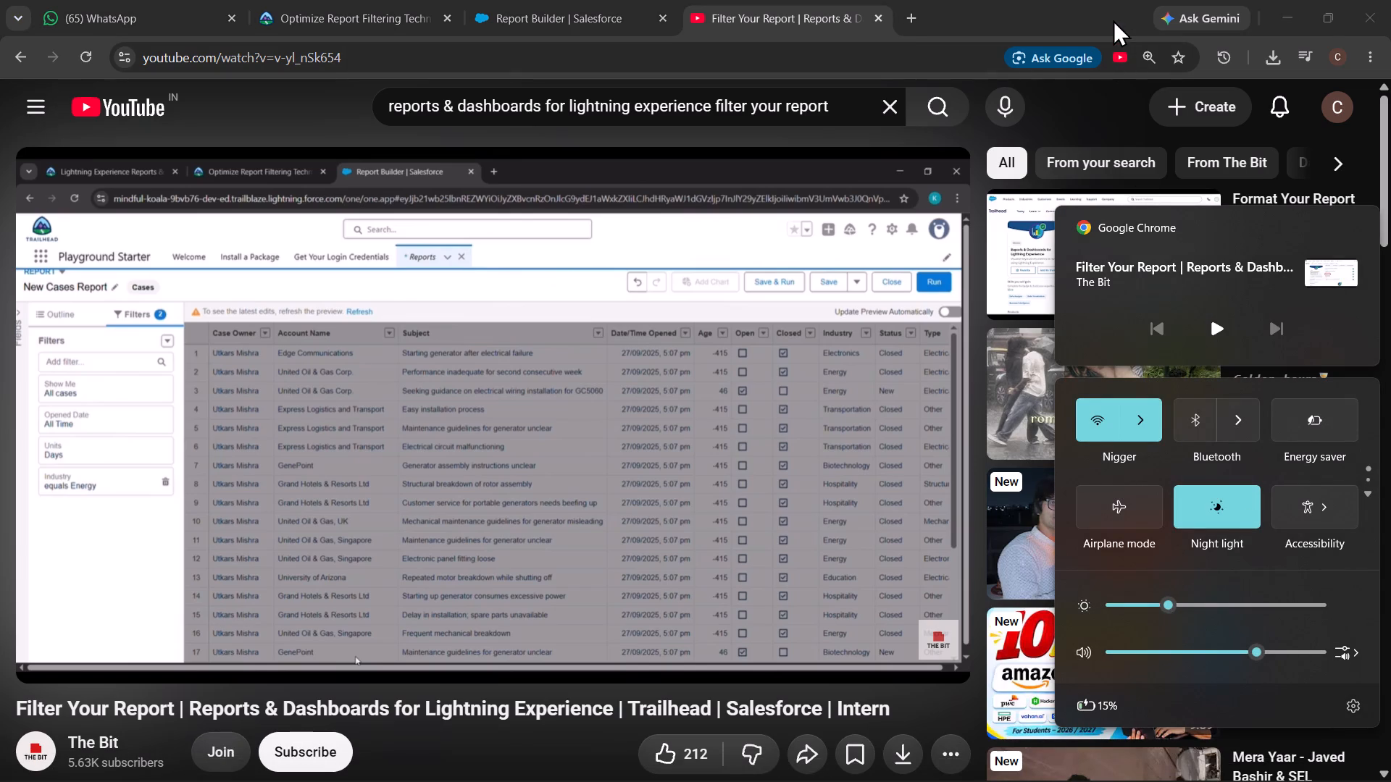
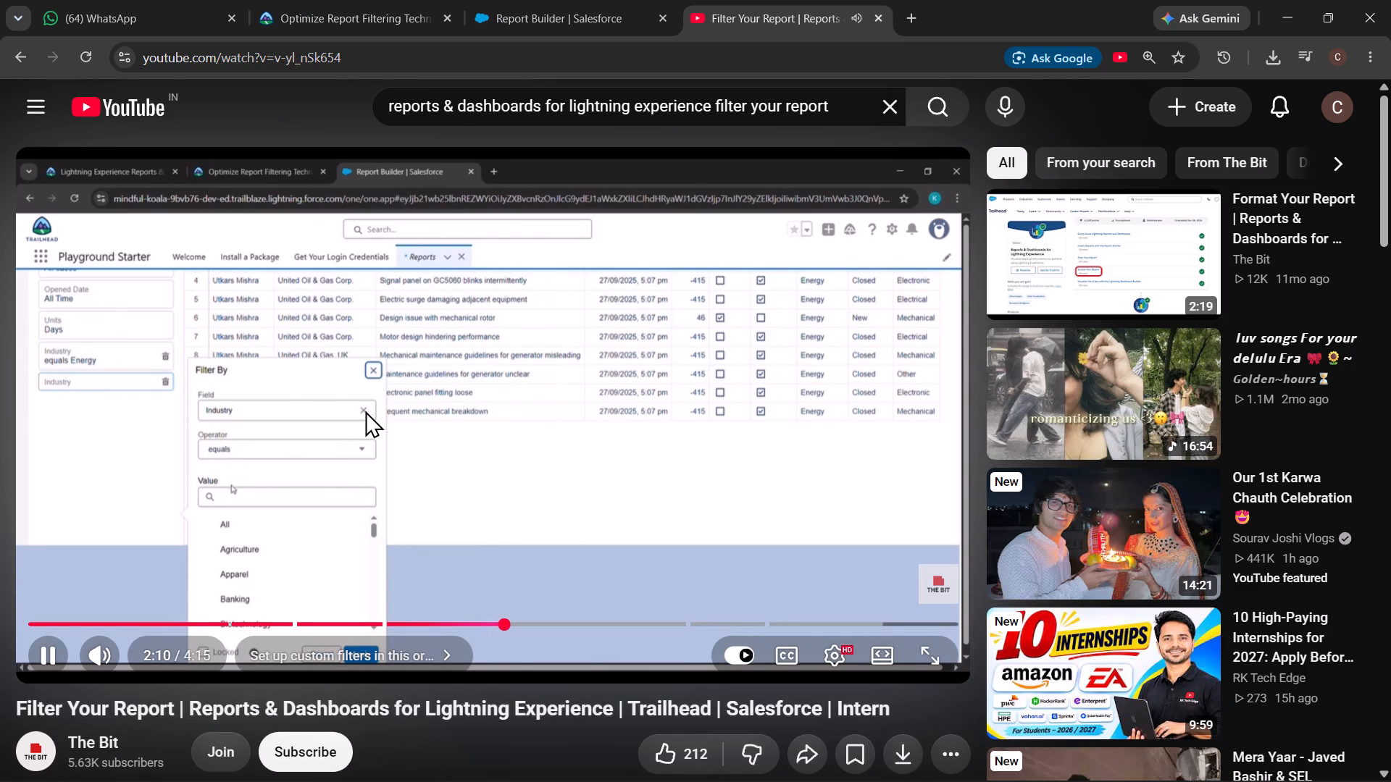
# Pause the tutorial video at the second Industry filter and switch back to the Salesforce report builder.
pyautogui.click(442, 445)
pyautogui.click(535, 7)
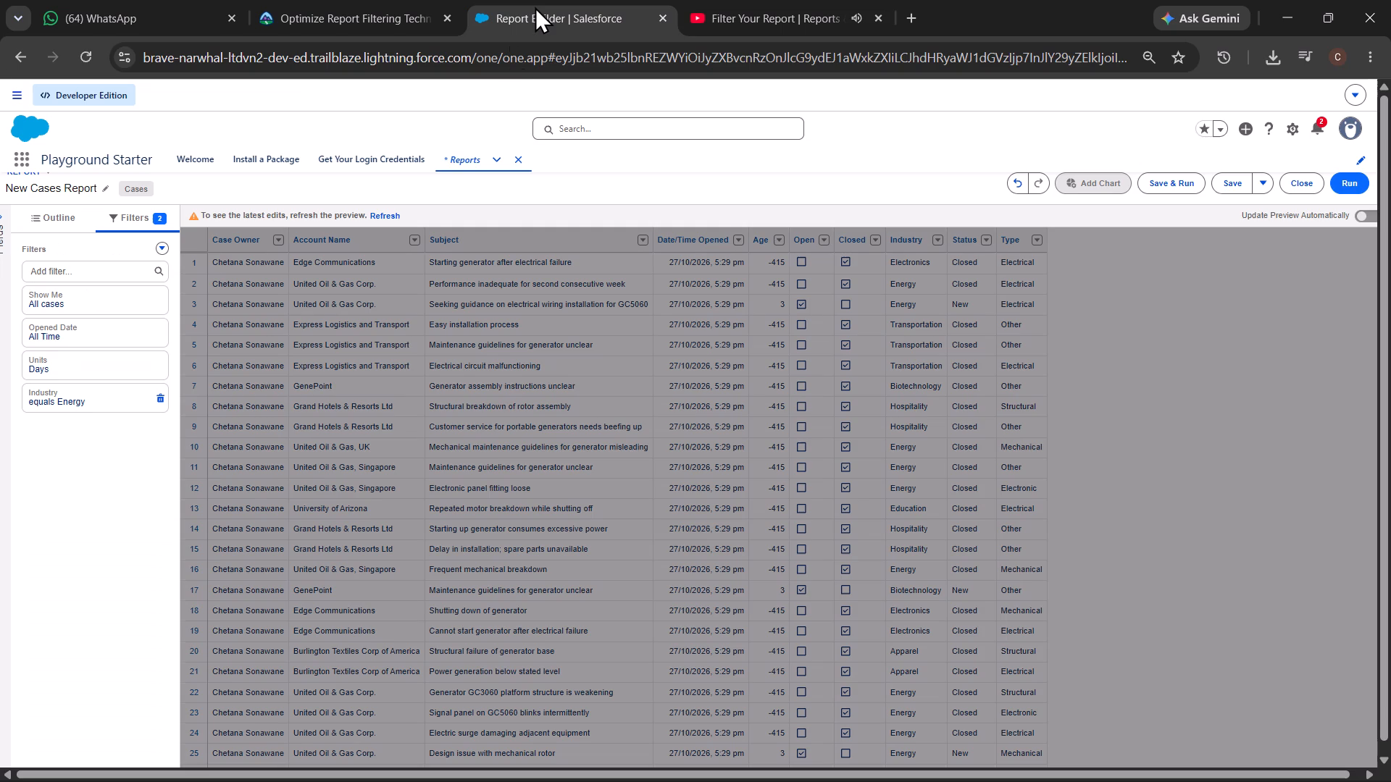
# Refresh the report preview to apply the Industry equals Energy filter.
pyautogui.click(390, 212)
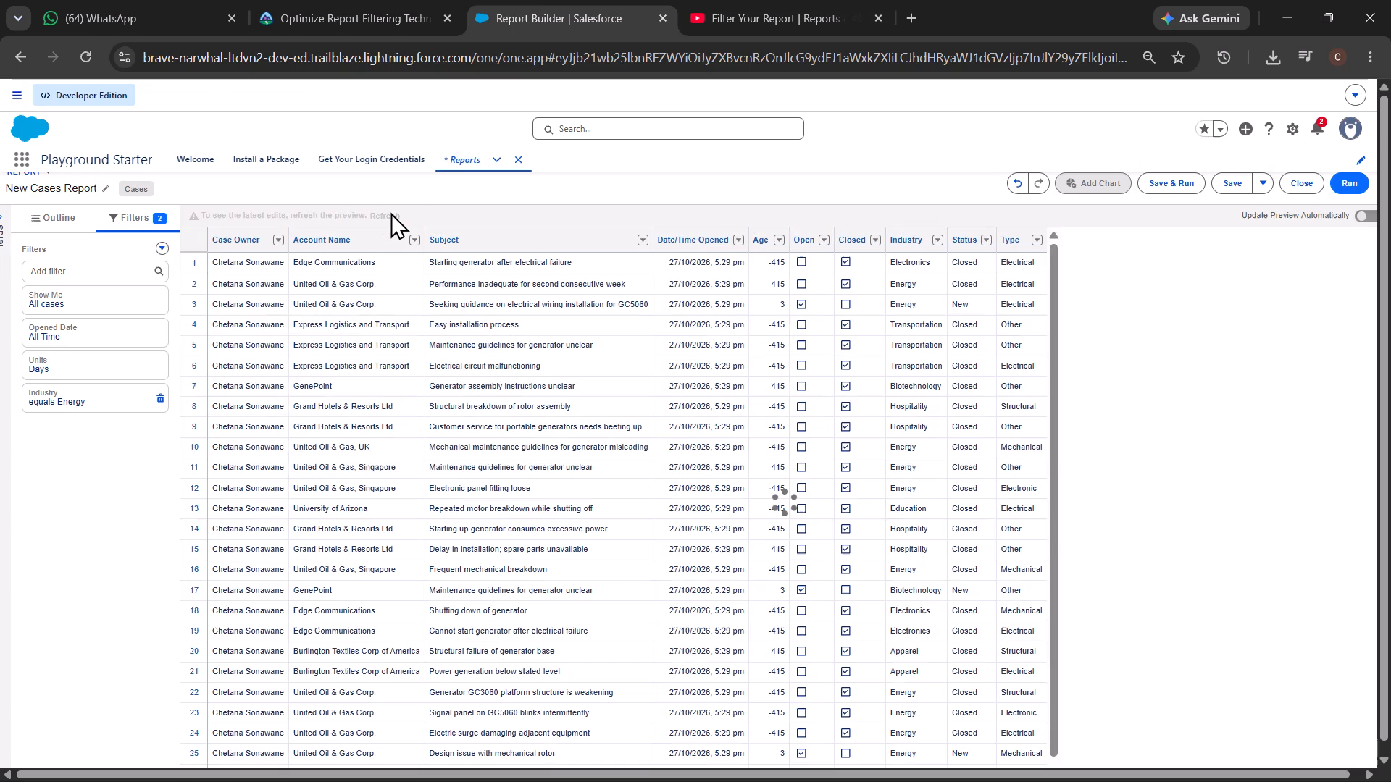
# Add a second Industry filter set to equals Electronics, checking the value in the tutorial video, and refresh the report preview.
pyautogui.click(93, 275)
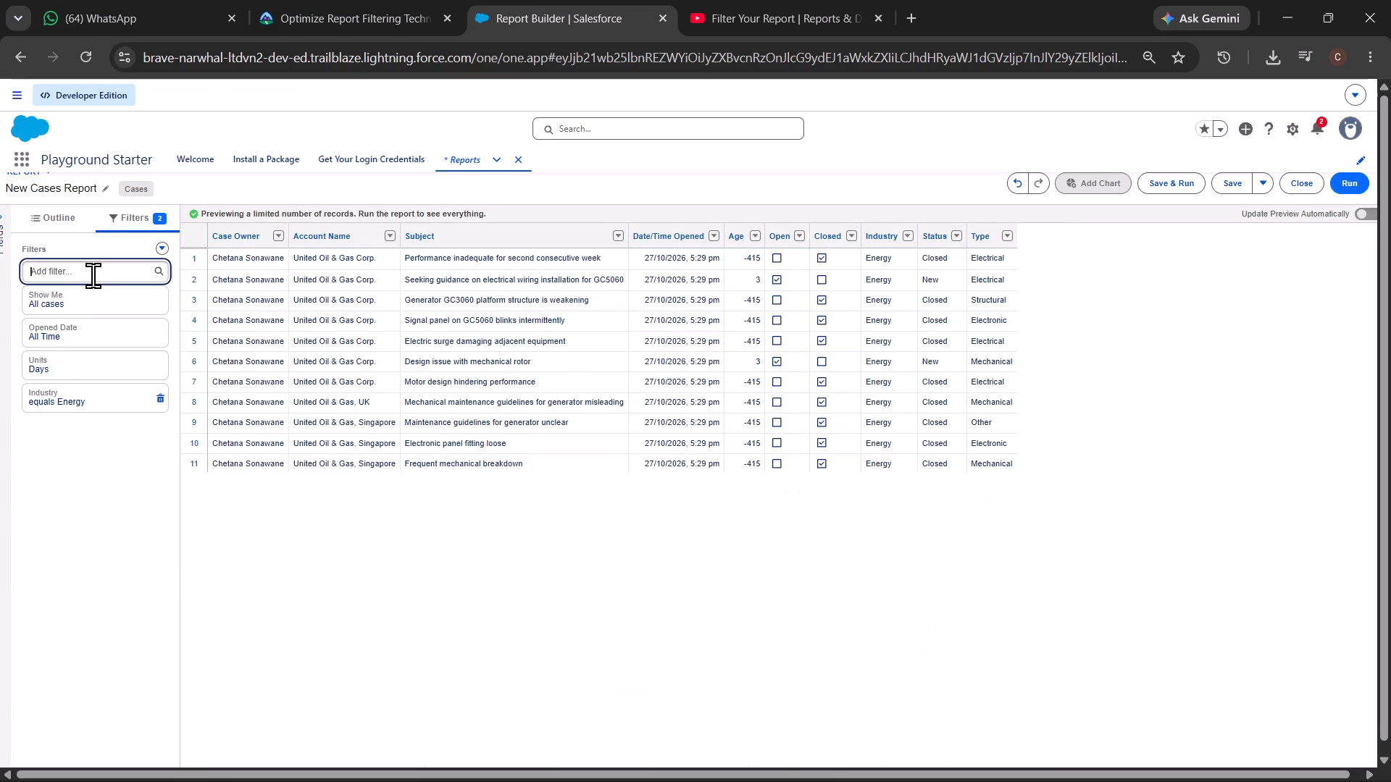
pyautogui.write('ind')
pyautogui.click(85, 321)
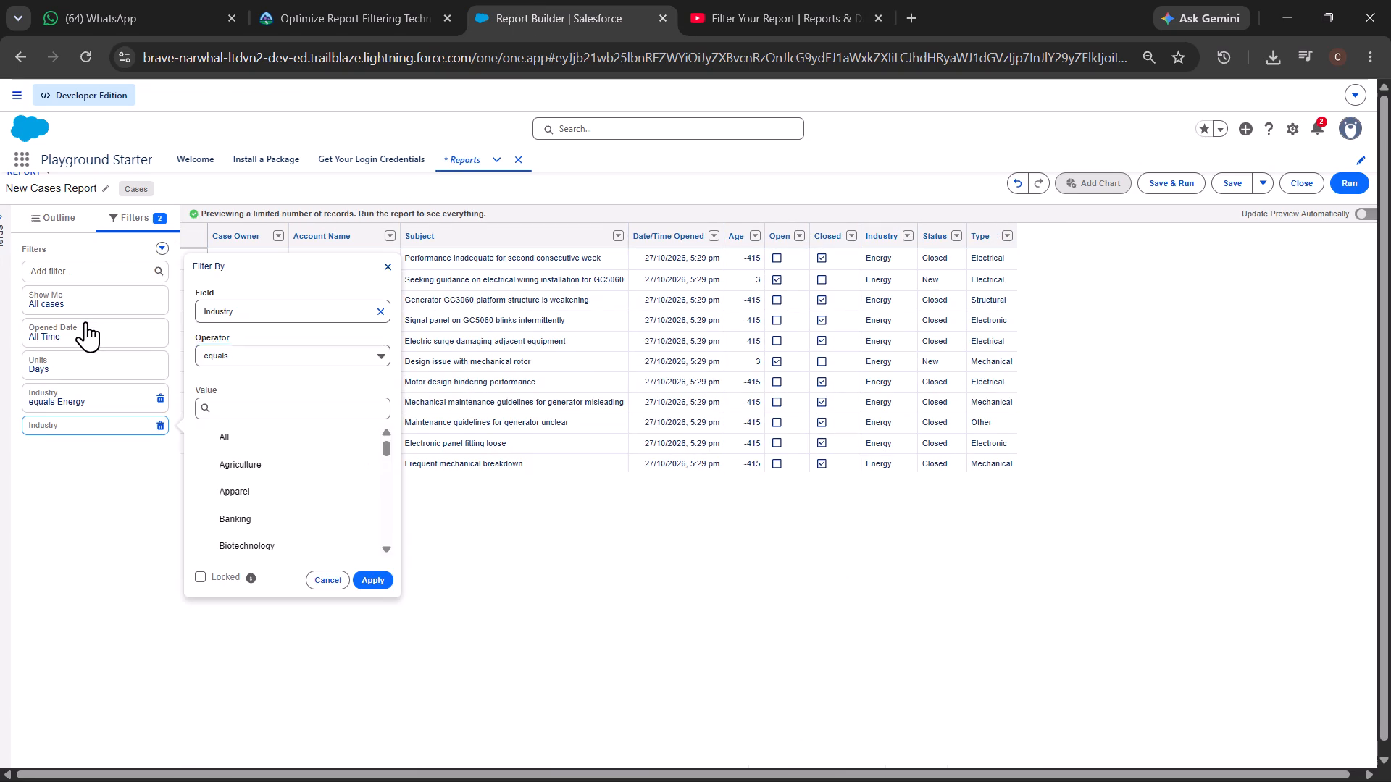
pyautogui.click(304, 408)
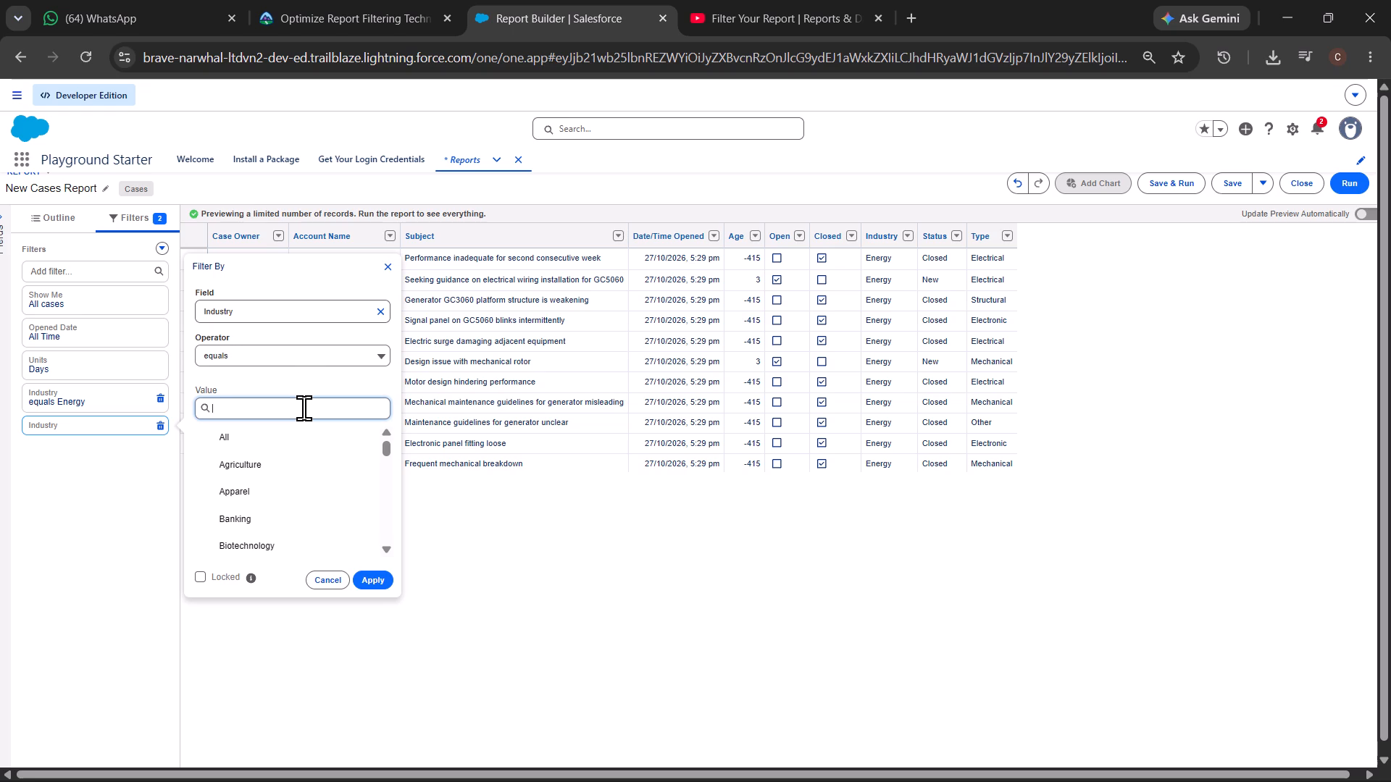
pyautogui.click(751, 5)
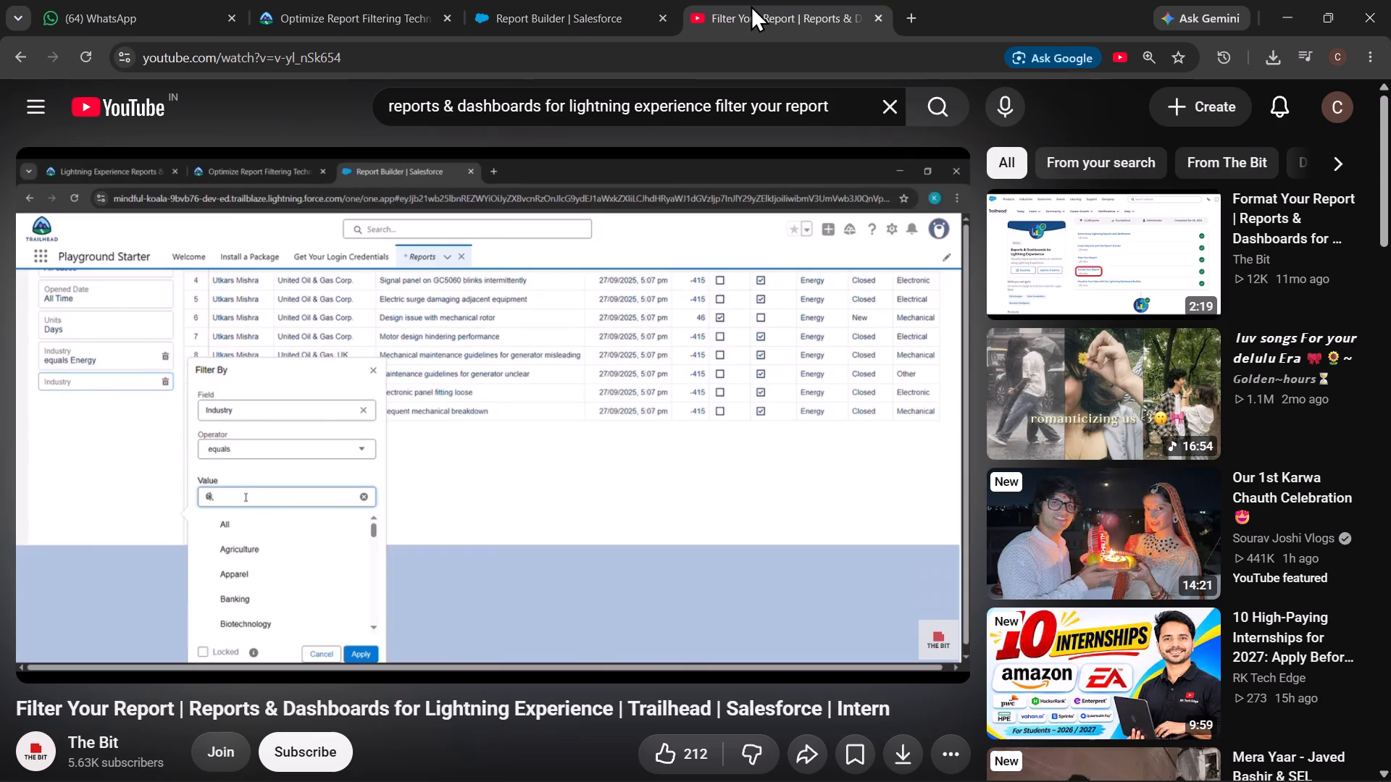
pyautogui.click(527, 385)
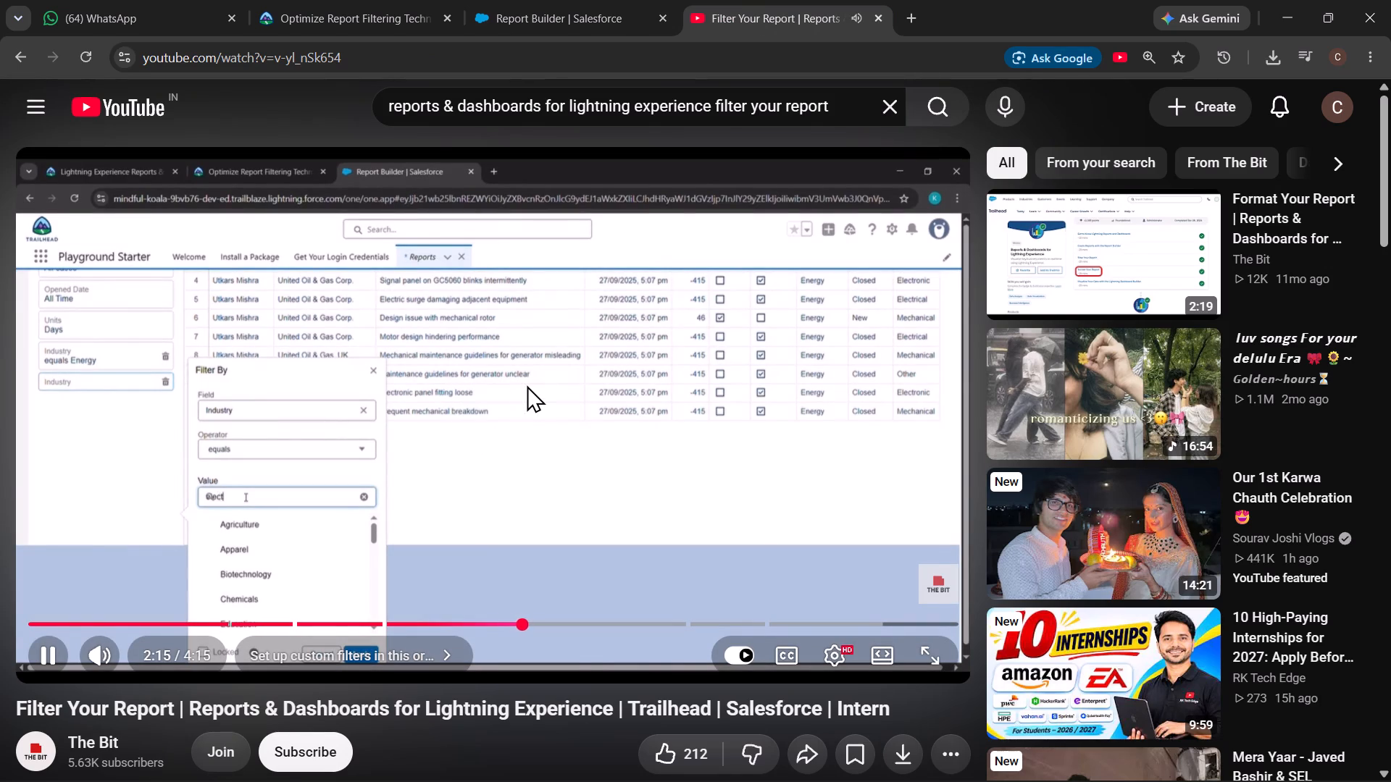
pyautogui.click(527, 385)
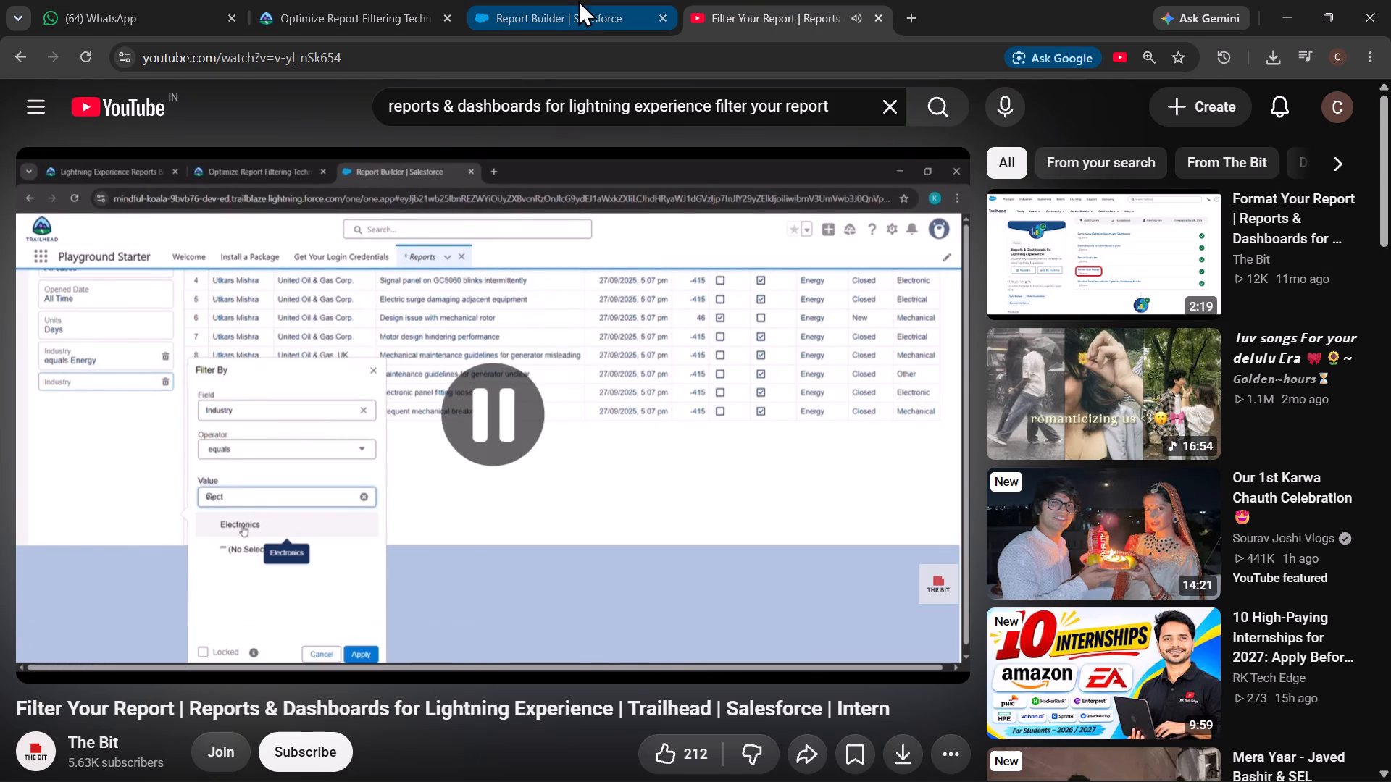
pyautogui.click(578, 0)
pyautogui.write('ek=')
pyautogui.press('BackSpace')
pyautogui.press('BackSpace')
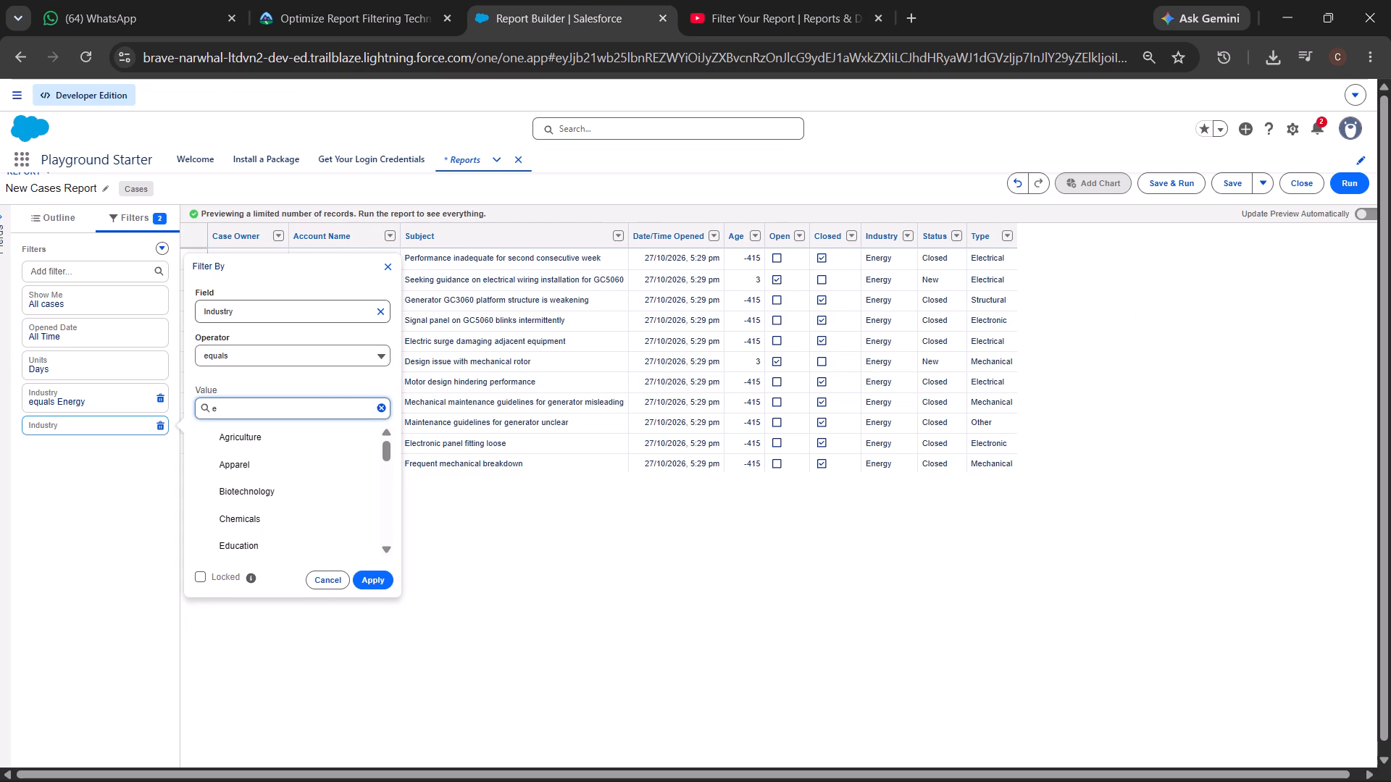
pyautogui.write('le')
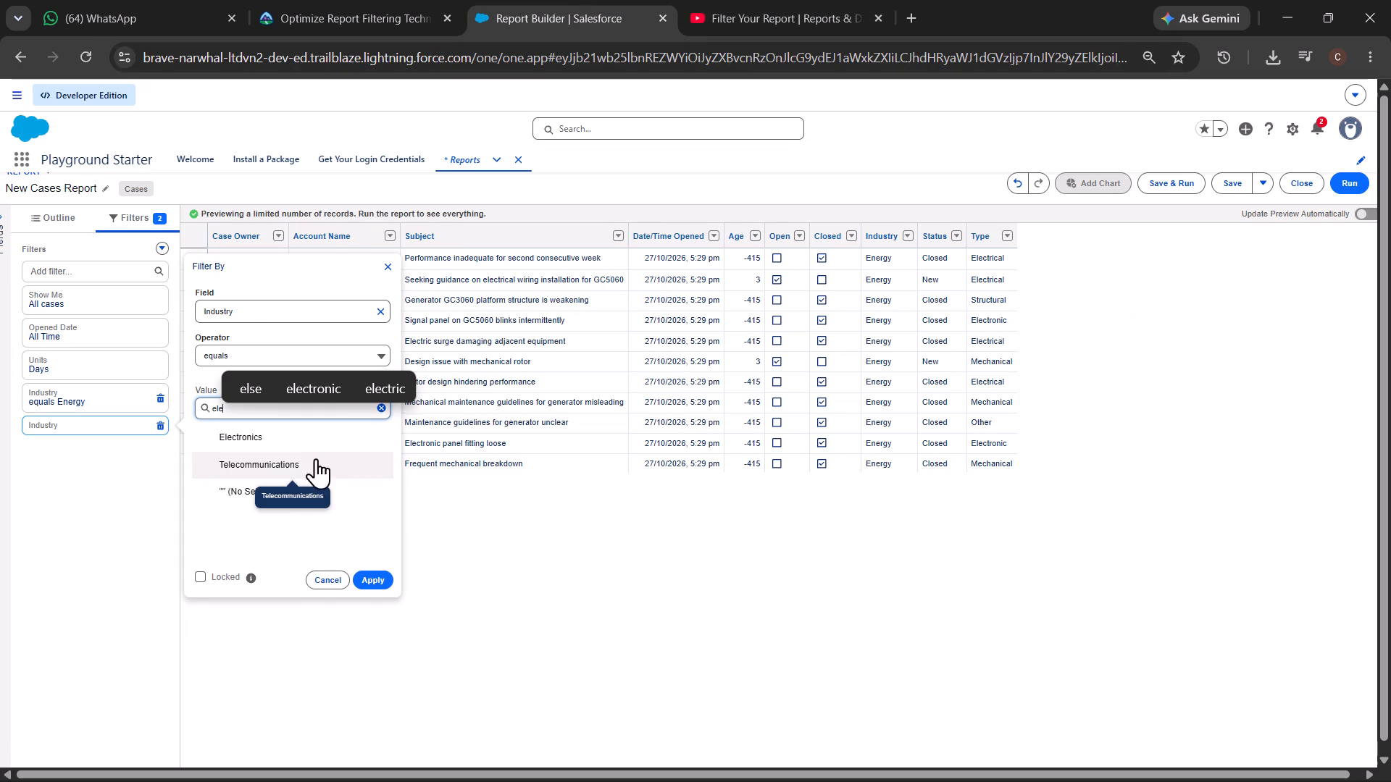
pyautogui.click(321, 440)
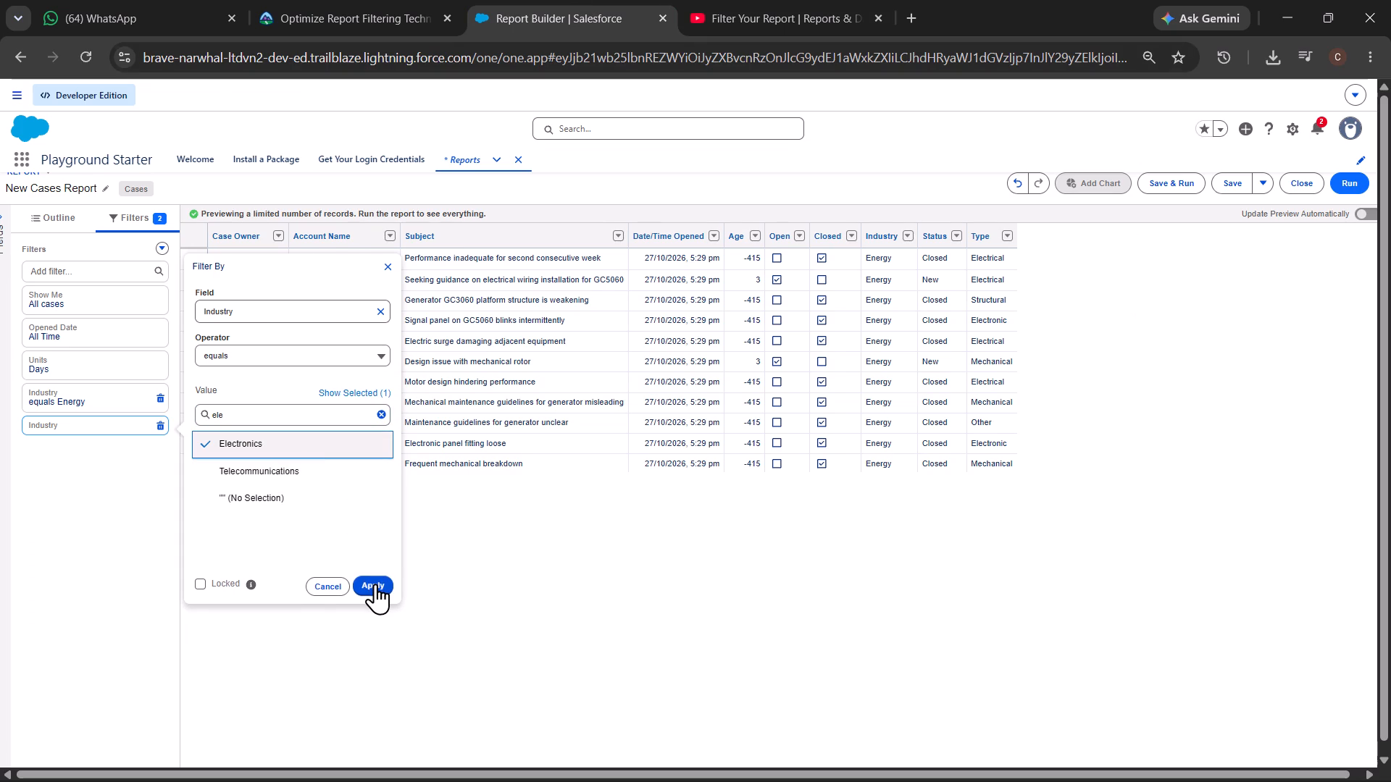
pyautogui.click(375, 584)
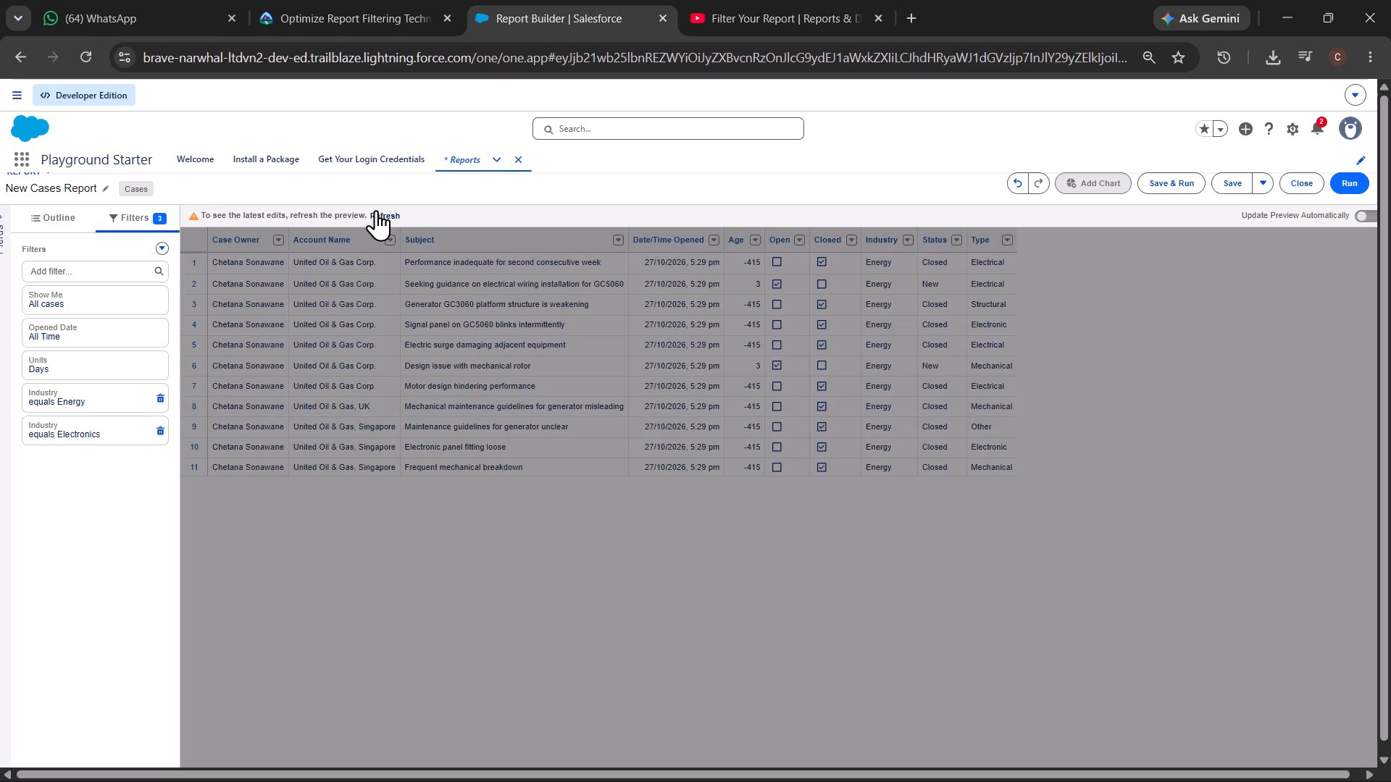
pyautogui.click(380, 218)
# Resume the tutorial video and pause it once the Status not equal to Escalated filter is being set up.
pyautogui.click(739, 8)
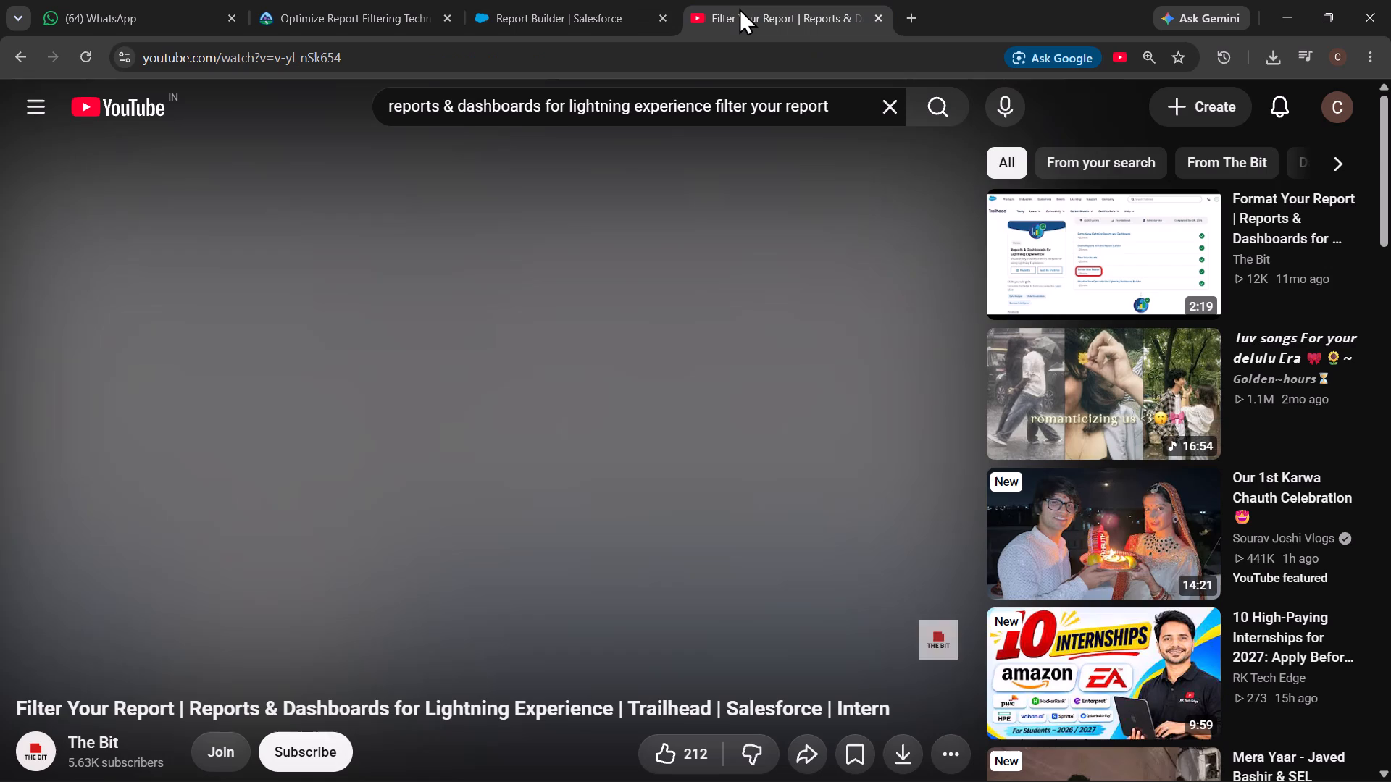
pyautogui.click(392, 440)
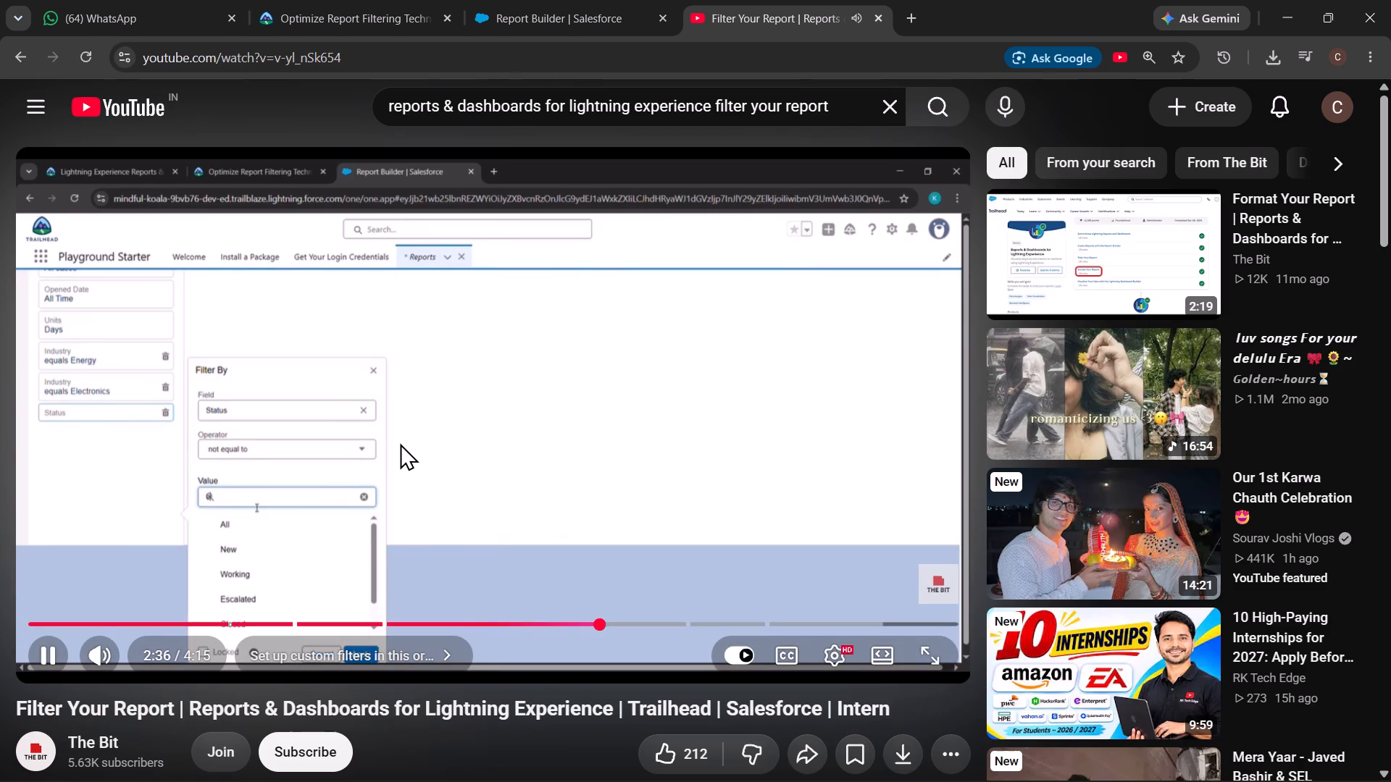
pyautogui.click(400, 443)
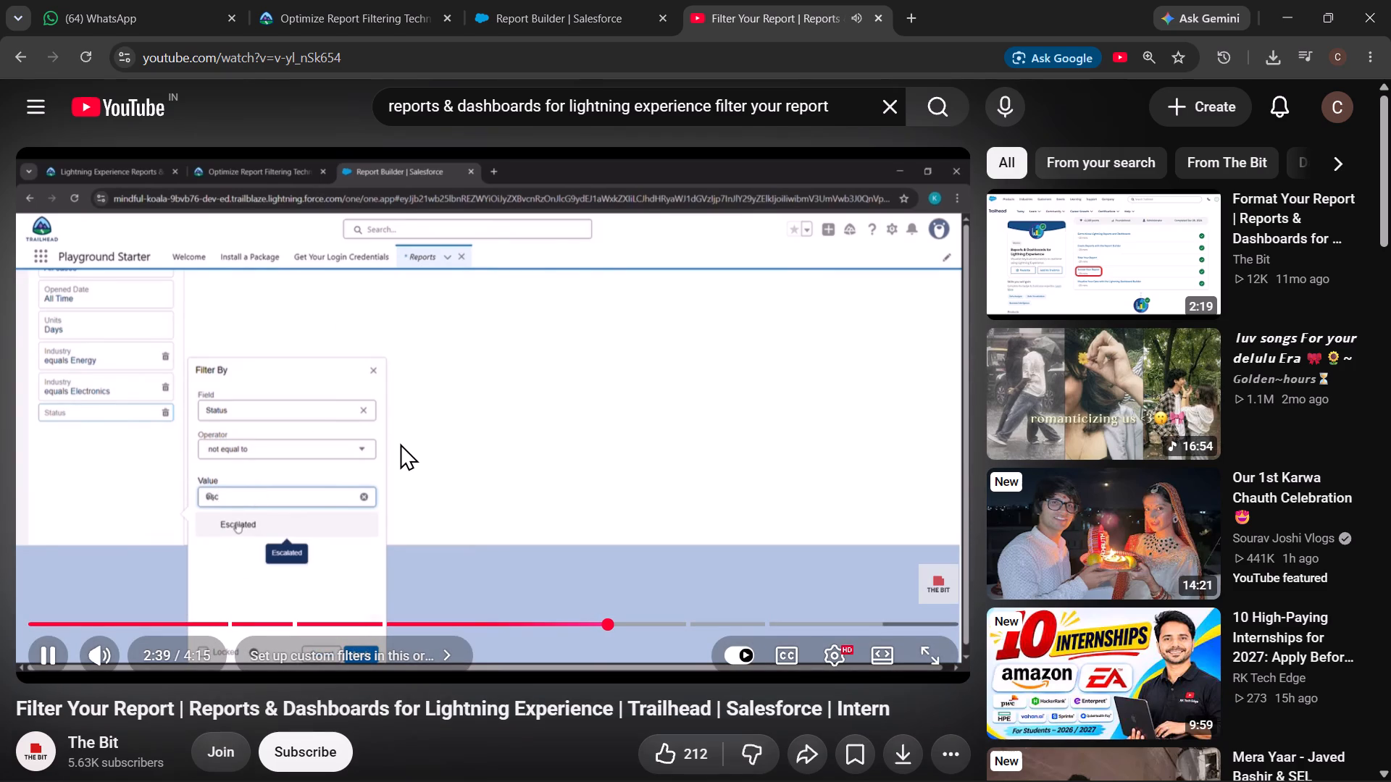
# In the report builder, add a Status filter with the operator not equal to and the value Escalated.
pyautogui.click(543, 8)
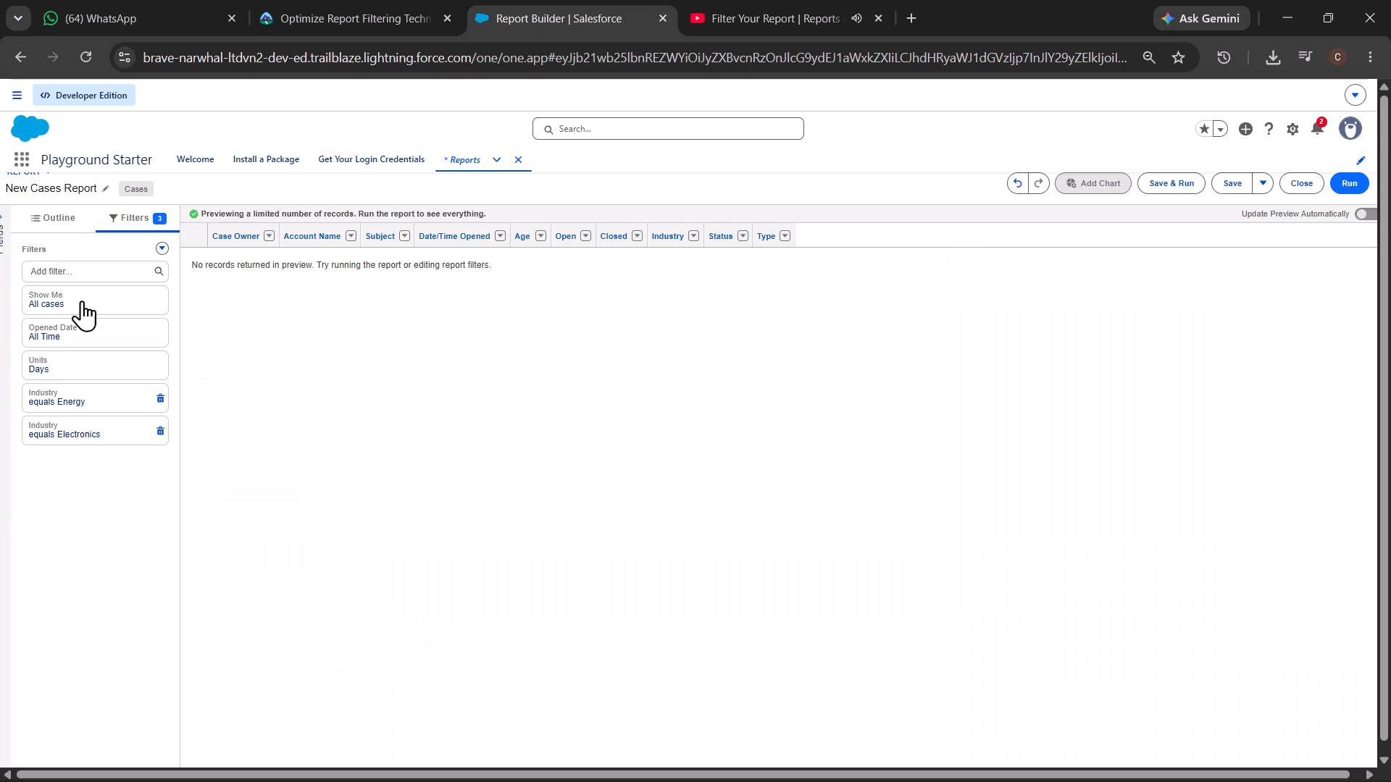
pyautogui.click(81, 269)
pyautogui.write('sta')
pyautogui.click(70, 311)
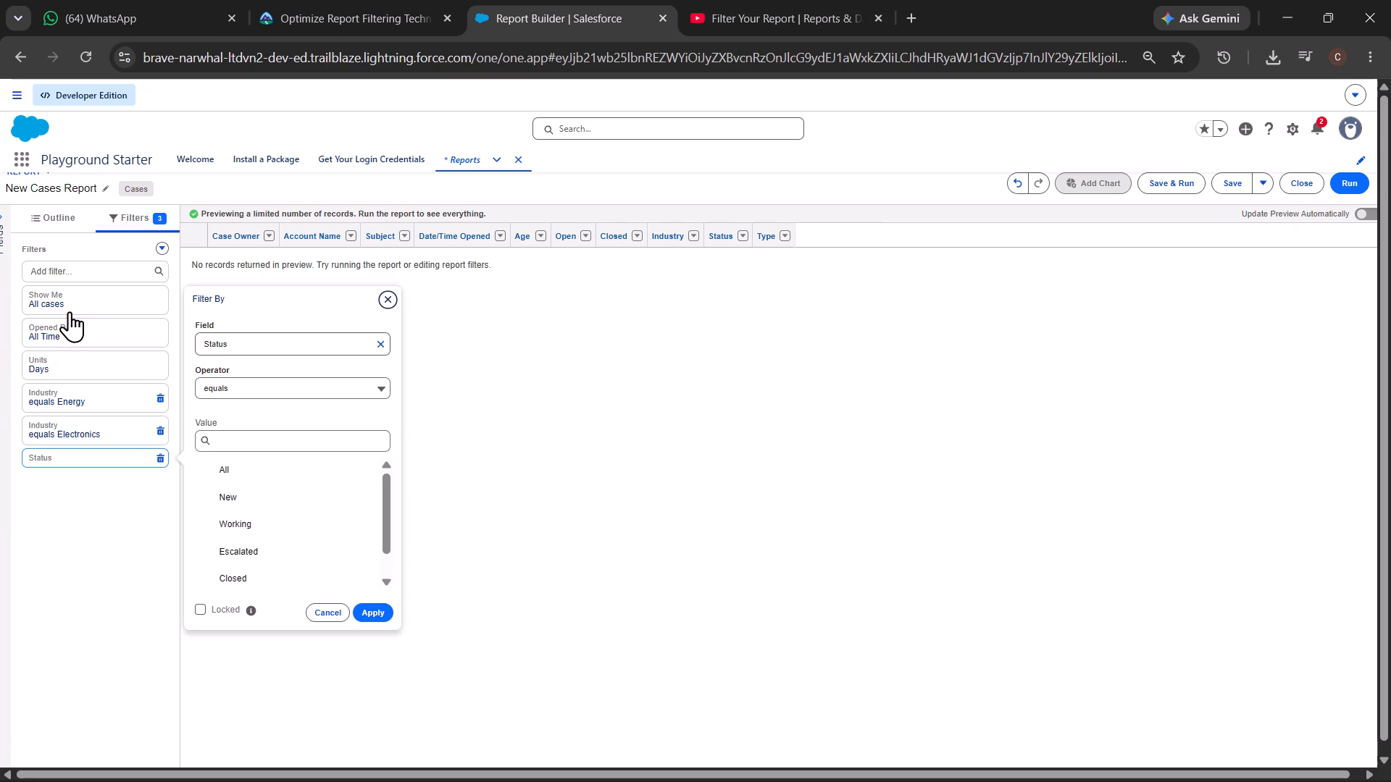
pyautogui.click(218, 376)
pyautogui.click(218, 381)
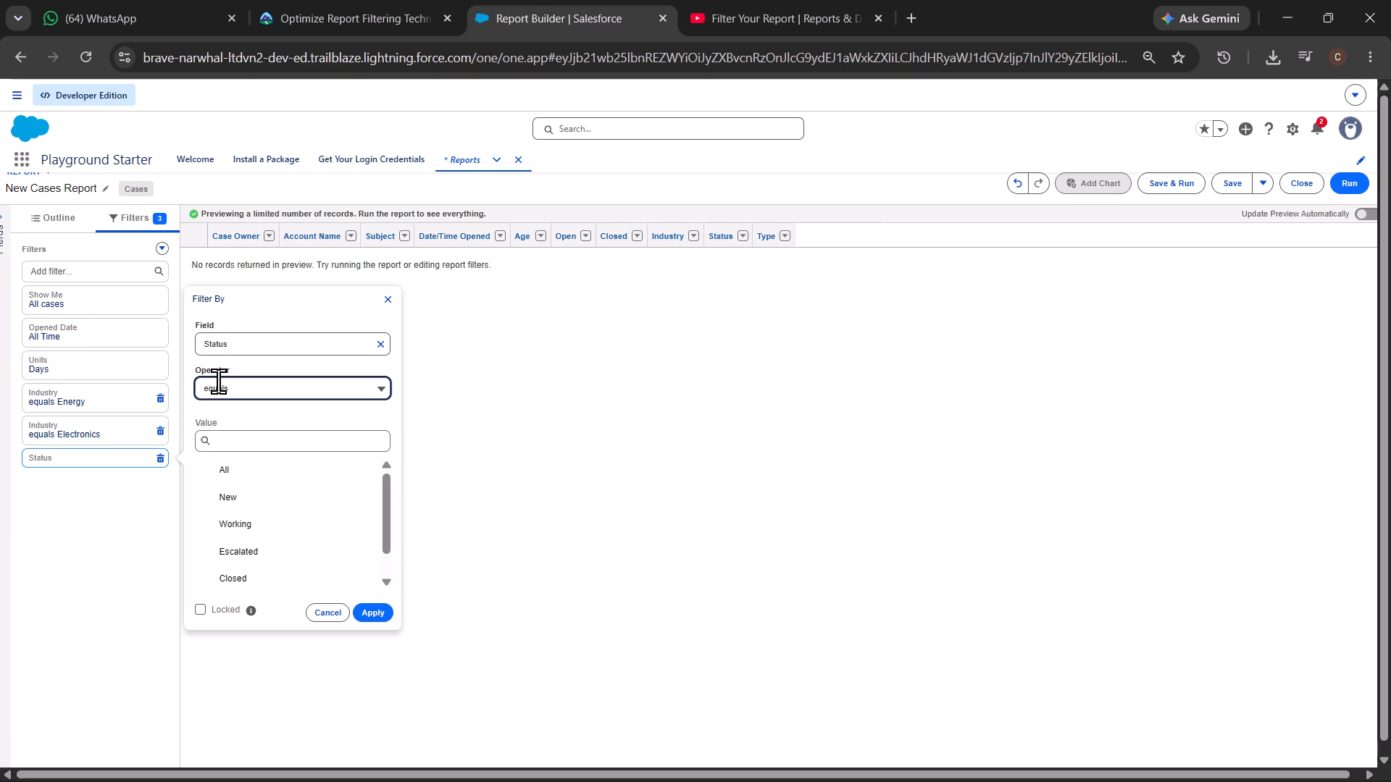
pyautogui.click(233, 443)
pyautogui.click(233, 442)
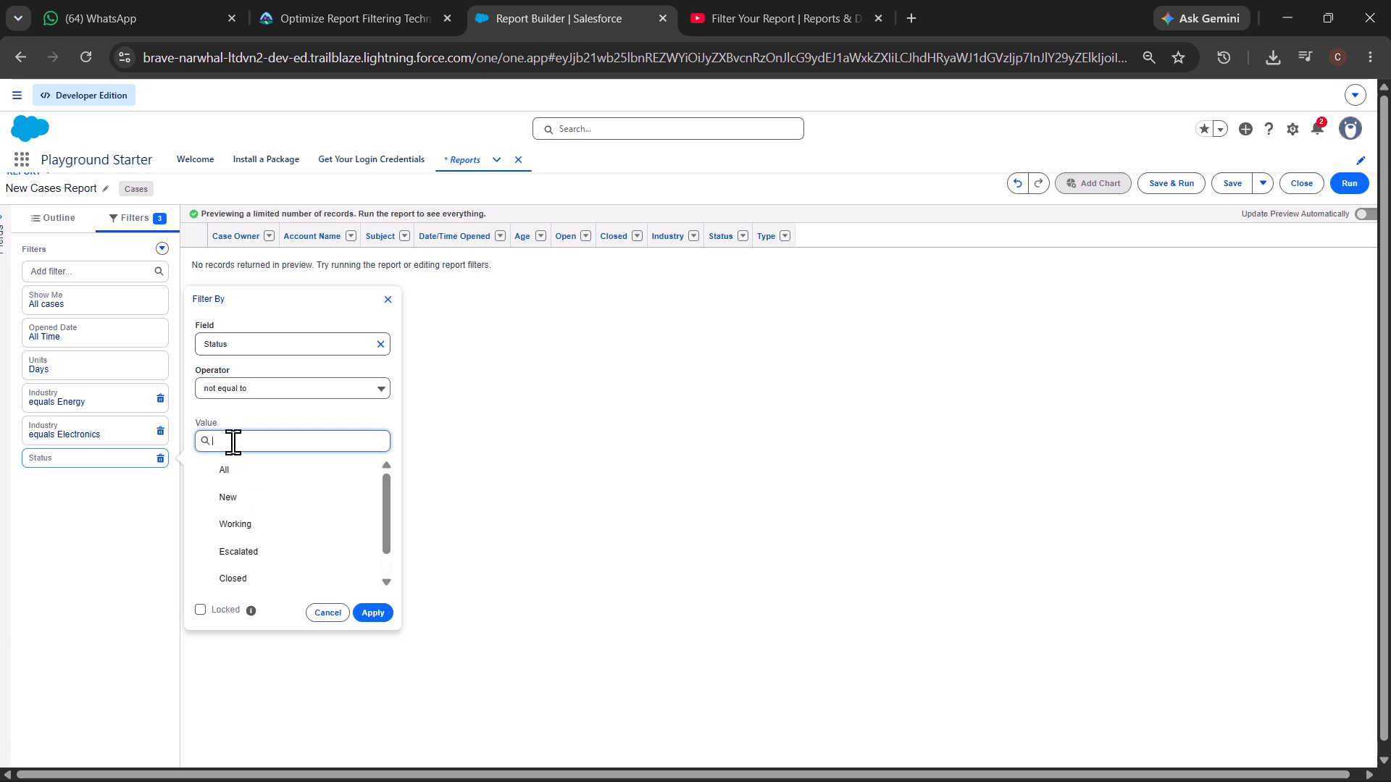
pyautogui.write('ex')
pyautogui.press('BackSpace')
pyautogui.press('z')
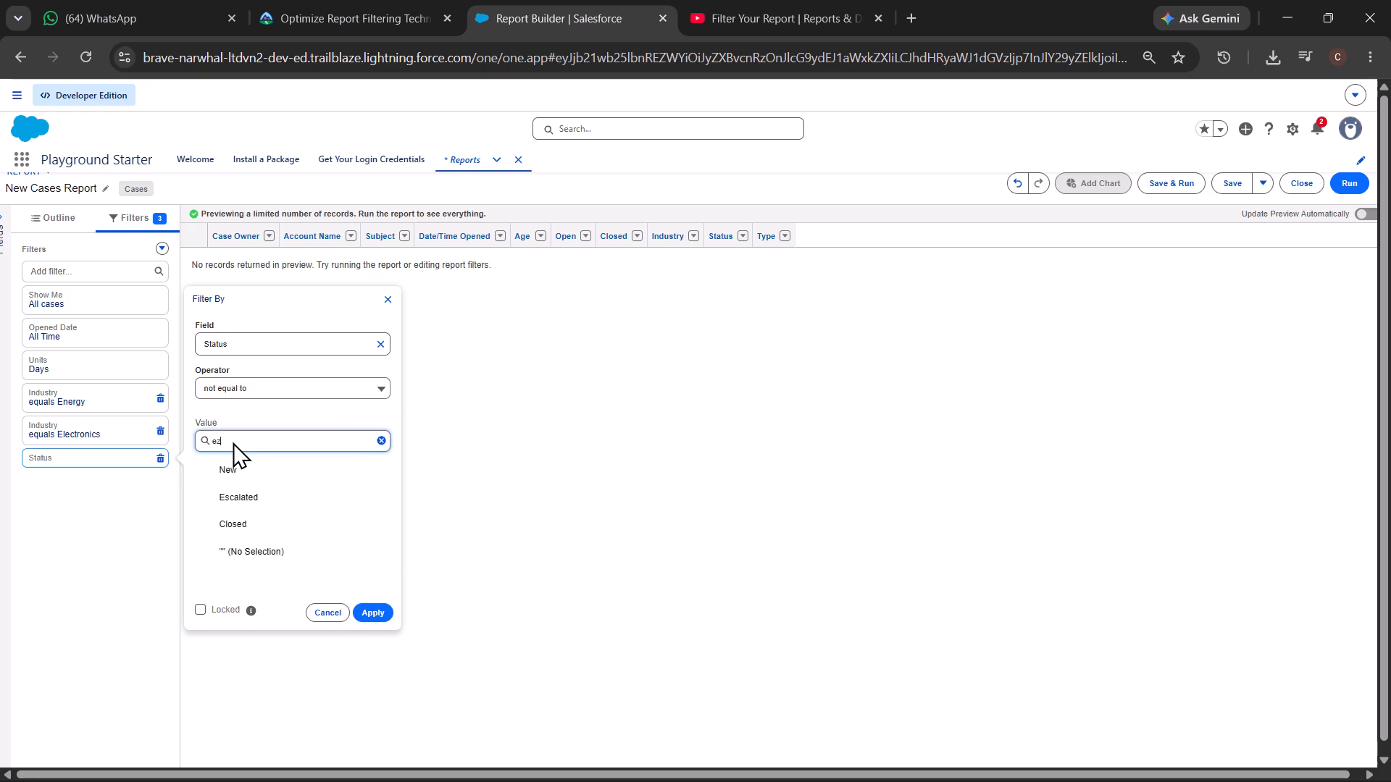
pyautogui.press('BackSpace')
pyautogui.click(225, 507)
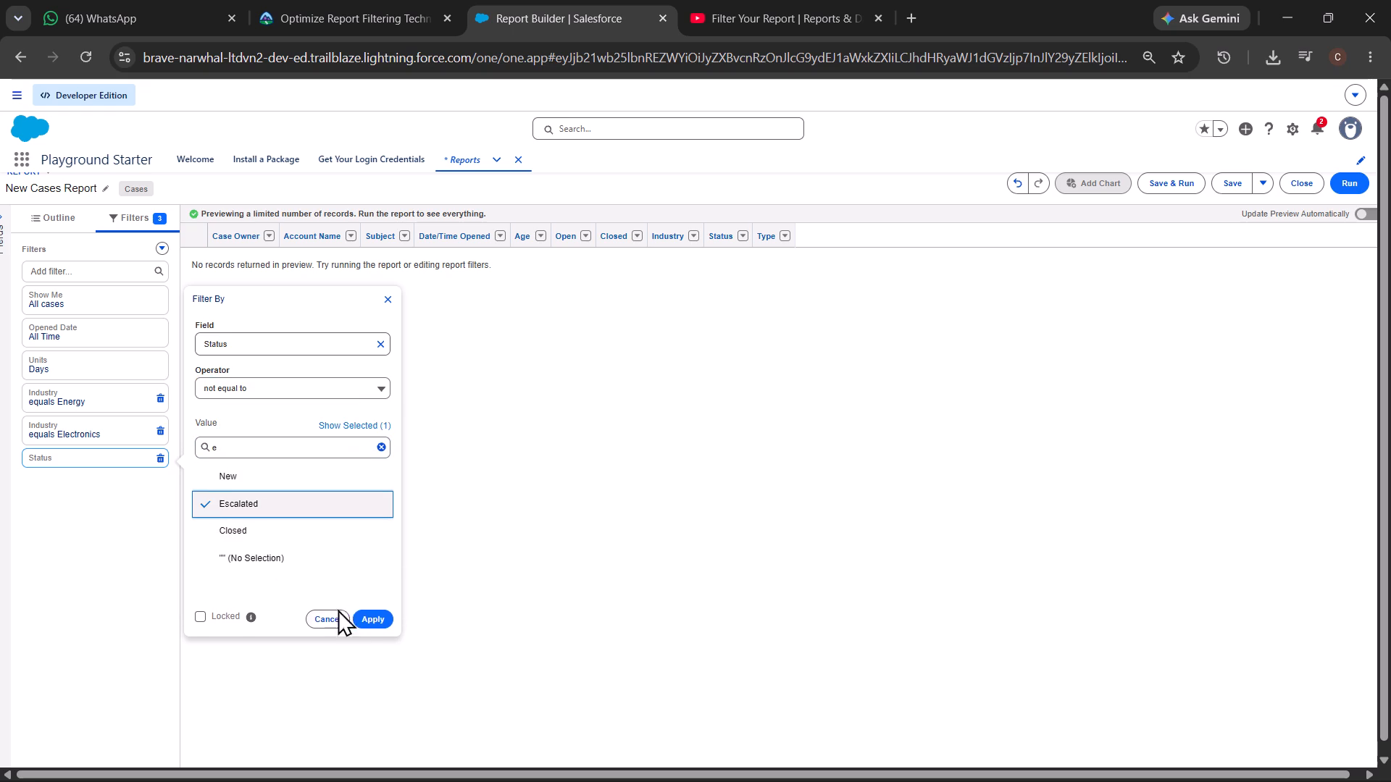
pyautogui.click(370, 623)
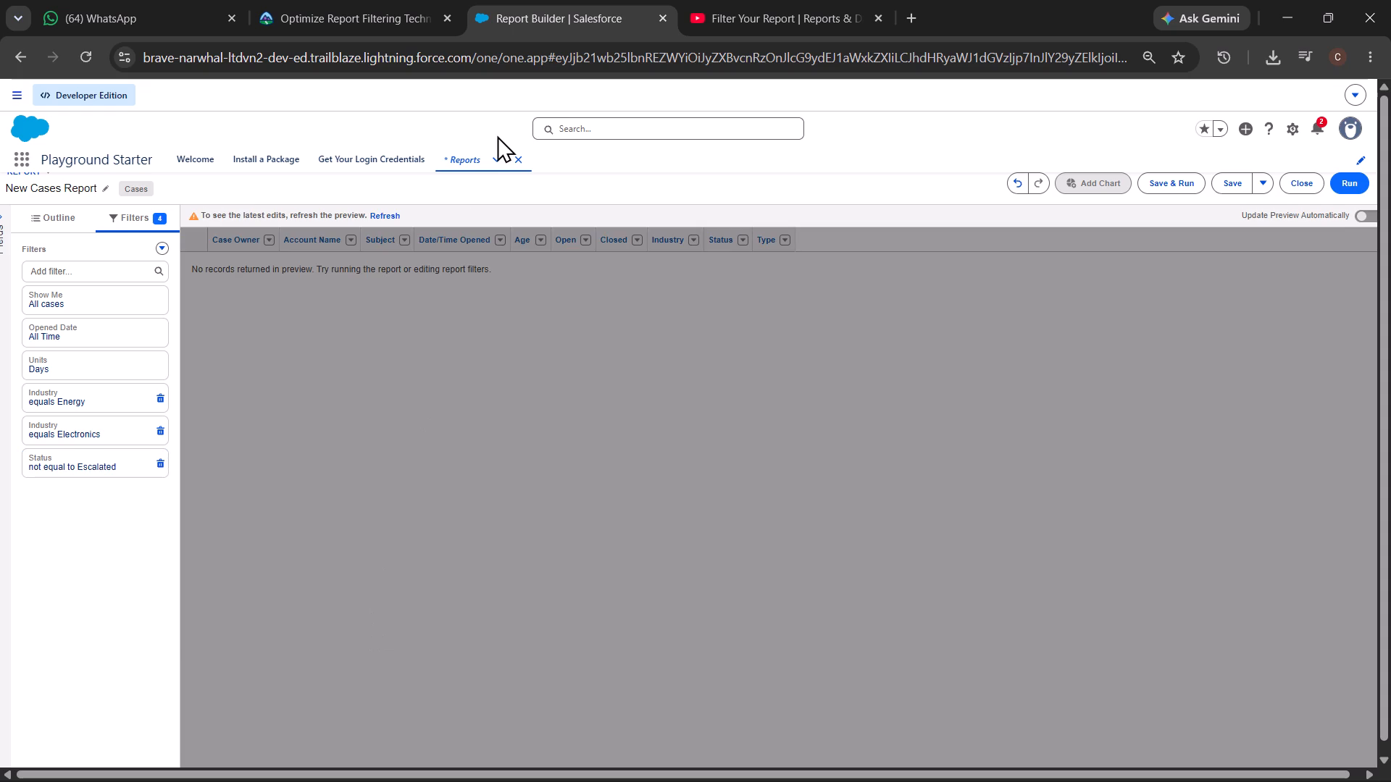
# Resume the tutorial video and pause it once the Type filter's value is being entered.
pyautogui.click(715, 8)
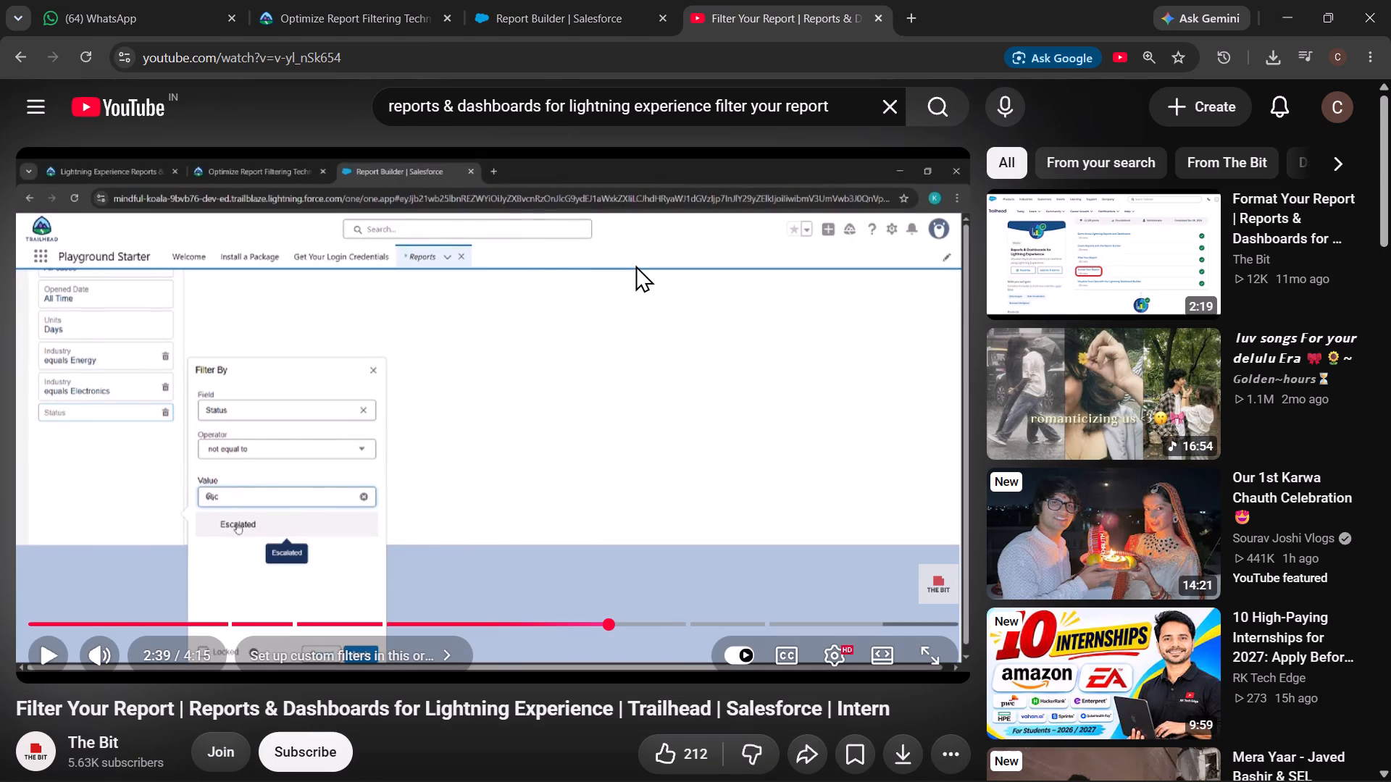
pyautogui.click(635, 265)
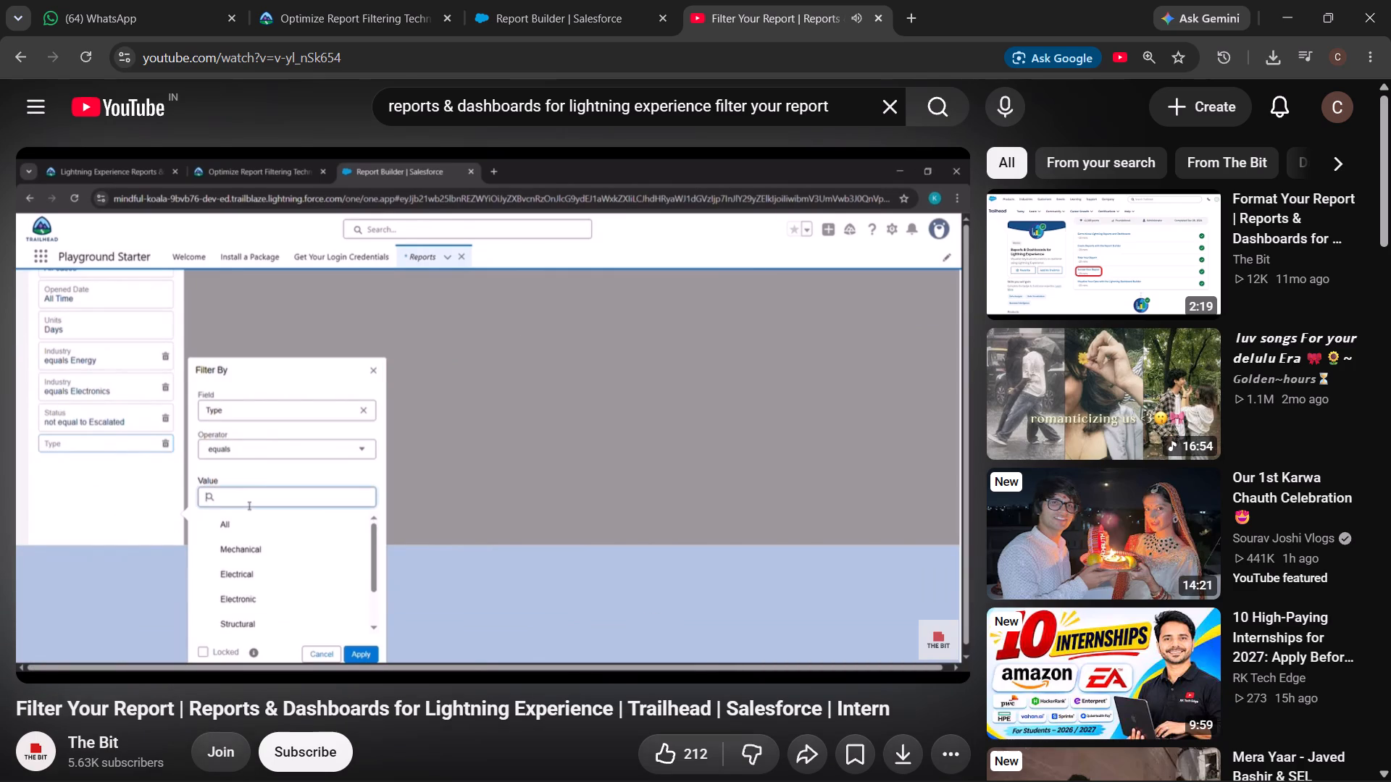
pyautogui.click(299, 470)
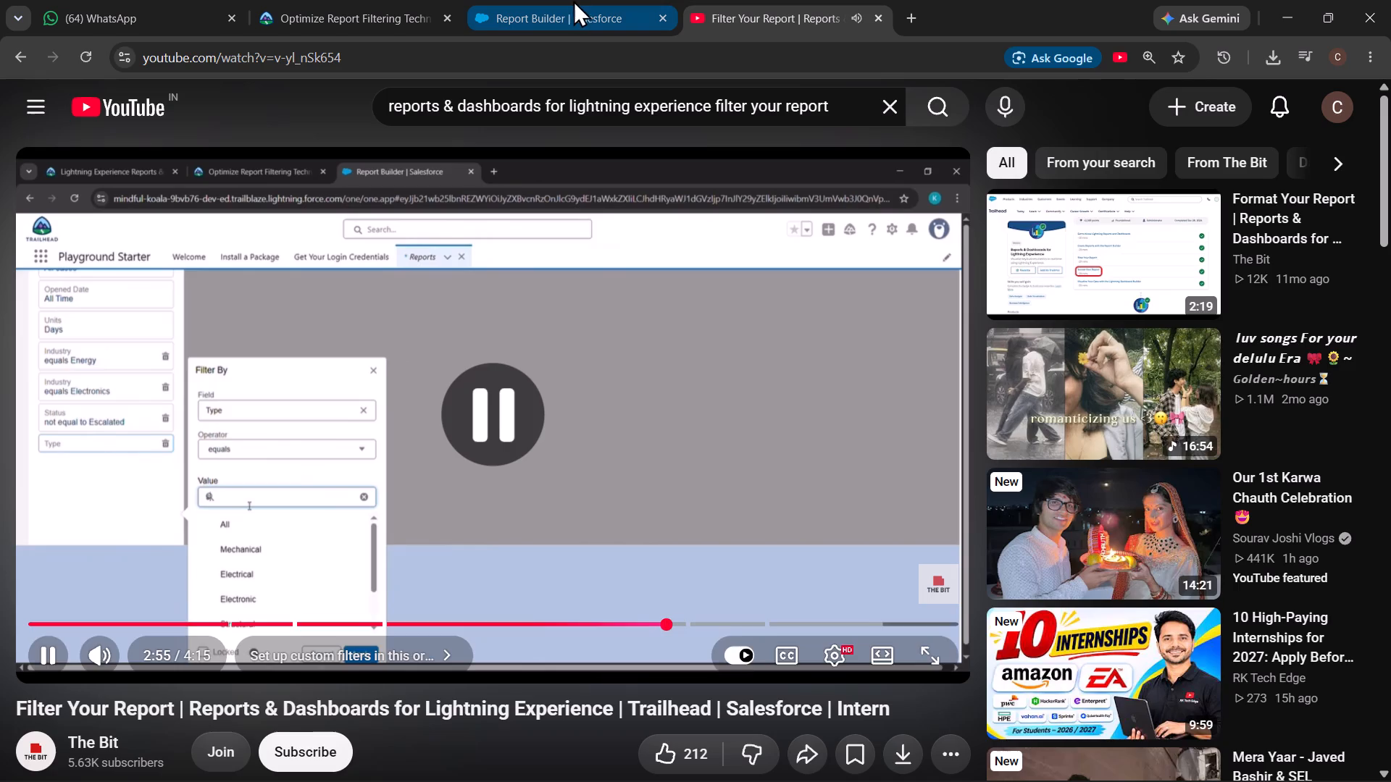
# In the report builder, add a Type filter set to equals Structural.
pyautogui.click(563, 14)
pyautogui.click(102, 273)
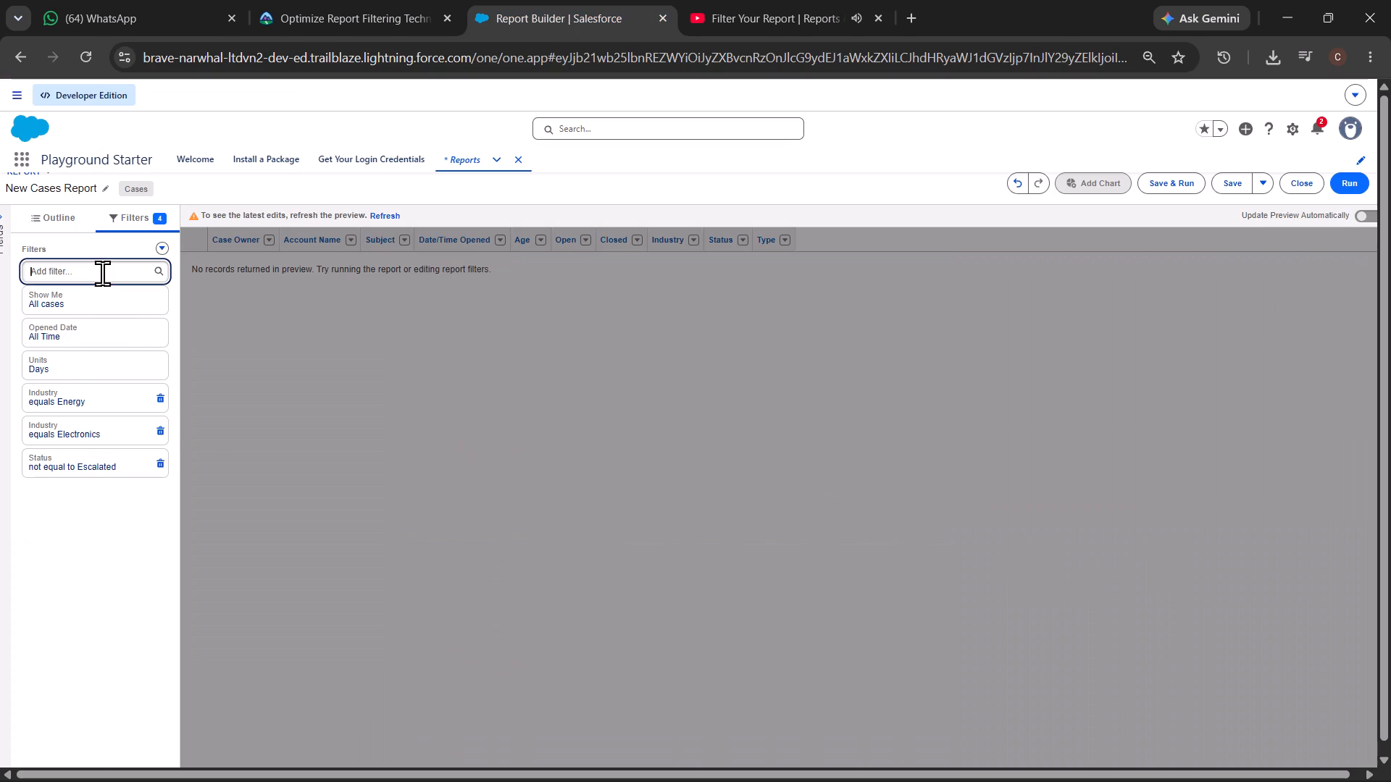
pyautogui.write('st')
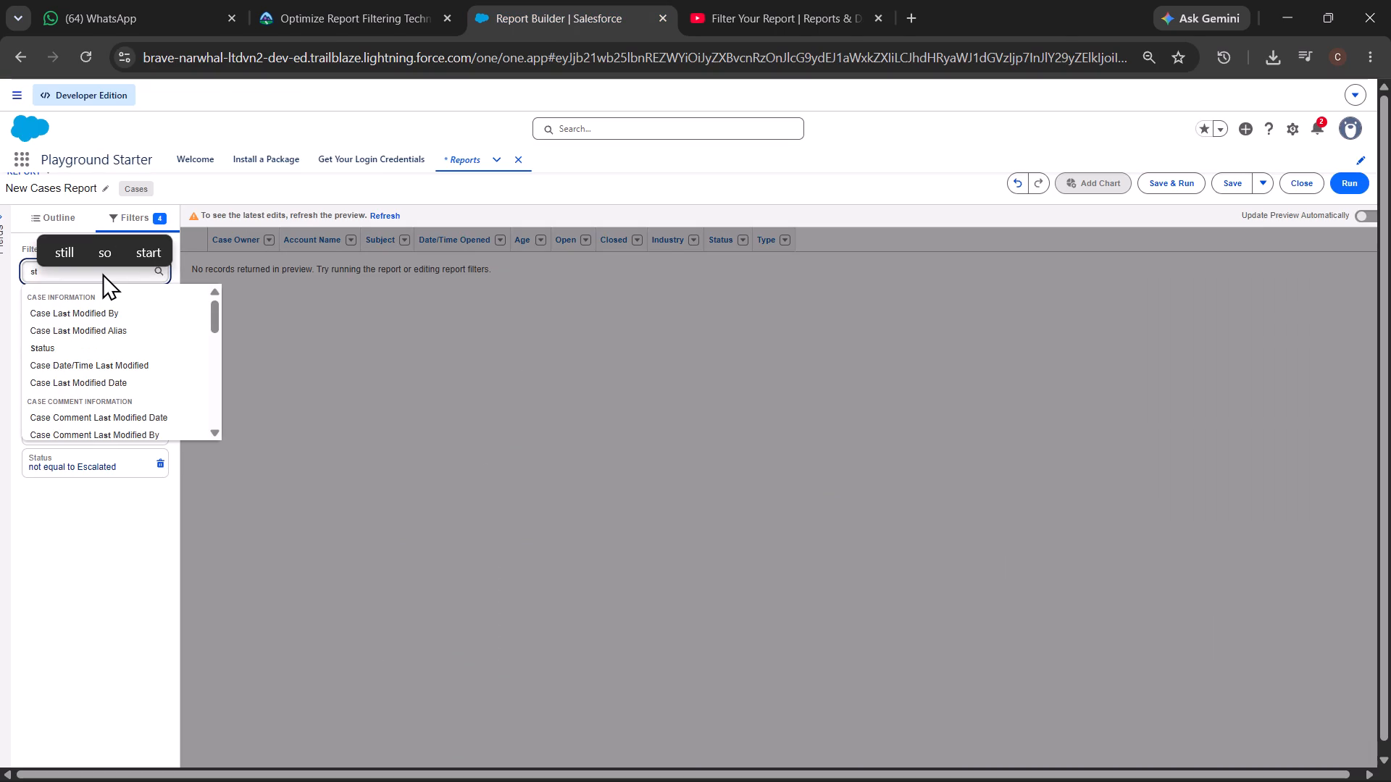
pyautogui.press('BackSpace')
pyautogui.press('BackSpace')
pyautogui.write('typ')
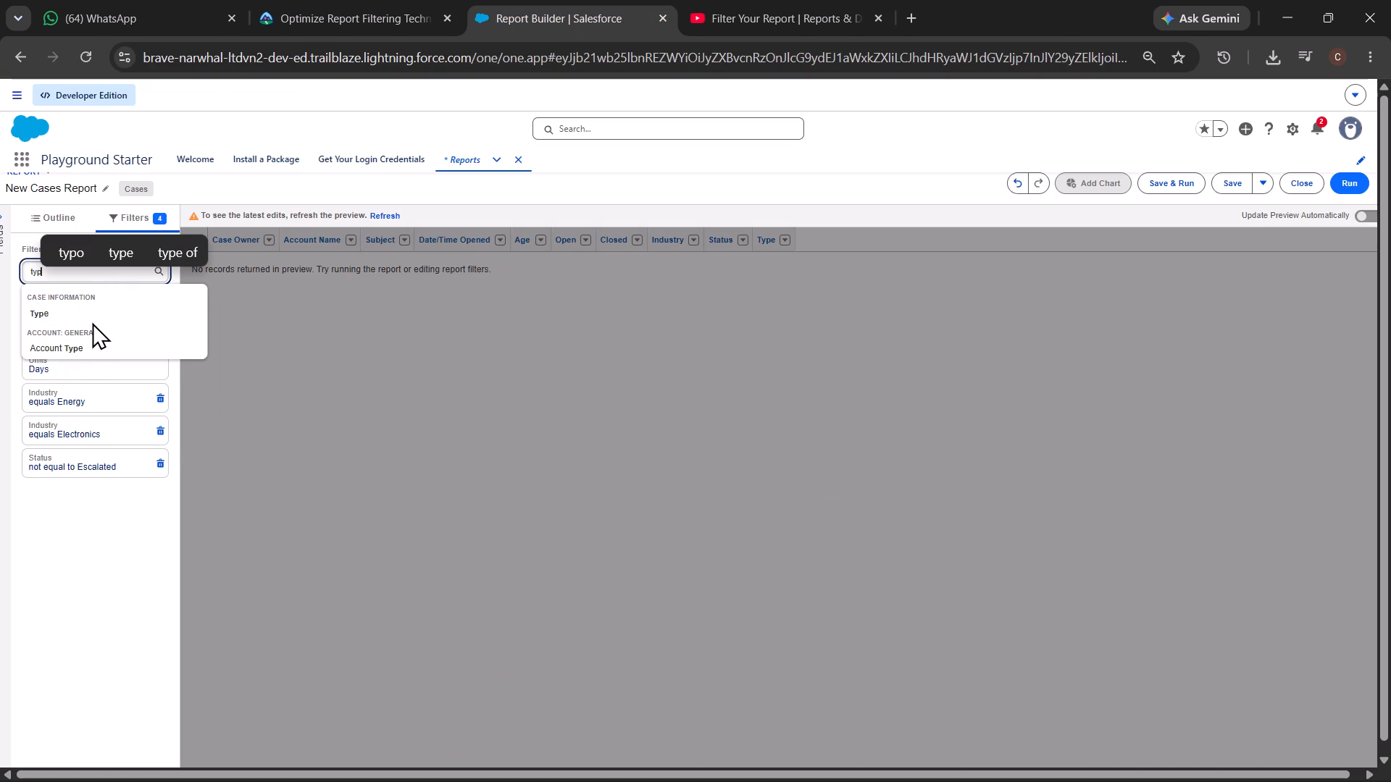
pyautogui.click(92, 319)
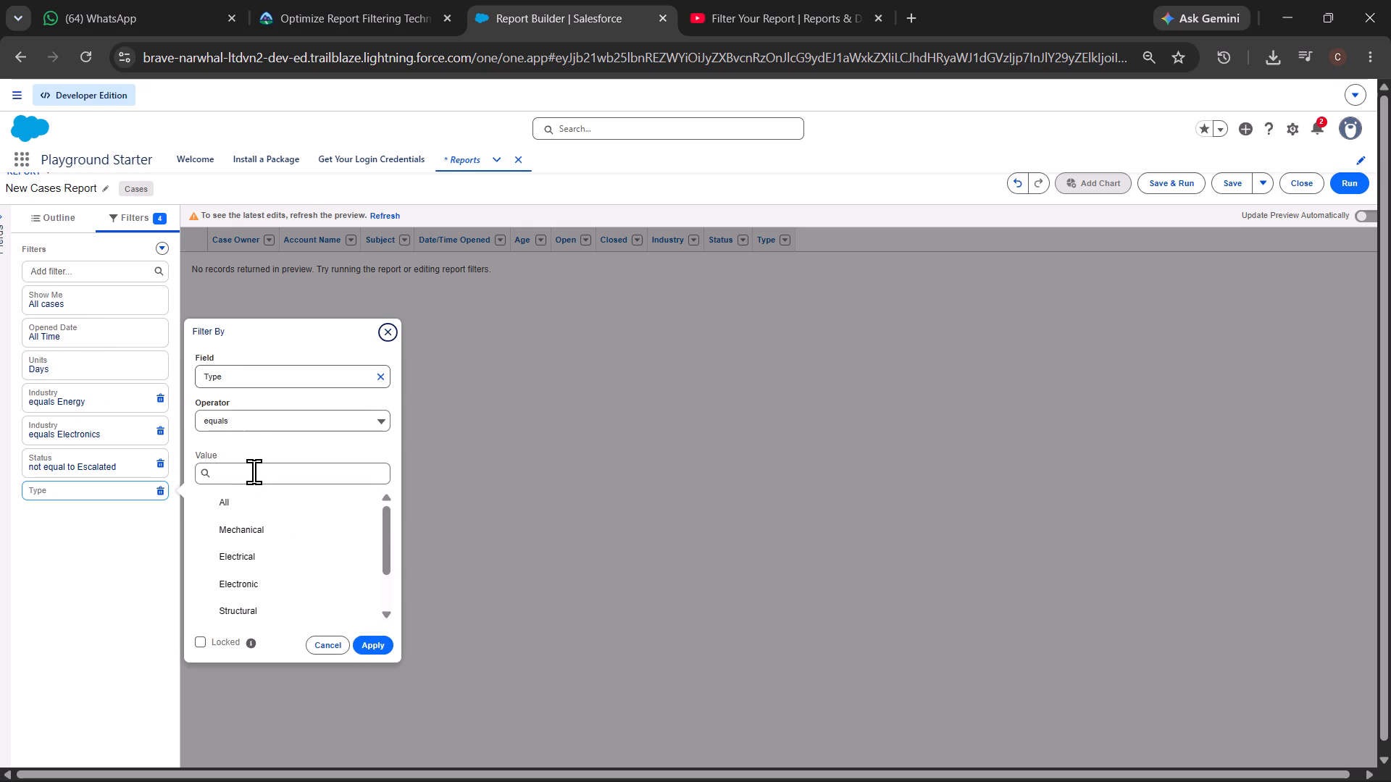
pyautogui.click(254, 471)
pyautogui.write('str')
pyautogui.click(275, 506)
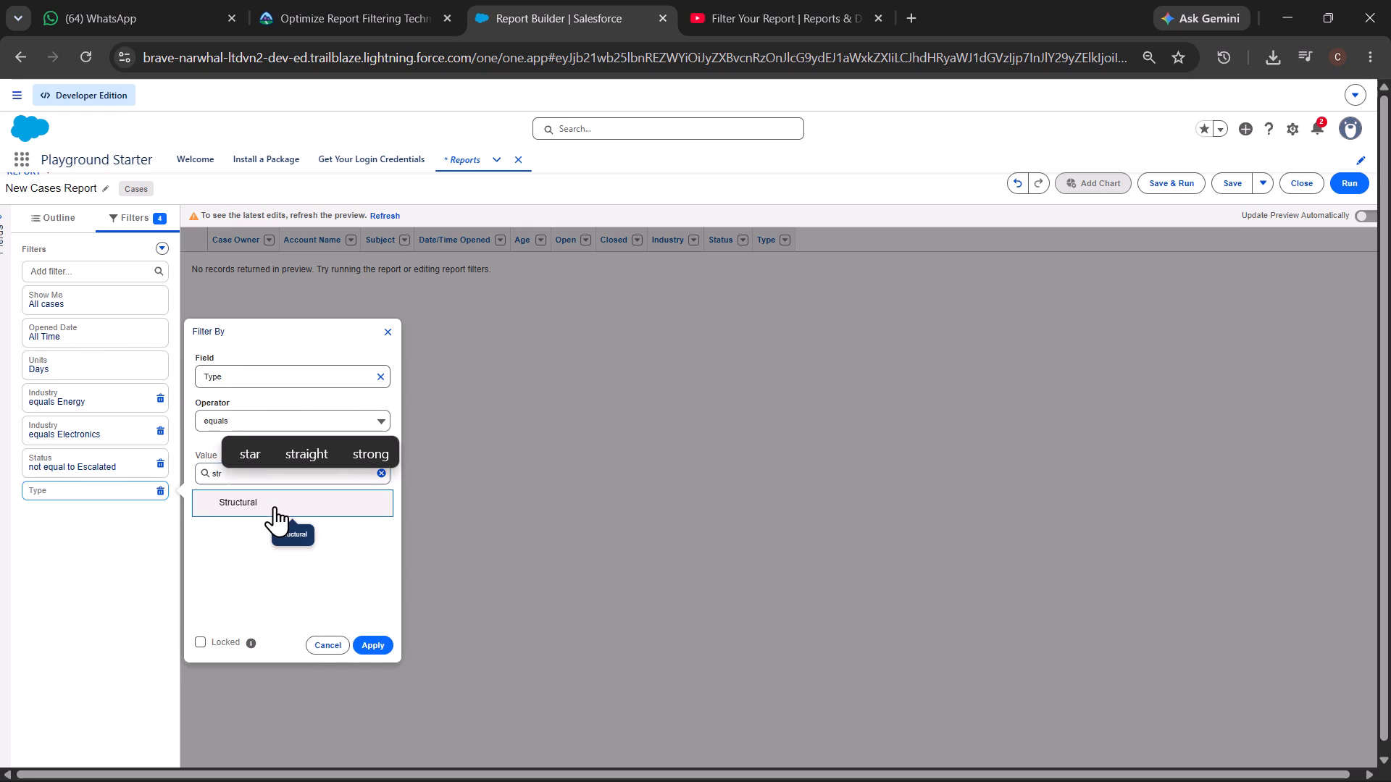
pyautogui.click(374, 659)
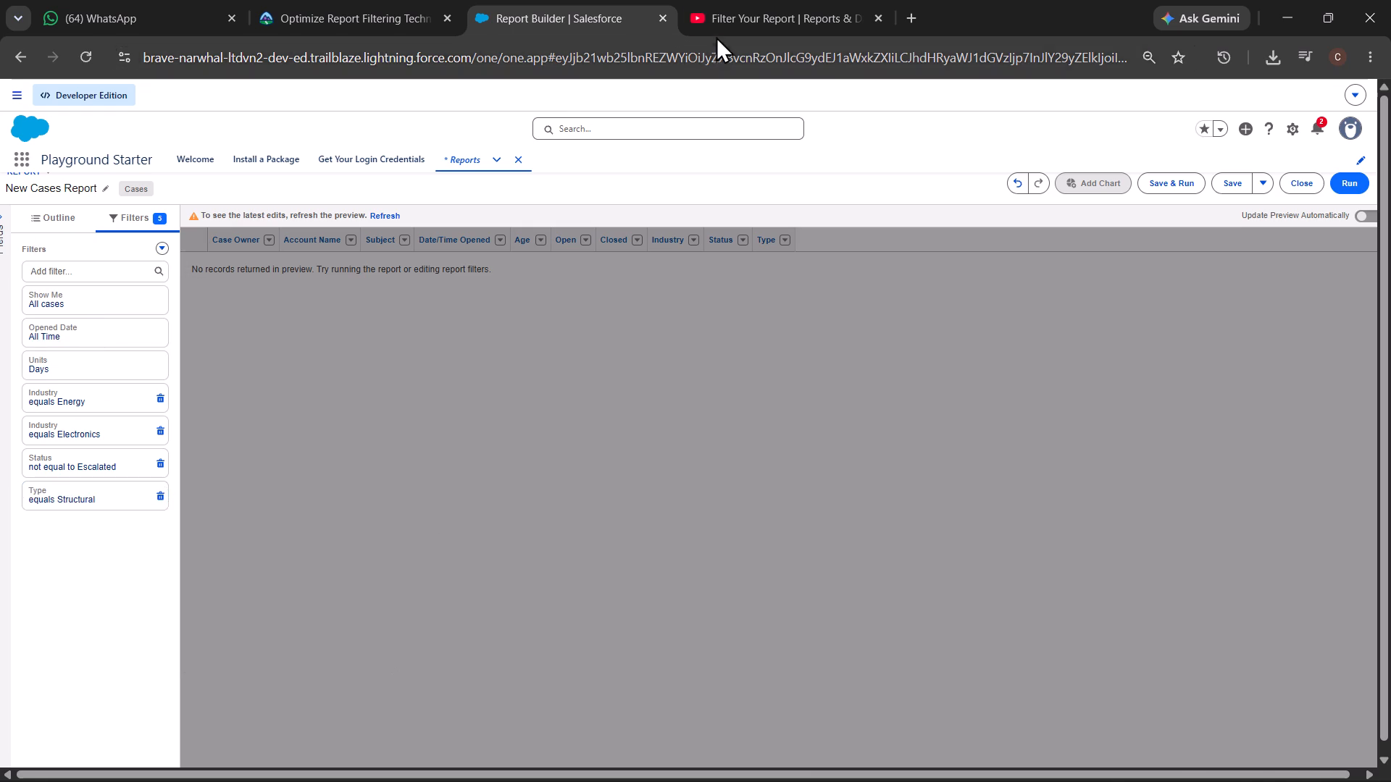
# Resume the tutorial video and pause it once the Edit Filter Logic window is shown.
pyautogui.click(724, 35)
pyautogui.click(588, 238)
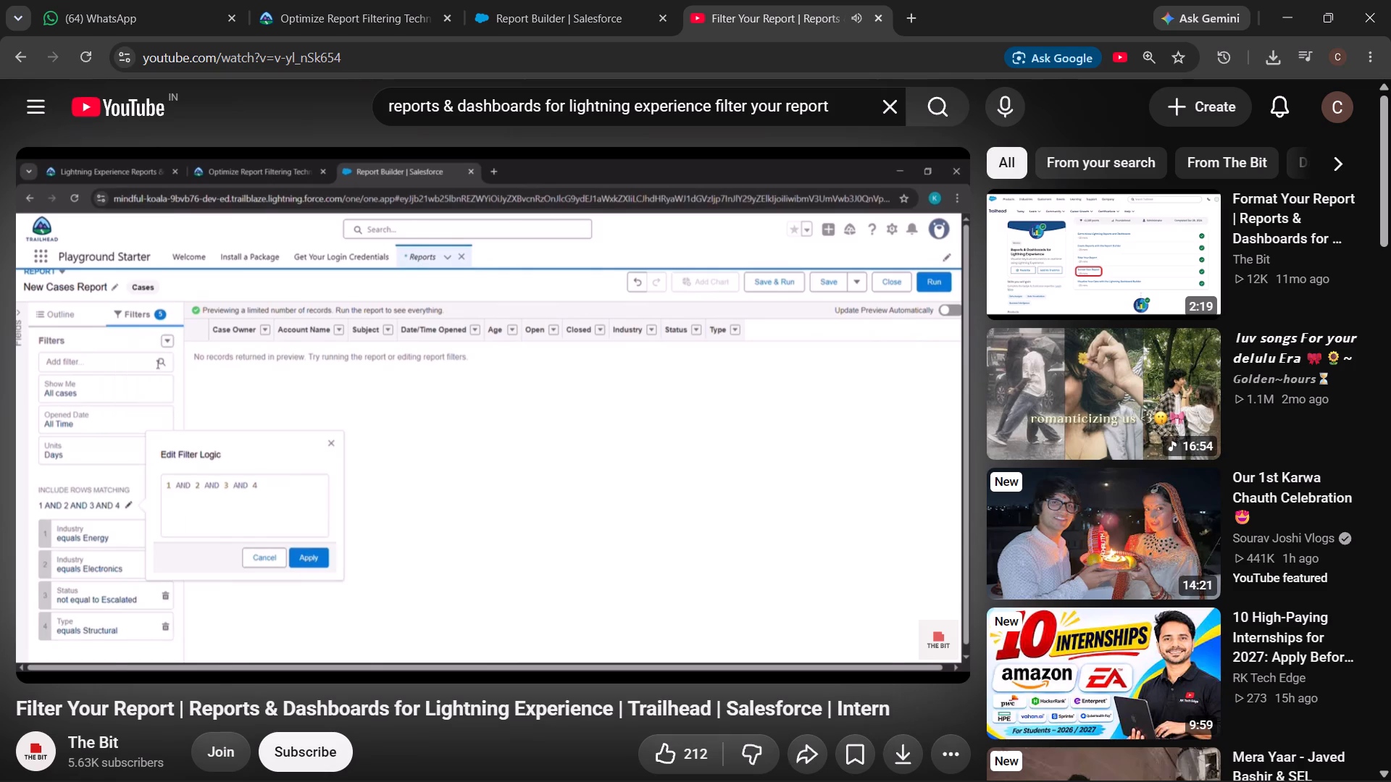
pyautogui.click(495, 396)
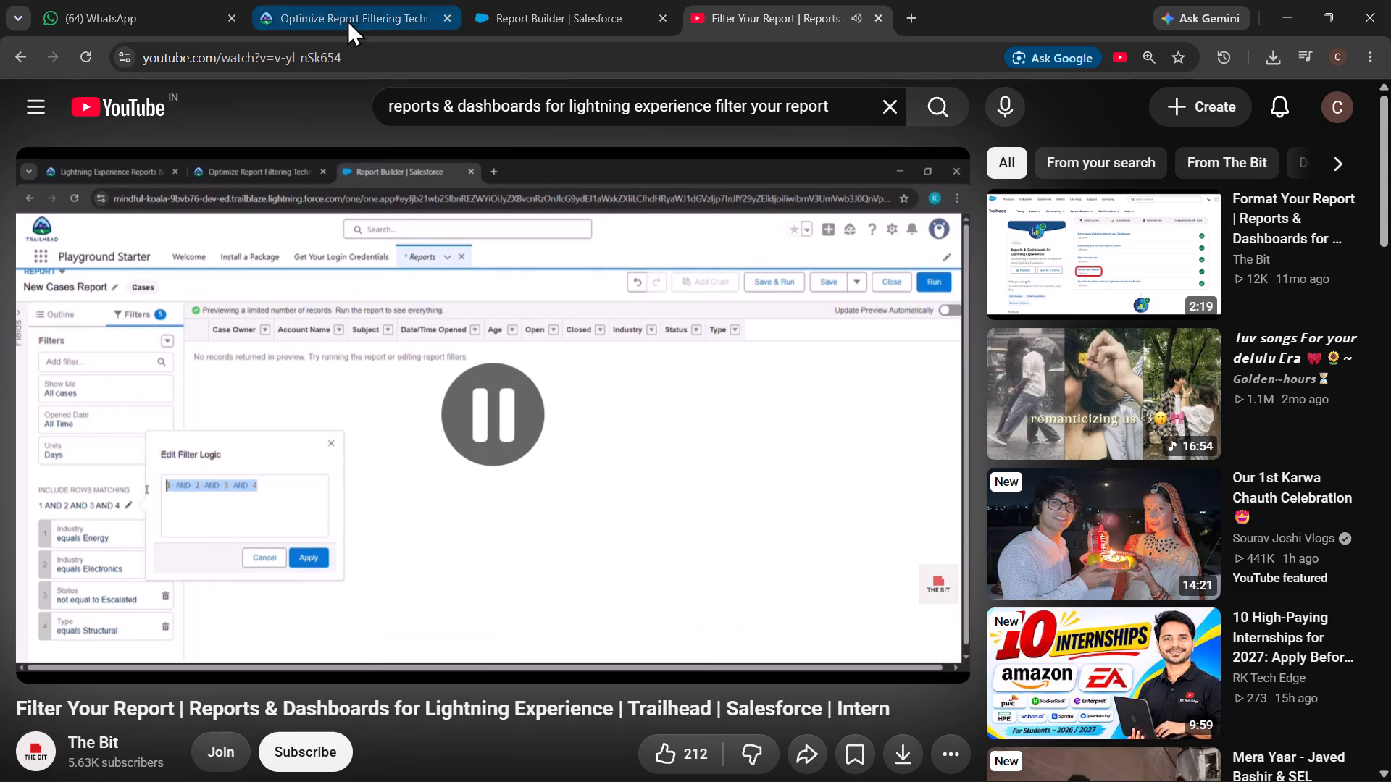
# Return to the report builder and refresh the preview with the Status and Type filters applied.
pyautogui.click(509, 7)
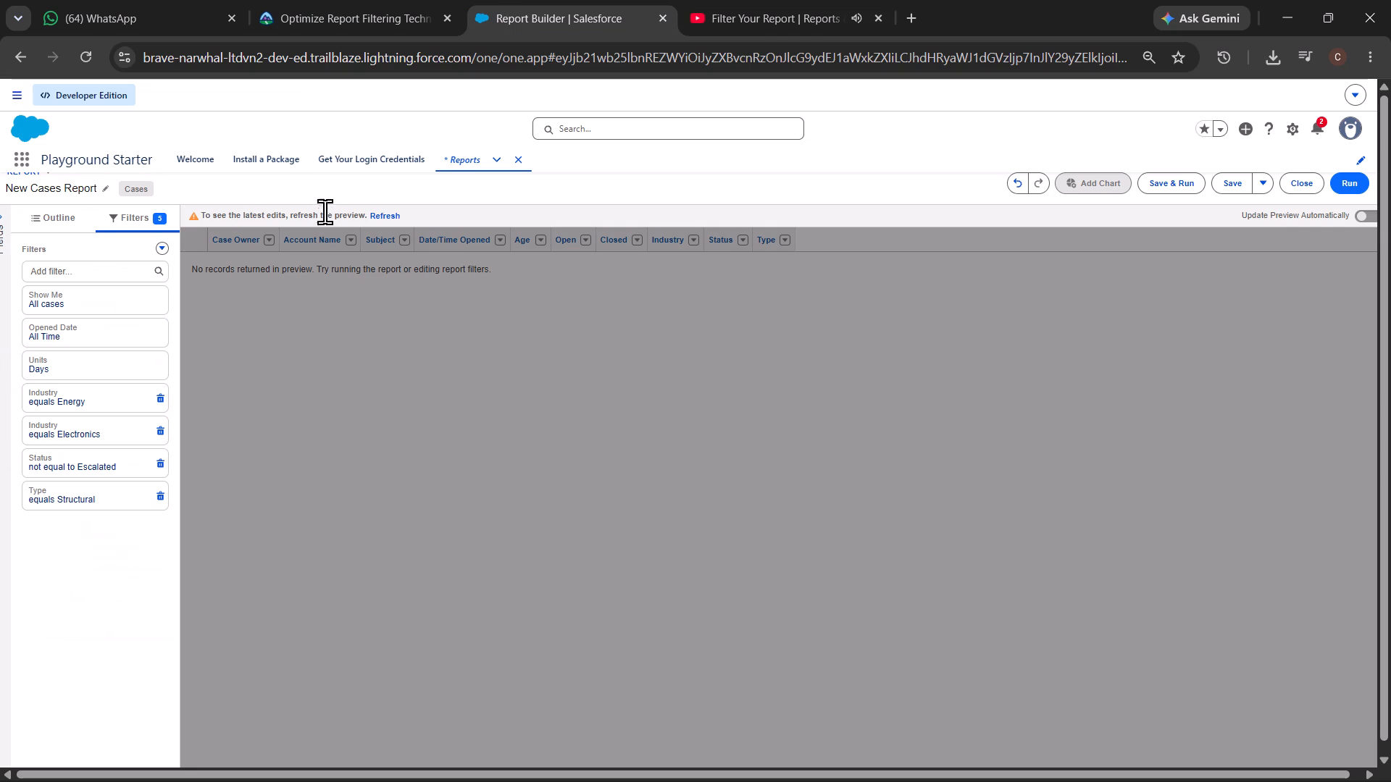
pyautogui.click(377, 211)
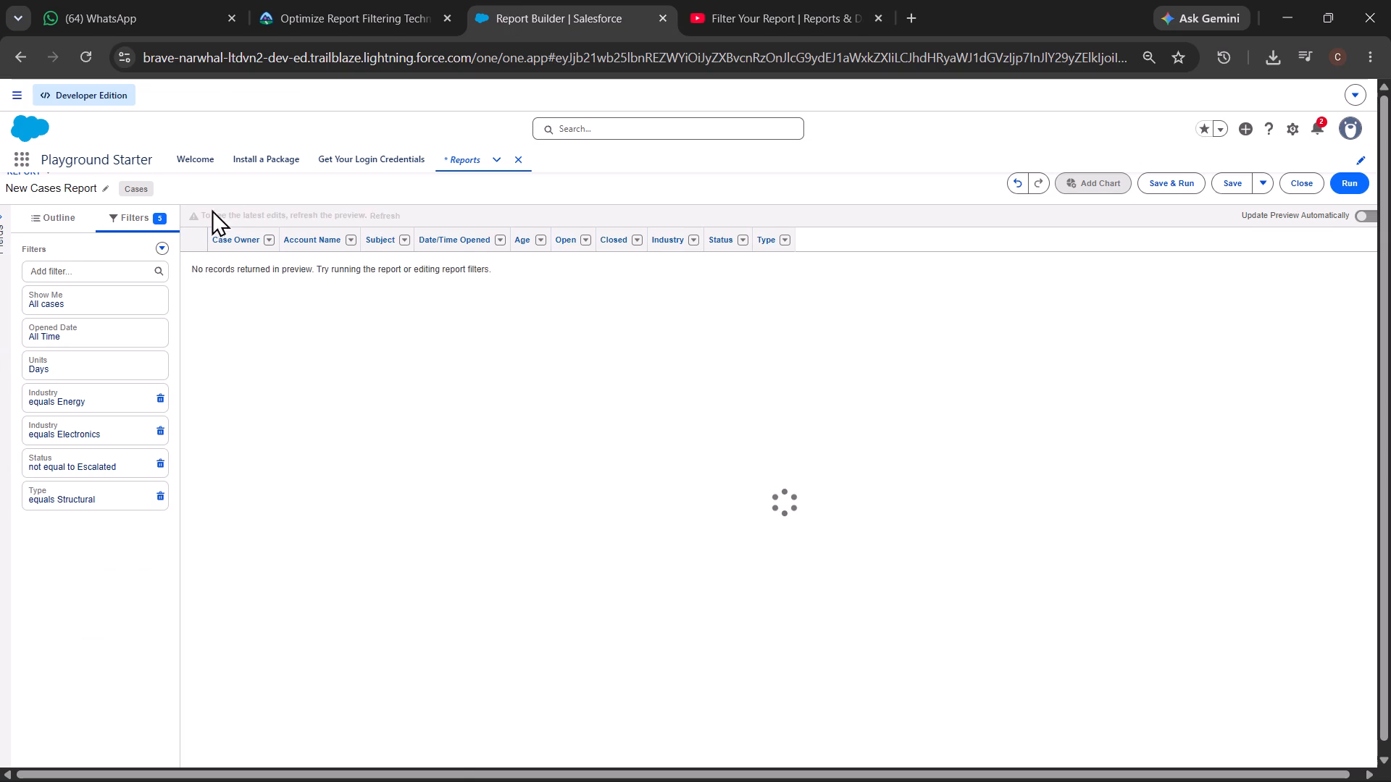
# Add filter logic to the report and set it to (1 OR 2) AND 3 AND NOT 4.
pyautogui.click(87, 267)
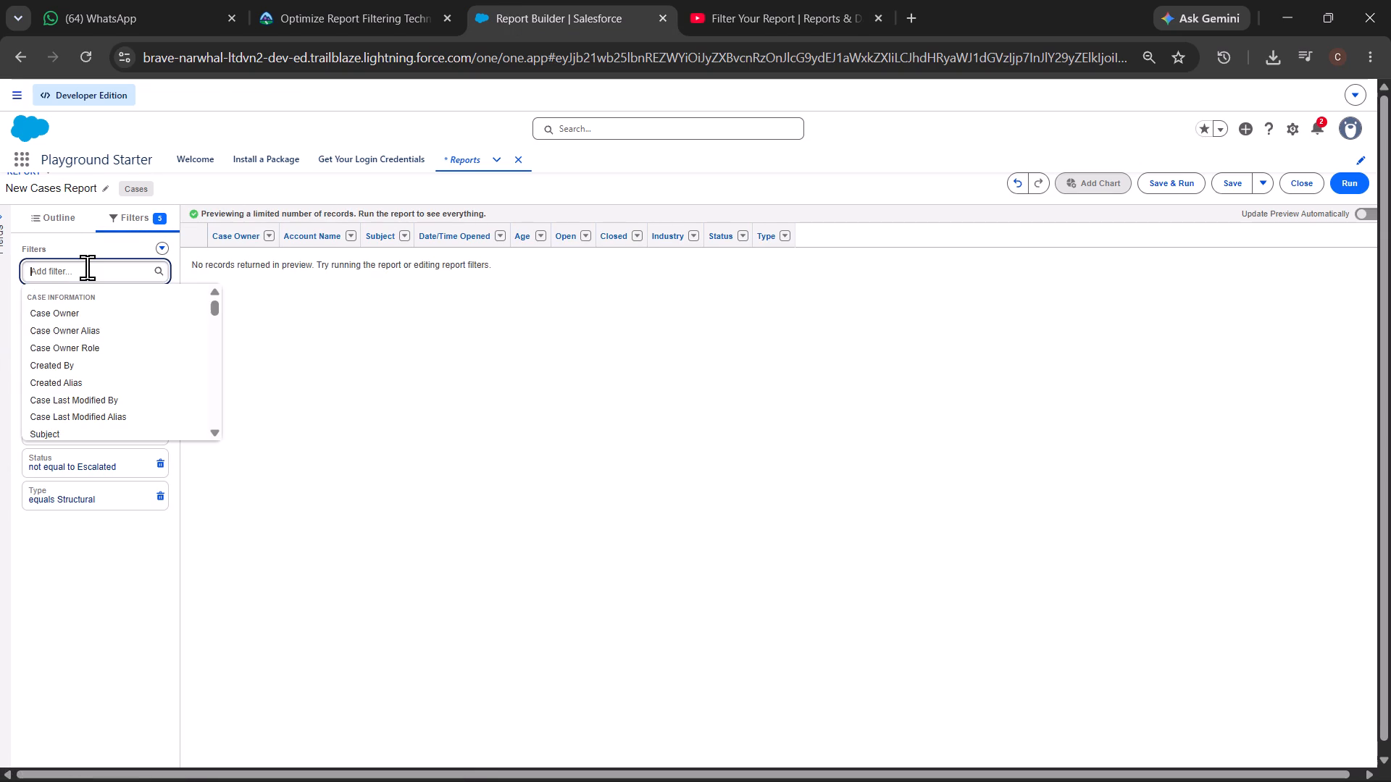
pyautogui.click(142, 211)
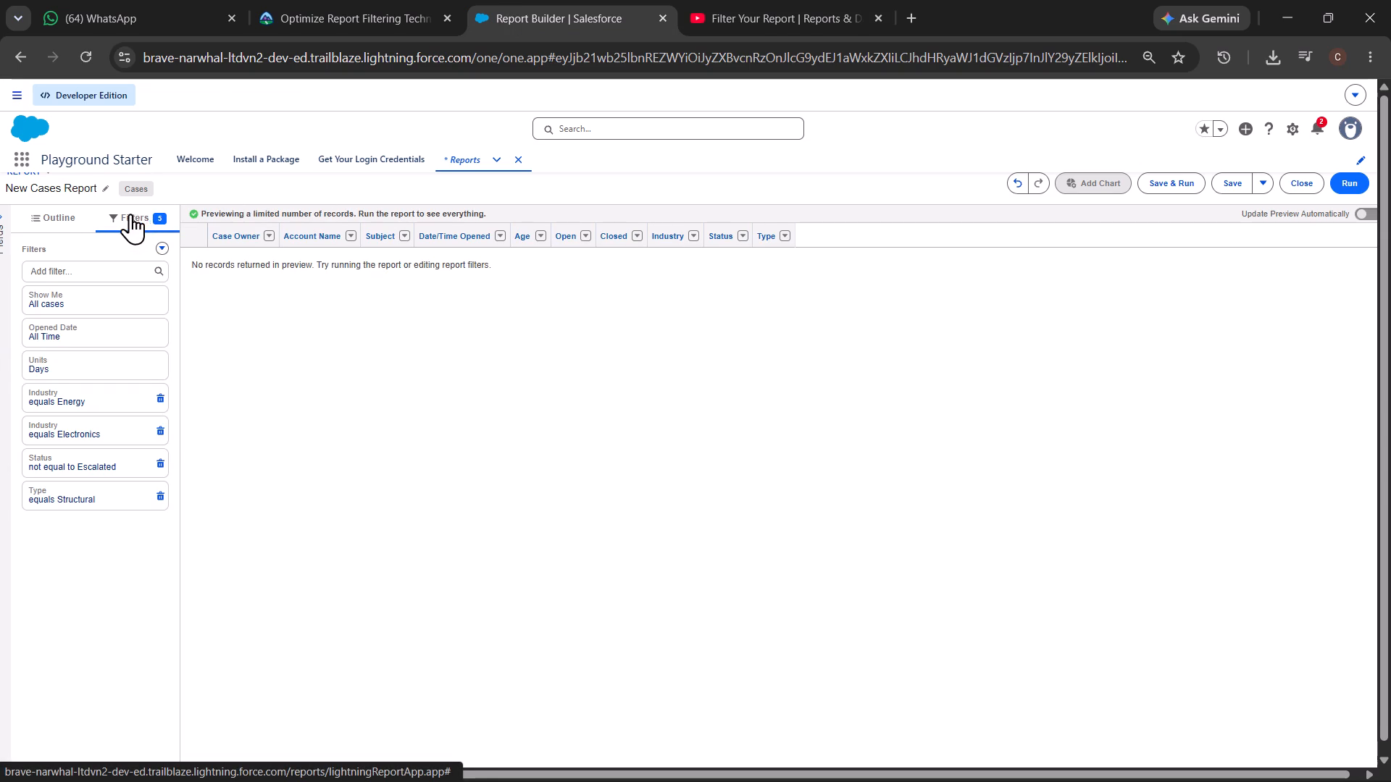
pyautogui.click(162, 243)
pyautogui.click(139, 270)
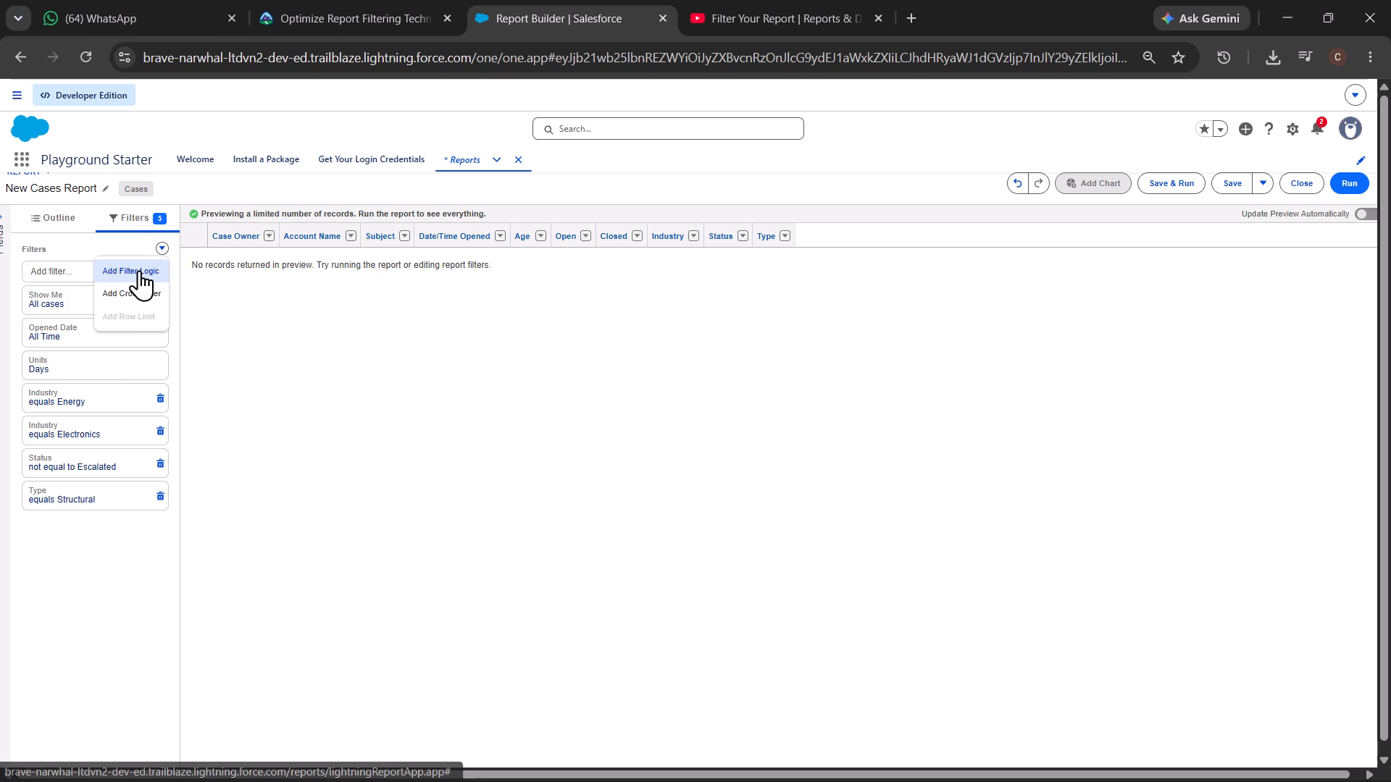
pyautogui.click(260, 417)
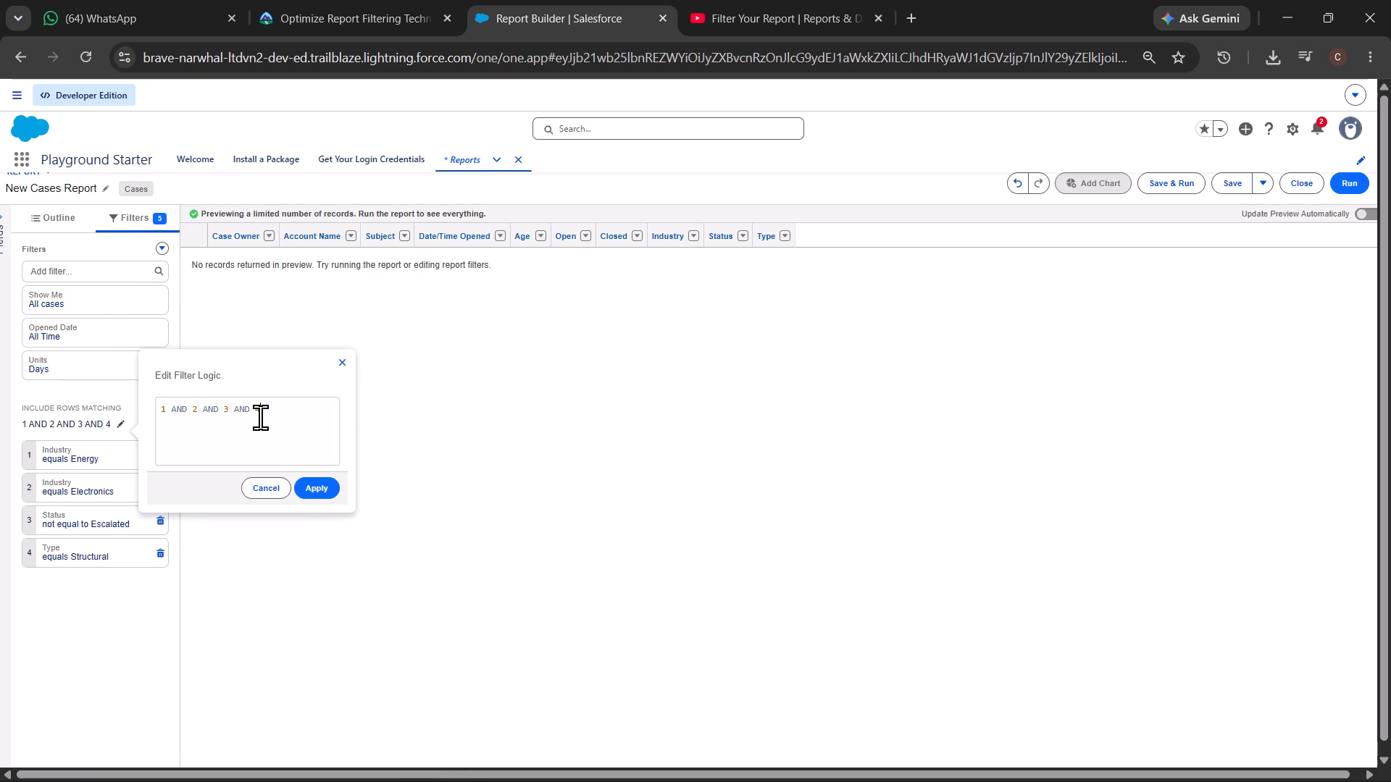
pyautogui.hotkey('ctrl', 'a')
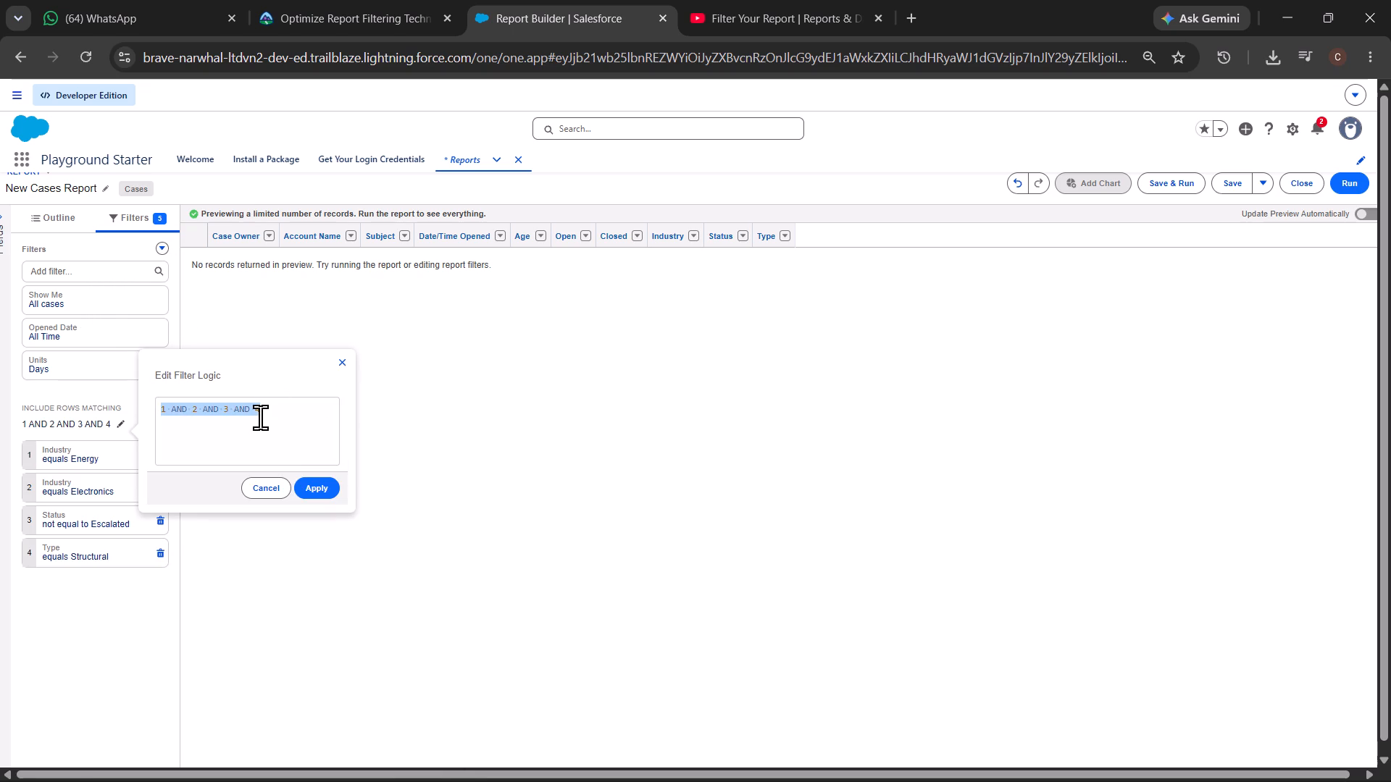
pyautogui.hotkey('ctrl', 'v')
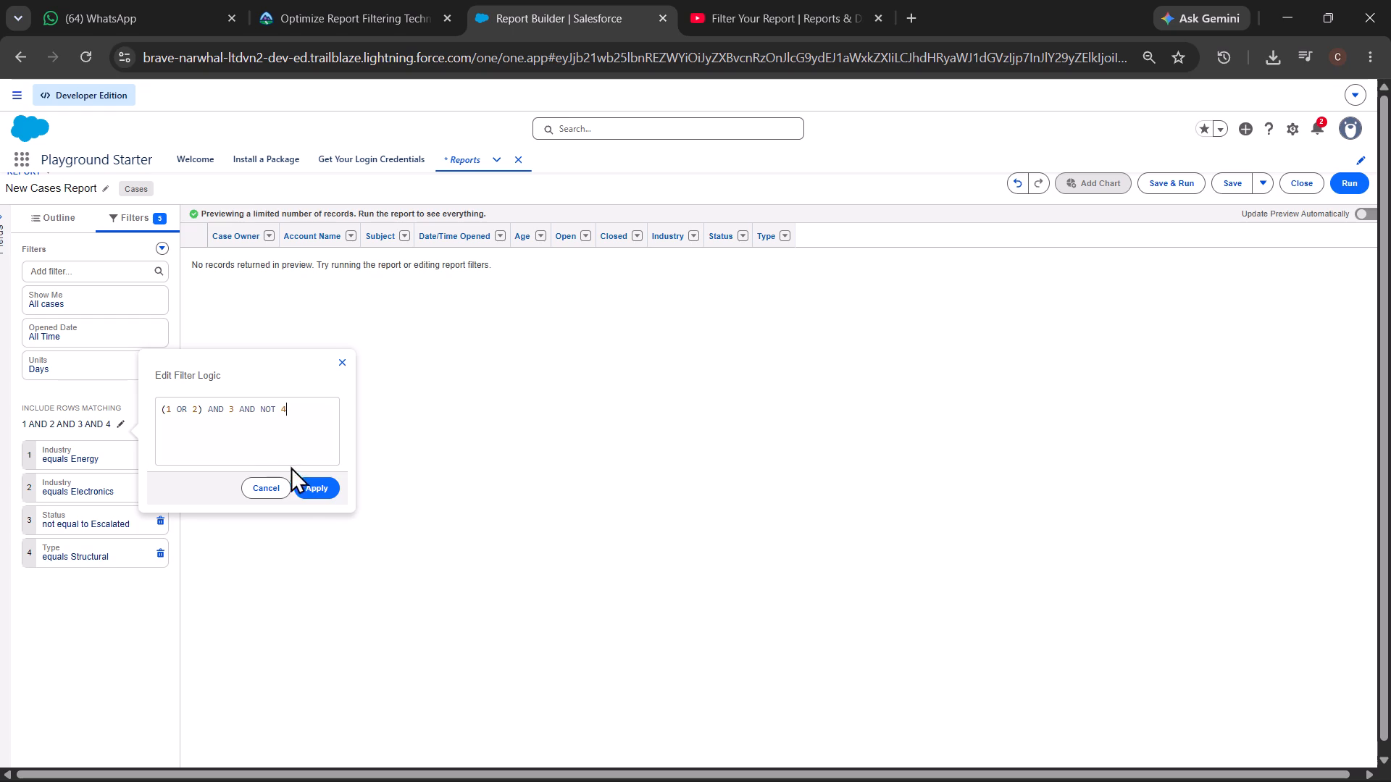
pyautogui.click(317, 478)
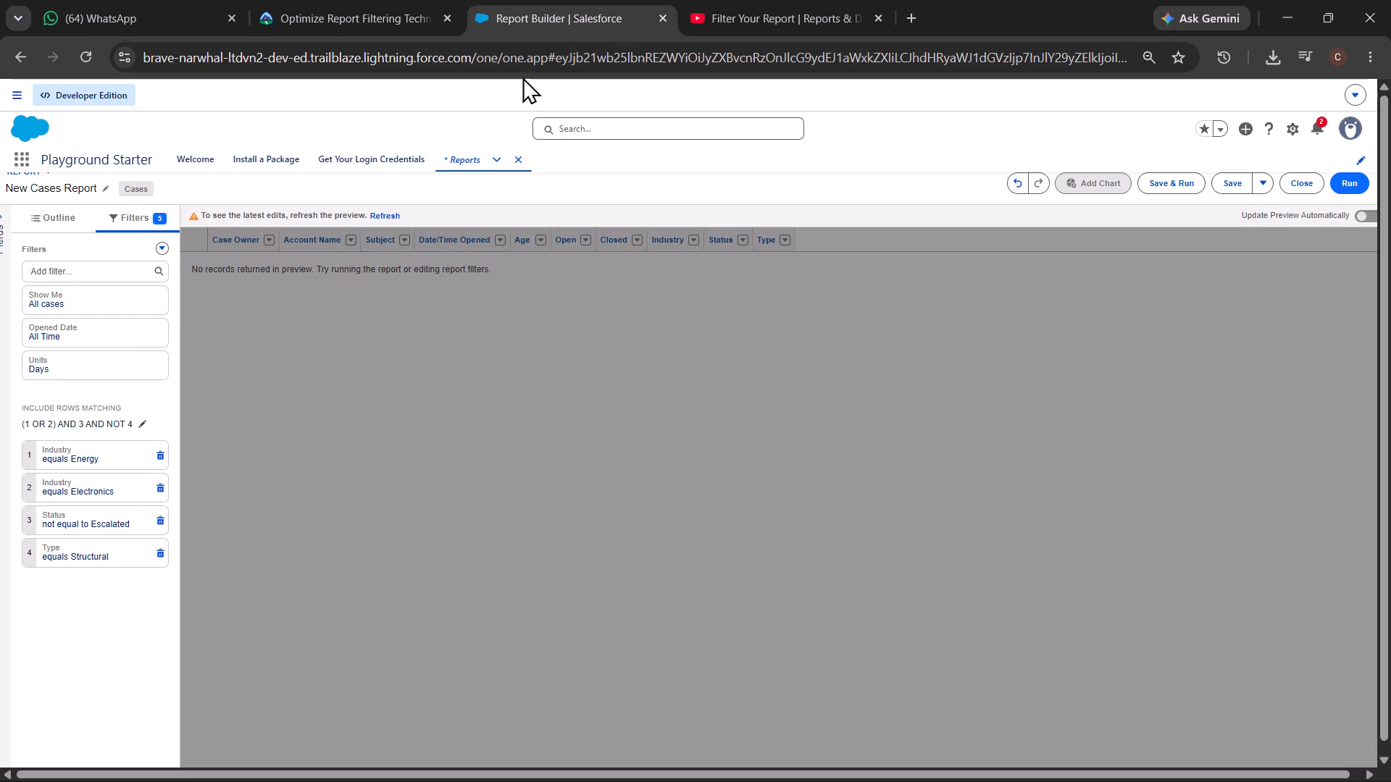
# Switch to the tutorial video, resume it and pause it once the Select Folder window is shown.
pyautogui.click(738, 7)
pyautogui.click(532, 285)
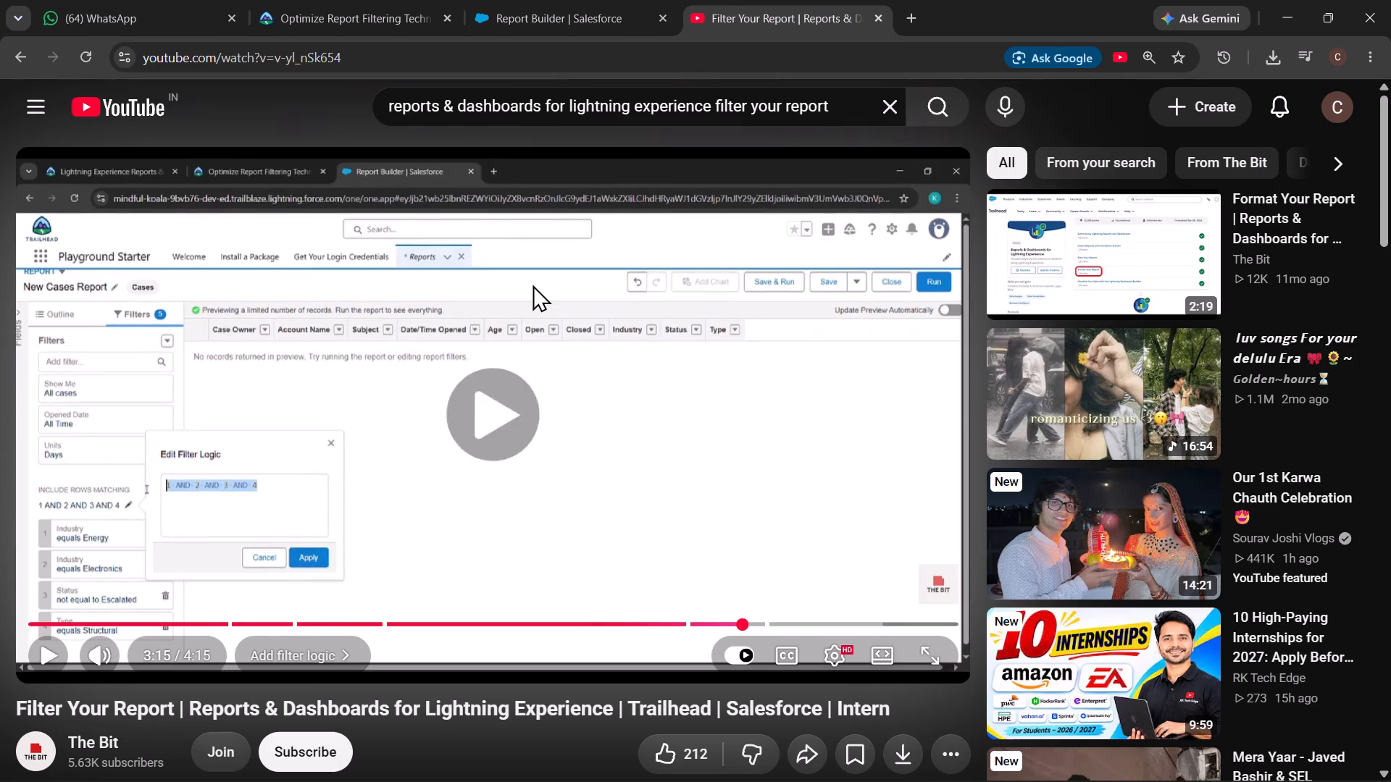
pyautogui.click(532, 285)
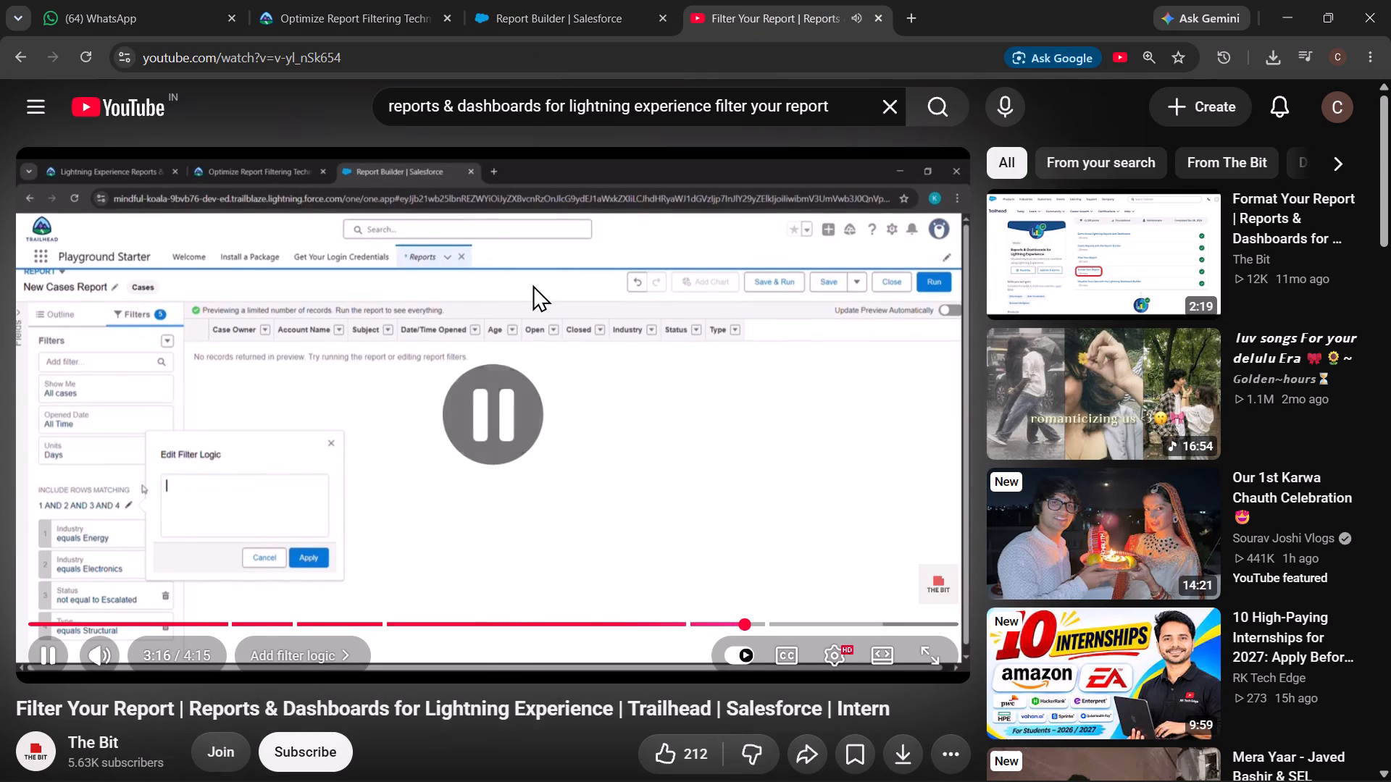
pyautogui.click(532, 285)
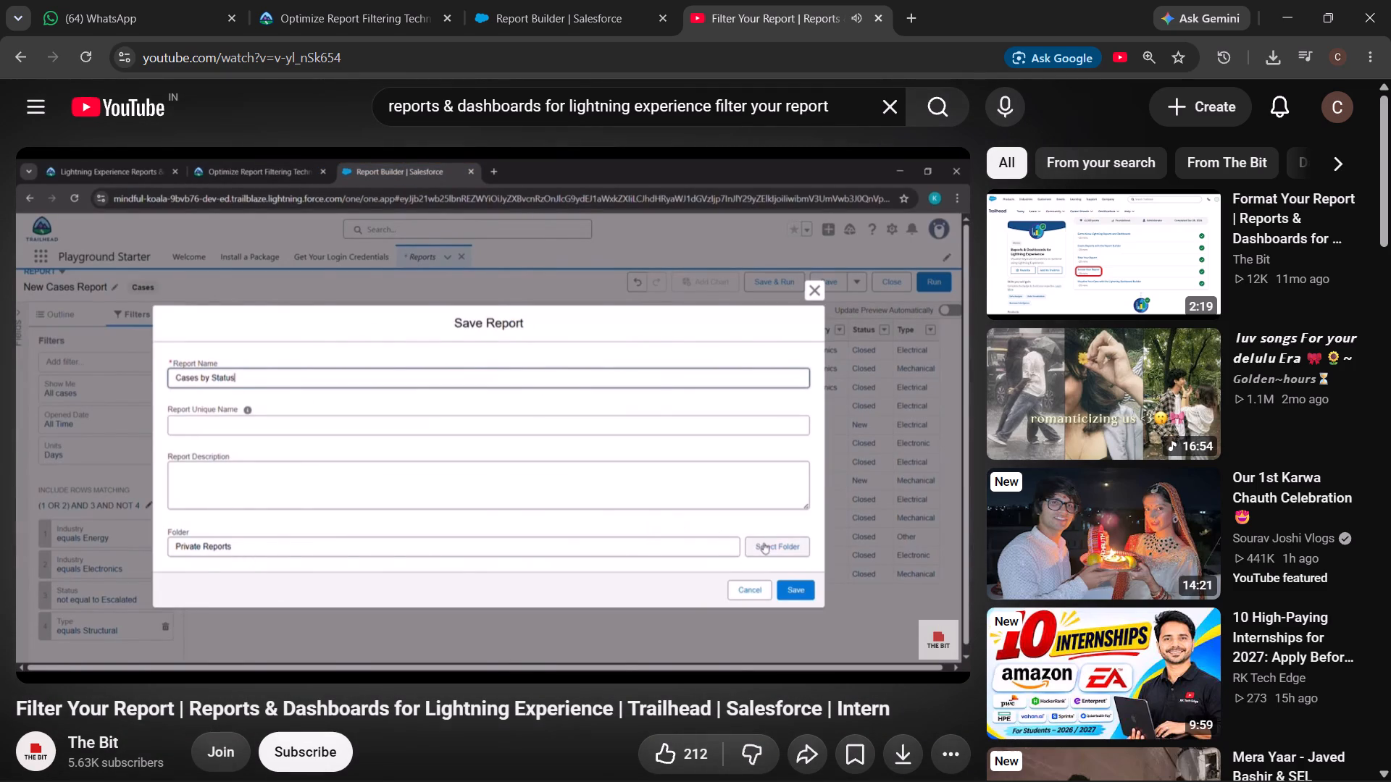
pyautogui.click(394, 370)
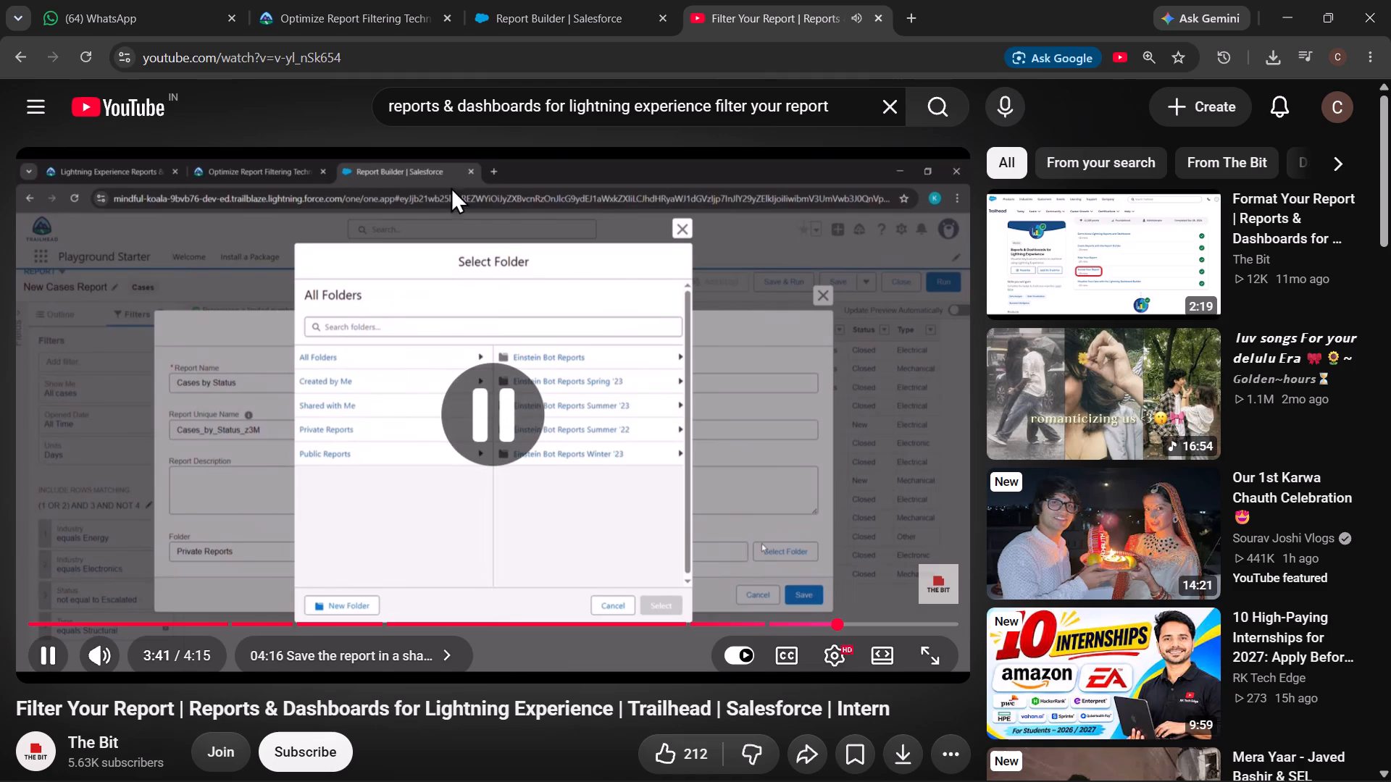
# Return to the report builder and refresh the preview with the filter logic applied.
pyautogui.click(510, 17)
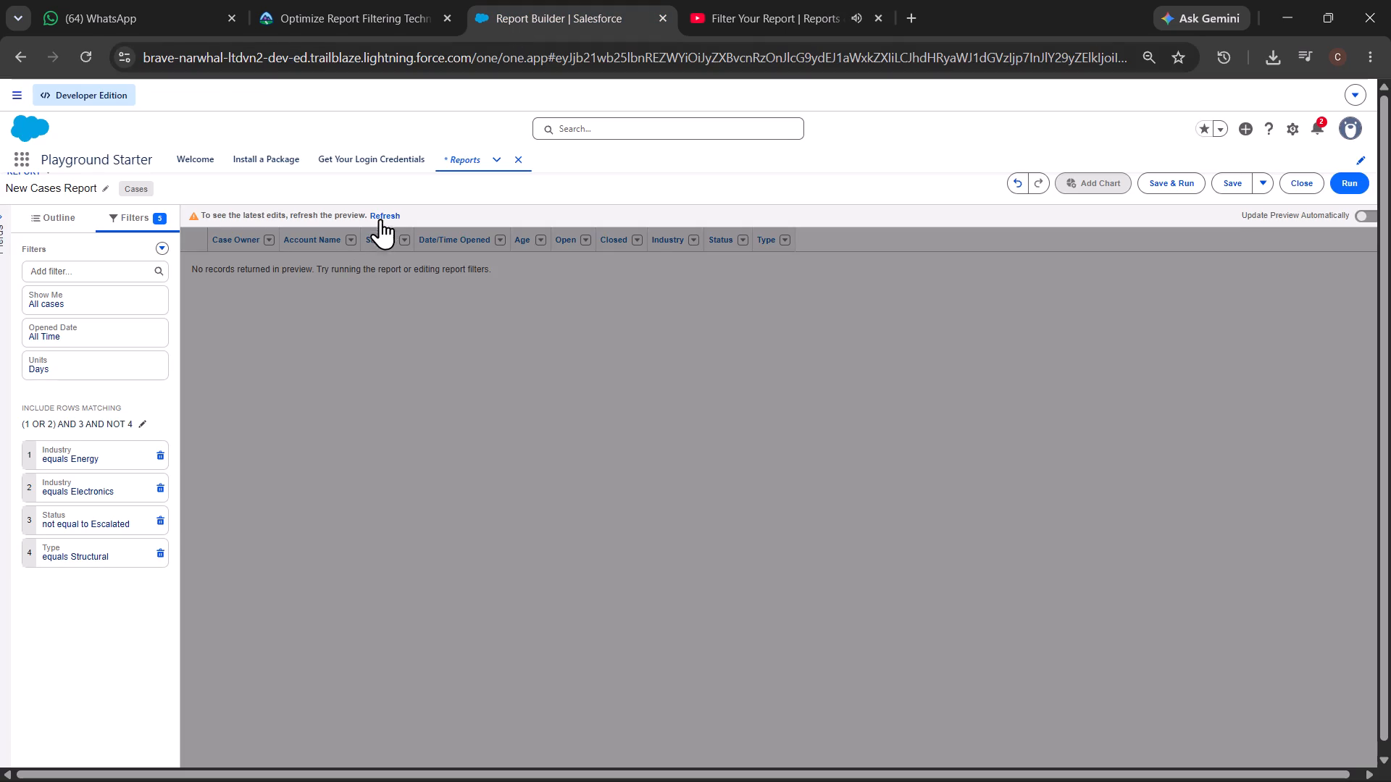
pyautogui.click(383, 214)
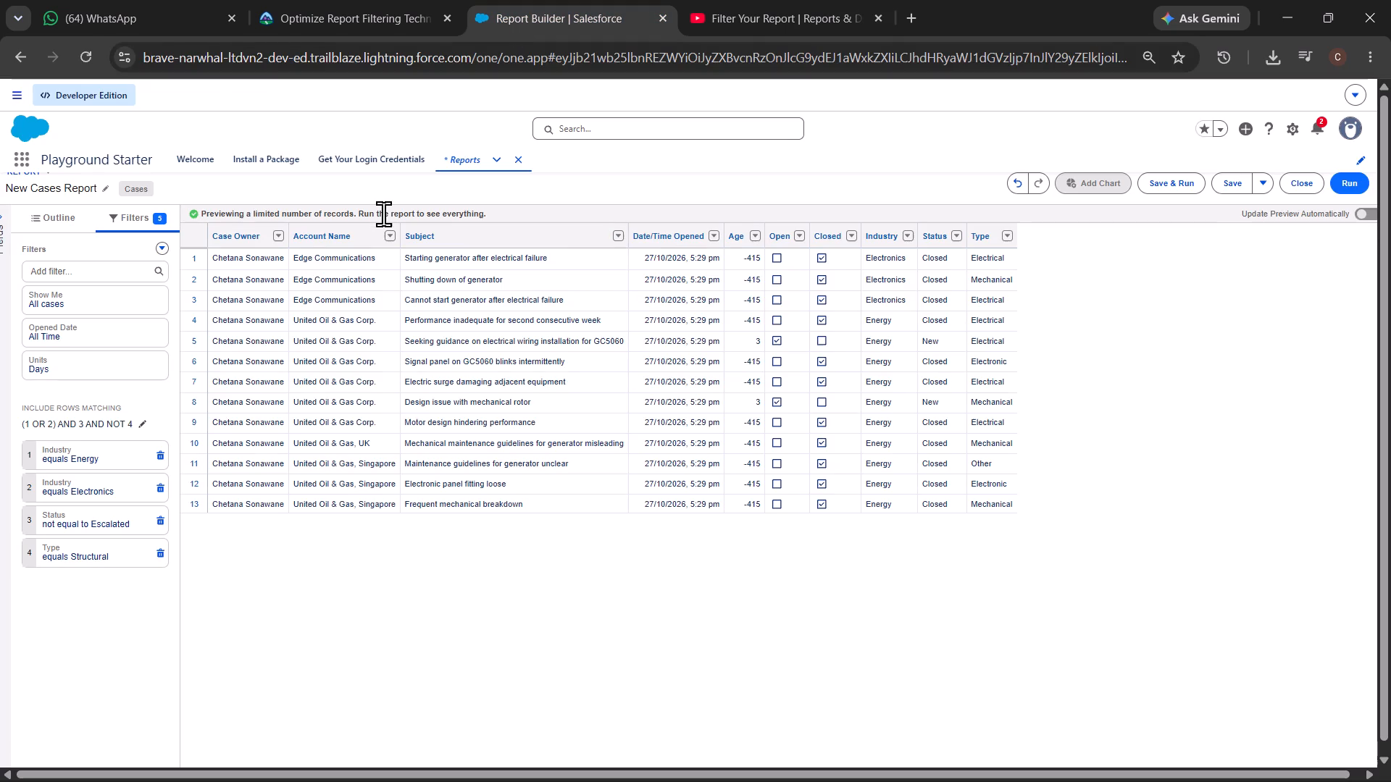
# Start saving the report and copy the report name Cases by Status from the Trailhead challenge instructions.
pyautogui.click(1234, 185)
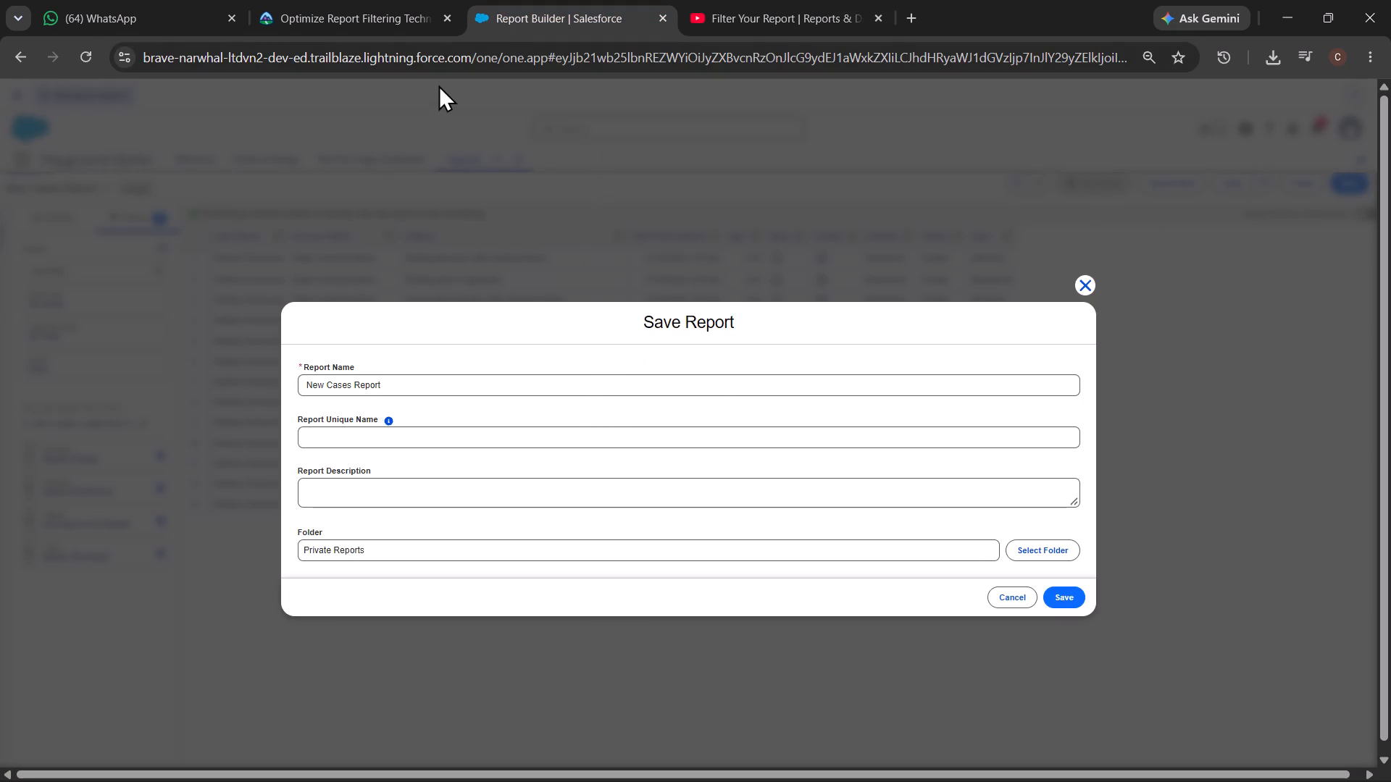
pyautogui.click(377, 1)
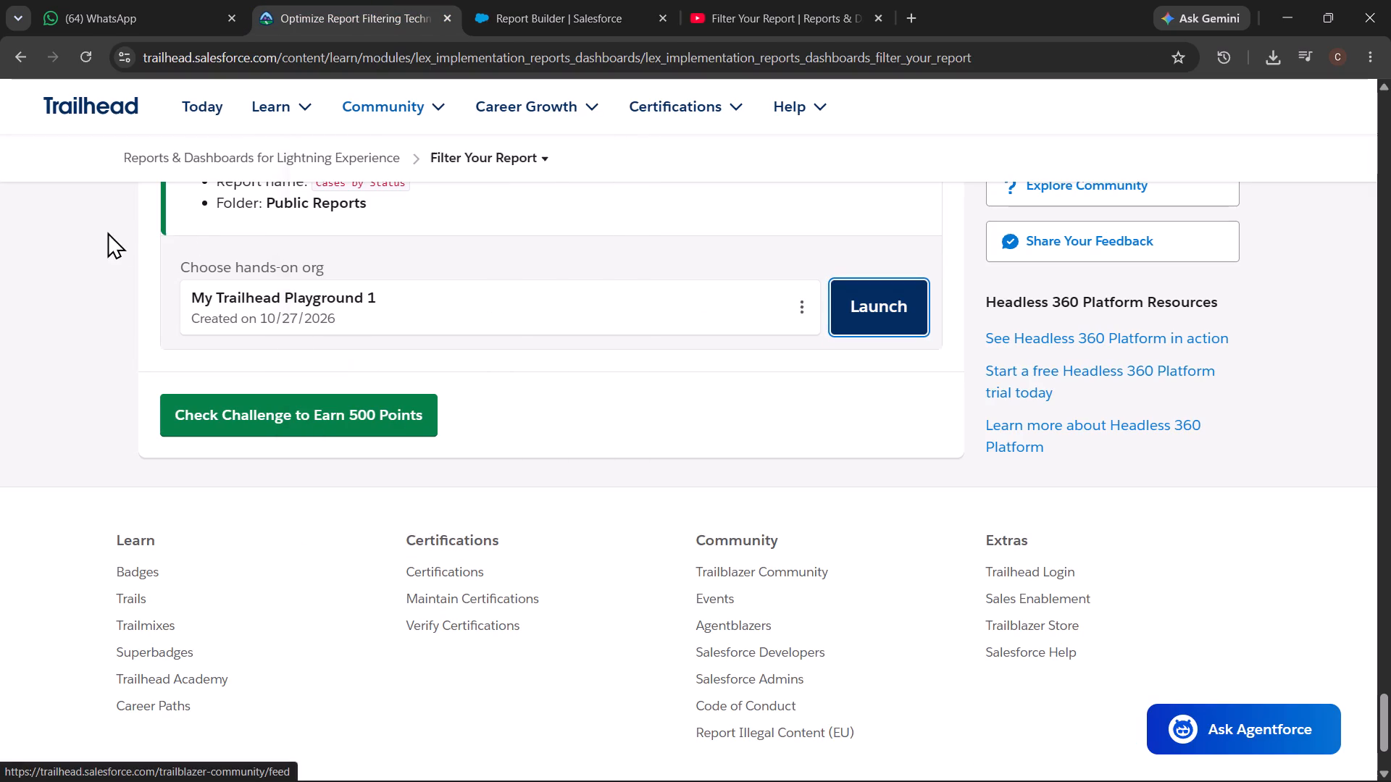
pyautogui.scroll(1, 385, 218)
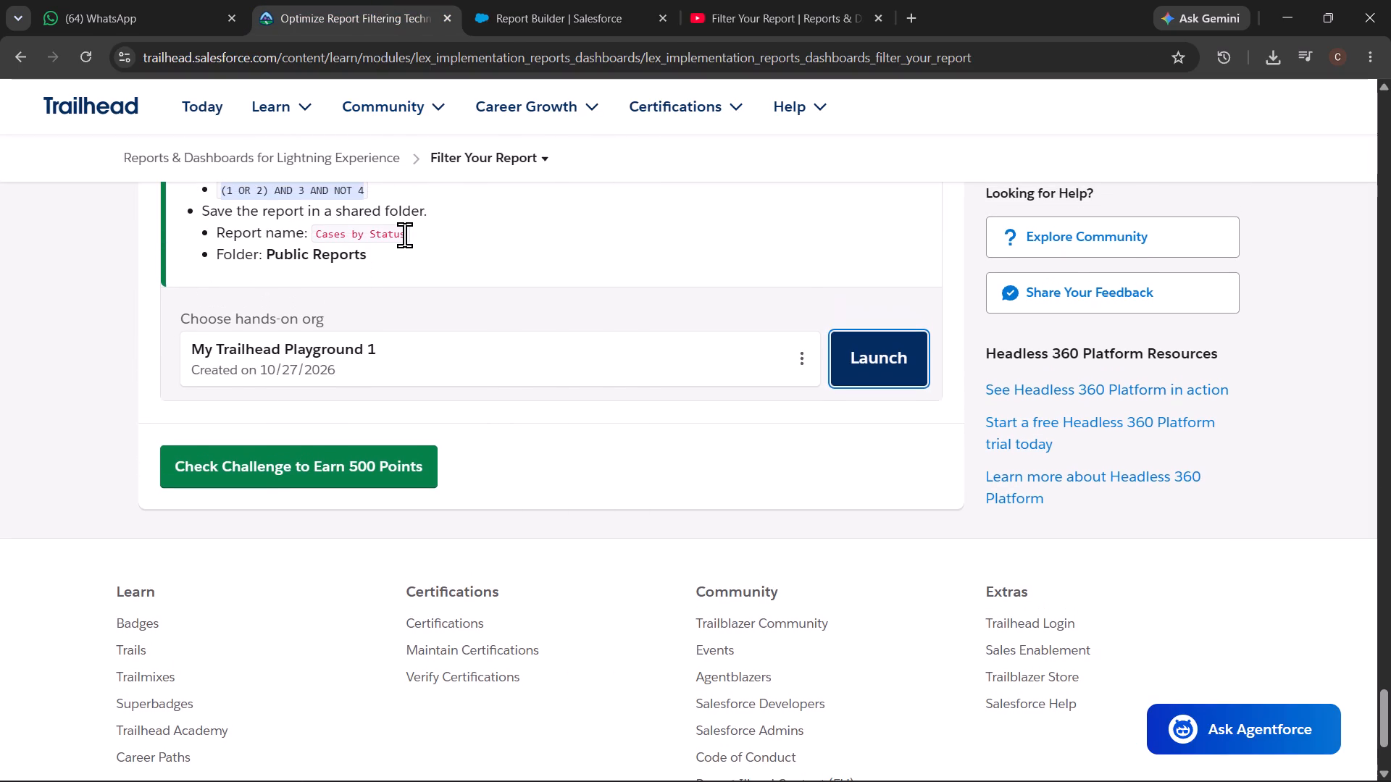
pyautogui.moveTo(404, 235); pyautogui.dragTo(315, 234)
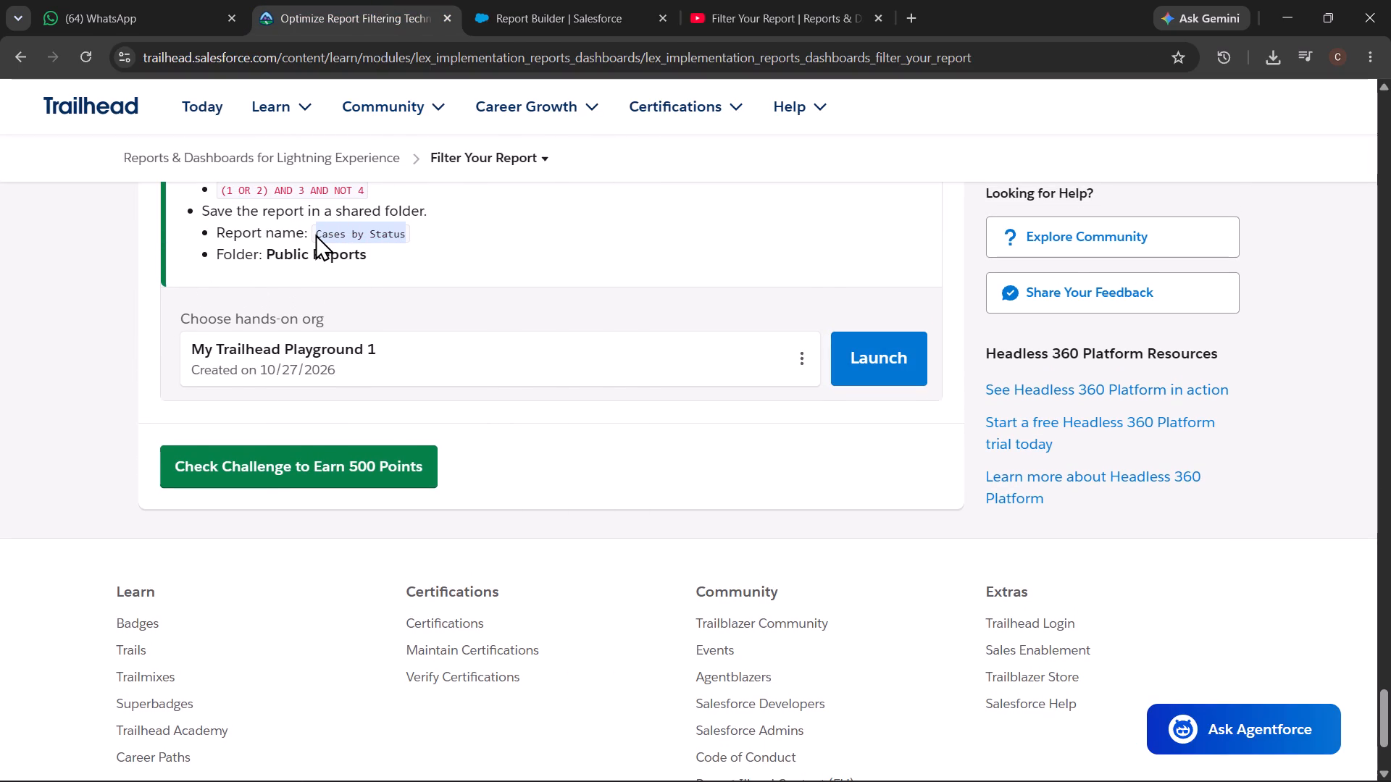
pyautogui.hotkey('ctrl', 'c')
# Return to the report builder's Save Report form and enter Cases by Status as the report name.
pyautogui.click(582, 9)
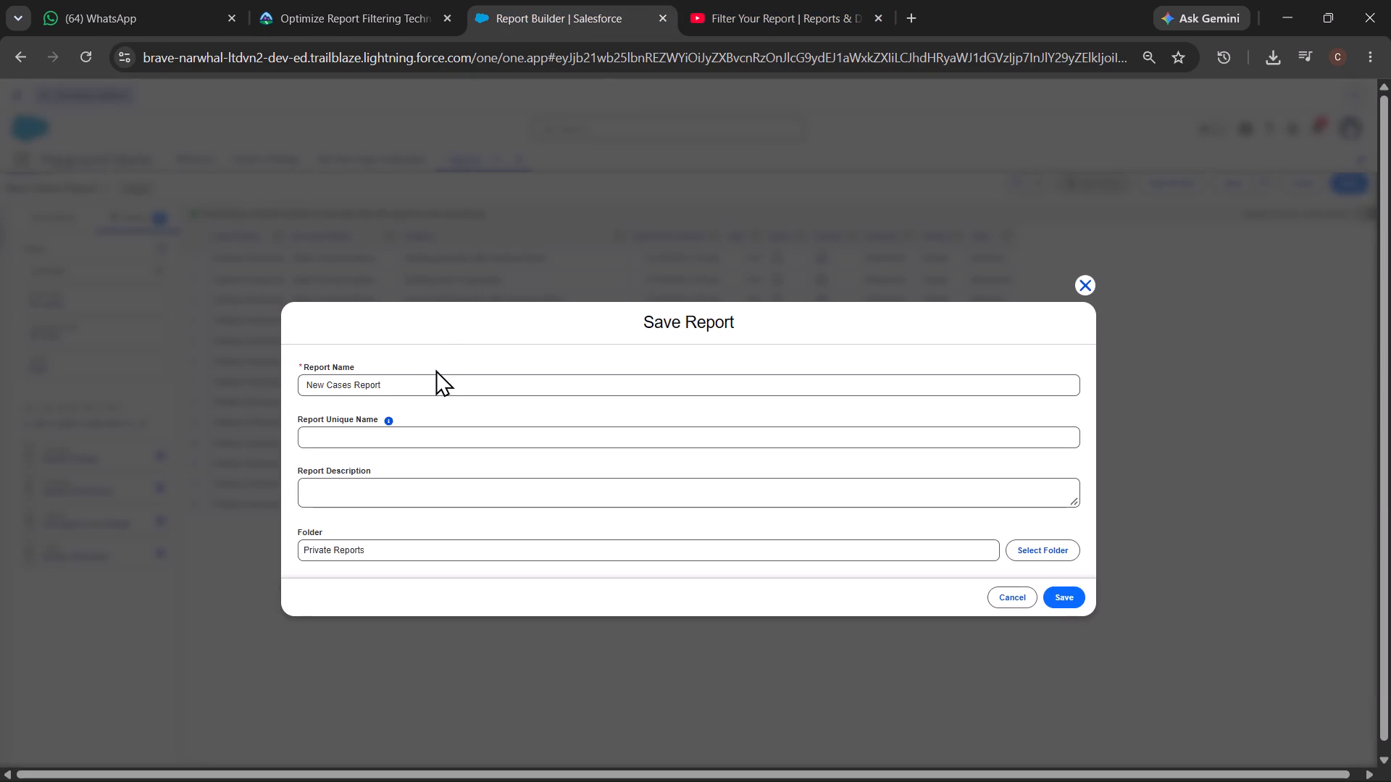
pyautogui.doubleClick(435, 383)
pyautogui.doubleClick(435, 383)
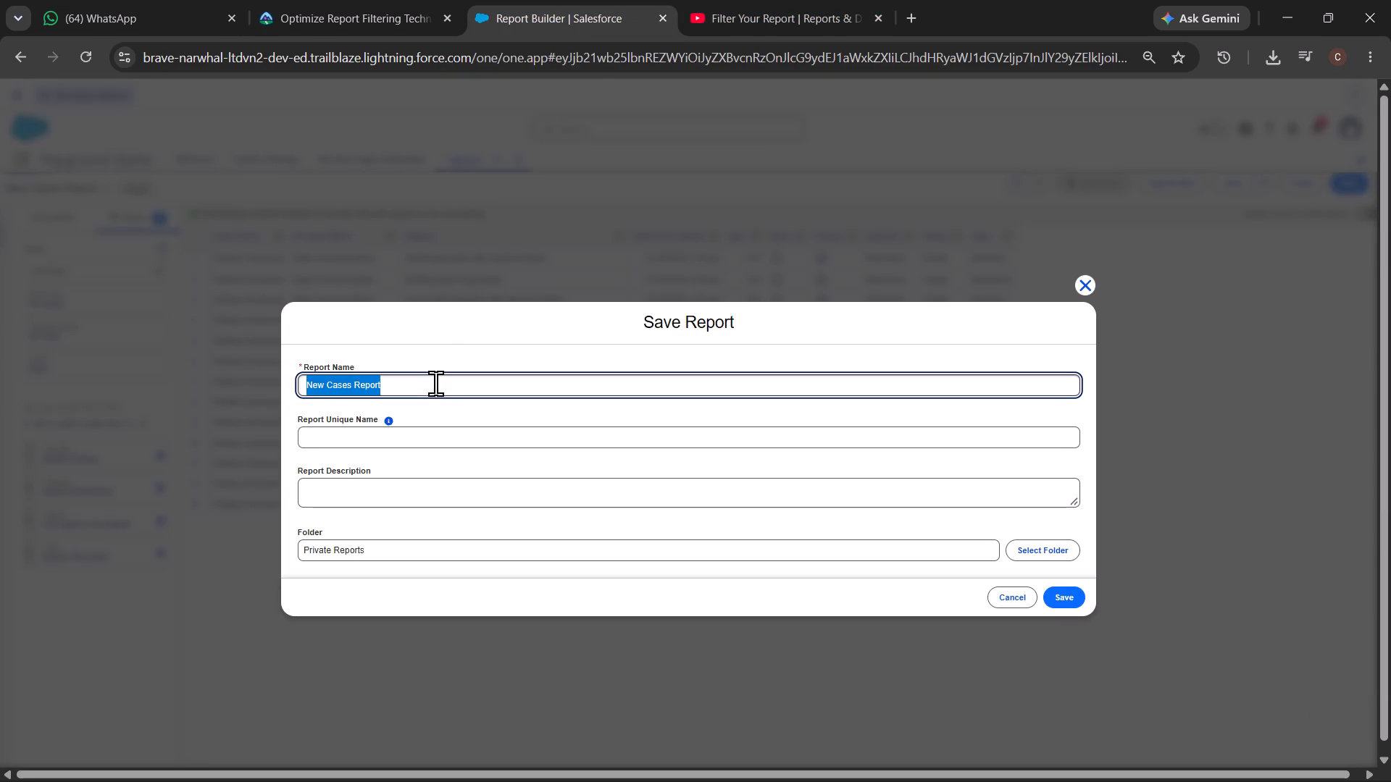
# Enter Cases by Status as the report name in the Save Report form.
pyautogui.hotkey('ctrl', 'v')
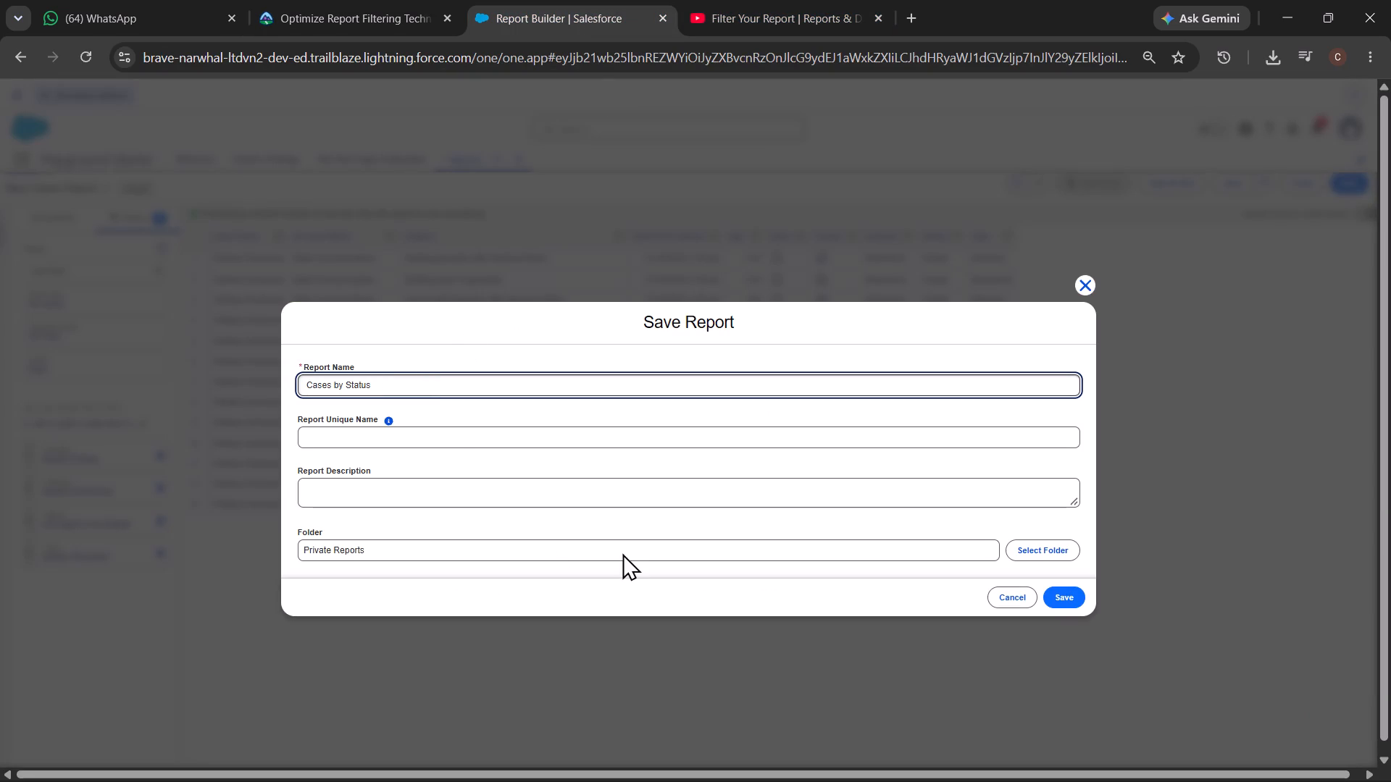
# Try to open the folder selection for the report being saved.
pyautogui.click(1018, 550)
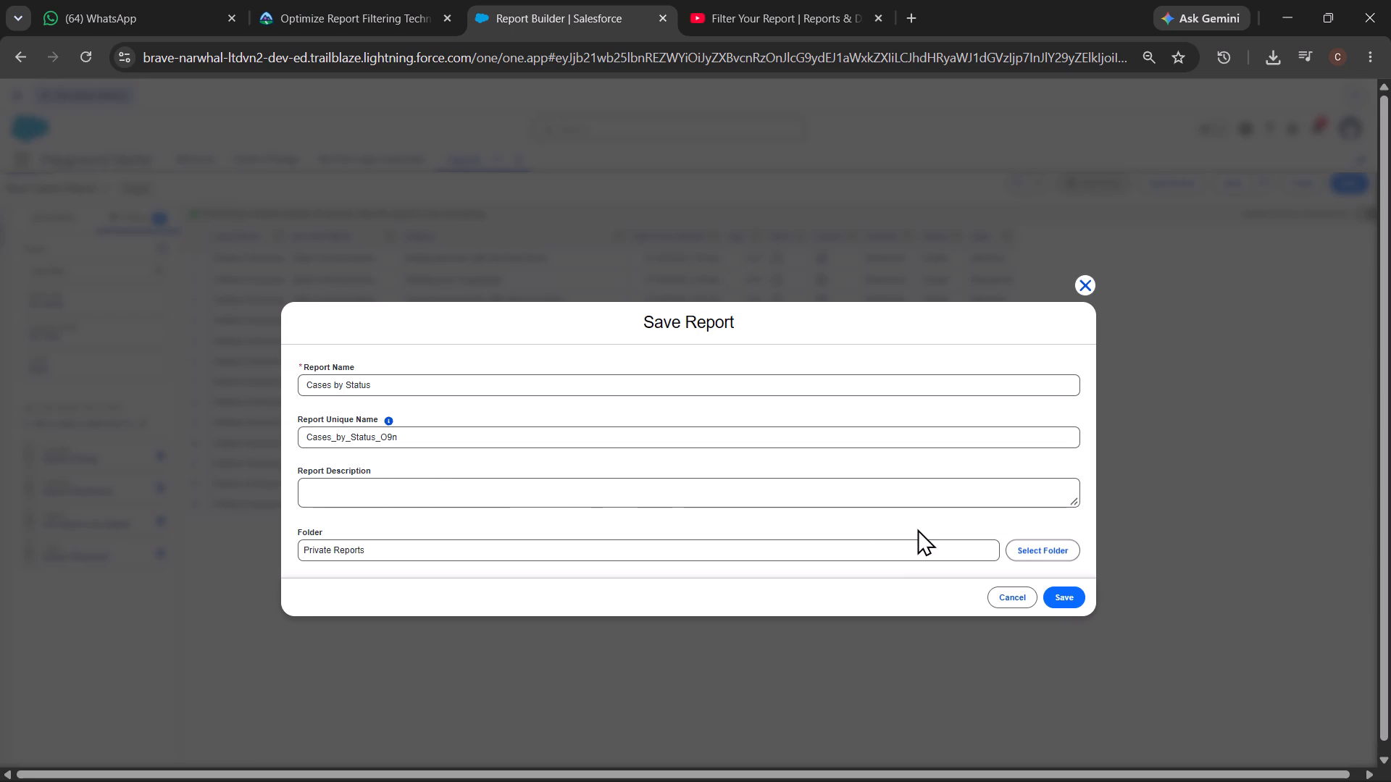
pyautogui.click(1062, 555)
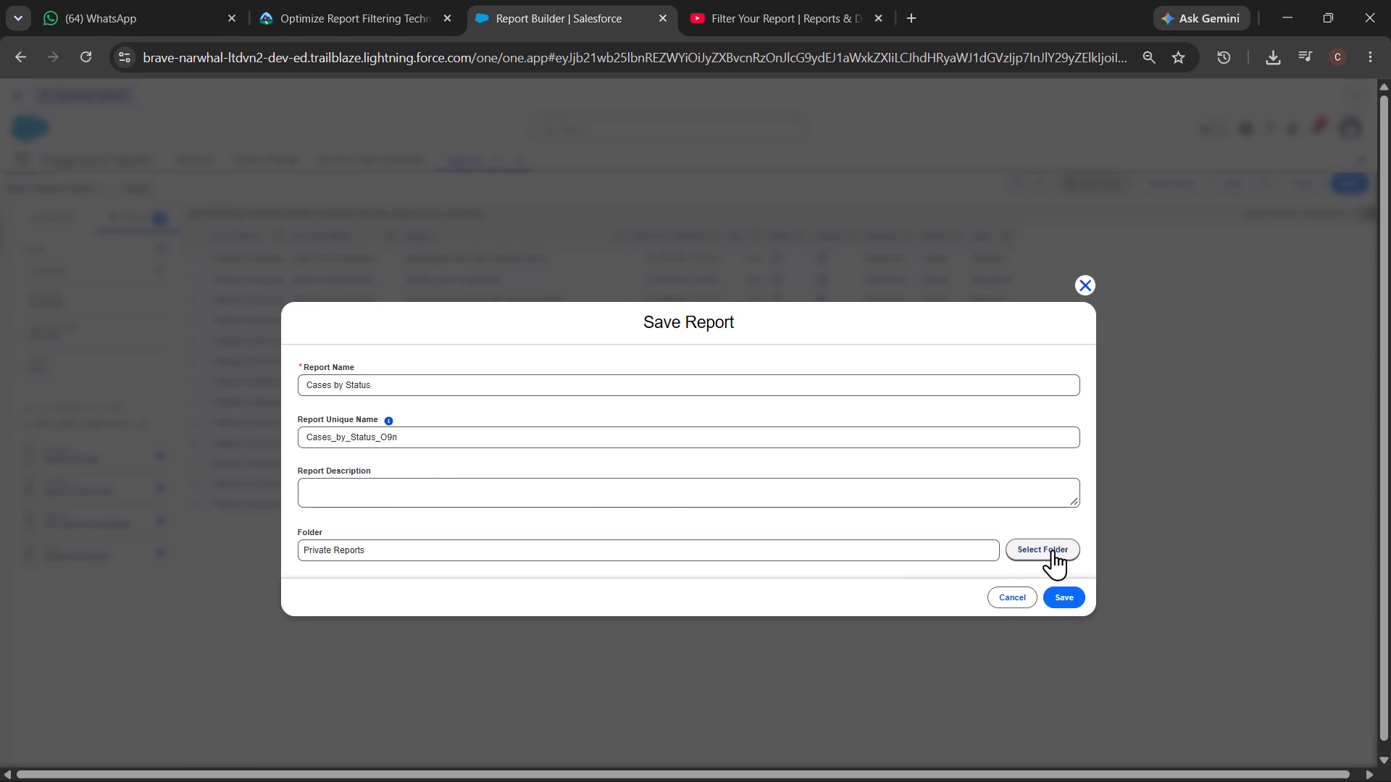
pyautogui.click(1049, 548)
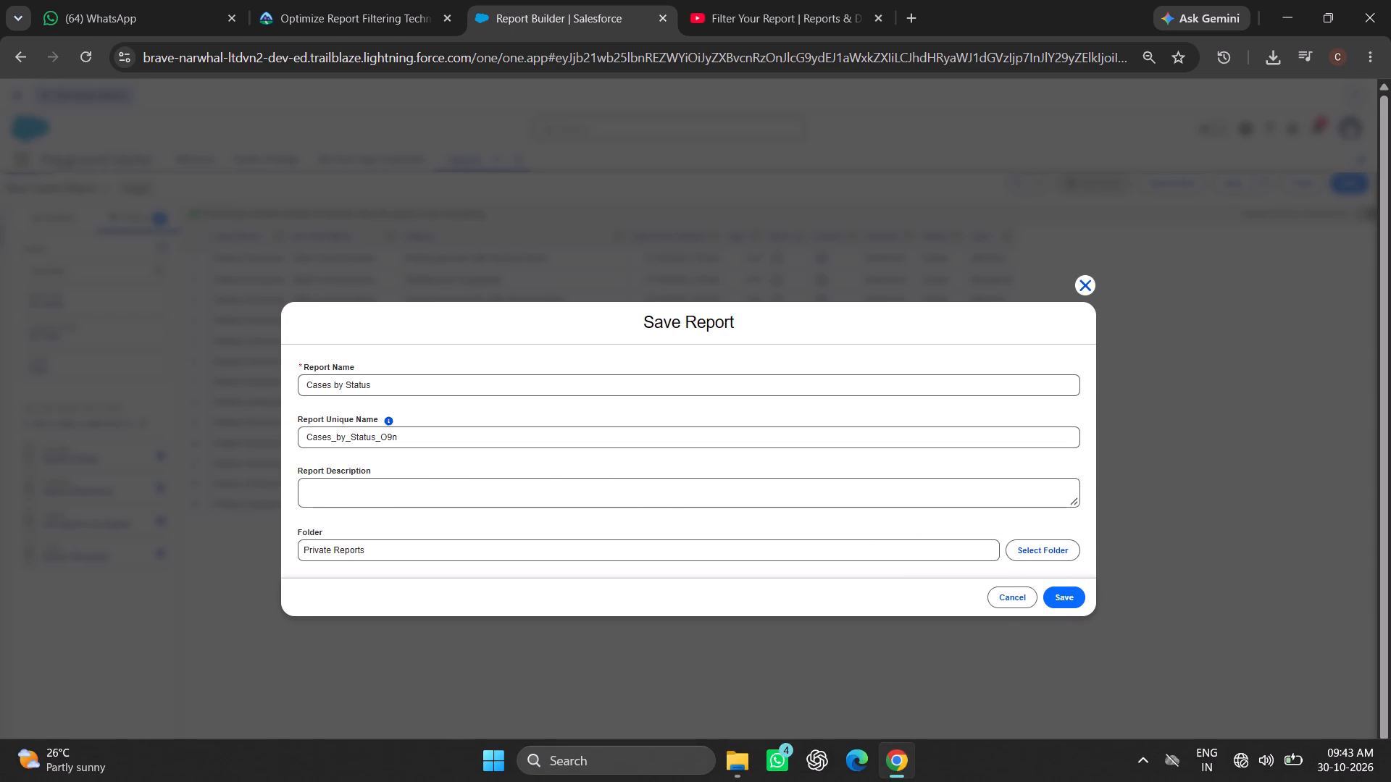
# Refresh the available Wi-Fi networks, dismiss the connection error and connect the computer to the POCO network.
pyautogui.click(1267, 767)
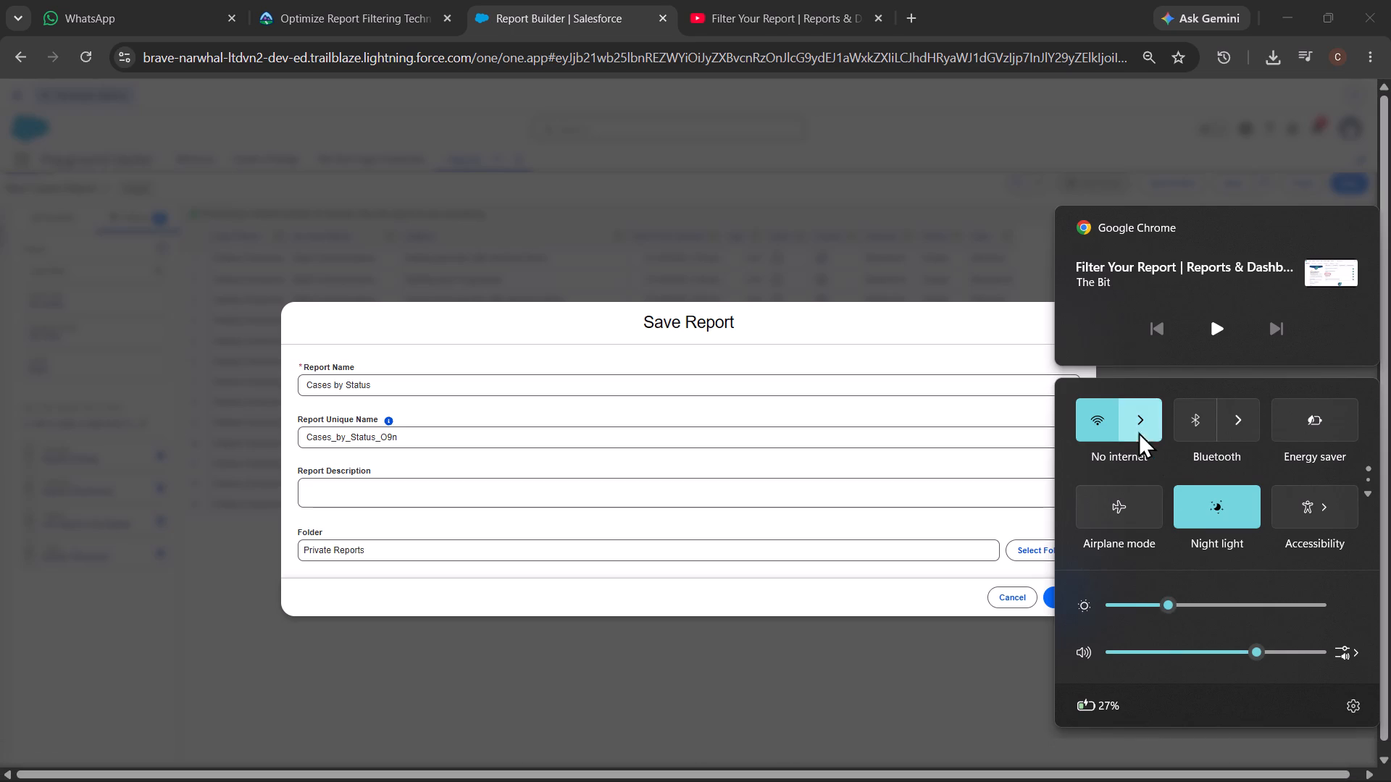
pyautogui.click(1128, 416)
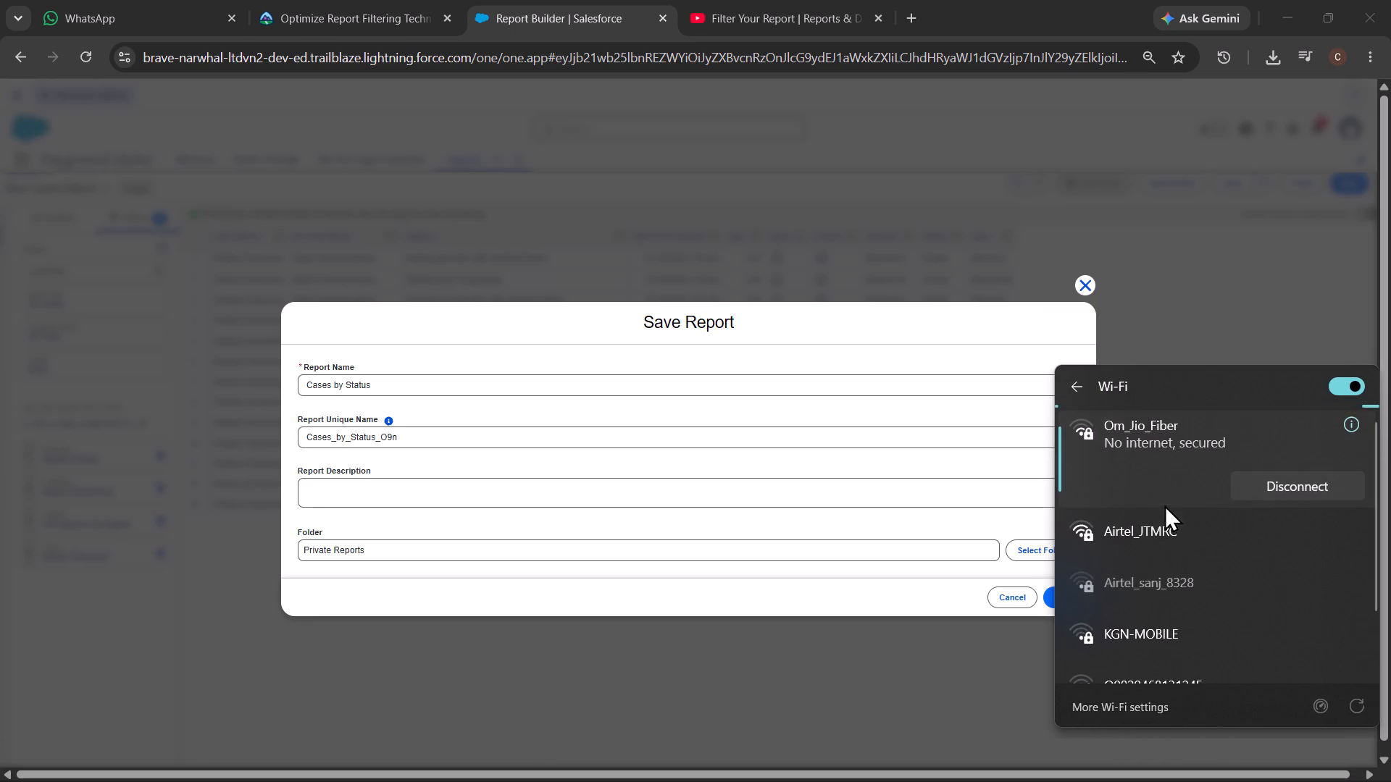
pyautogui.click(1140, 449)
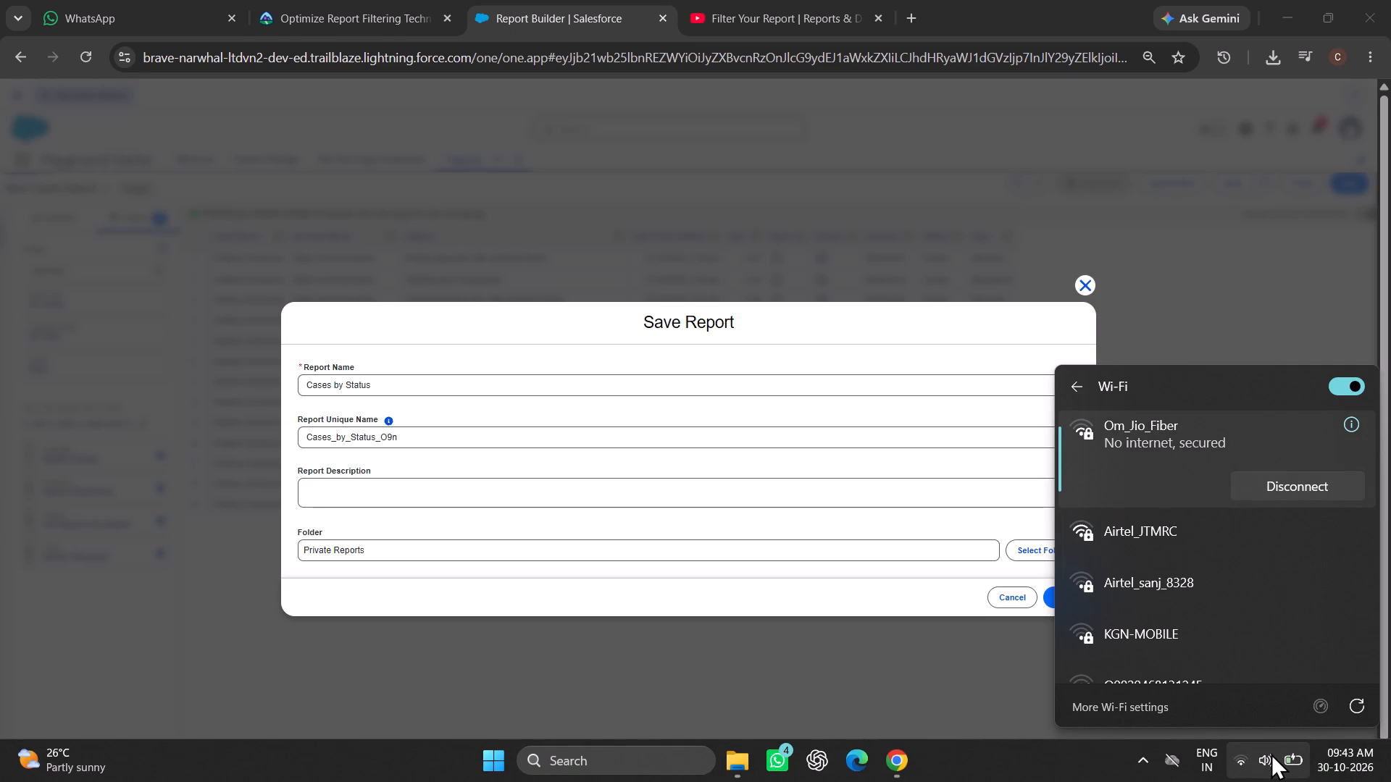
pyautogui.click(1350, 710)
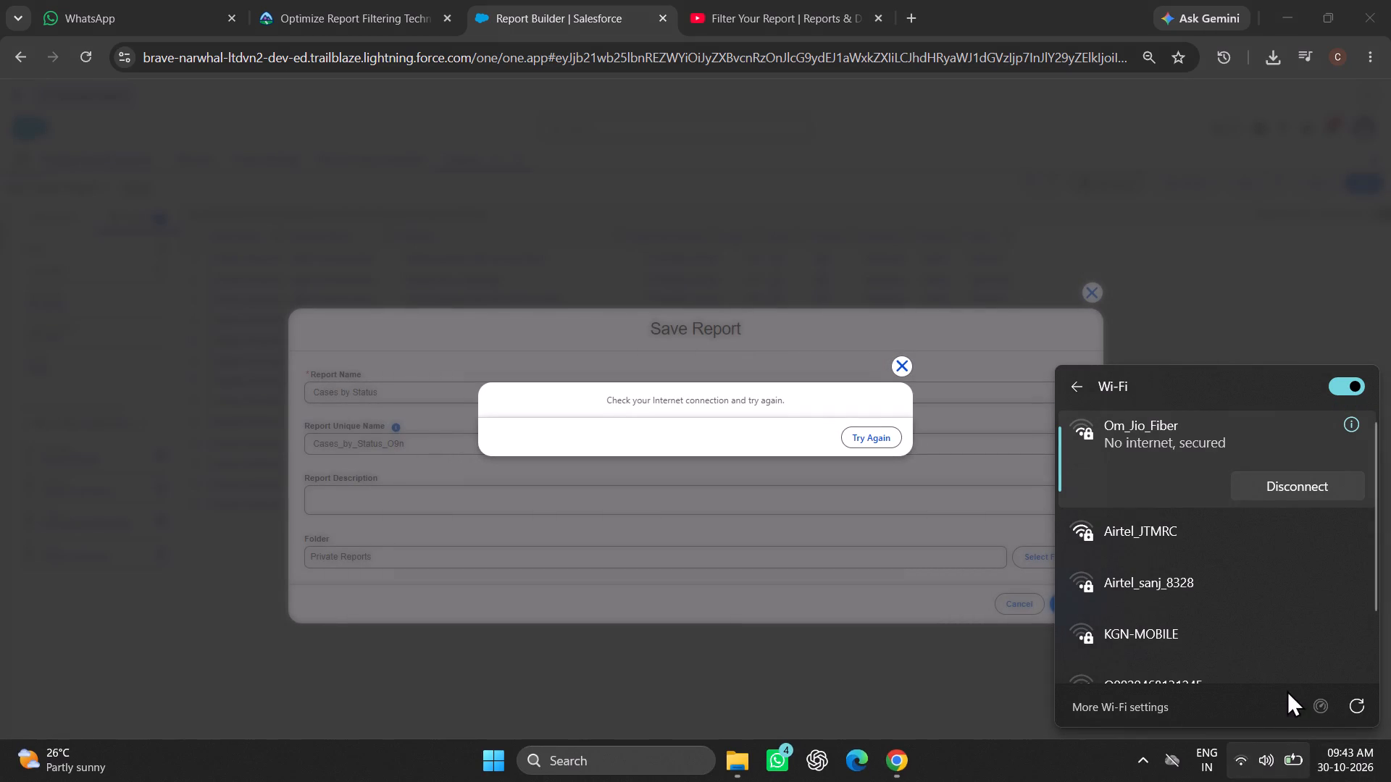
pyautogui.click(903, 368)
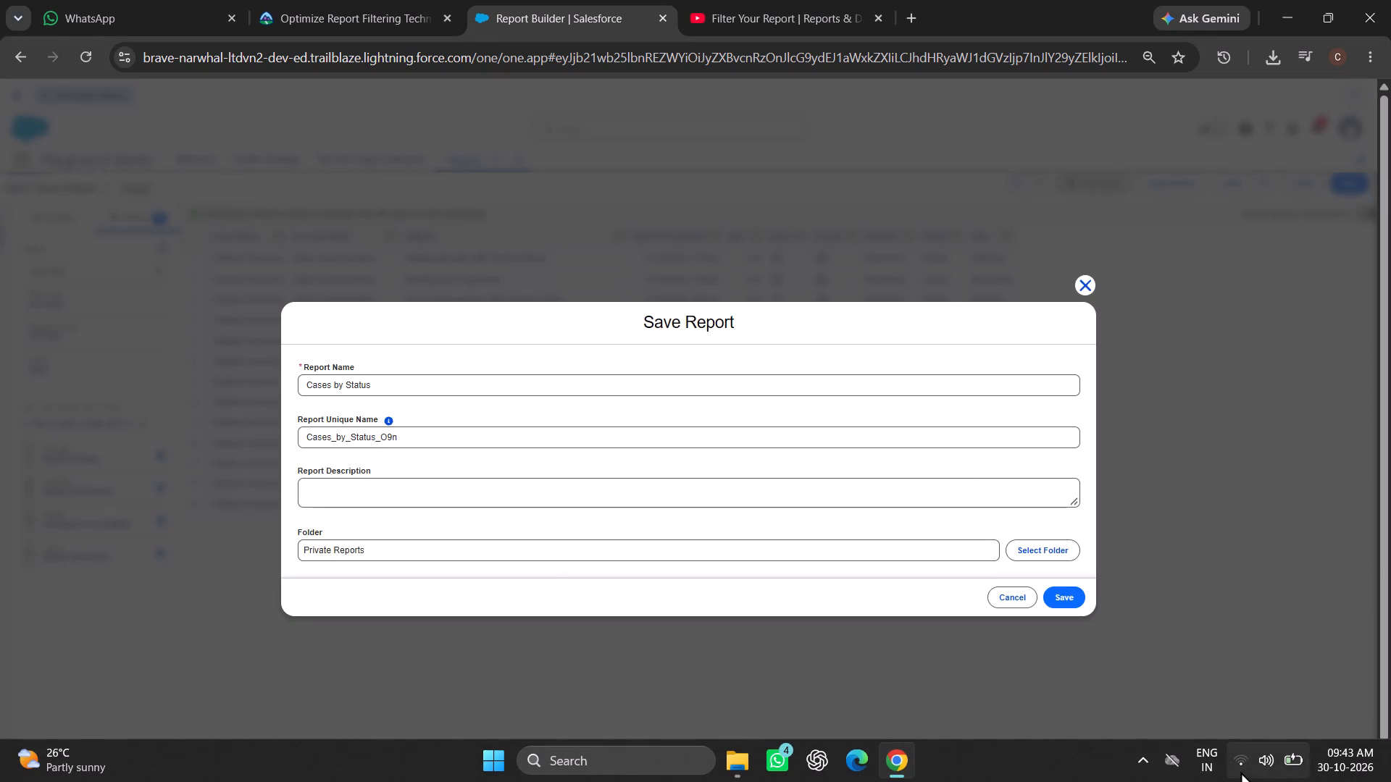
pyautogui.click(1240, 771)
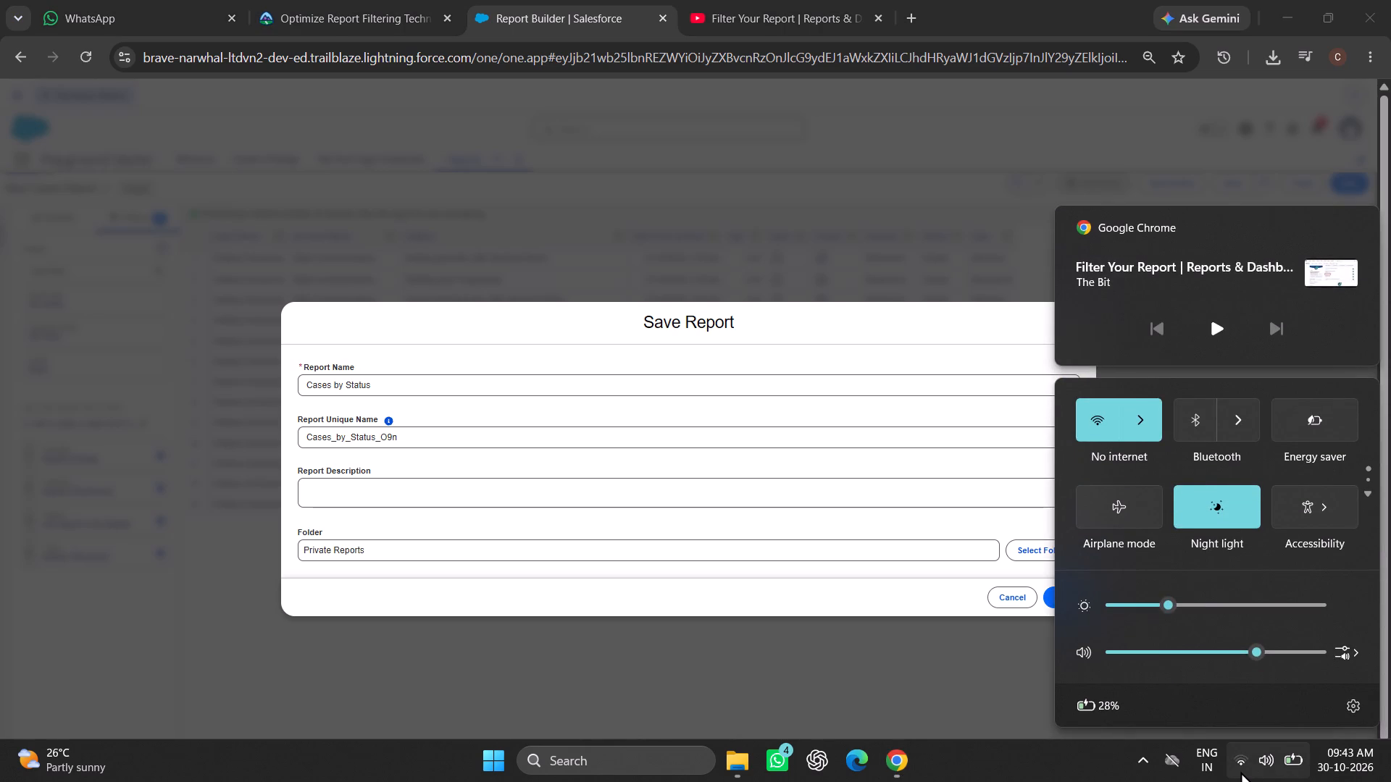
pyautogui.click(1135, 429)
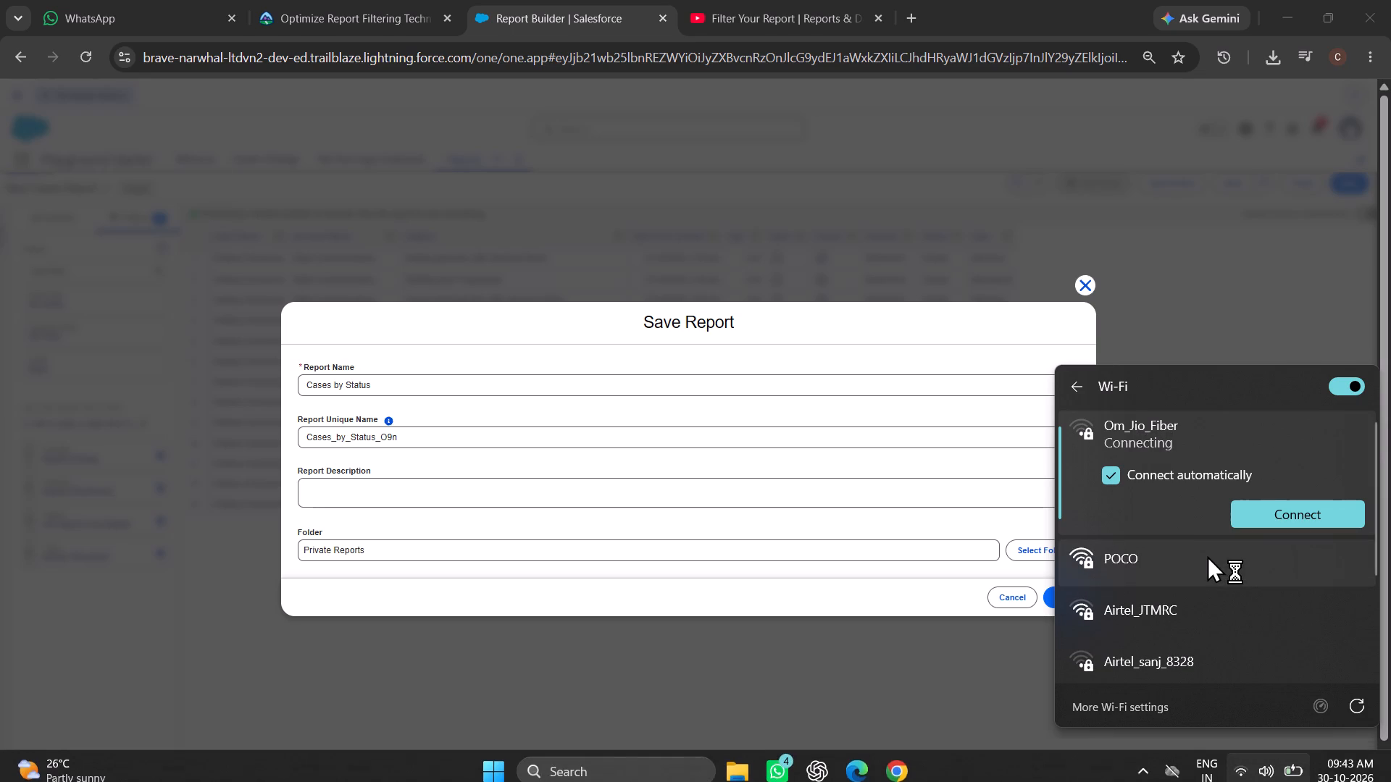
pyautogui.click(1207, 555)
pyautogui.click(1279, 575)
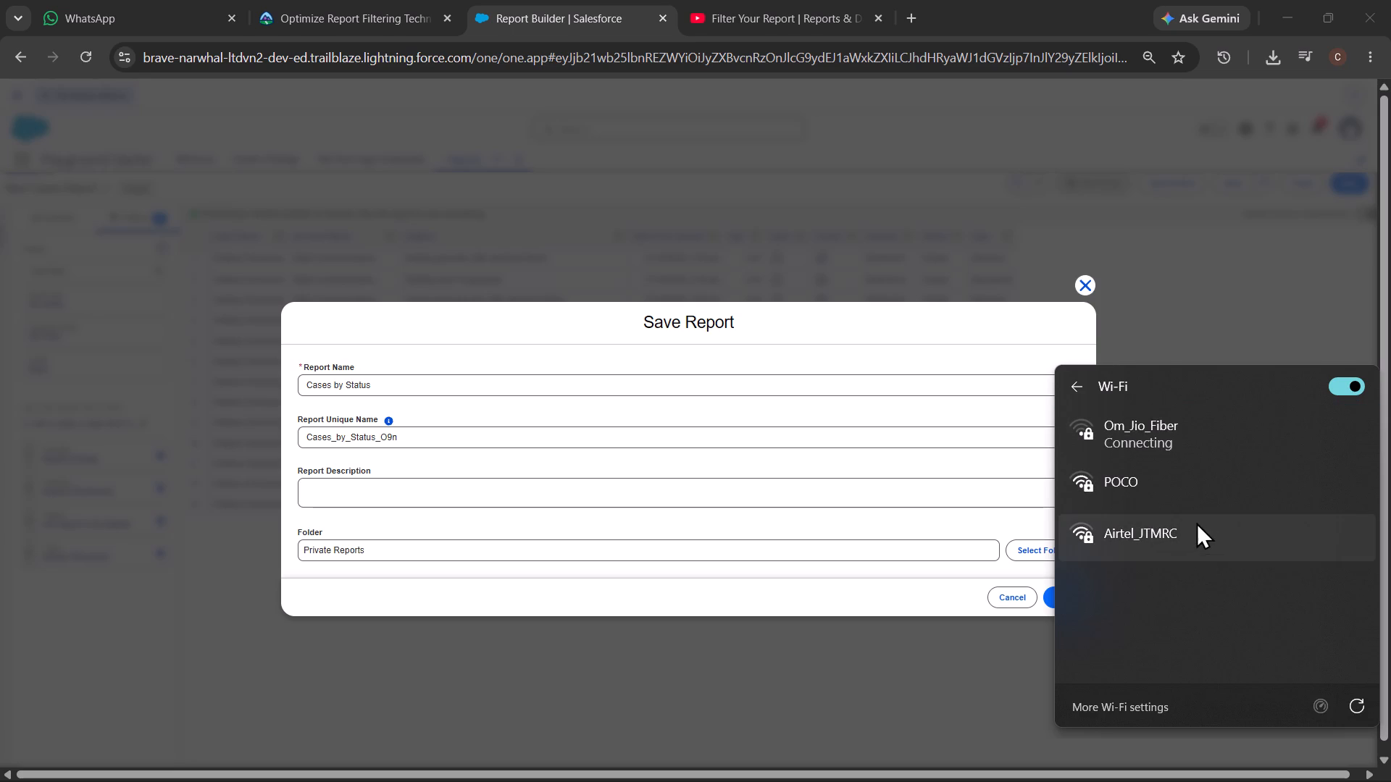
pyautogui.click(1187, 475)
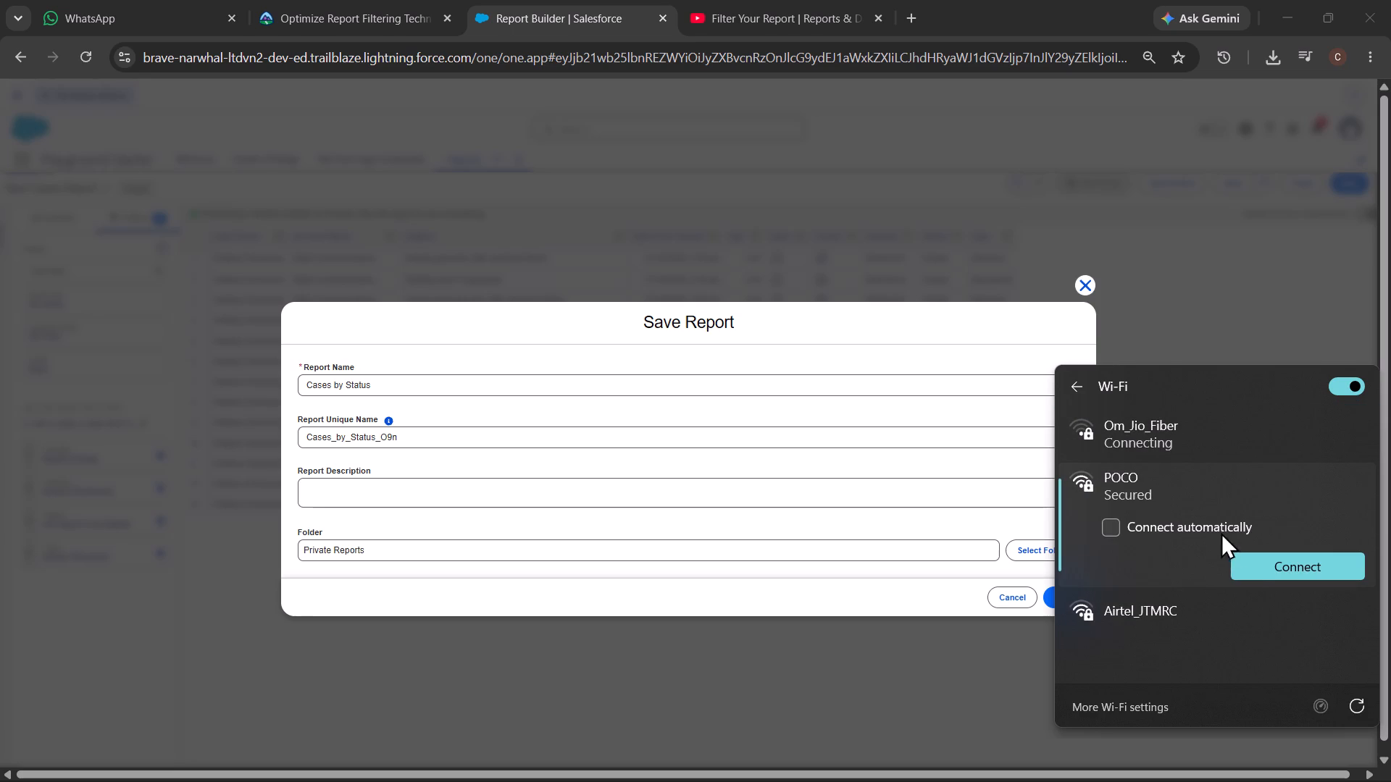
pyautogui.click(1251, 568)
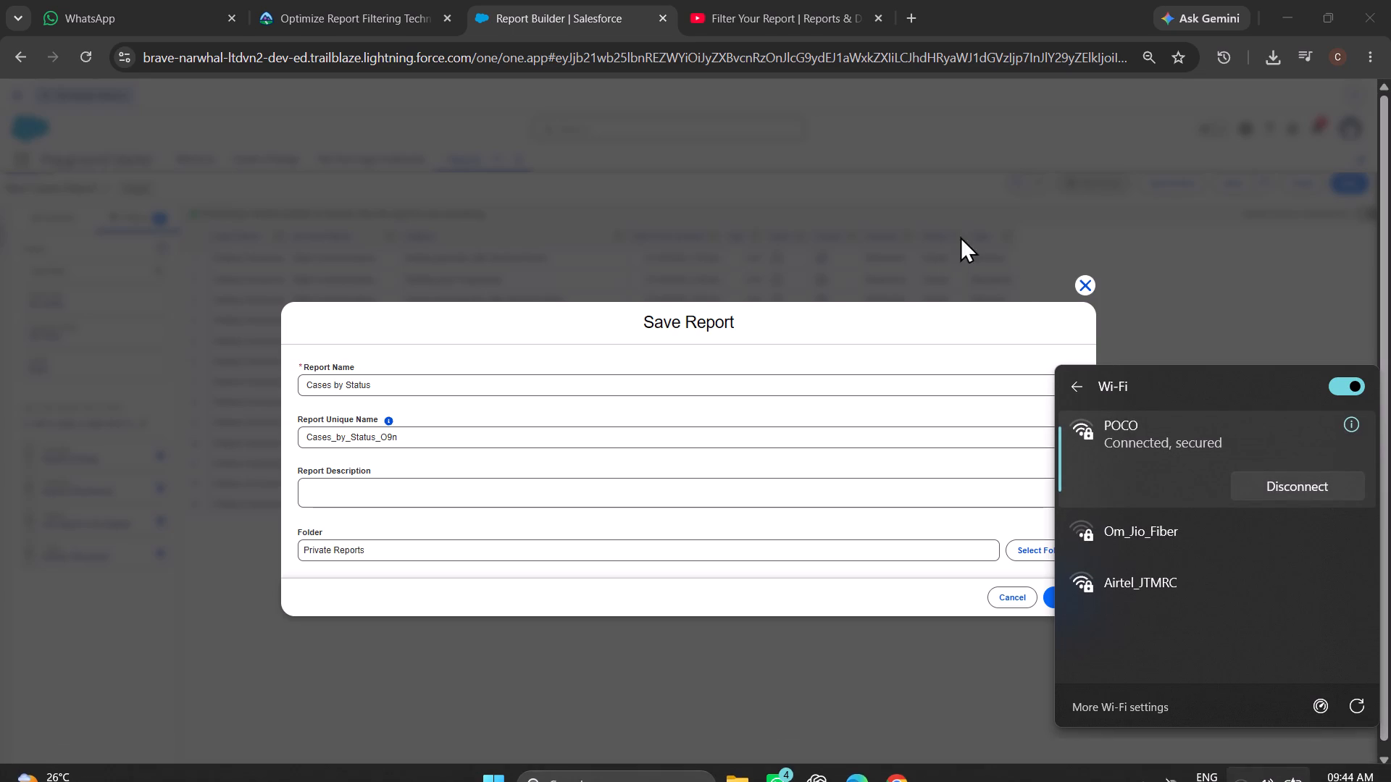
# Switch to the tutorial video, play it from the Select Folder window through the saving of the report, and pause it.
pyautogui.click(766, 19)
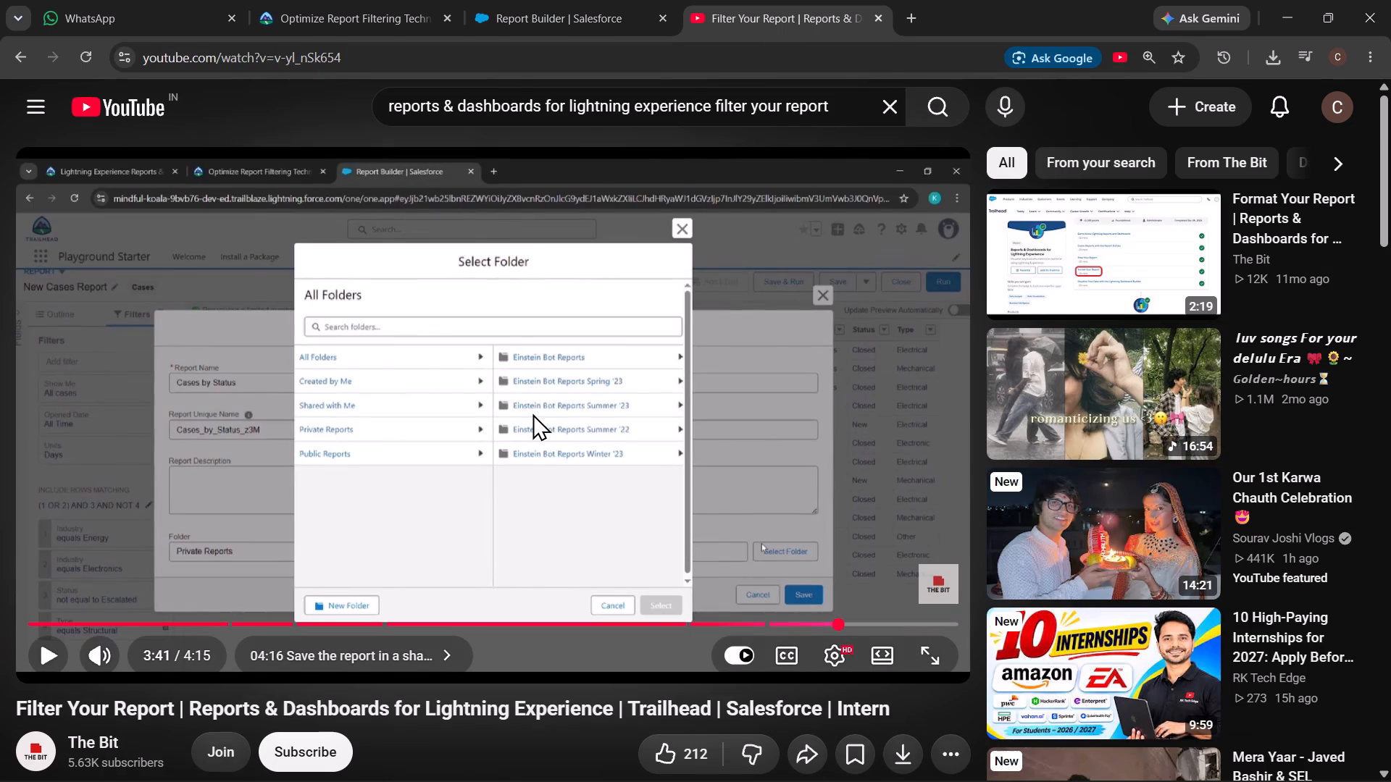
pyautogui.click(532, 413)
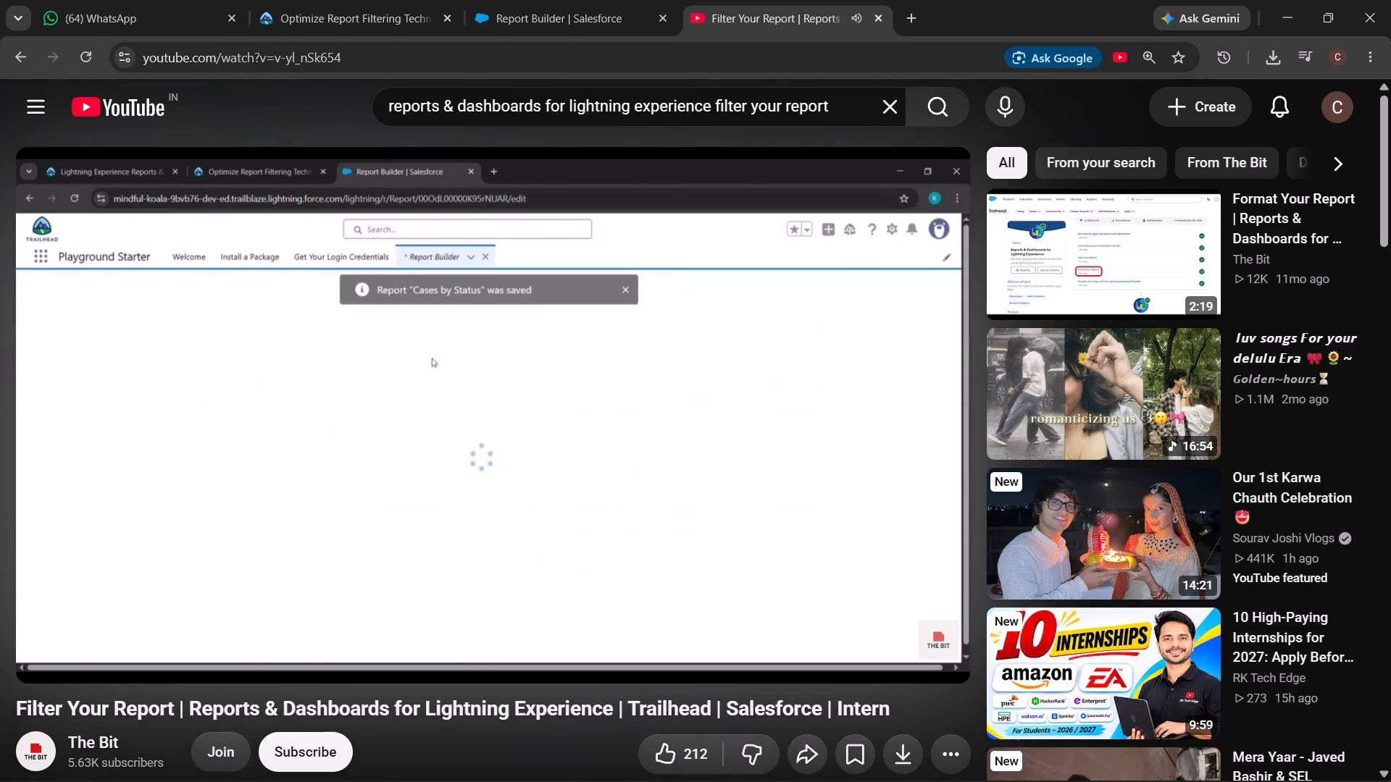
pyautogui.click(404, 547)
# Return to the report builder's Save Report form.
pyautogui.click(522, 0)
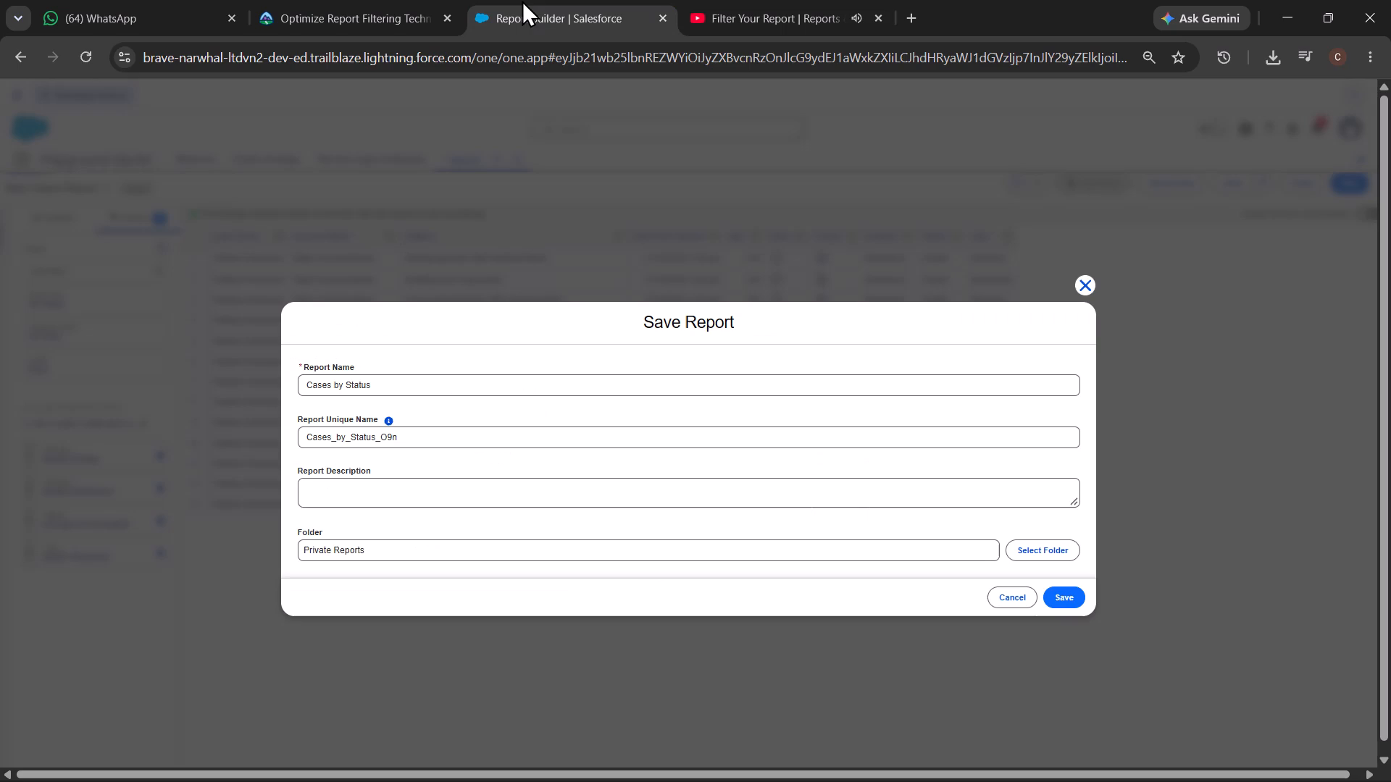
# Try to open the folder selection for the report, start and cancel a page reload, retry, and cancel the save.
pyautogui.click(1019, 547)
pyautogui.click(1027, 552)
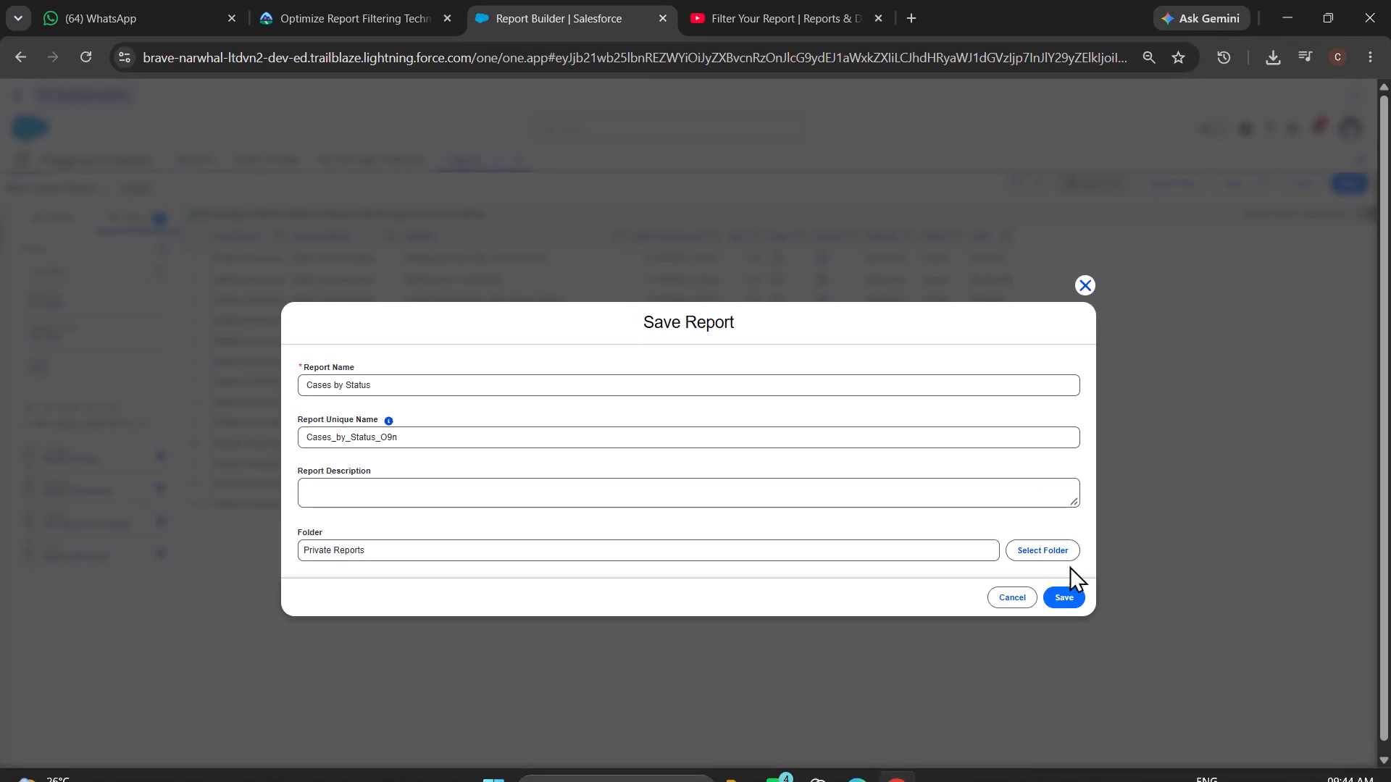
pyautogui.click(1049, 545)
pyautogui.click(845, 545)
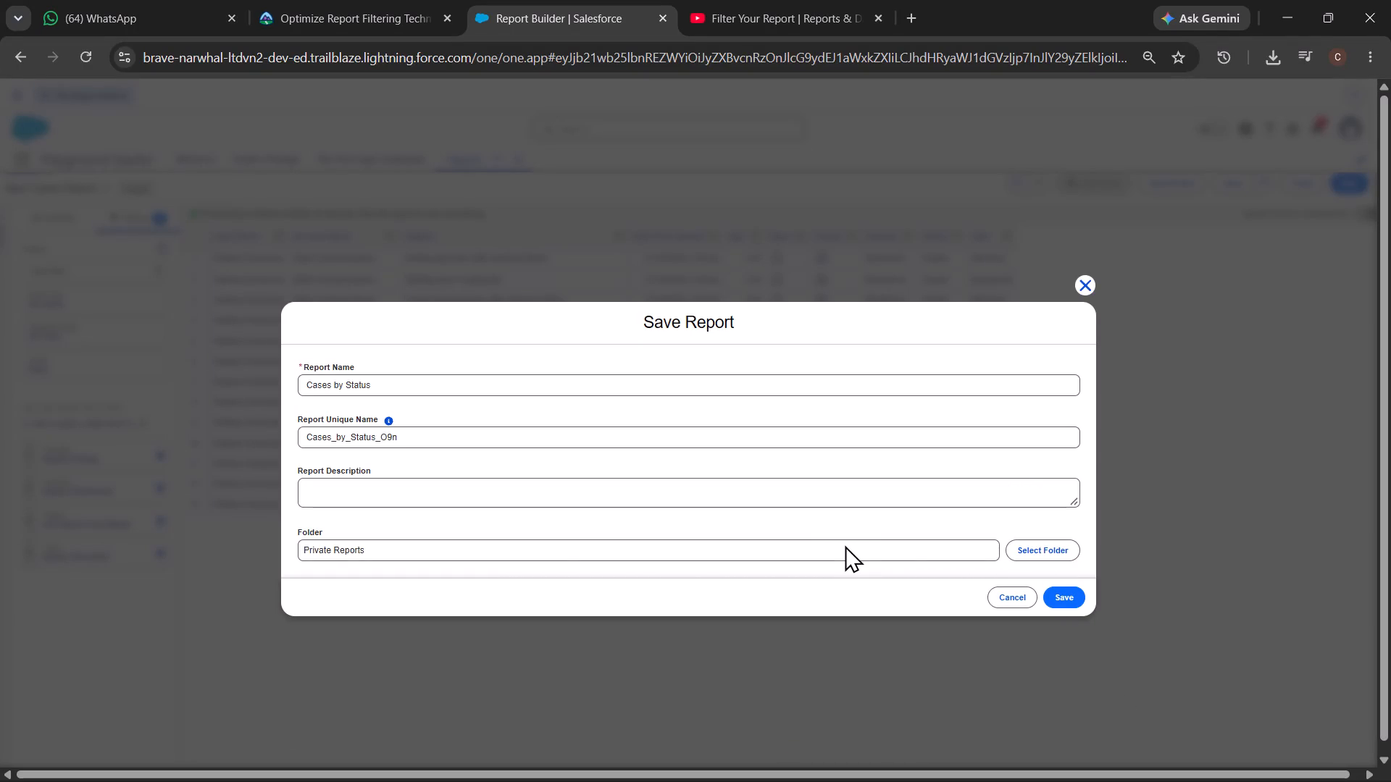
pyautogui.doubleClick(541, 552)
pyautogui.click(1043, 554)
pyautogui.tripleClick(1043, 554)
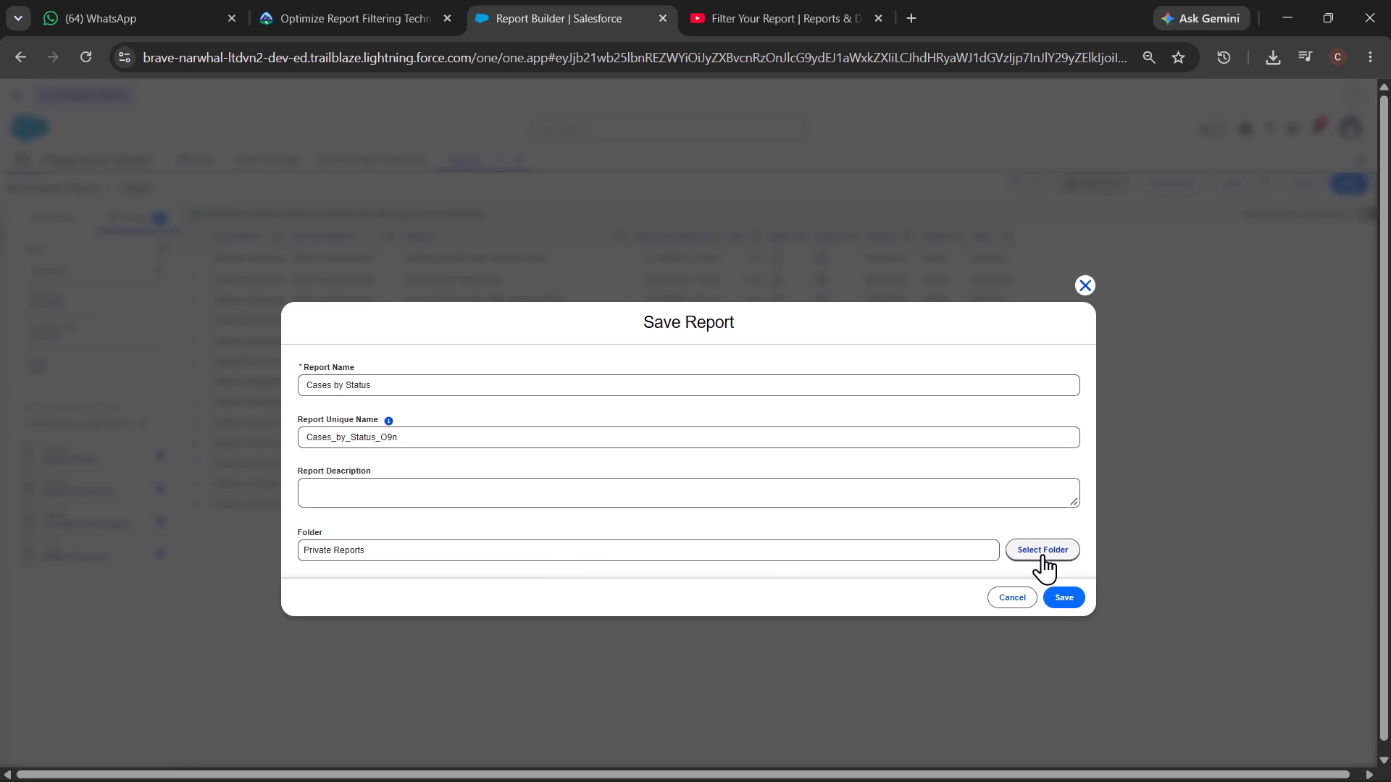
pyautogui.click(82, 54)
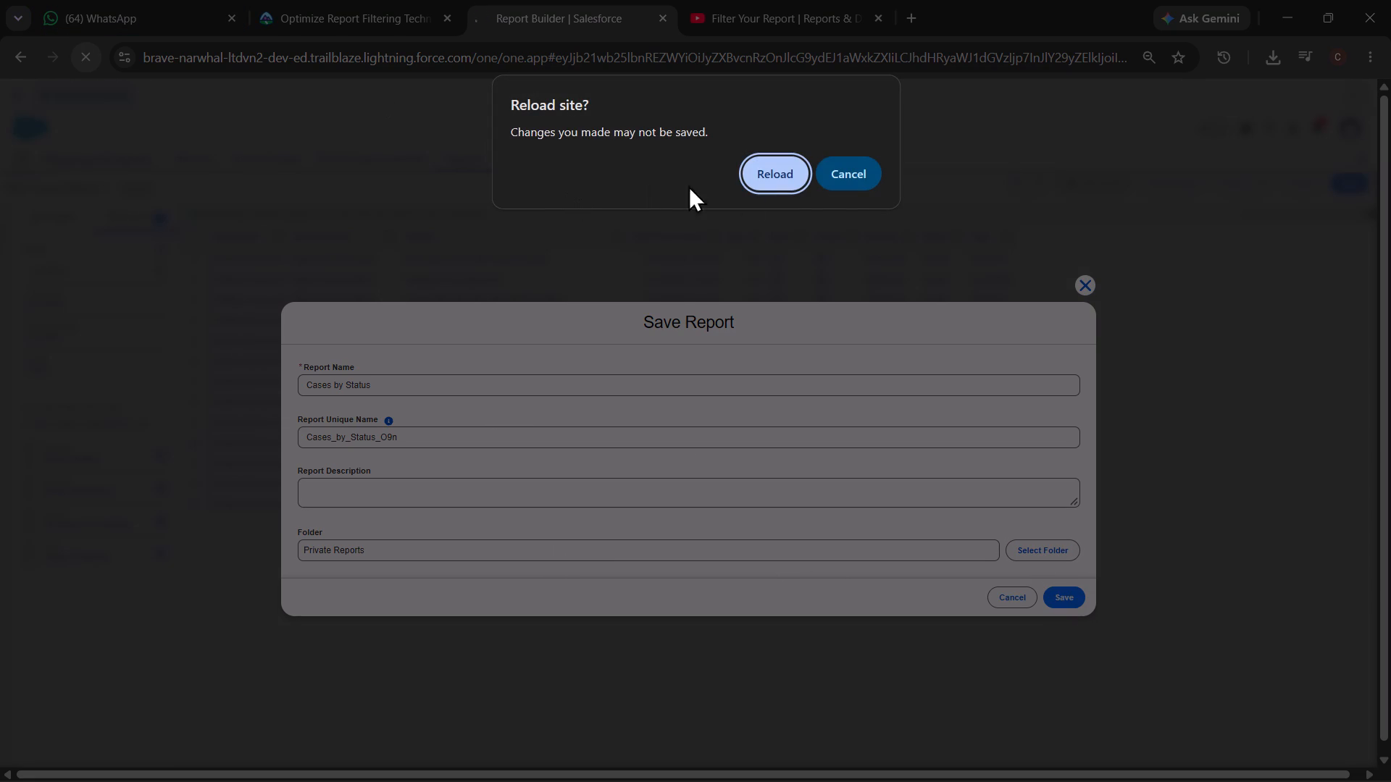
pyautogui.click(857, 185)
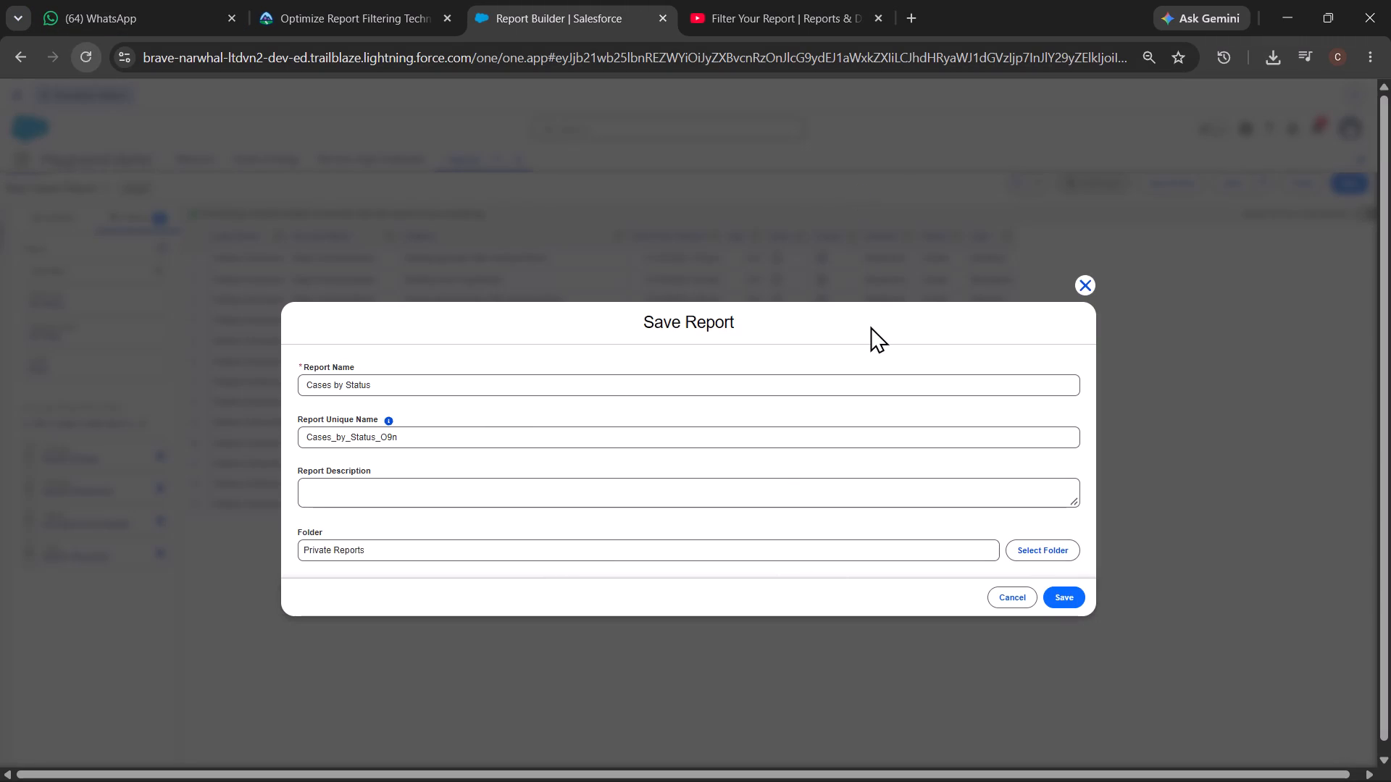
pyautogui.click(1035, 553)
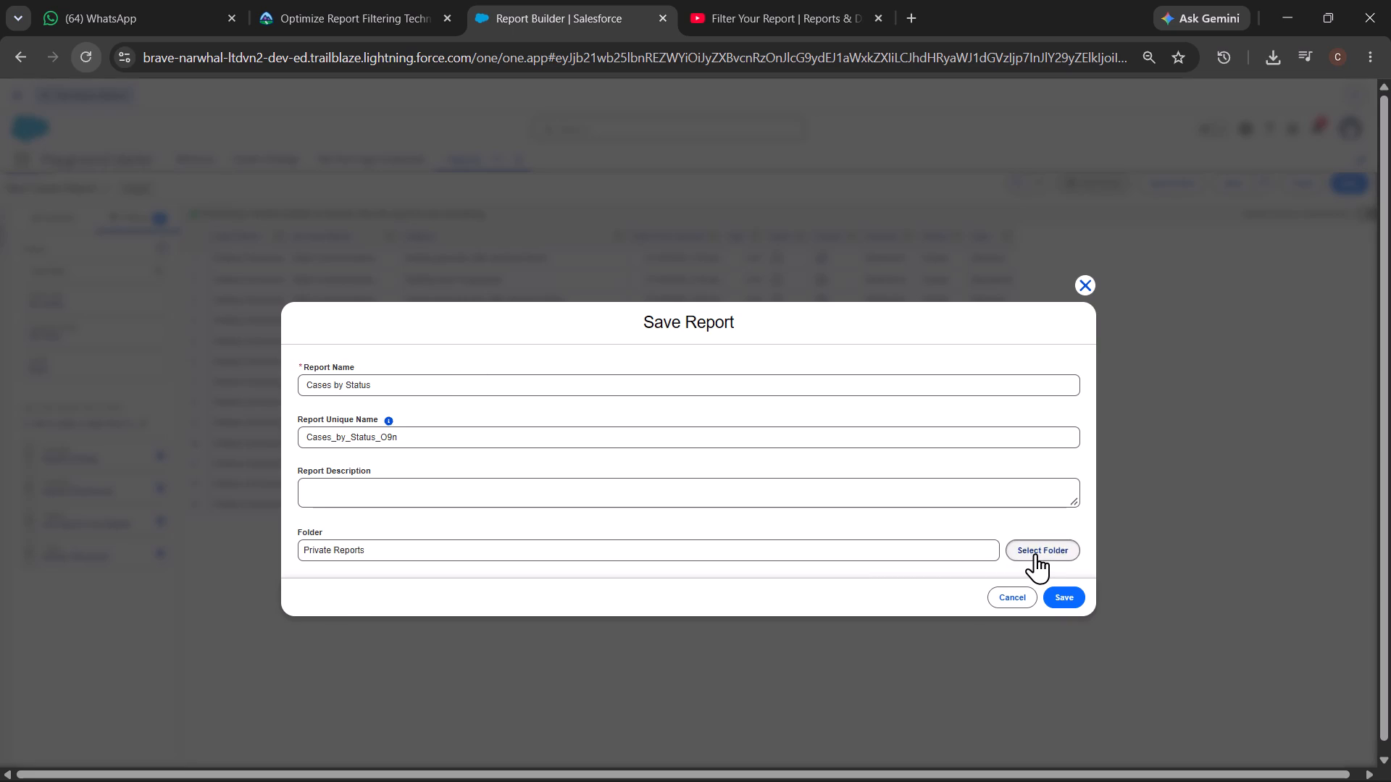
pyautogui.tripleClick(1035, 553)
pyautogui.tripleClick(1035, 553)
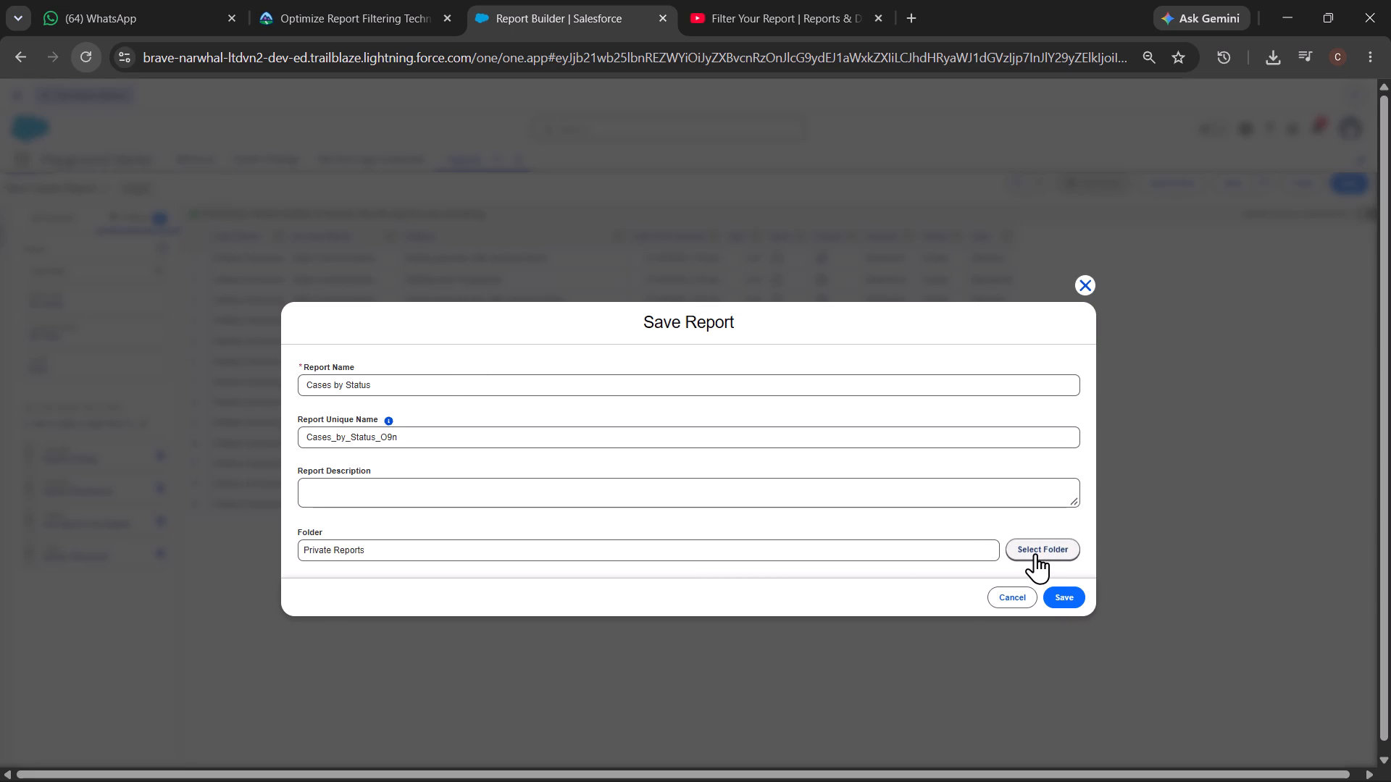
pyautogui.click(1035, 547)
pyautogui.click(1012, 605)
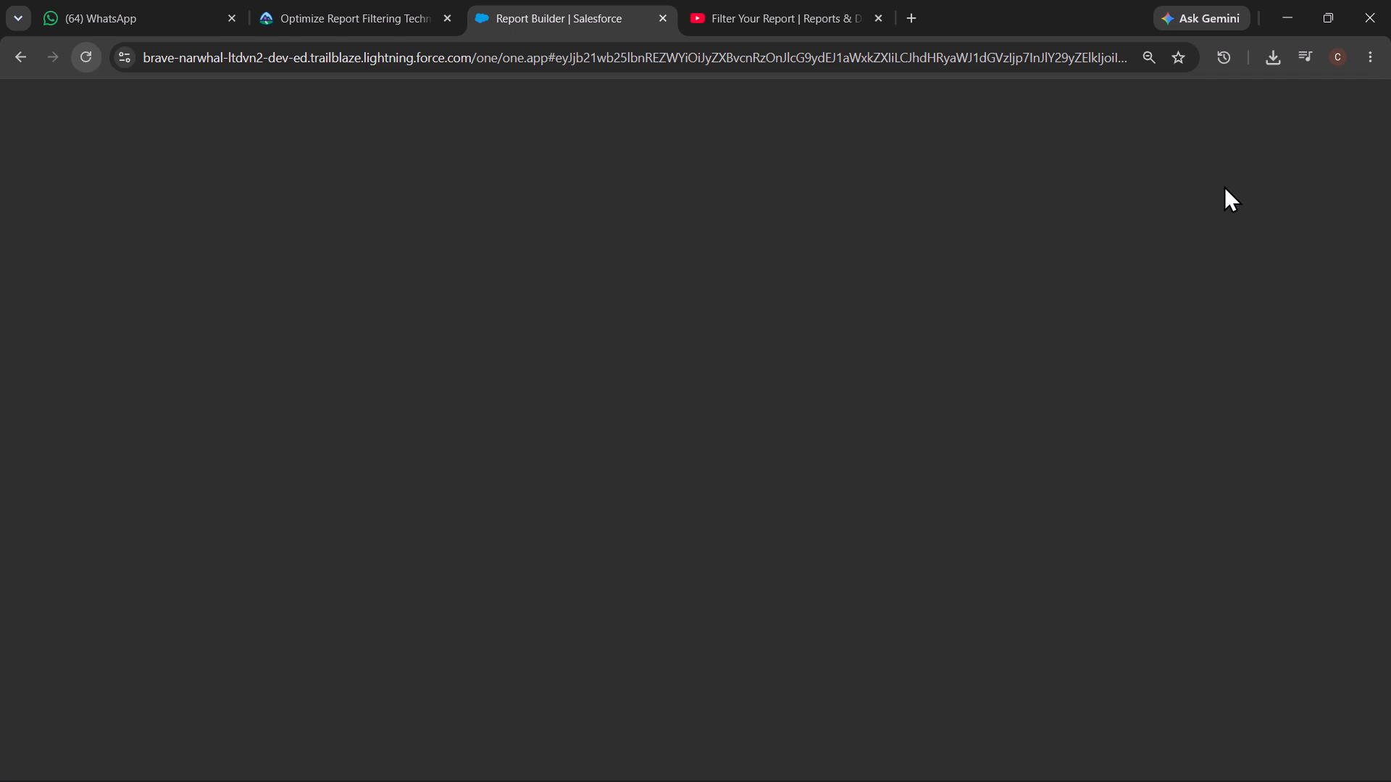
# Start saving the report again and replace its name with Cases by Status, letting the unique name fill in.
pyautogui.click(1224, 185)
pyautogui.click(896, 361)
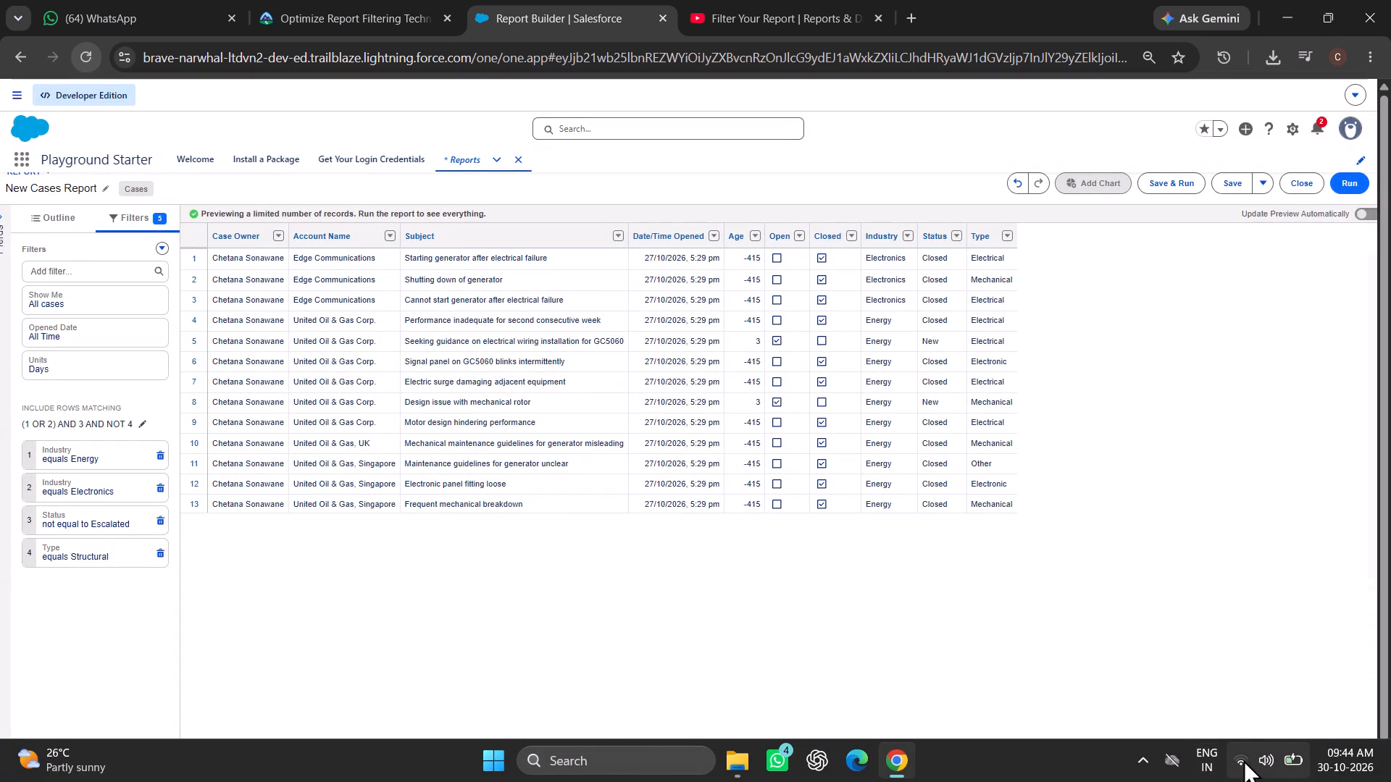
pyautogui.click(1219, 182)
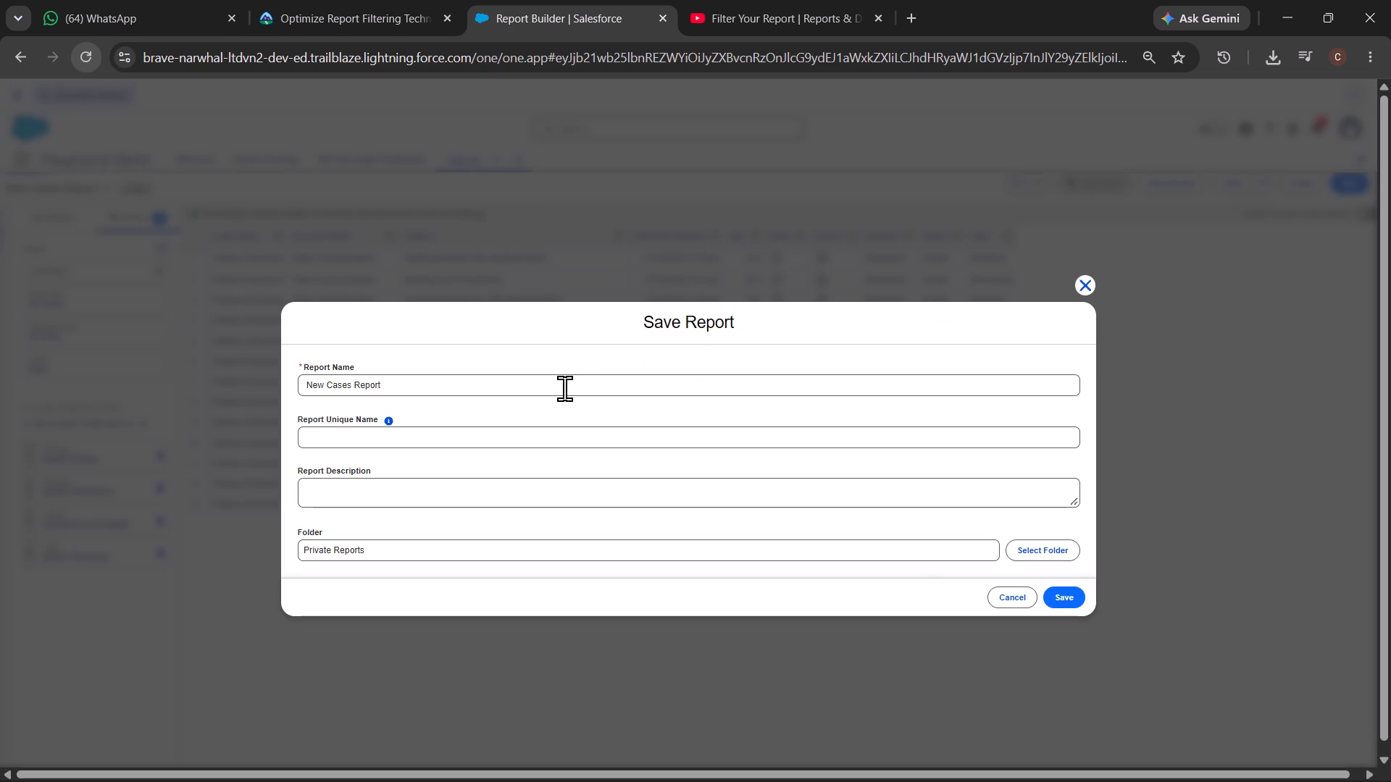
pyautogui.doubleClick(564, 388)
pyautogui.press('BackSpace')
pyautogui.press('BackSpace')
pyautogui.press('BackSpace')
pyautogui.press('BackSpace')
pyautogui.press('BackSpace')
pyautogui.press('BackSpace')
pyautogui.press('BackSpace')
pyautogui.press('BackSpace')
pyautogui.press('BackSpace')
pyautogui.press('BackSpace')
pyautogui.press('BackSpace')
pyautogui.press('BackSpace')
pyautogui.press('BackSpace')
pyautogui.press('BackSpace')
pyautogui.press('BackSpace')
pyautogui.press('BackSpace')
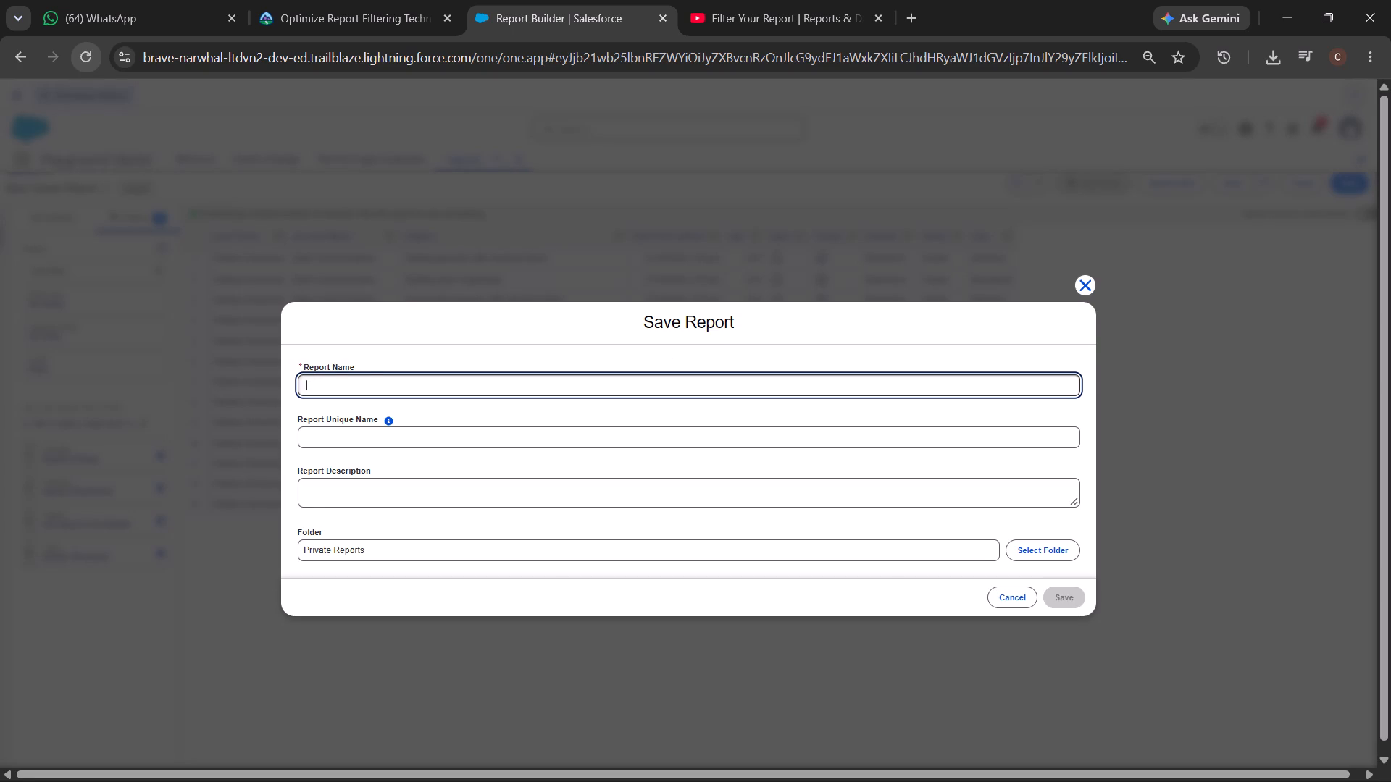
pyautogui.hotkey('ctrl', 'v')
pyautogui.click(430, 445)
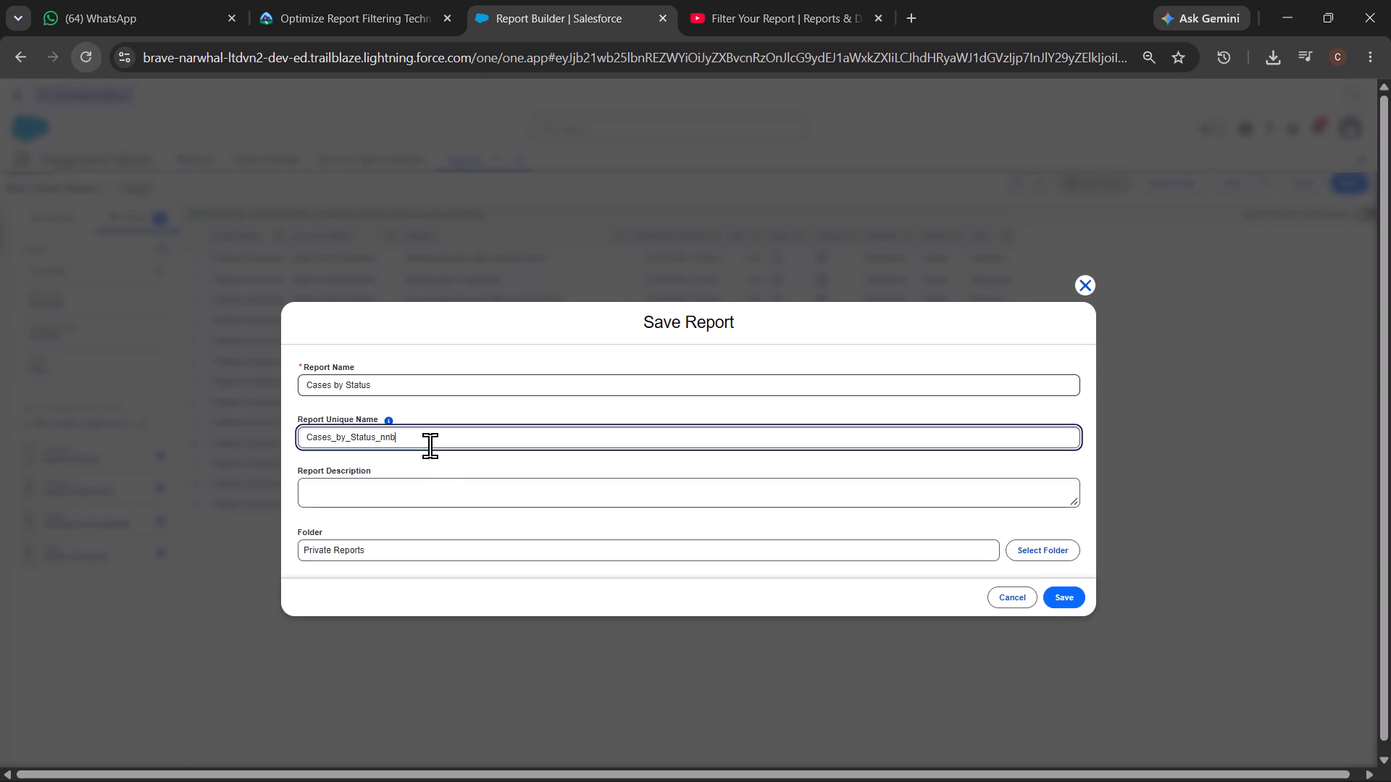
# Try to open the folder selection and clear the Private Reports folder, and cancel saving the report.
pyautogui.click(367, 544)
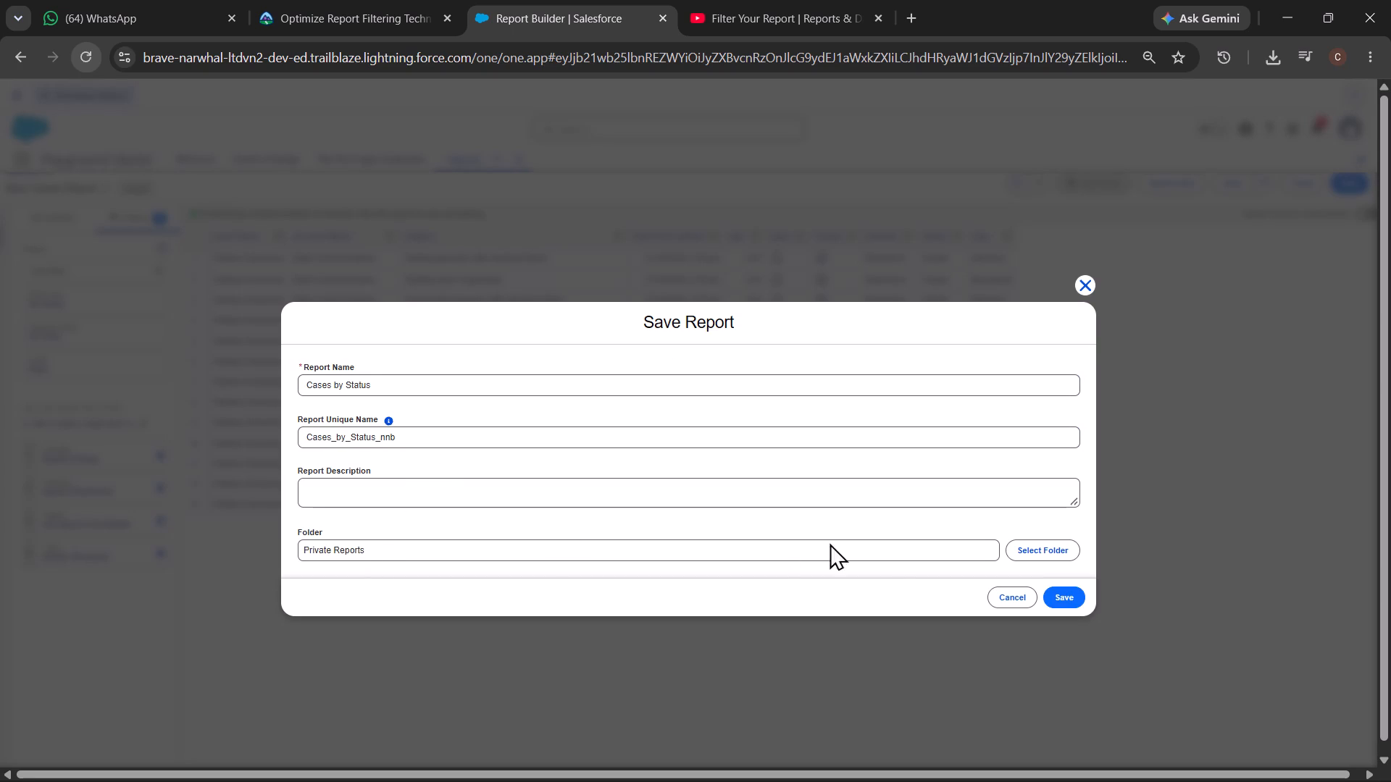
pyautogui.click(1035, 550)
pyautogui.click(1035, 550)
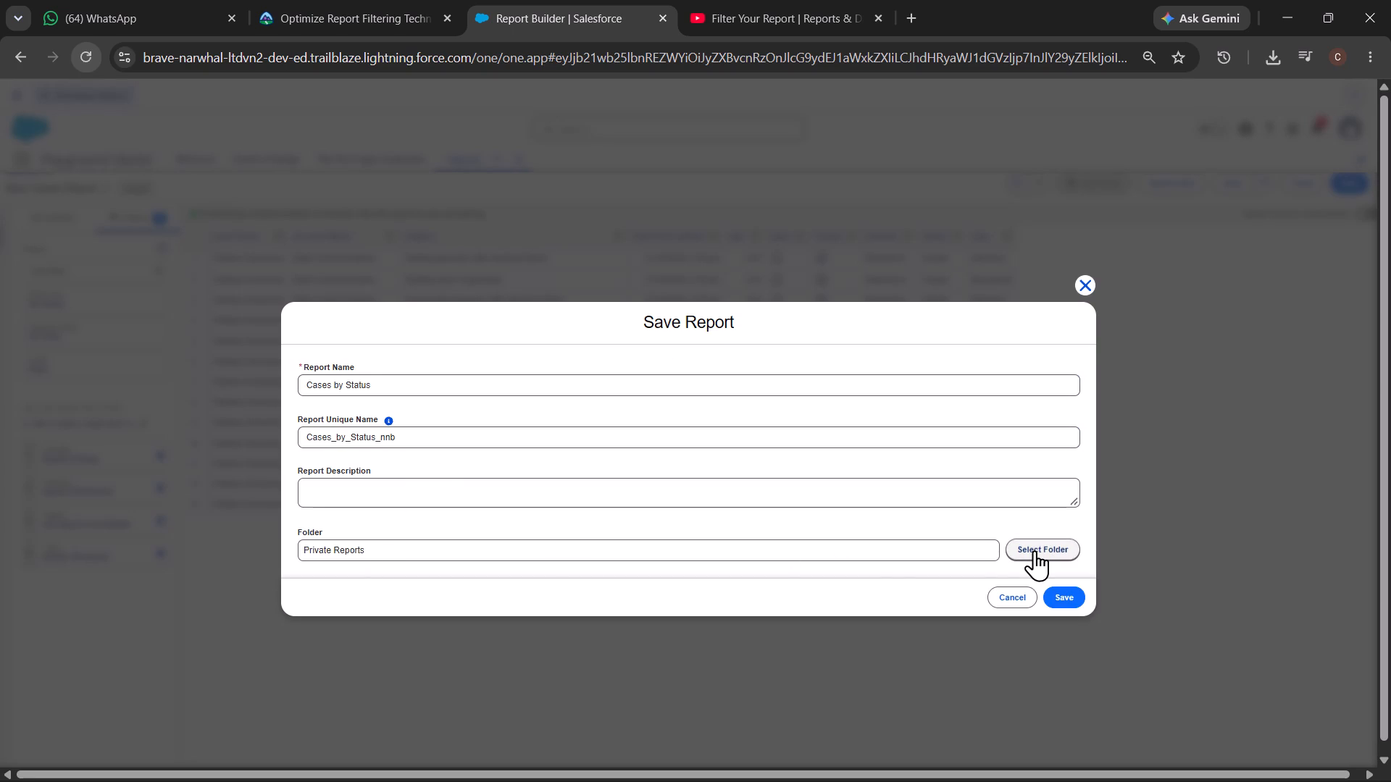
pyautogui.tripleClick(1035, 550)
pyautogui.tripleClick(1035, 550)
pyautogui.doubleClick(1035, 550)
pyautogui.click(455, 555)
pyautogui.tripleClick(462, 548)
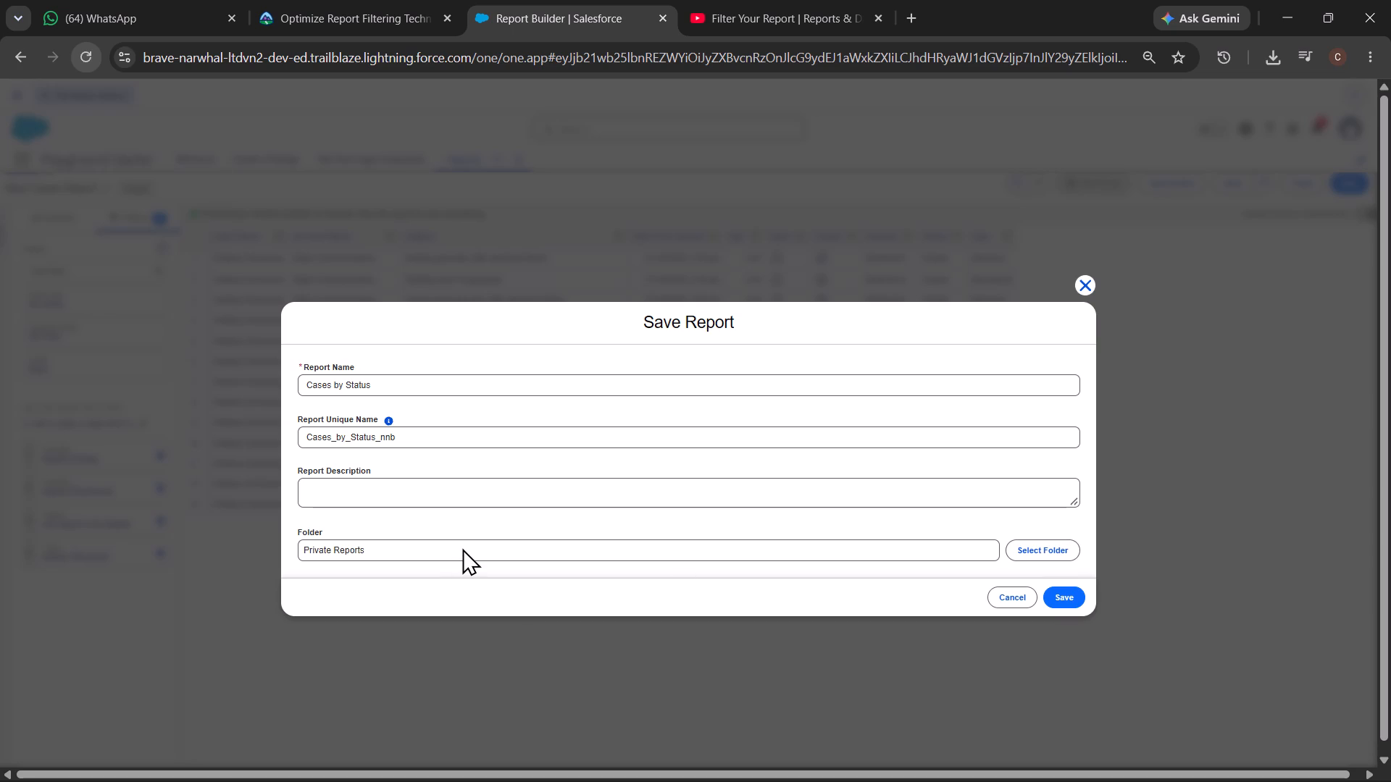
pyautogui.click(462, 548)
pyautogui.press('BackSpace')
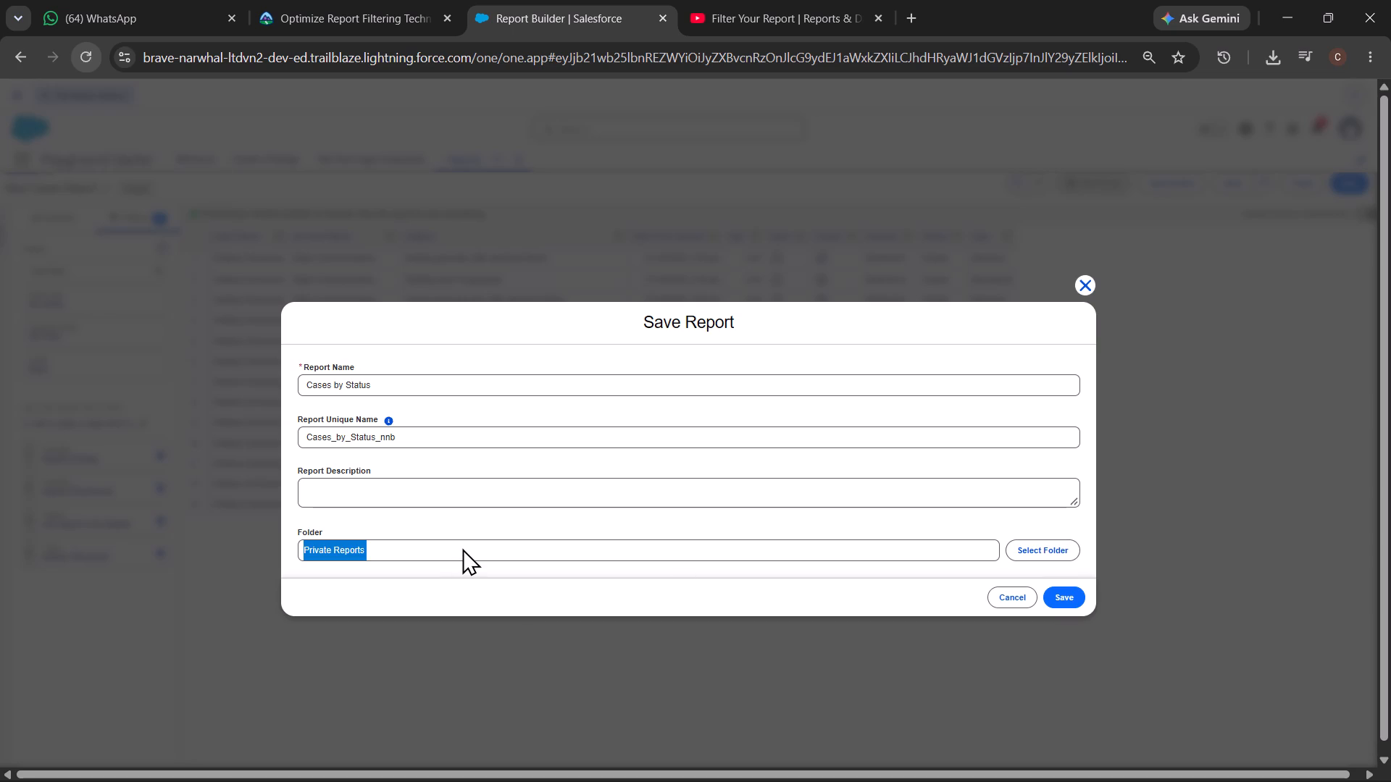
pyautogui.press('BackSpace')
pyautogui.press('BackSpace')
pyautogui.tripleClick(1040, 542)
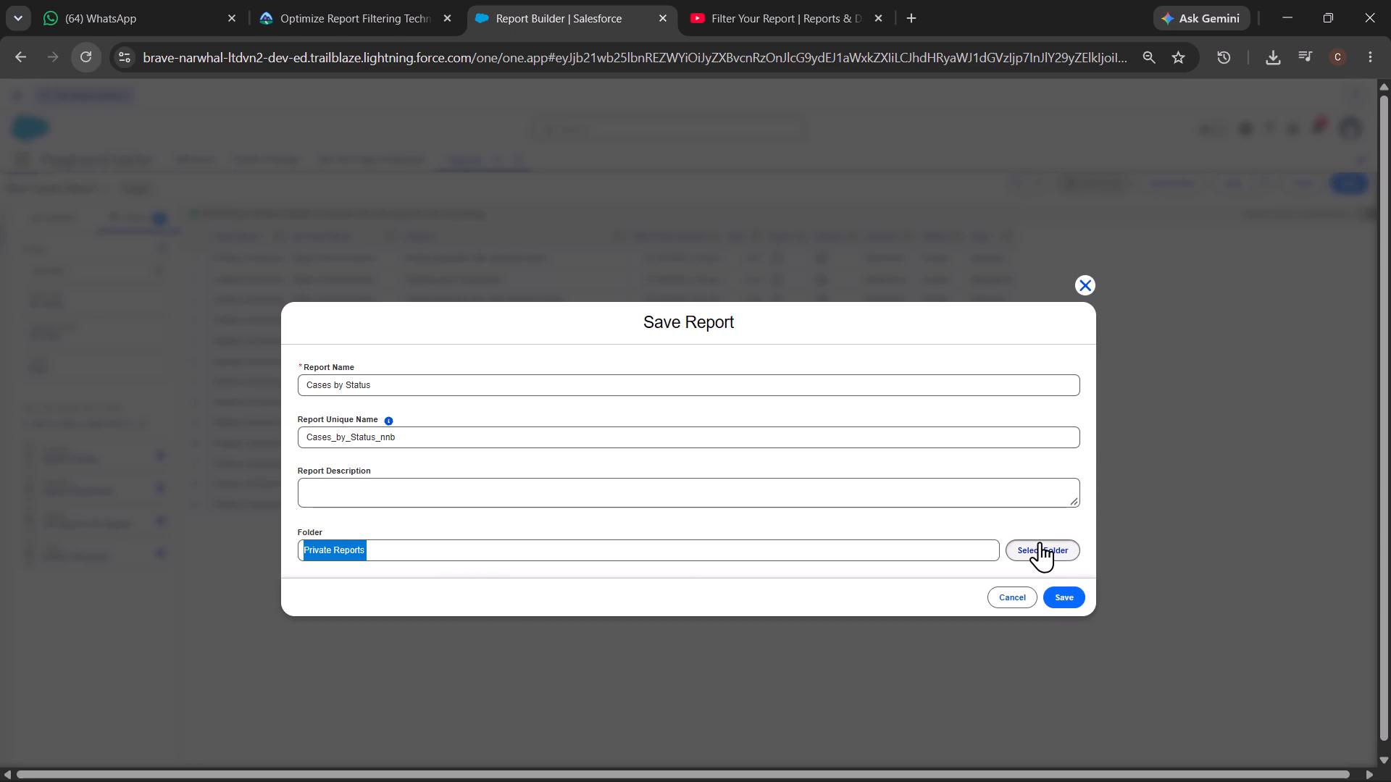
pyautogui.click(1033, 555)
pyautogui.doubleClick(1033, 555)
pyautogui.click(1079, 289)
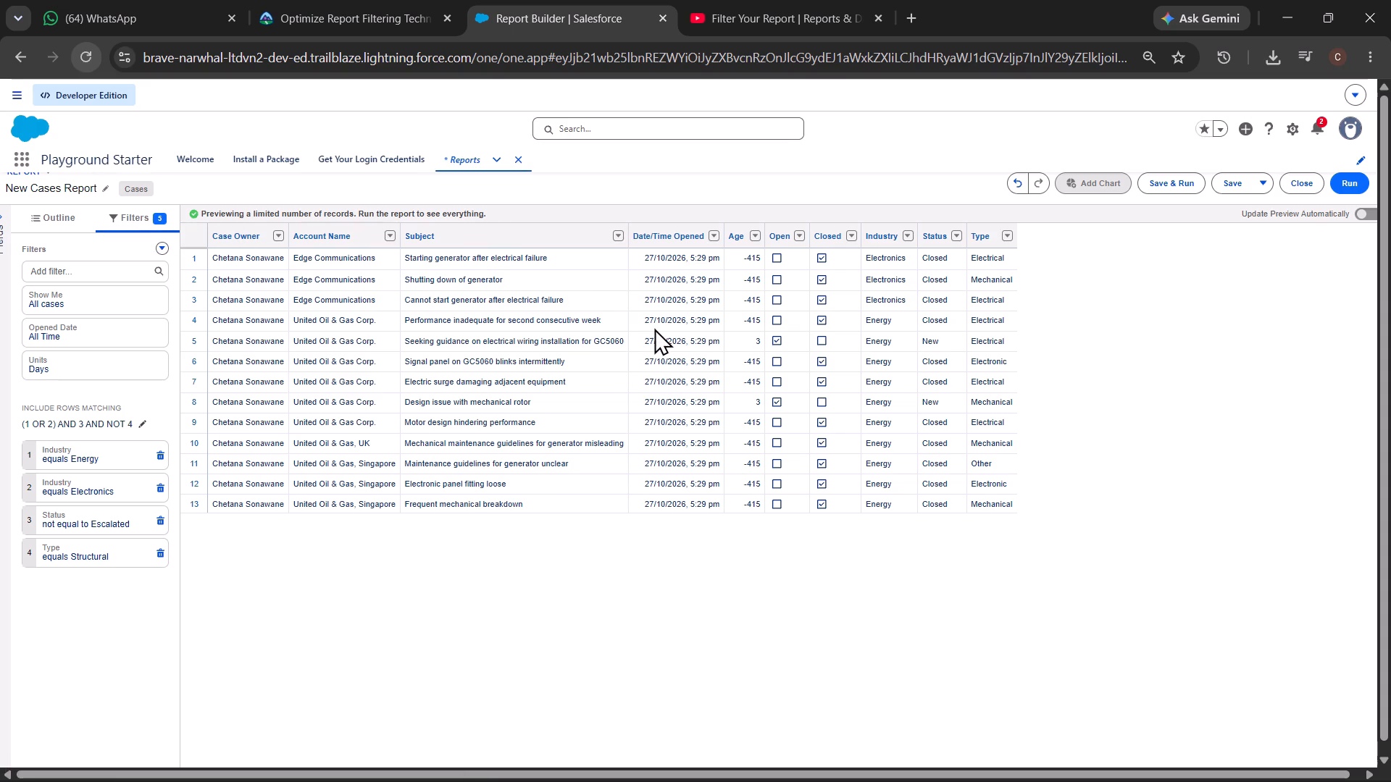
# Reload the report builder page, discarding the unsaved report changes.
pyautogui.click(86, 51)
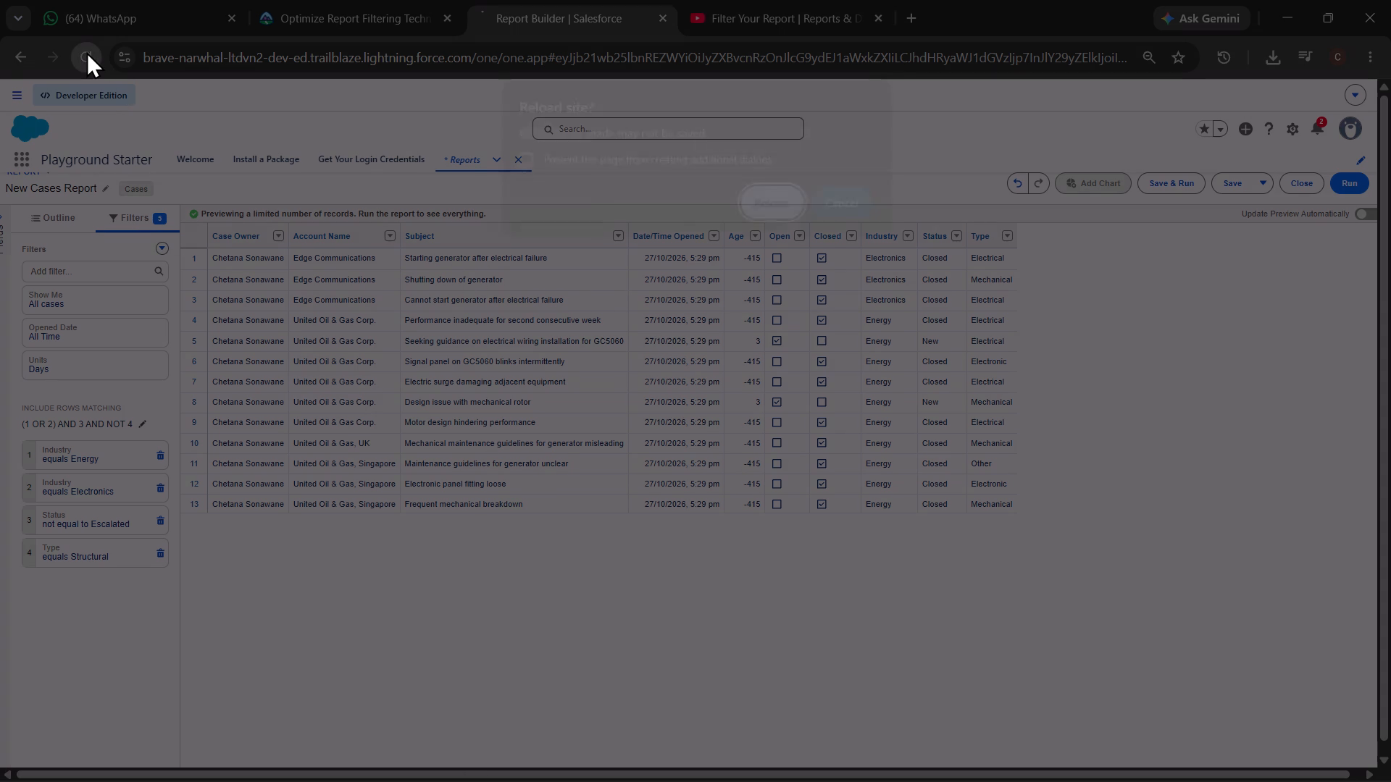
pyautogui.click(775, 209)
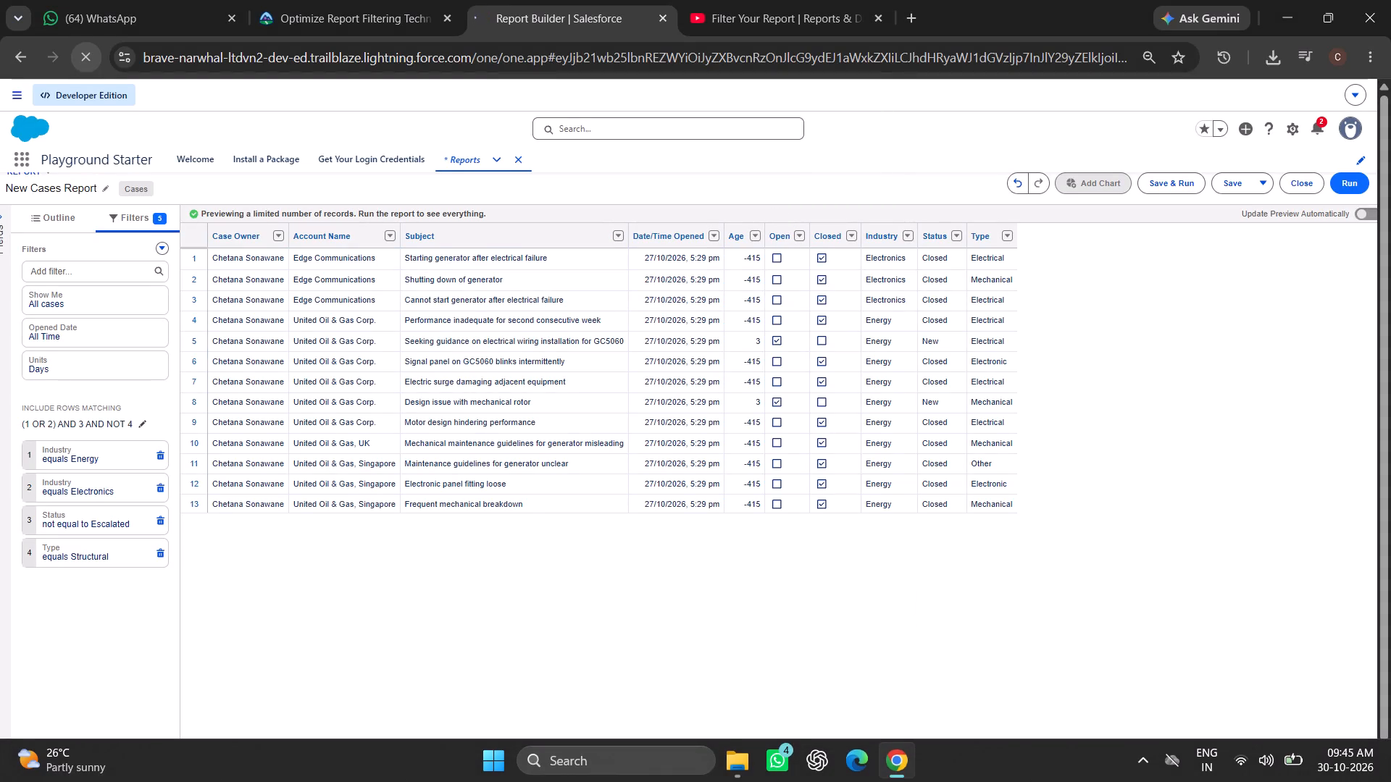
# Refresh the available Wi-Fi networks and switch the connection from POCO to the unnumbered network listed directly below it.
pyautogui.click(1240, 765)
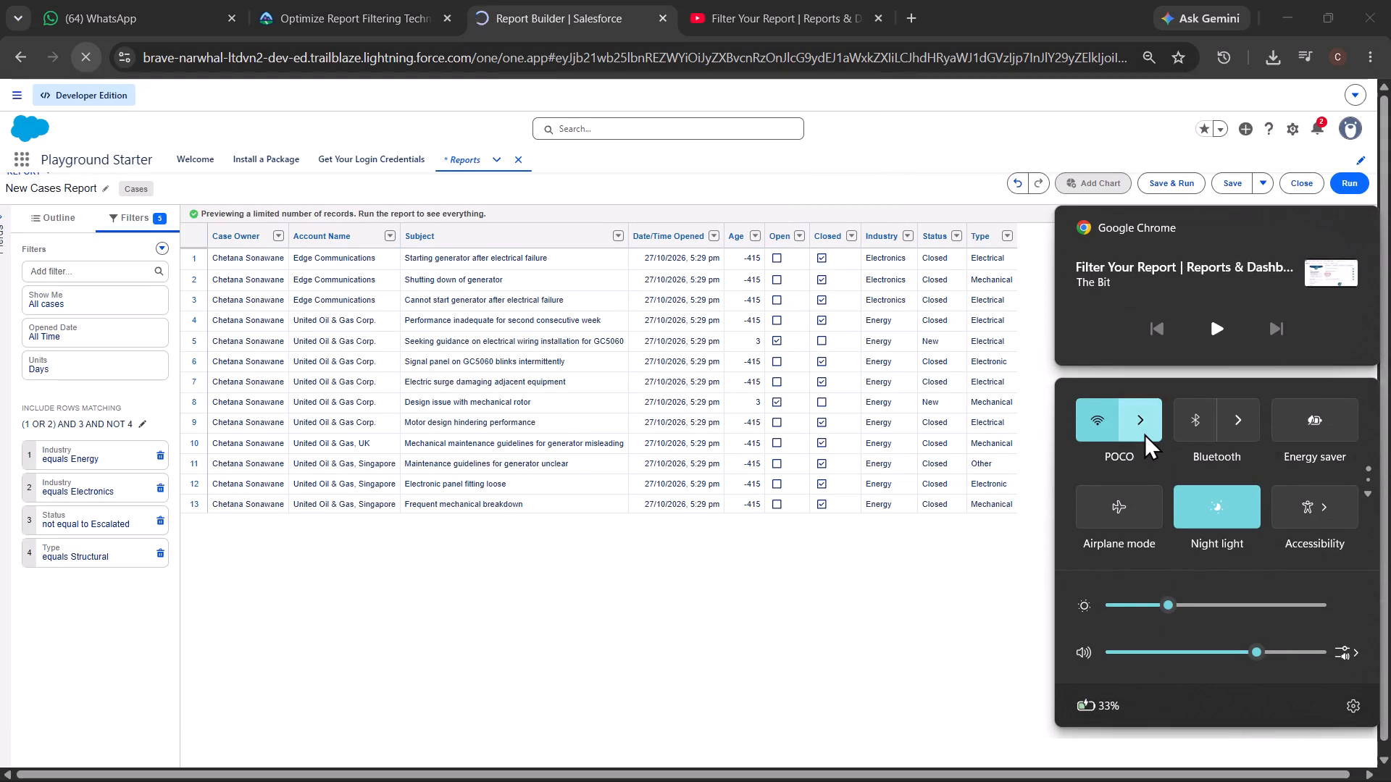
pyautogui.click(1144, 433)
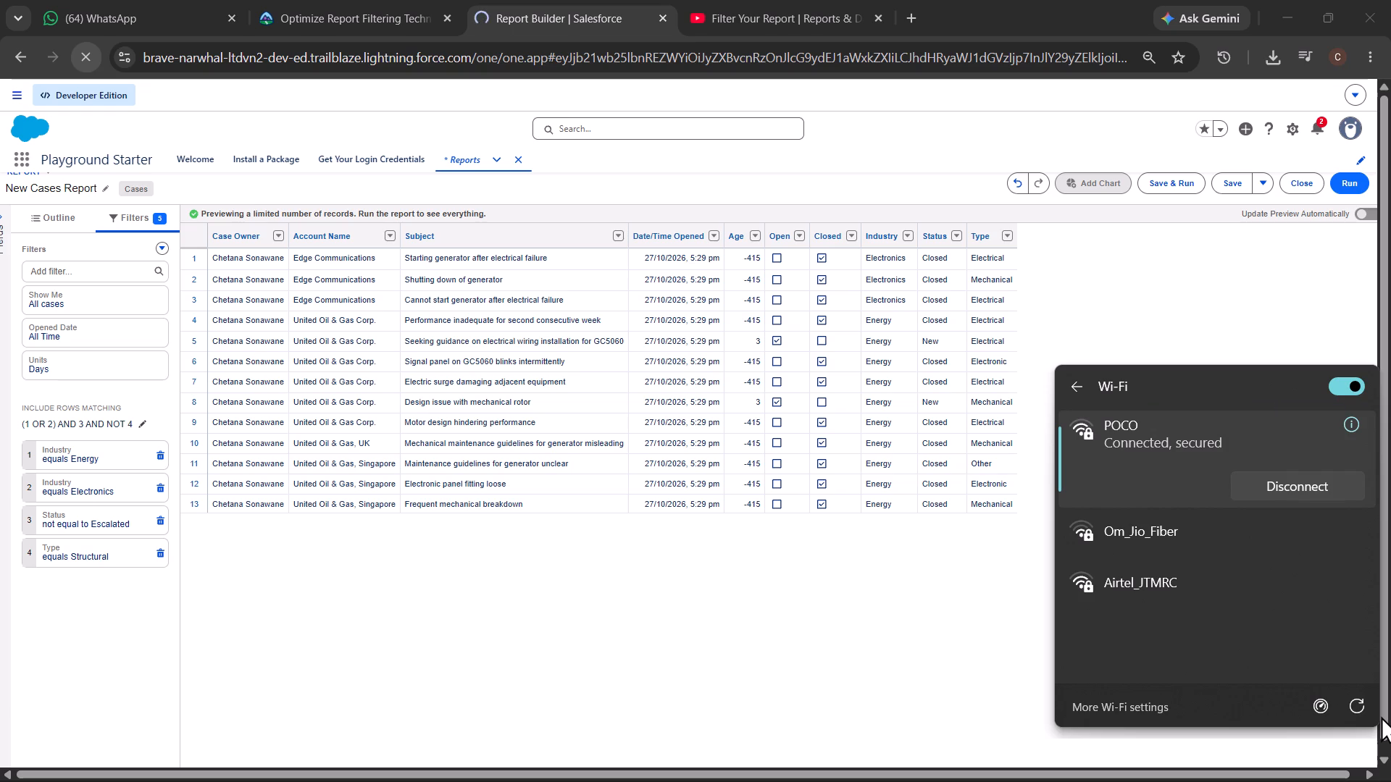
pyautogui.click(1353, 703)
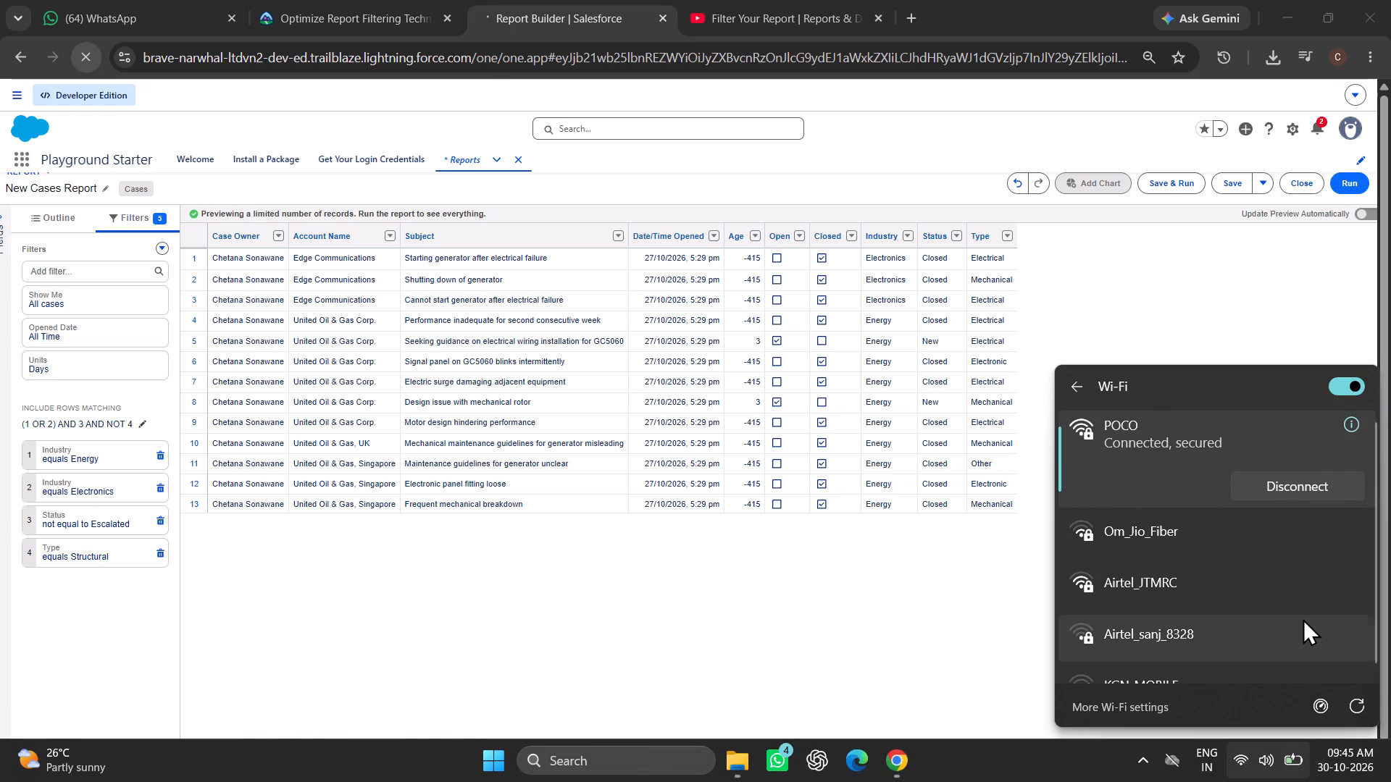
pyautogui.click(1343, 710)
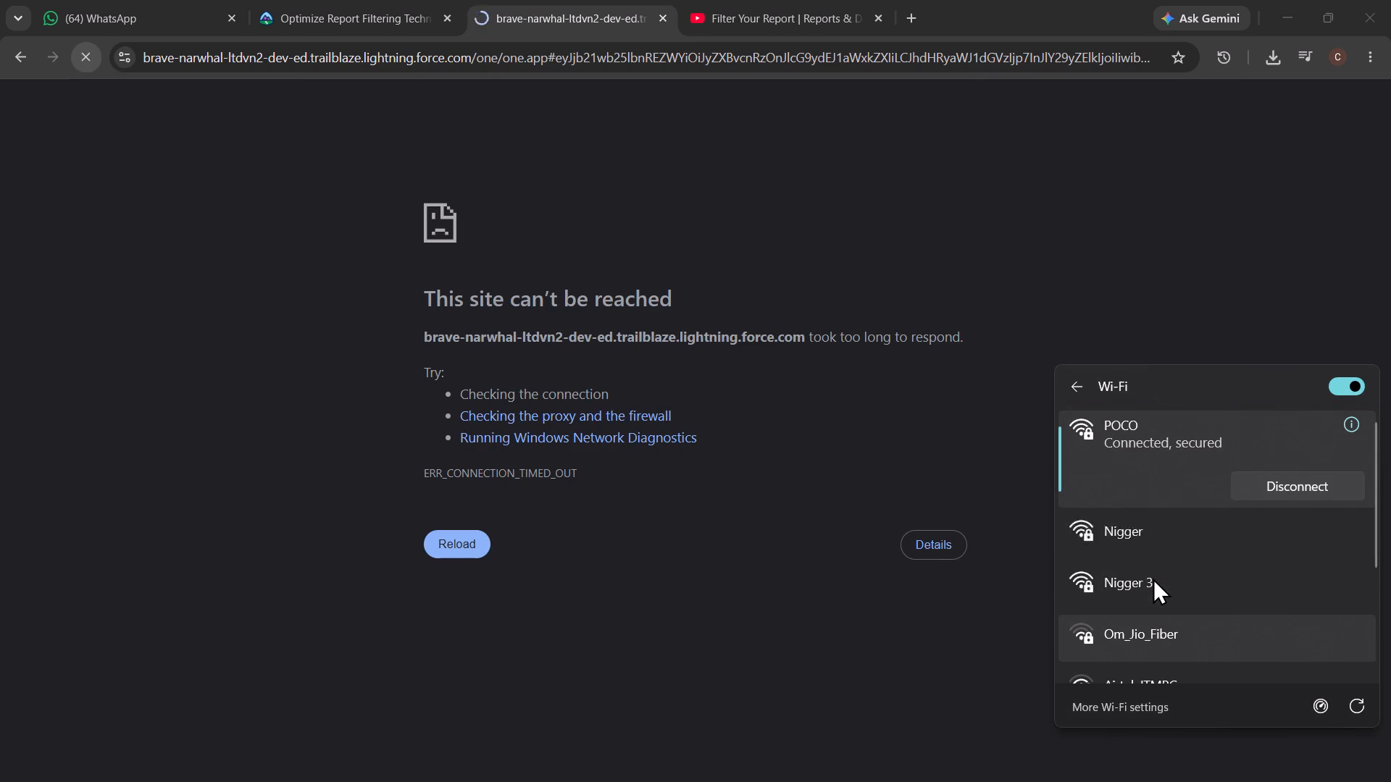
pyautogui.click(1157, 535)
pyautogui.click(1259, 566)
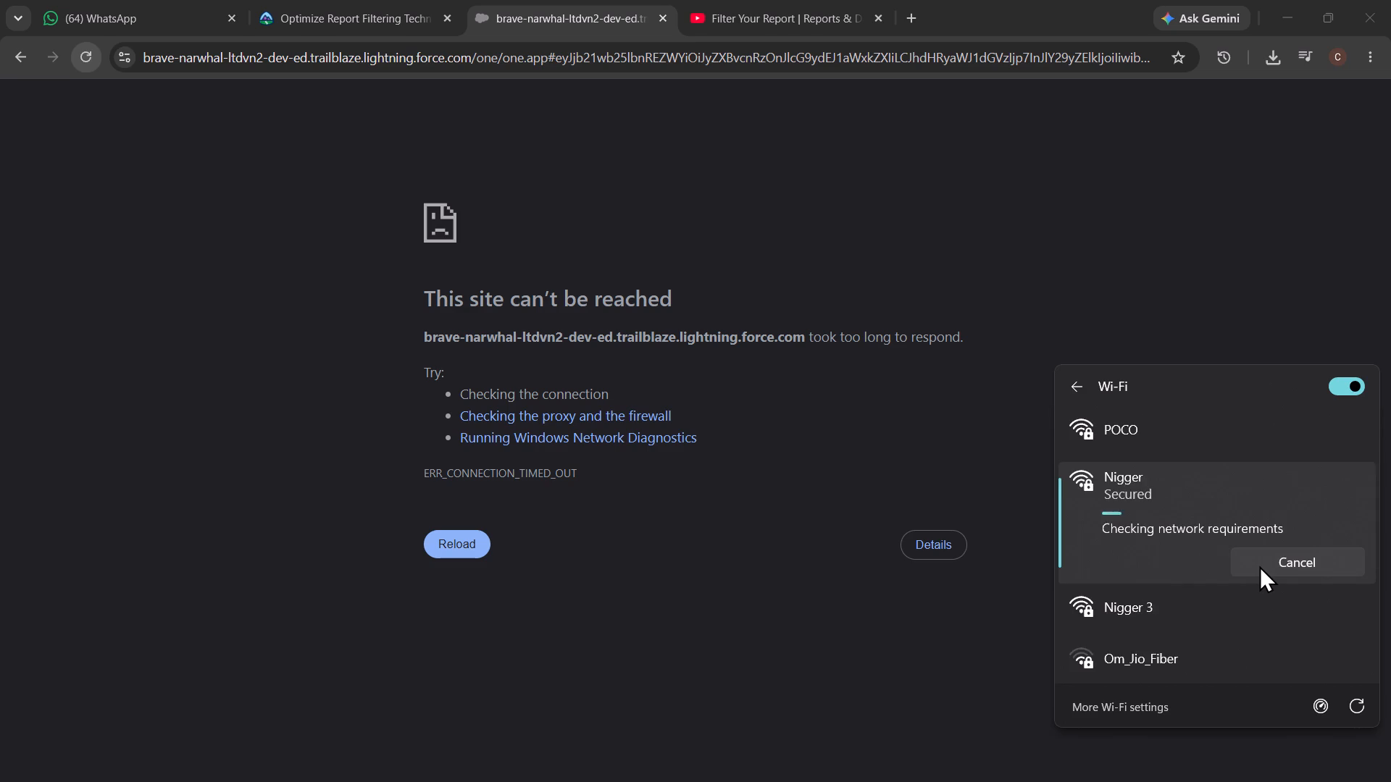
pyautogui.click(924, 117)
# Reload the unreachable Salesforce page and dismiss the Create Report window to return to the recent reports list.
pyautogui.click(455, 542)
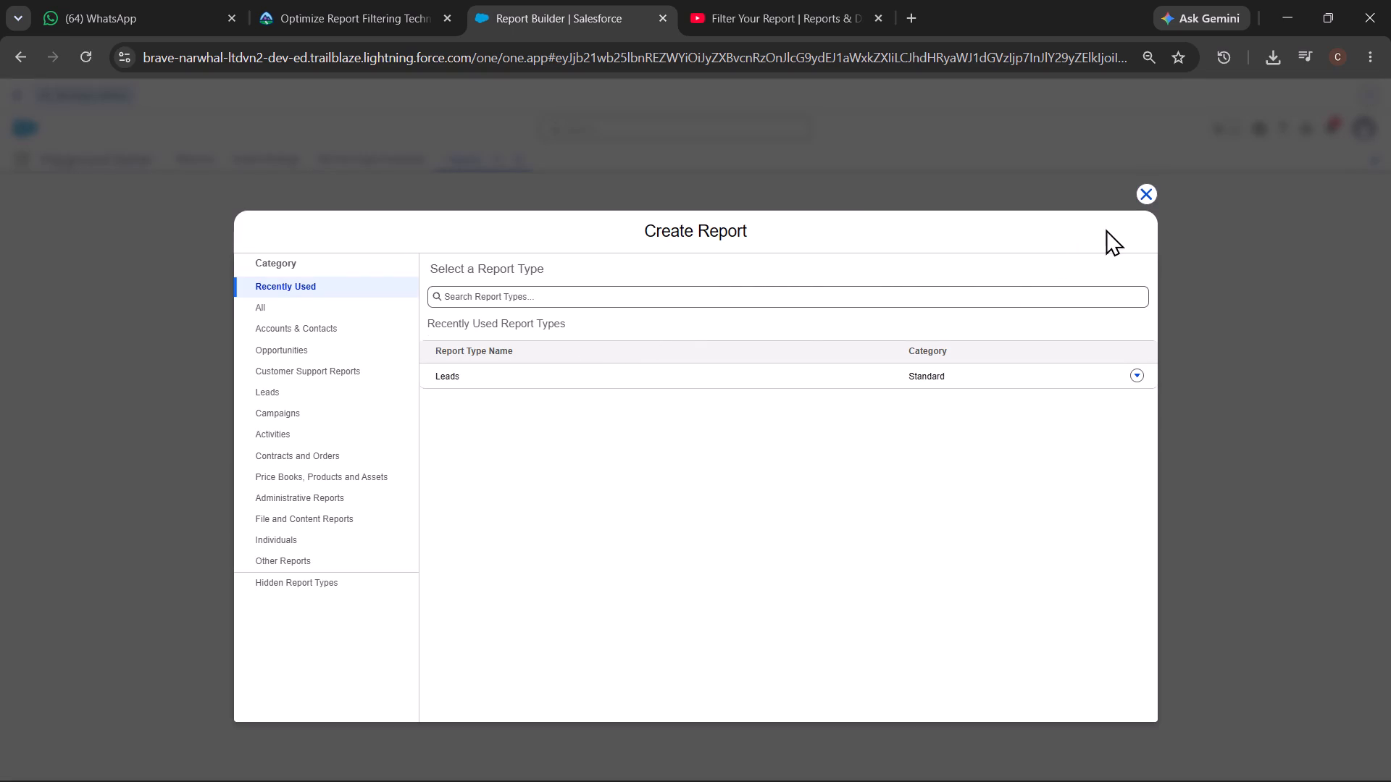
pyautogui.click(1148, 196)
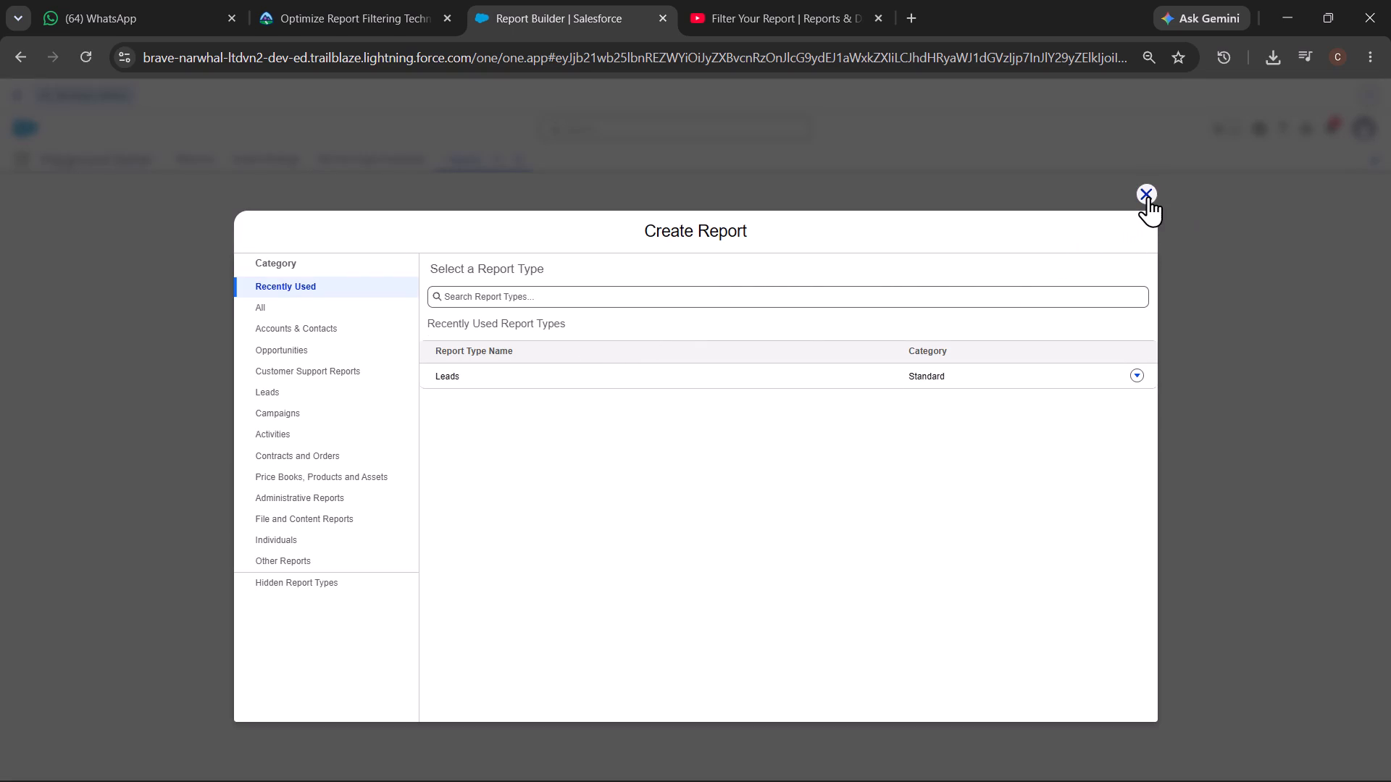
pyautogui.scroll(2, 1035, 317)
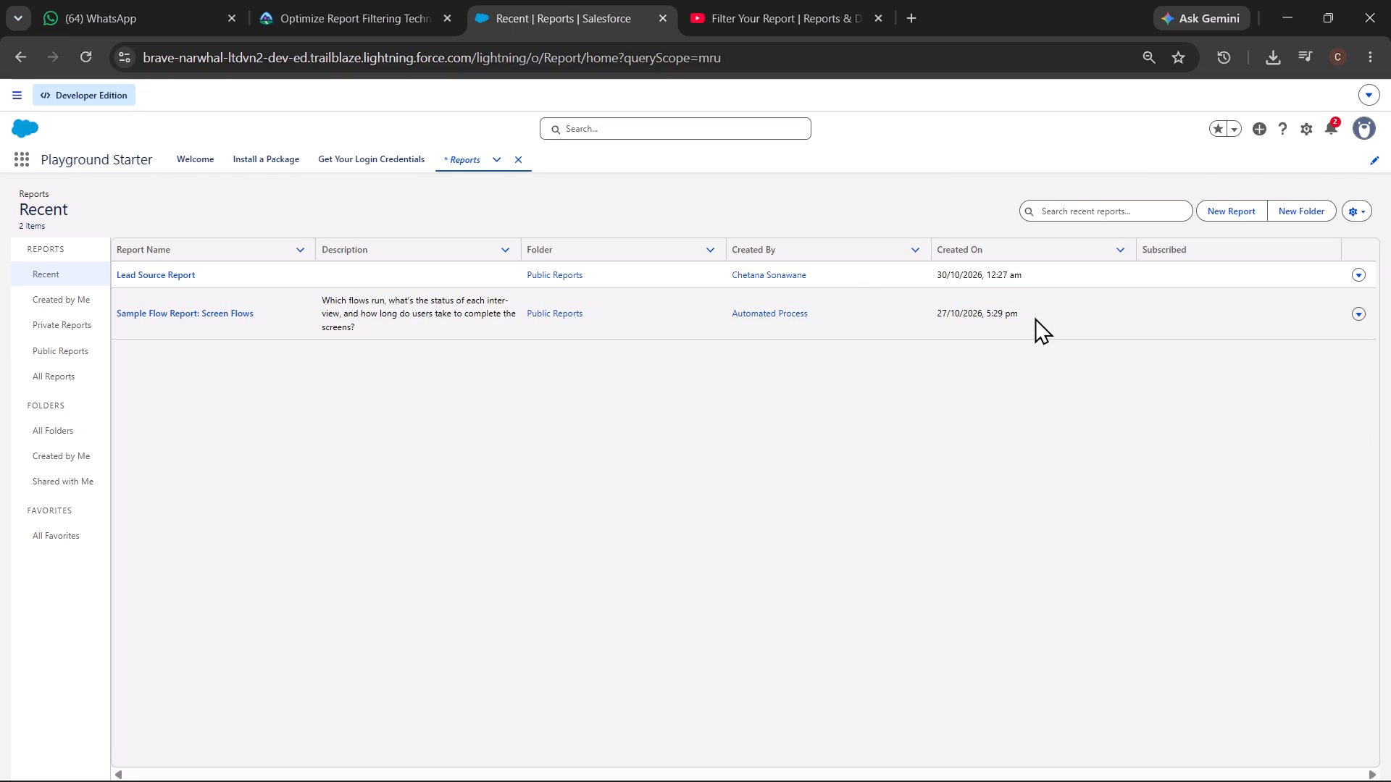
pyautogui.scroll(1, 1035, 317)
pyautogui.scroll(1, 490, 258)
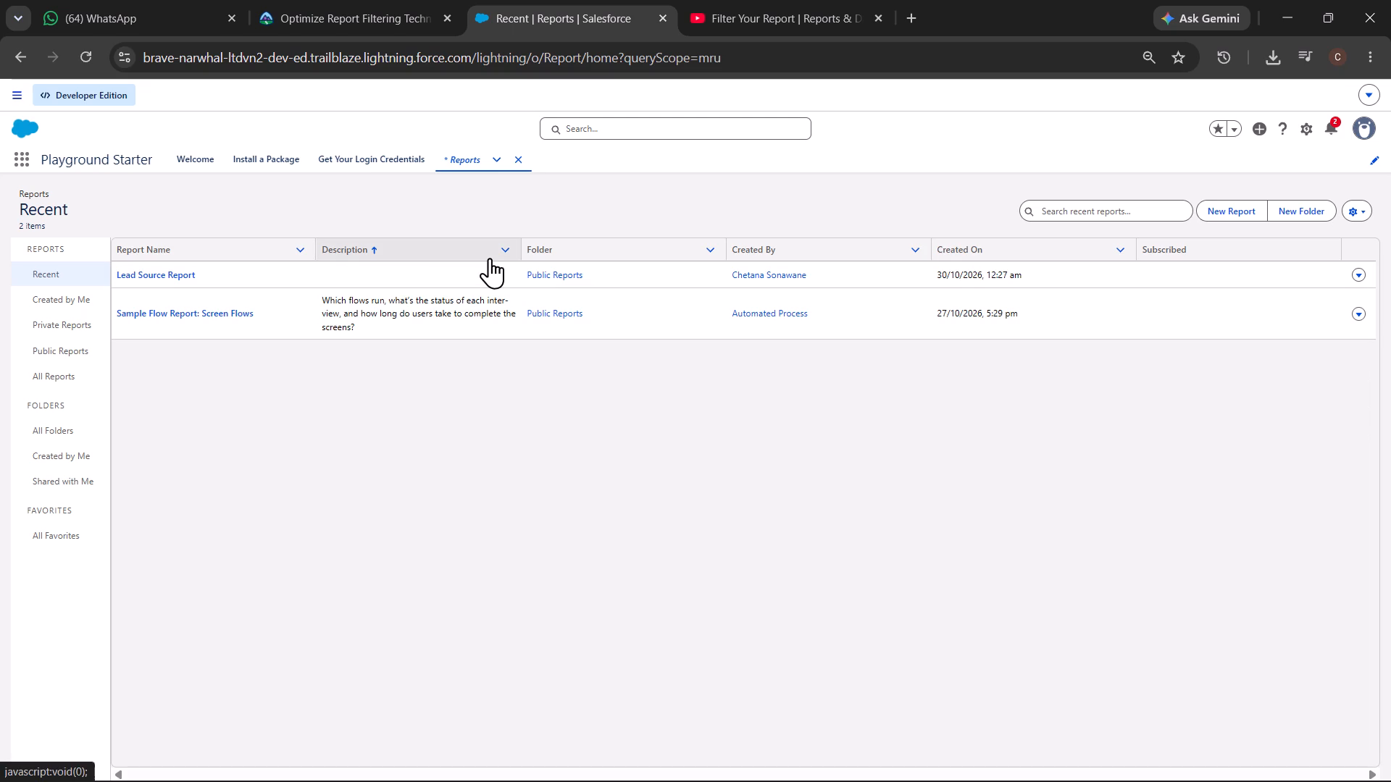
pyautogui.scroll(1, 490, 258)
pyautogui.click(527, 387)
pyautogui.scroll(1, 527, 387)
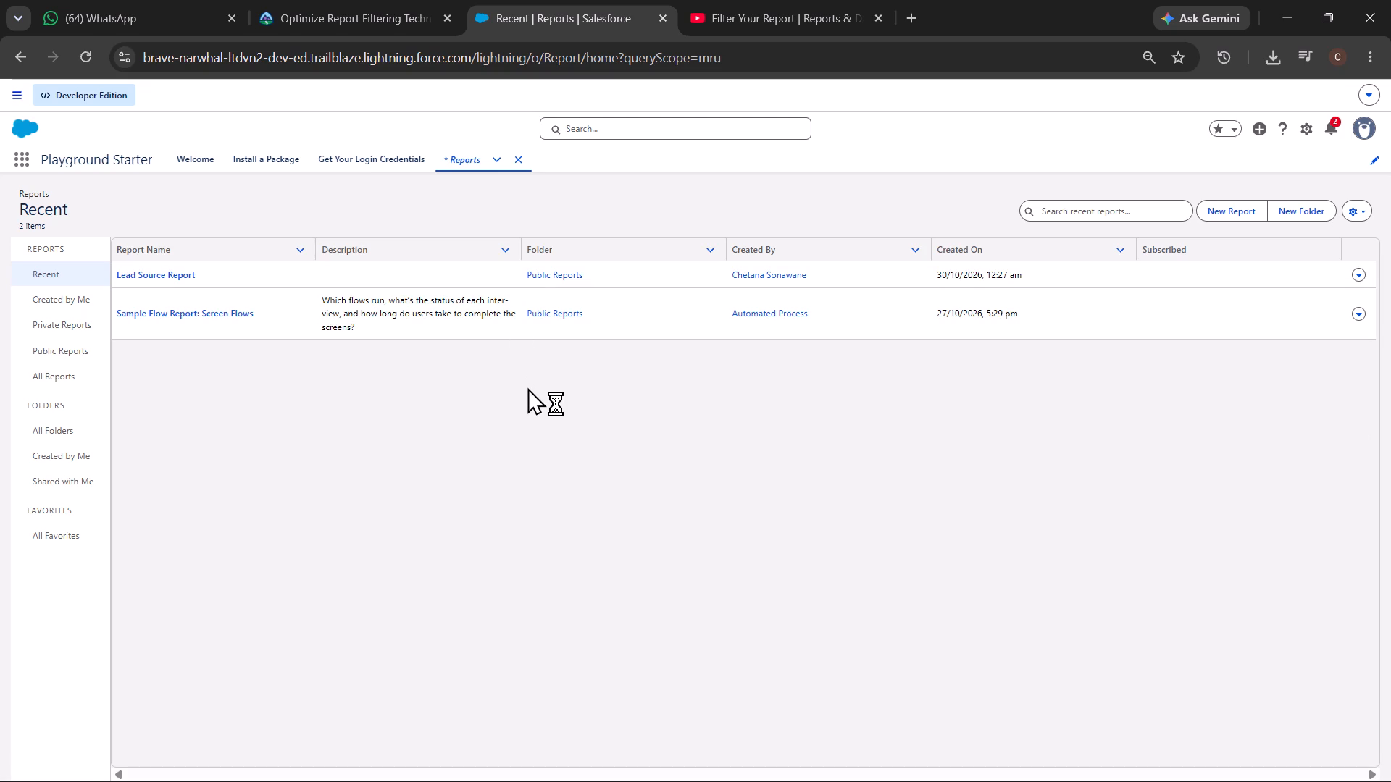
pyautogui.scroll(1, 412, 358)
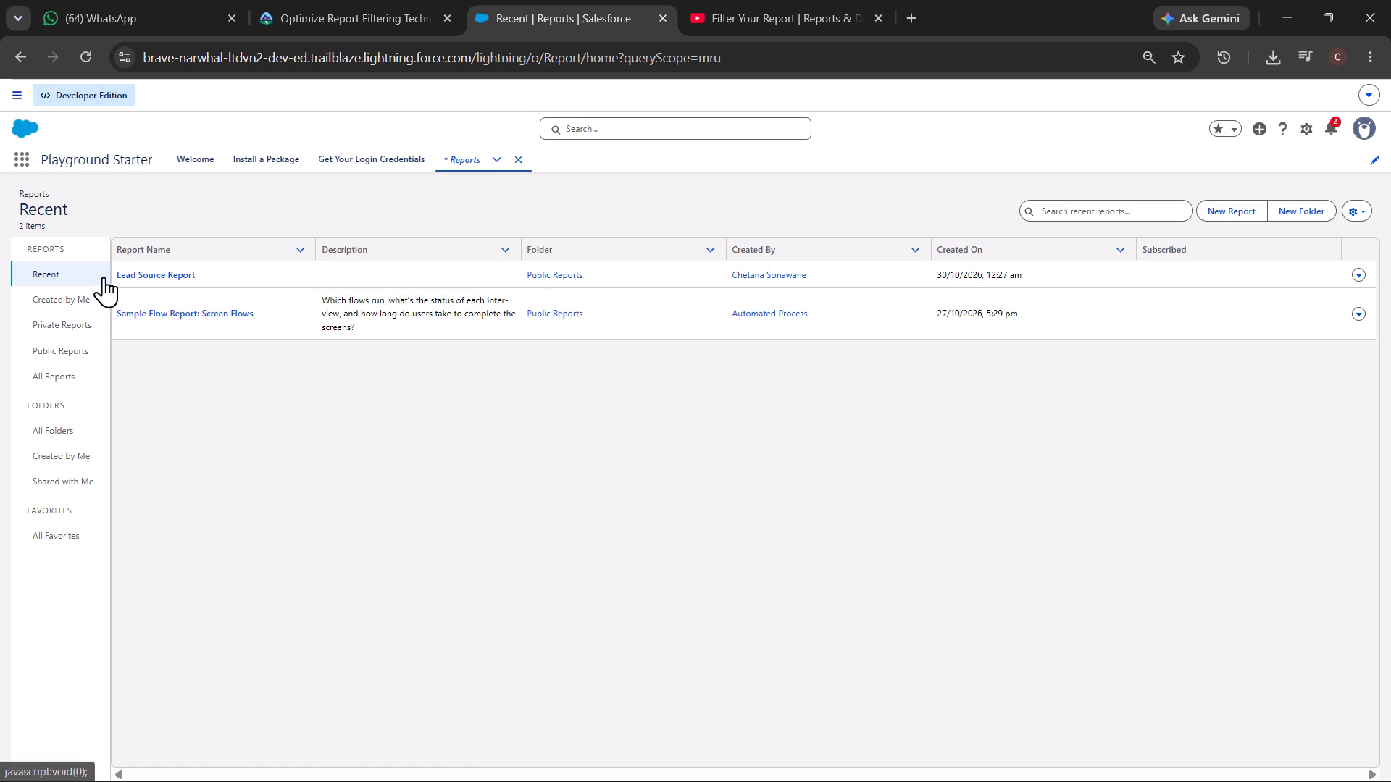
# Start a new report from the standard Cases report type, searching all report types for cas.
pyautogui.click(1219, 215)
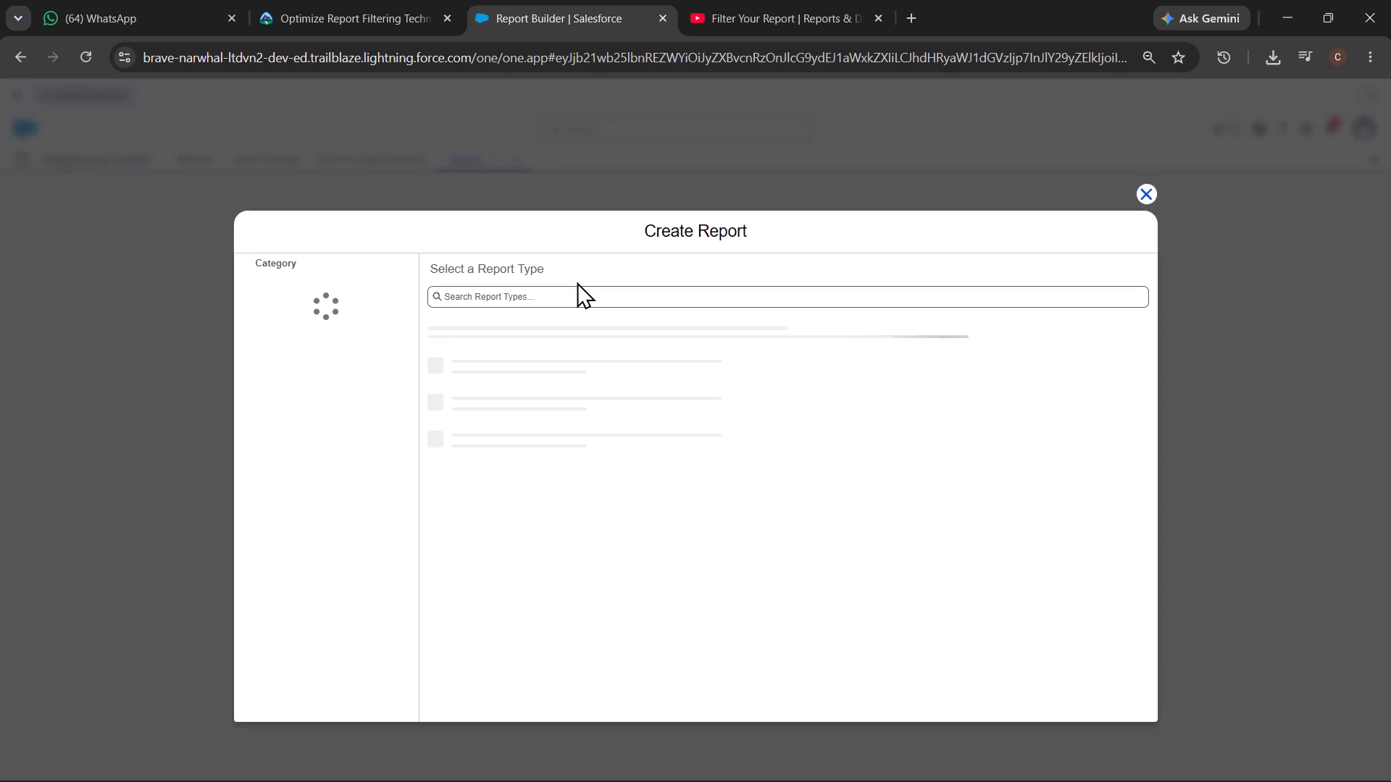
pyautogui.click(322, 312)
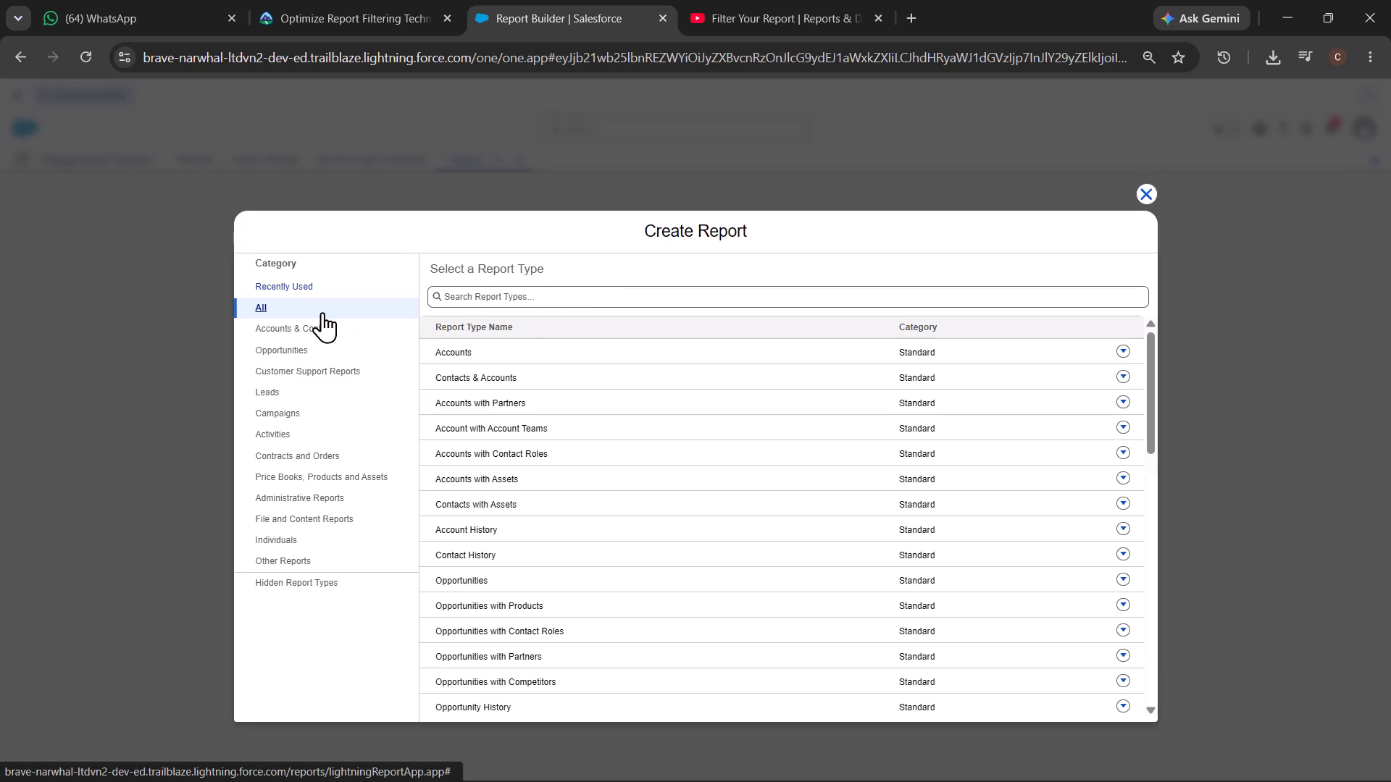
pyautogui.click(503, 302)
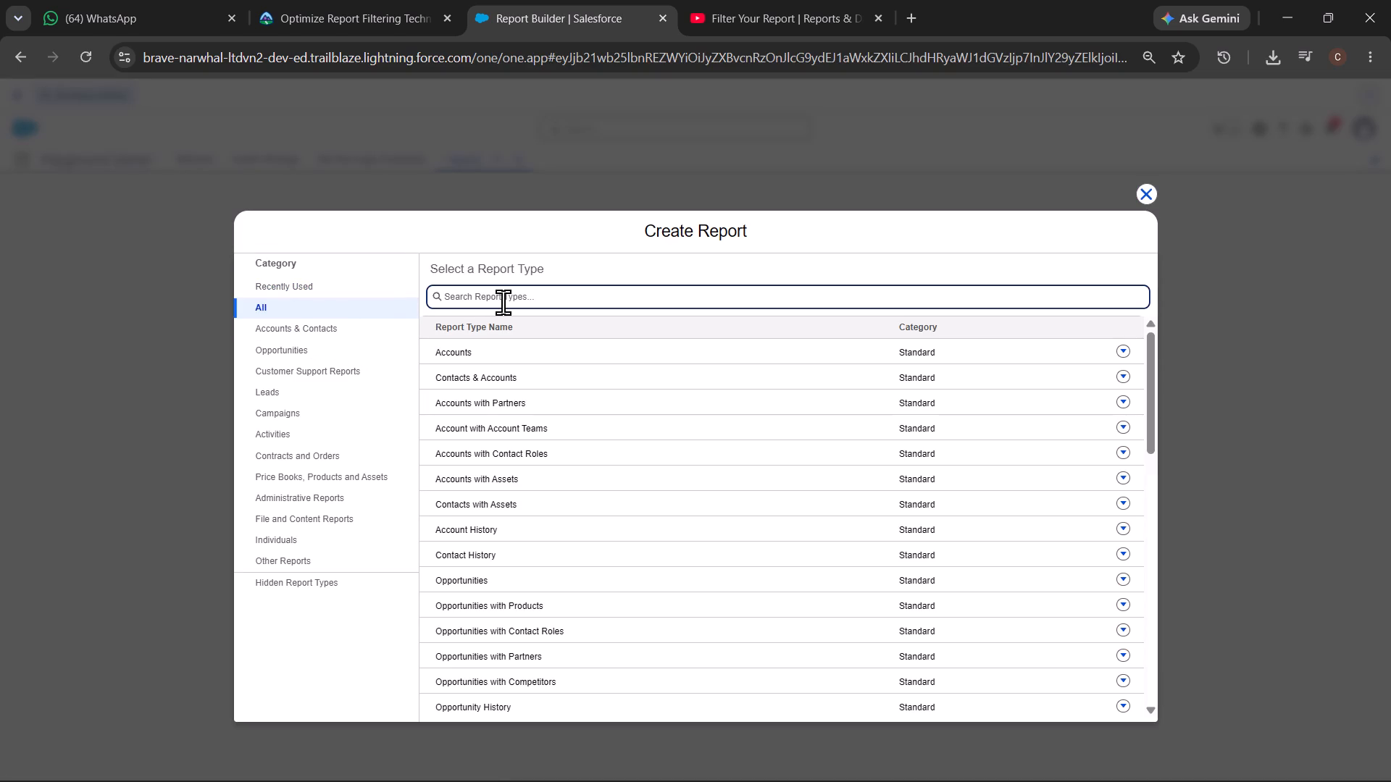
pyautogui.write('cas')
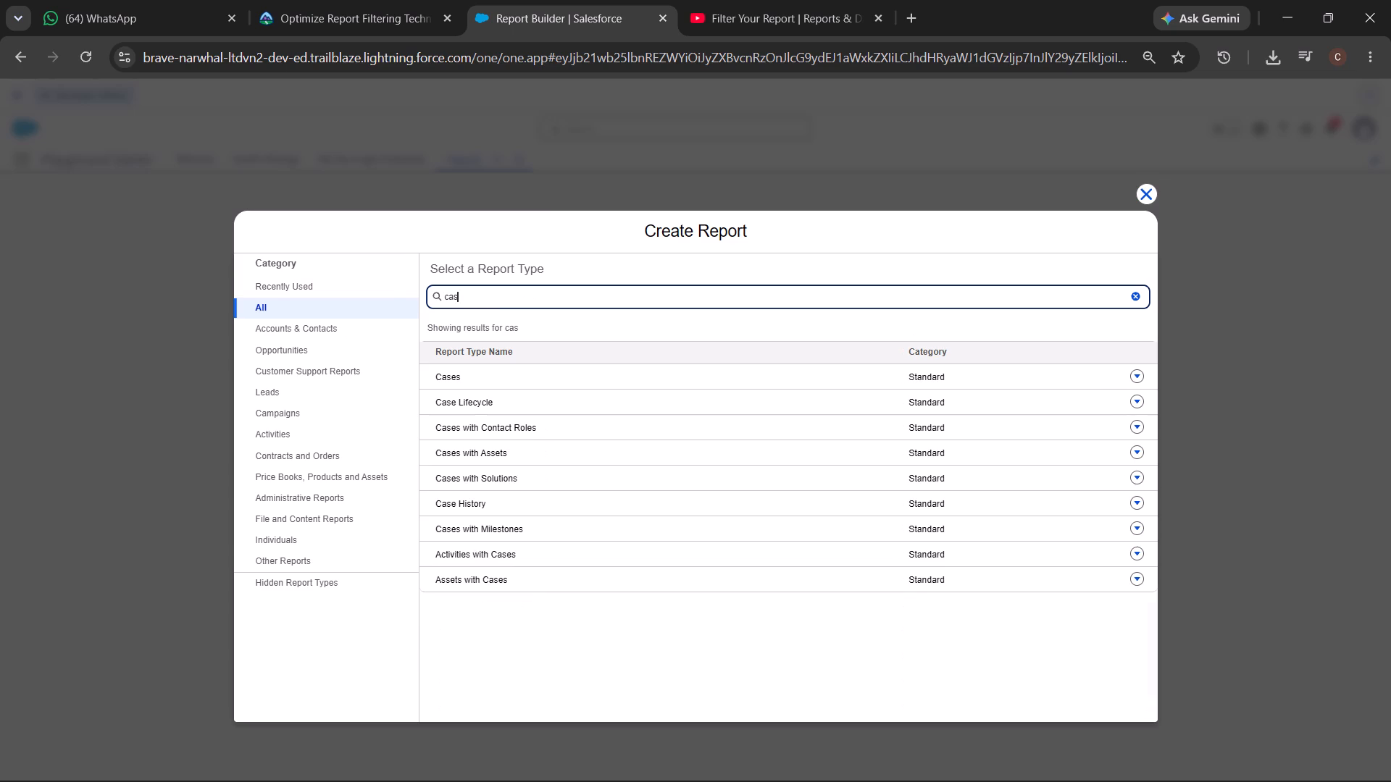
pyautogui.click(454, 378)
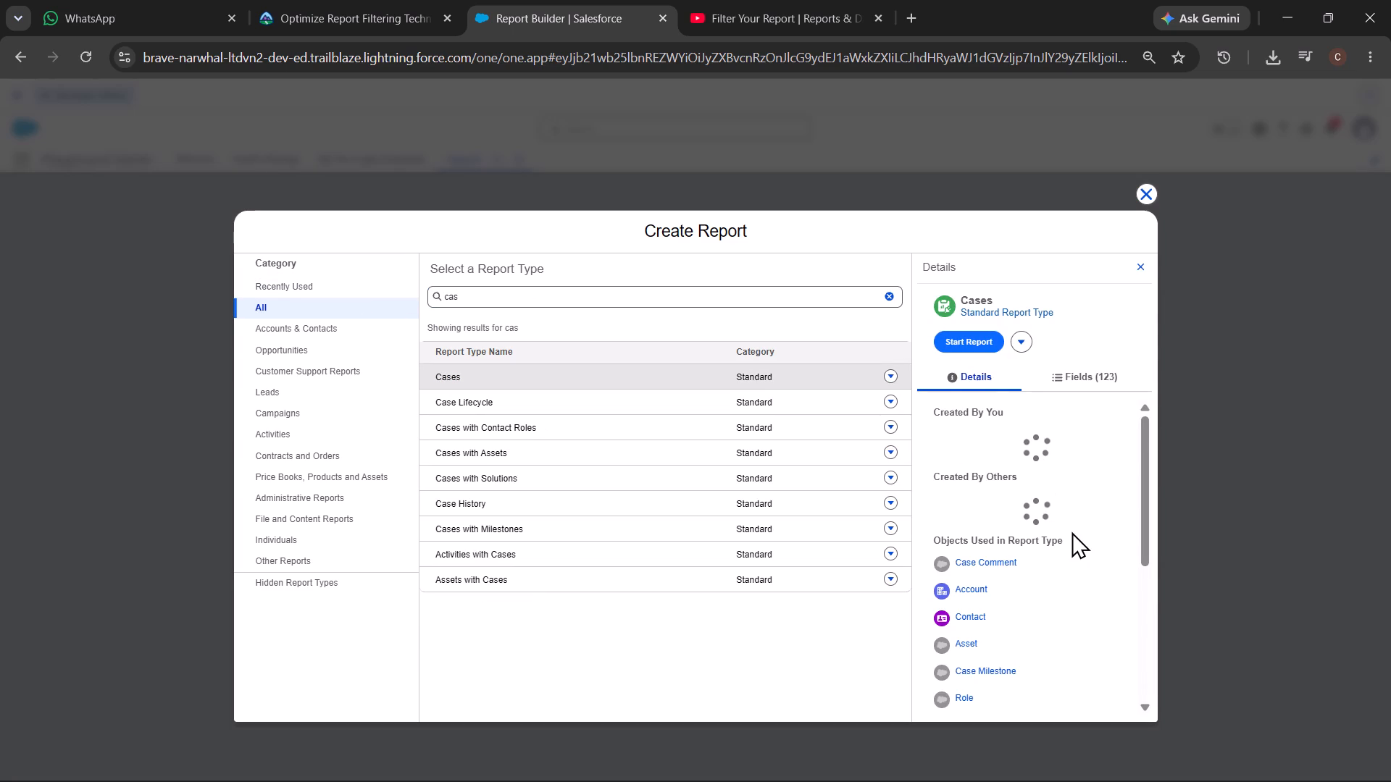
pyautogui.scroll(-1, 1072, 531)
pyautogui.scroll(2, 1072, 531)
pyautogui.click(1045, 452)
pyautogui.click(964, 343)
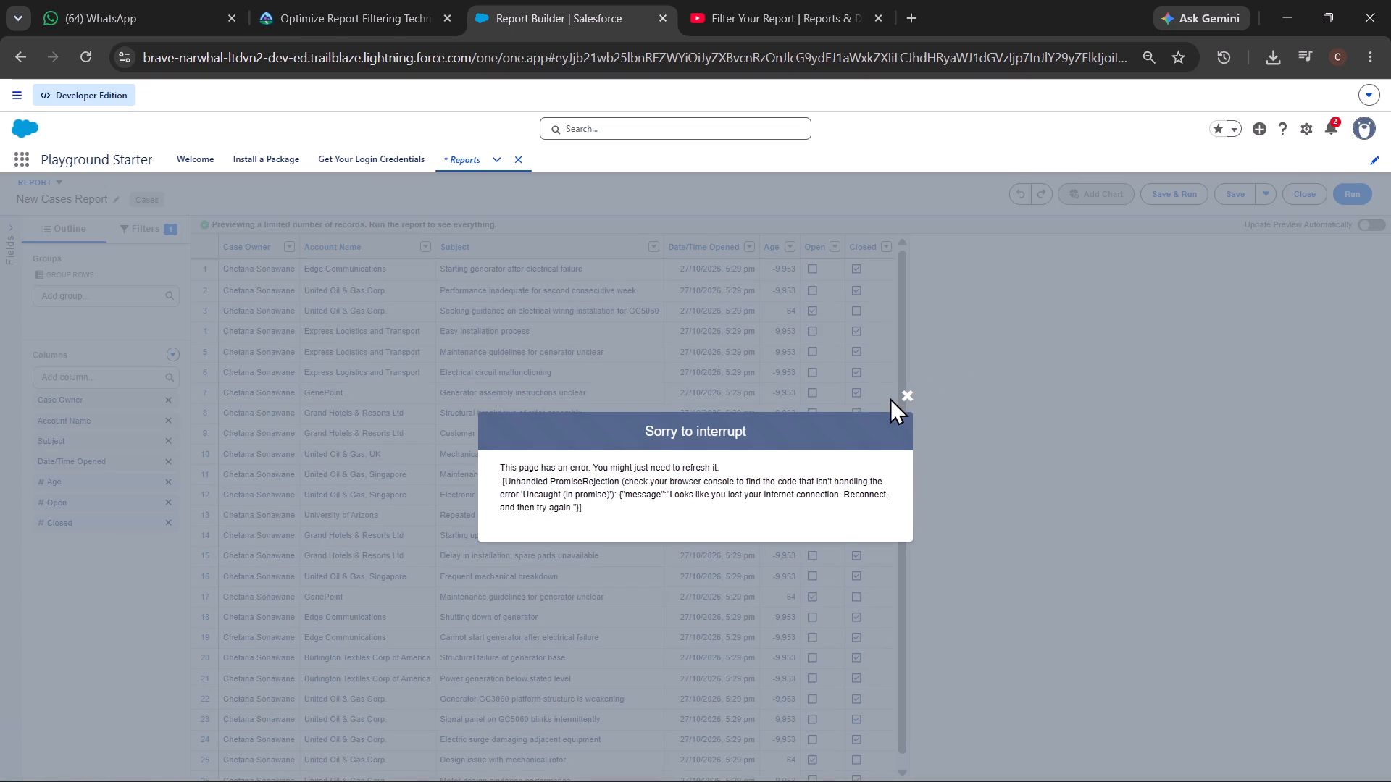
pyautogui.click(906, 395)
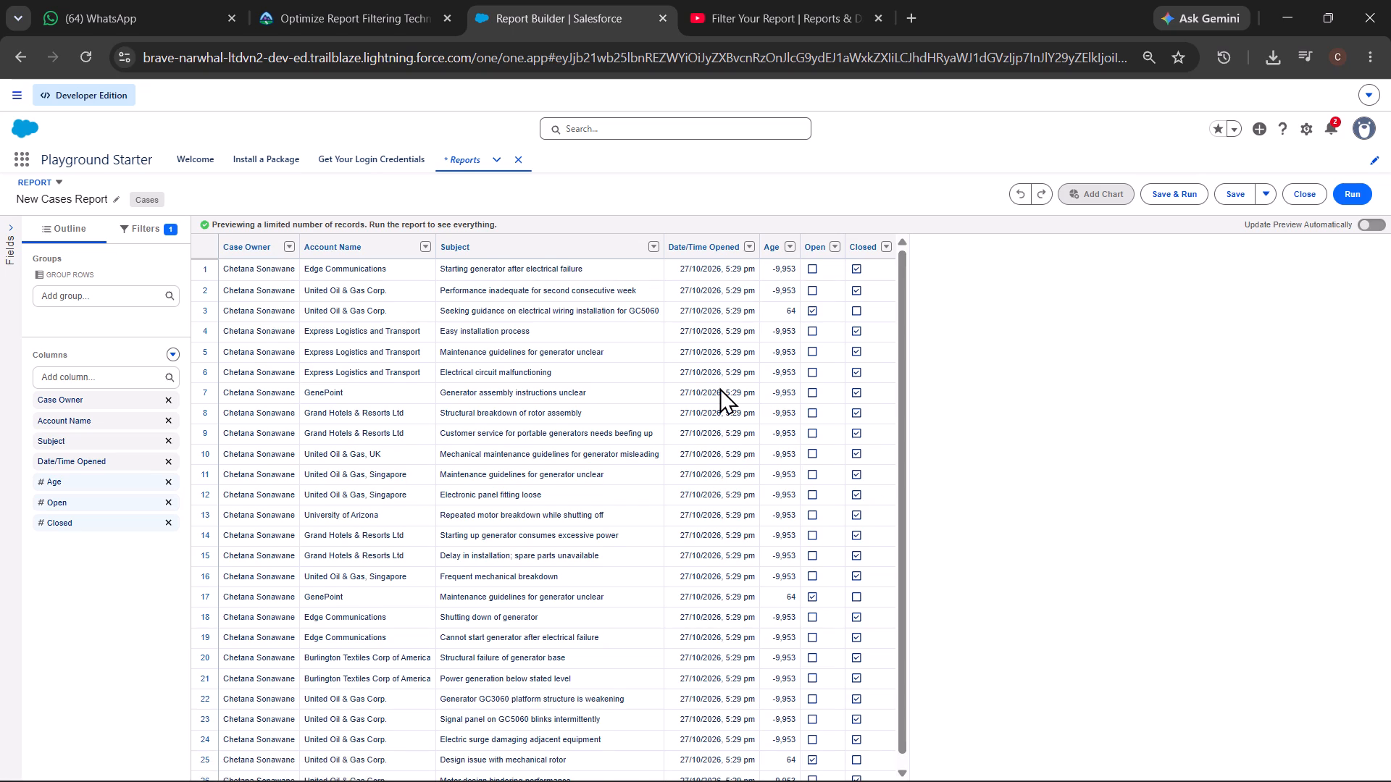
# Add the Industry, Status and case Type columns to the new Cases report, refreshing the preview after Industry.
pyautogui.scroll(-2, 719, 387)
pyautogui.scroll(5, 719, 387)
pyautogui.scroll(-1, 719, 387)
pyautogui.scroll(2, 719, 387)
pyautogui.click(111, 371)
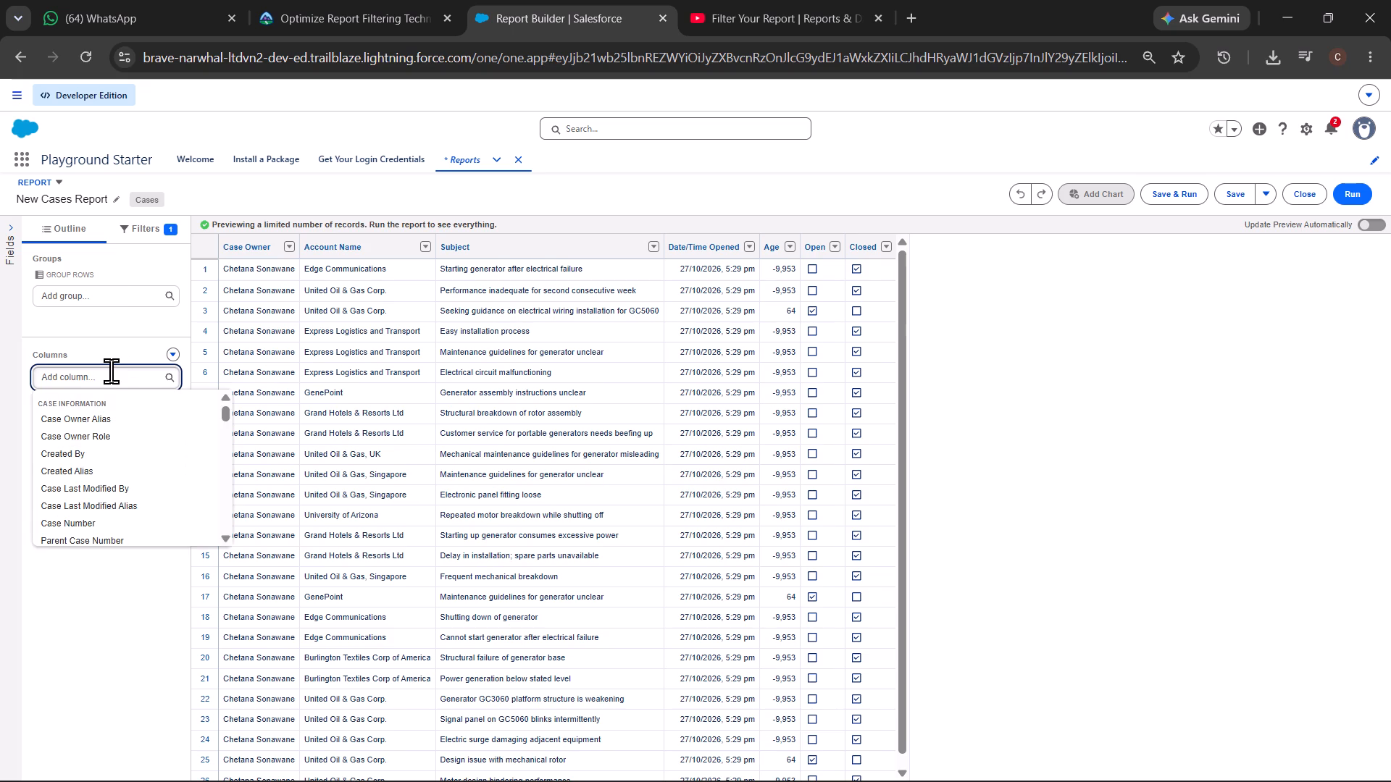
pyautogui.write('ind')
pyautogui.click(76, 419)
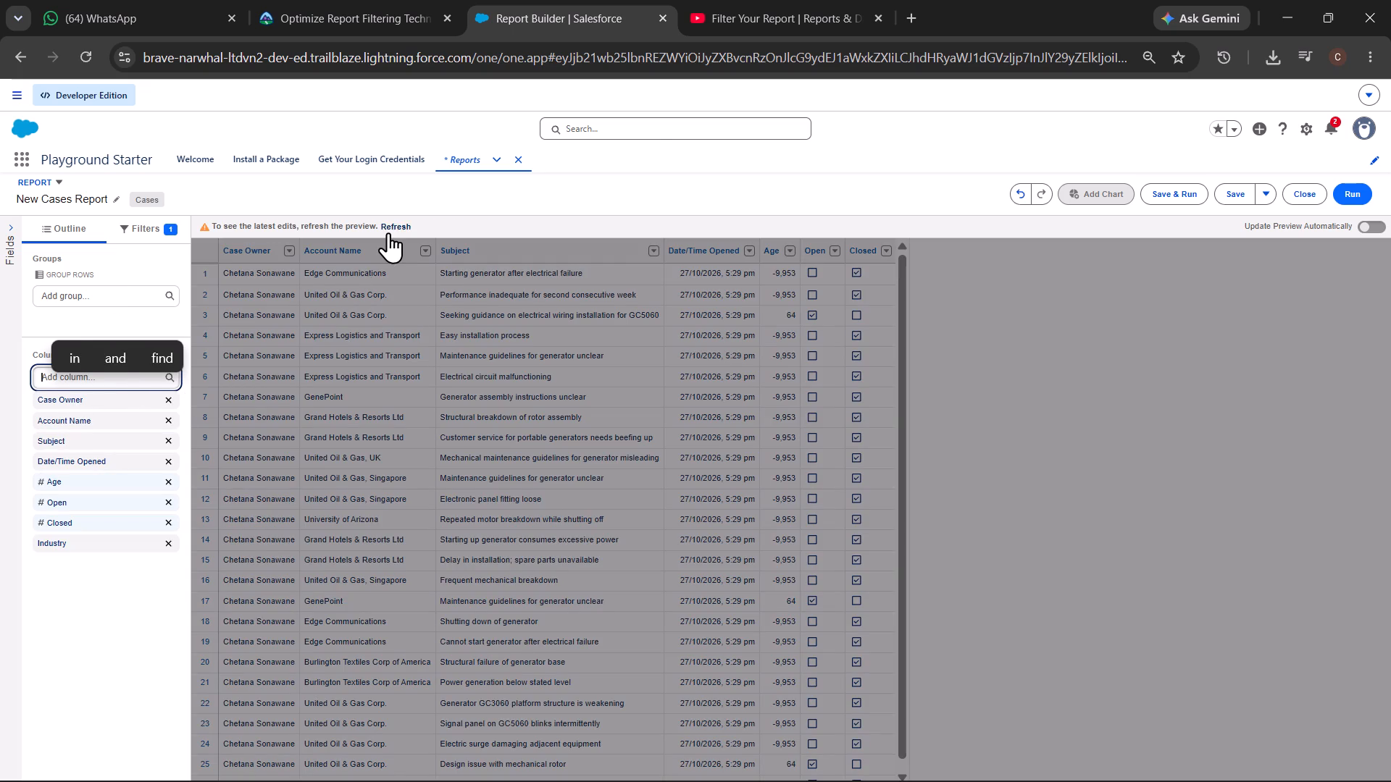
pyautogui.click(388, 232)
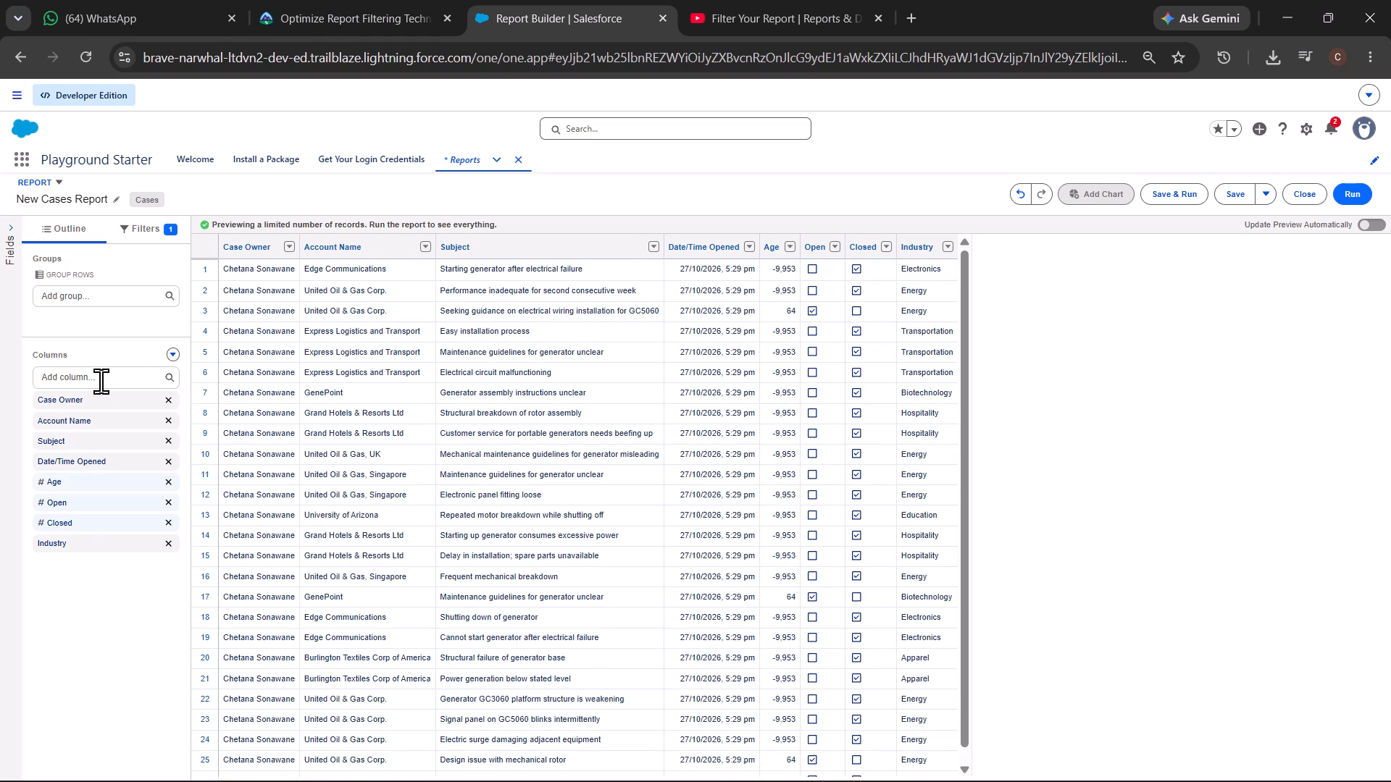
pyautogui.click(101, 381)
pyautogui.write('sta')
pyautogui.click(79, 416)
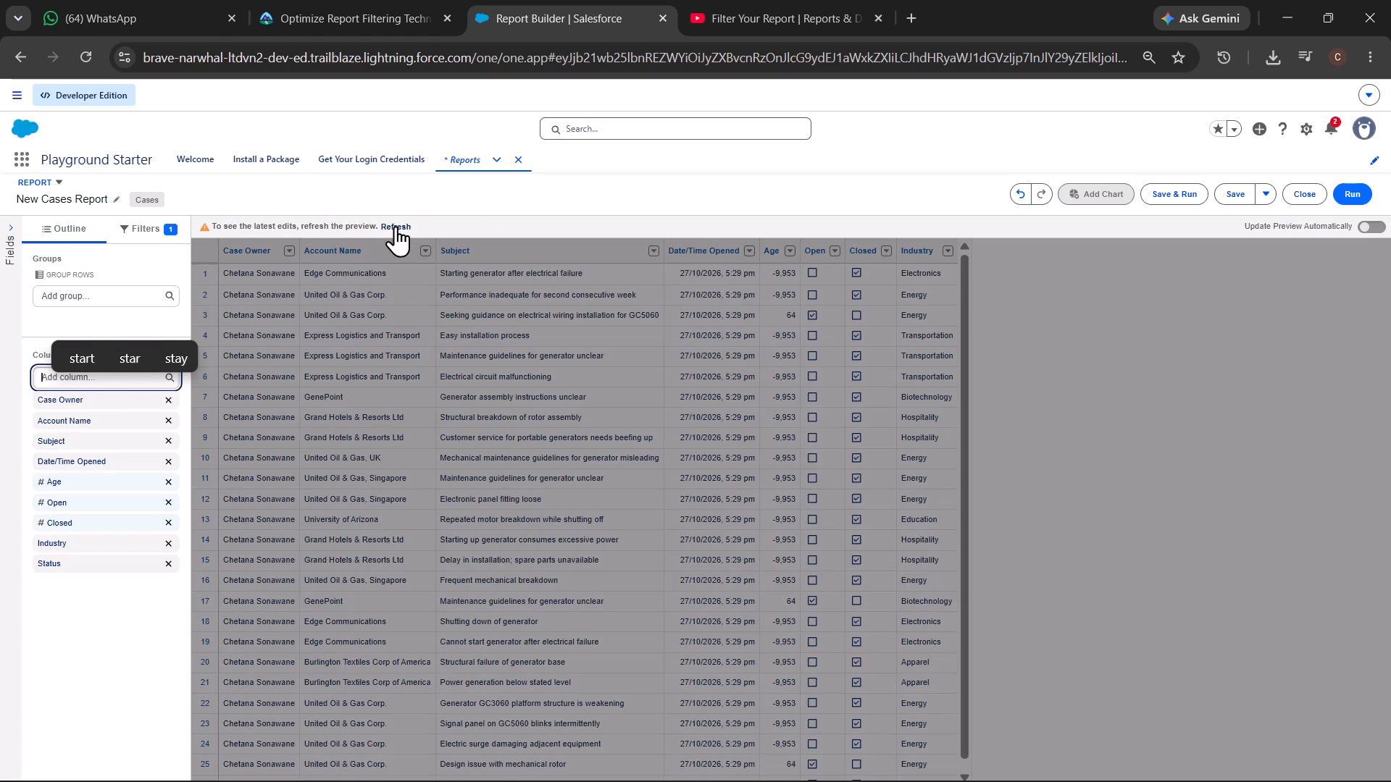
pyautogui.write('typ')
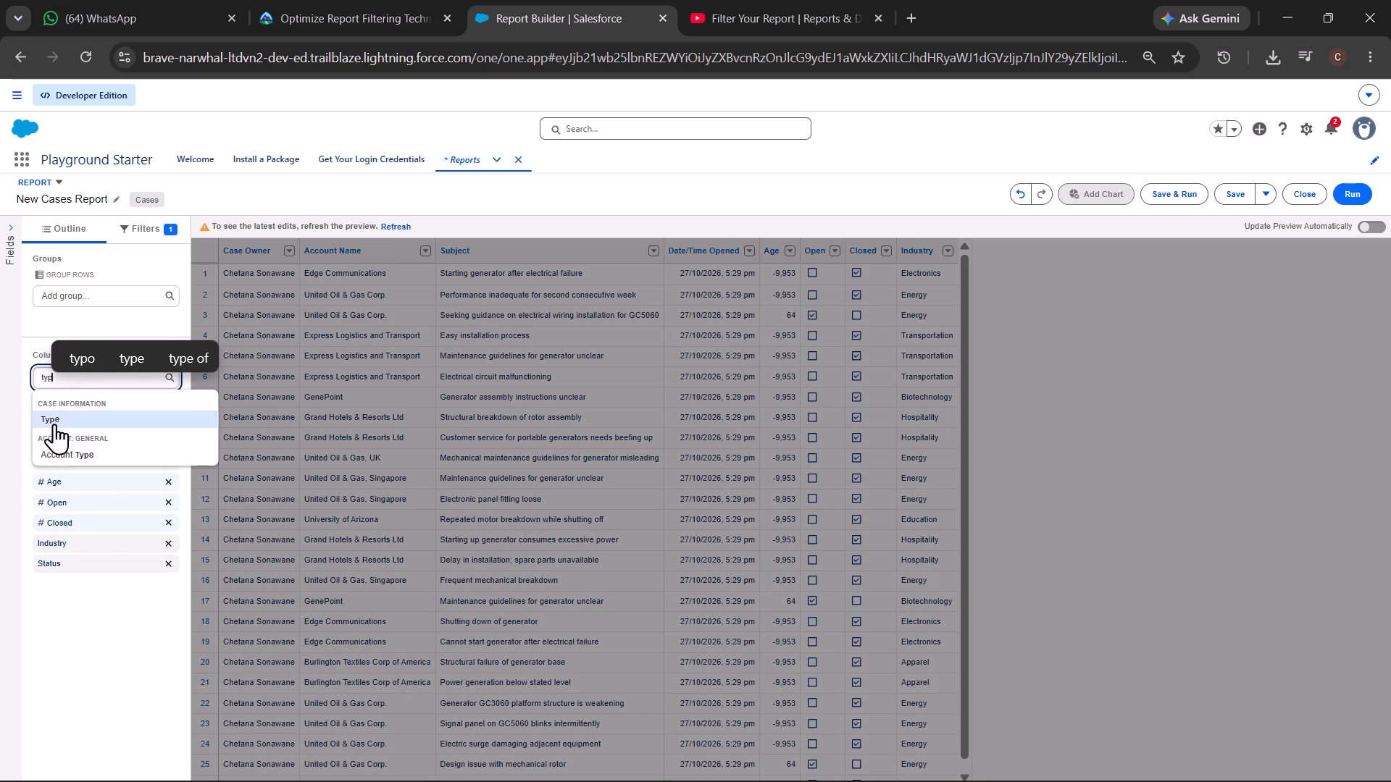
pyautogui.click(54, 424)
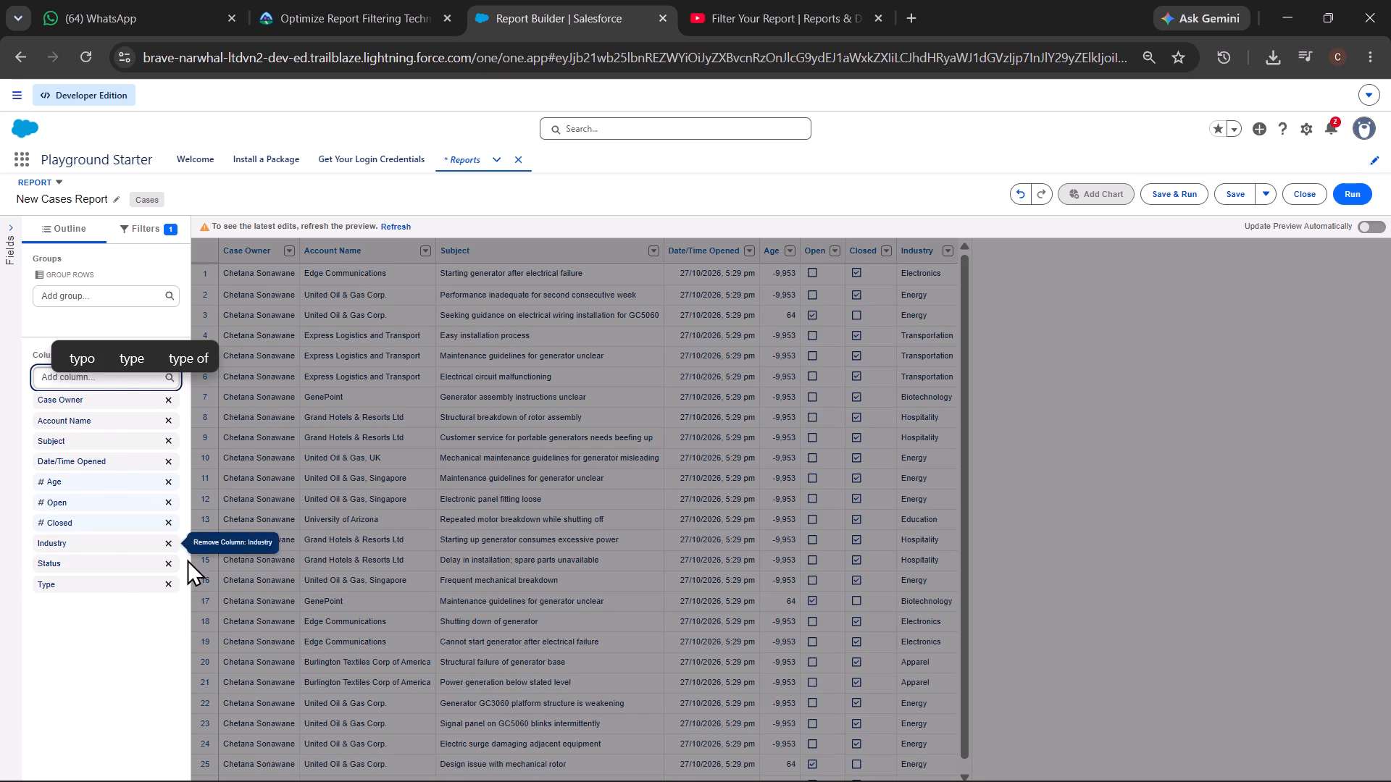
# Switch to the YouTube tutorial and rewind it to the start of the custom filters section.
pyautogui.click(713, 4)
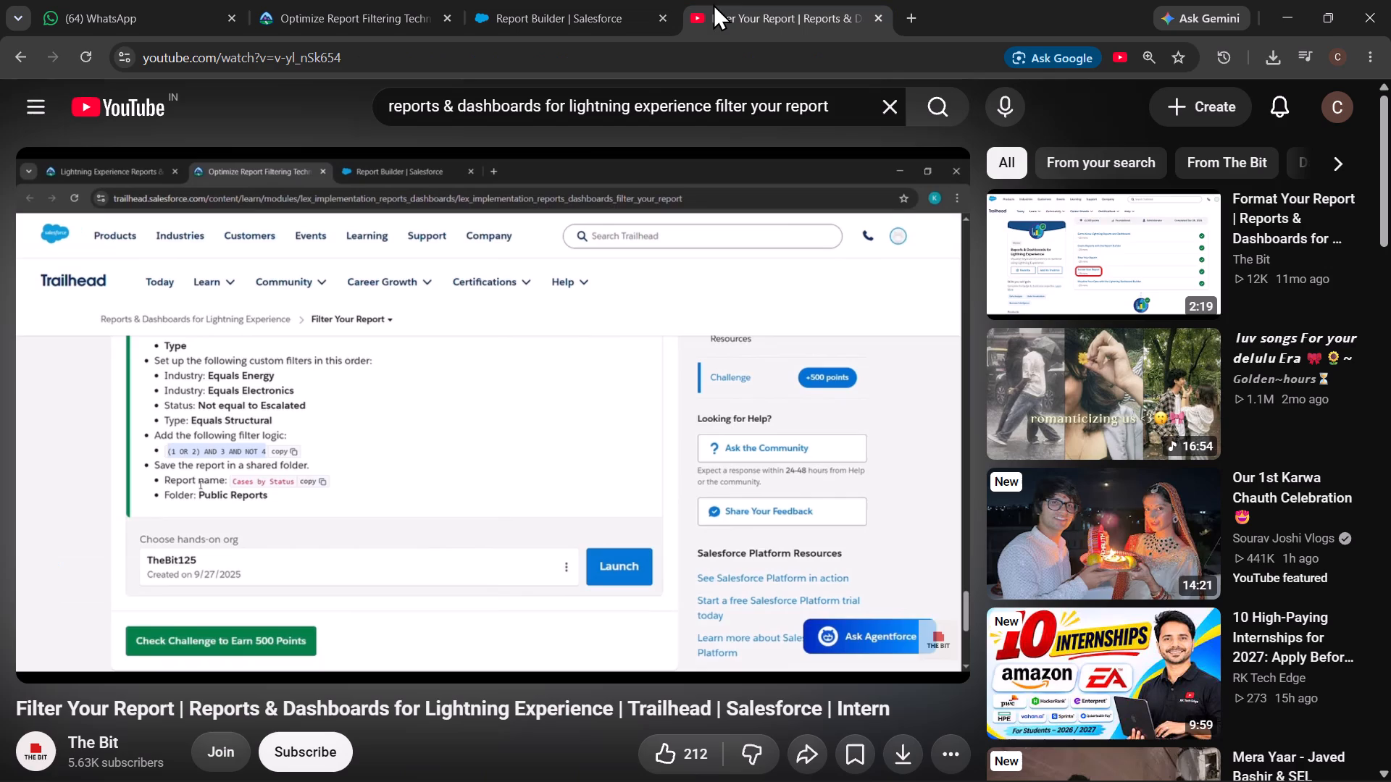
pyautogui.click(510, 615)
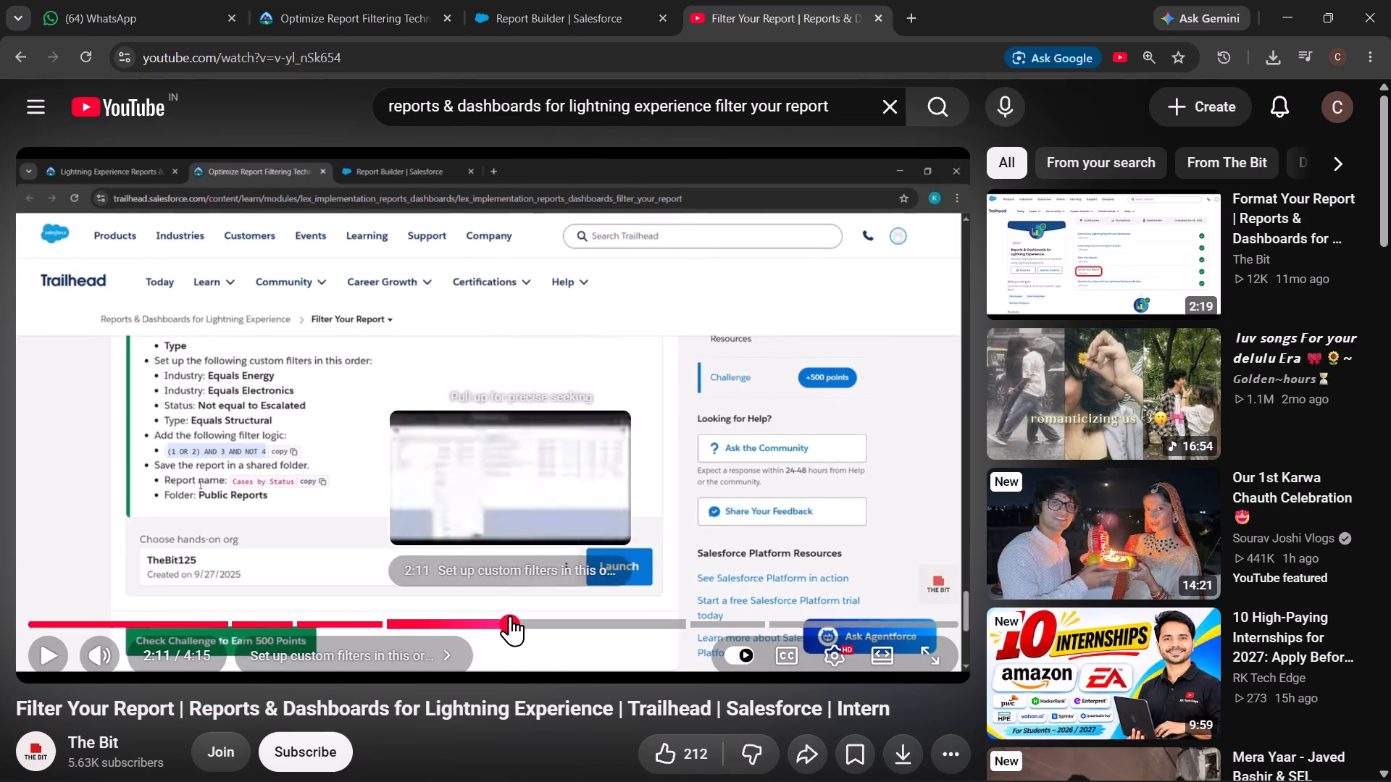
pyautogui.click(448, 618)
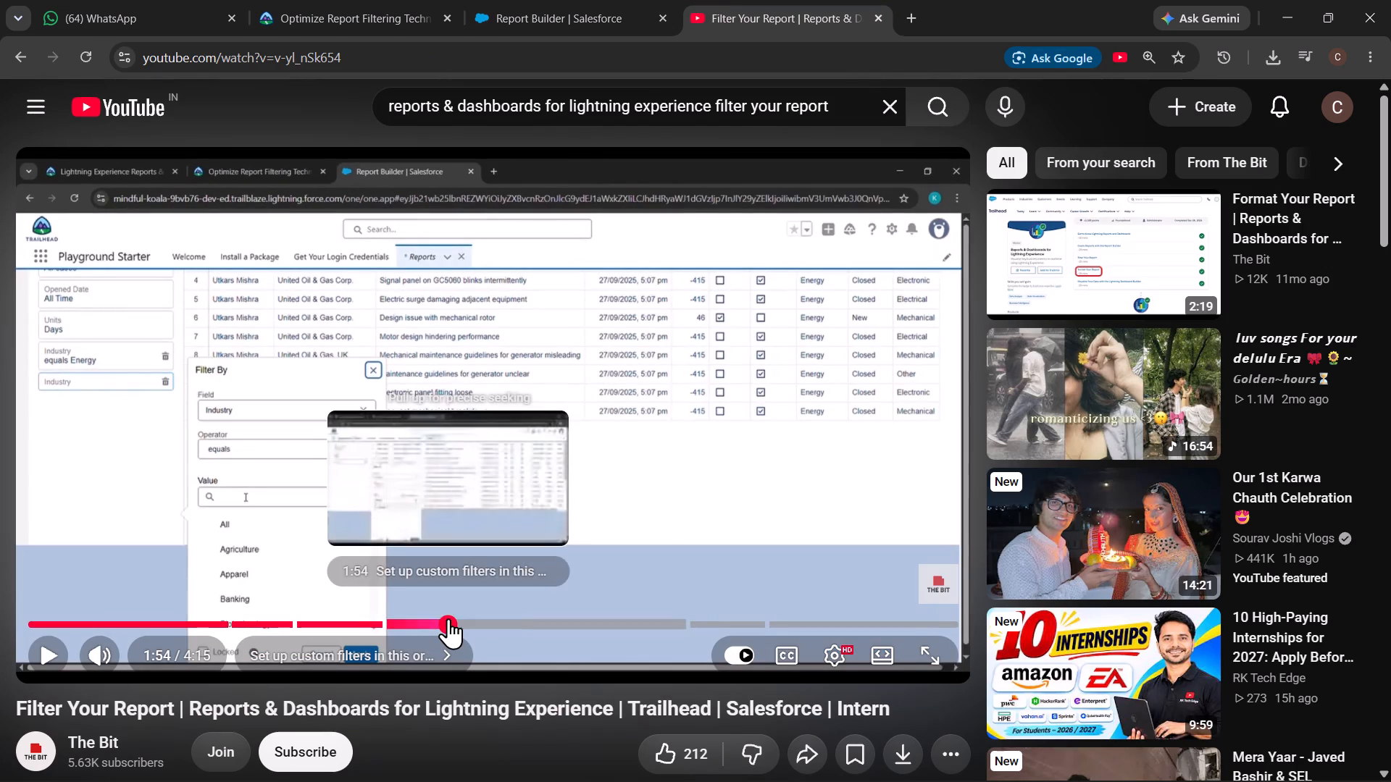
pyautogui.doubleClick(390, 619)
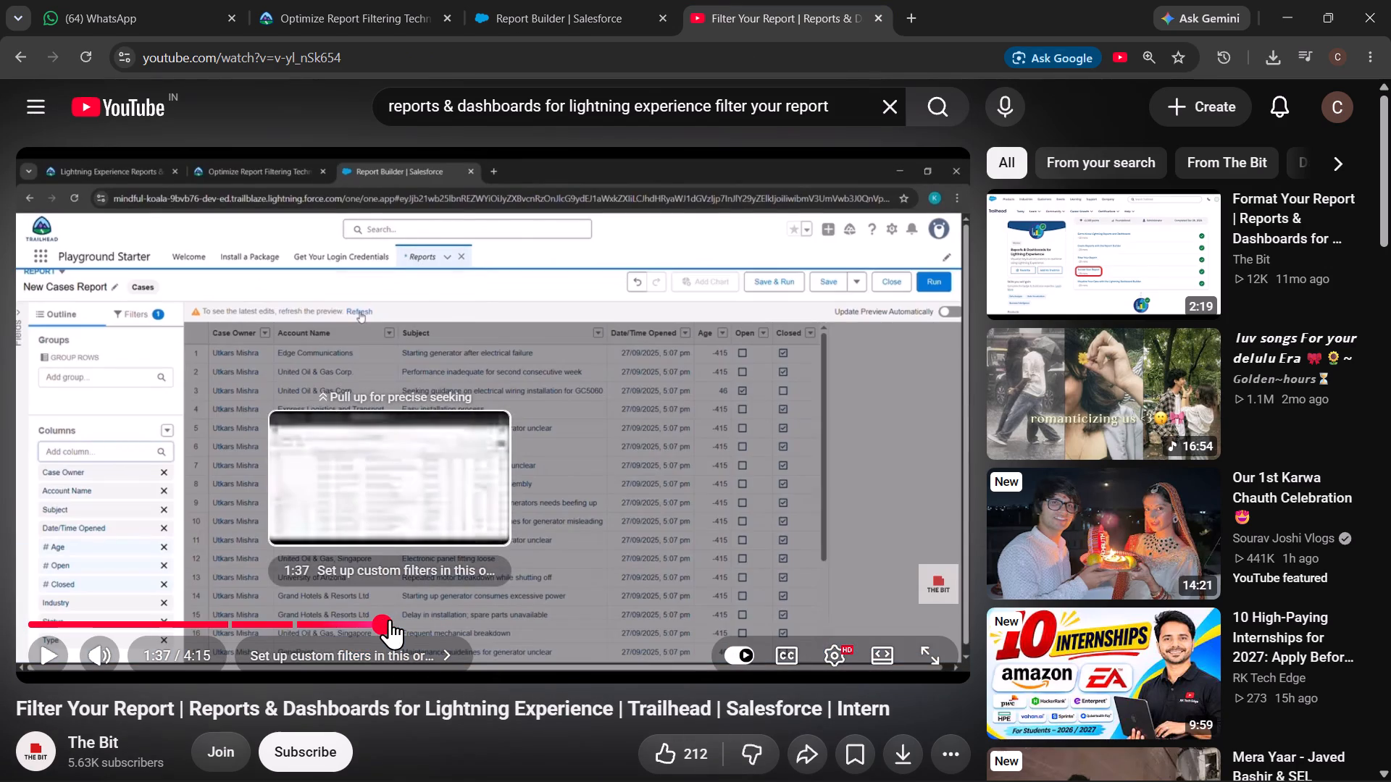
# Play the tutorial's custom filters section and pause it where the presenter searches for a filter field.
pyautogui.click(267, 482)
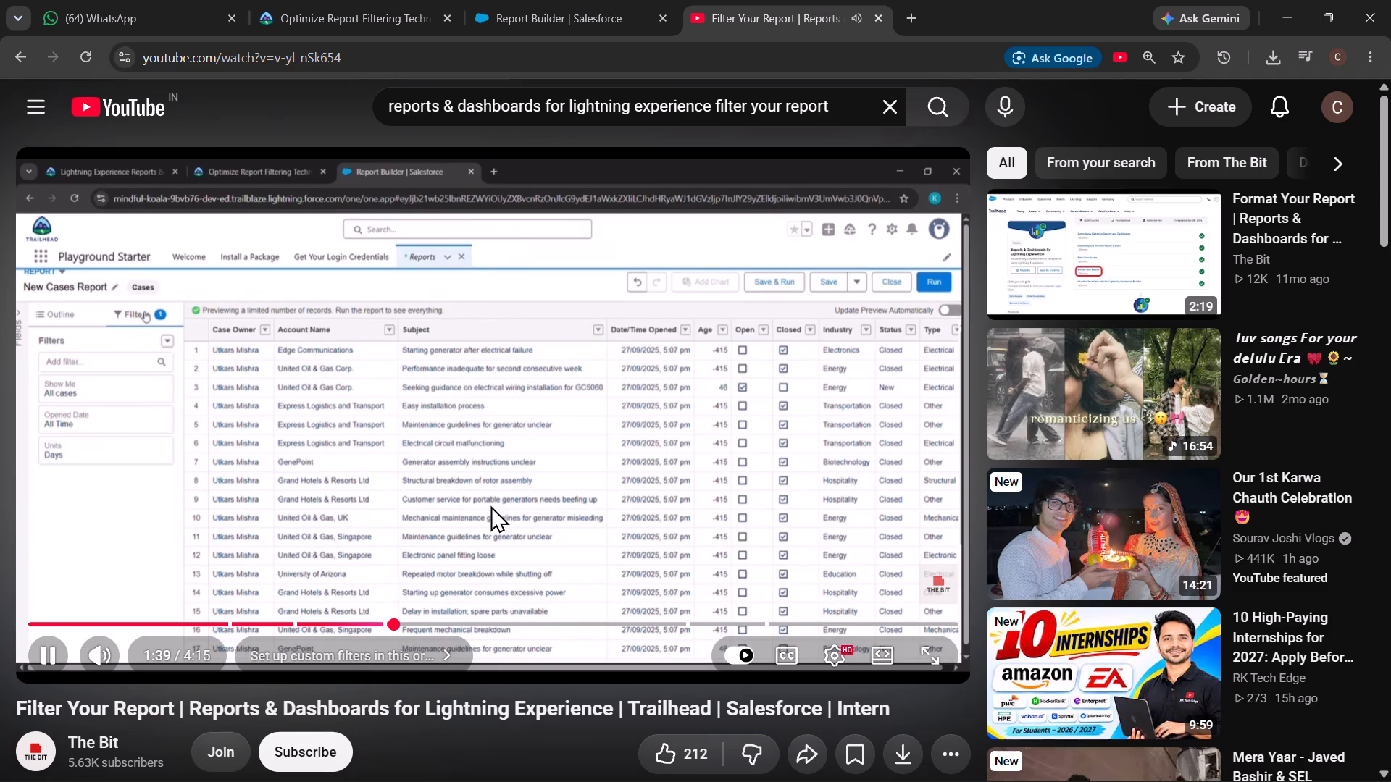
pyautogui.click(406, 471)
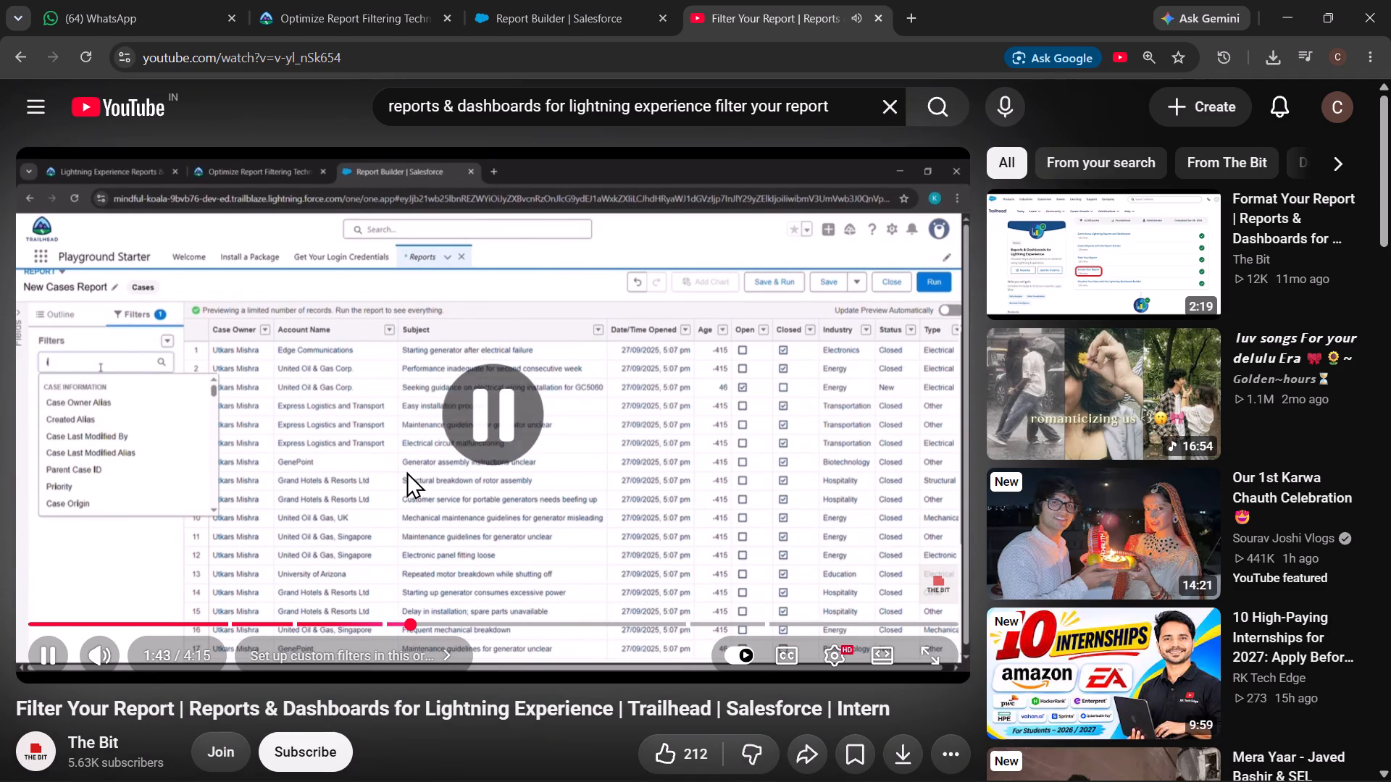
# Switch back to the Salesforce report builder and try to refresh the New Cases Report preview with the added columns.
pyautogui.click(580, 12)
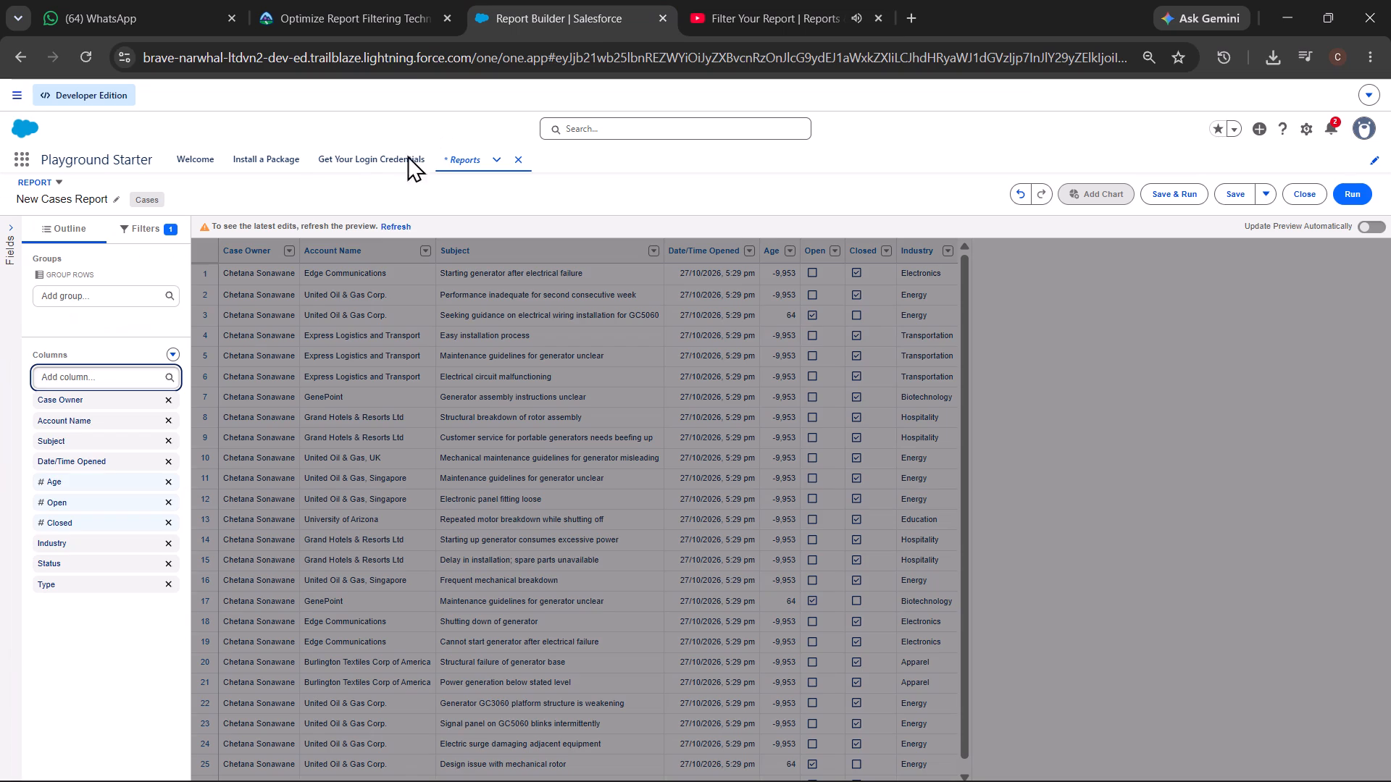
pyautogui.click(402, 227)
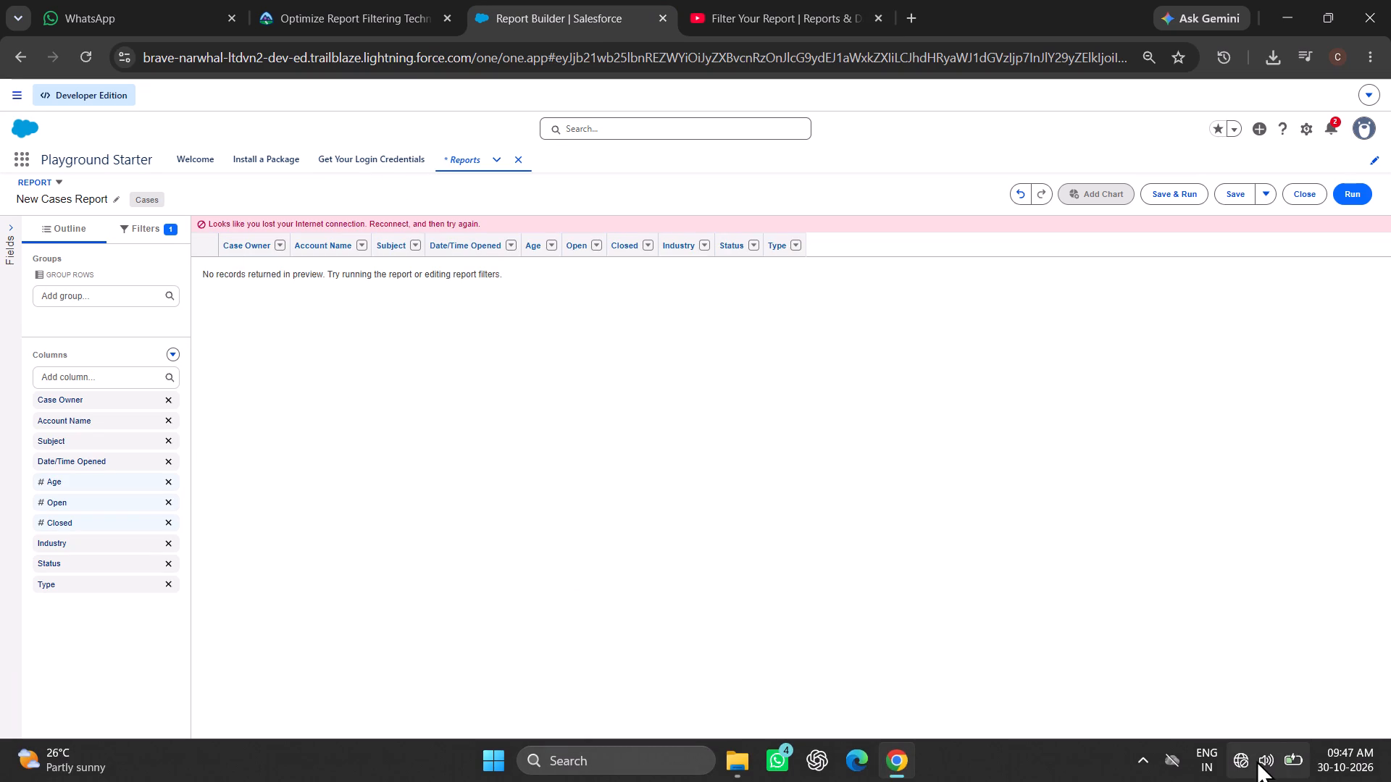
# Check the computer's Wi-Fi connection status and available networks, leaving the network selection as it is.
pyautogui.click(1256, 760)
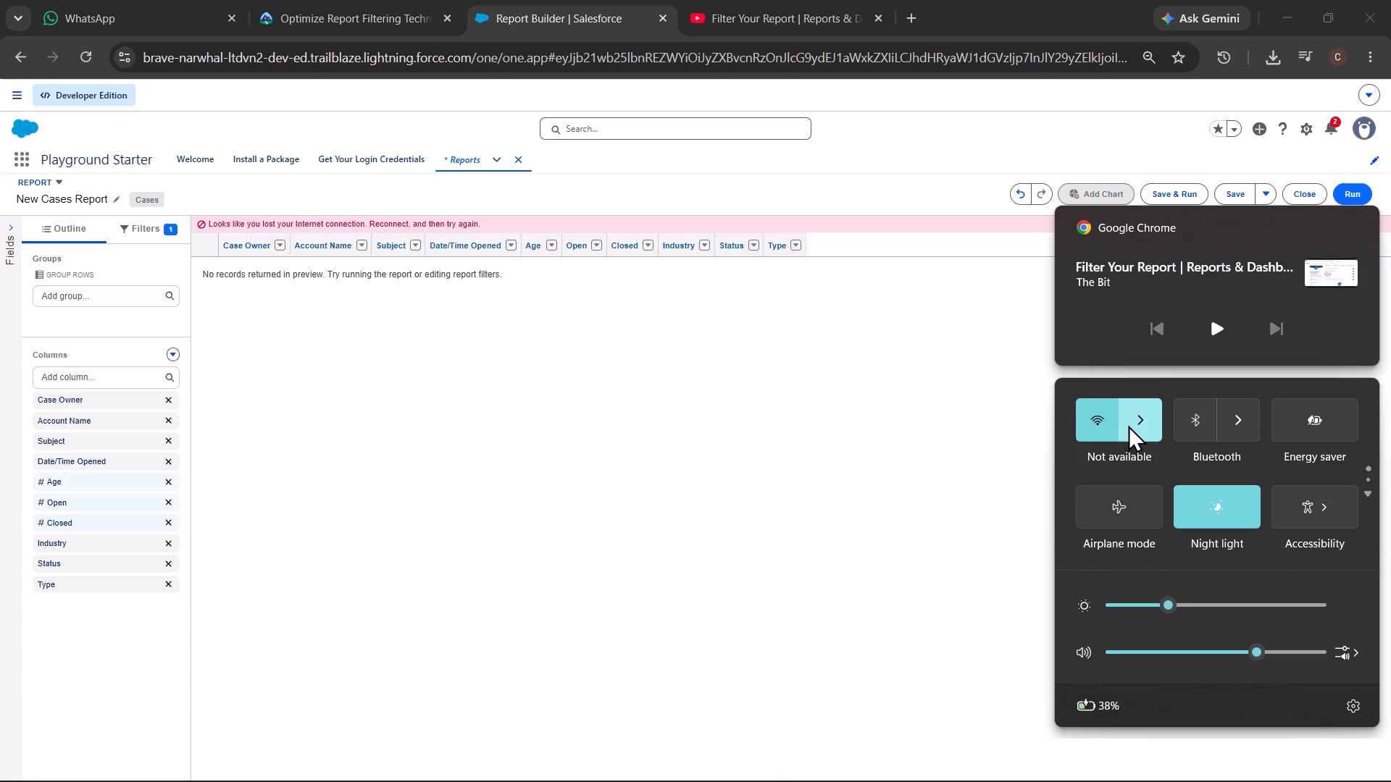
pyautogui.click(1128, 424)
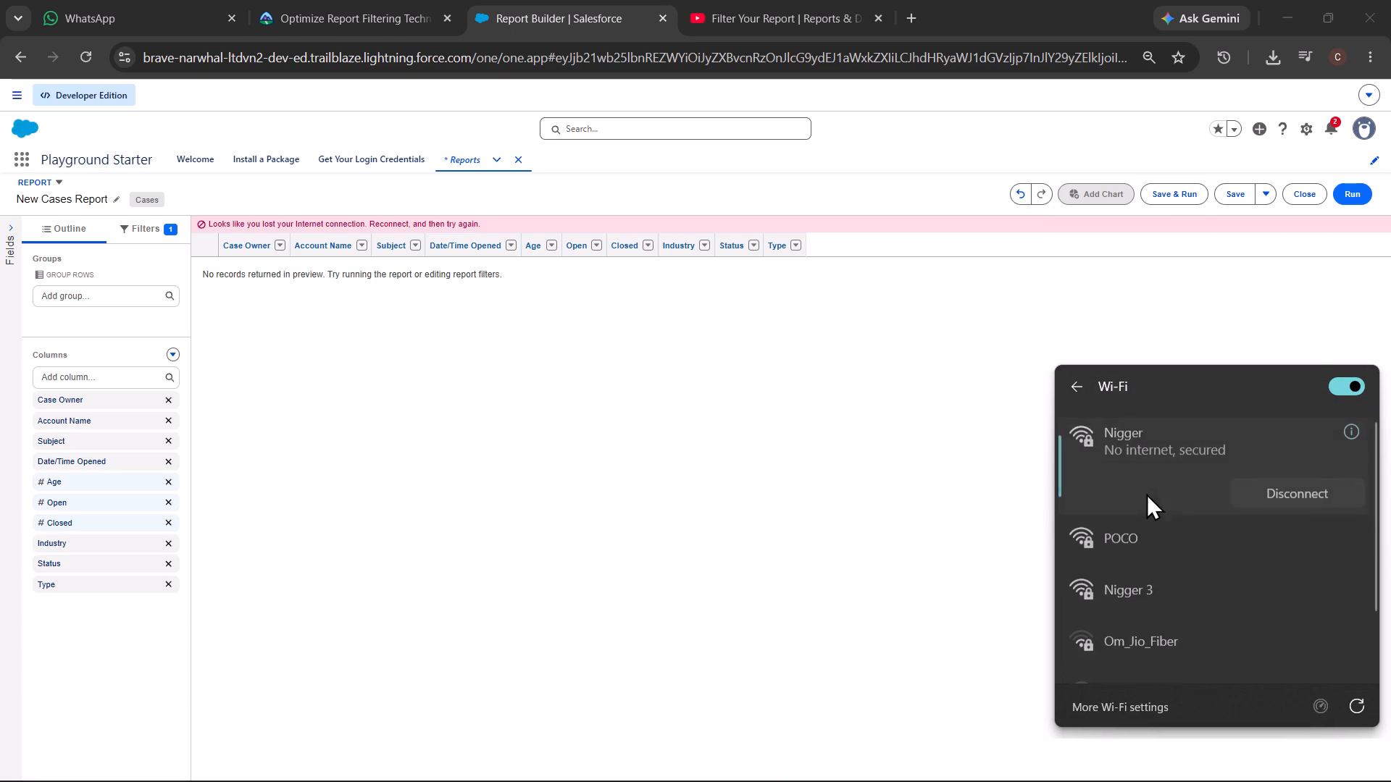
pyautogui.click(923, 447)
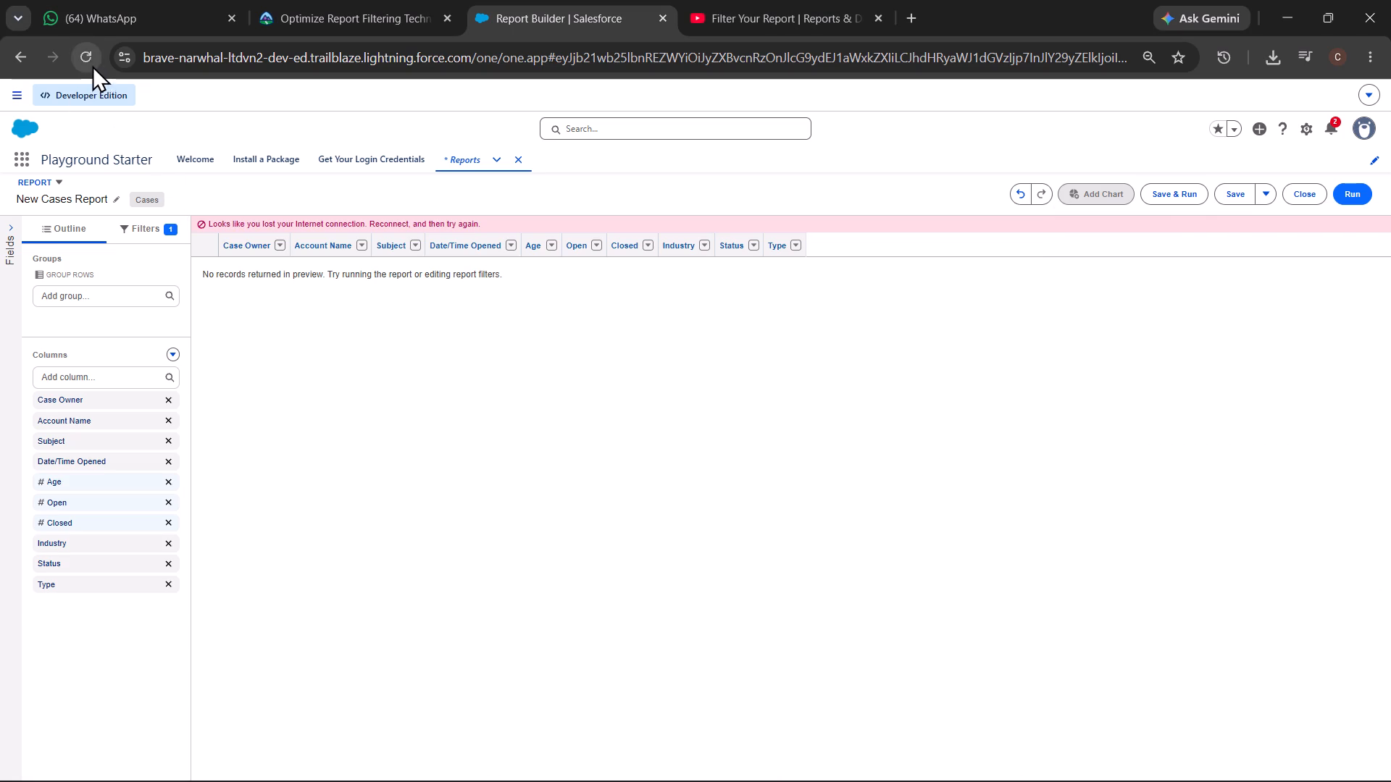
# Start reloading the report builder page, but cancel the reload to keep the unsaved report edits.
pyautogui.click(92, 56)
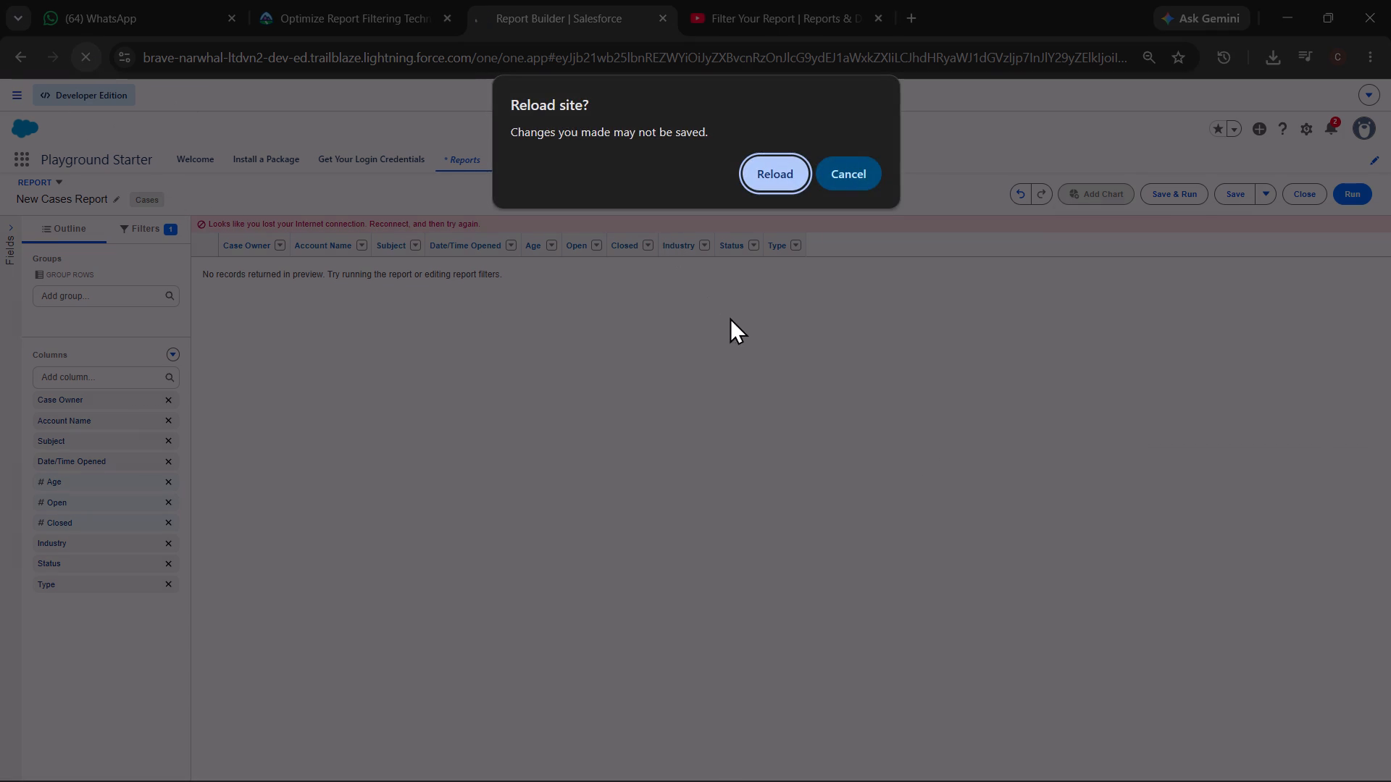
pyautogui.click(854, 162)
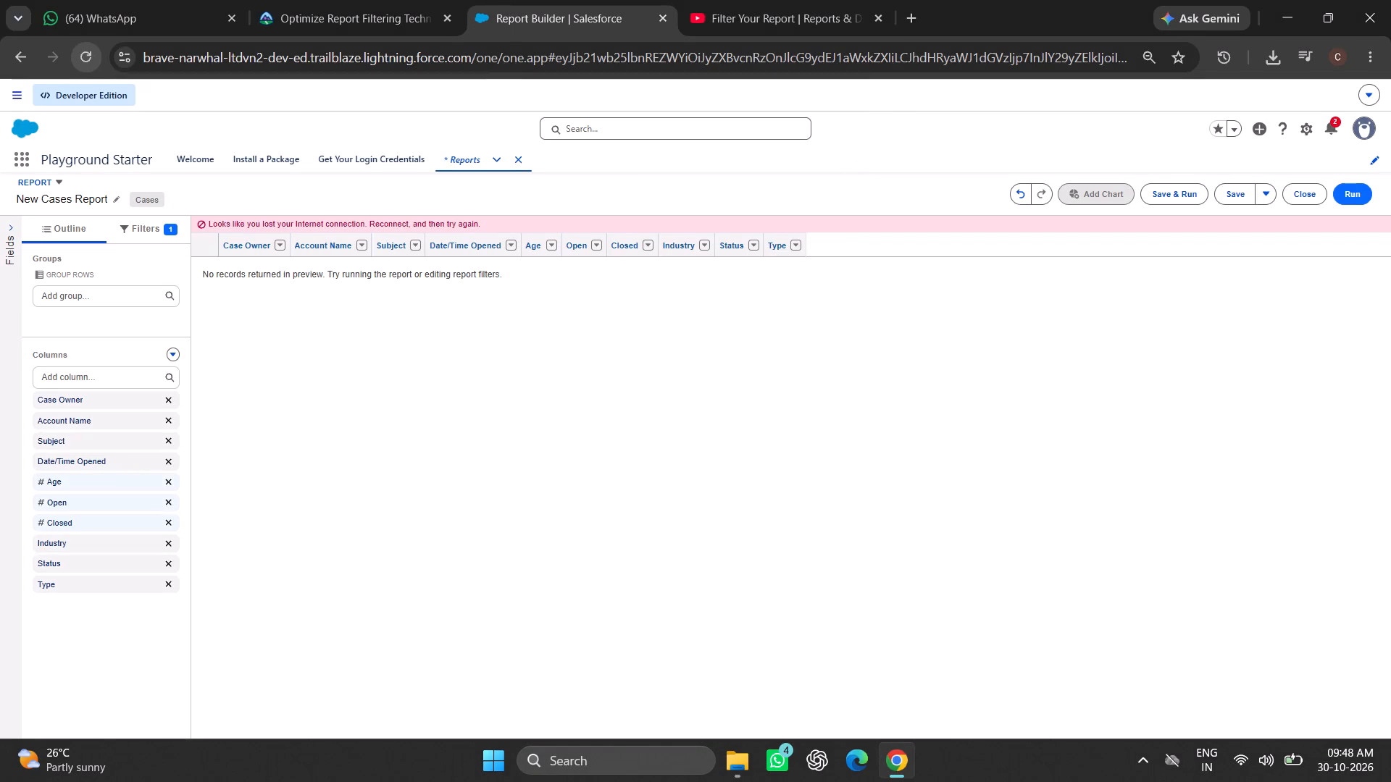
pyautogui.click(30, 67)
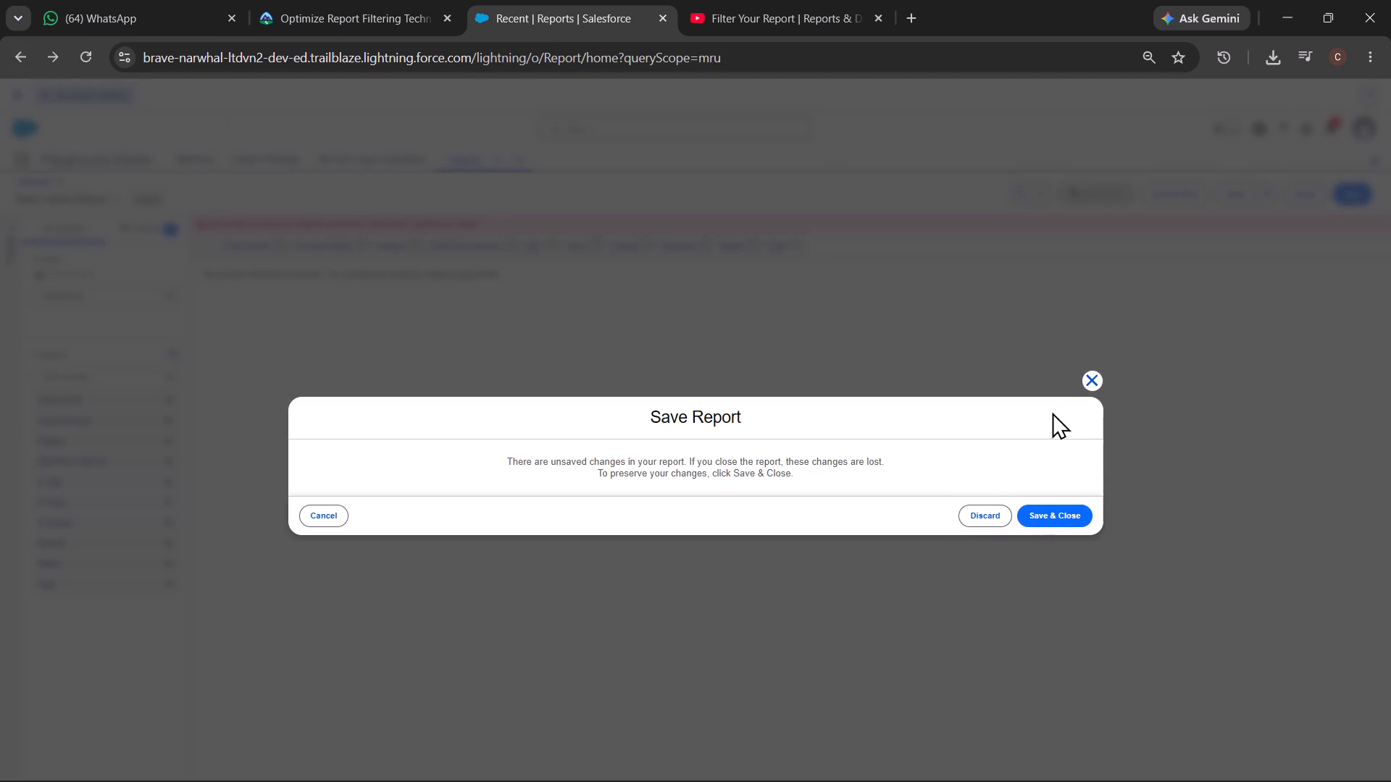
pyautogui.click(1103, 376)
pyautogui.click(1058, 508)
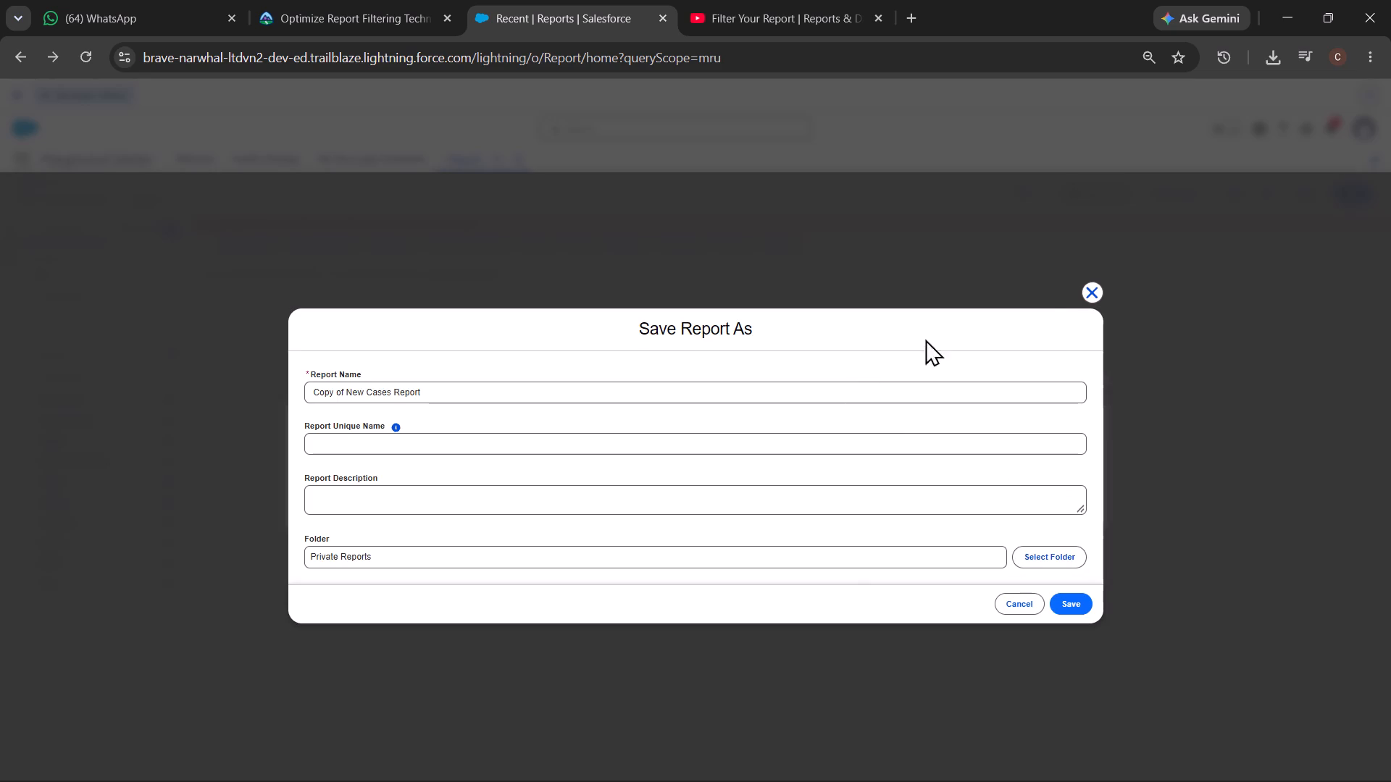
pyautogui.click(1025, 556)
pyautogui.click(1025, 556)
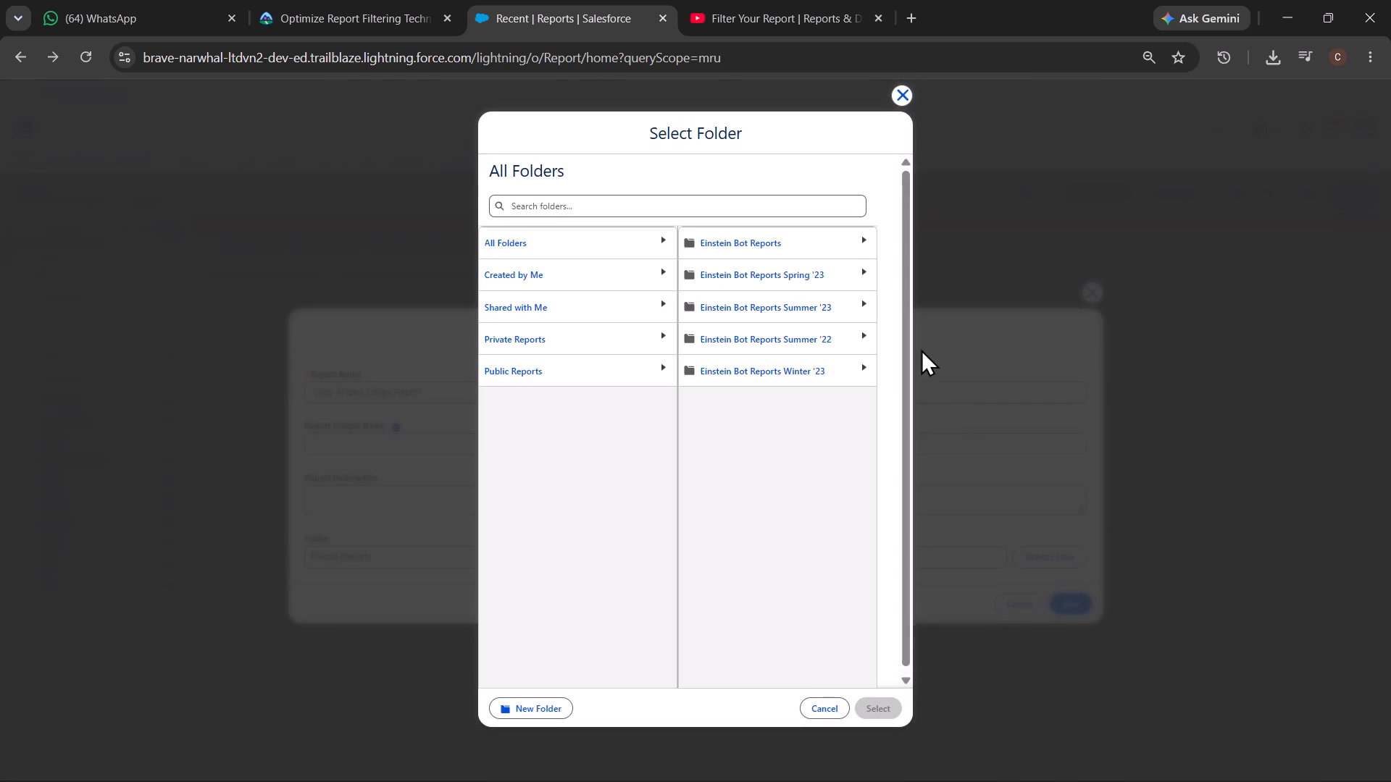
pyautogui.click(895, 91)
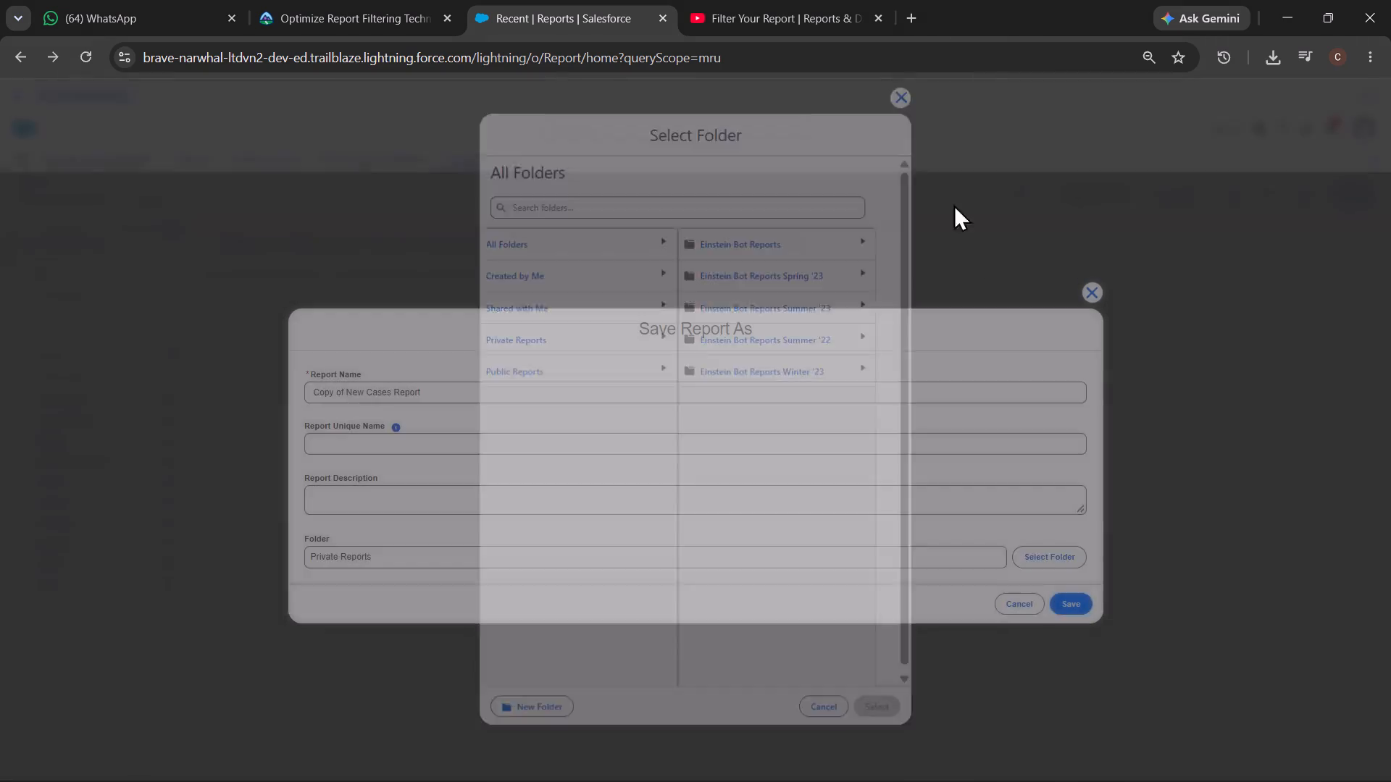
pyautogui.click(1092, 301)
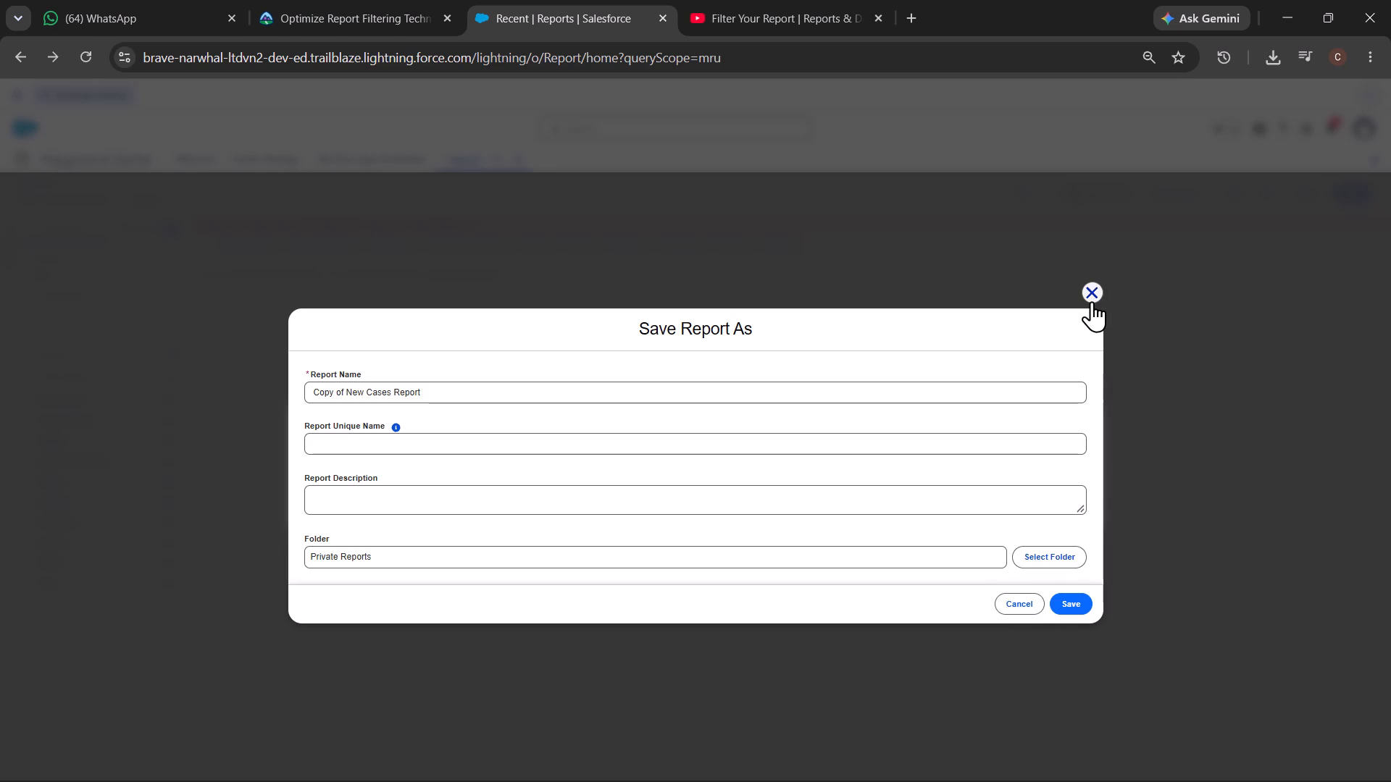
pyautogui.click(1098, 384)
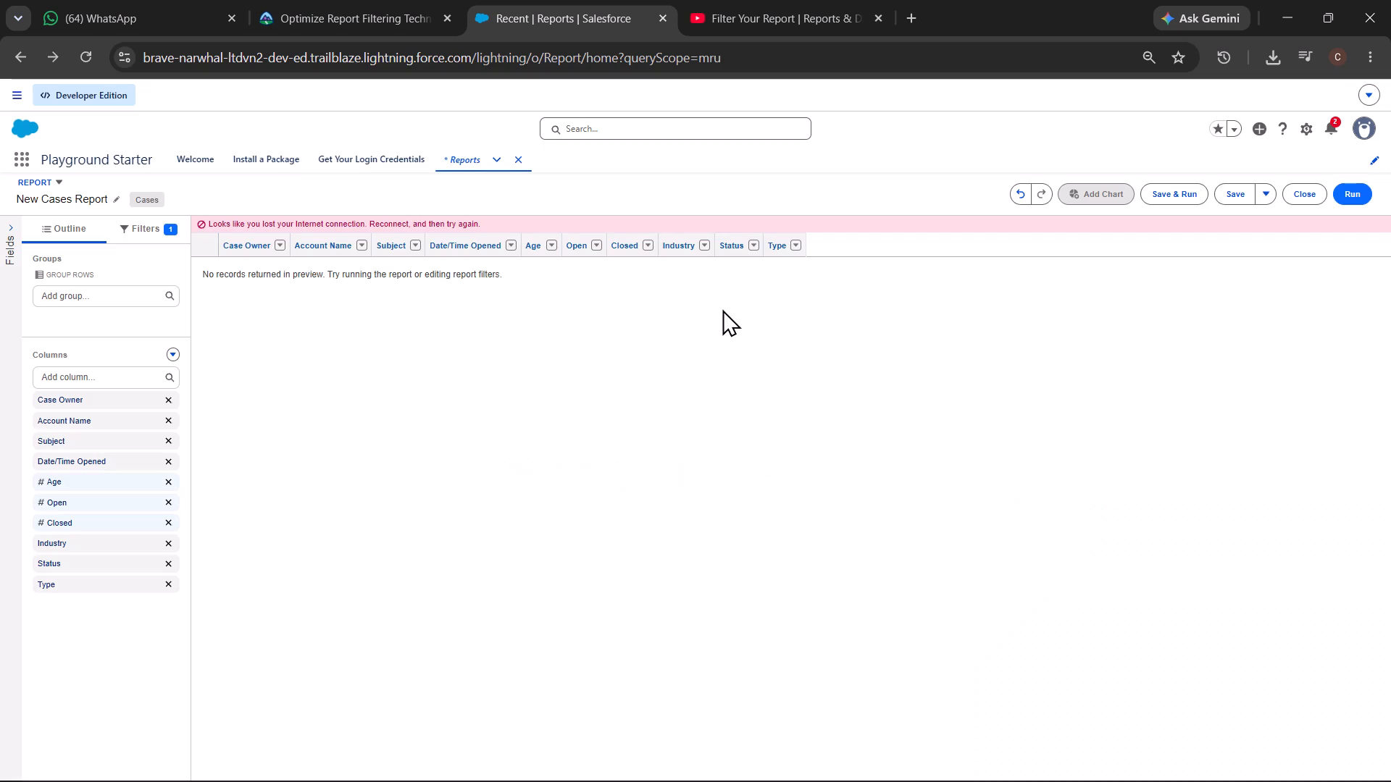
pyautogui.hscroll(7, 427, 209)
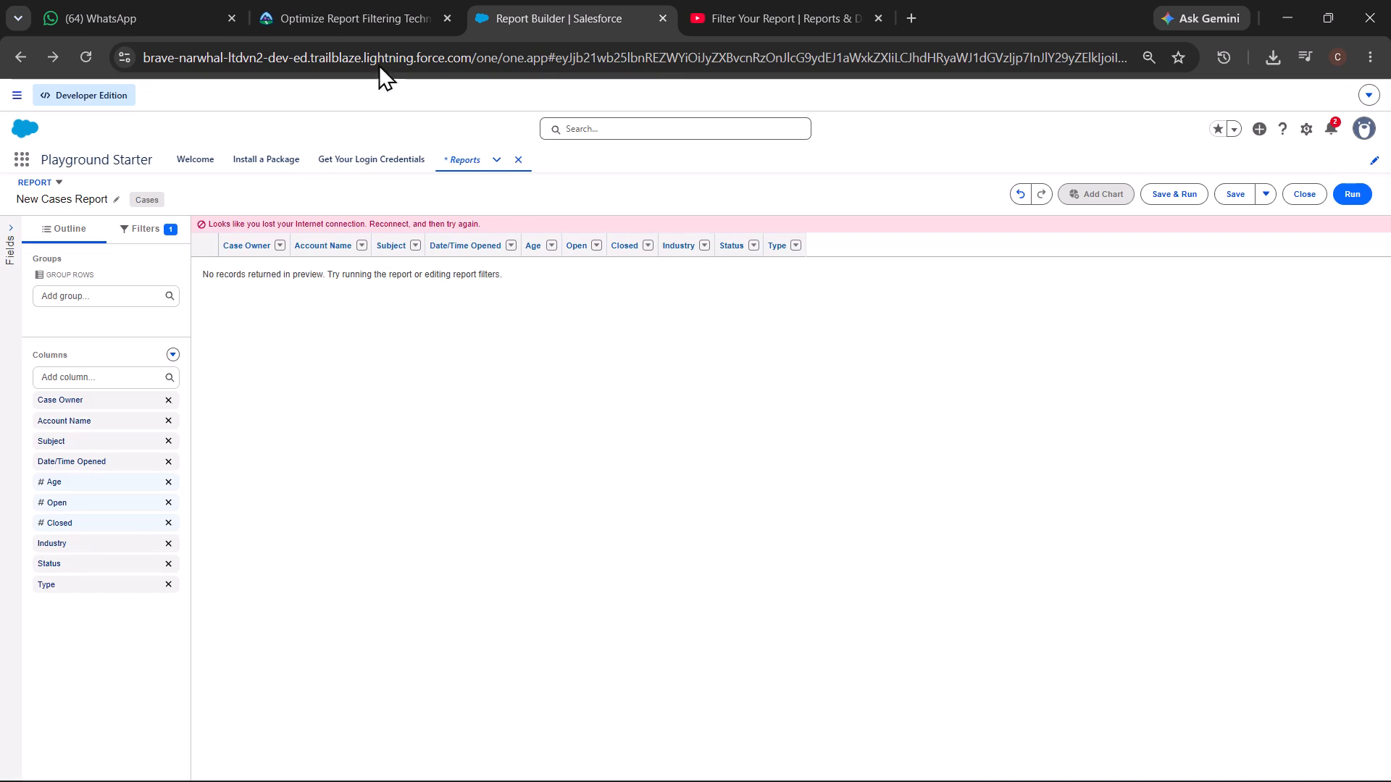
# Switch to Trailhead and open the Format Your Report unit from the Reports & Dashboards for Lightning Experience module.
pyautogui.click(345, 0)
pyautogui.scroll(6, 367, 247)
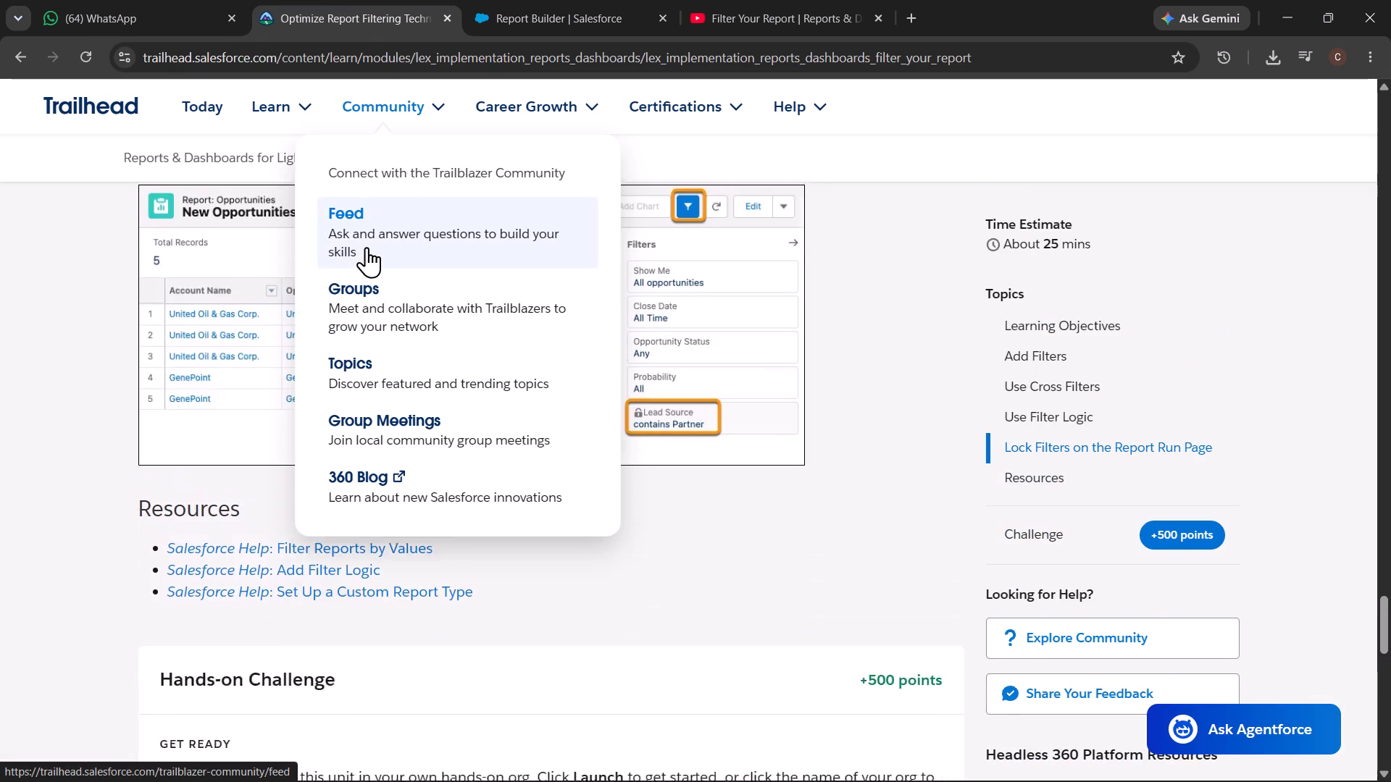
pyautogui.scroll(20, 93, 285)
pyautogui.scroll(3, 93, 285)
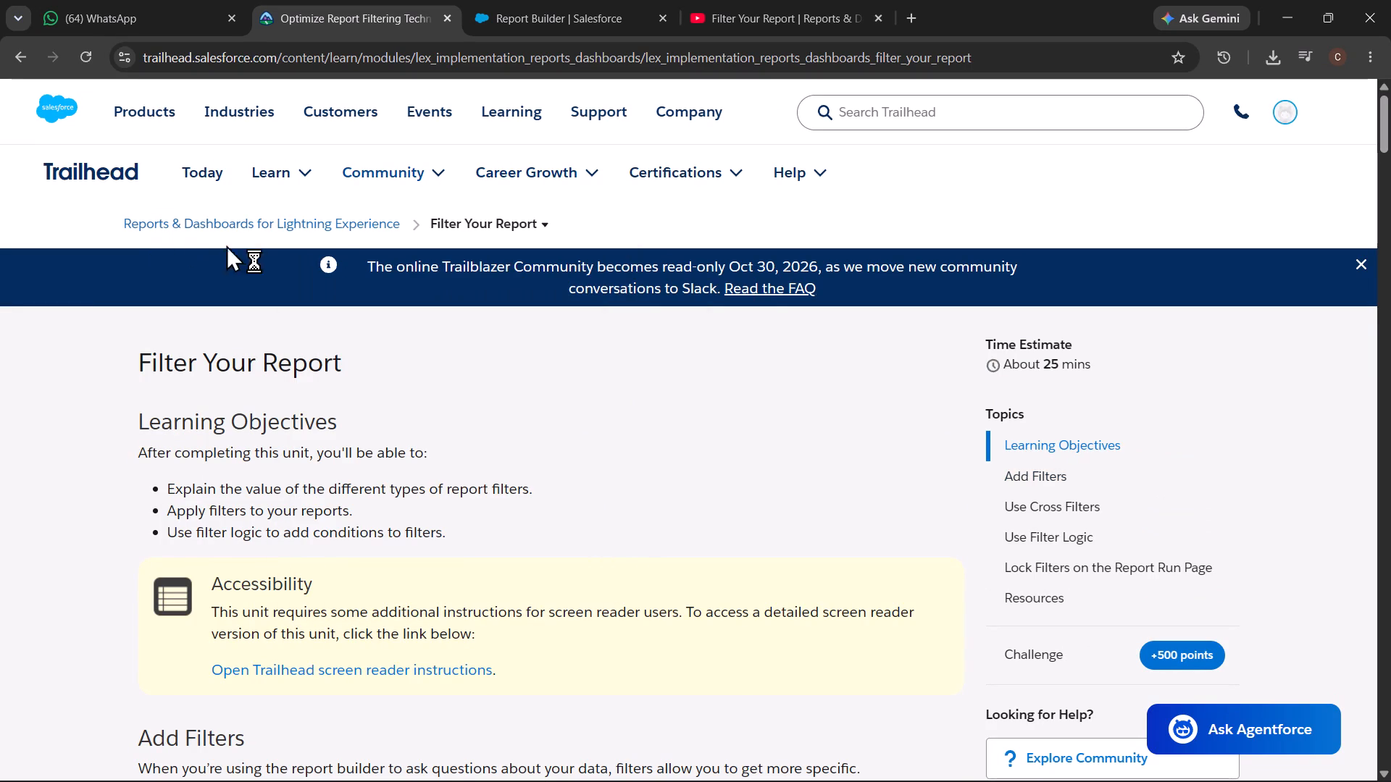
pyautogui.click(335, 217)
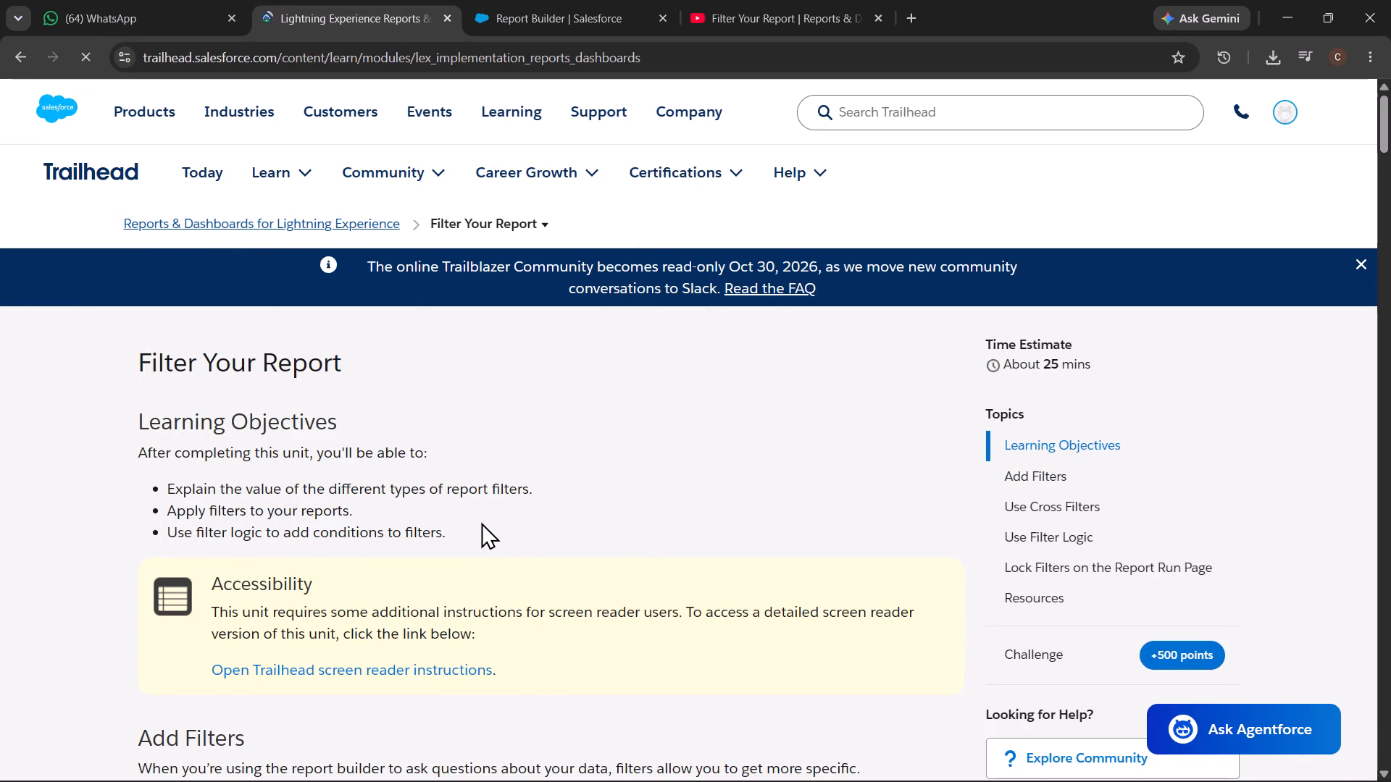
pyautogui.scroll(-1, 645, 487)
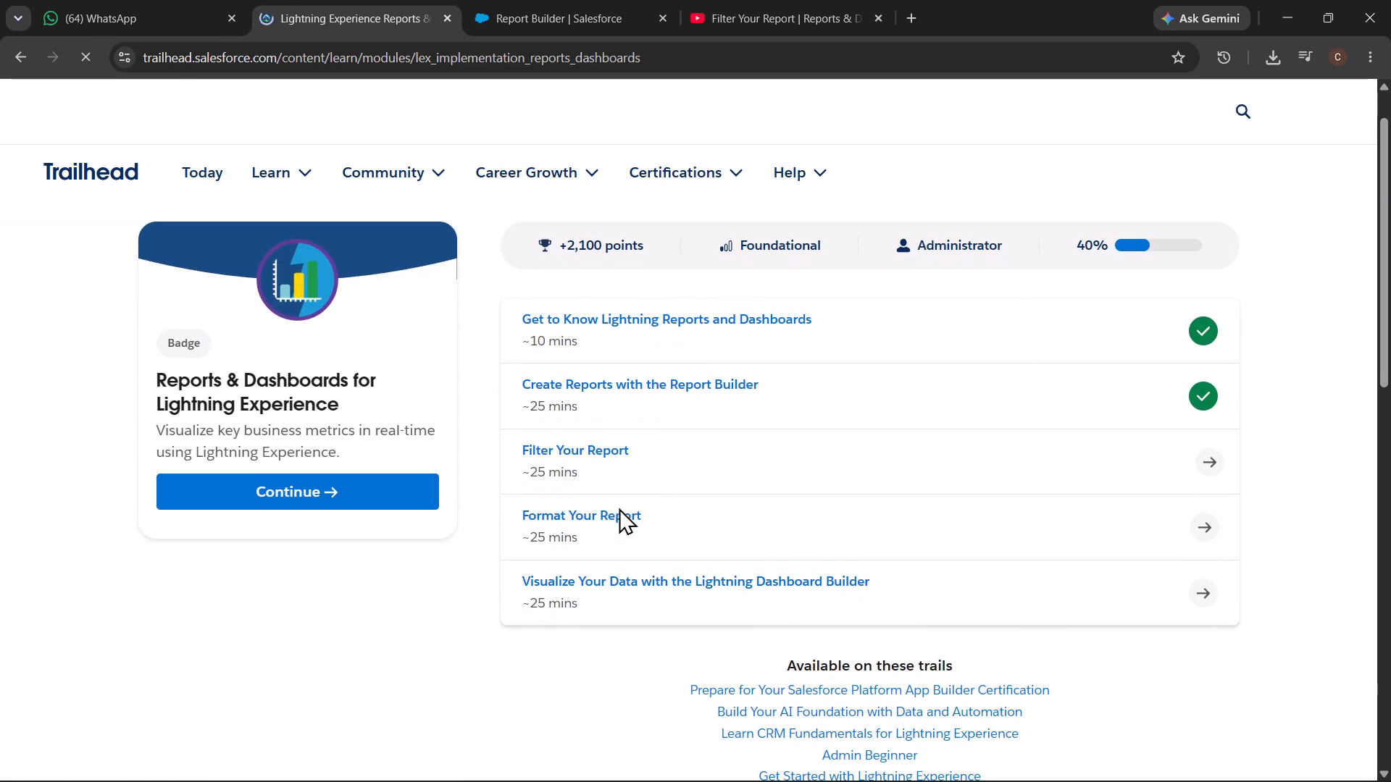
pyautogui.click(613, 513)
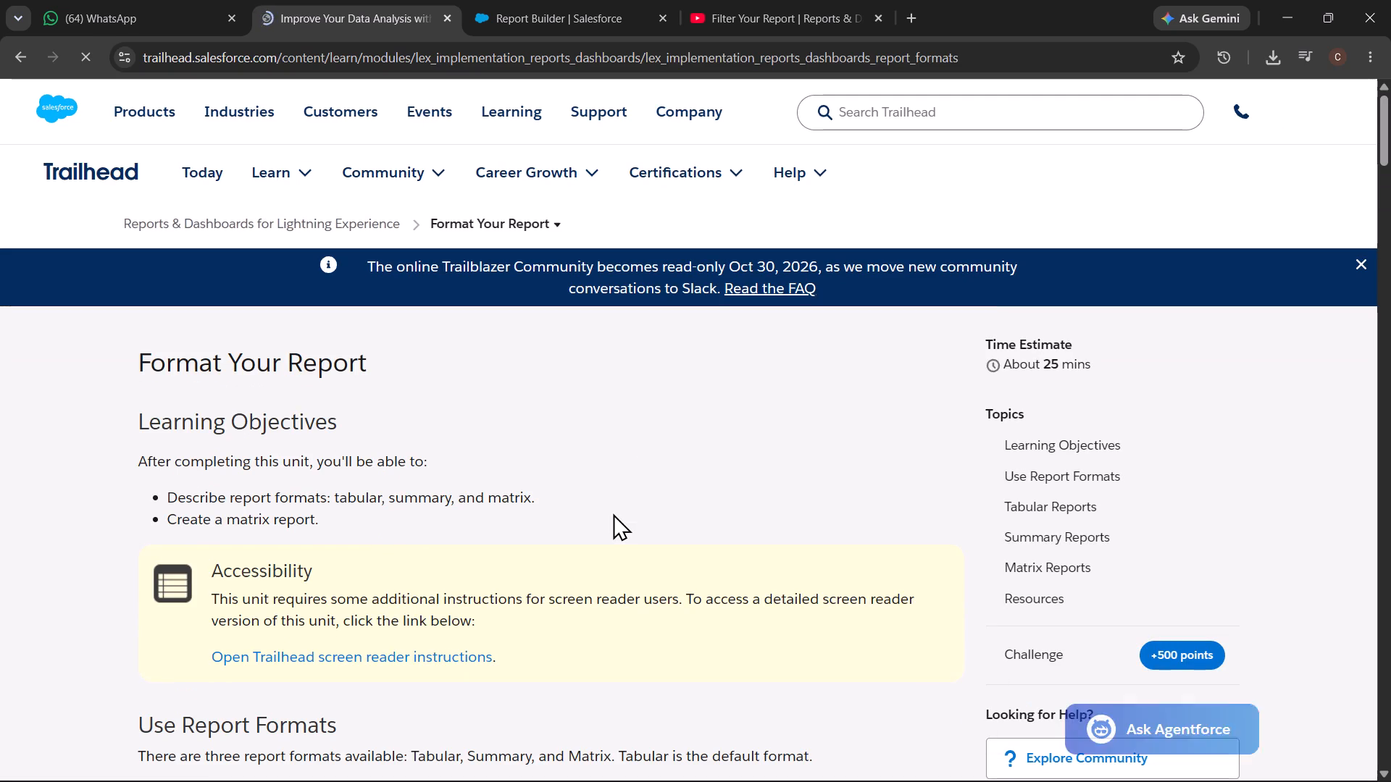
pyautogui.scroll(-5, 613, 513)
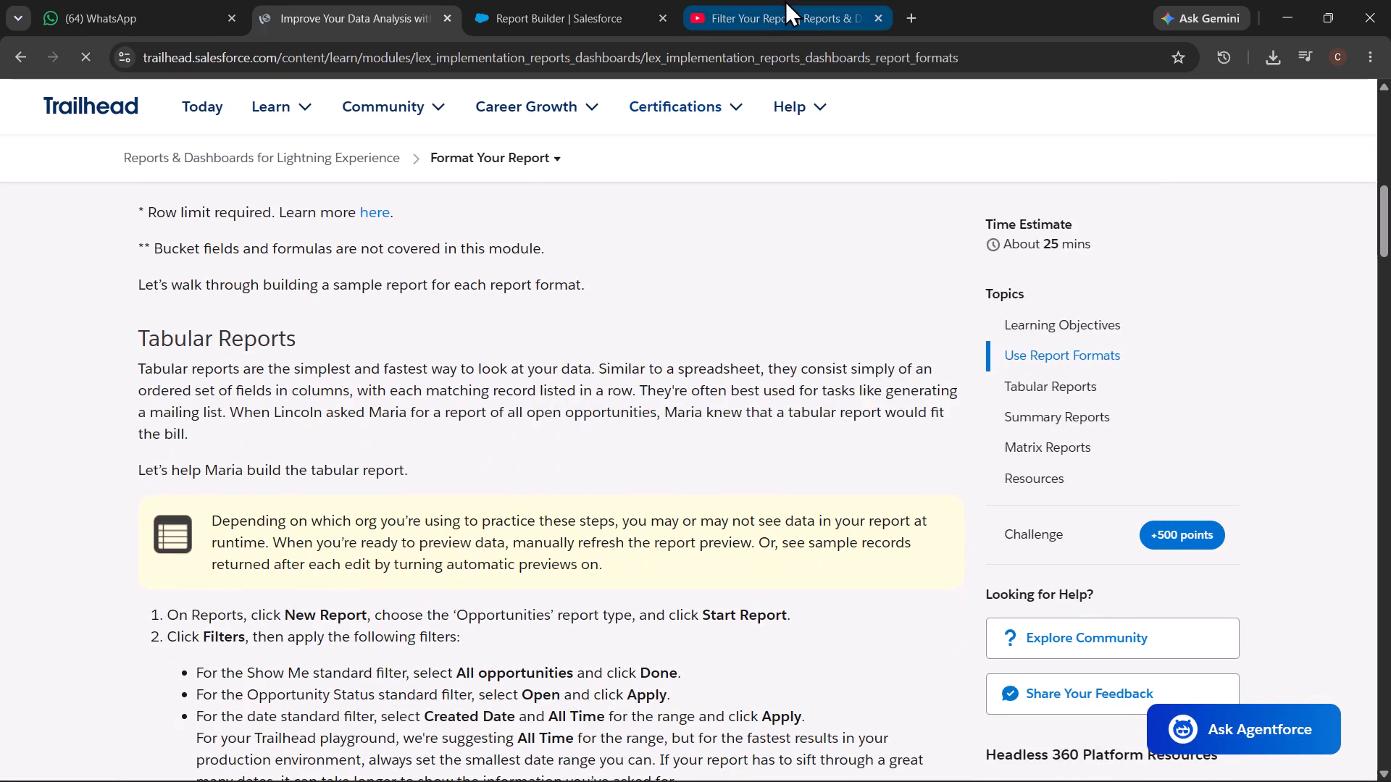
# Search YouTube for reports & dashboards for lightning experience format your report, and reload the results page.
pyautogui.click(785, 0)
pyautogui.click(744, 99)
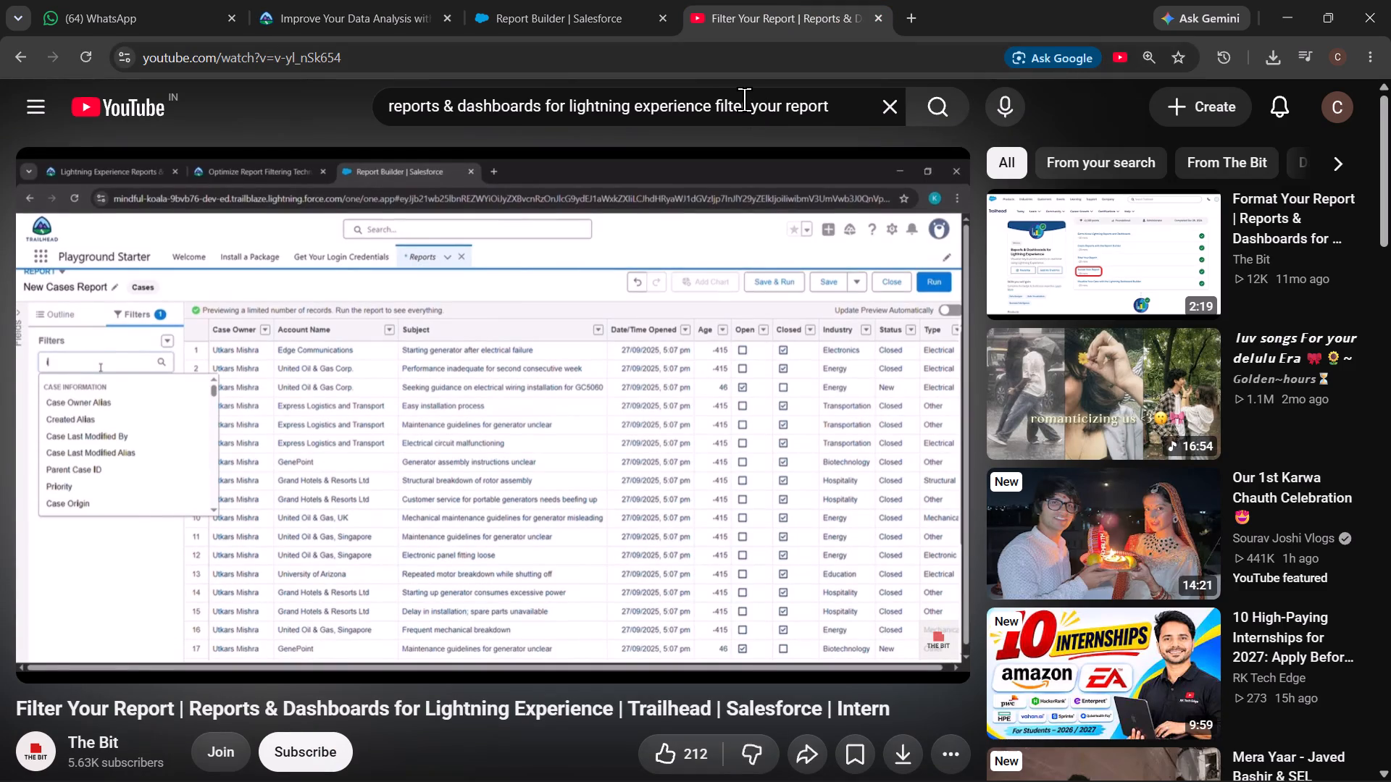
pyautogui.press('BackSpace')
pyautogui.press('BackSpace')
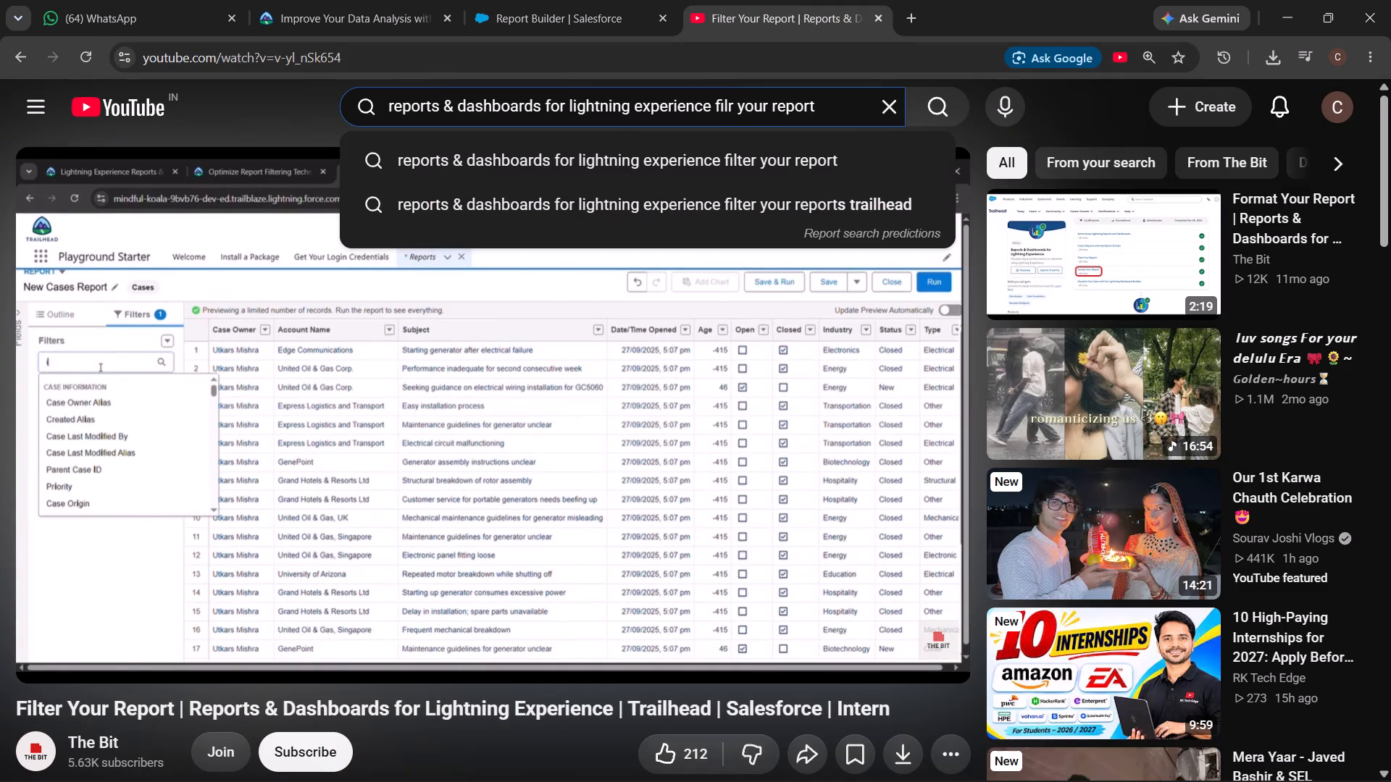
pyautogui.press('BackSpace')
pyautogui.press('BackSpace')
pyautogui.press('BackSpace')
pyautogui.press('Right')
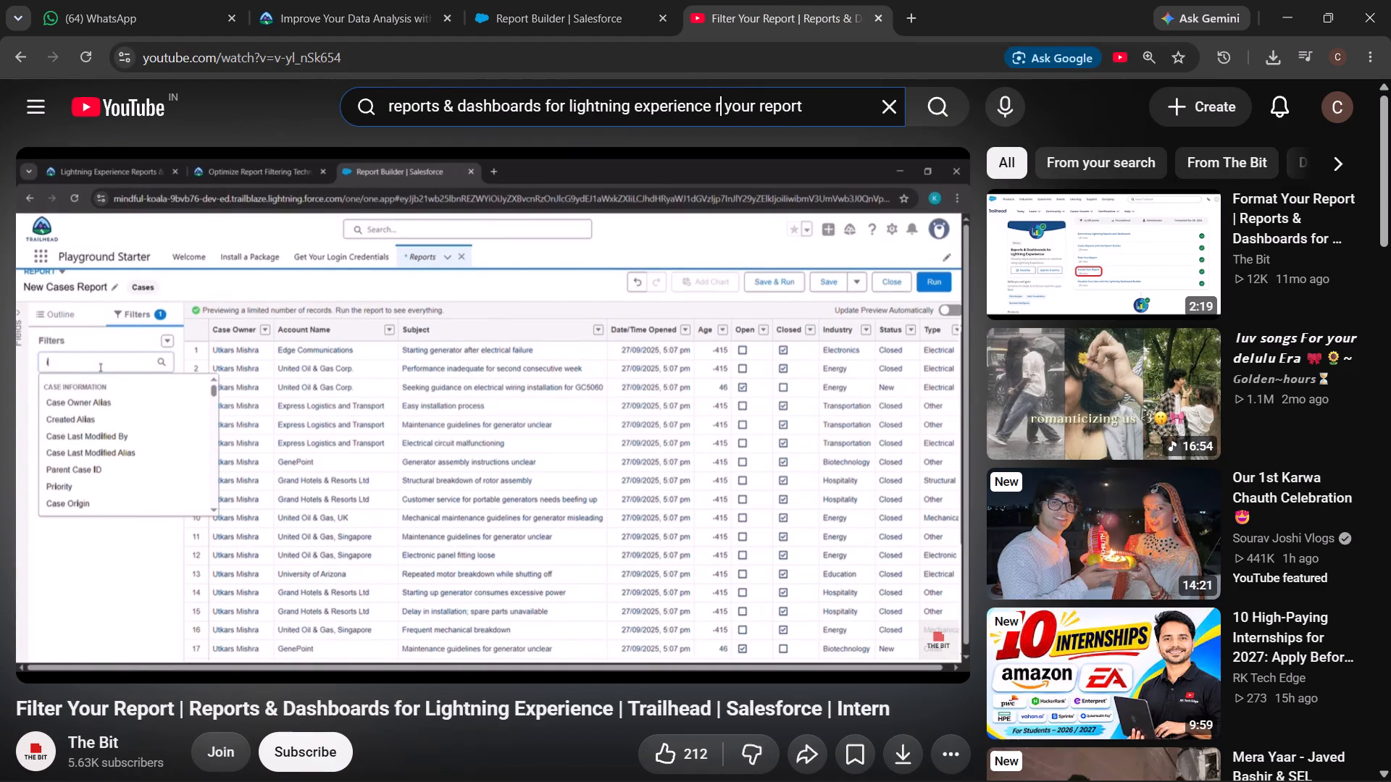
pyautogui.press('BackSpace')
pyautogui.write('fot')
pyautogui.press('BackSpace')
pyautogui.press('r')
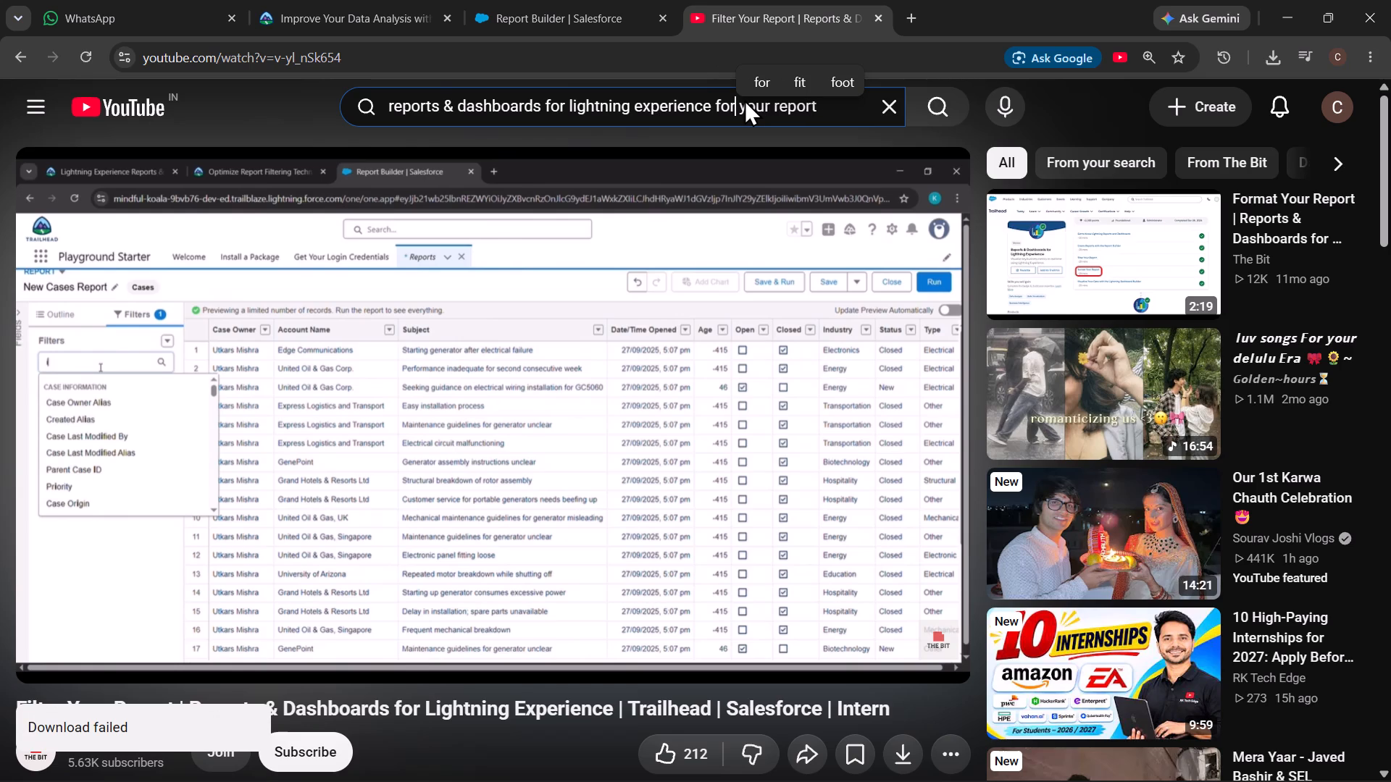
pyautogui.write('mat')
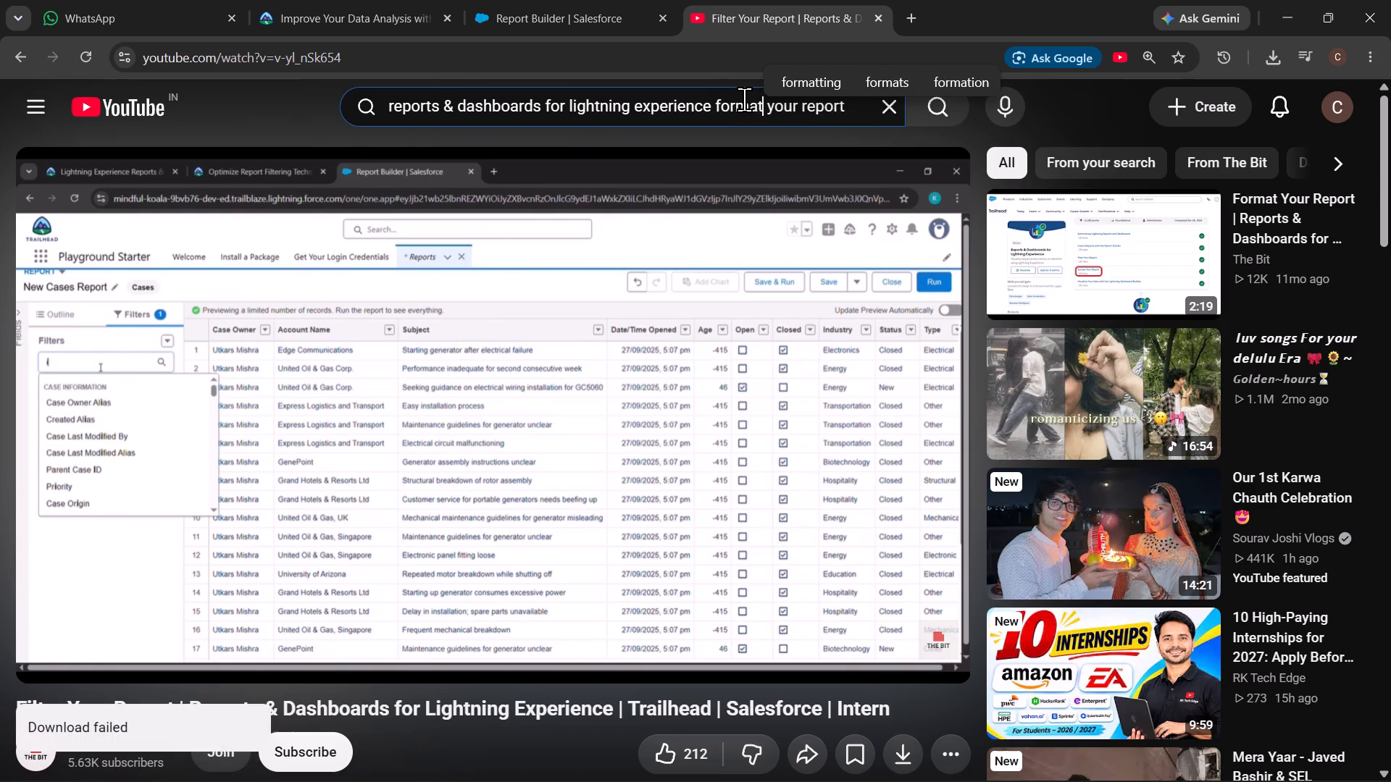
pyautogui.press('Return')
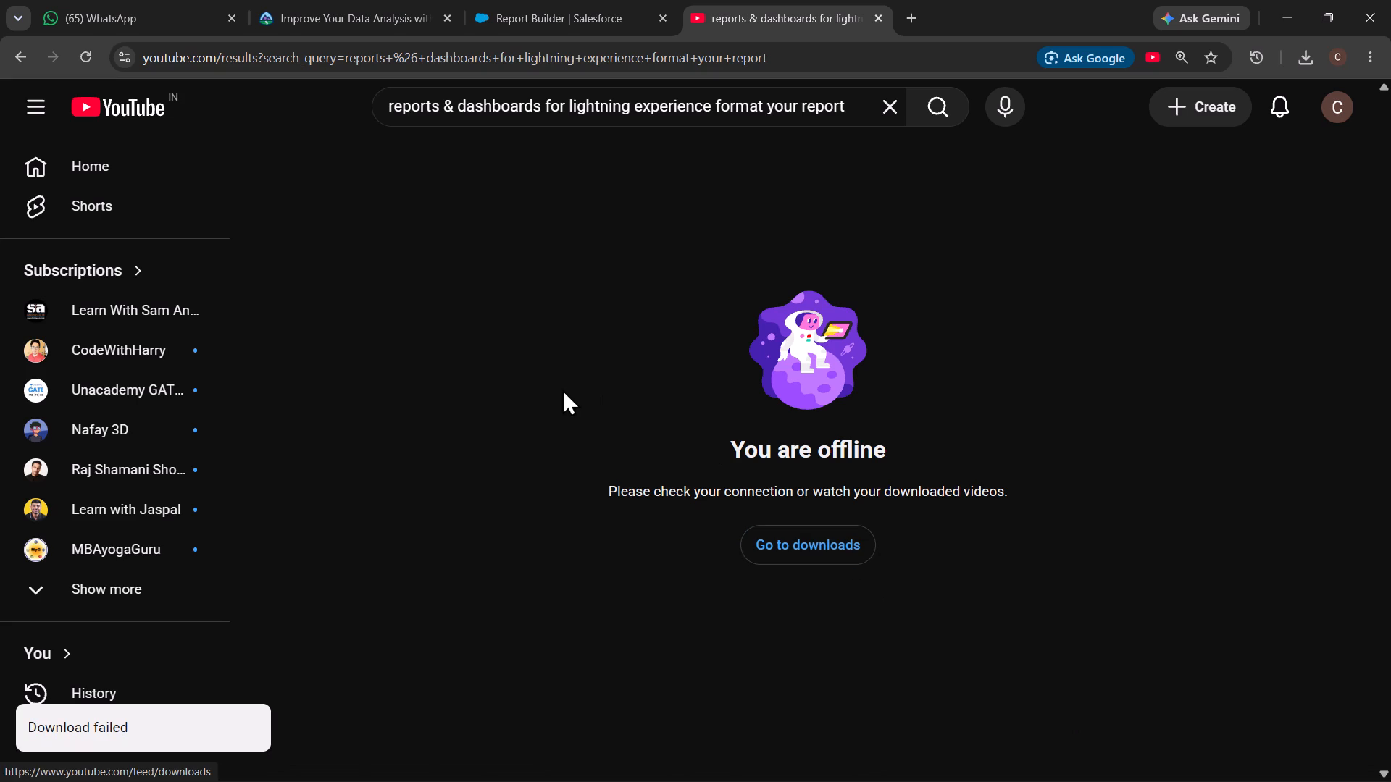
pyautogui.click(91, 60)
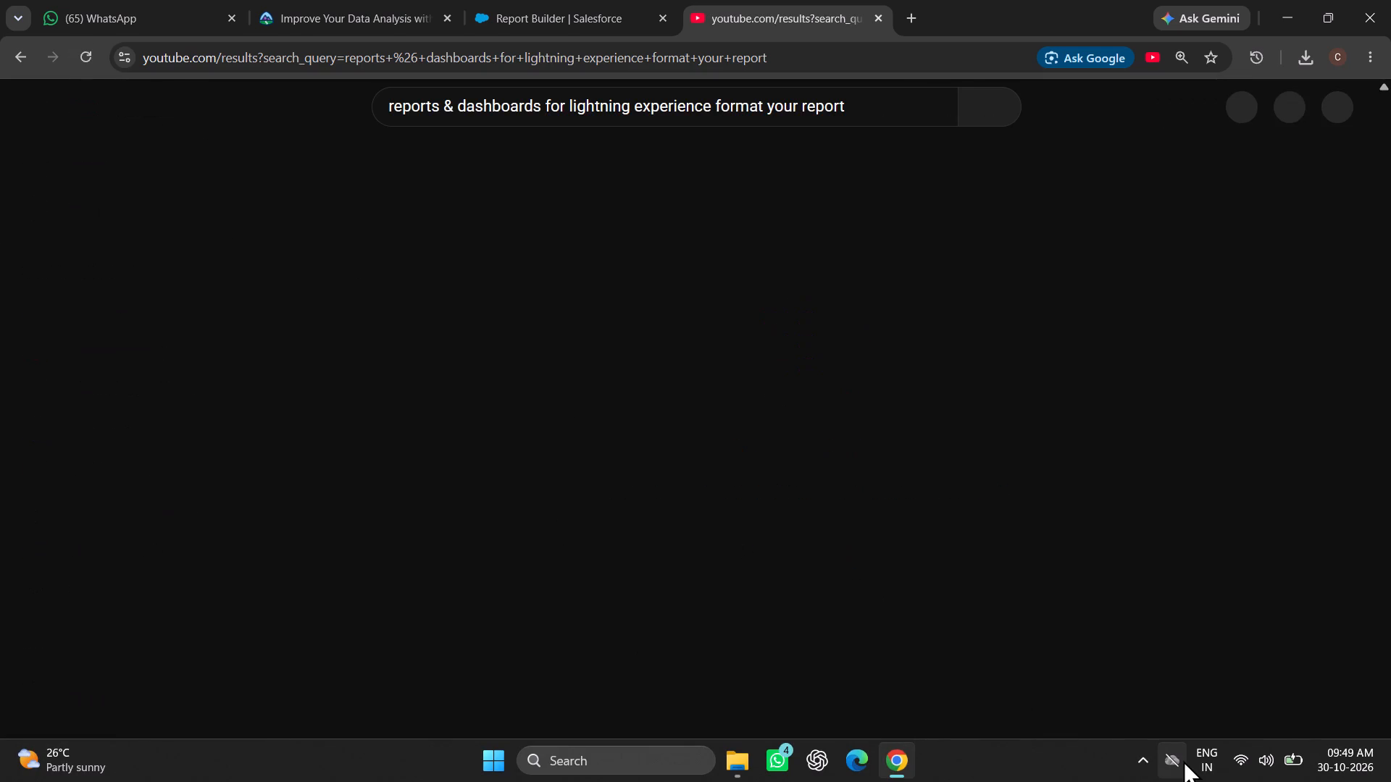
# Browse the search results and open Manoj Tech Solution's Format Your Report tutorial.
pyautogui.scroll(-1, 1080, 605)
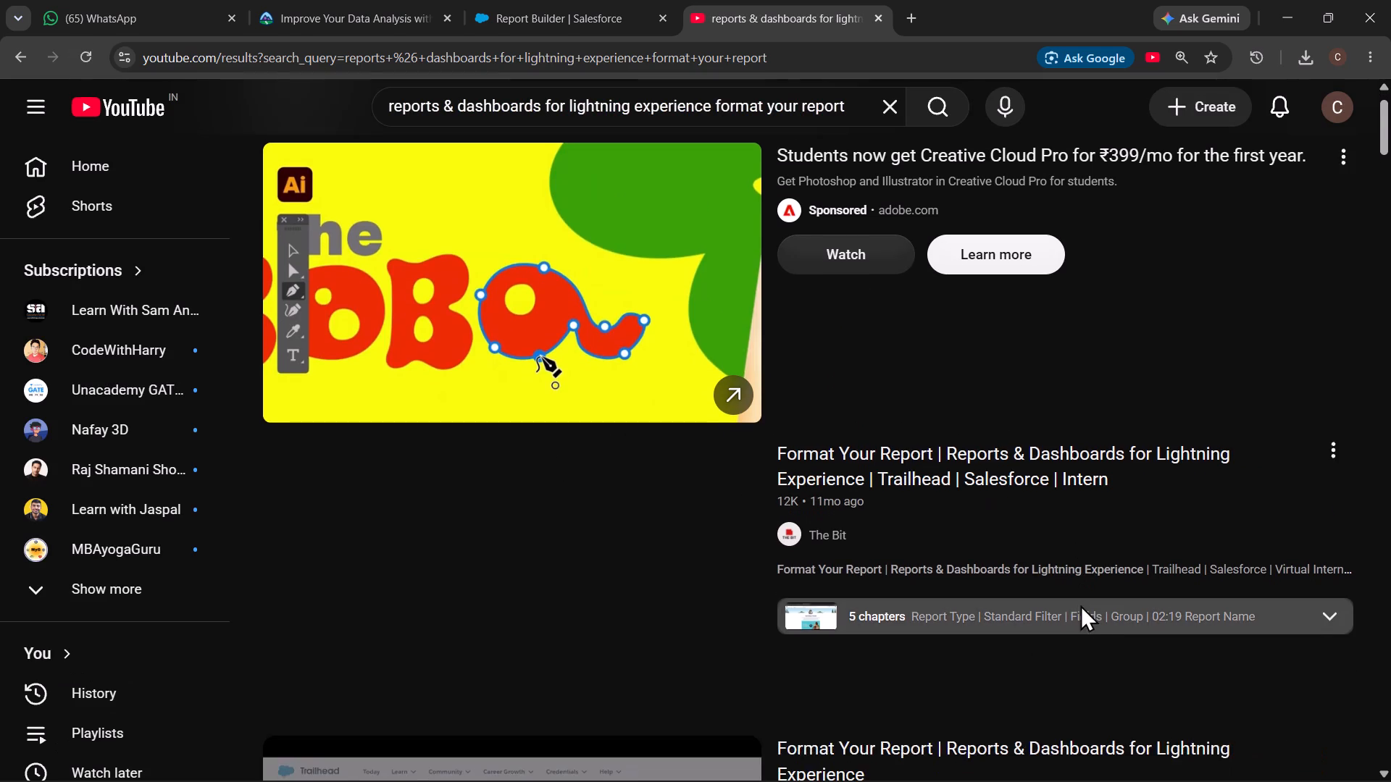
pyautogui.scroll(-1, 1080, 605)
pyautogui.scroll(-2, 567, 468)
pyautogui.scroll(1, 567, 468)
pyautogui.click(572, 563)
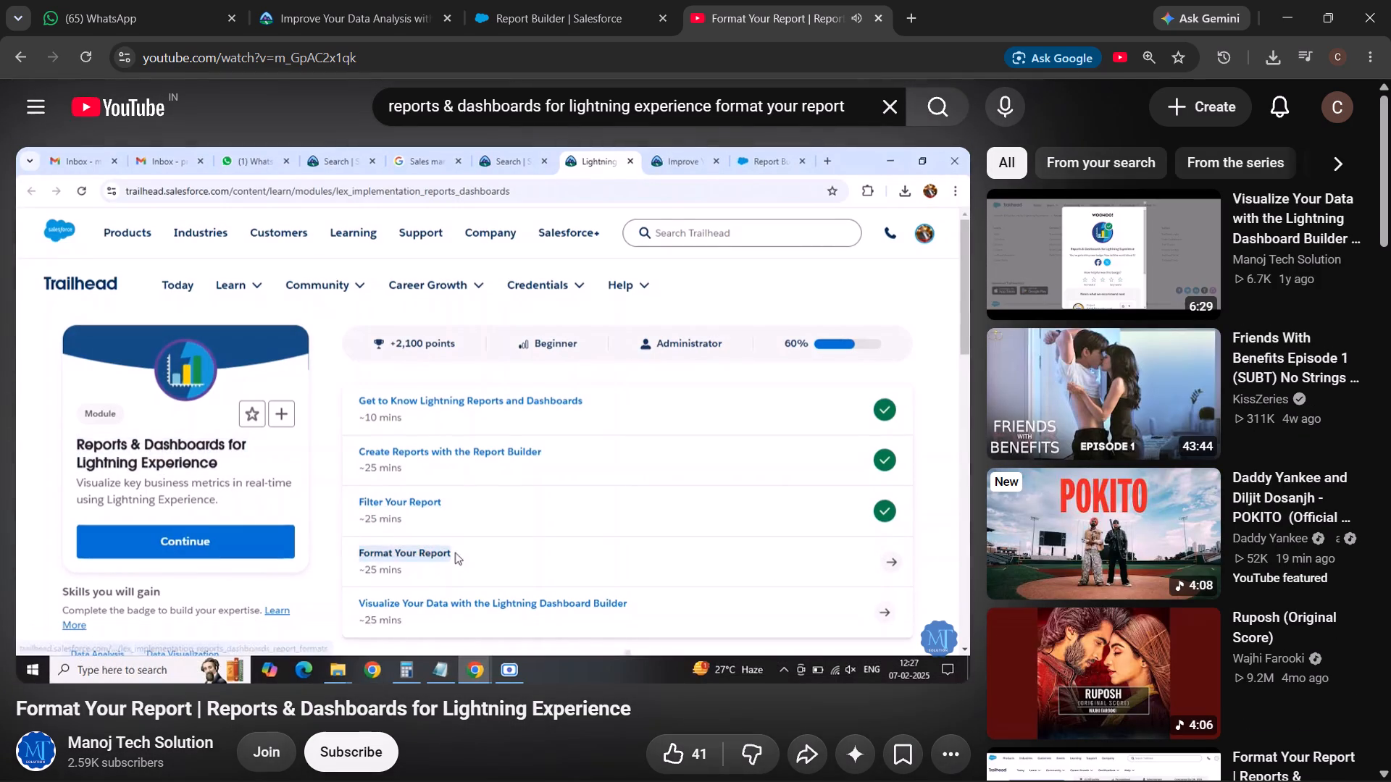
# Skip through the tutorial to the part showing the Format Your Report challenge requirements, examine them and mute the video.
pyautogui.press('Right')
pyautogui.press('Right')
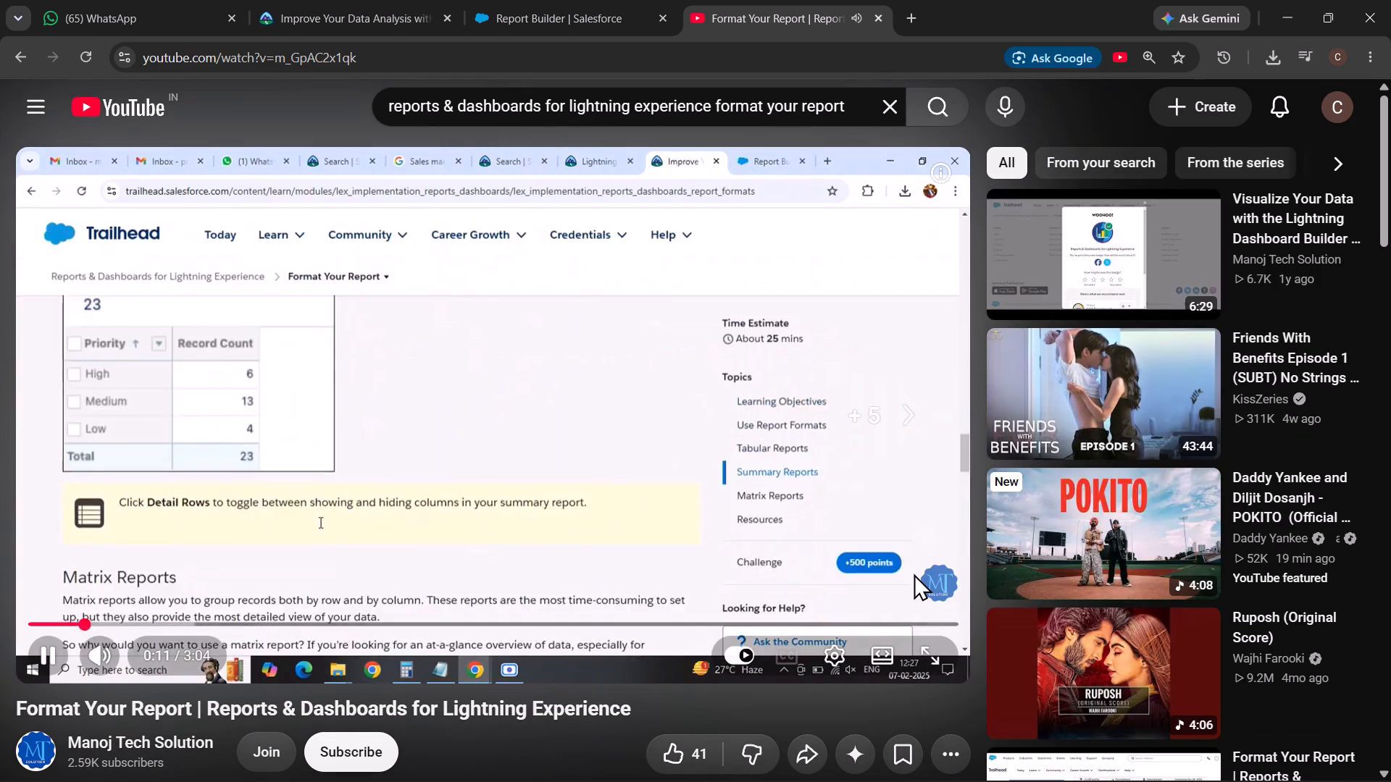
pyautogui.press('Right')
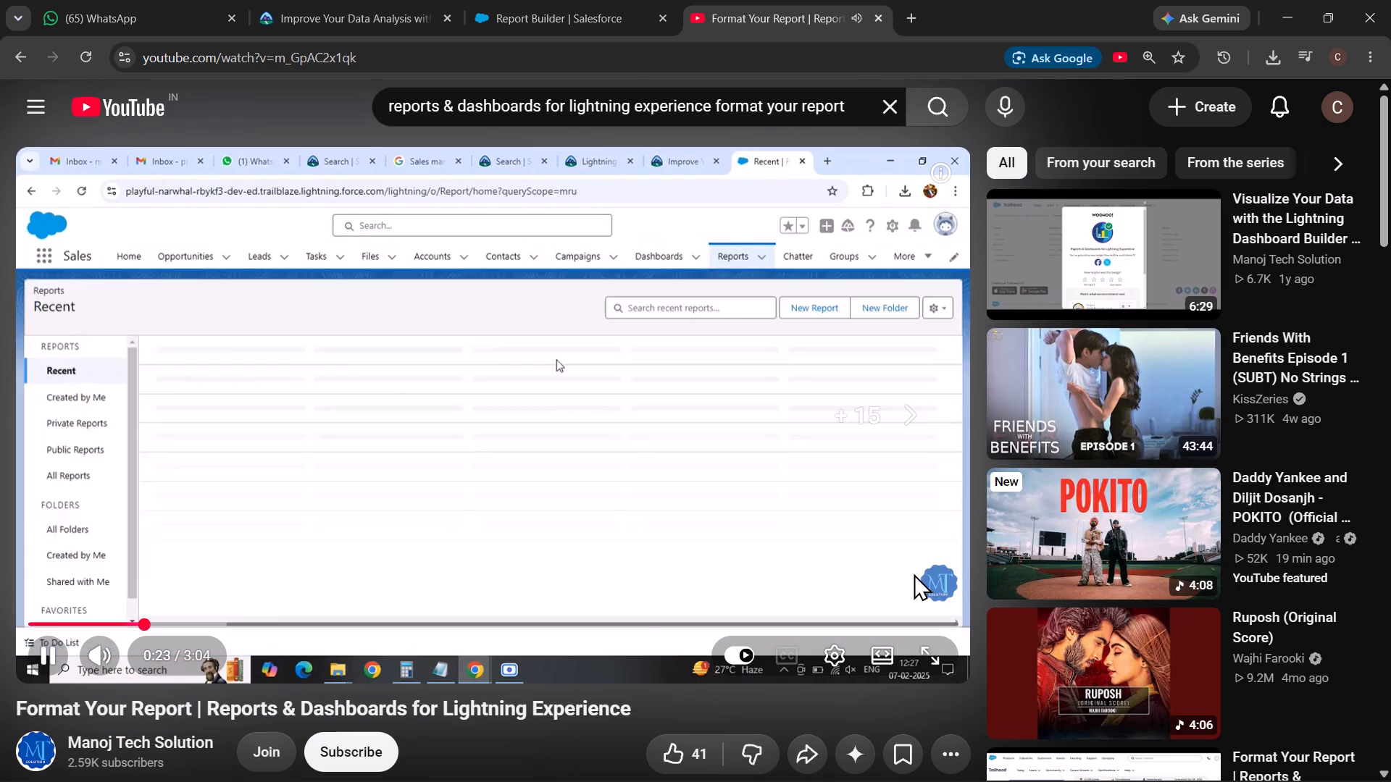
pyautogui.press('Left')
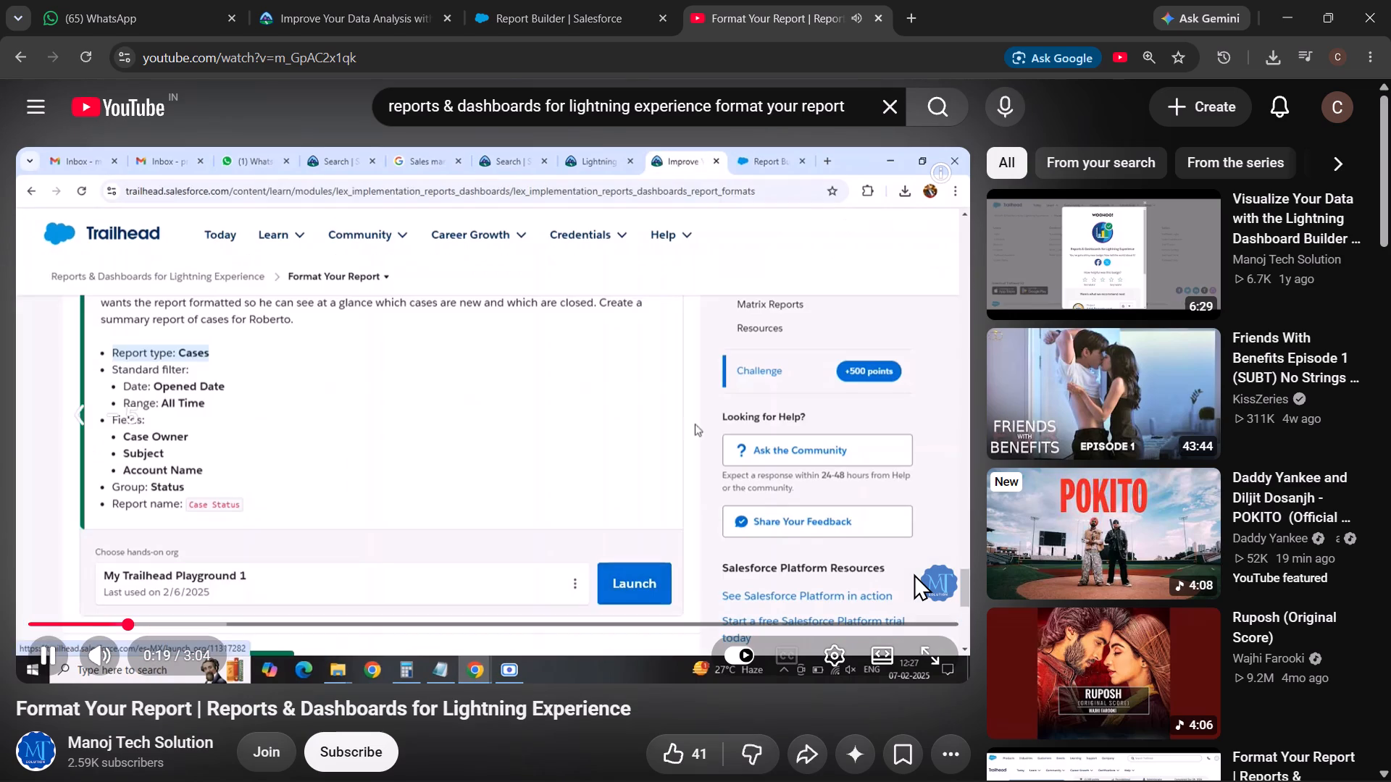
pyautogui.click(914, 573)
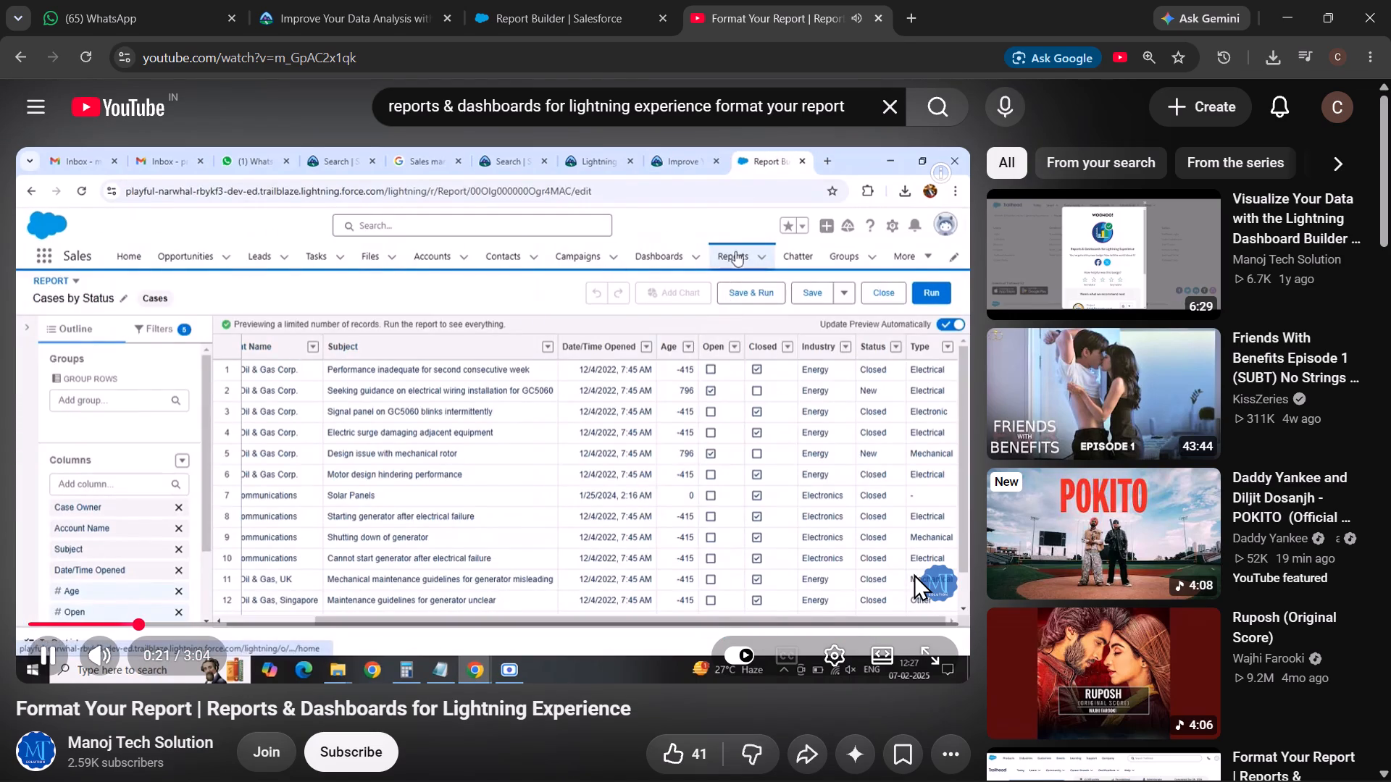
pyautogui.press('space')
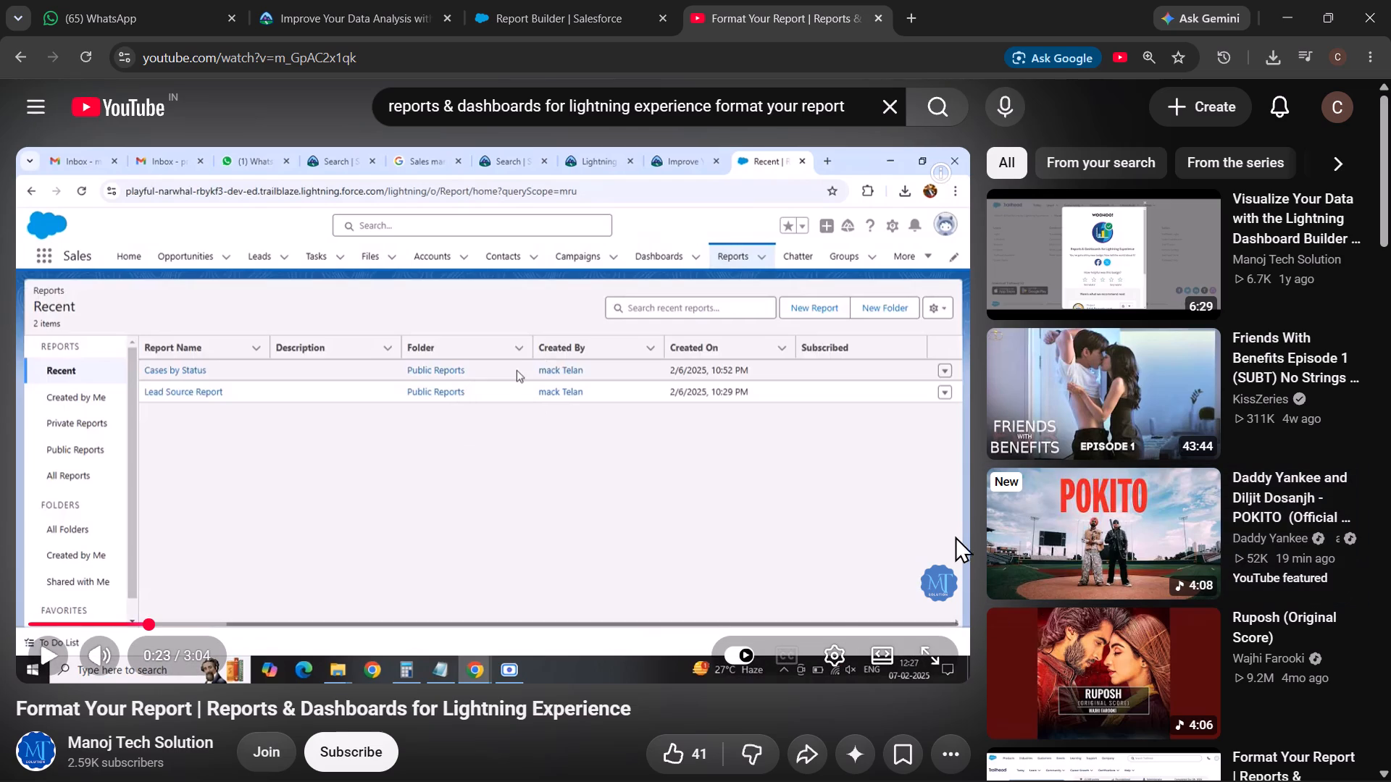
pyautogui.press('Left')
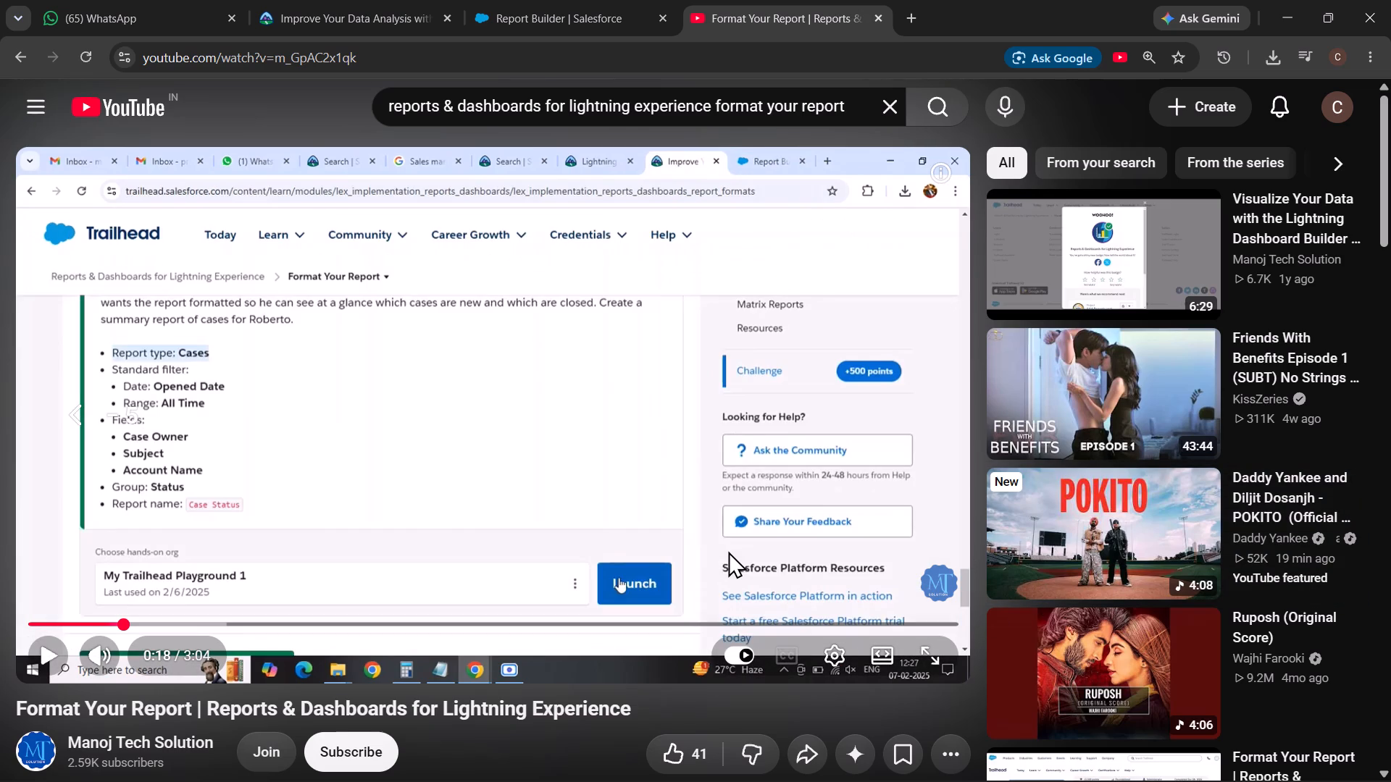
pyautogui.click(96, 652)
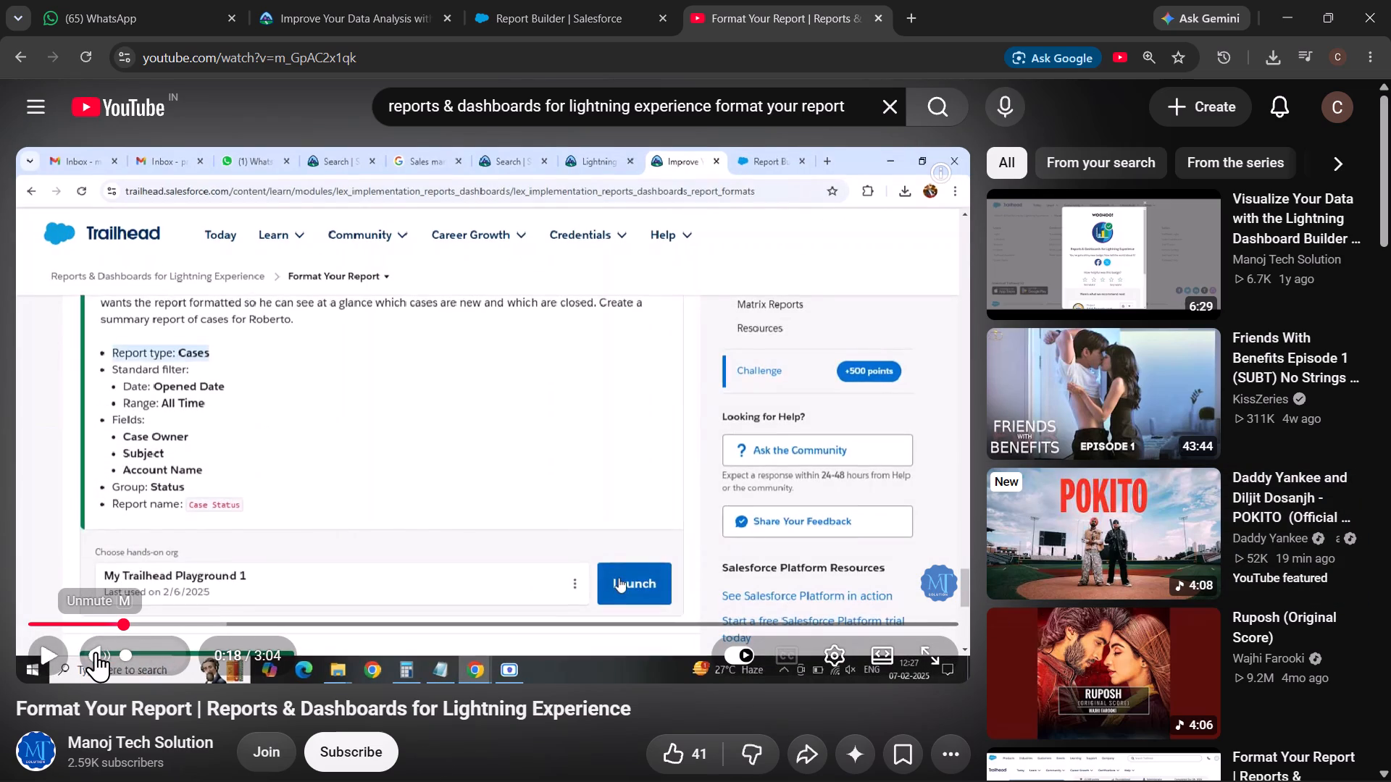
pyautogui.click(305, 525)
pyautogui.click(305, 525)
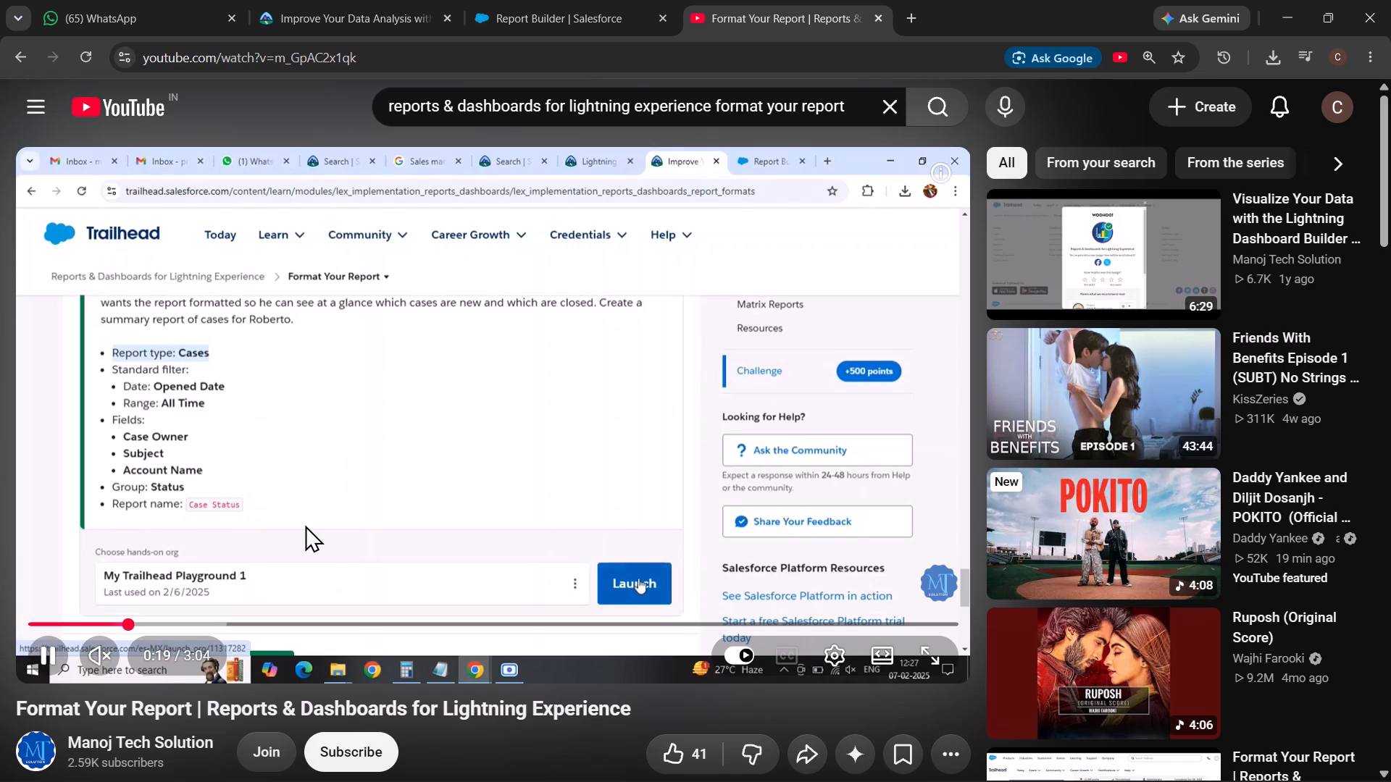
# Return to the Format Your Report unit in Trailhead and launch the playground from its hands-on challenge.
pyautogui.click(540, 14)
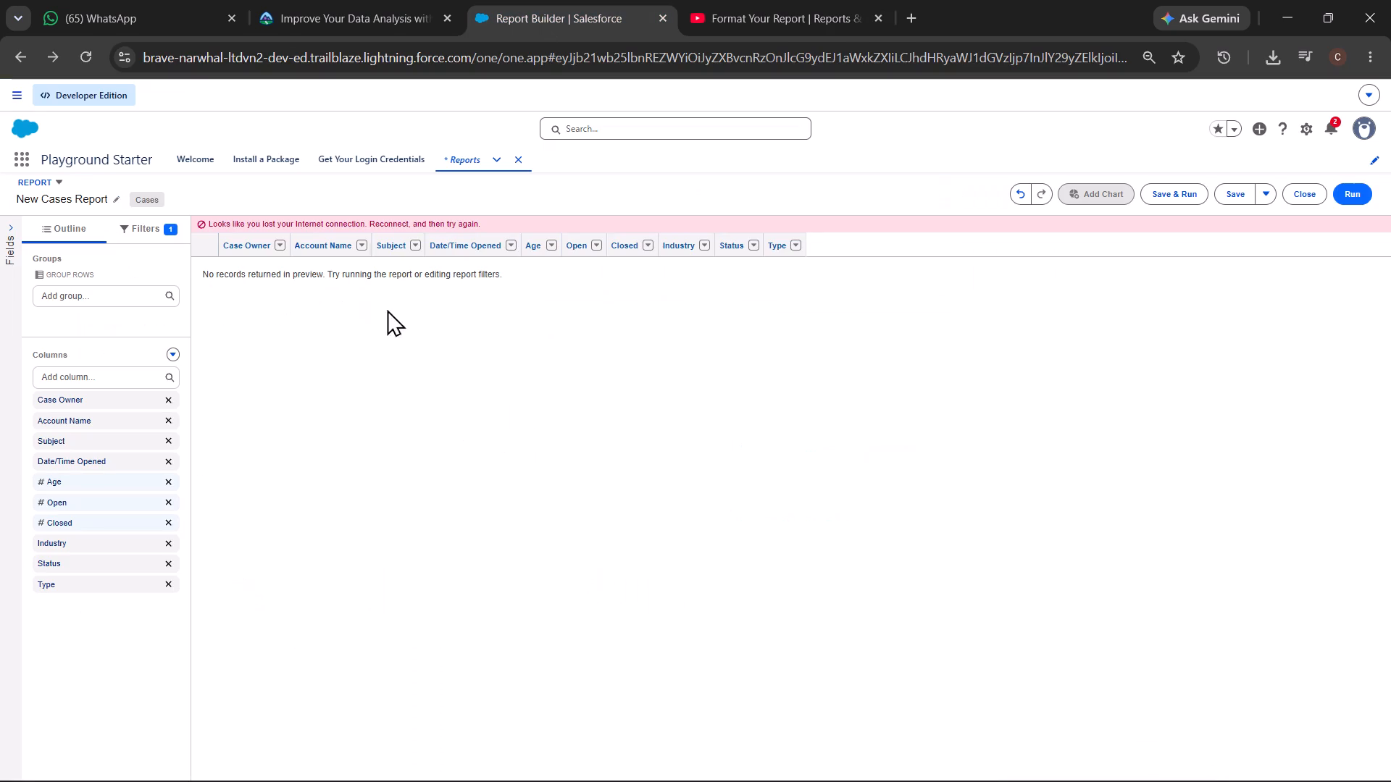
pyautogui.click(332, 16)
pyautogui.scroll(-4, 370, 369)
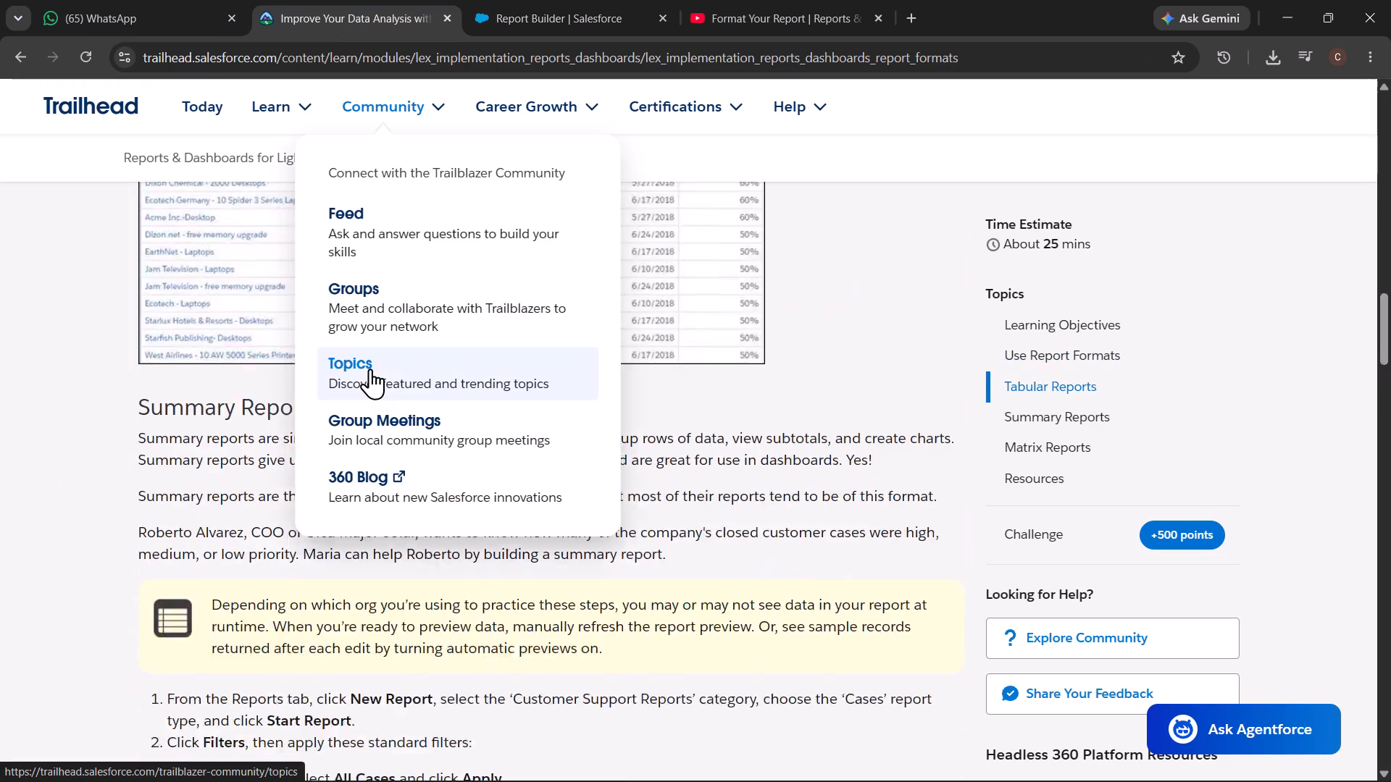
pyautogui.scroll(-3, 370, 369)
pyautogui.scroll(-12, 702, 530)
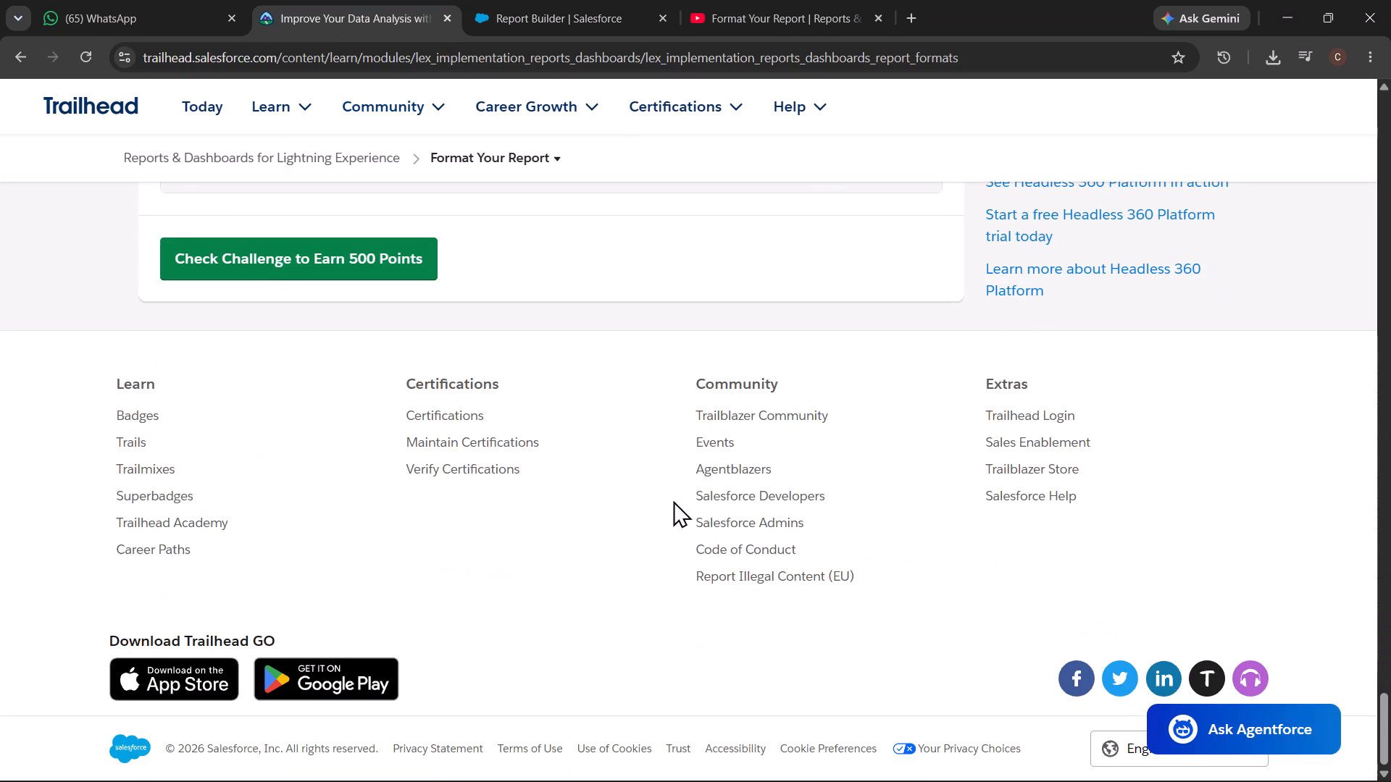
pyautogui.scroll(2, 615, 437)
pyautogui.click(895, 526)
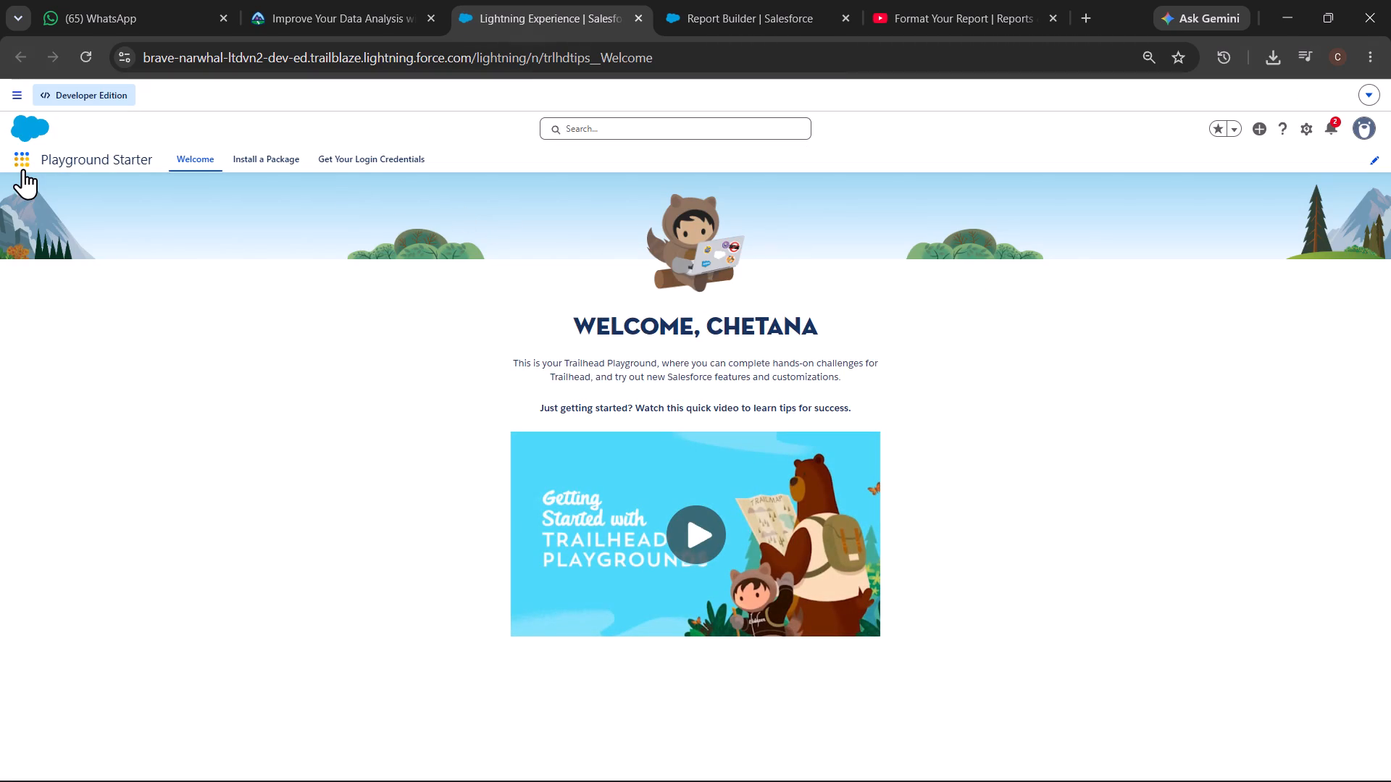
# Check the Format Your Report tutorial on YouTube around the opening of the Reports page, and review the challenge requirements in Trailhead.
pyautogui.click(896, 17)
pyautogui.click(485, 342)
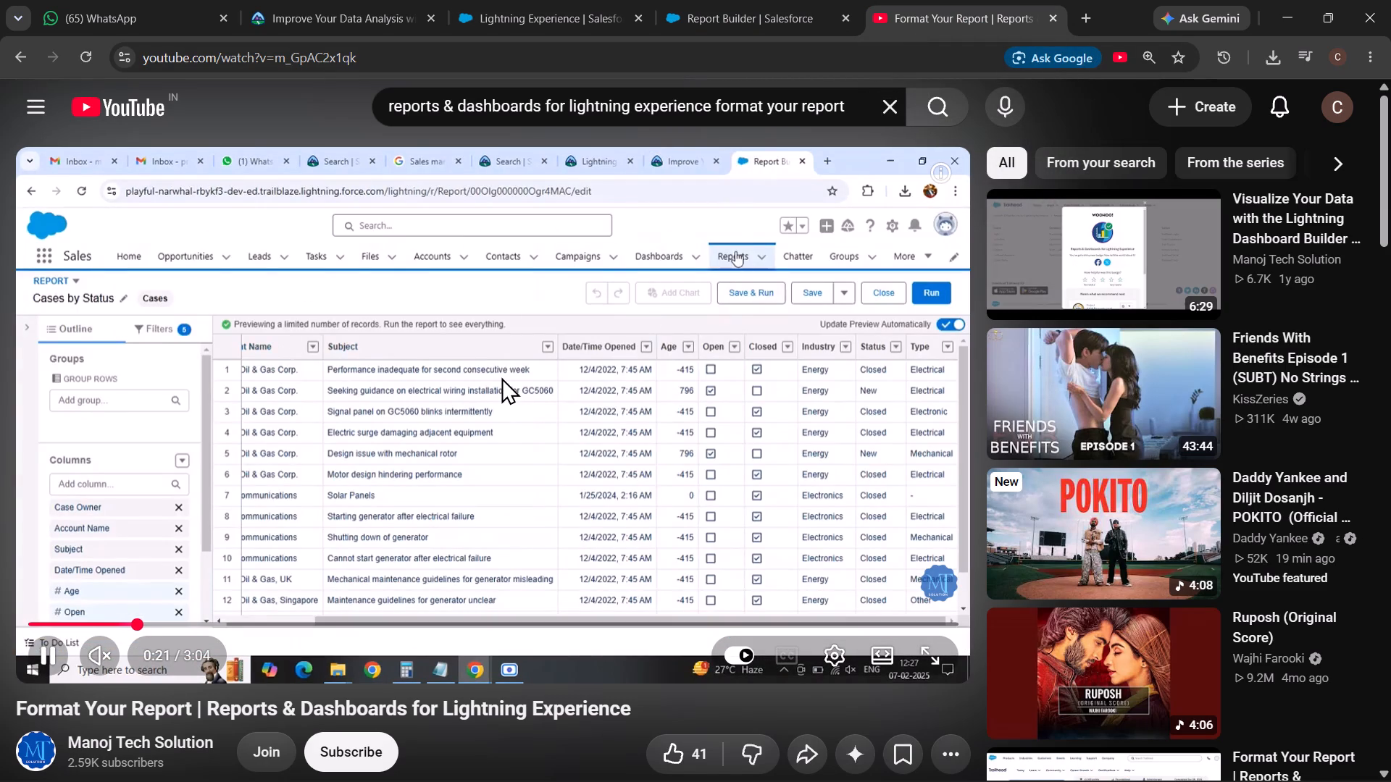
pyautogui.click(501, 377)
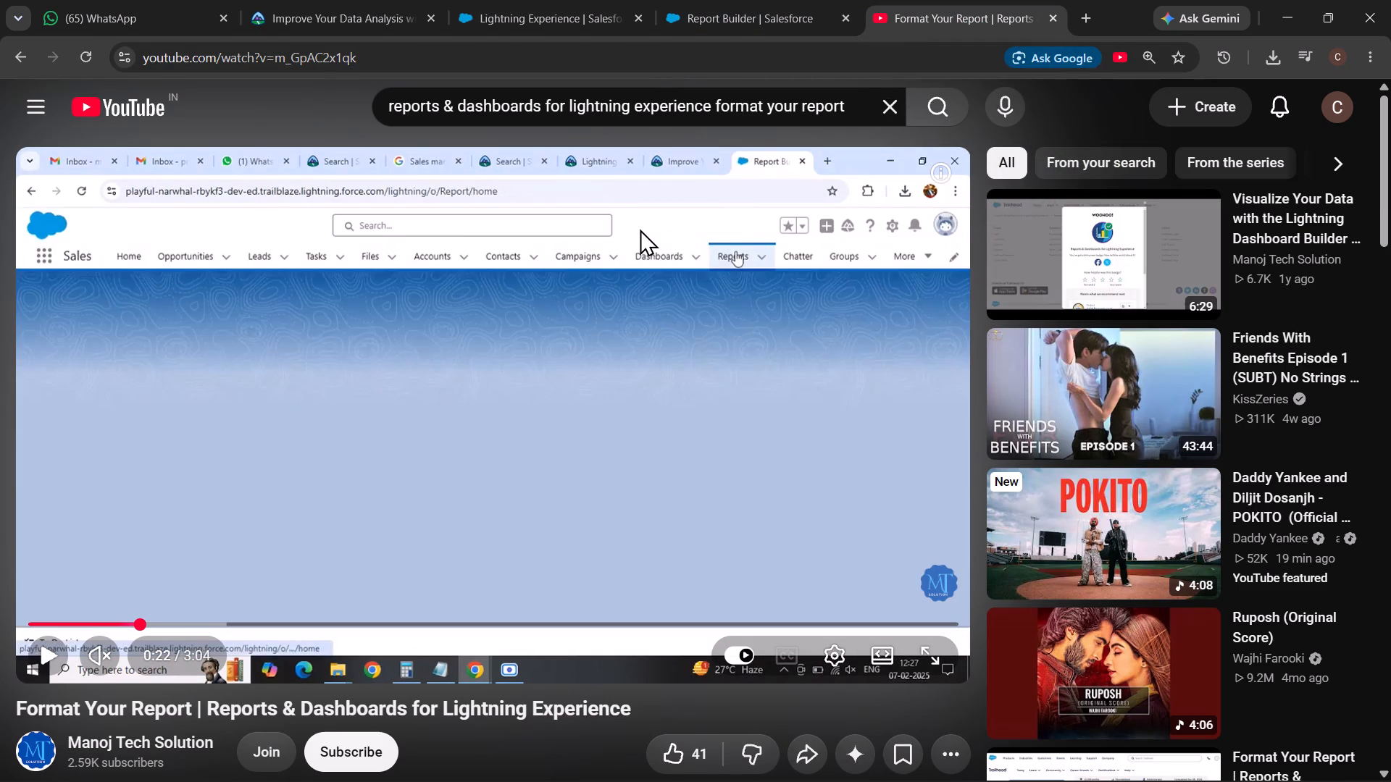
pyautogui.click(640, 229)
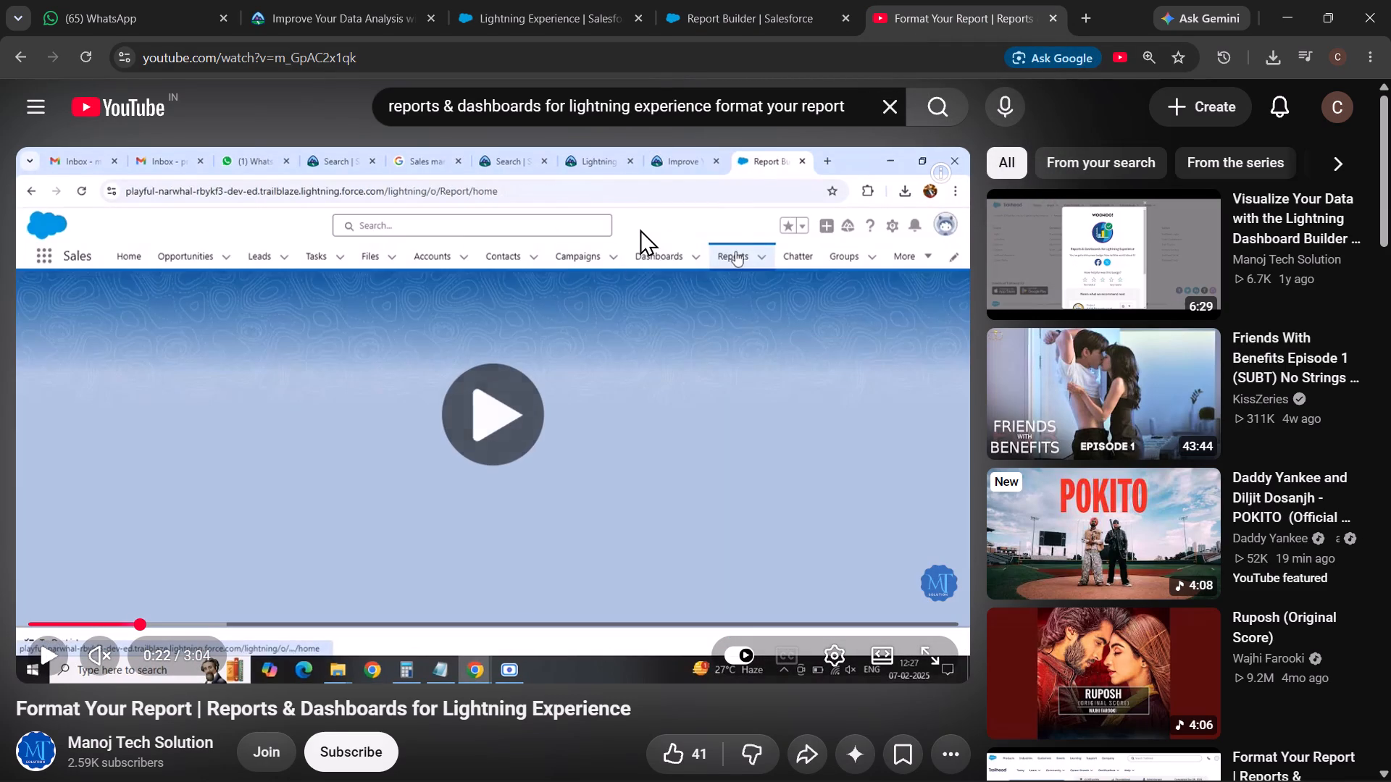
pyautogui.click(640, 229)
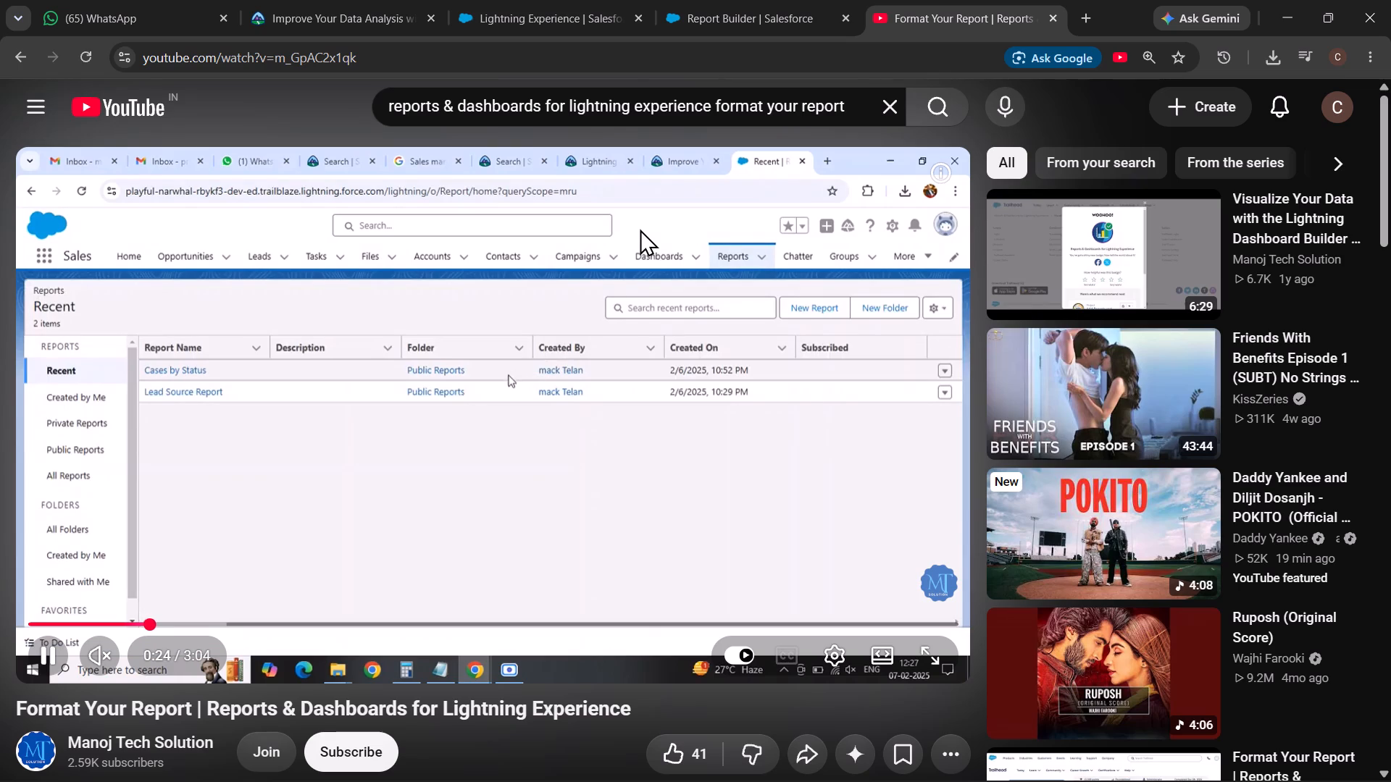
pyautogui.click(366, 20)
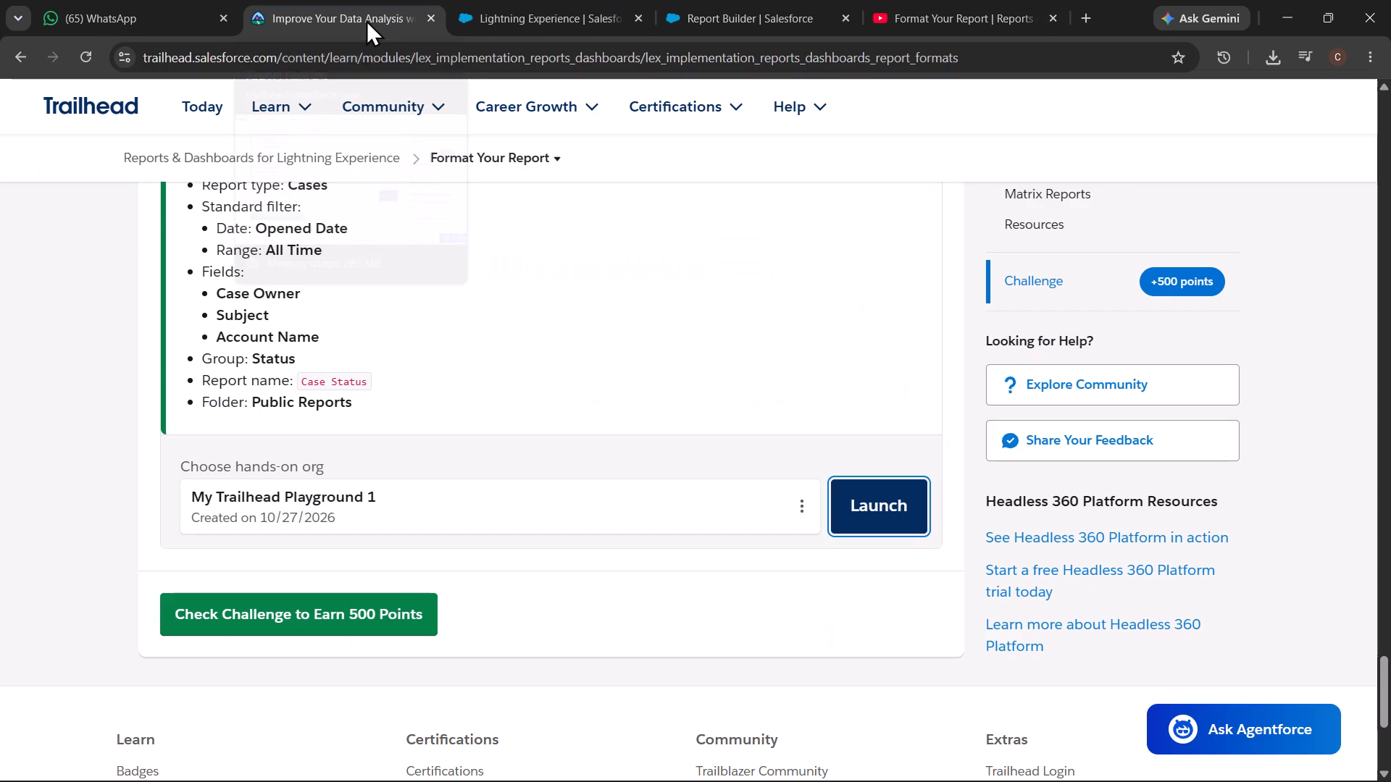
# Return to the unsaved New Cases Report in the playground and reload the report builder, discarding its changes.
pyautogui.click(729, 16)
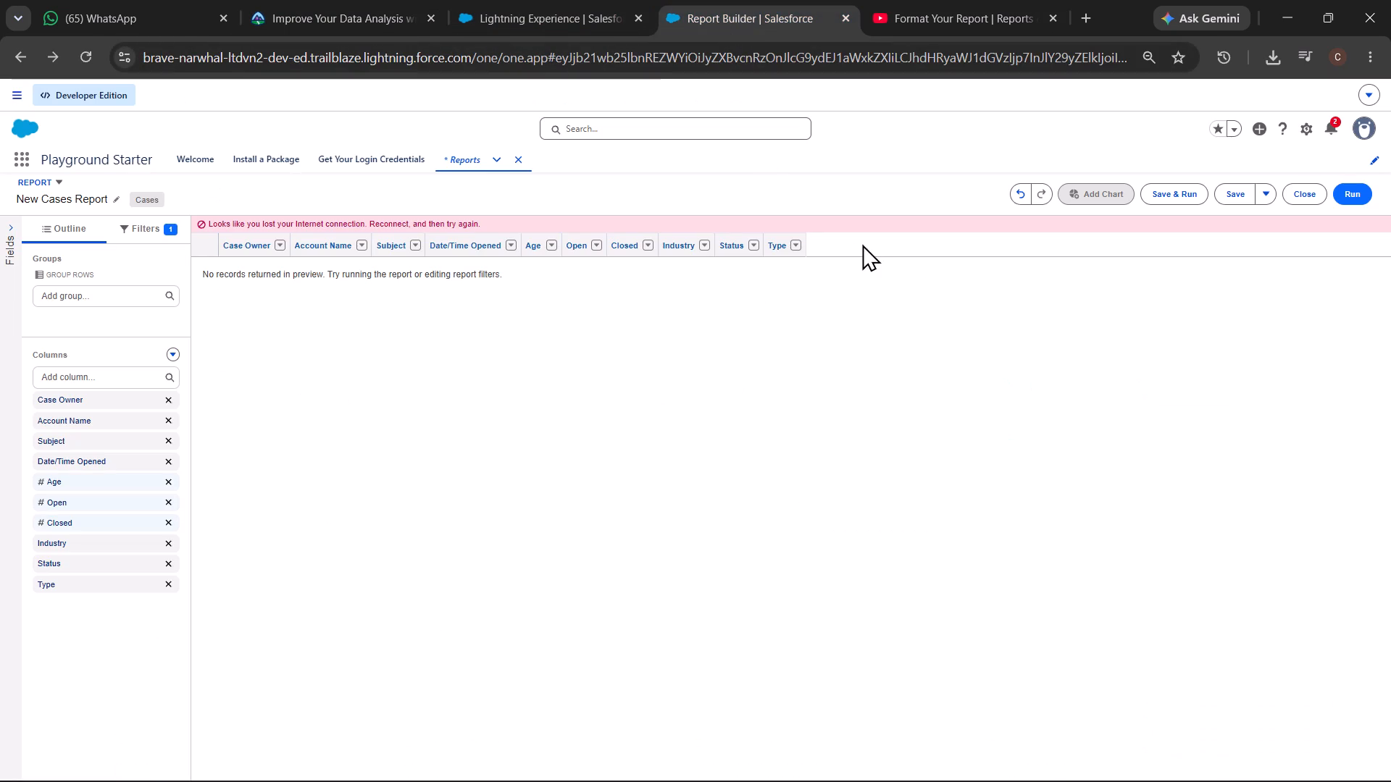
pyautogui.click(496, 160)
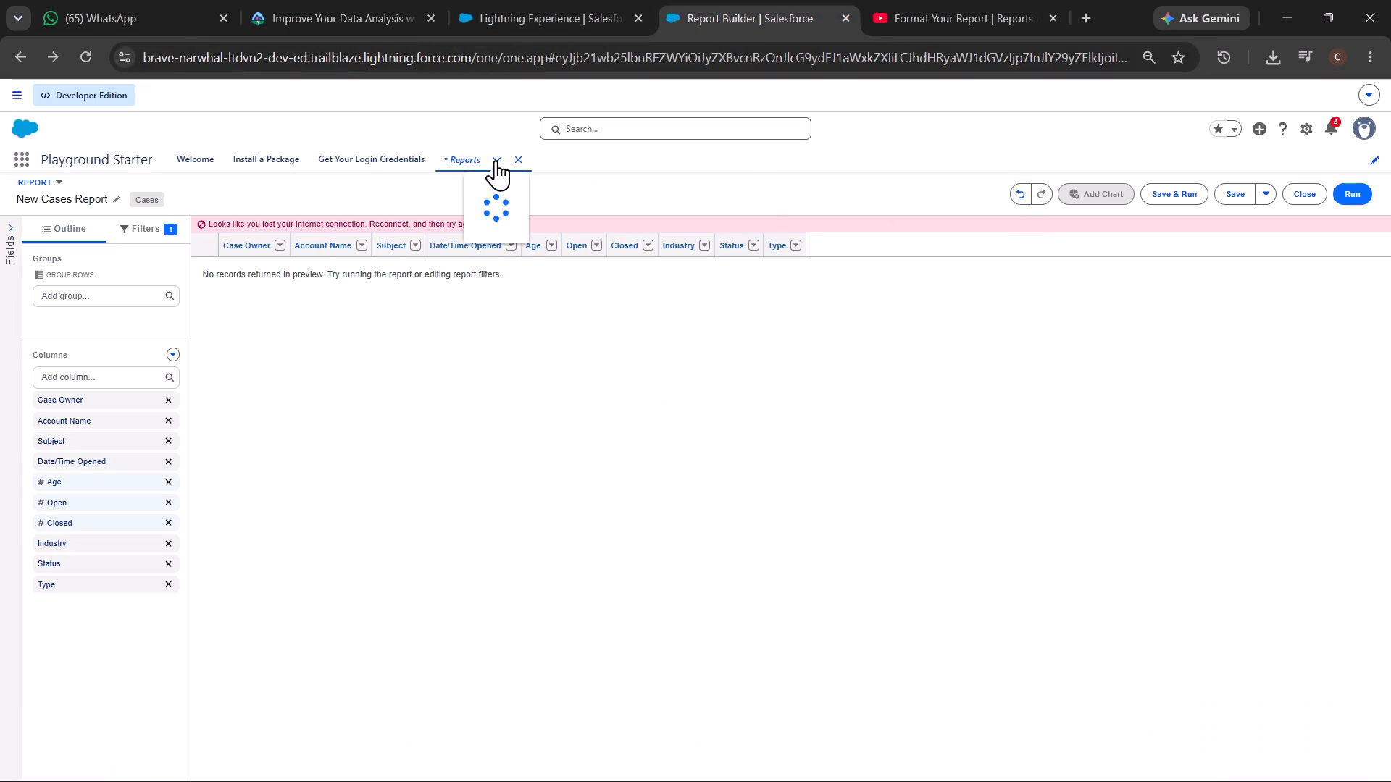
pyautogui.click(503, 336)
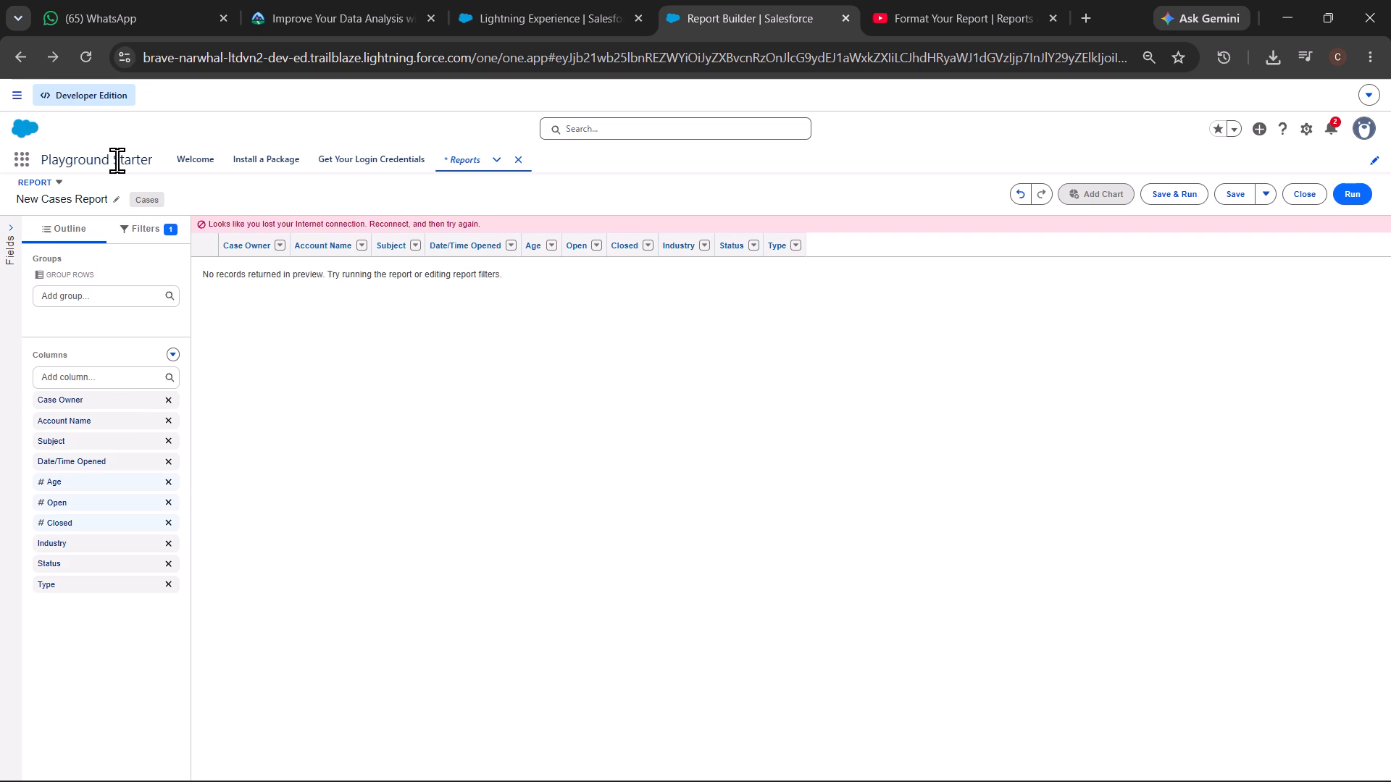
pyautogui.click(88, 57)
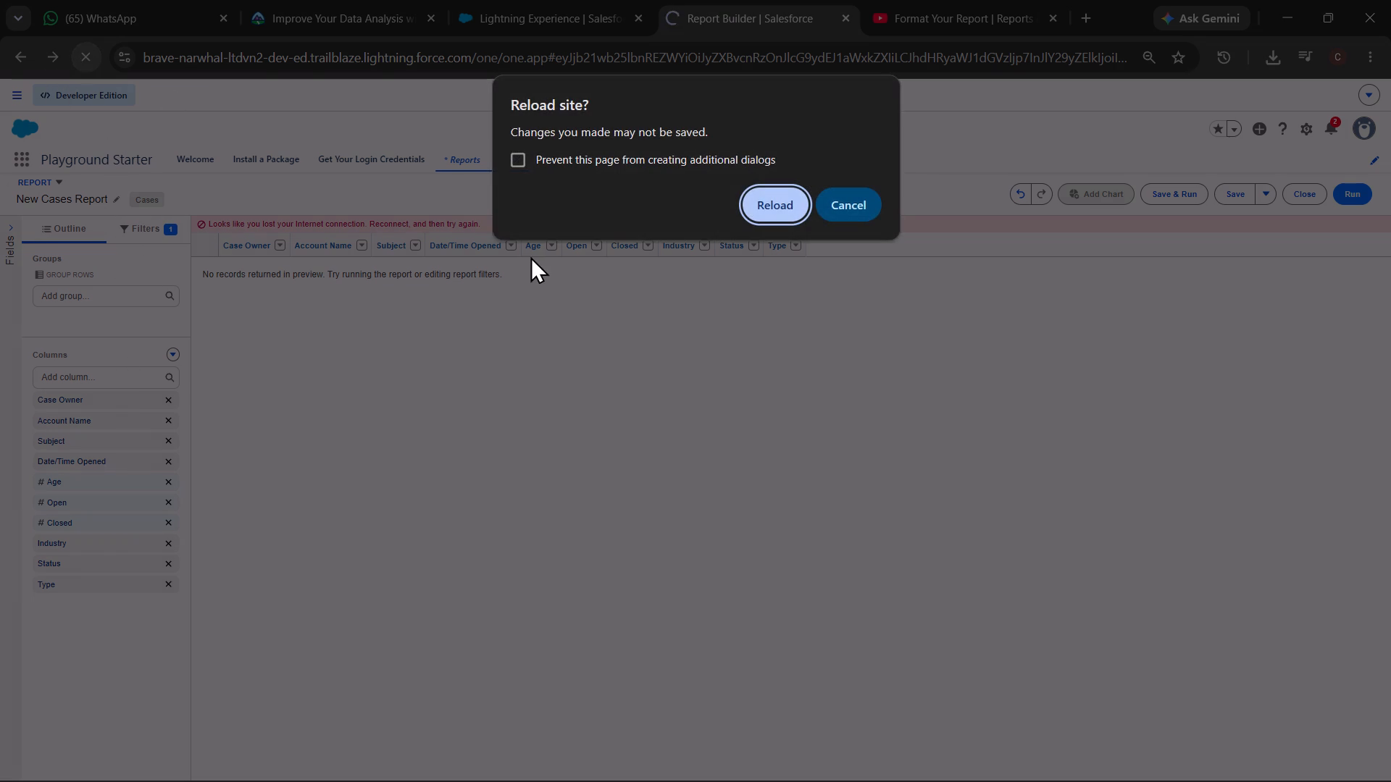
pyautogui.click(765, 210)
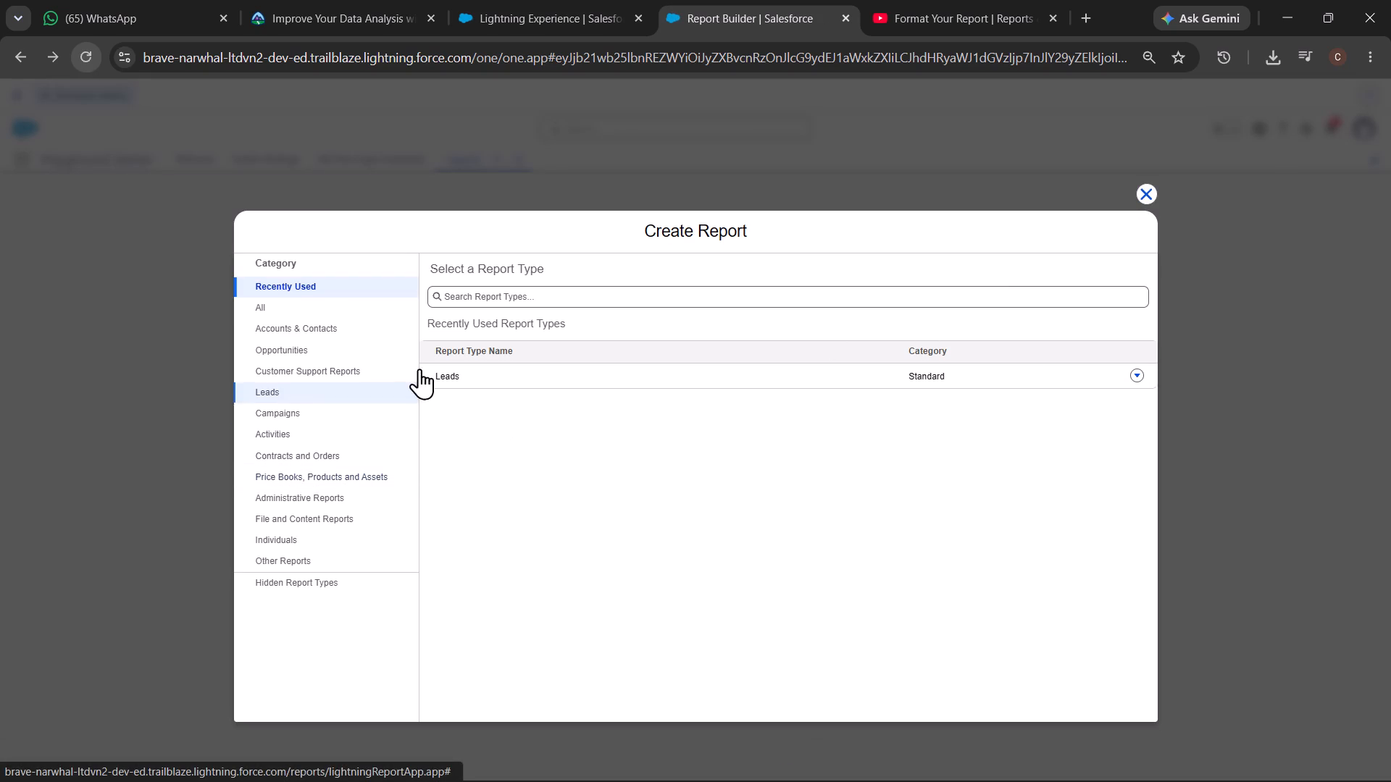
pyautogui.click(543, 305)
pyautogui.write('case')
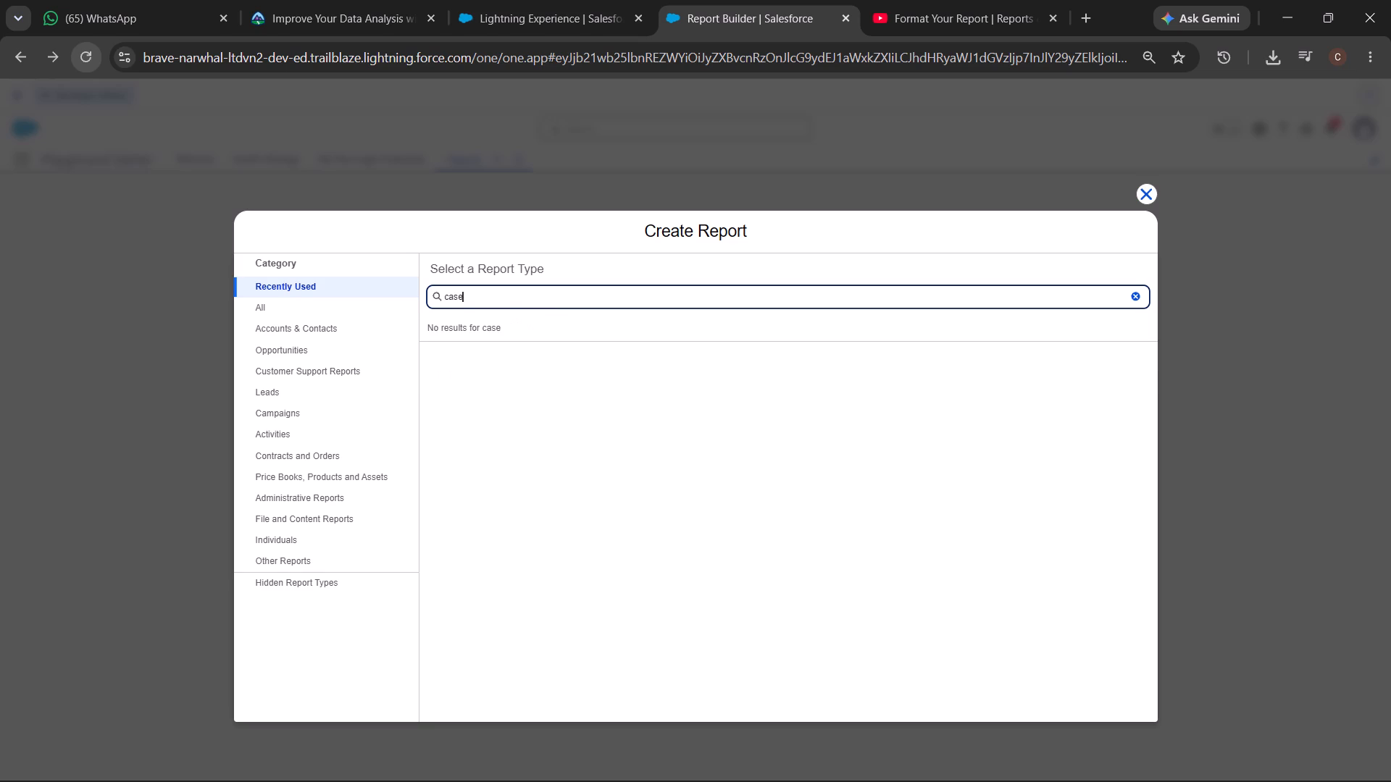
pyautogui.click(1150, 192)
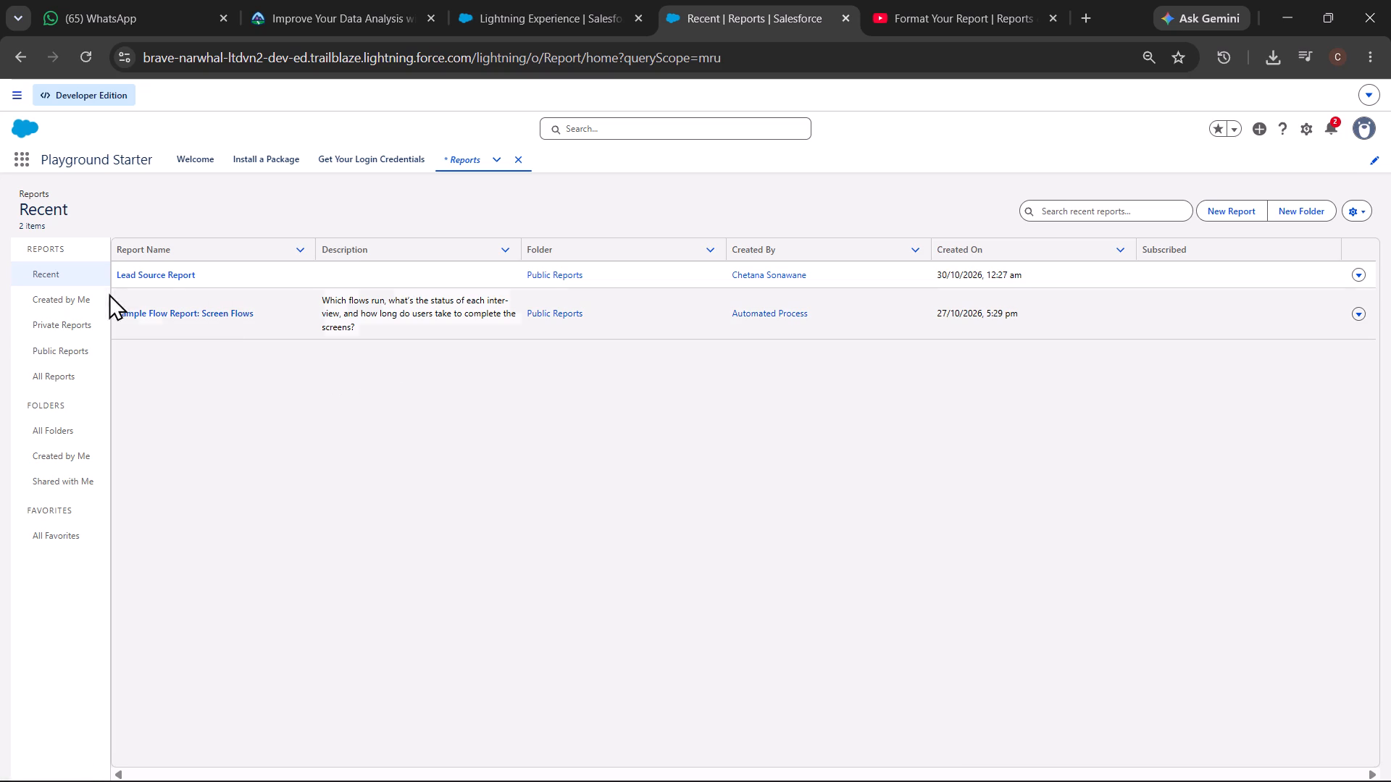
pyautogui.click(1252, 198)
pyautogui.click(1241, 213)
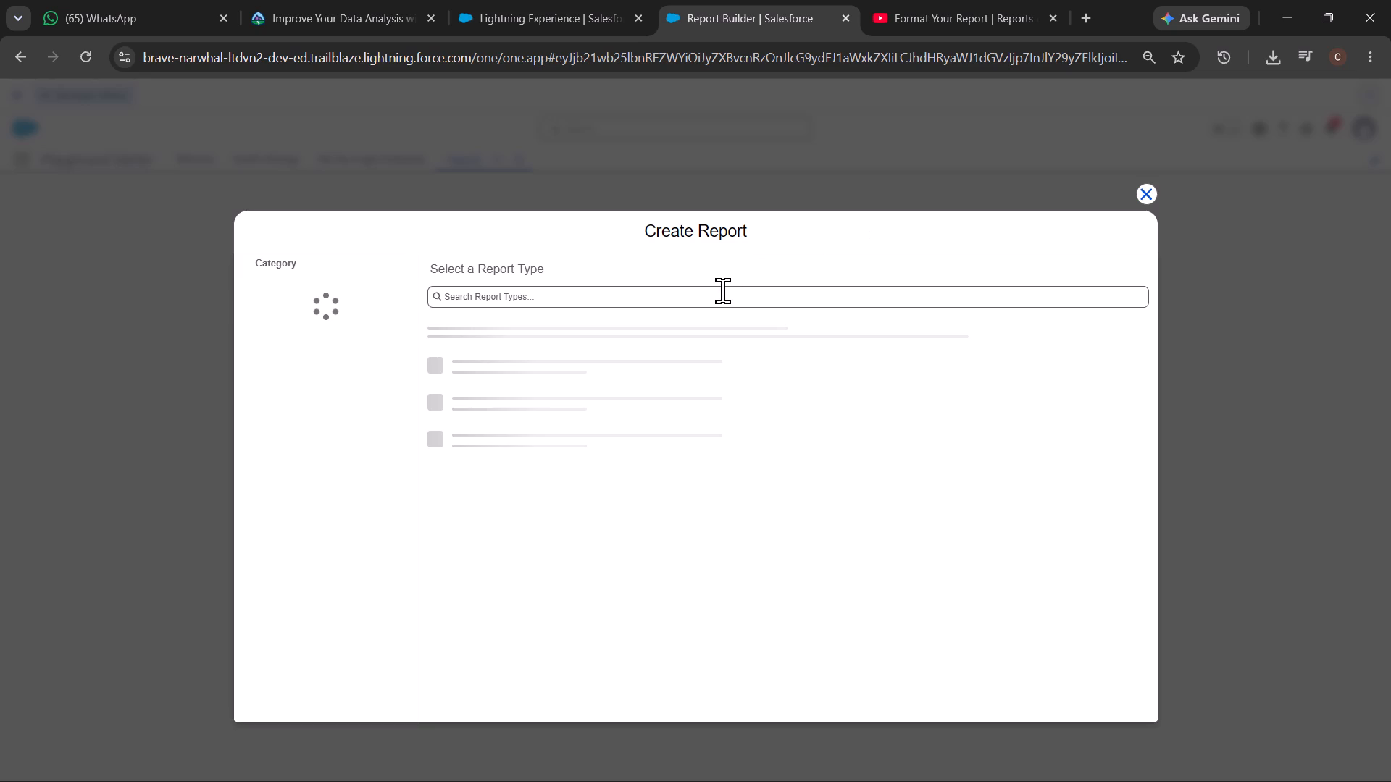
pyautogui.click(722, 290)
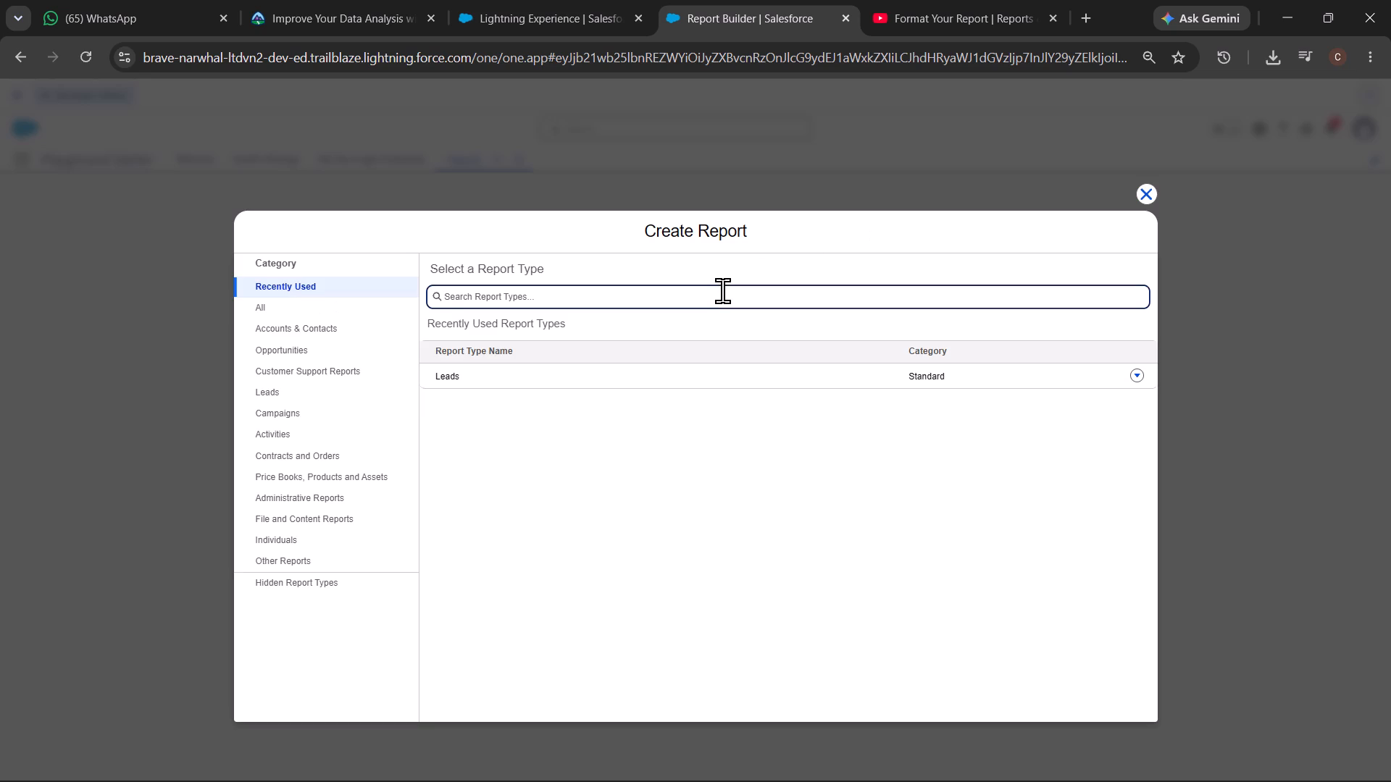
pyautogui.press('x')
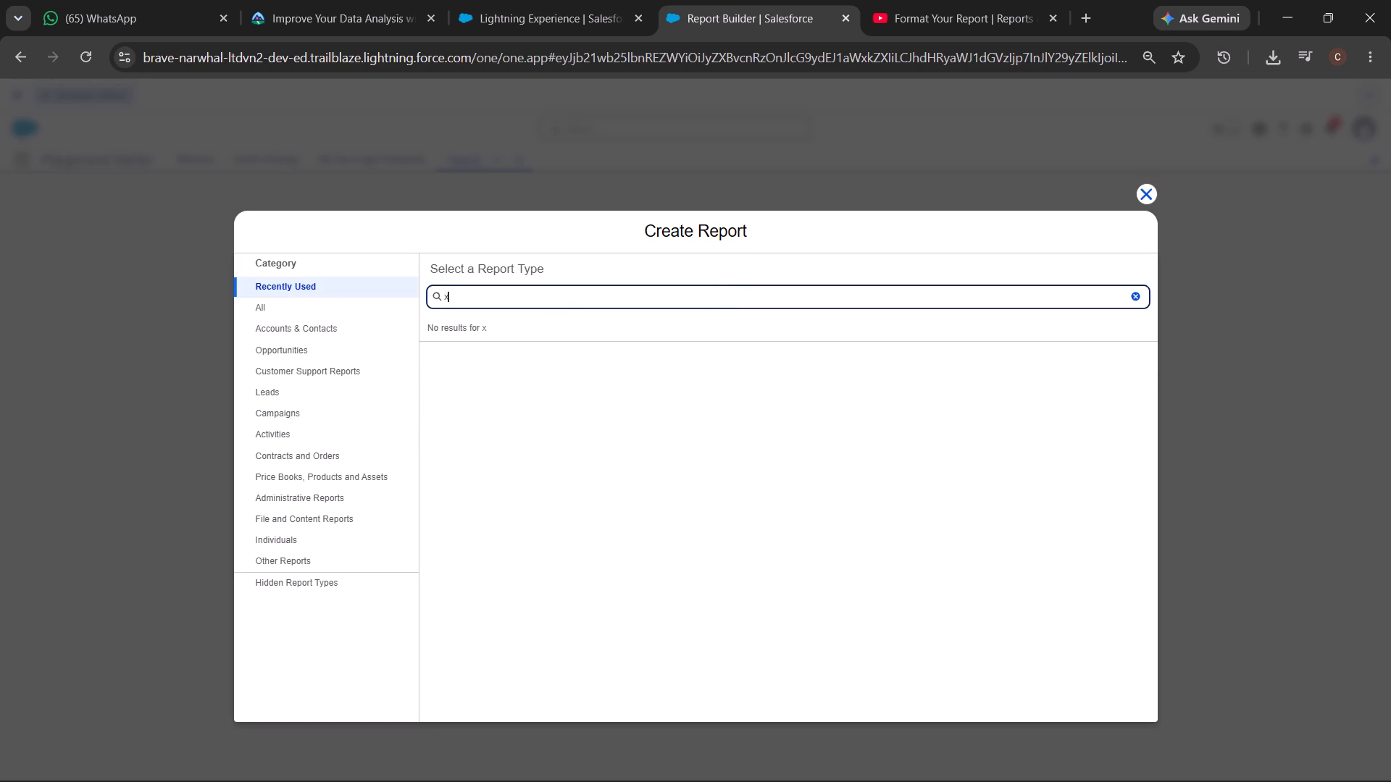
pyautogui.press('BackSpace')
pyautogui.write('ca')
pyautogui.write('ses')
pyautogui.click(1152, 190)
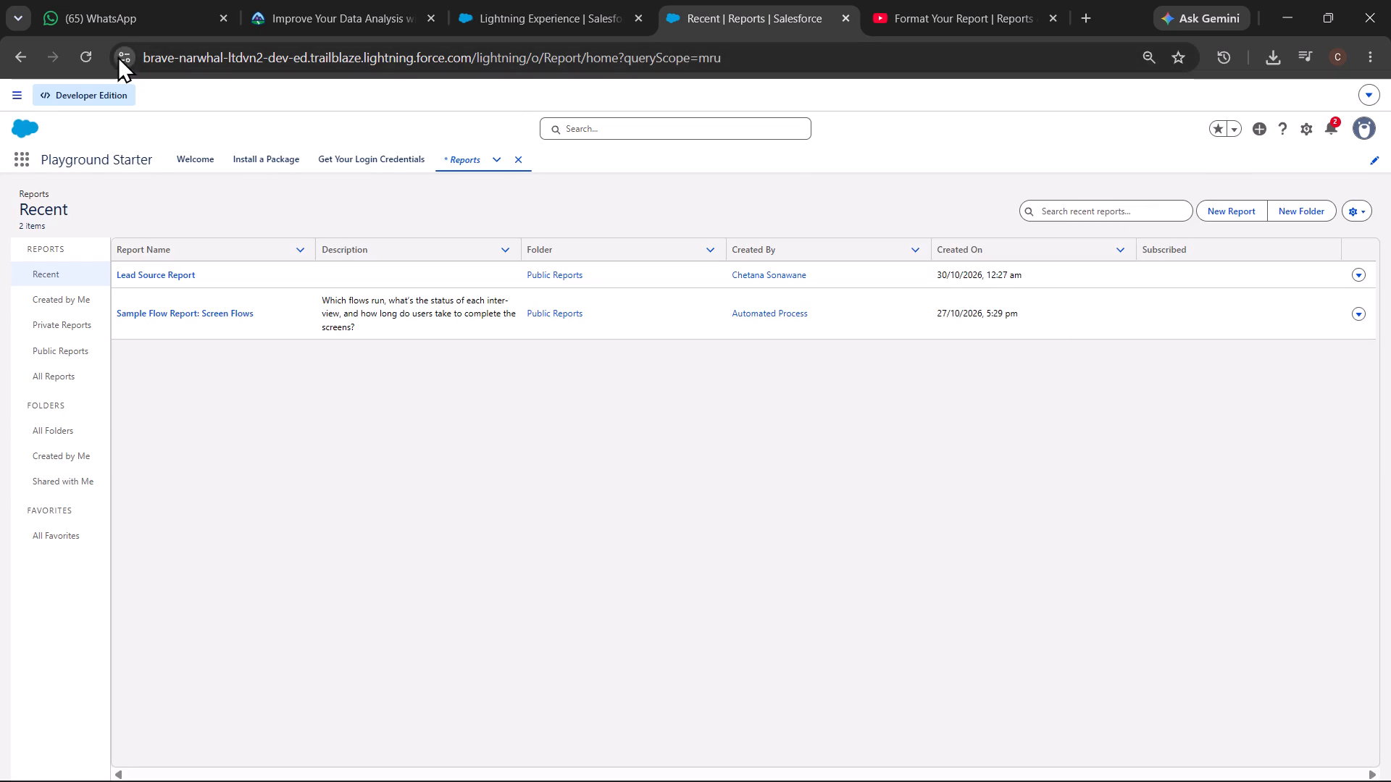
# Reload the Reports page and start a new report with the standard Cases report type, searching all report types for cas.
pyautogui.click(92, 58)
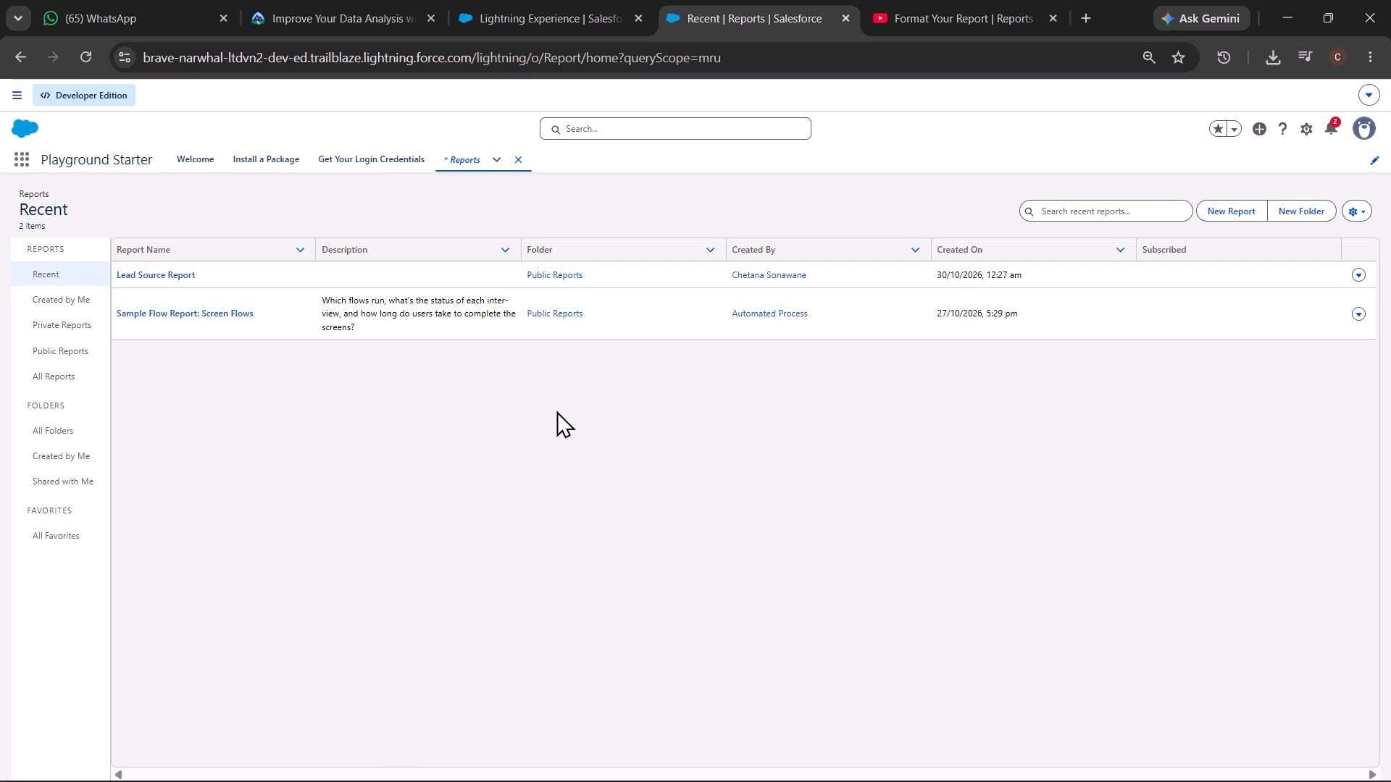
pyautogui.scroll(1, 749, 613)
pyautogui.click(1235, 209)
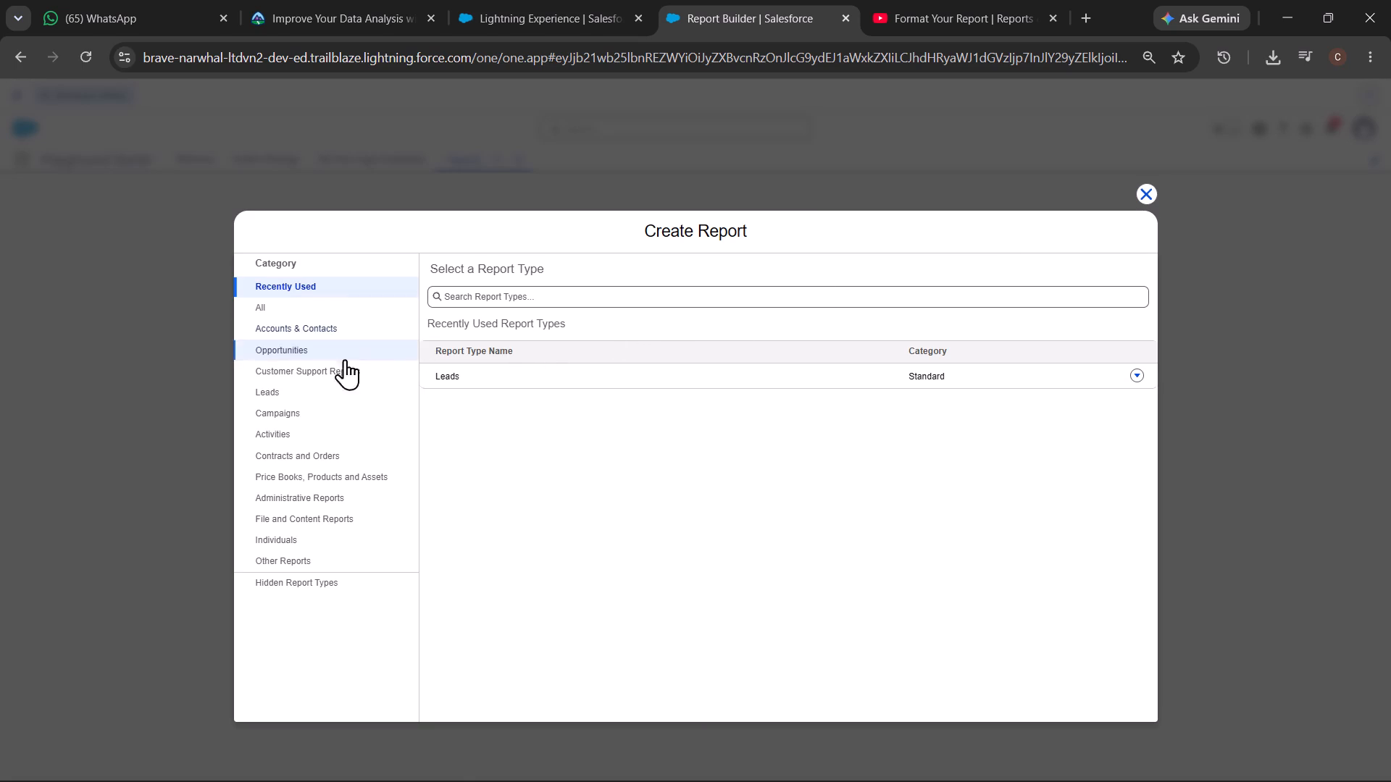
pyautogui.click(582, 293)
pyautogui.write('cas')
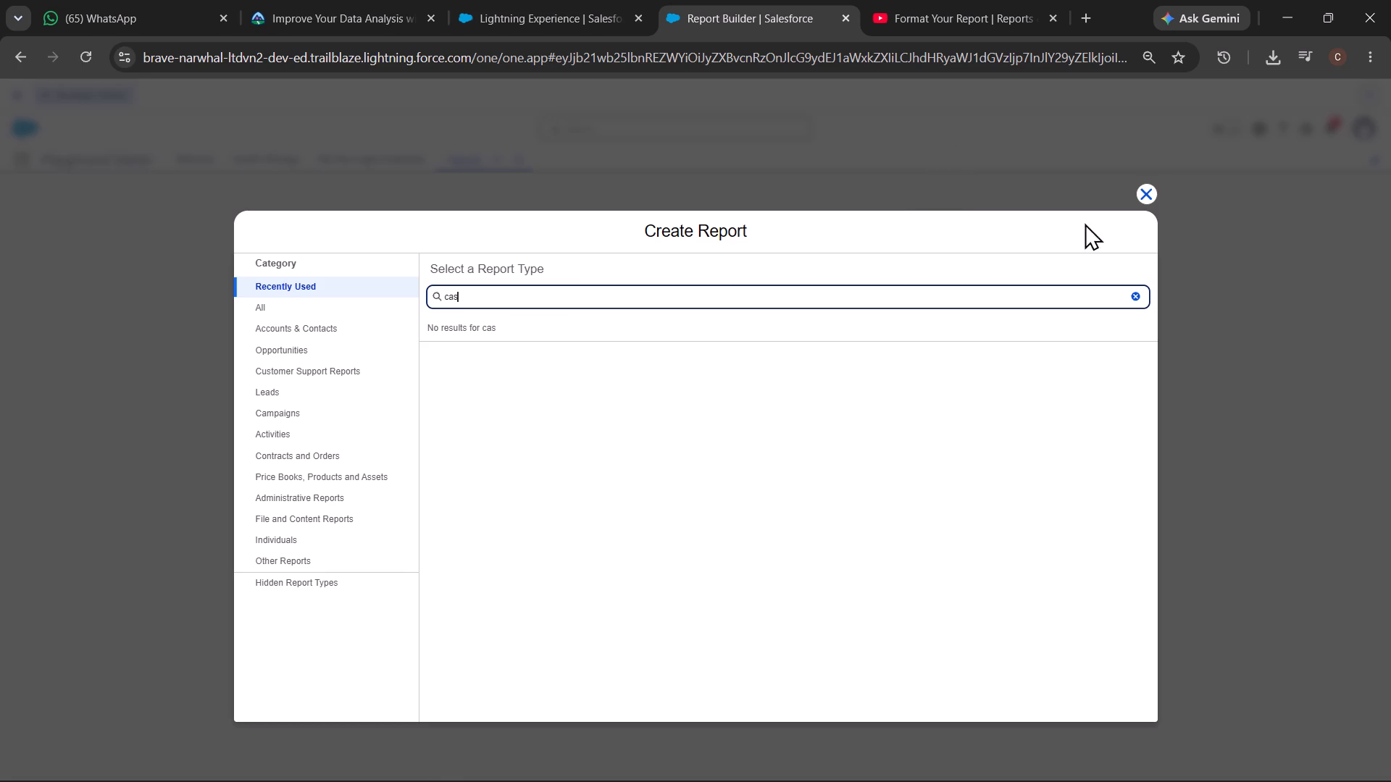
pyautogui.click(318, 298)
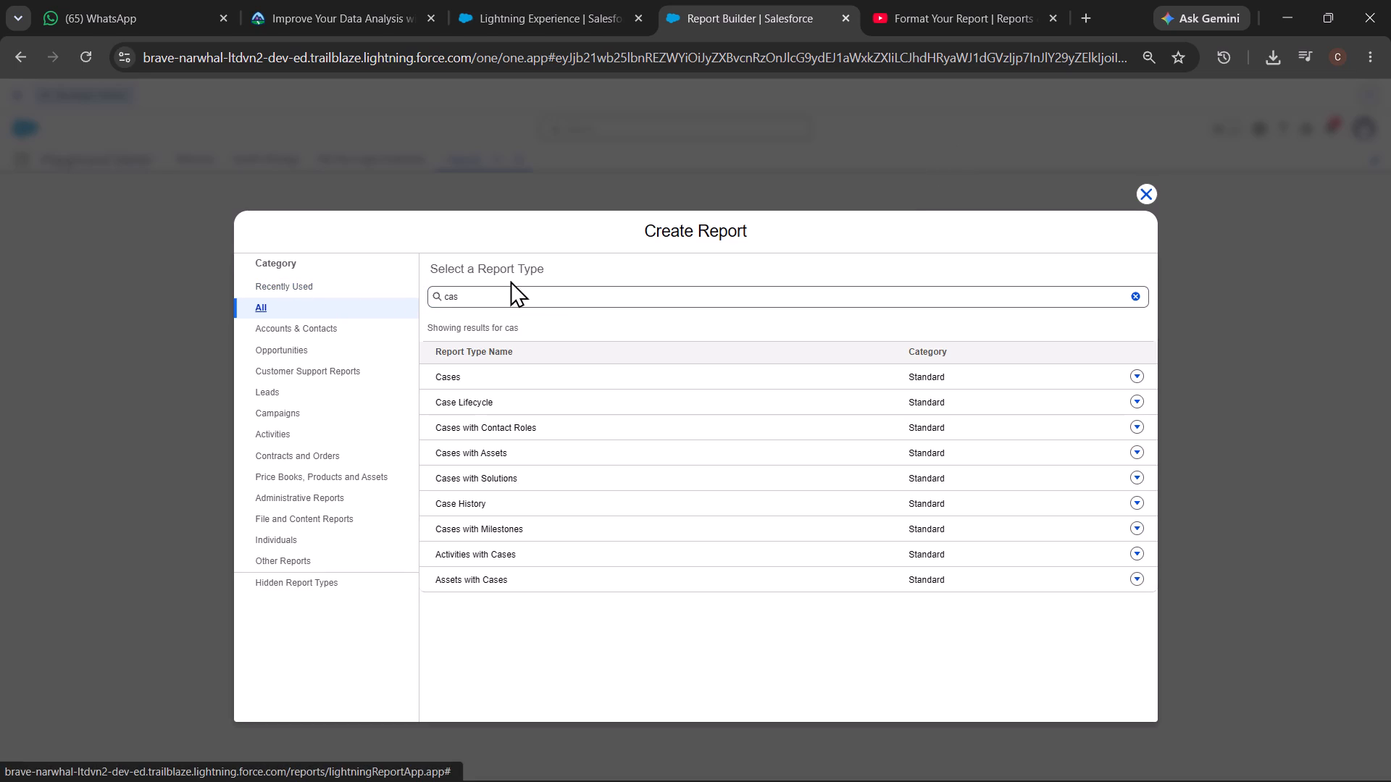
pyautogui.click(445, 377)
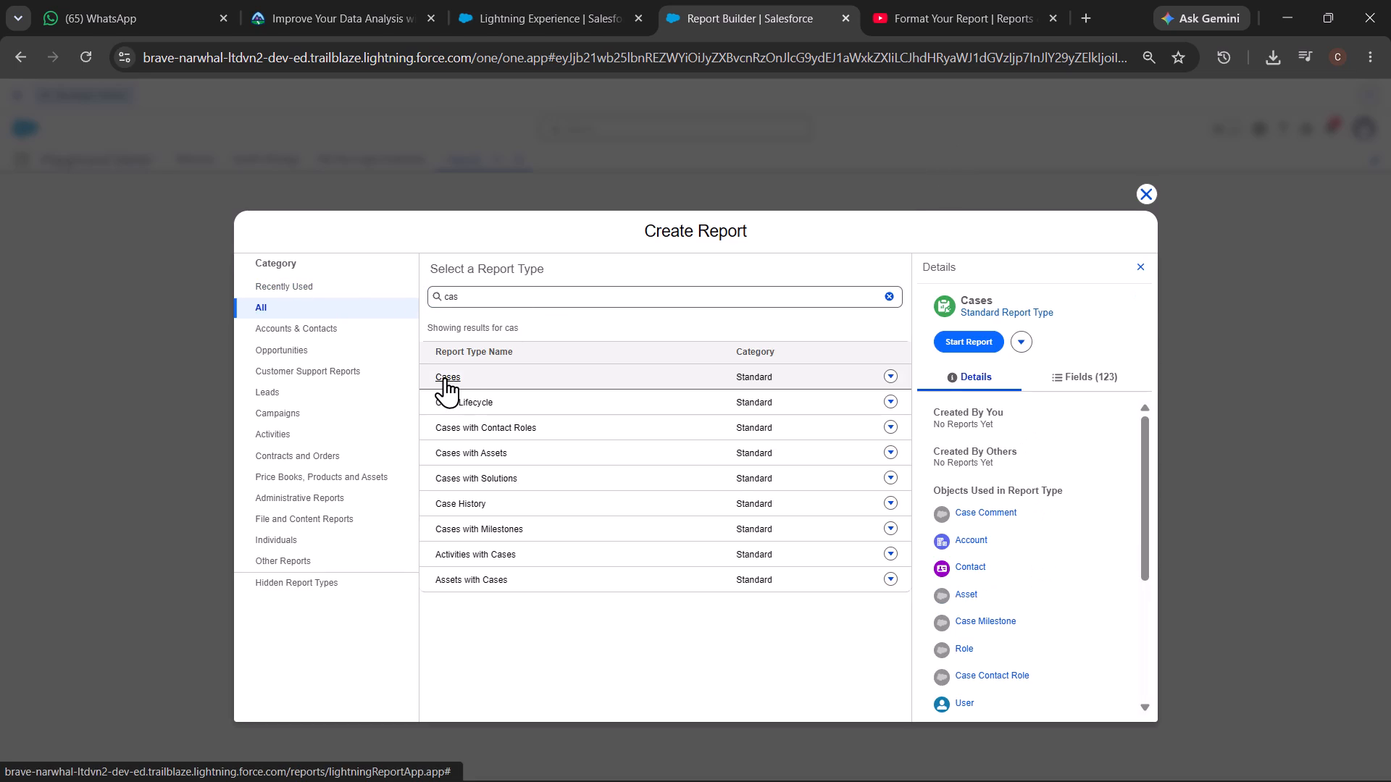
pyautogui.click(972, 339)
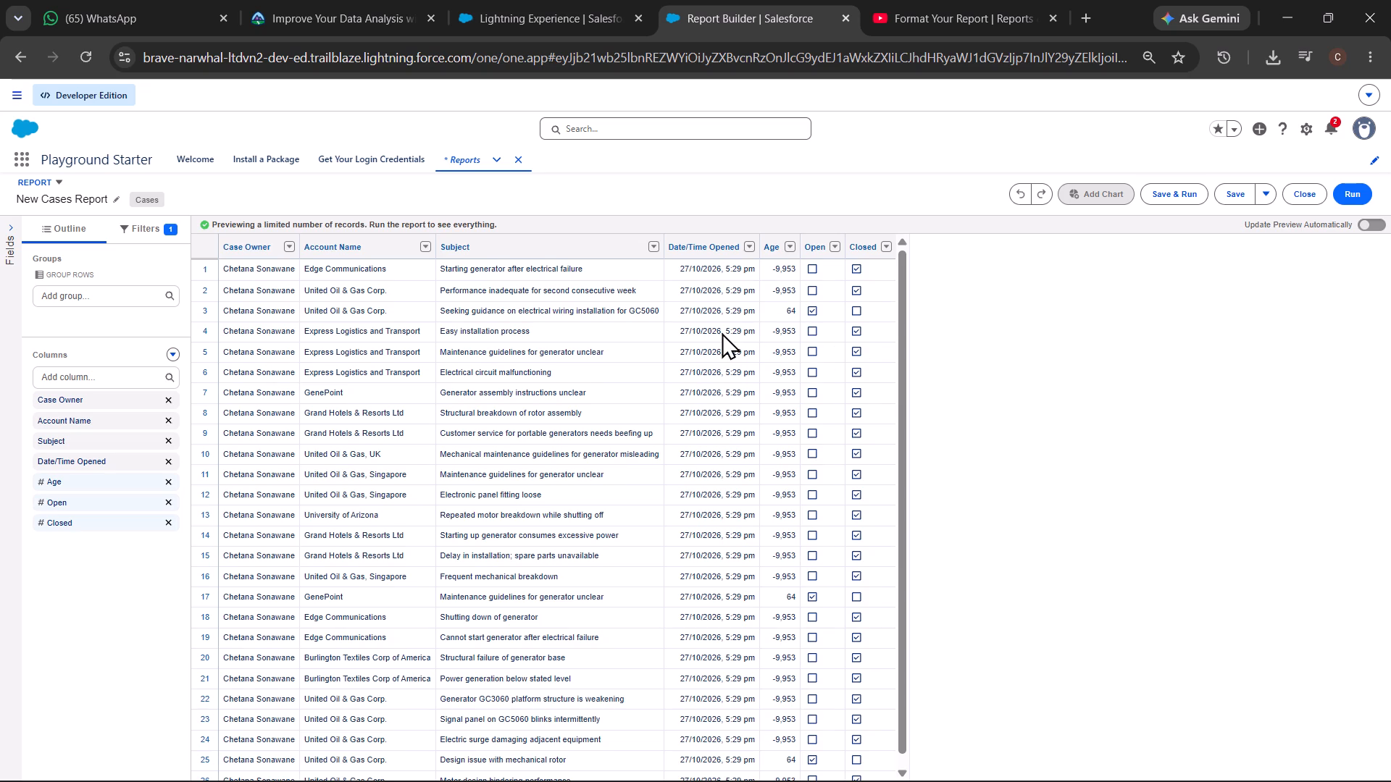
# Add the Industry, Status and Type columns to the new Cases report and refresh its preview.
pyautogui.scroll(-1, 722, 332)
pyautogui.scroll(3, 722, 332)
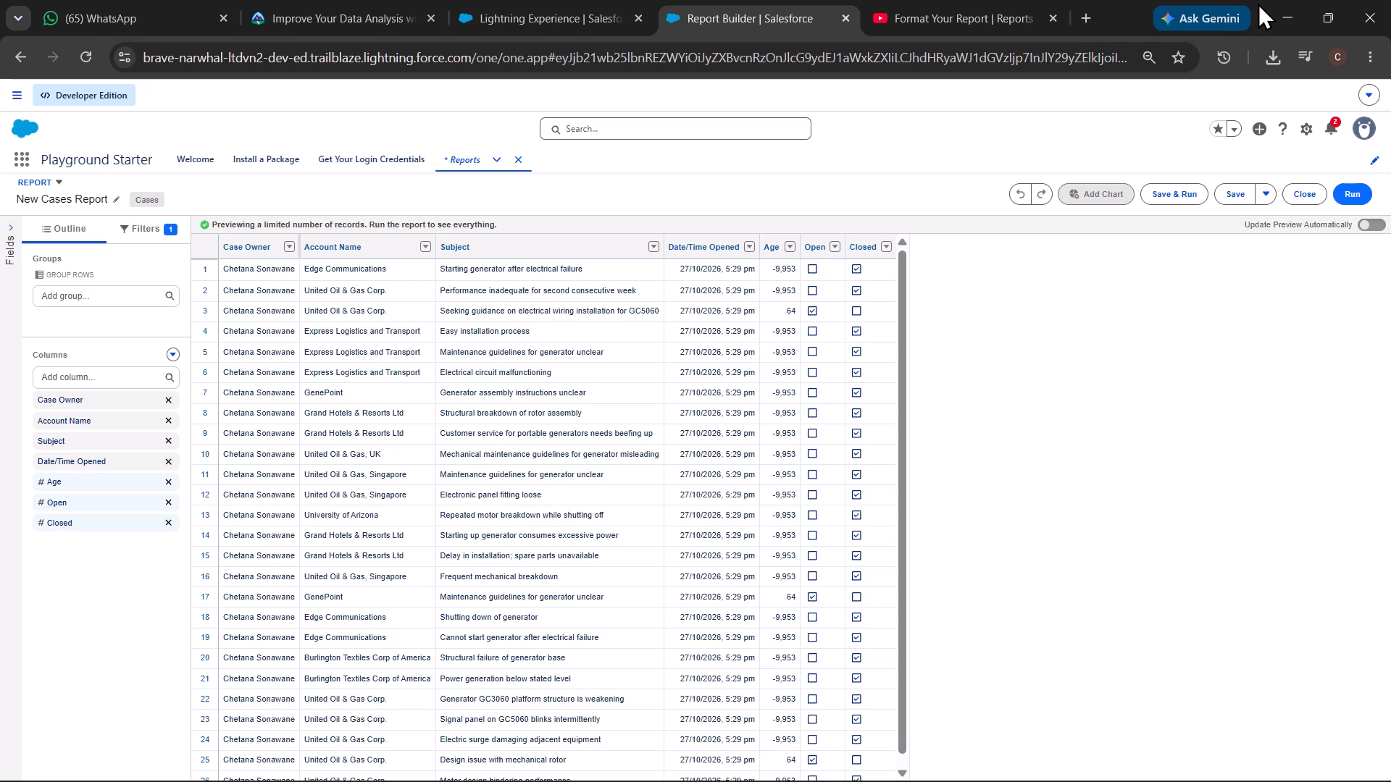
pyautogui.click(109, 288)
pyautogui.click(0, 404)
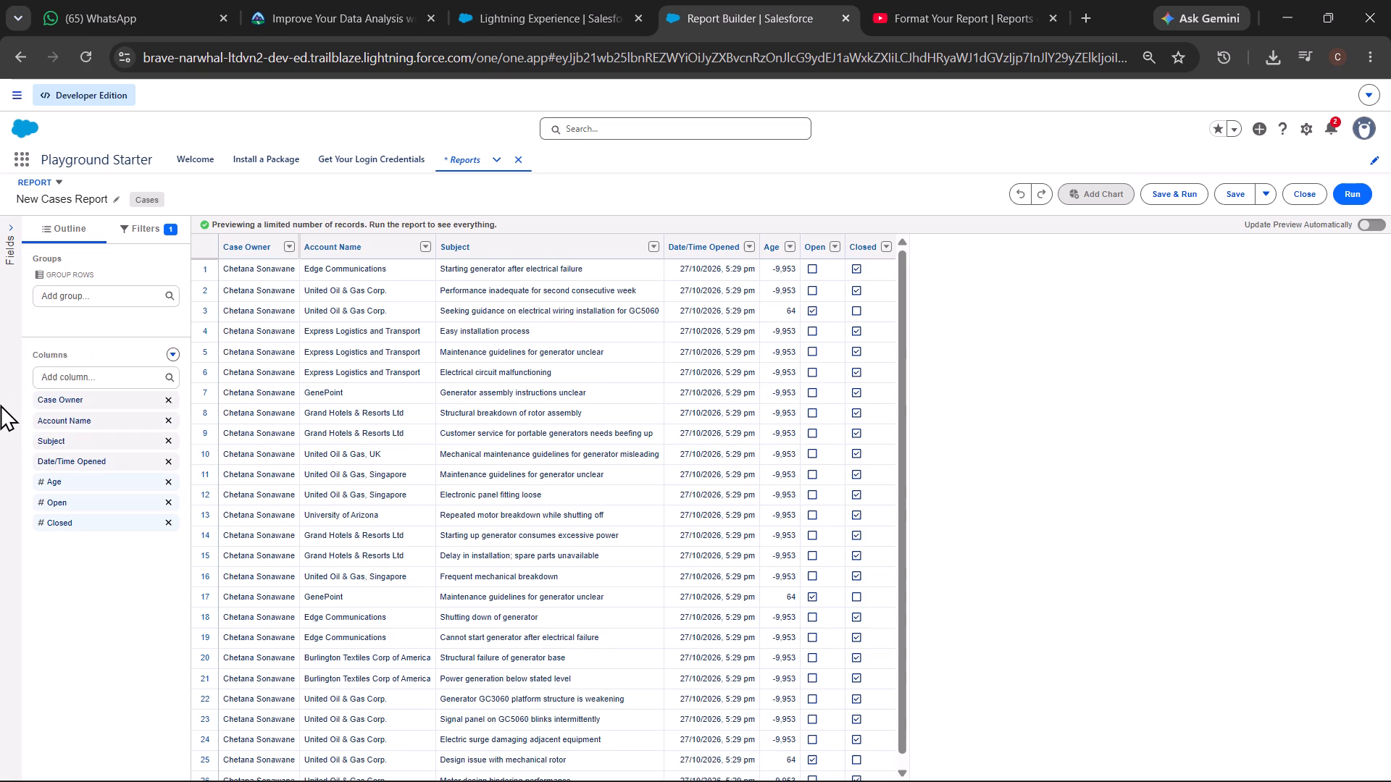
pyautogui.click(63, 377)
pyautogui.write('indu')
pyautogui.click(66, 412)
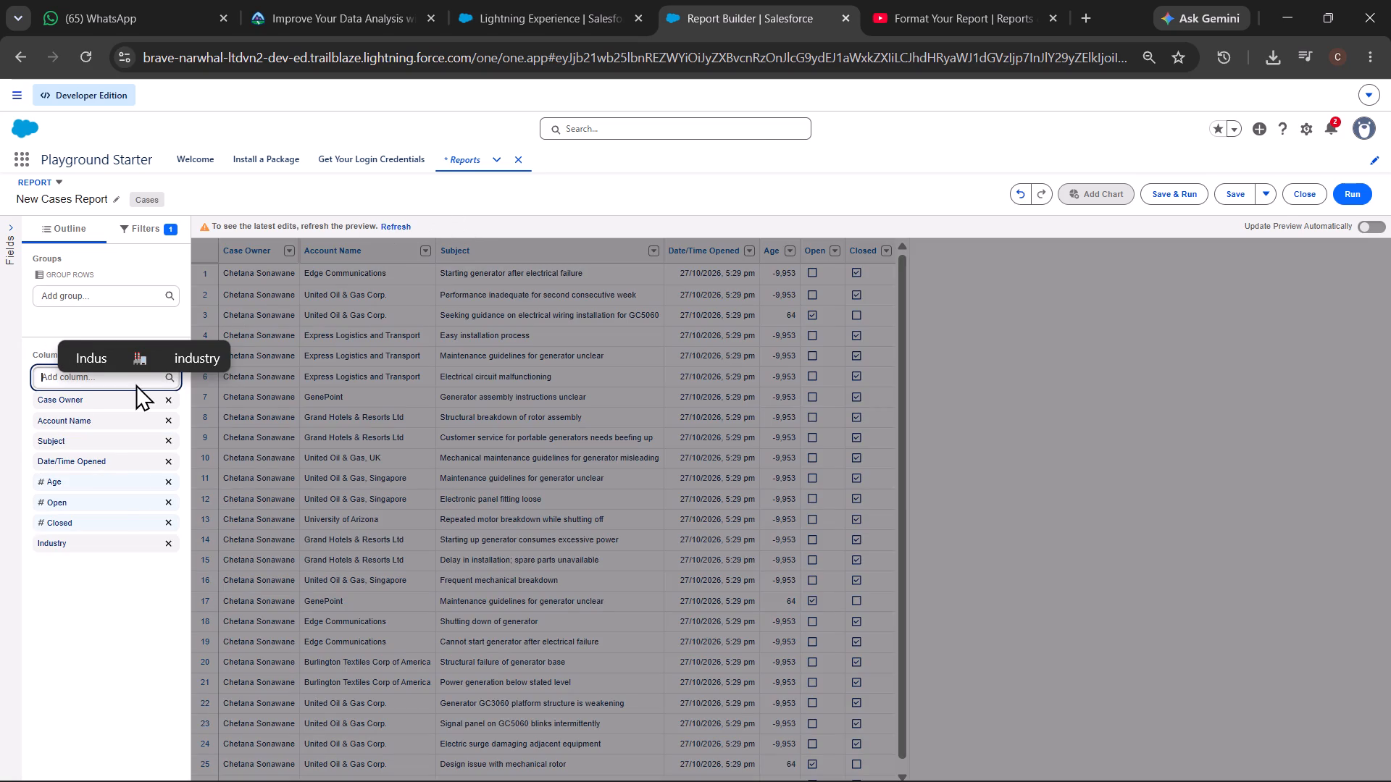
pyautogui.write('stat')
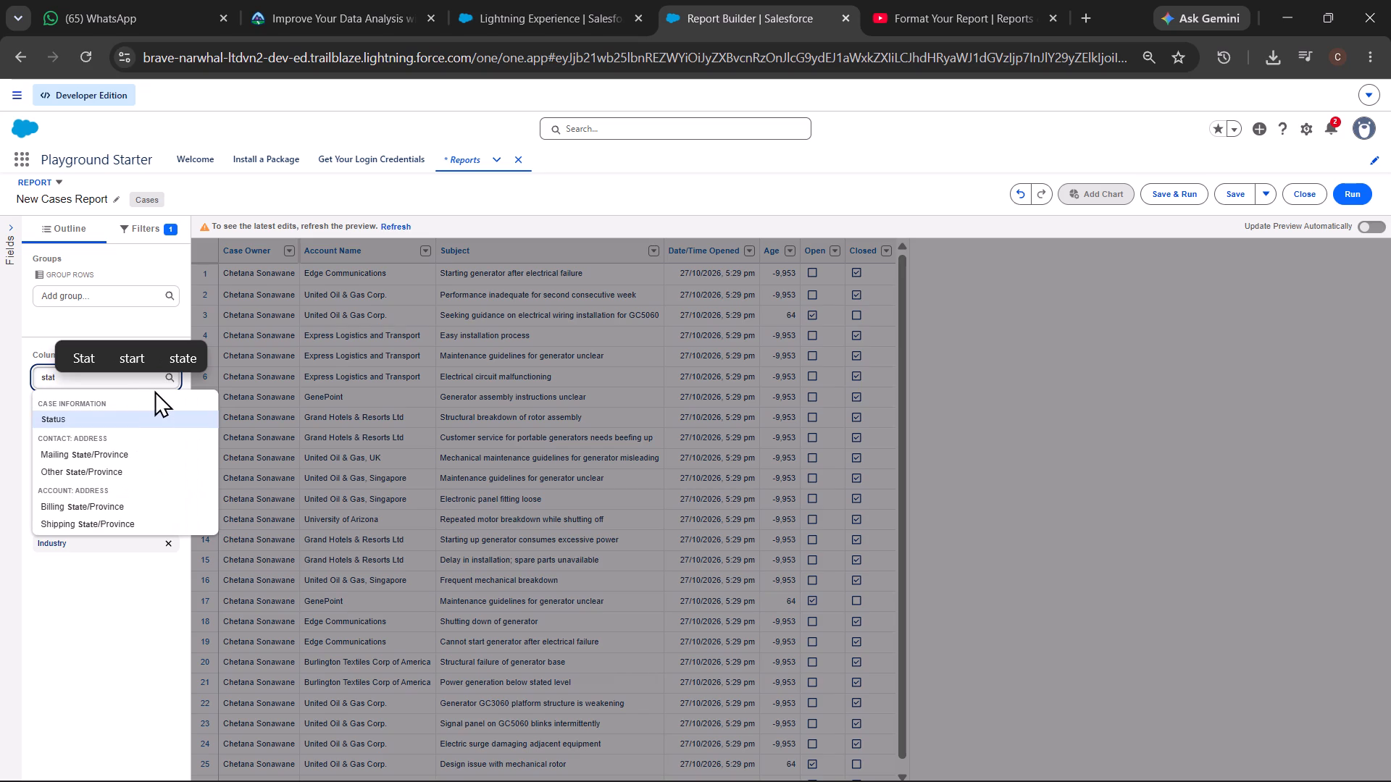
pyautogui.click(151, 412)
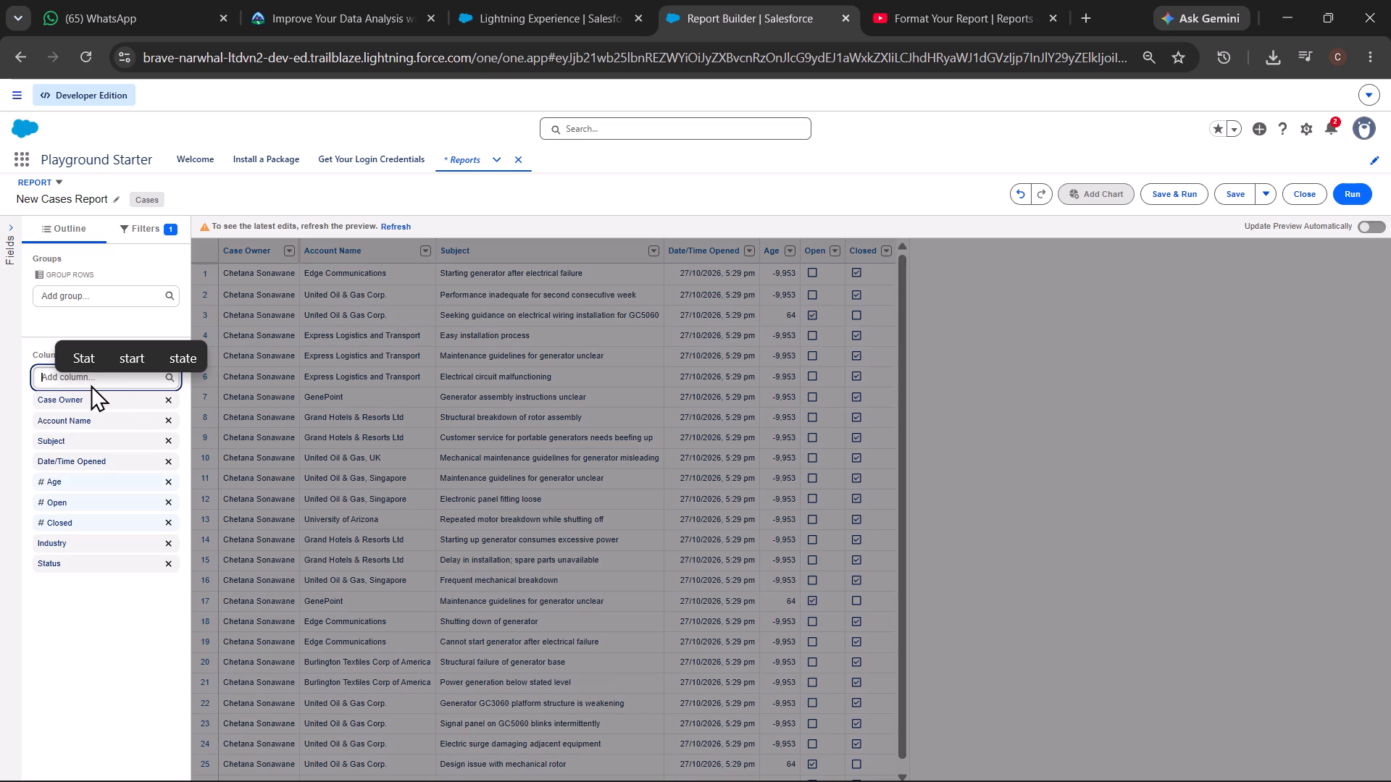
pyautogui.write('typ')
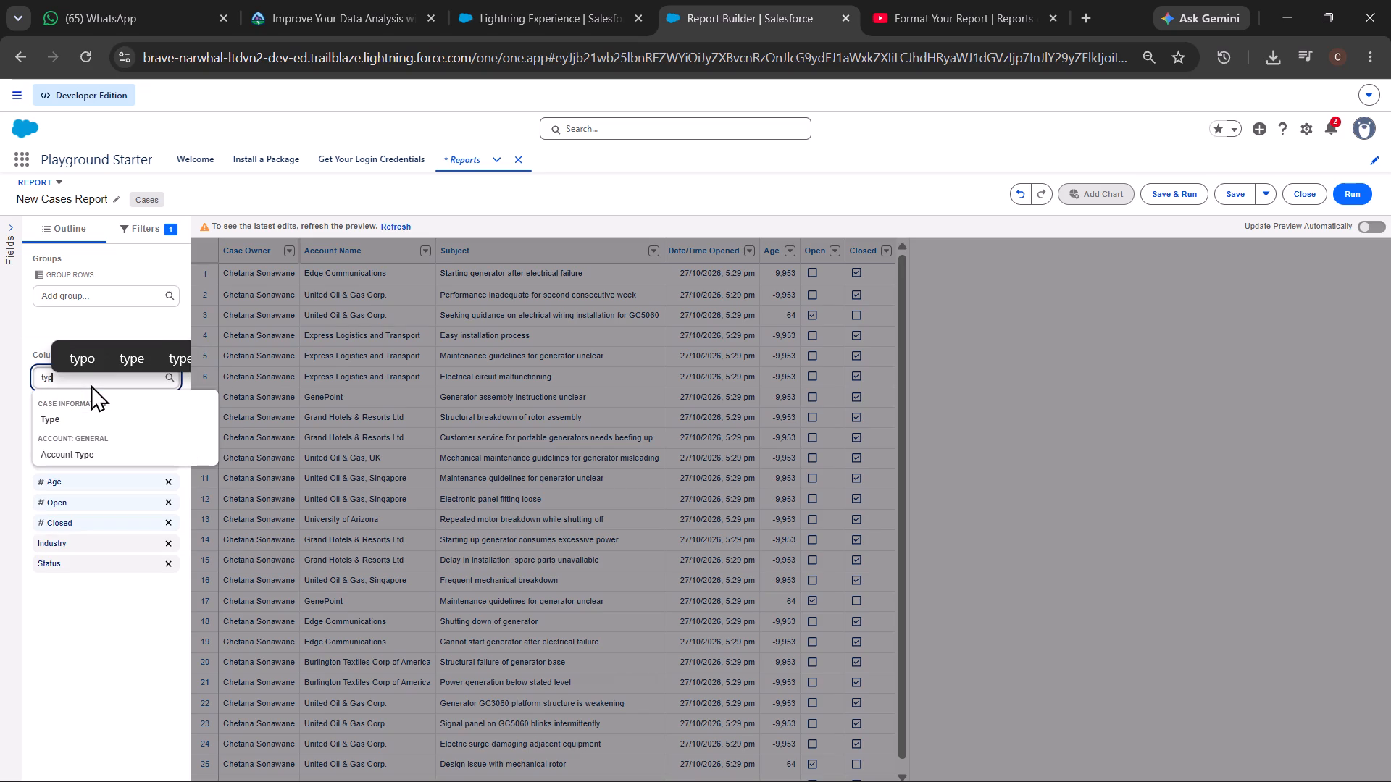
pyautogui.click(94, 423)
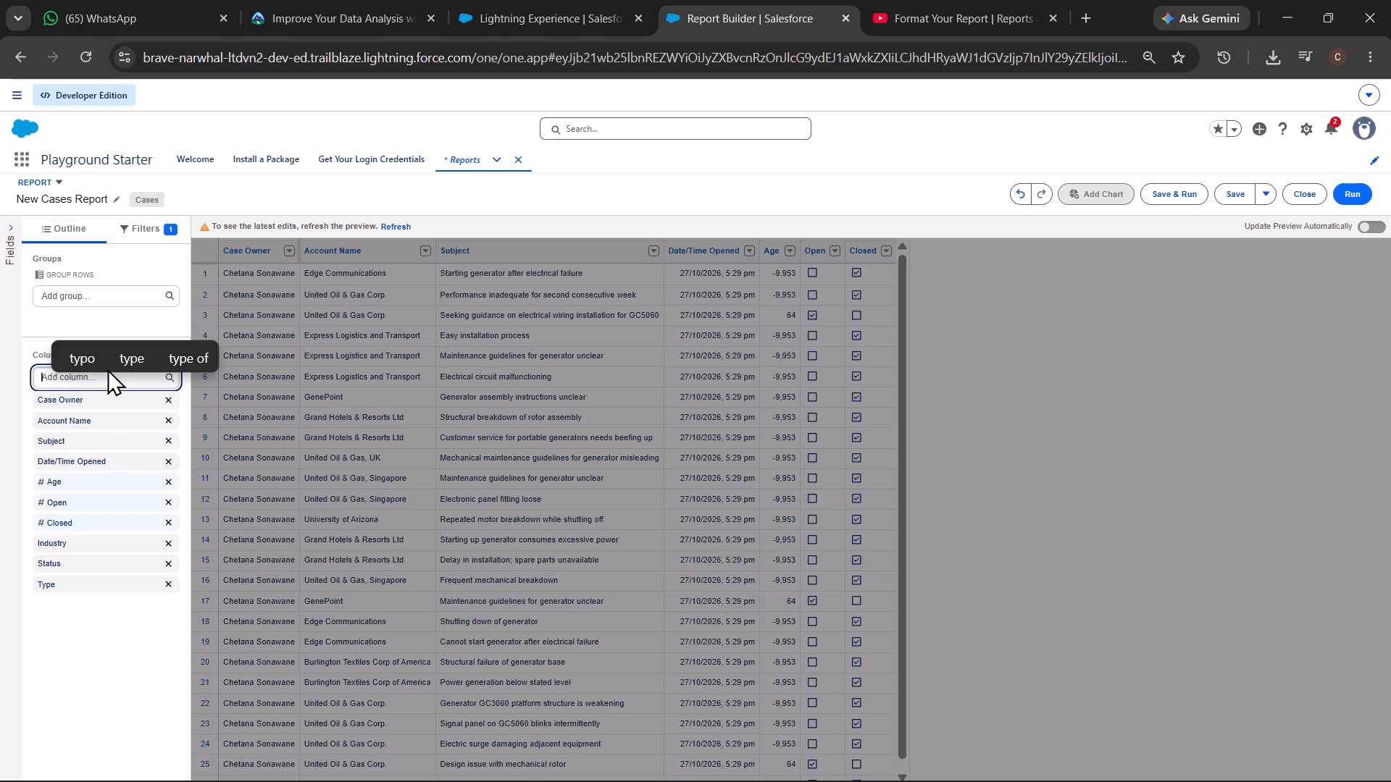
pyautogui.click(411, 226)
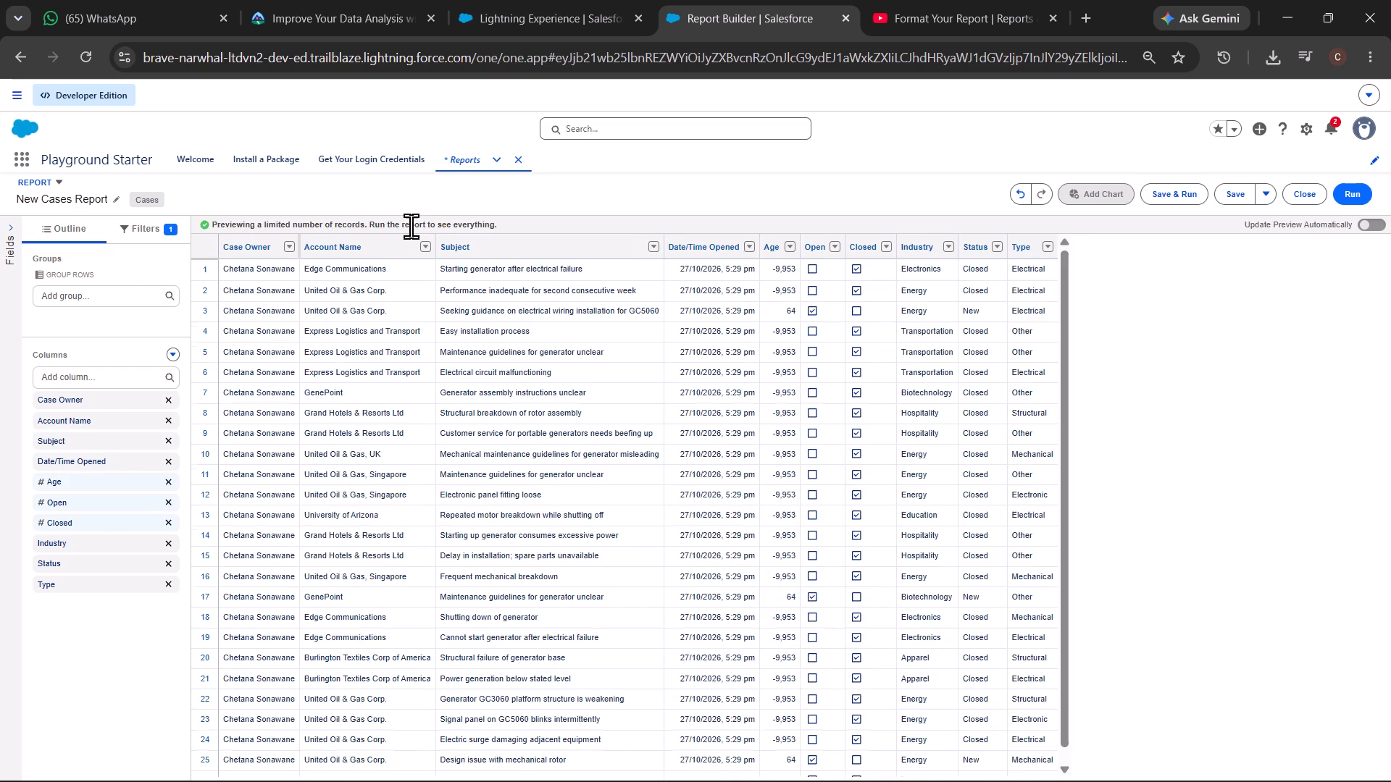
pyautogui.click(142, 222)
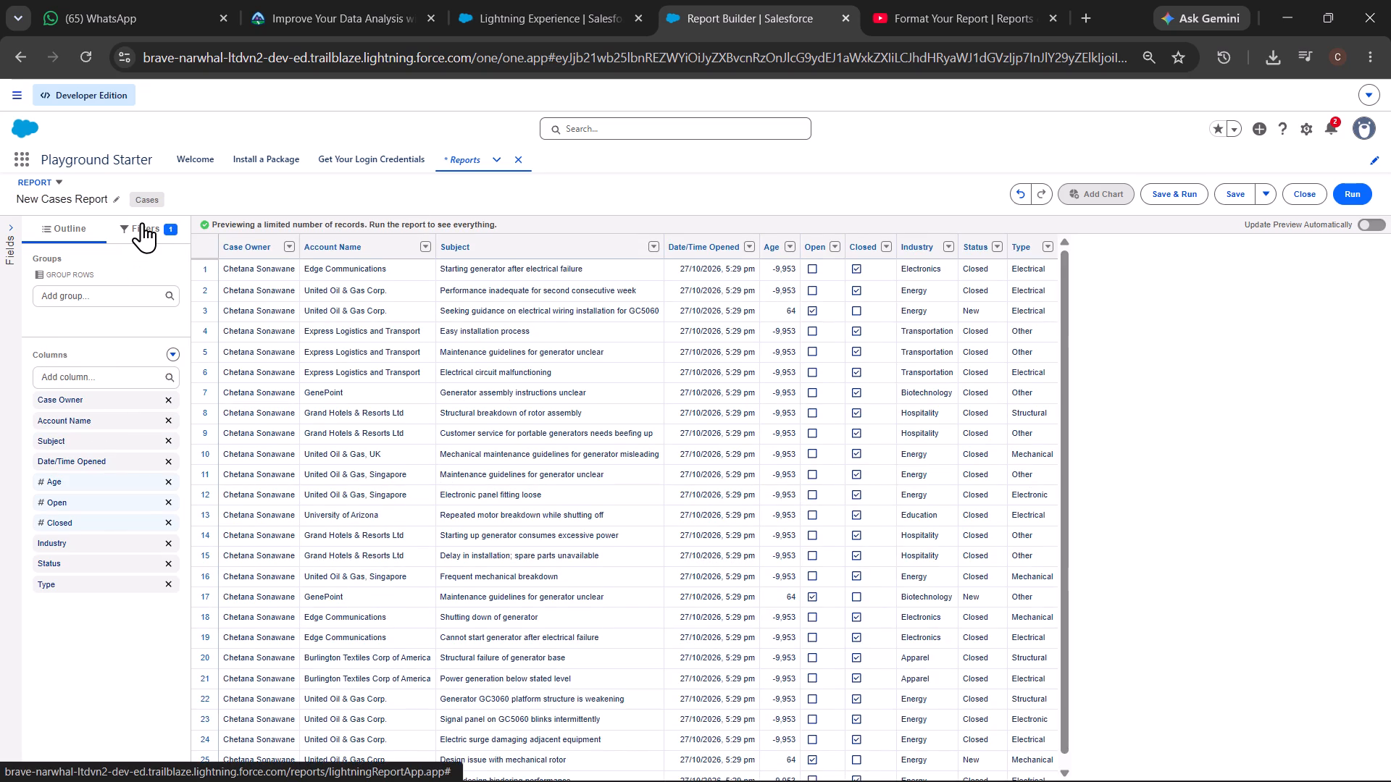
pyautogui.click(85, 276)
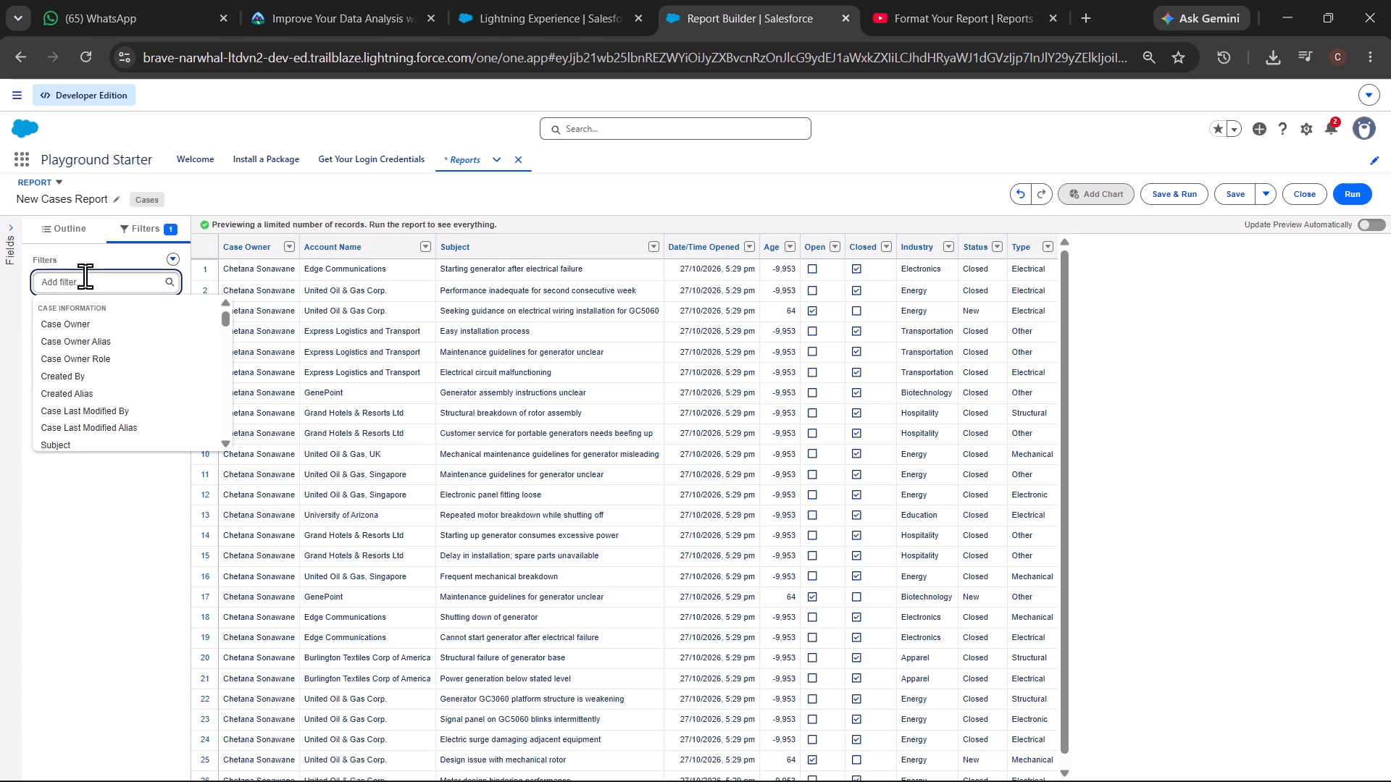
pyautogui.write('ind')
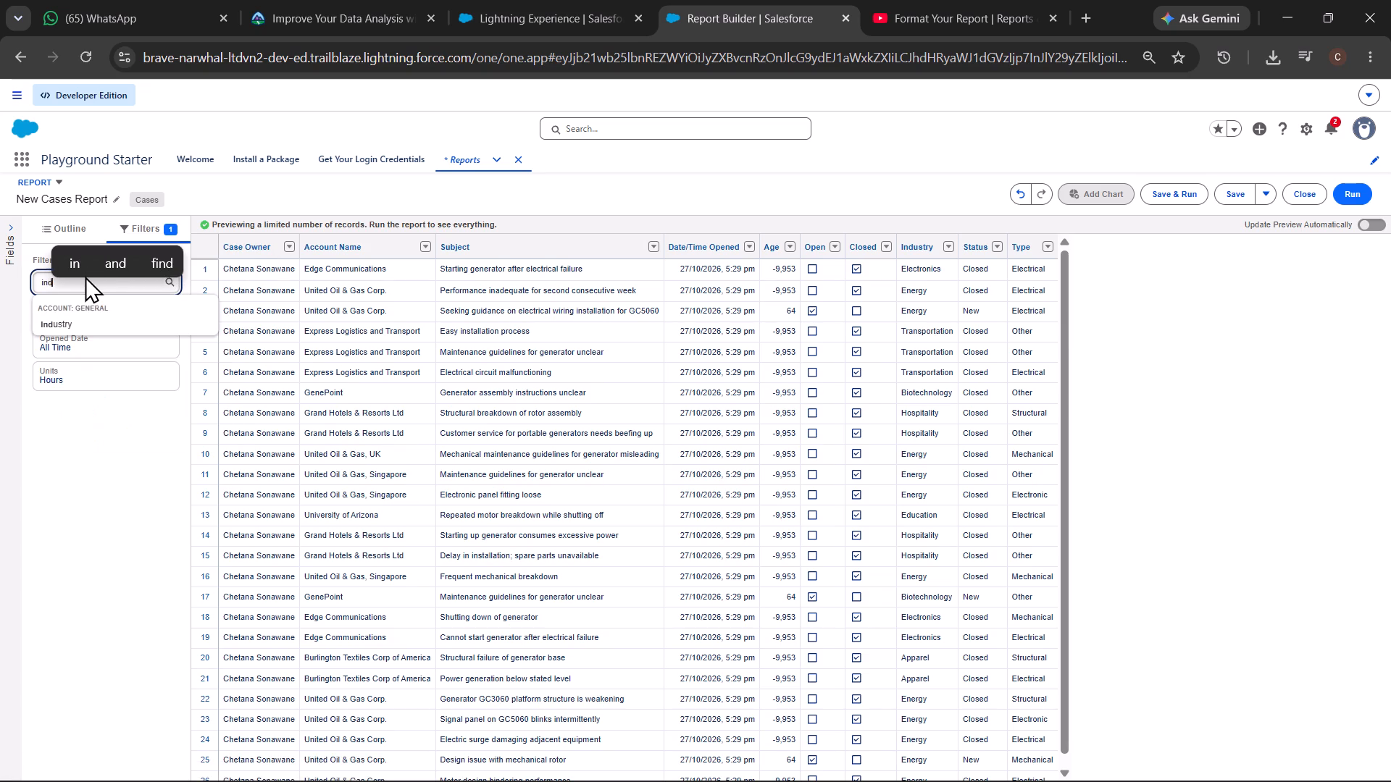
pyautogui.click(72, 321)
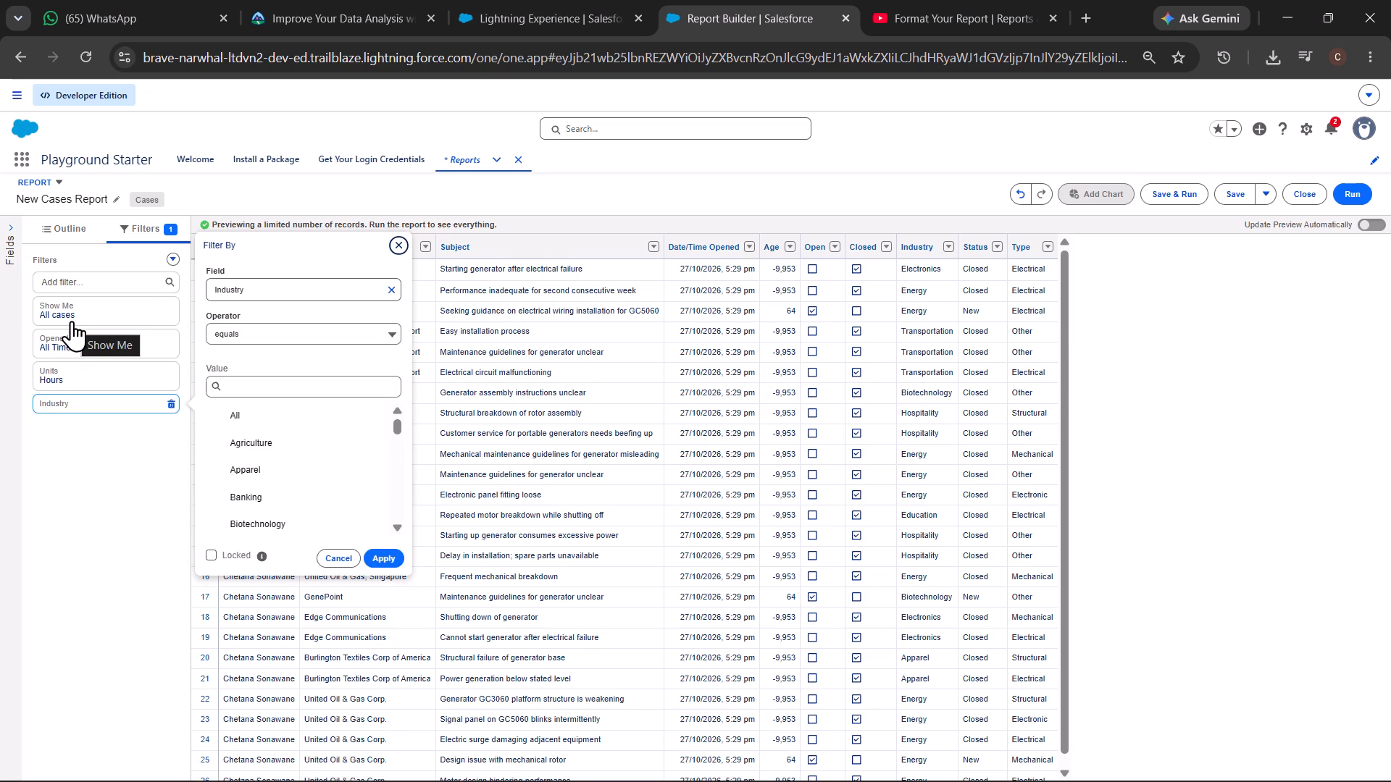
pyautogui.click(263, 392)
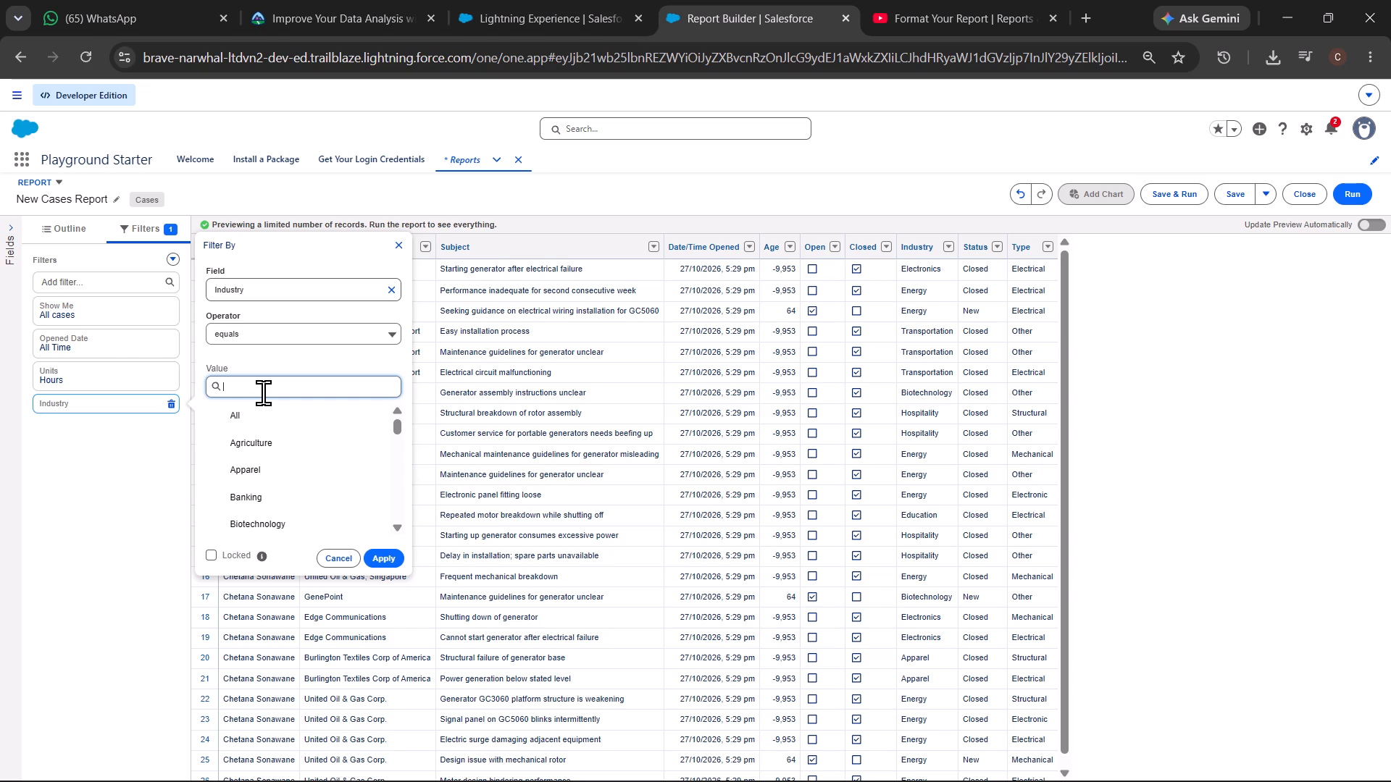
# Switch to YouTube, go back to the filter your report search results and open The Bit's Filter Your Report tutorial.
pyautogui.click(921, 10)
pyautogui.hscroll(7, 770, 109)
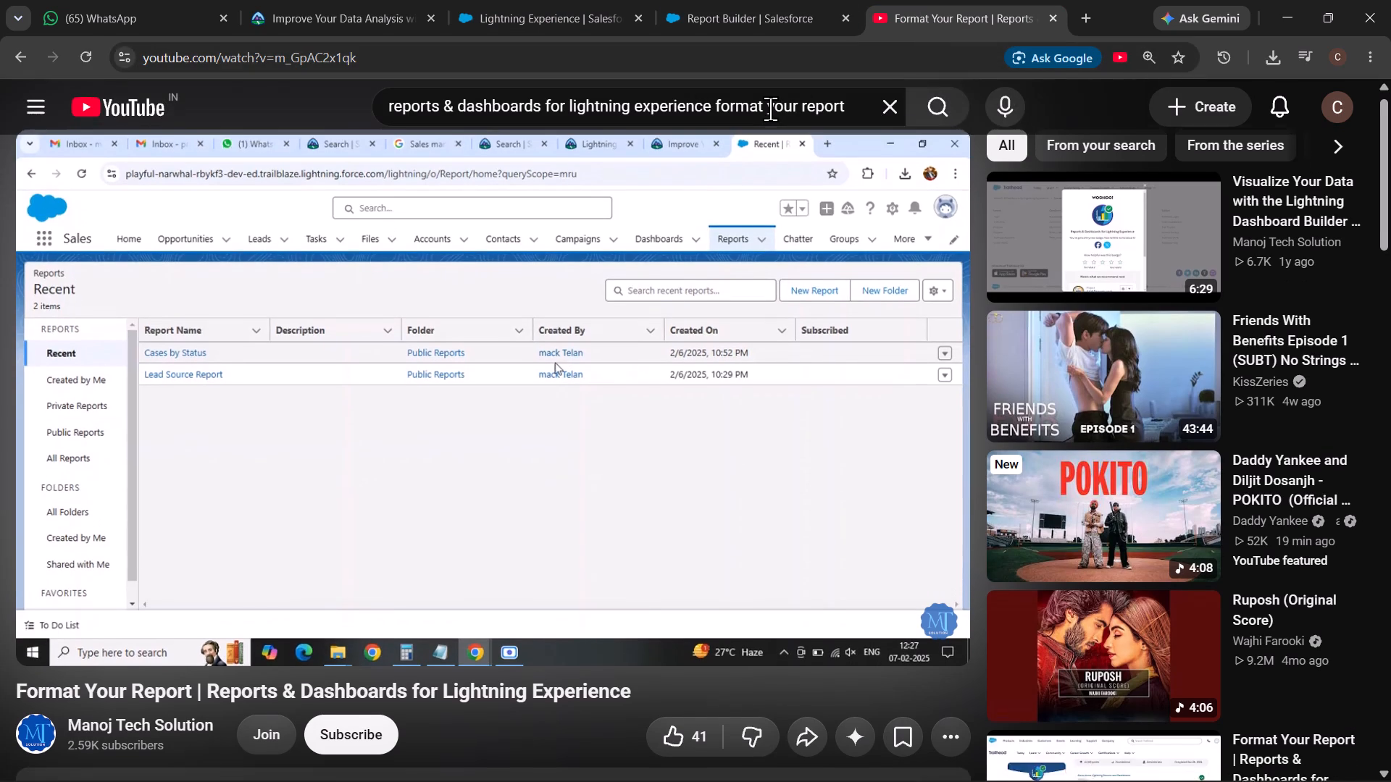
pyautogui.hscroll(5, 770, 109)
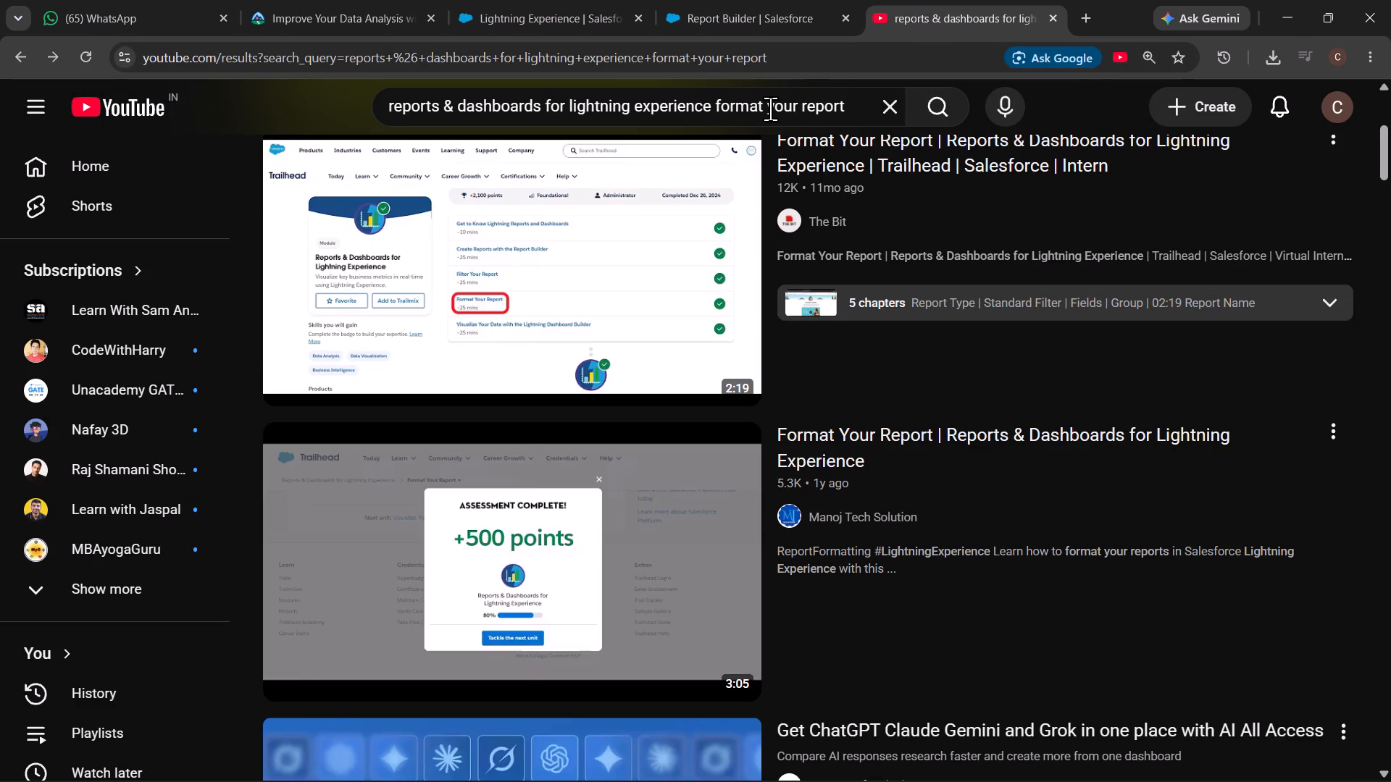
pyautogui.hscroll(10, 770, 109)
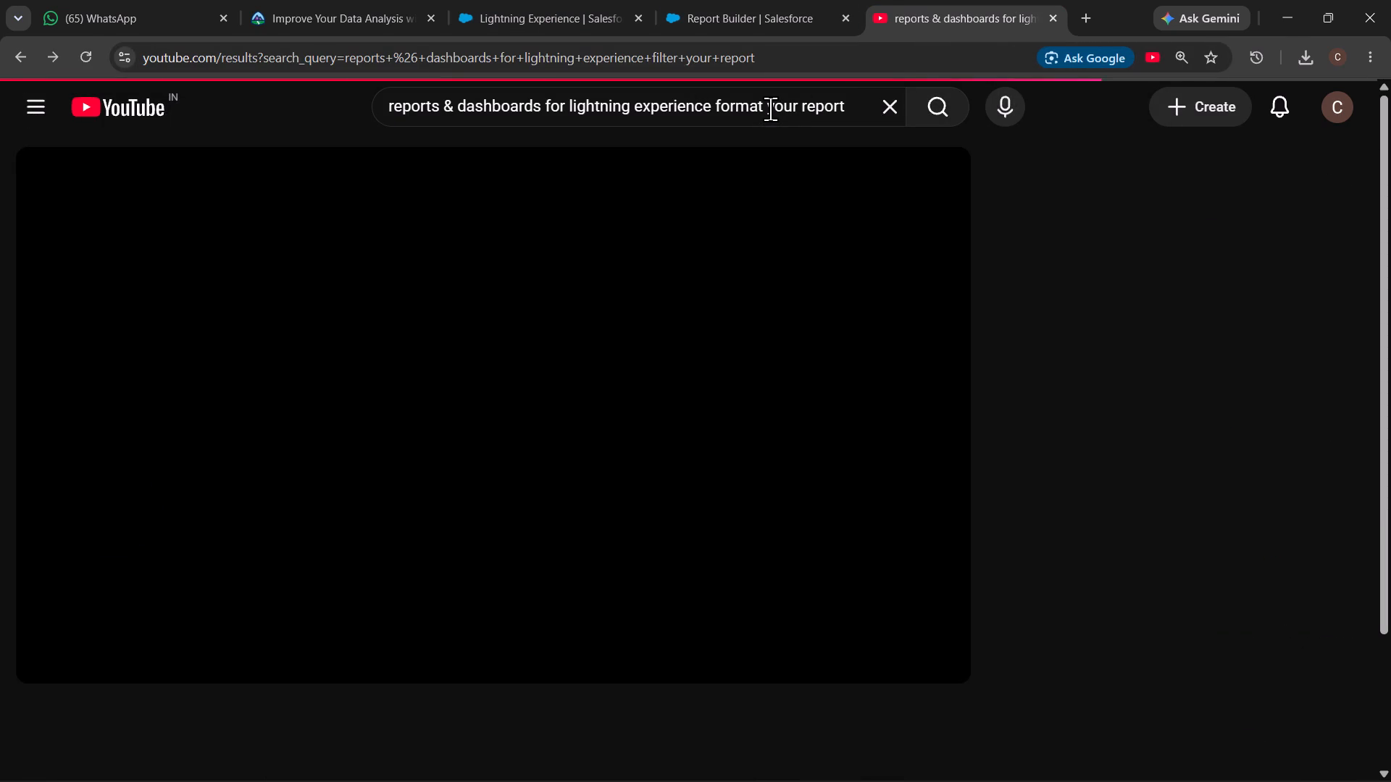
pyautogui.scroll(-1, 535, 424)
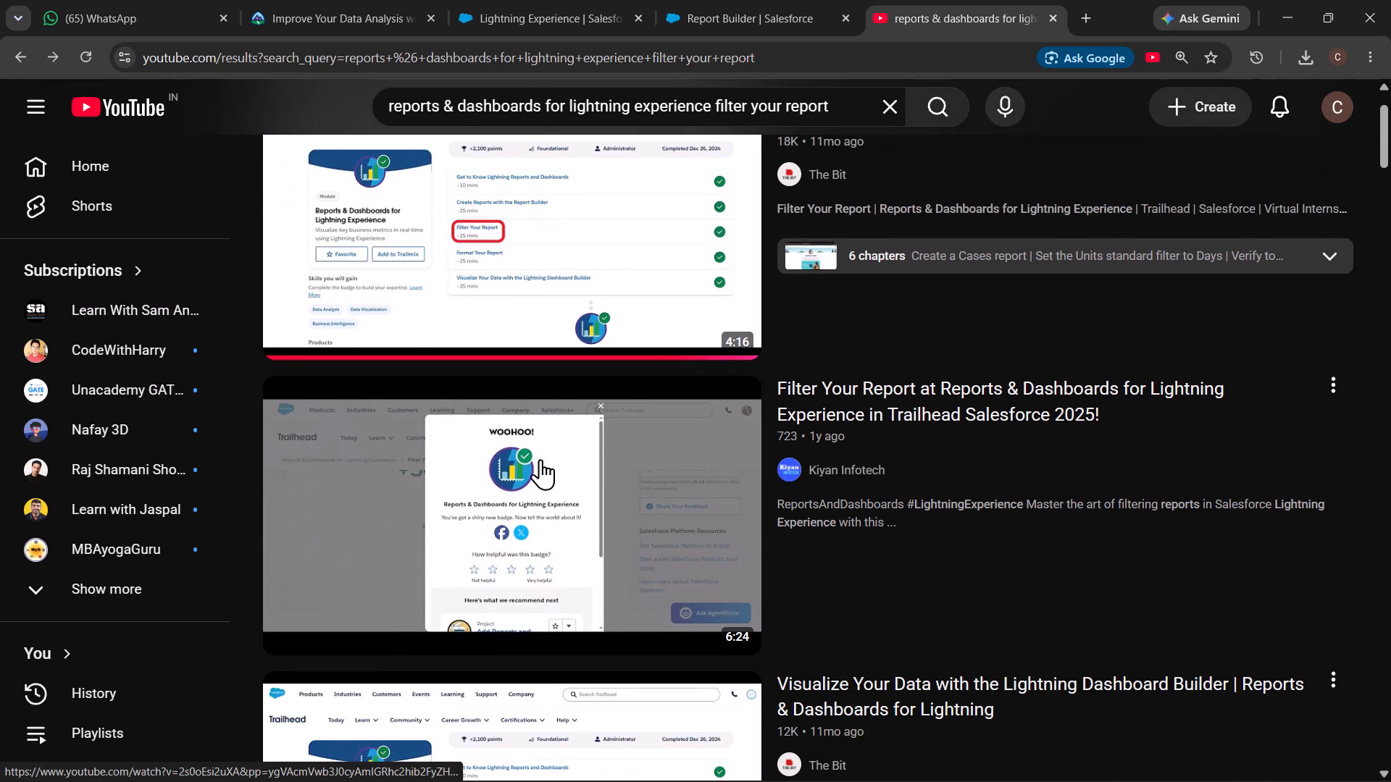
pyautogui.scroll(1, 544, 487)
pyautogui.click(511, 408)
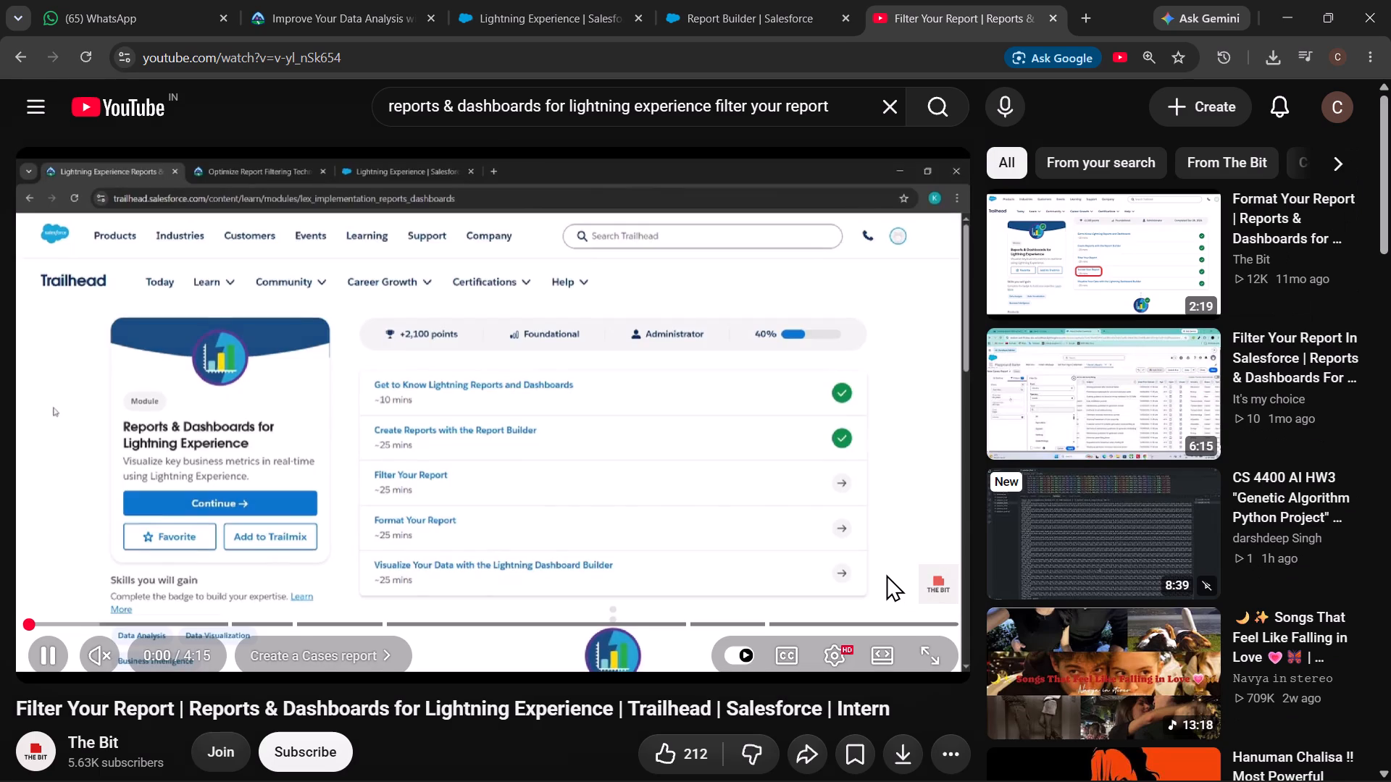
# Find the part of the Filter Your Report tutorial on setting the Units standard filter and pause it there.
pyautogui.press('Right')
pyautogui.press('Right')
pyautogui.press('Right')
pyautogui.press('Right')
pyautogui.press('Right')
pyautogui.press('Right')
pyautogui.press('Right')
pyautogui.press('Right')
pyautogui.press('Right')
pyautogui.press('Right')
pyautogui.press('Right')
pyautogui.press('Right')
pyautogui.press('Right')
pyautogui.press('Right')
pyautogui.press('Right')
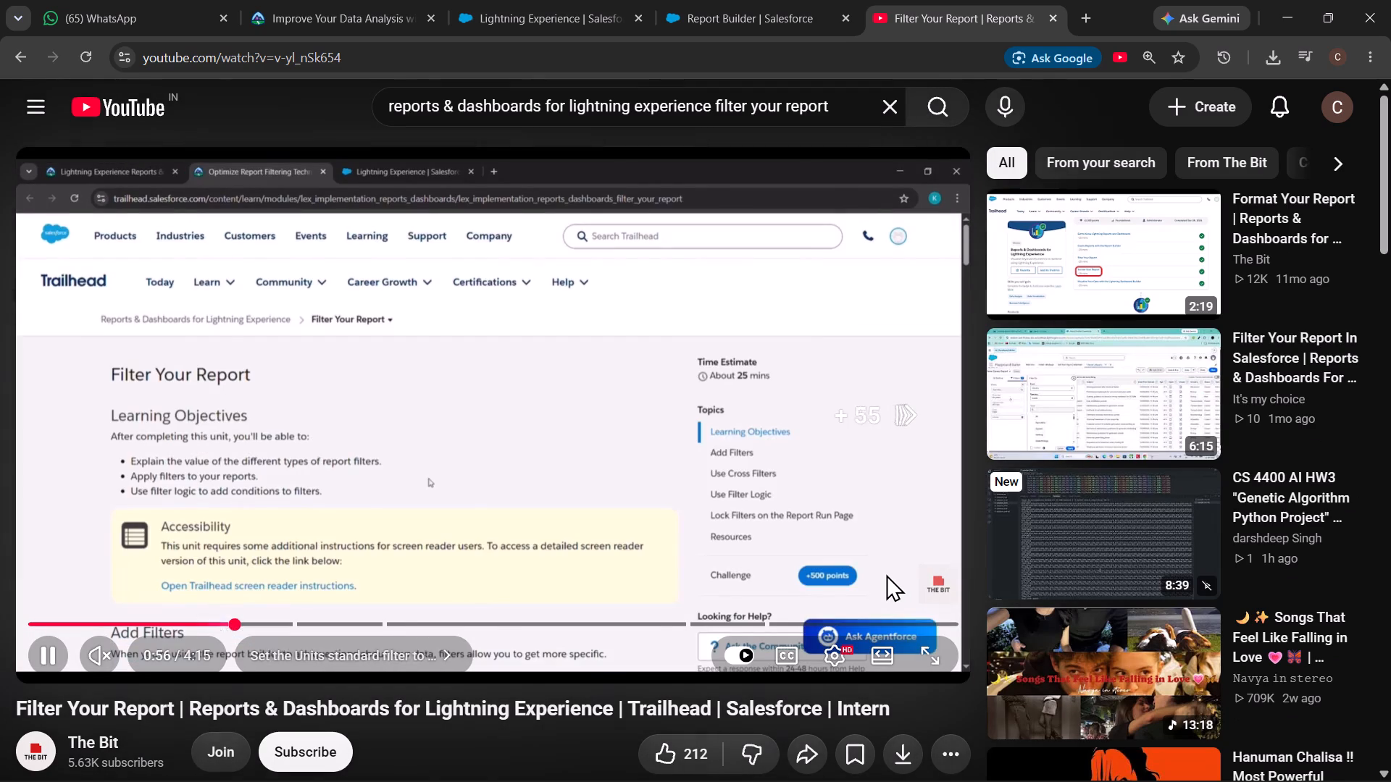
pyautogui.press('Left')
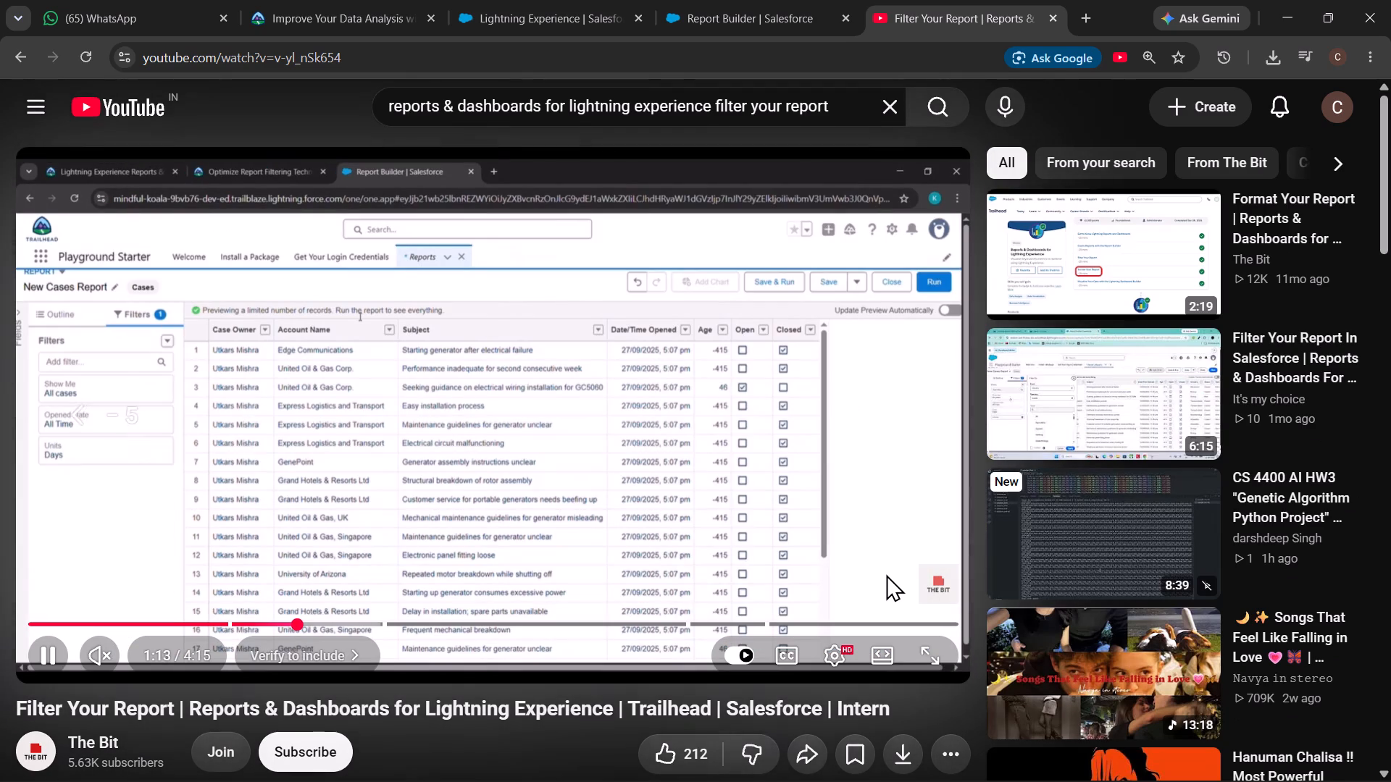
pyautogui.press('Left')
pyautogui.press('Left')
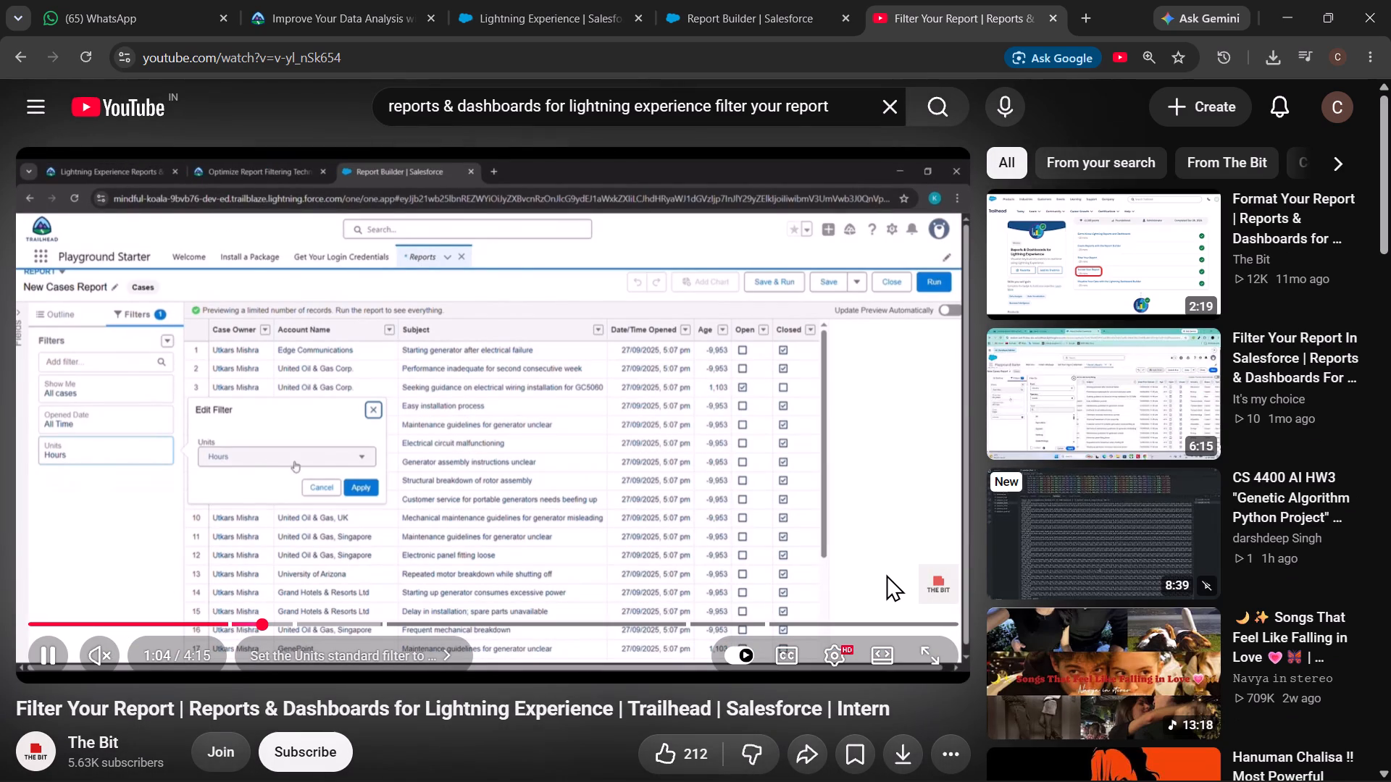
pyautogui.press('Left')
pyautogui.press('Left')
pyautogui.press('Left')
pyautogui.press('Left')
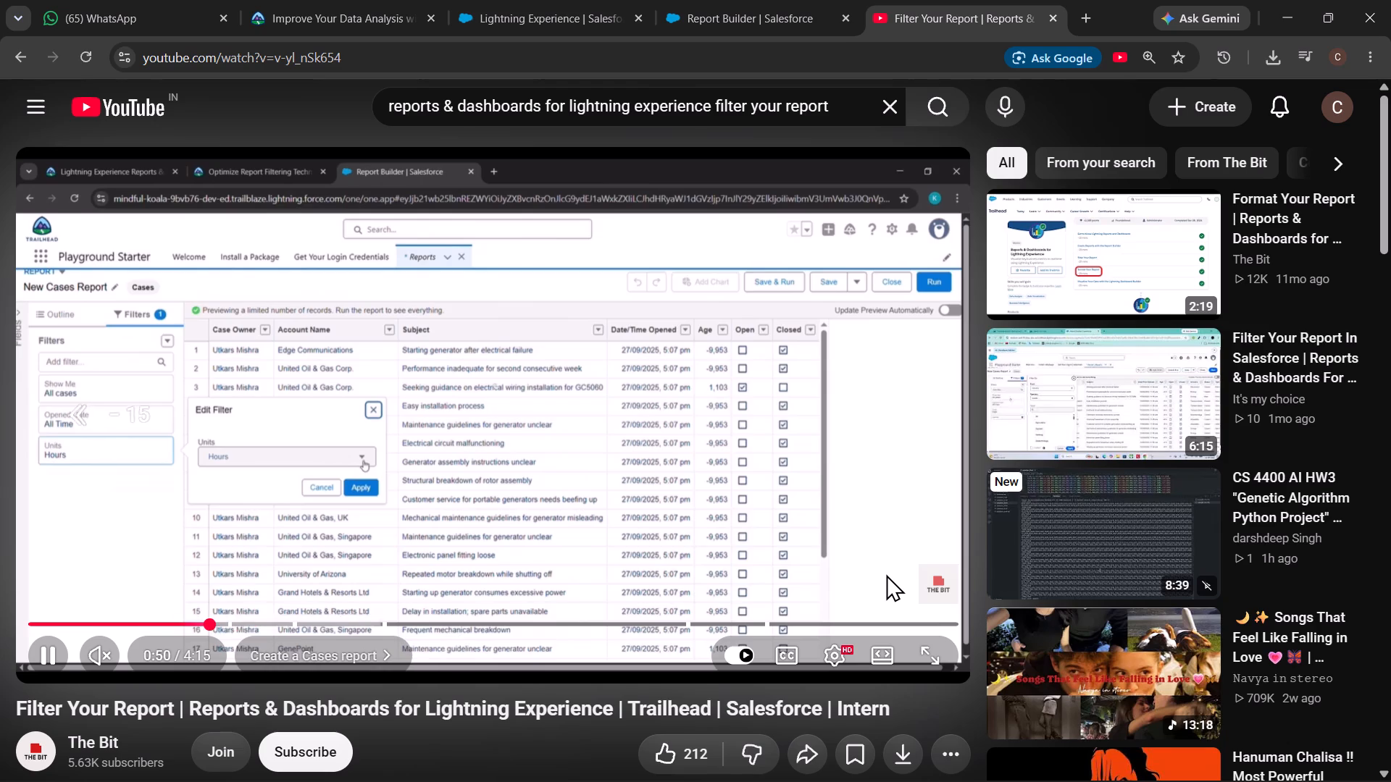
pyautogui.press('Left')
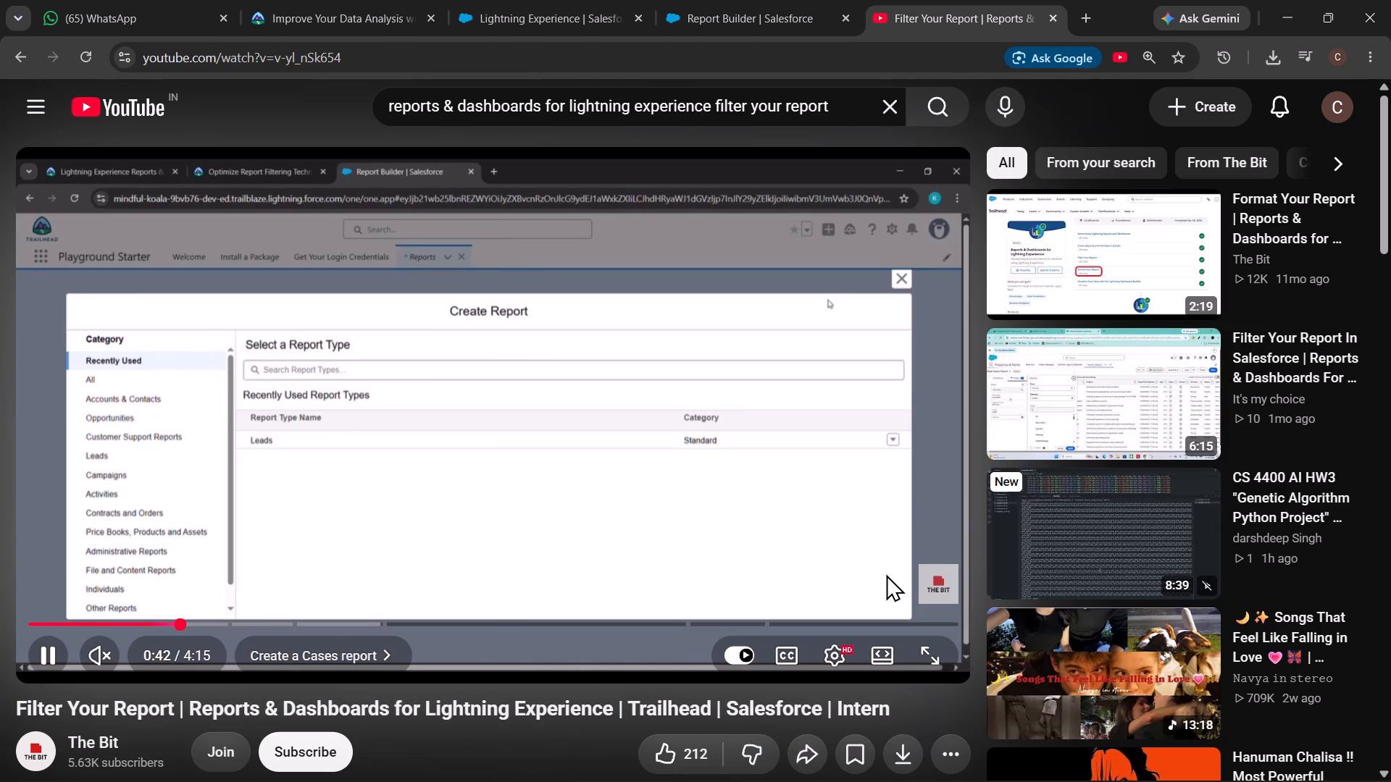
pyautogui.press('Left')
pyautogui.press('Right')
pyautogui.press('Right')
pyautogui.press('Right')
pyautogui.press('Right')
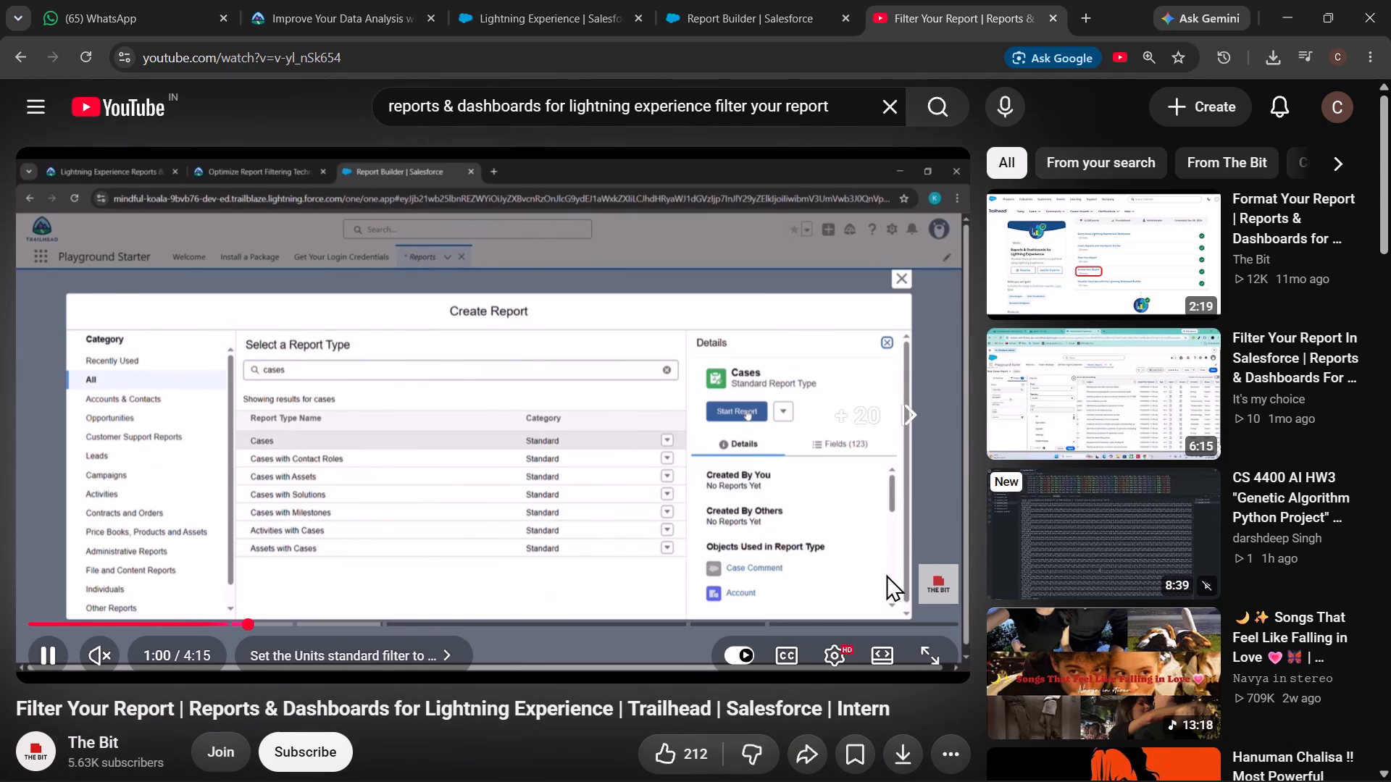
pyautogui.press('Right')
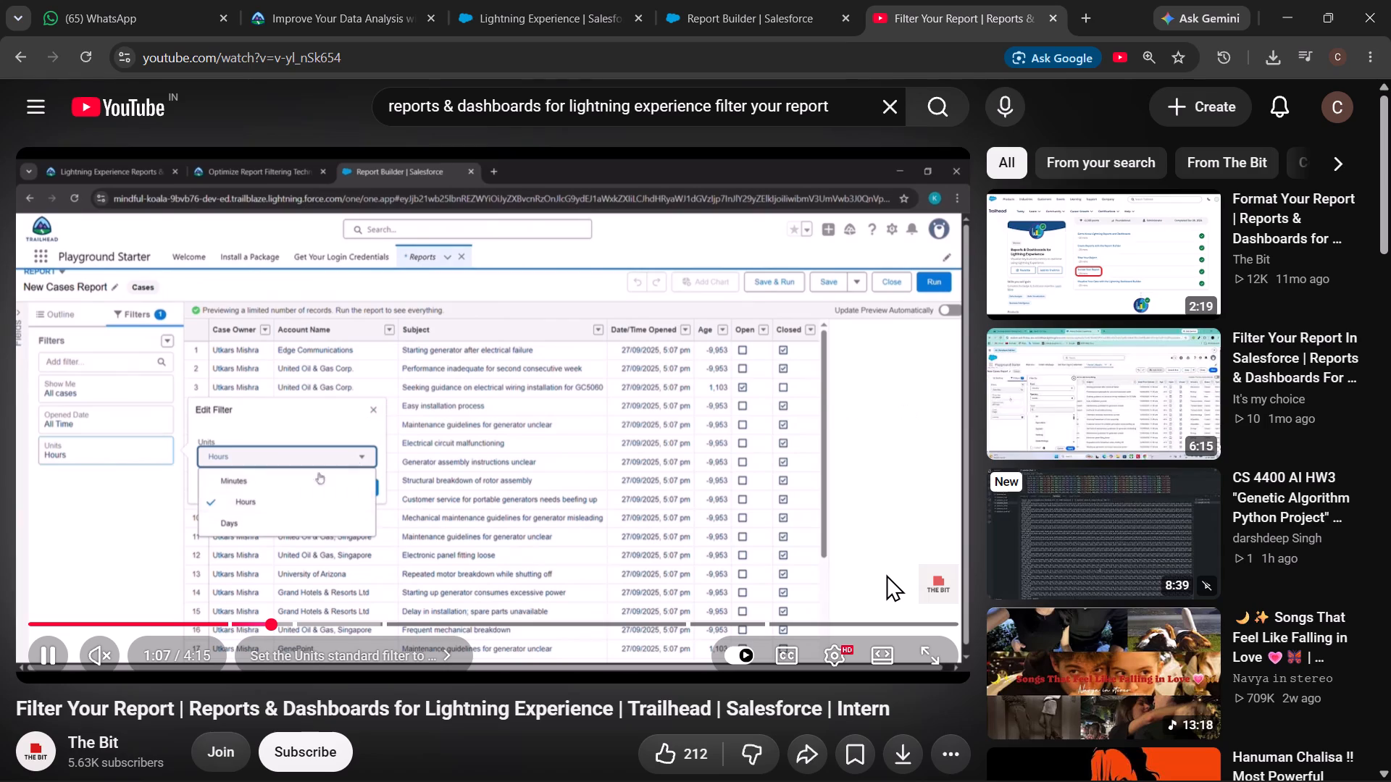
pyautogui.press('Left')
pyautogui.press('Left')
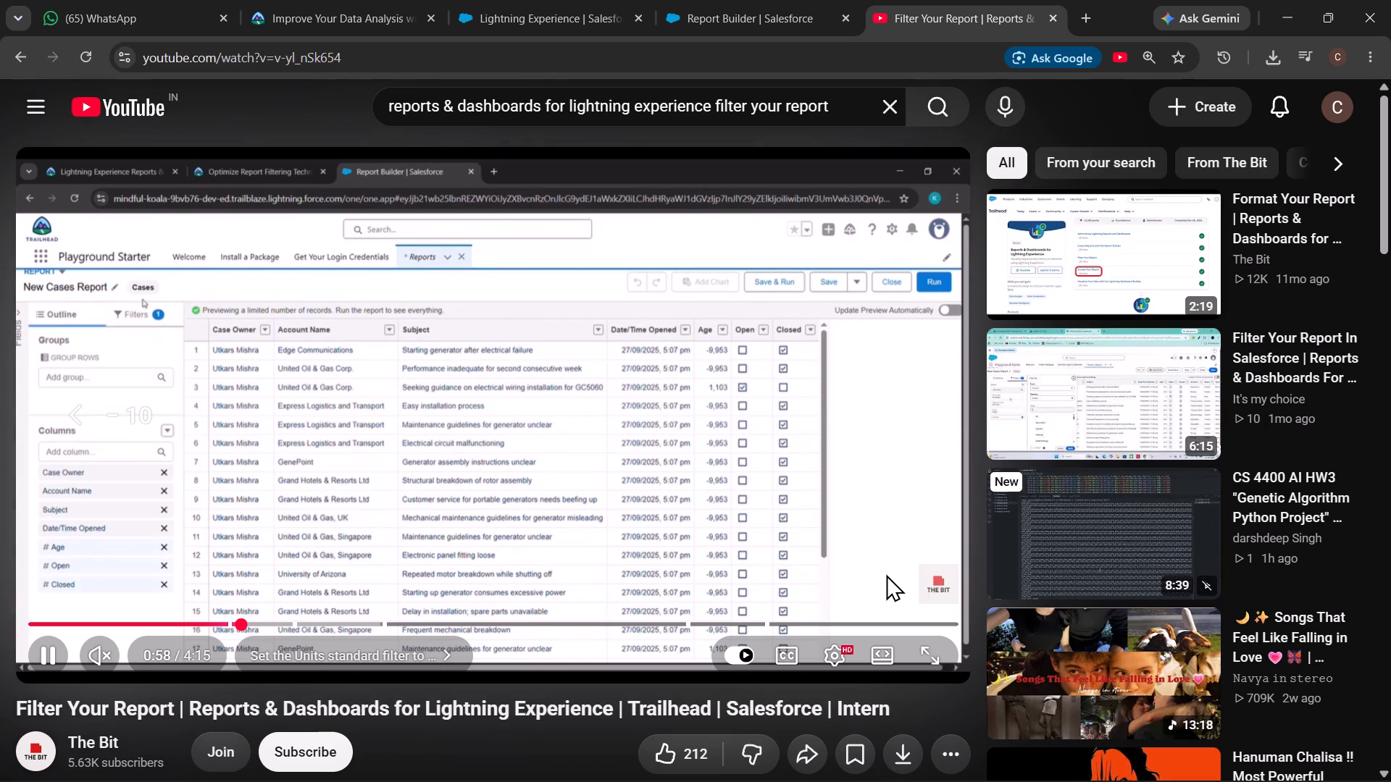
pyautogui.press('space')
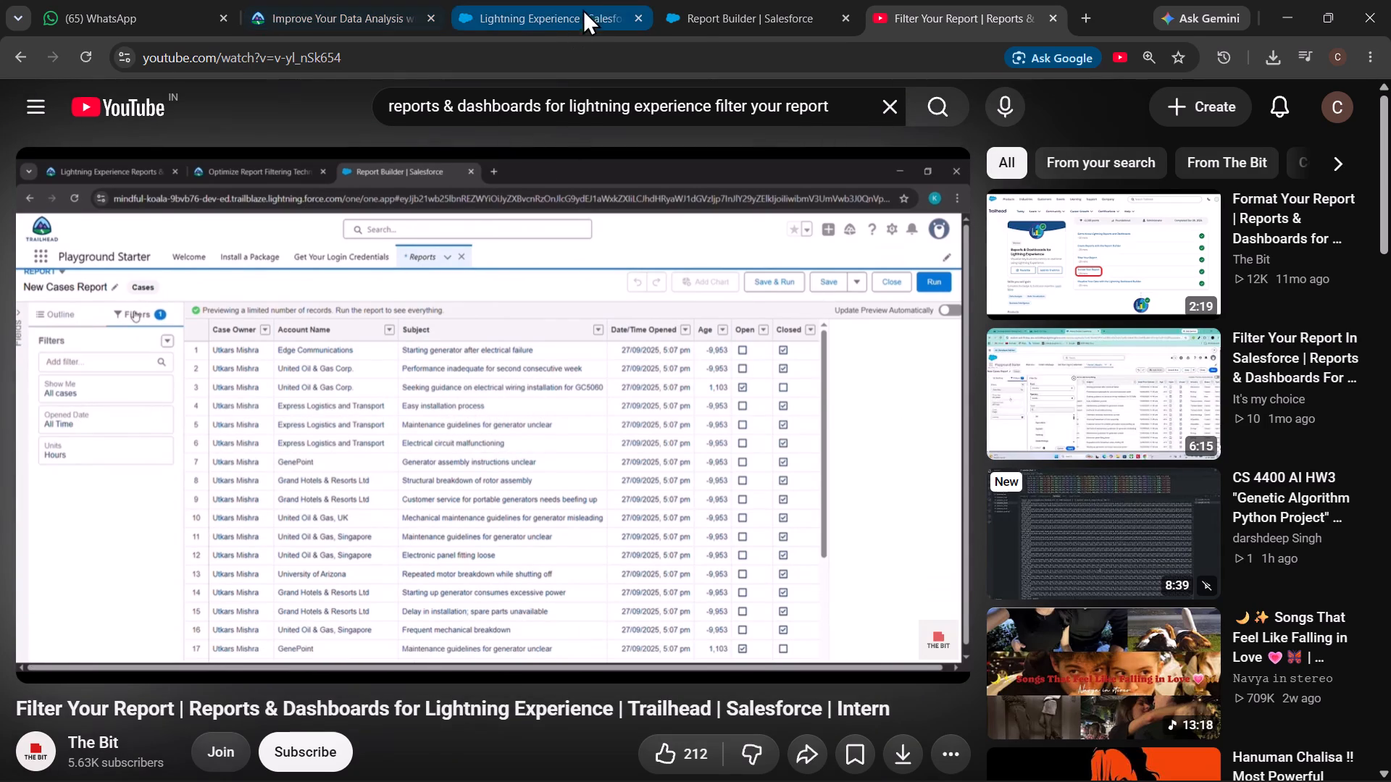
# In the playground's Cases report, drop the pending Industry filter, set the Units filter to Days and refresh the preview.
pyautogui.click(695, 9)
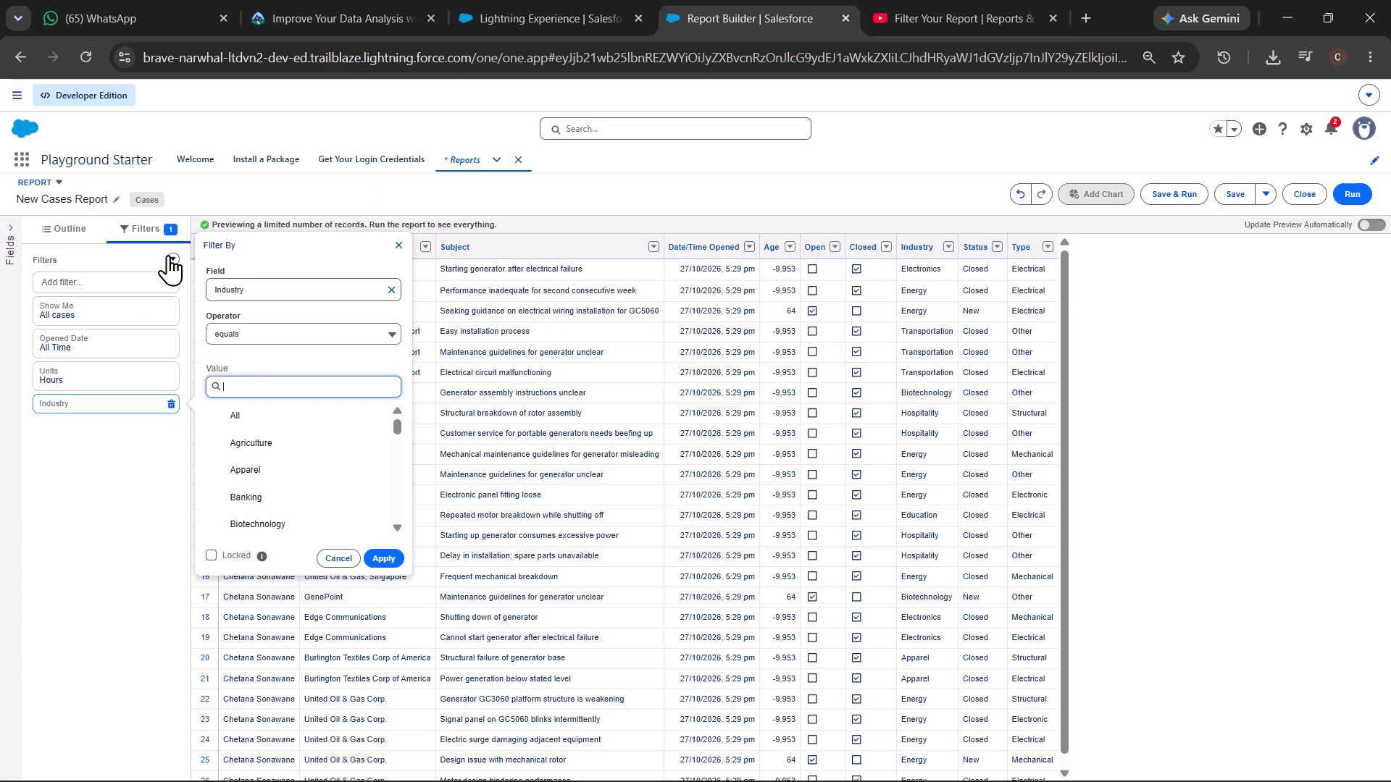
pyautogui.click(168, 255)
pyautogui.click(60, 369)
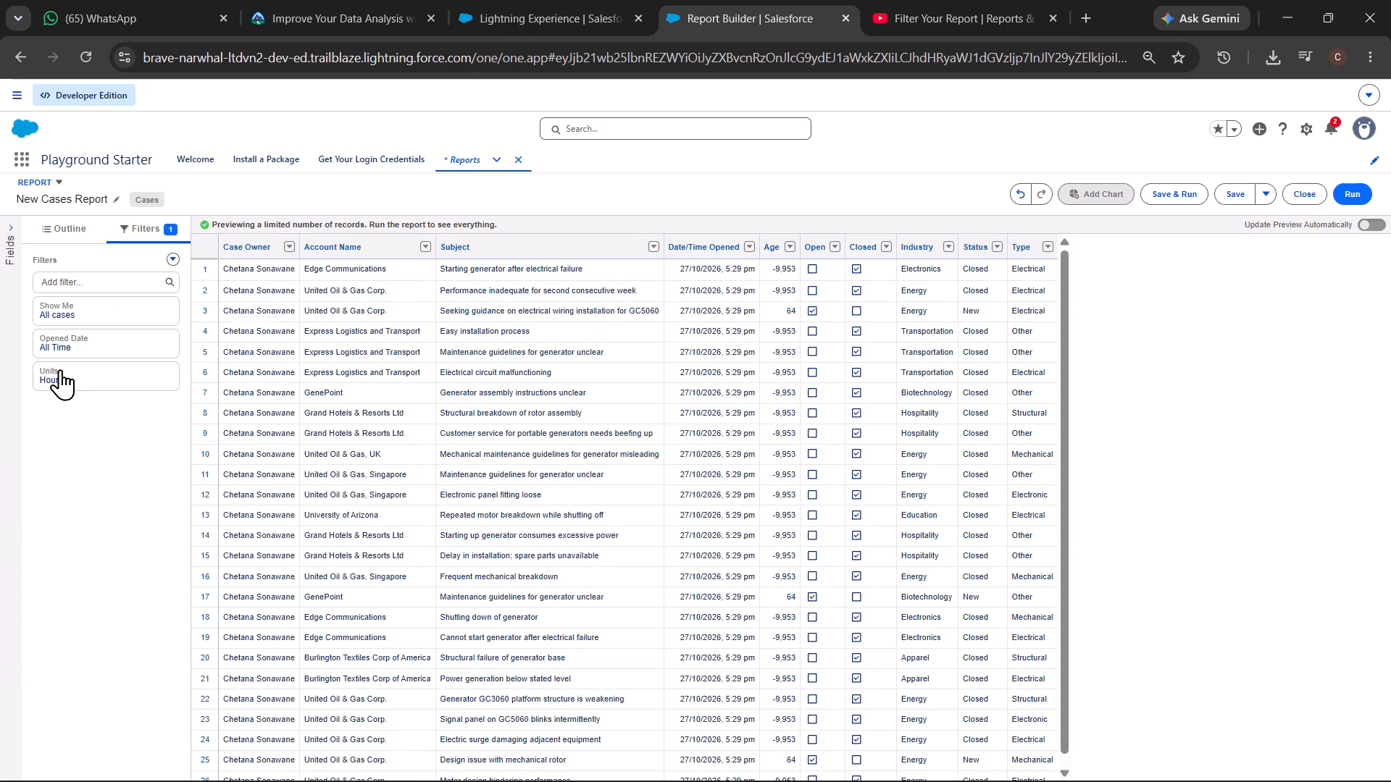
pyautogui.click(226, 376)
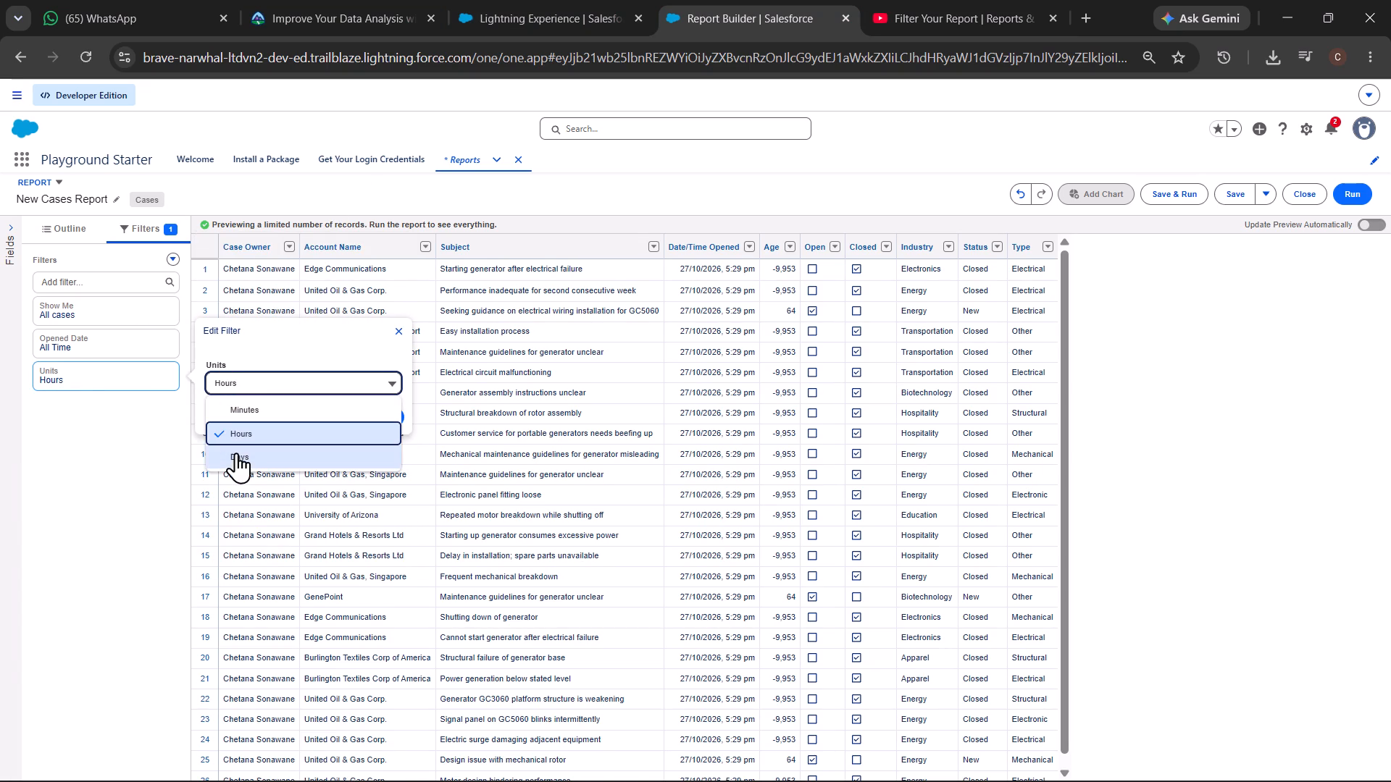
pyautogui.click(236, 453)
pyautogui.click(390, 417)
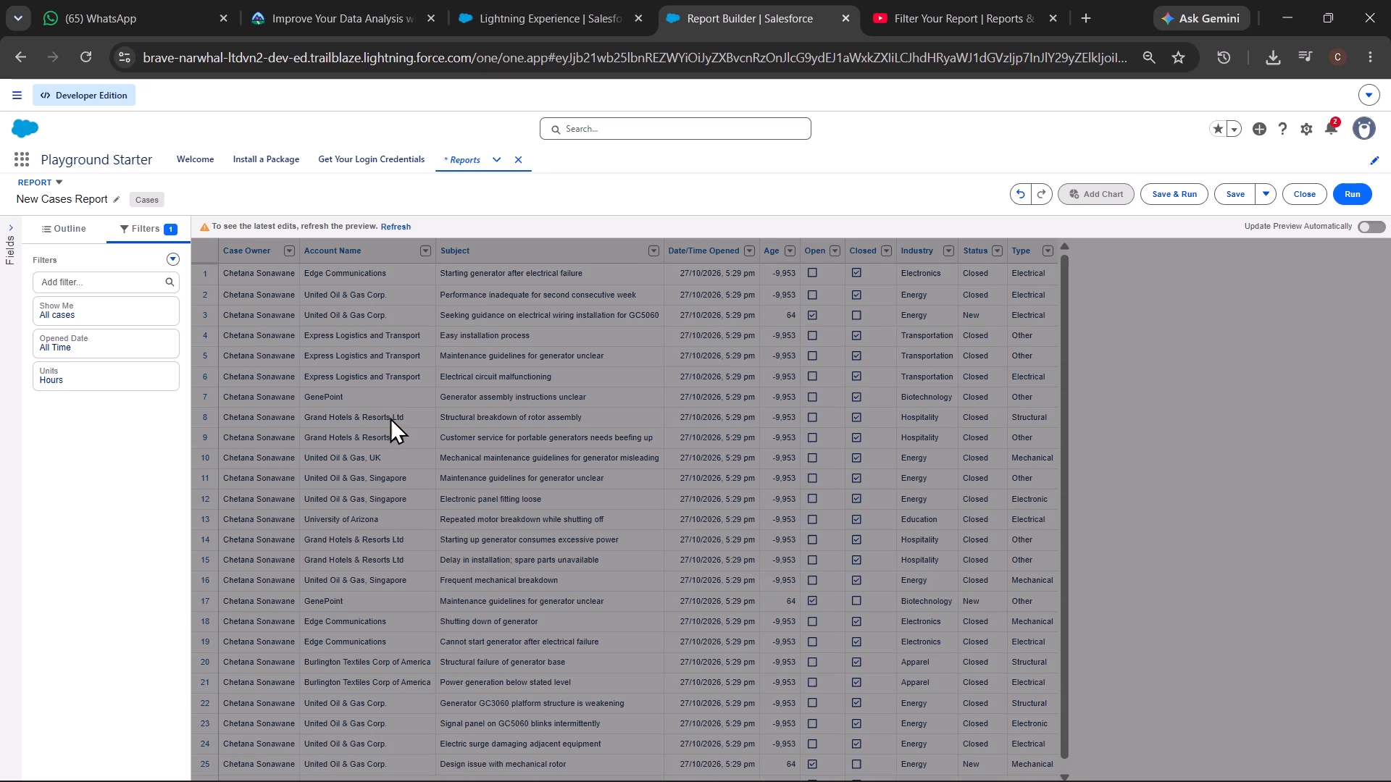
pyautogui.click(396, 227)
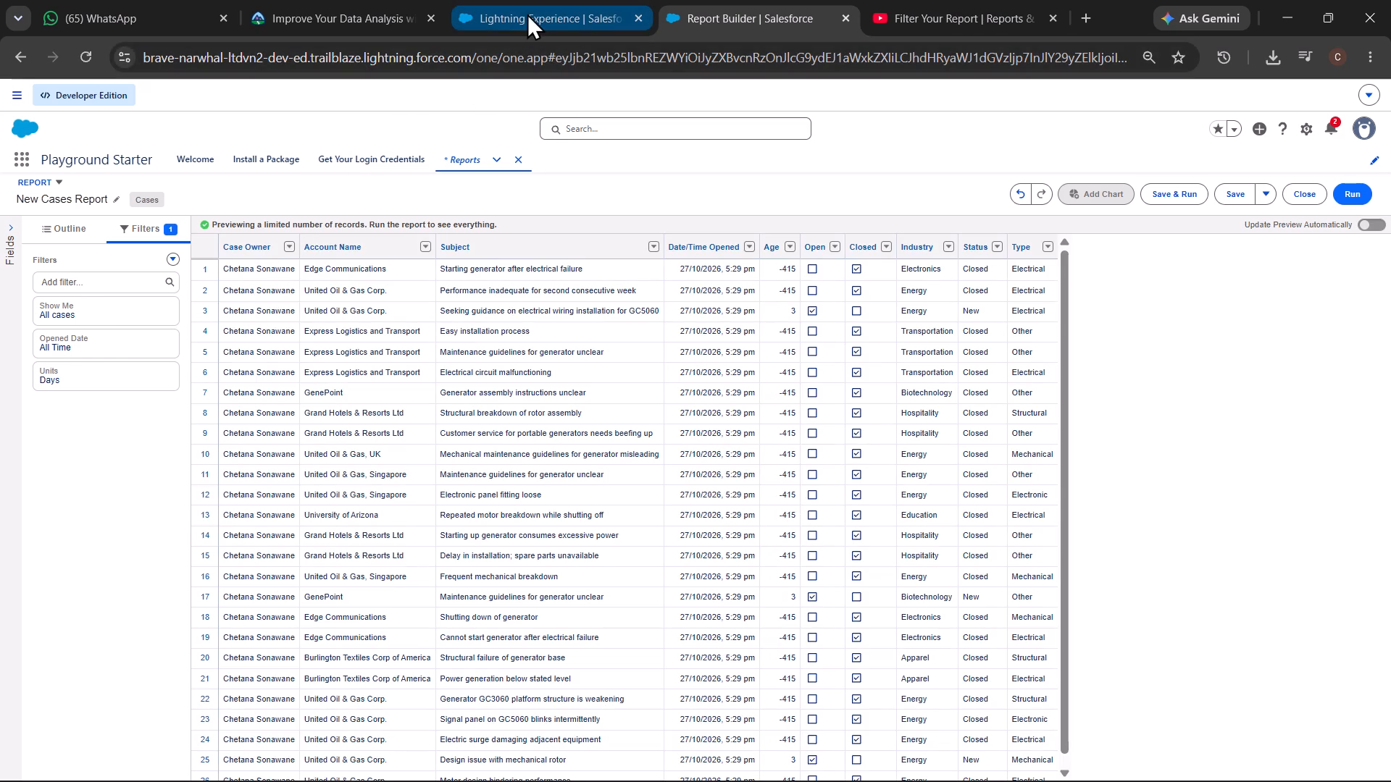
# Resume the YouTube tutorial at 2.0 playback speed and watch up to the setup of the custom Industry filter.
pyautogui.click(940, 9)
pyautogui.click(516, 445)
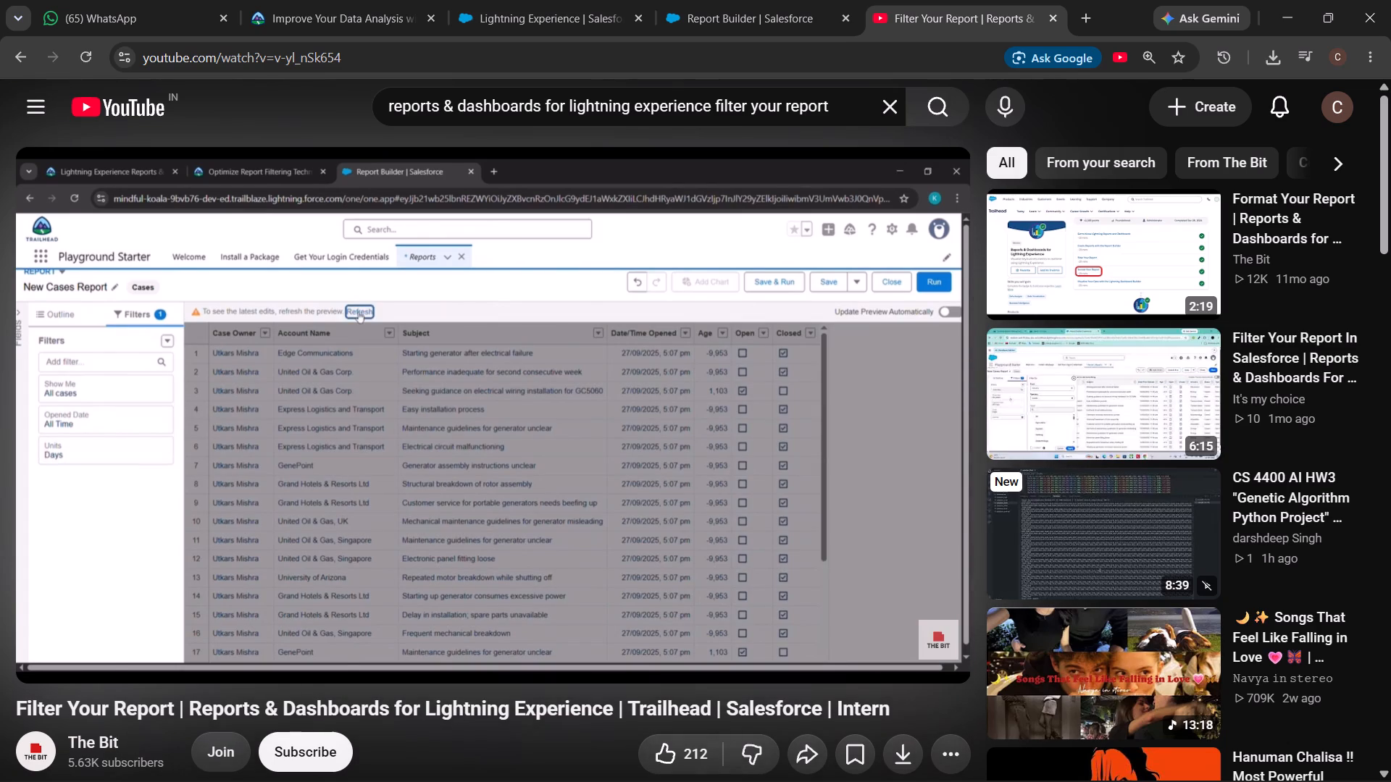
pyautogui.click(824, 666)
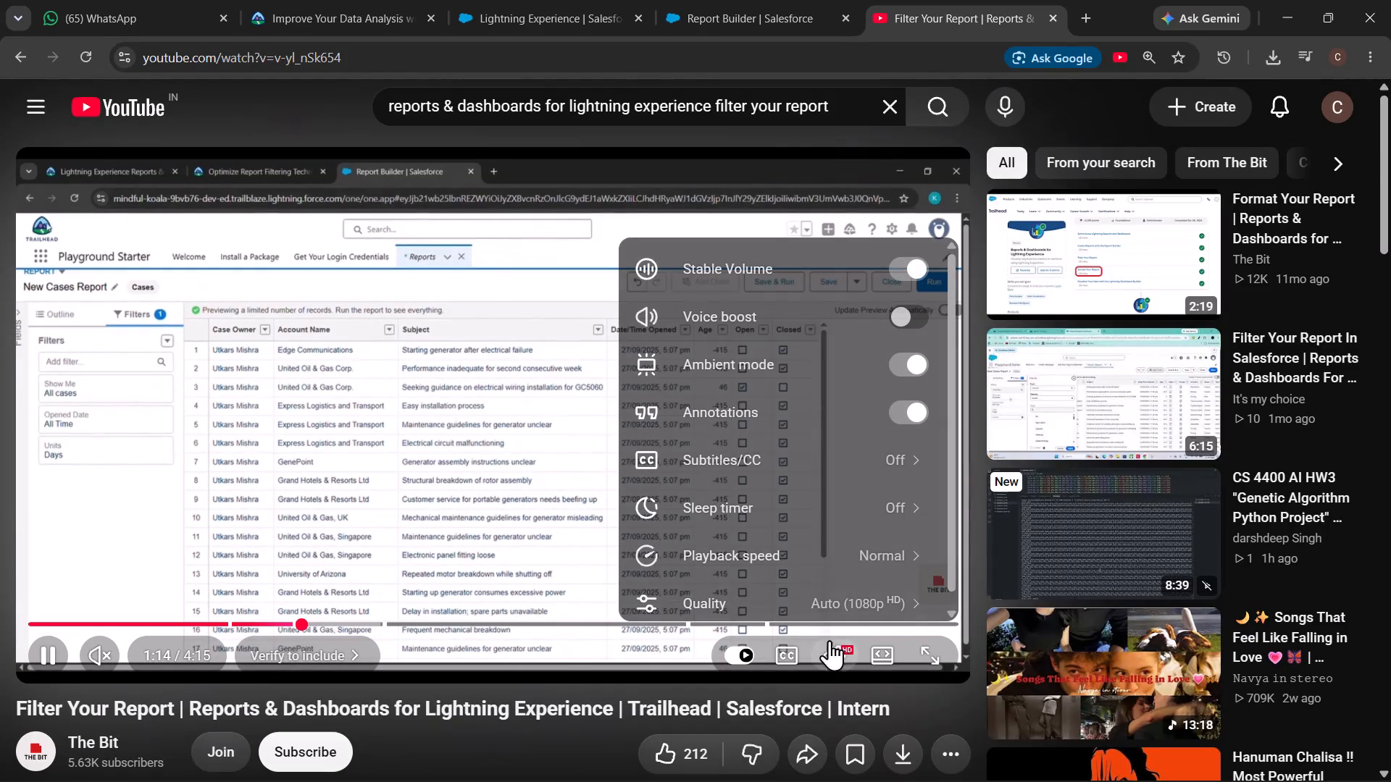
pyautogui.click(865, 559)
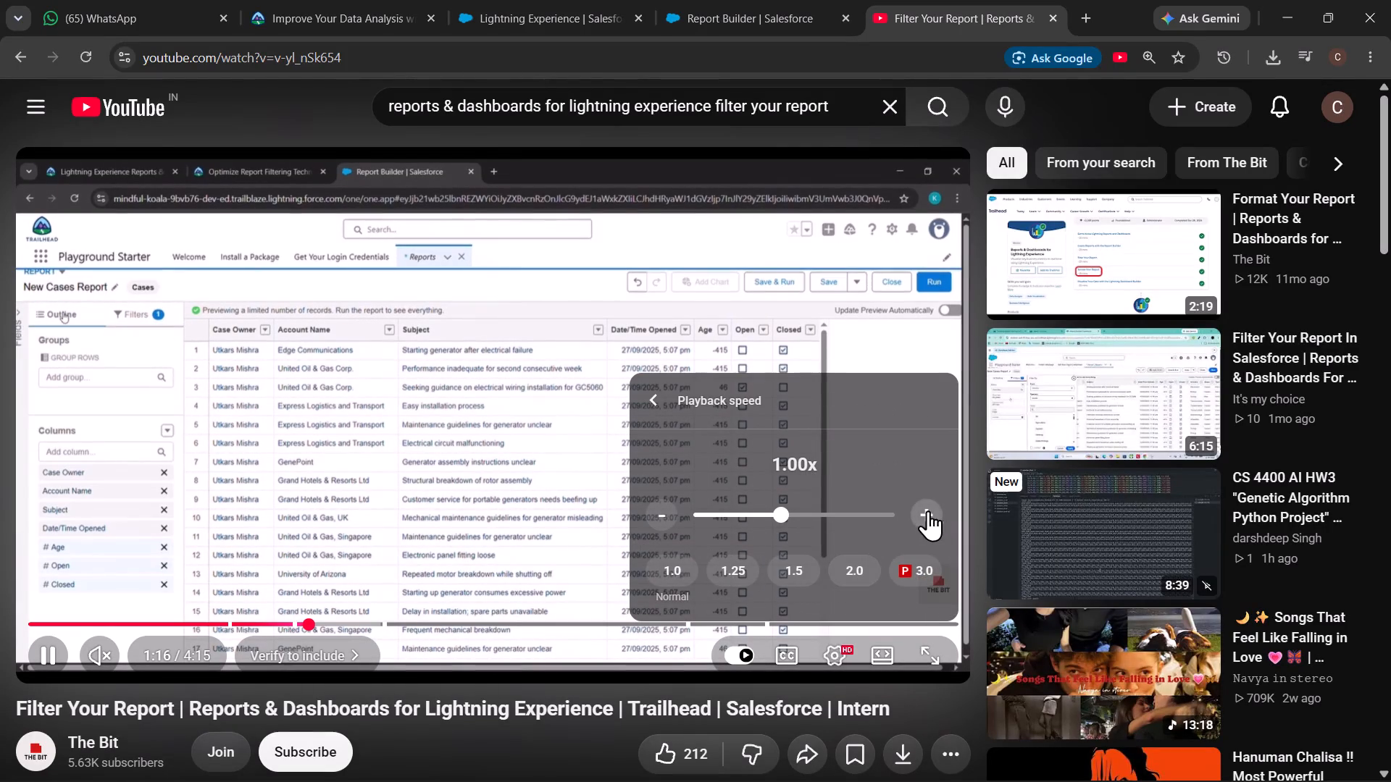
pyautogui.click(851, 577)
pyautogui.click(783, 282)
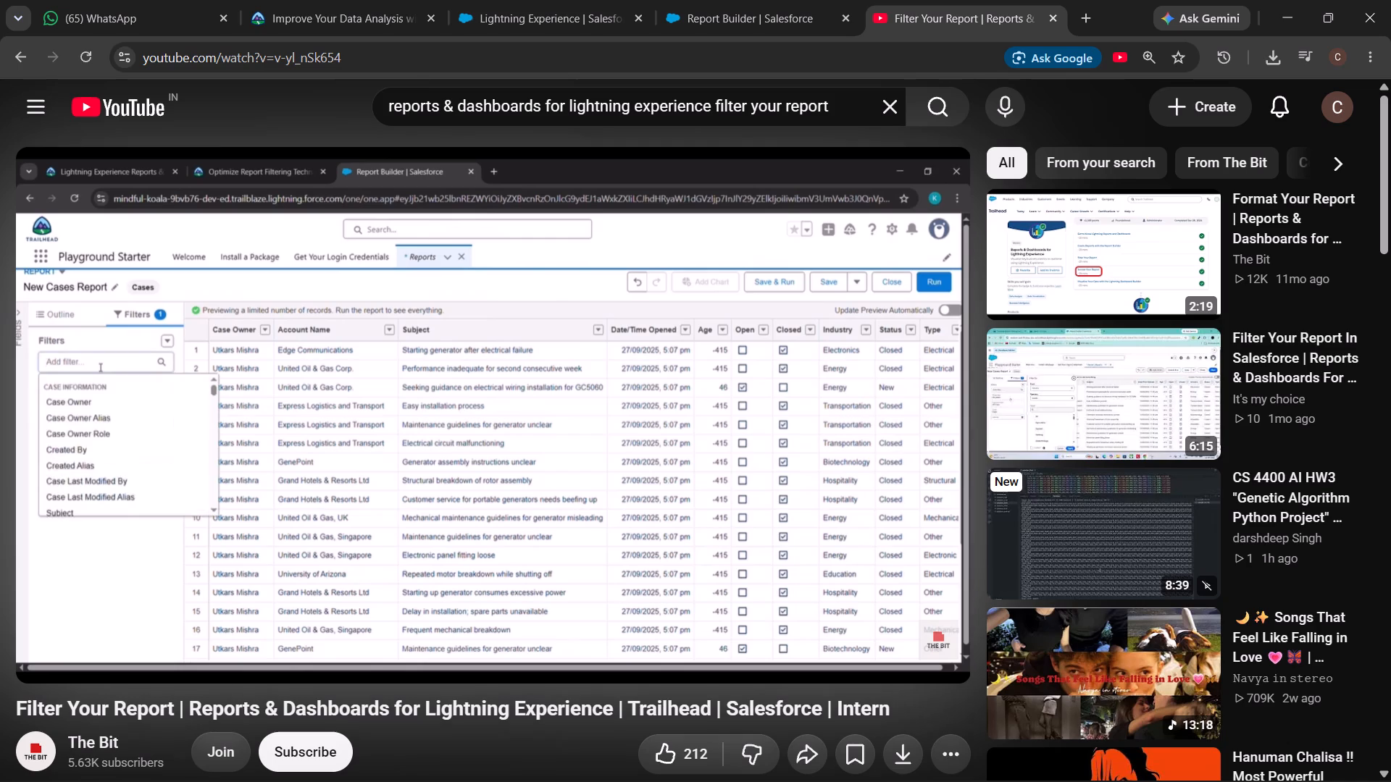
pyautogui.press('space')
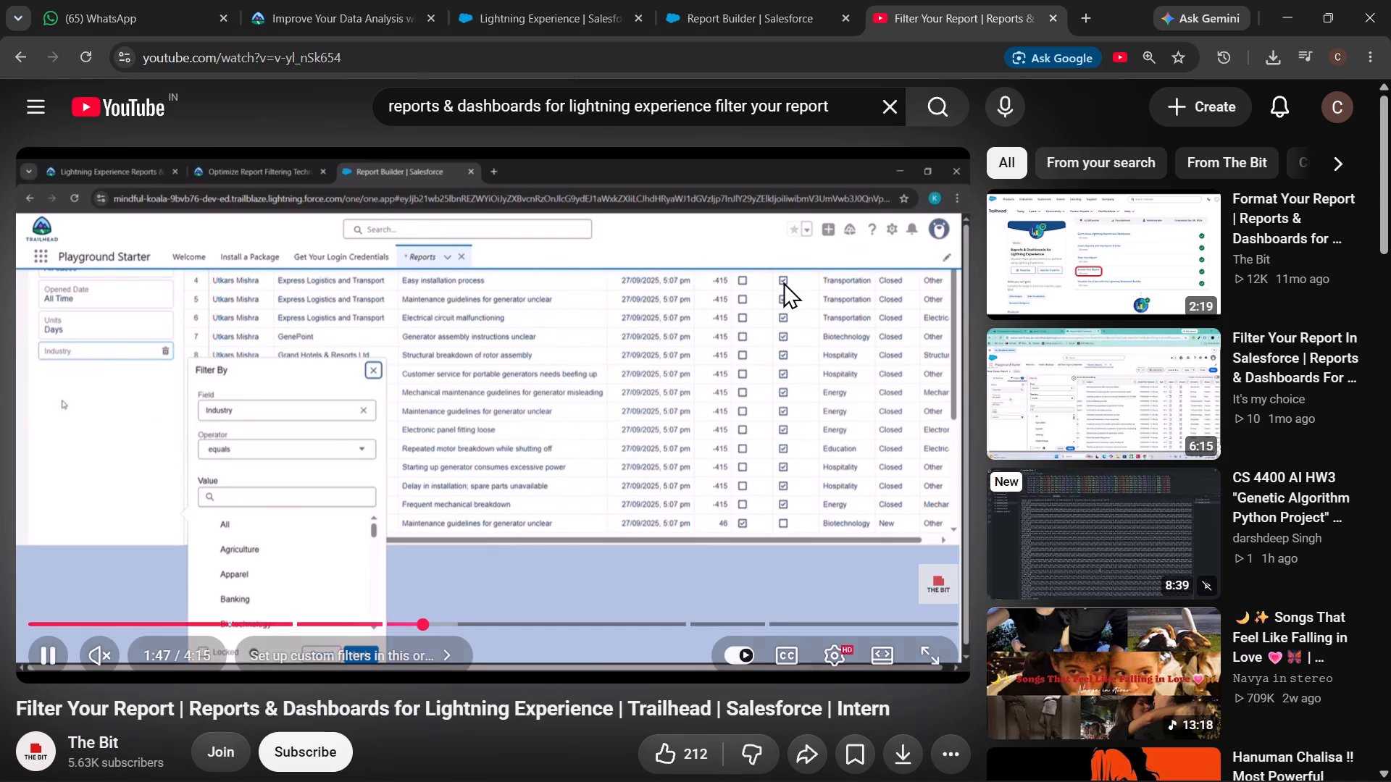
# Switch to the playground's Cases report and add an Industry filter using the equals operator, leaving its value unselected.
pyautogui.click(548, 23)
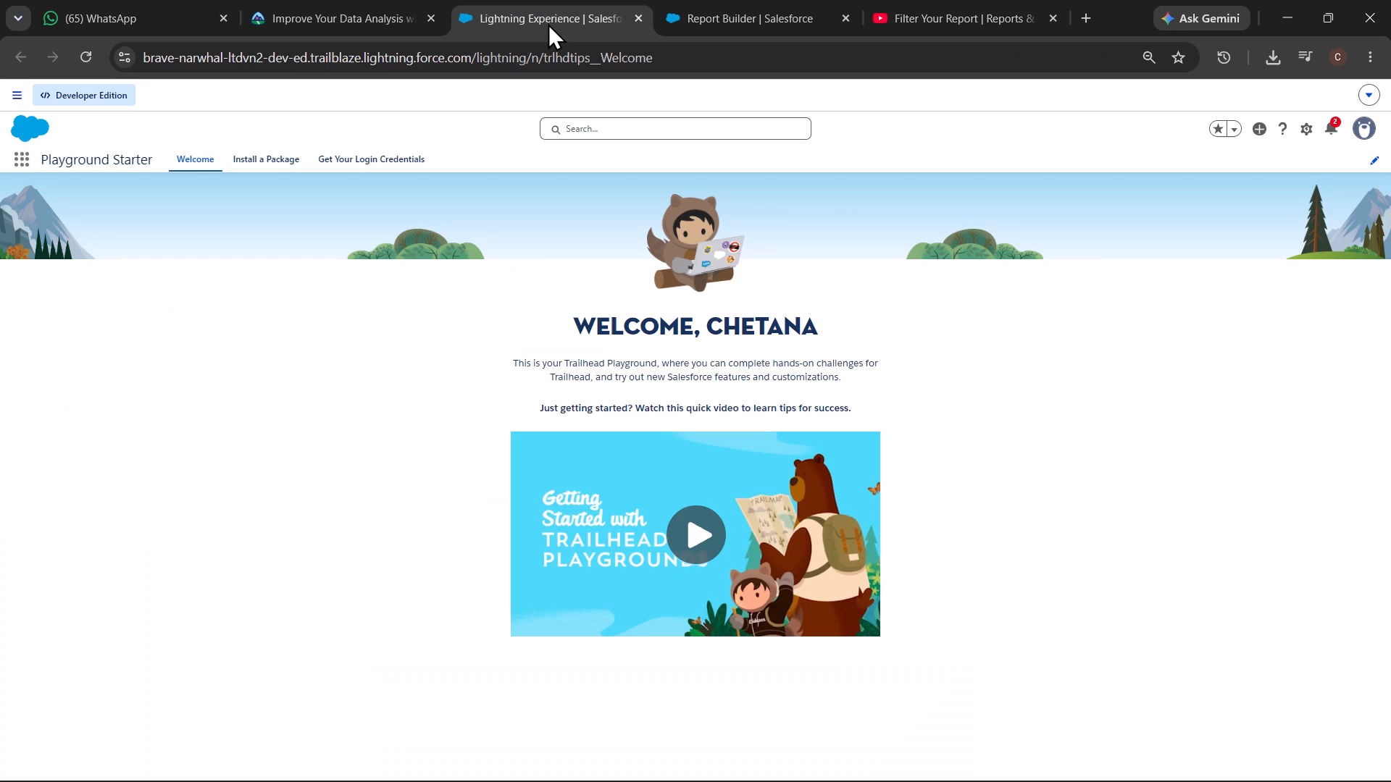
pyautogui.click(712, 3)
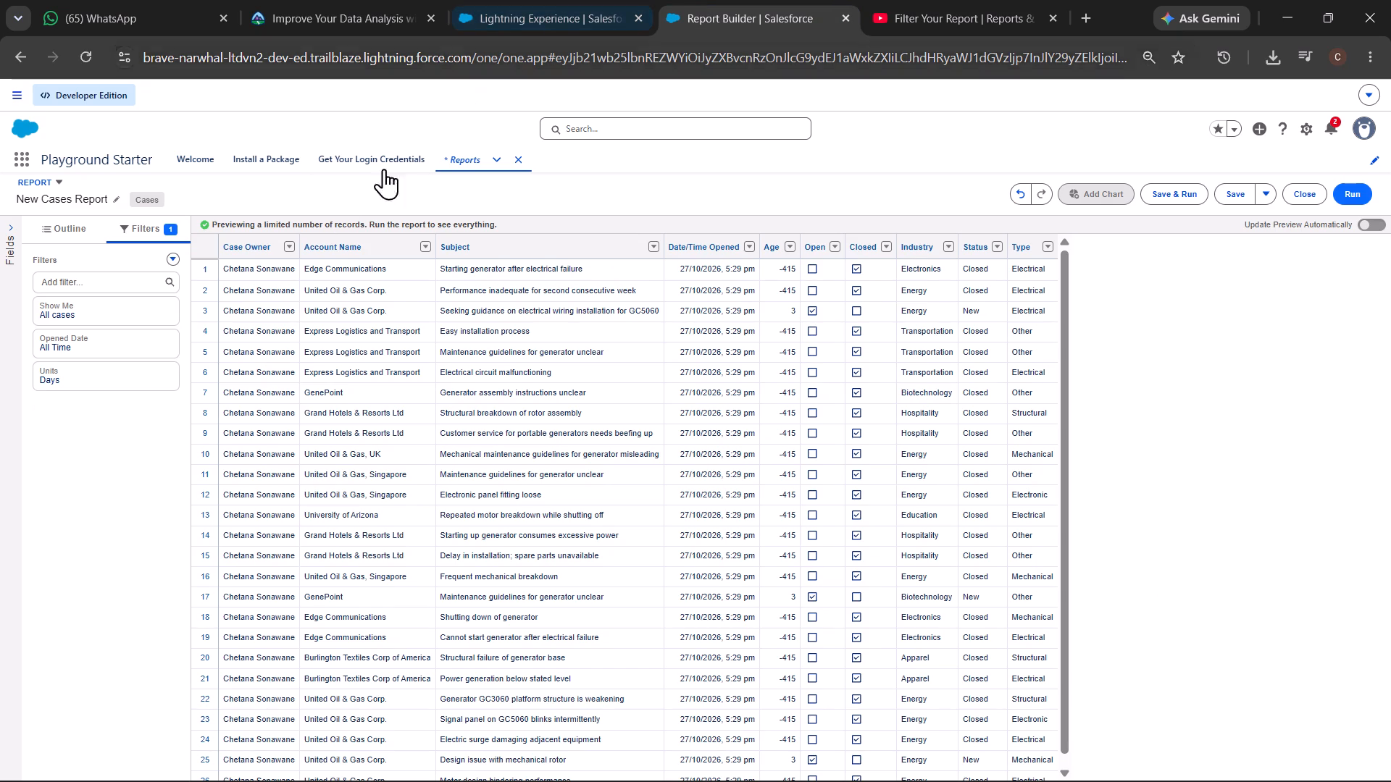
pyautogui.click(75, 230)
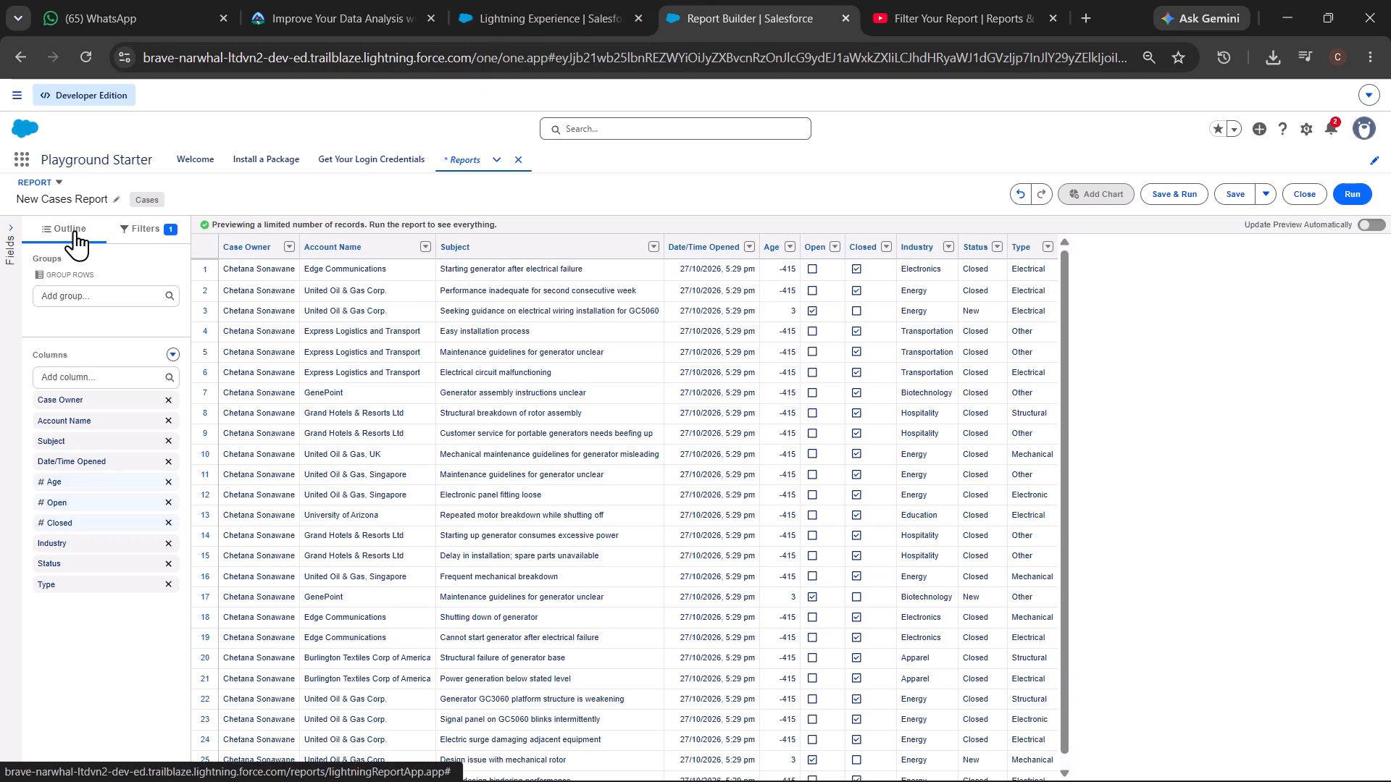
pyautogui.click(145, 226)
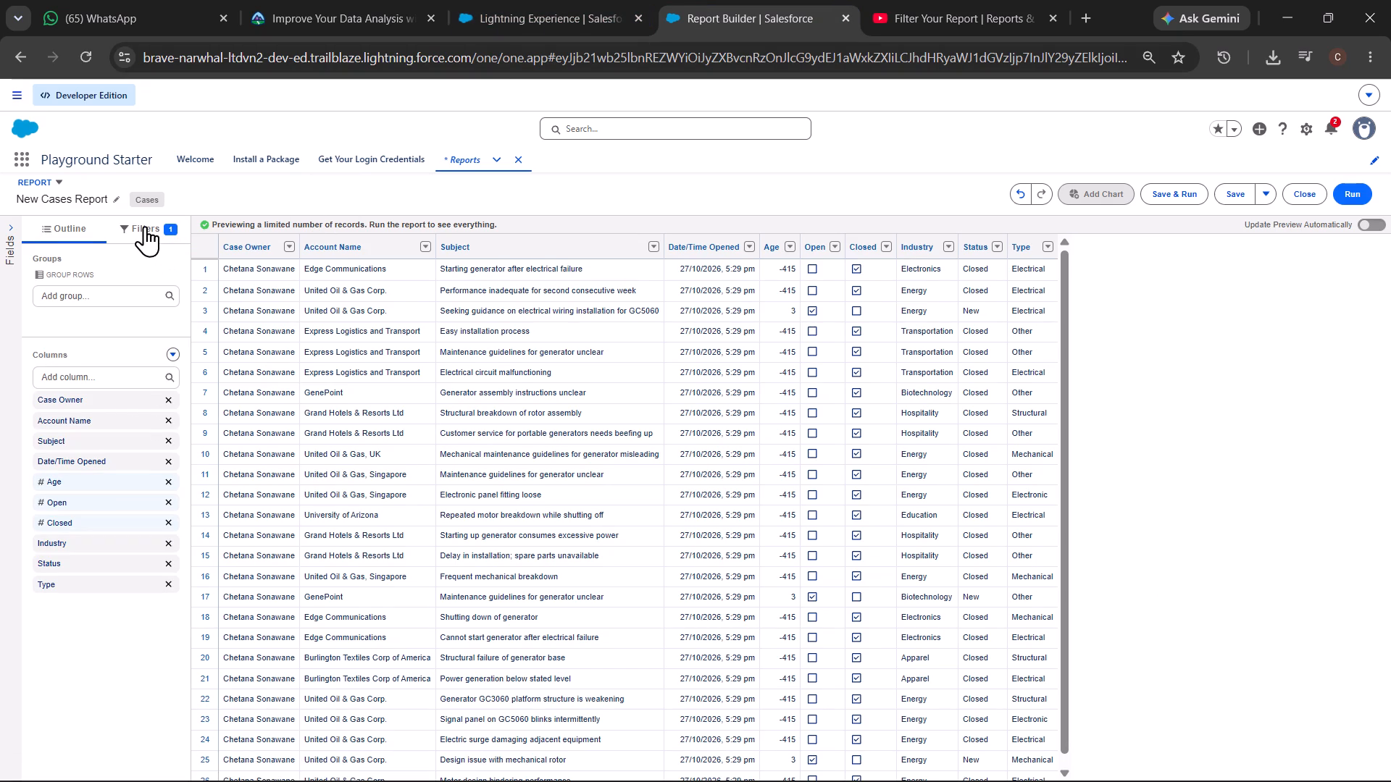
pyautogui.click(127, 279)
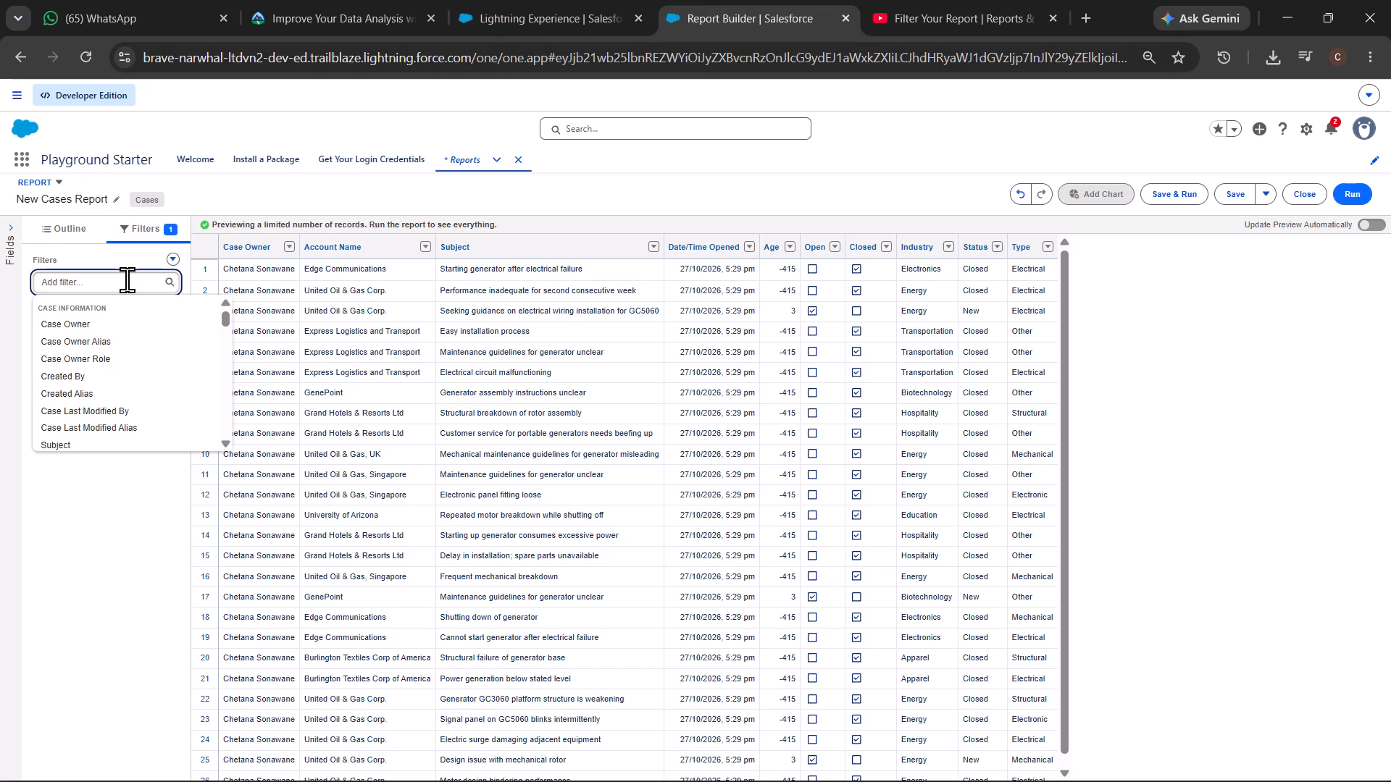
pyautogui.write('ind')
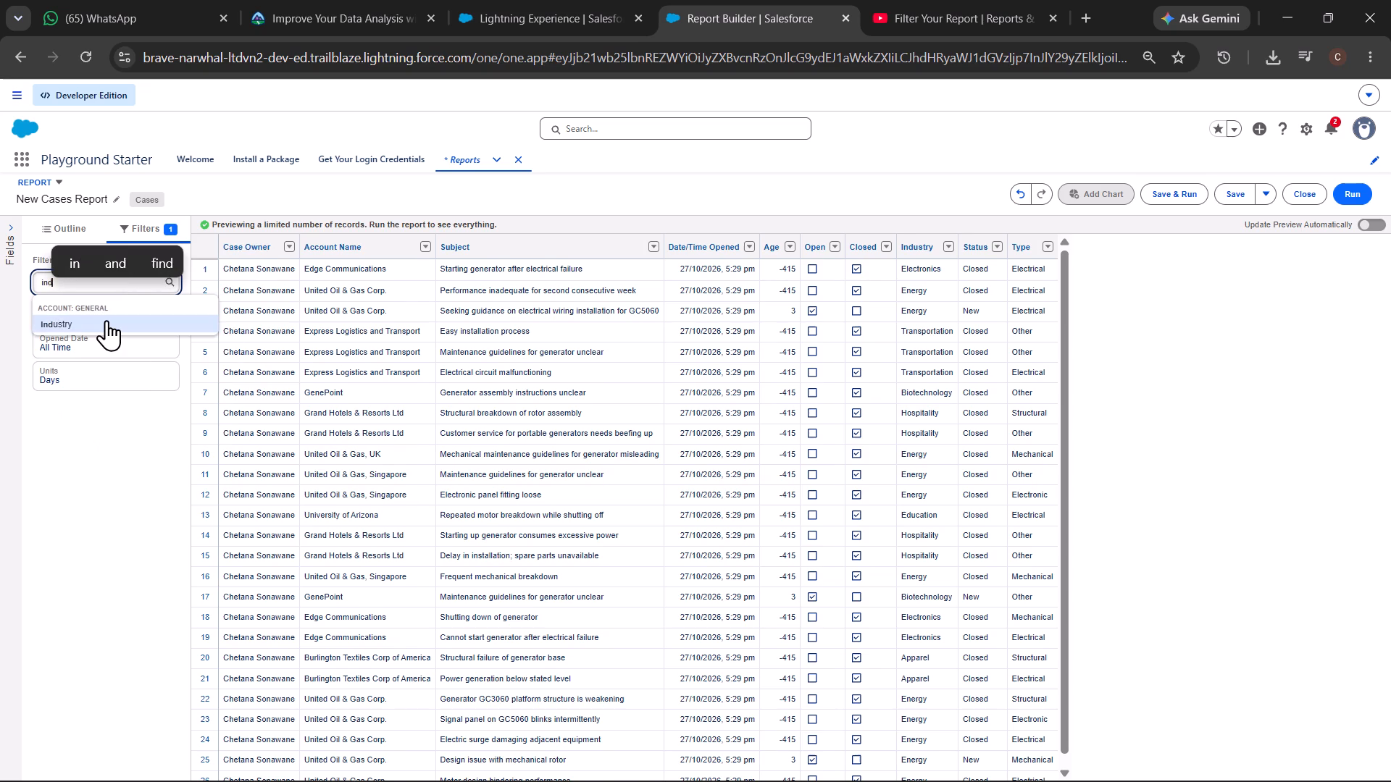
pyautogui.click(106, 320)
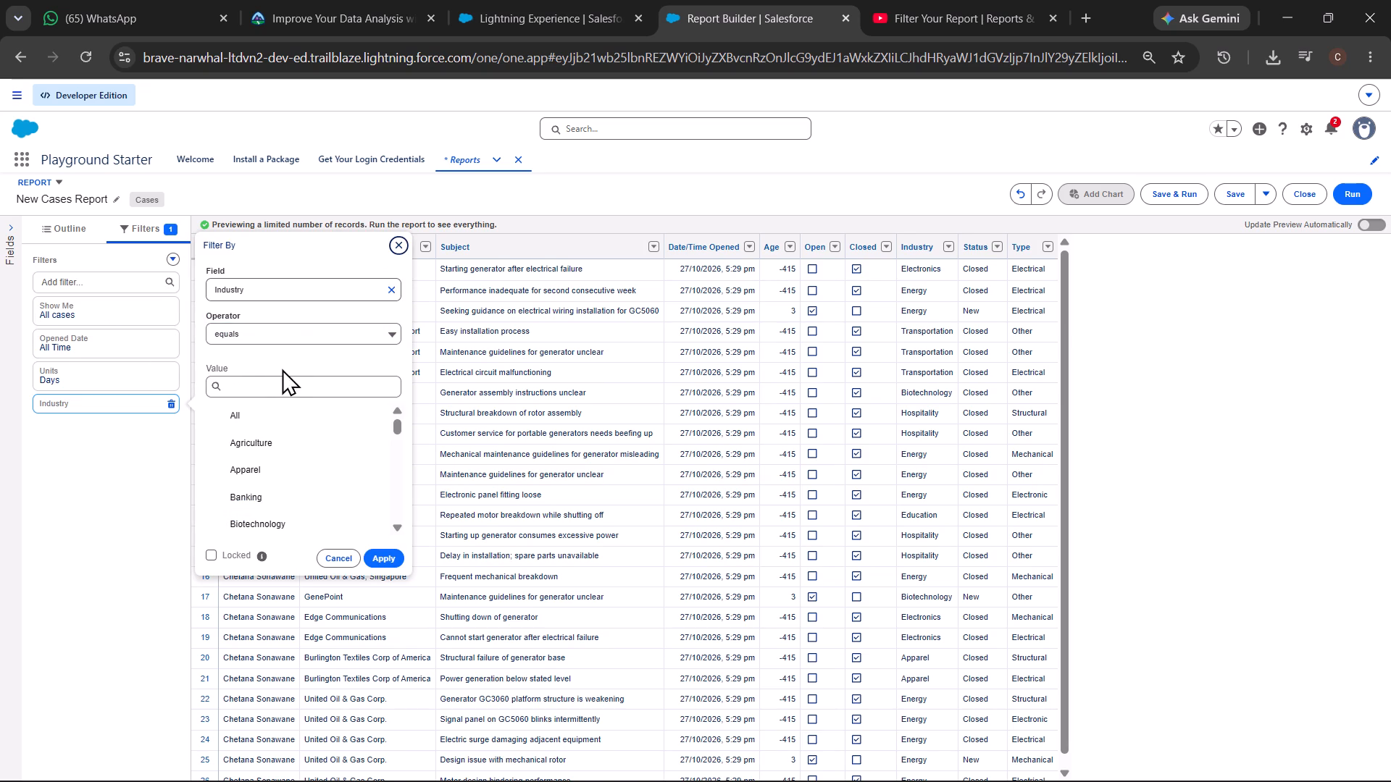
pyautogui.click(317, 386)
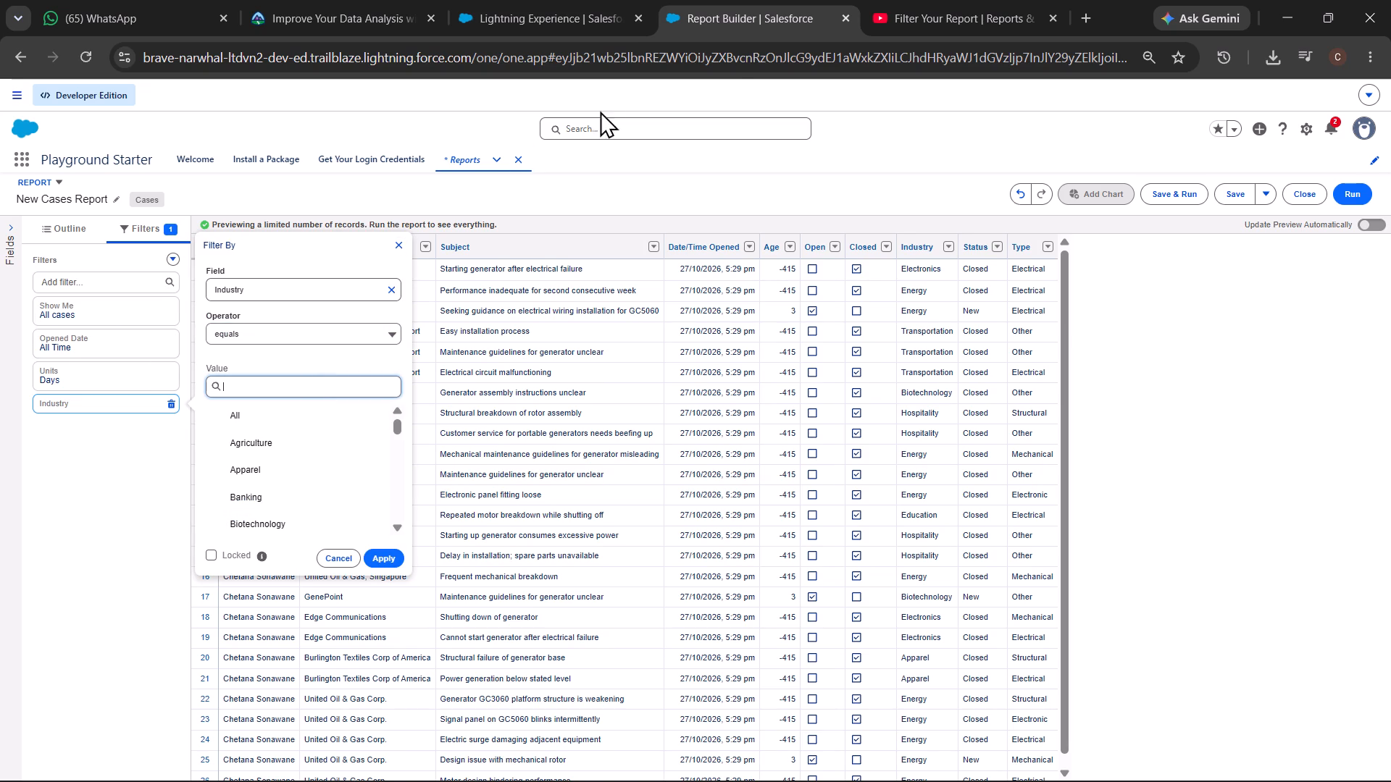
# Switch to YouTube, watch the tutorial's custom Industry and Status filter setup, and pause it there.
pyautogui.click(922, 0)
pyautogui.click(749, 242)
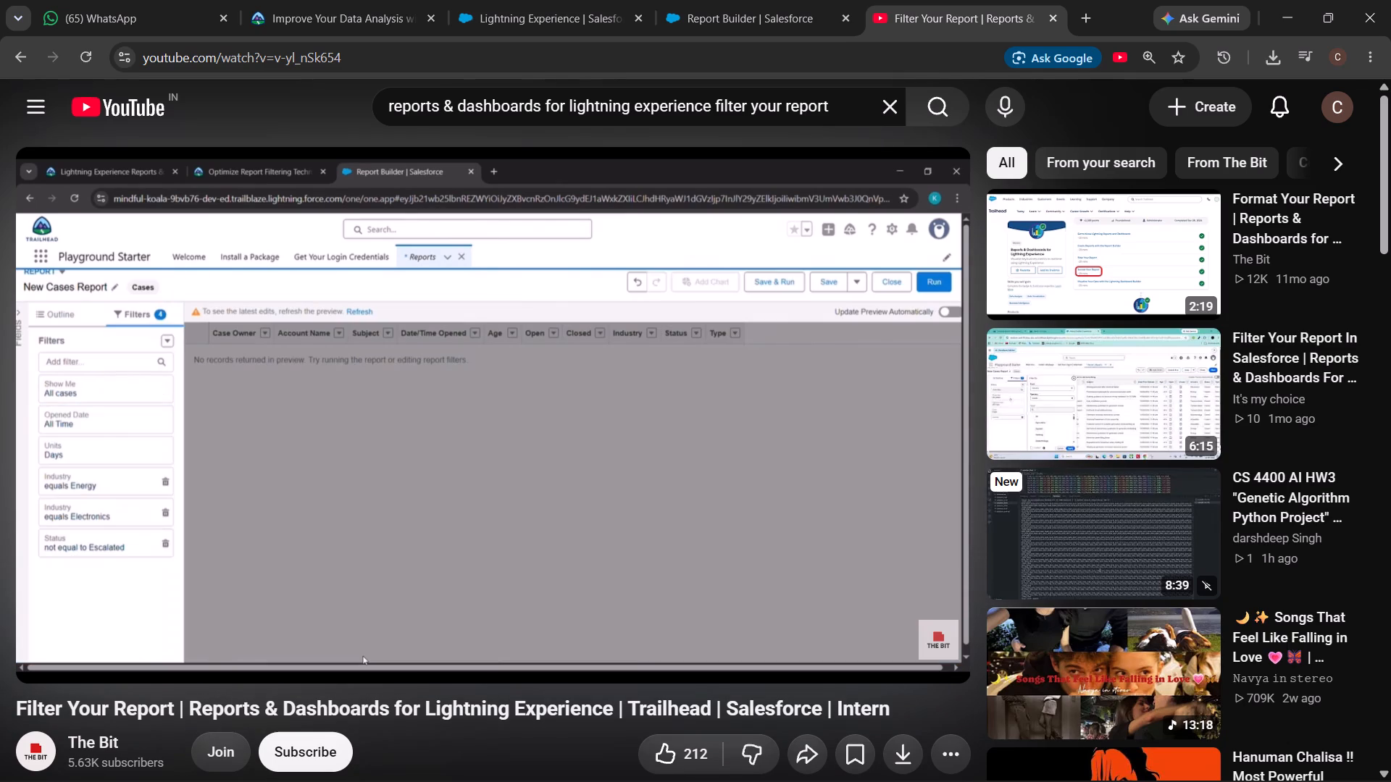
pyautogui.press('space')
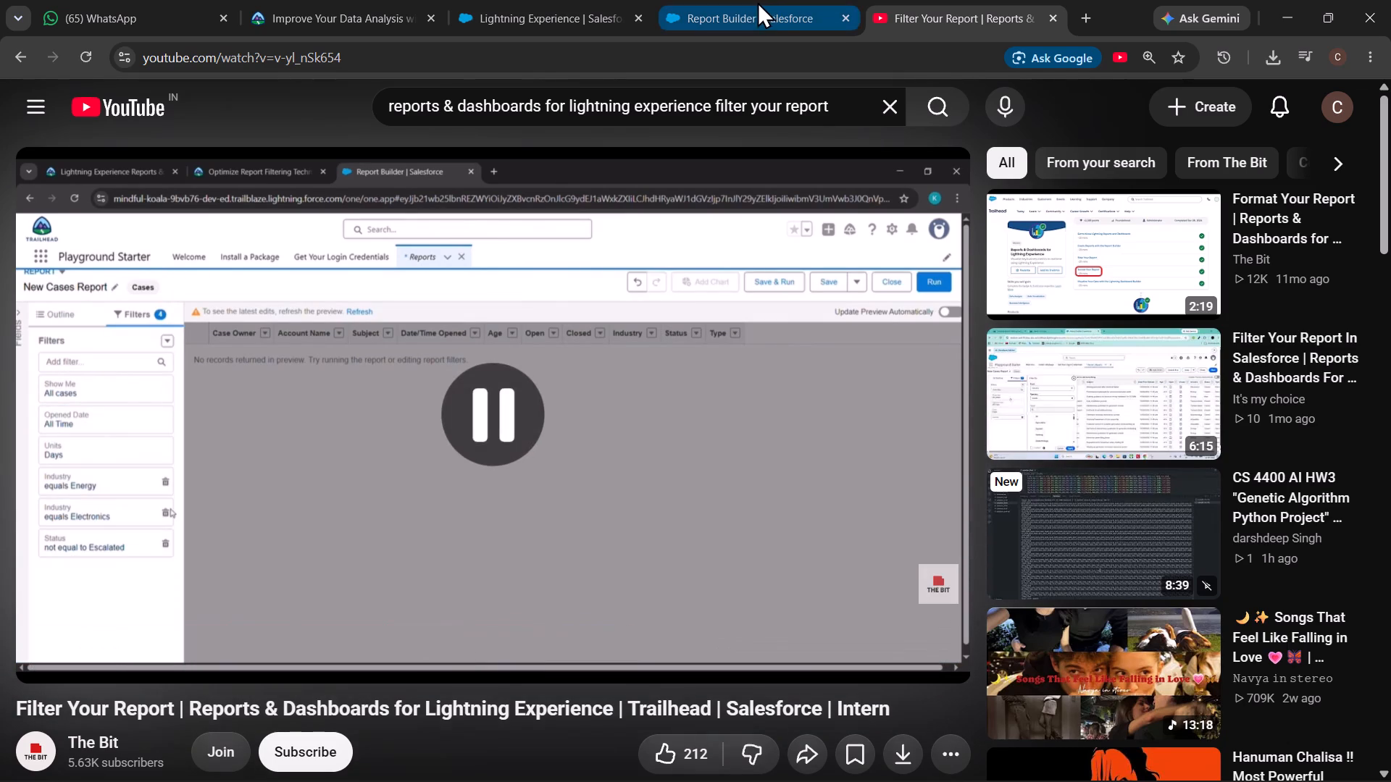
# Return to the playground's Cases report and choose Electronics as the Industry filter's value.
pyautogui.click(754, 4)
pyautogui.click(312, 386)
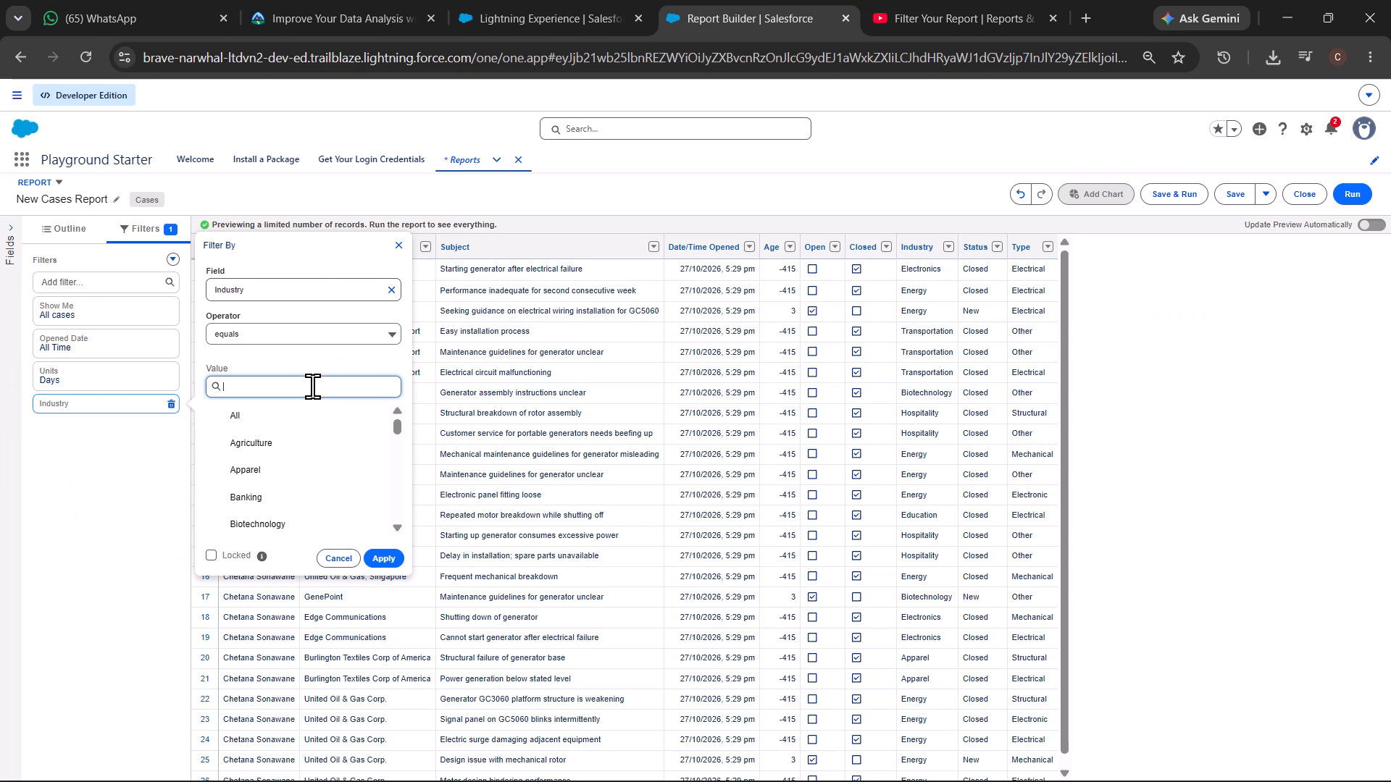
pyautogui.write('ele')
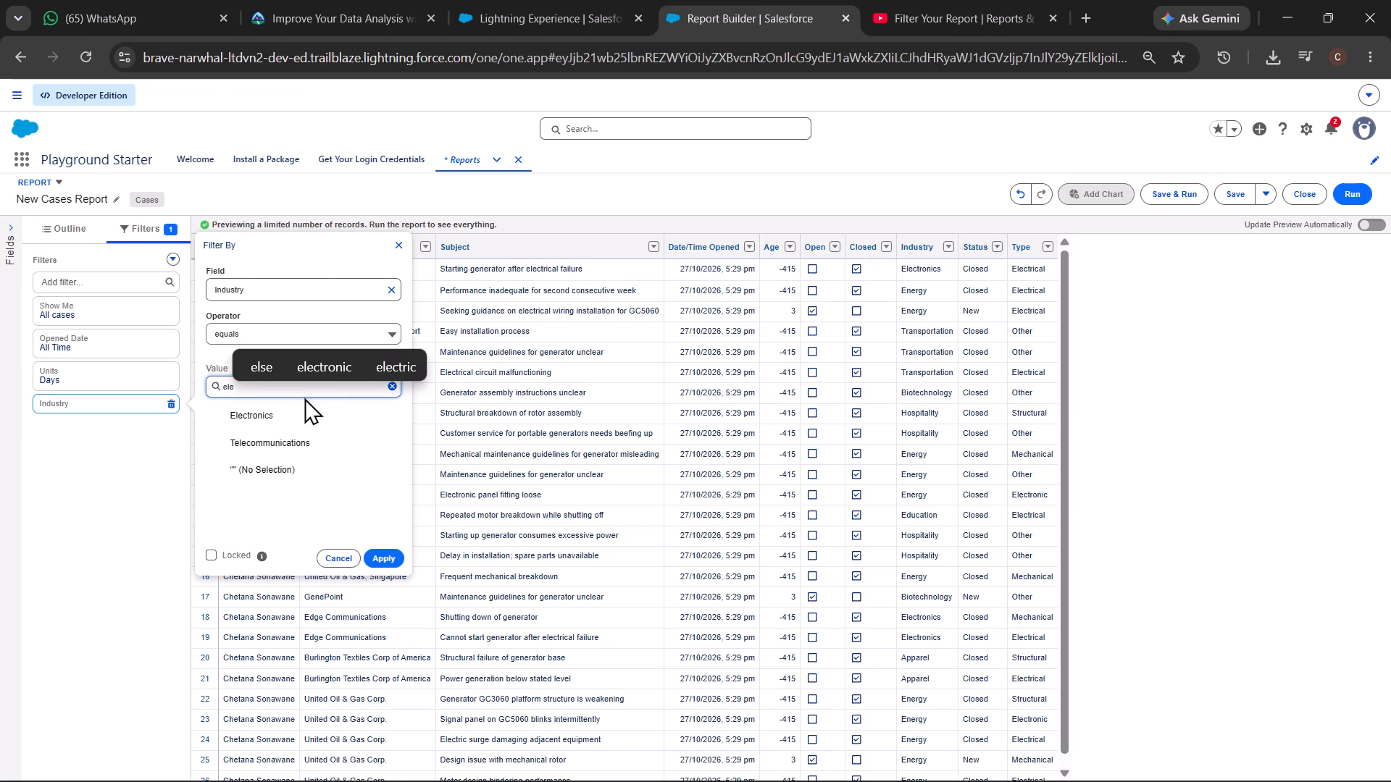
pyautogui.click(288, 425)
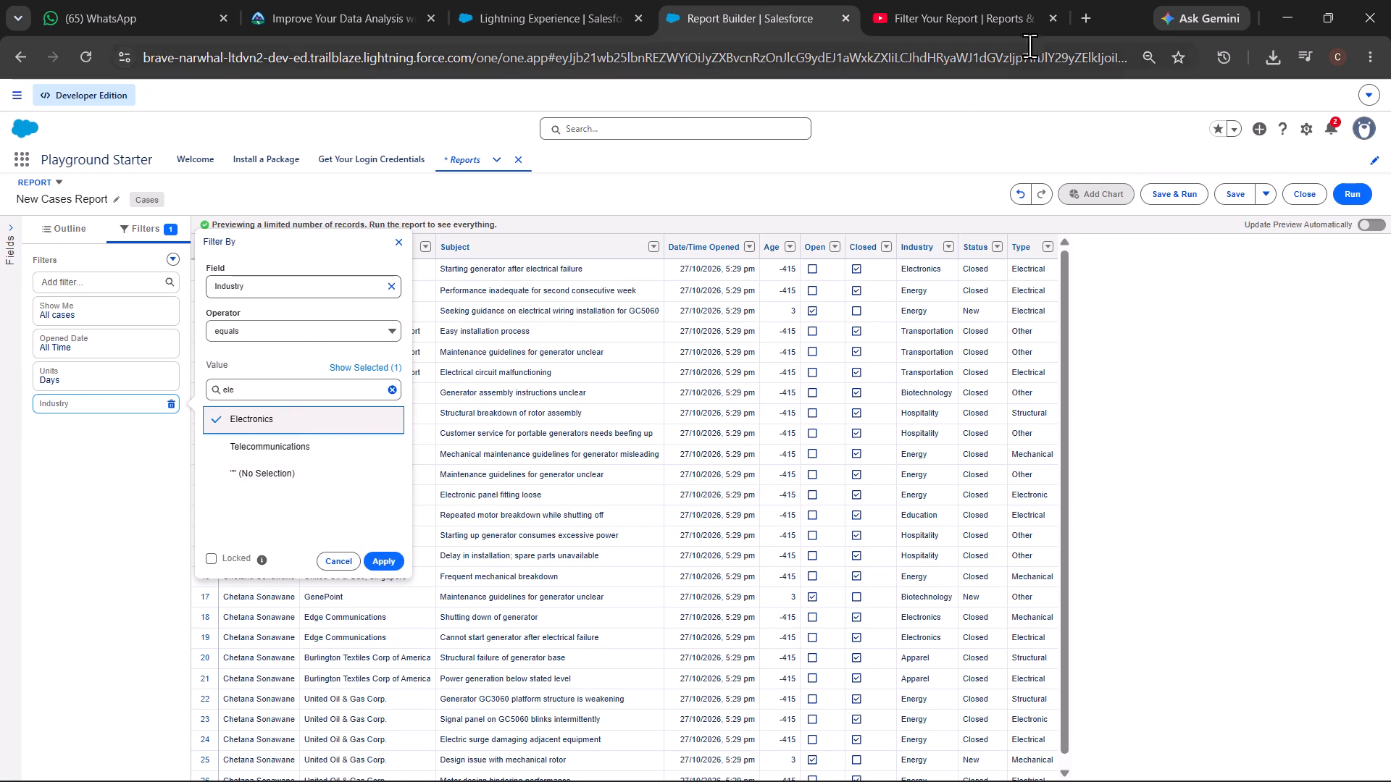
# Switch back to YouTube, rewind the tutorial and review the part on setting up the Status filter.
pyautogui.click(965, 14)
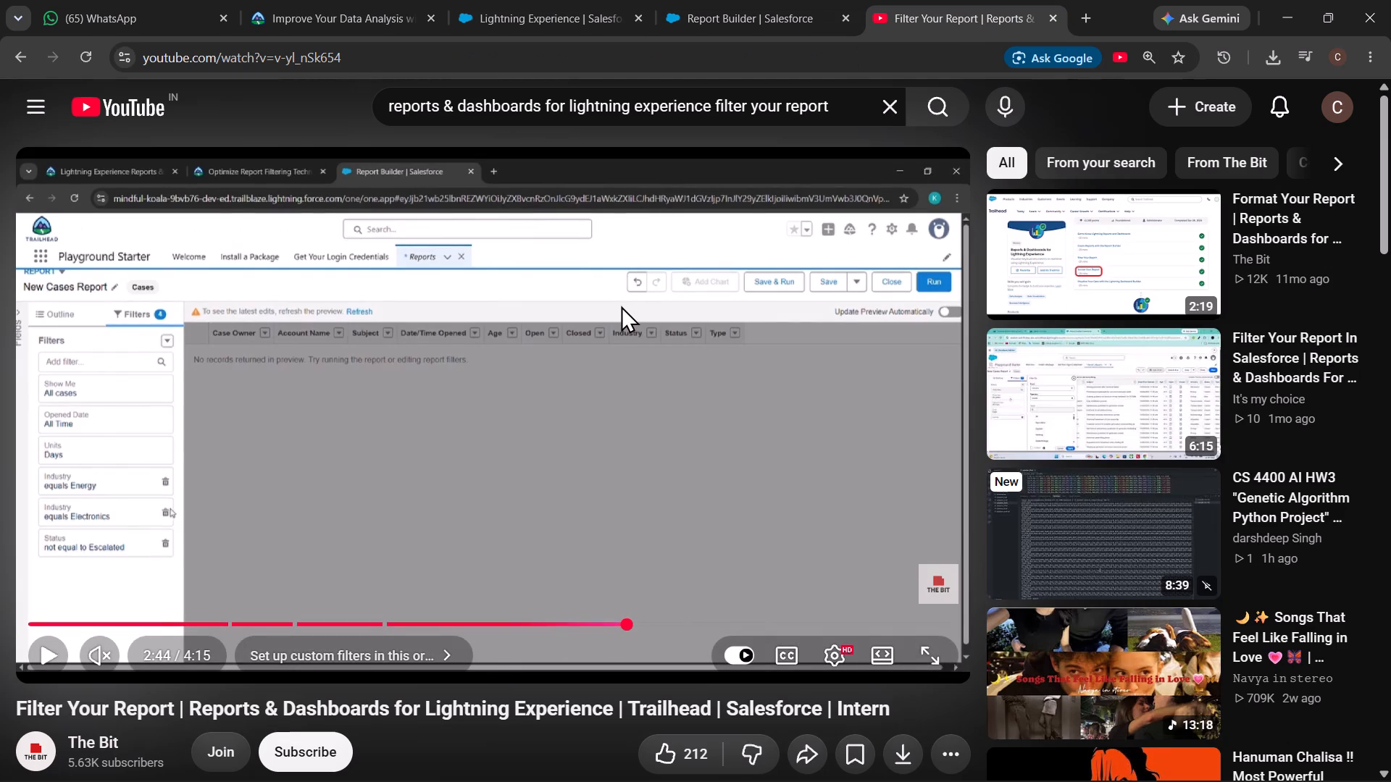
pyautogui.press('Left')
pyautogui.press('space')
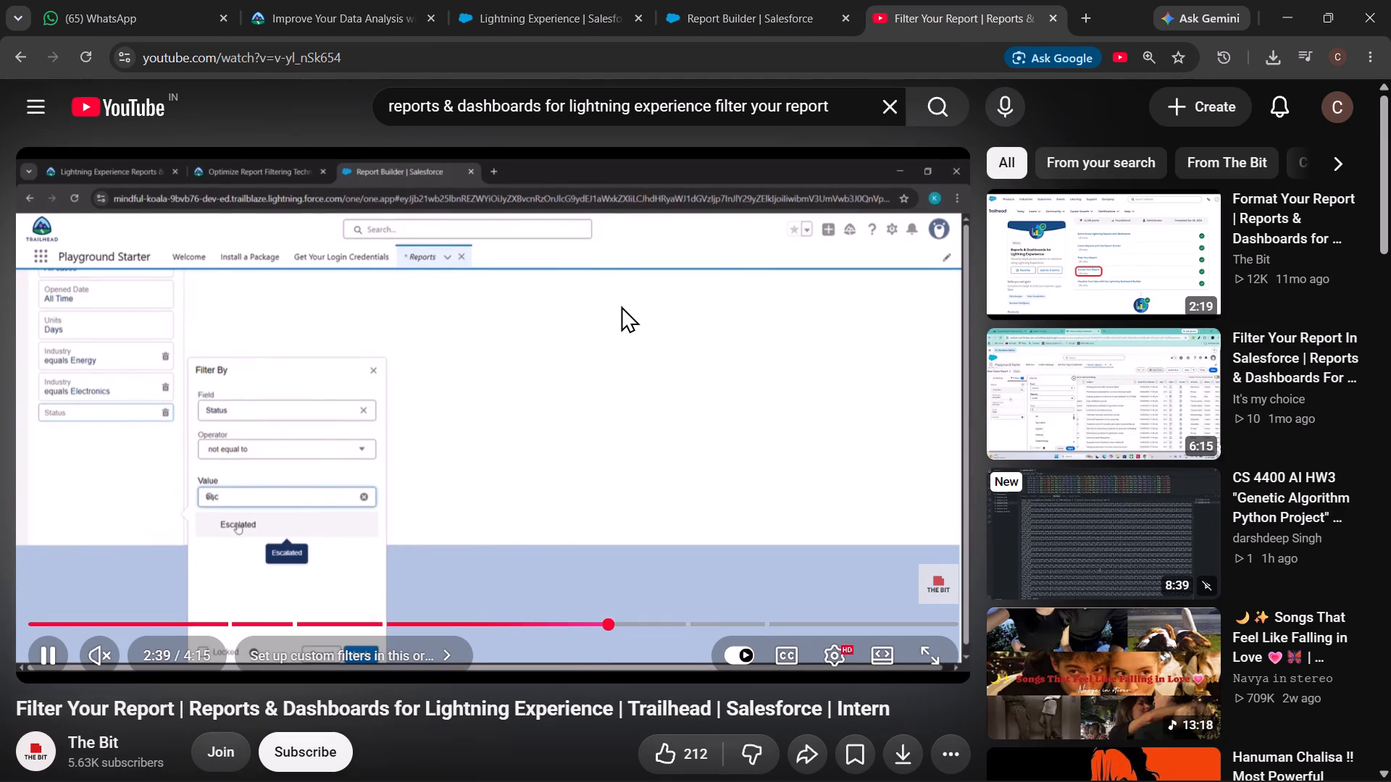
pyautogui.press('Left')
pyautogui.press('Left')
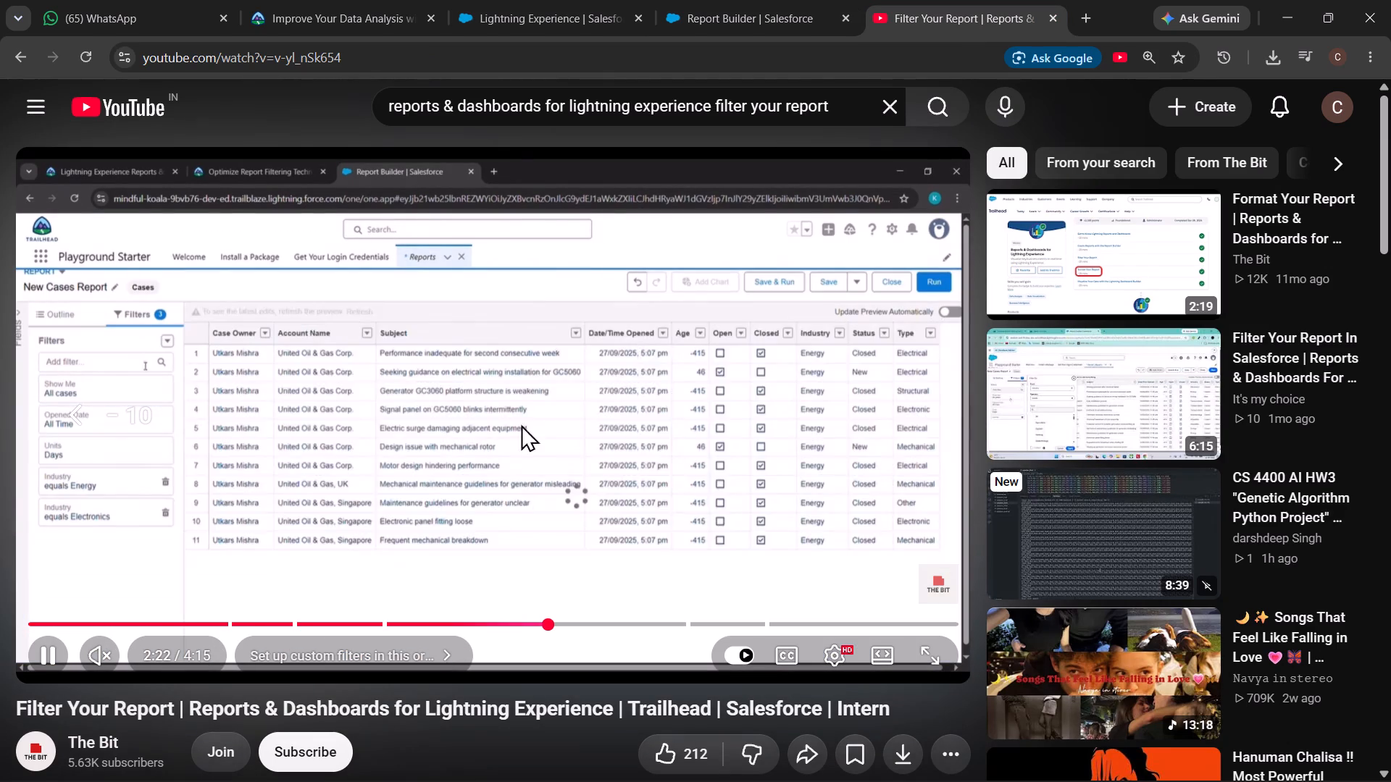
pyautogui.click(496, 423)
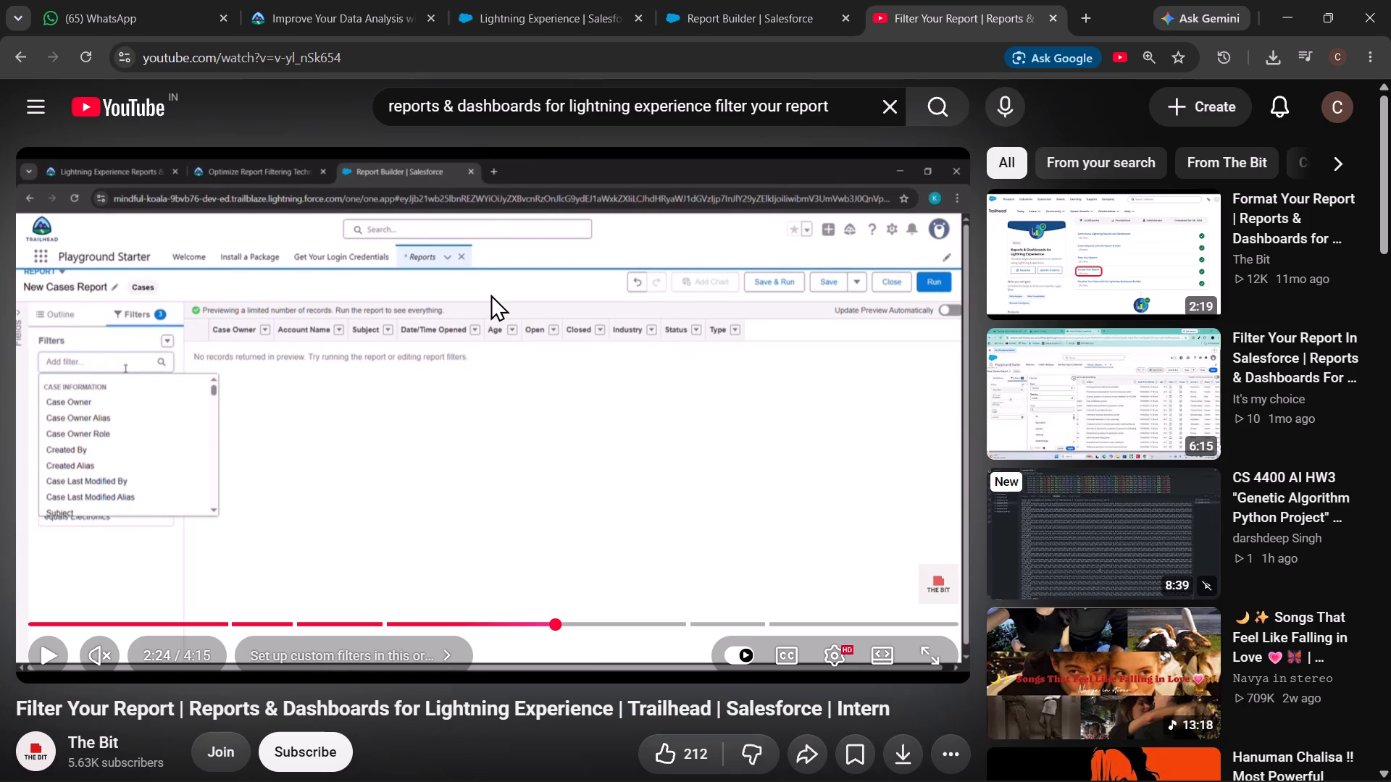
pyautogui.click(490, 294)
pyautogui.click(490, 294)
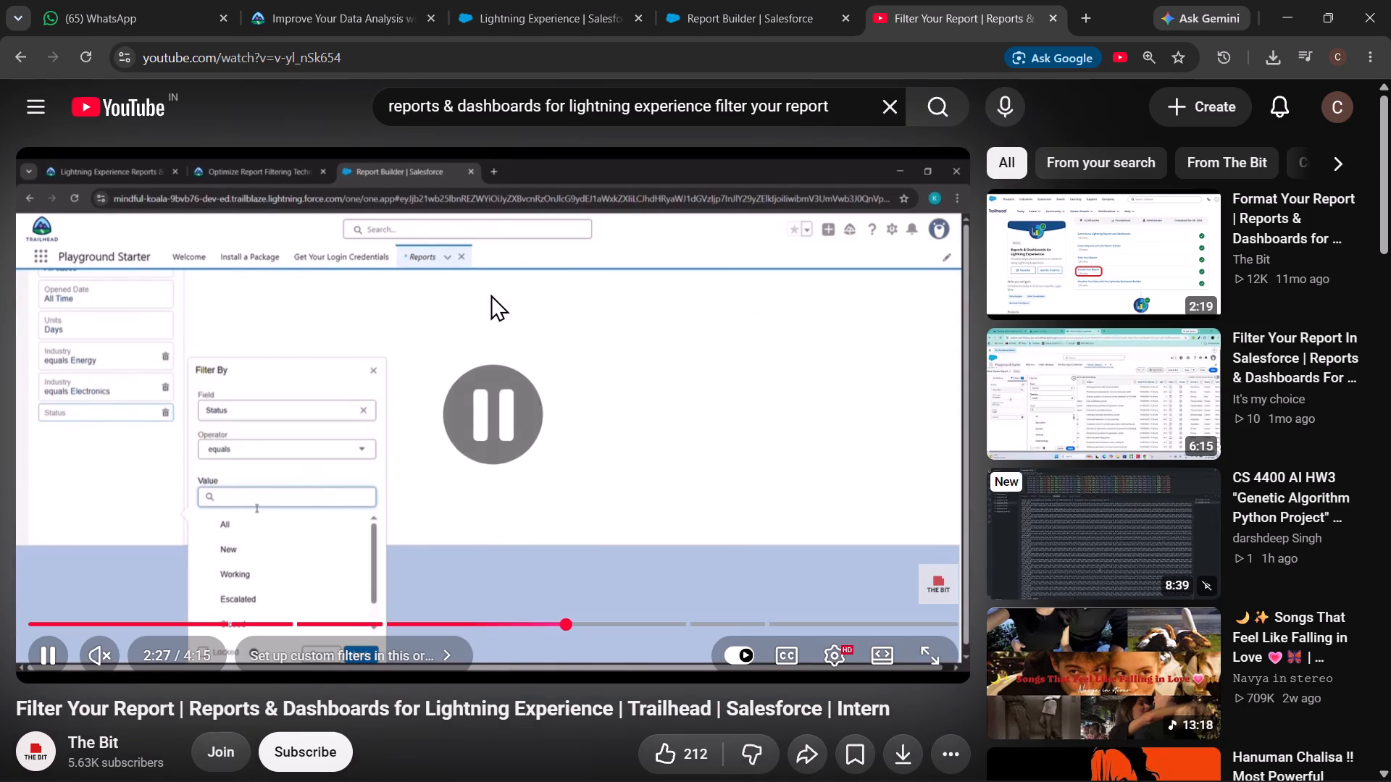
# Back in the playground's Cases report, apply the Industry equals Electronics filter and refresh the preview.
pyautogui.click(718, 14)
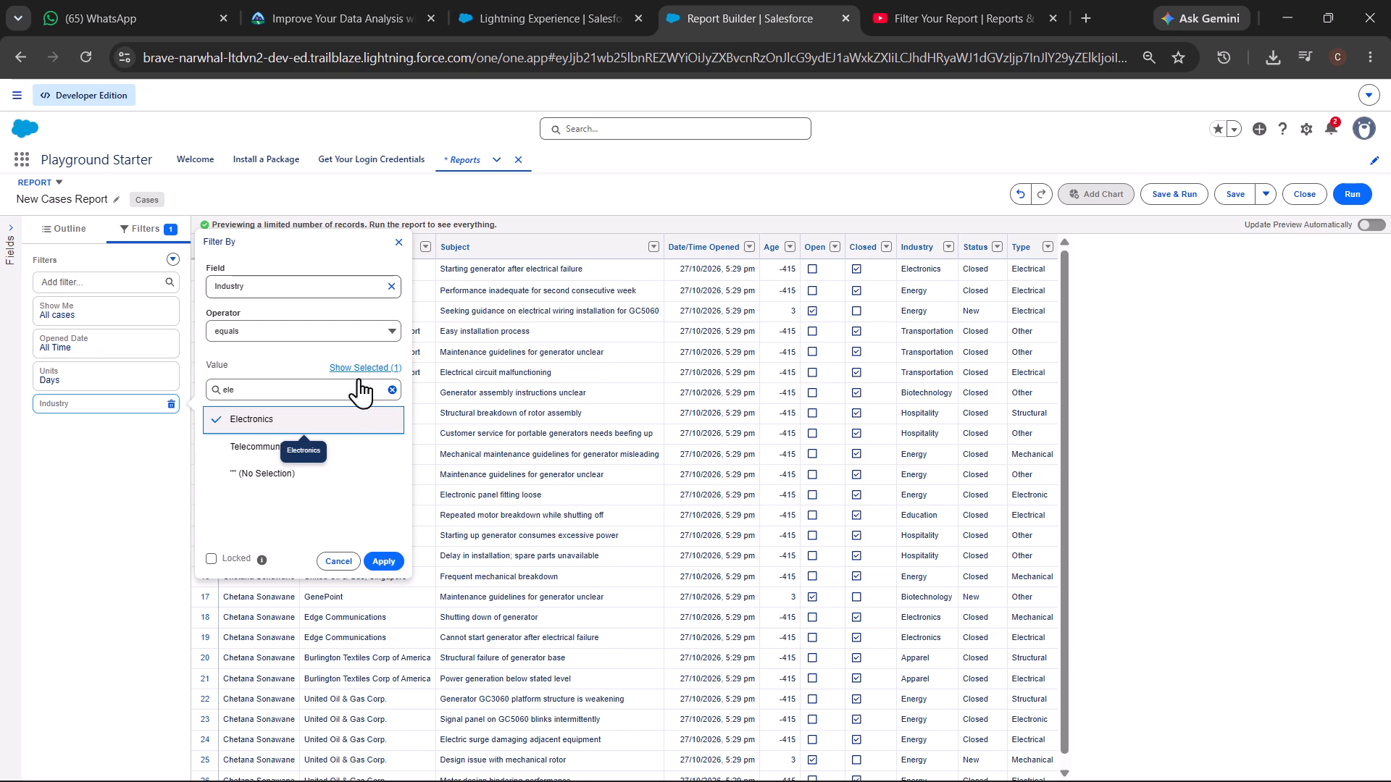
pyautogui.click(384, 559)
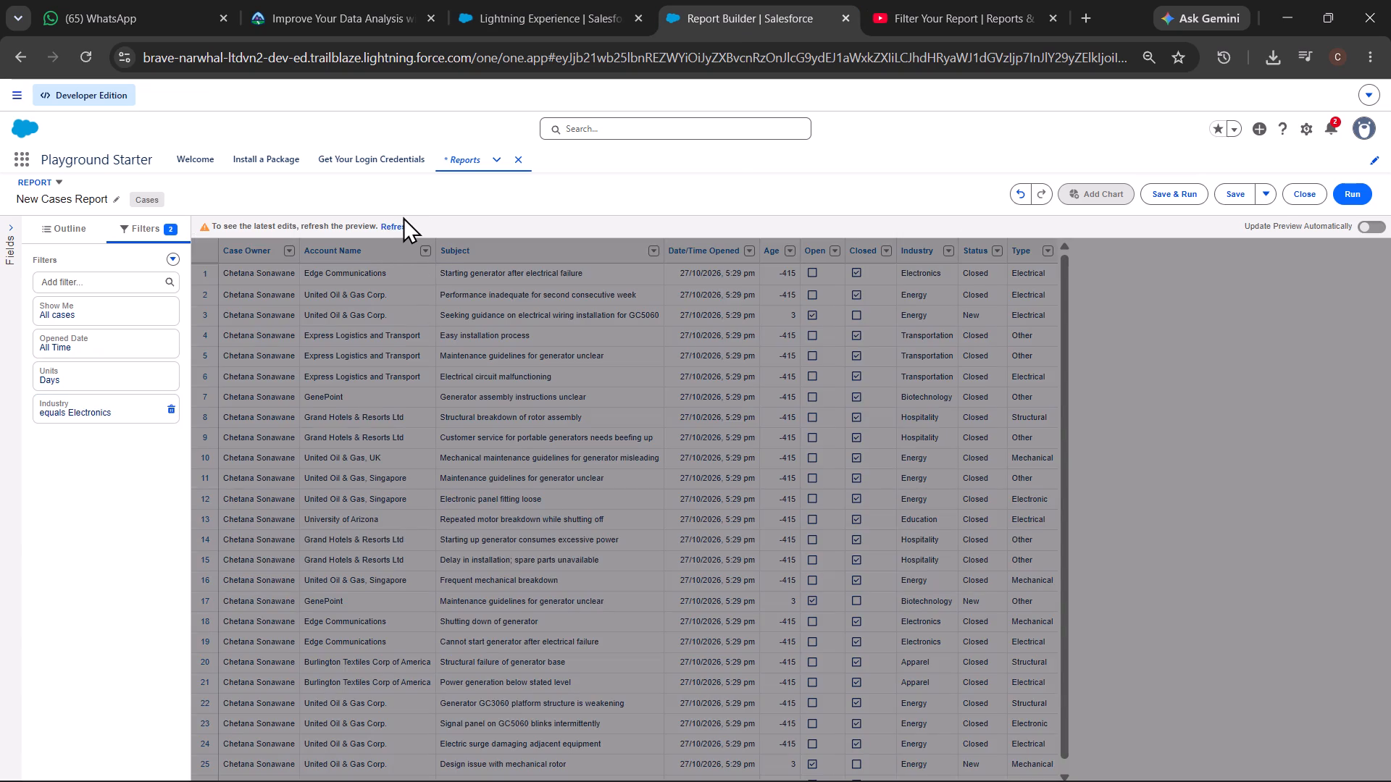
pyautogui.click(394, 222)
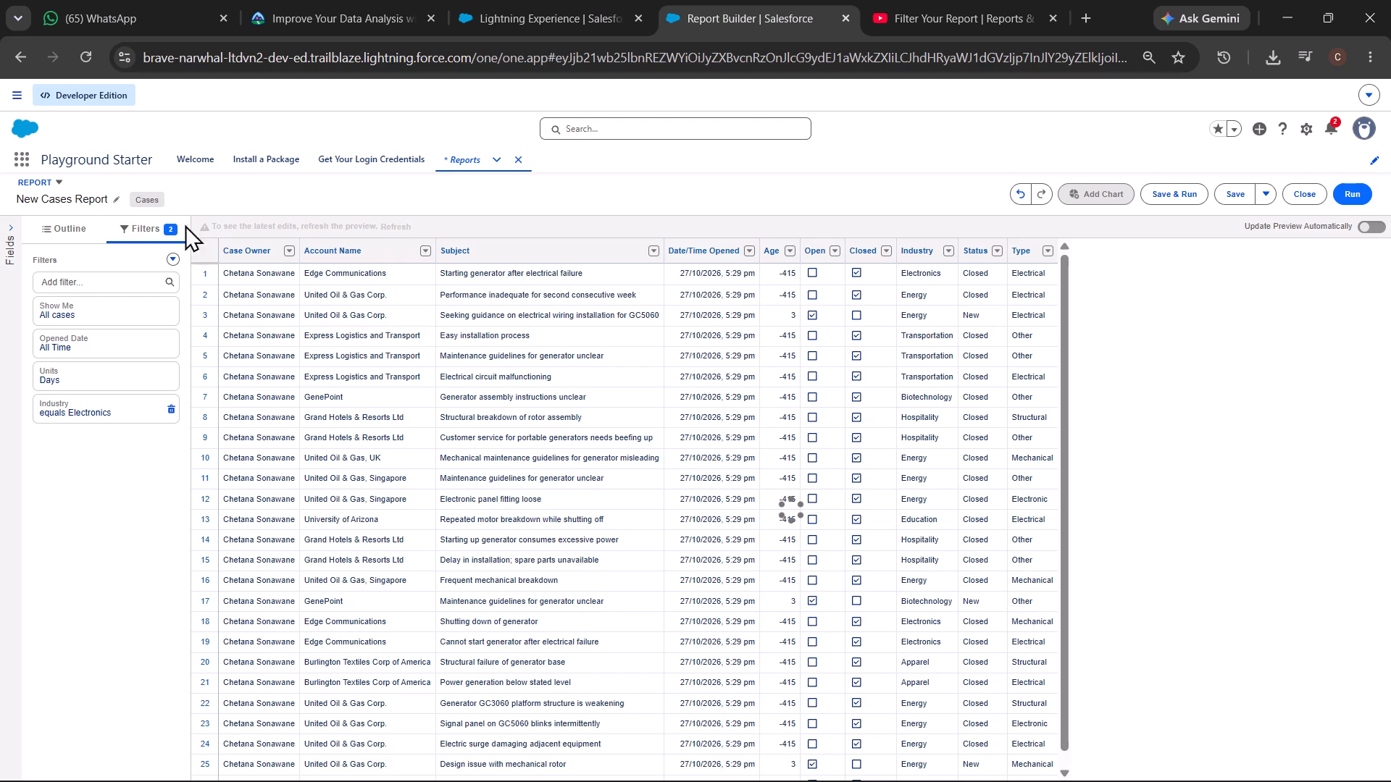
# Add a Status filter set to not equal to Escalated, apply it and refresh the preview.
pyautogui.click(125, 274)
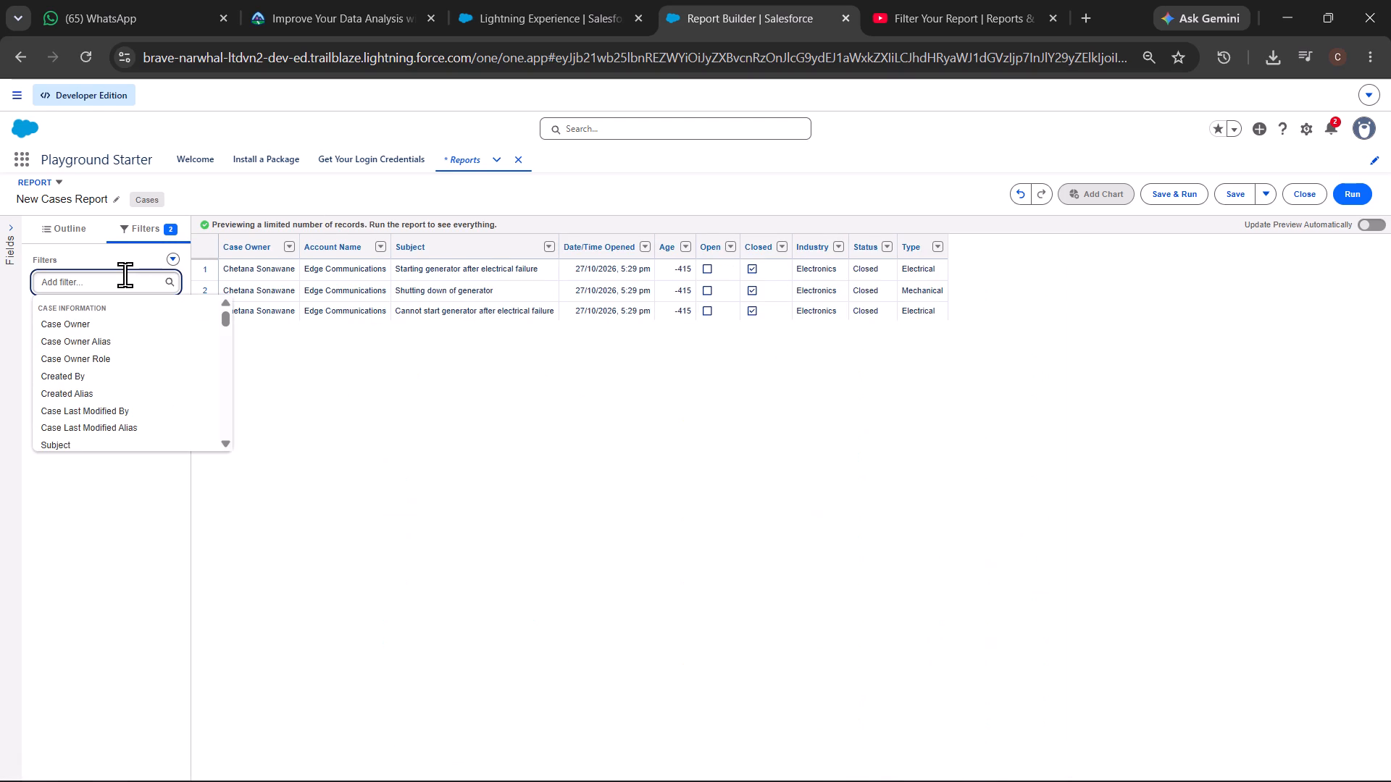
pyautogui.write('st')
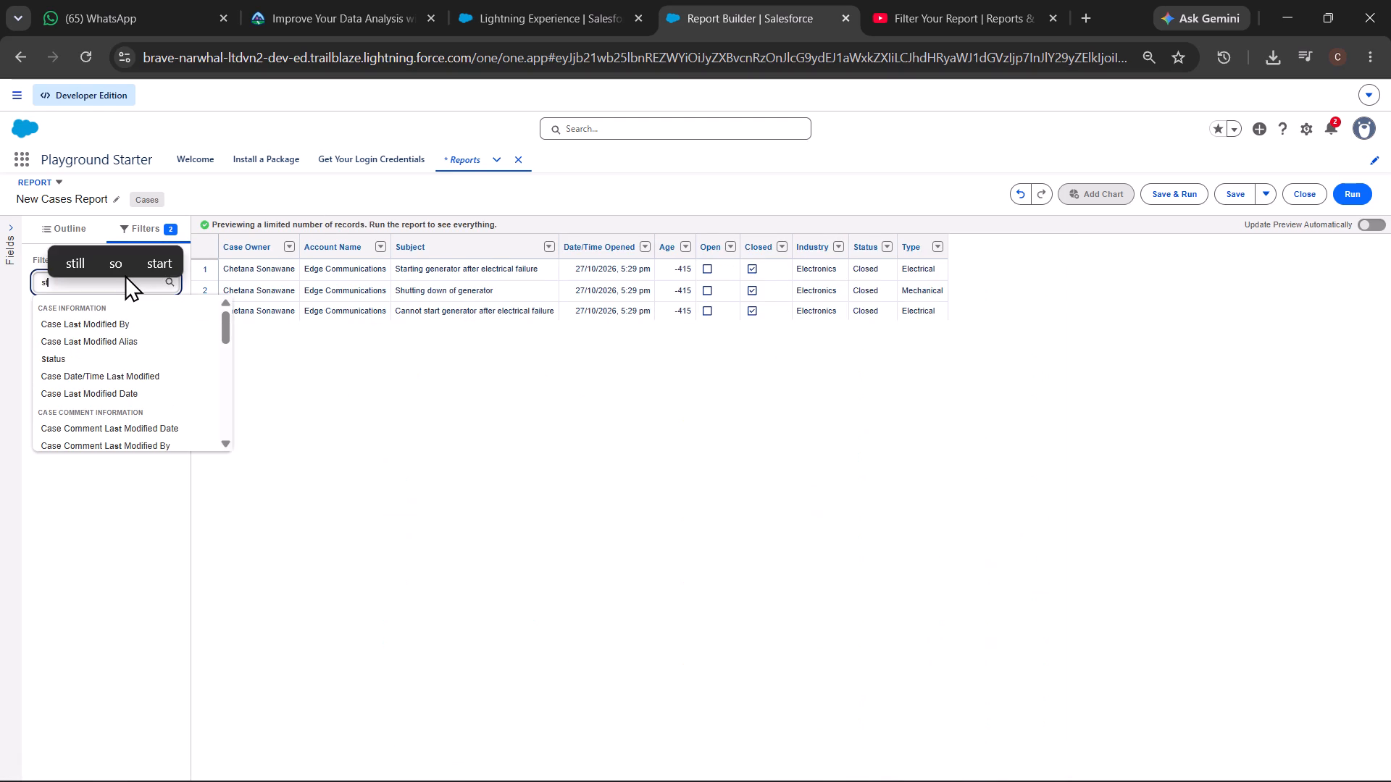
pyautogui.click(167, 350)
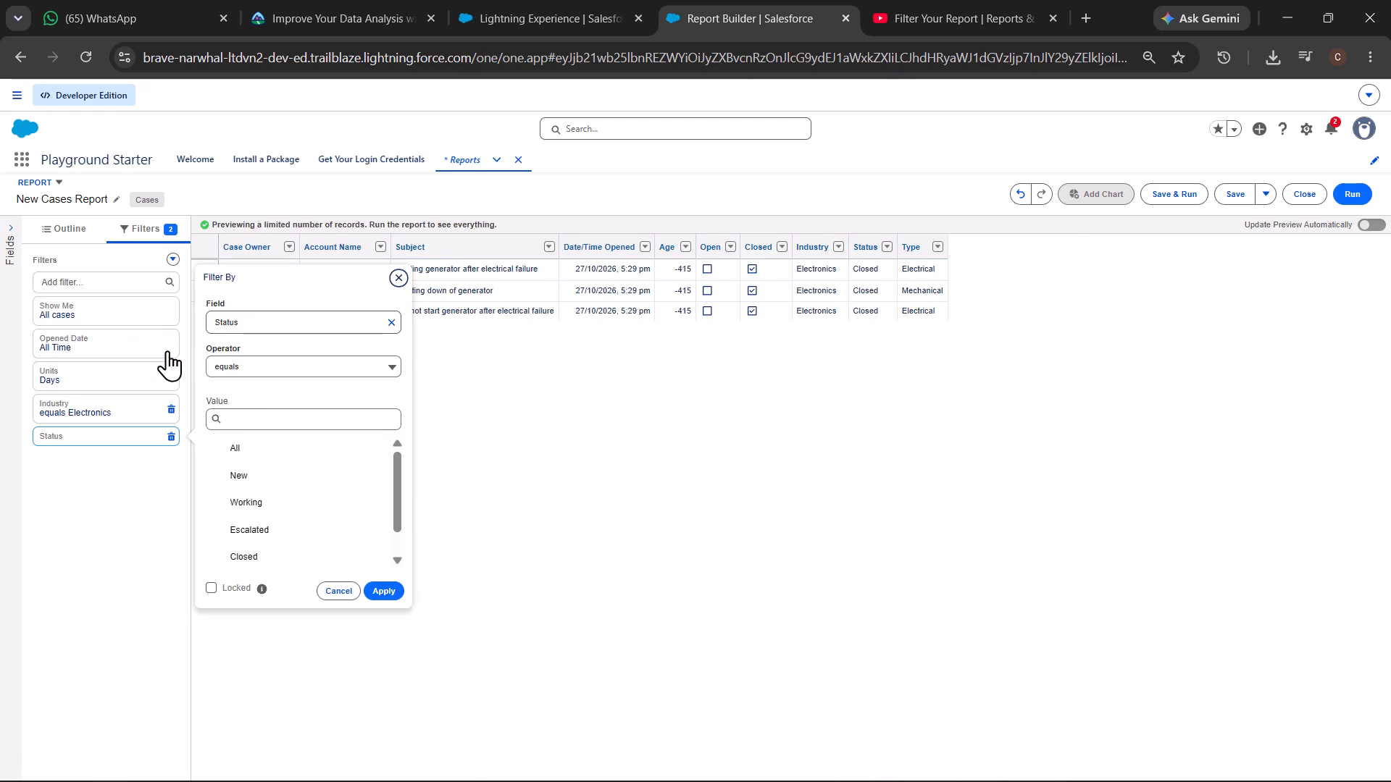
pyautogui.click(247, 407)
pyautogui.click(259, 370)
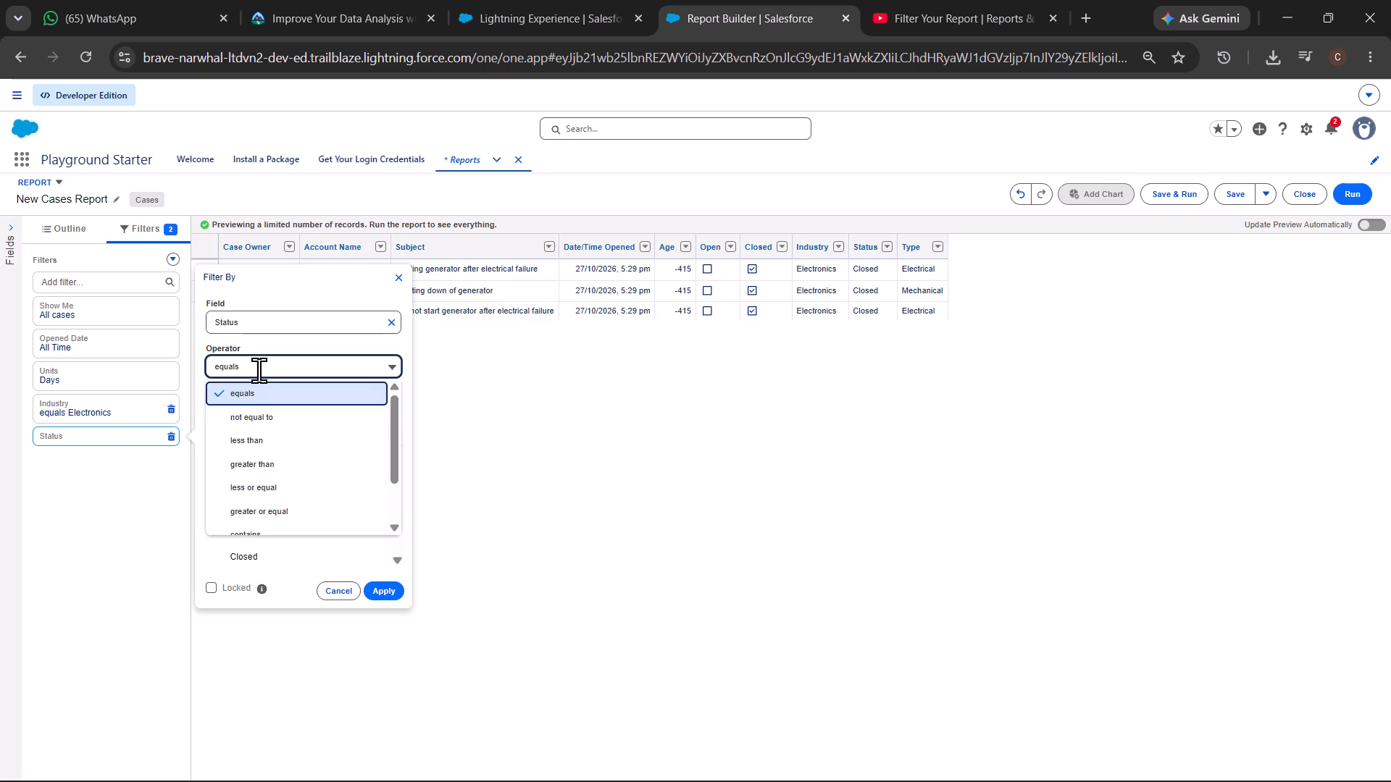
pyautogui.click(258, 420)
pyautogui.click(260, 426)
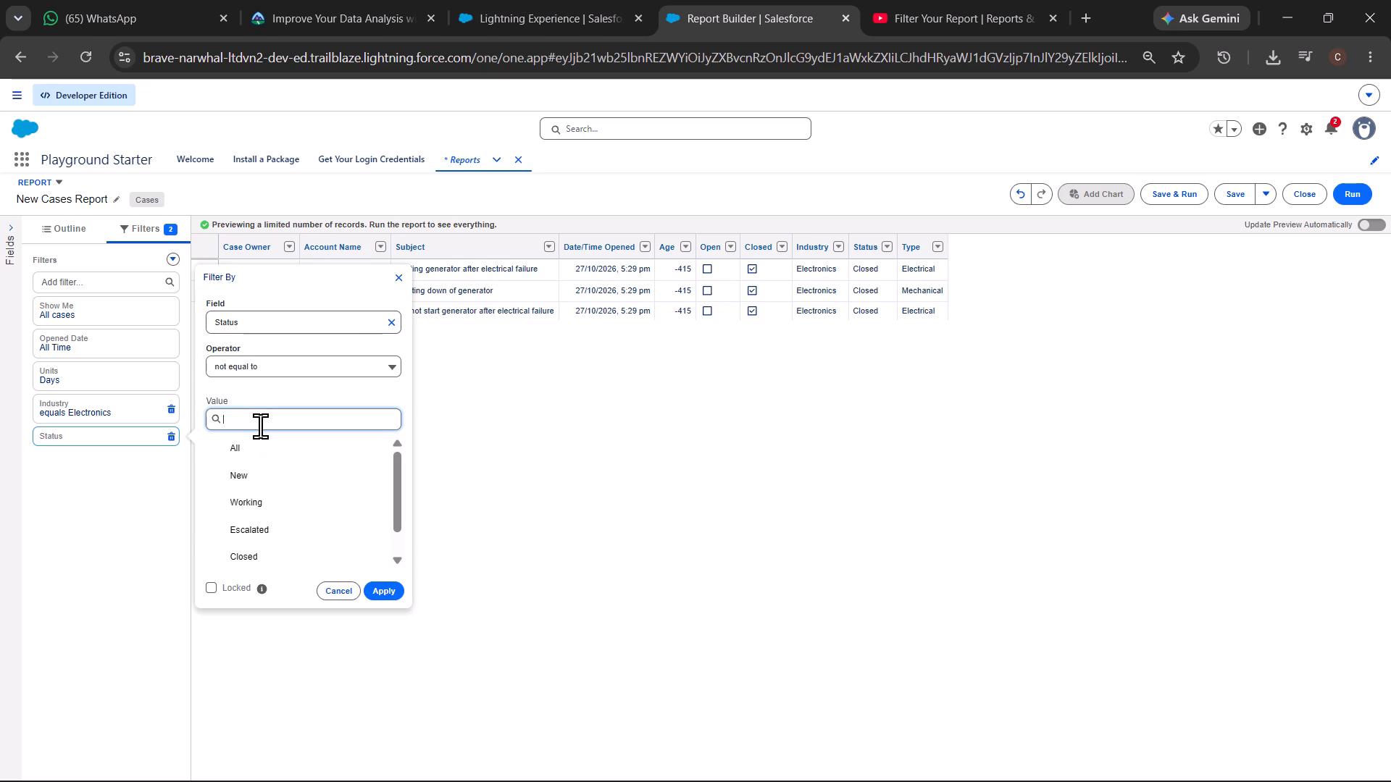
pyautogui.write('esc')
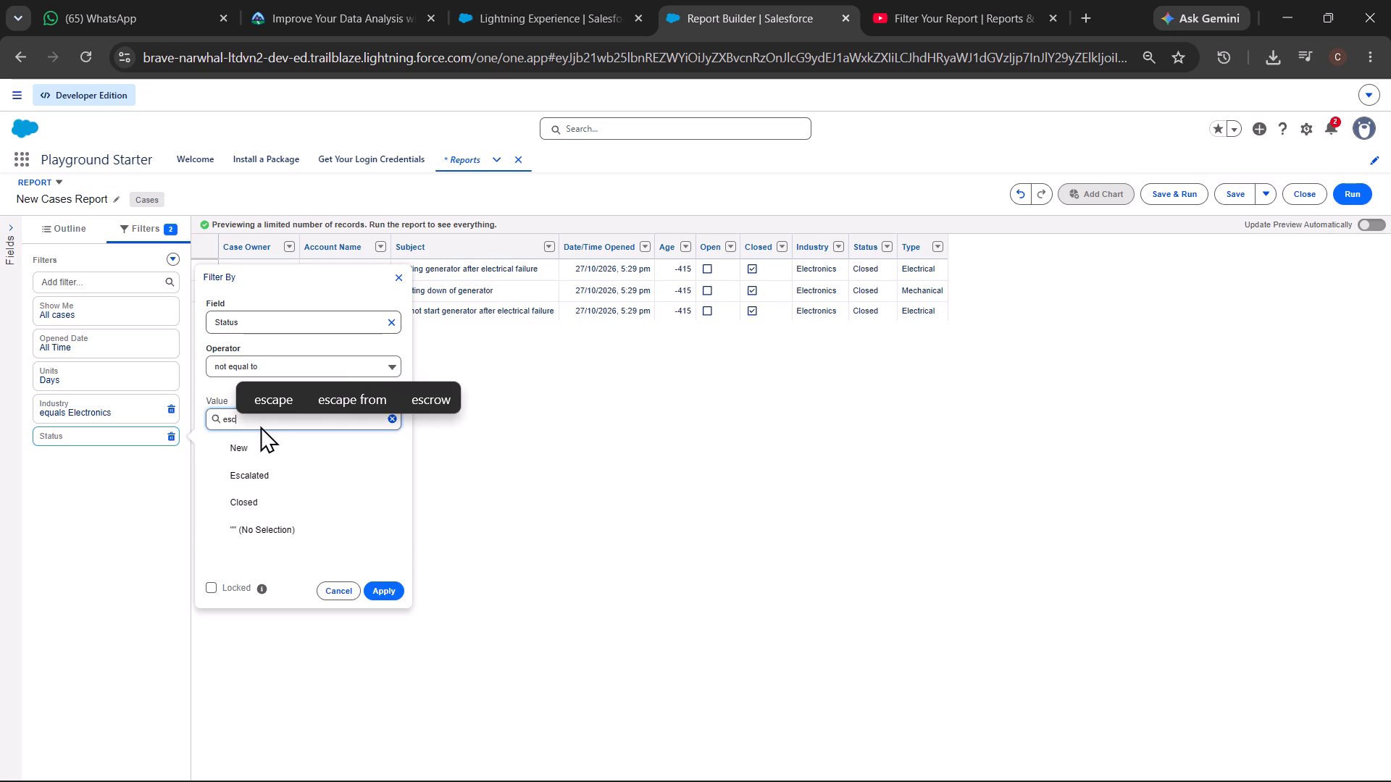
pyautogui.click(270, 453)
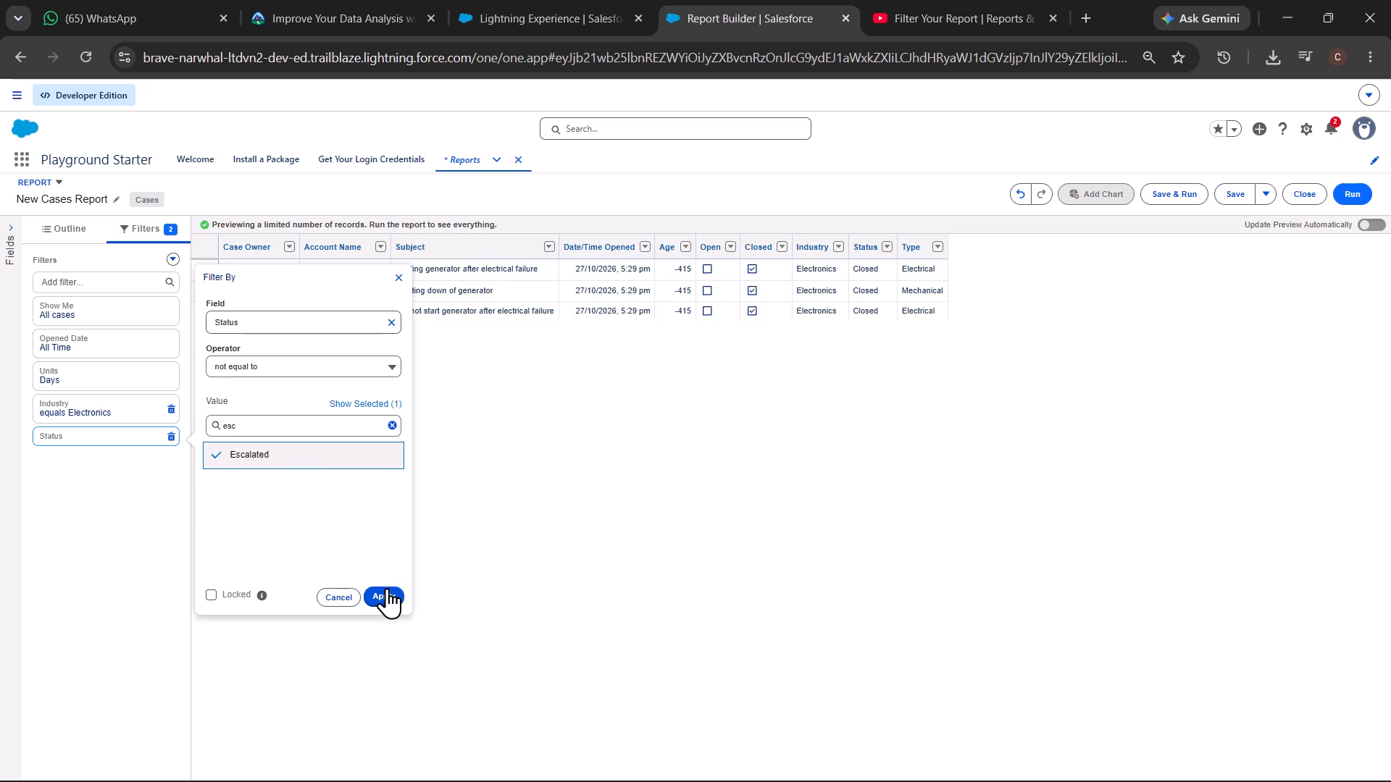
pyautogui.click(387, 588)
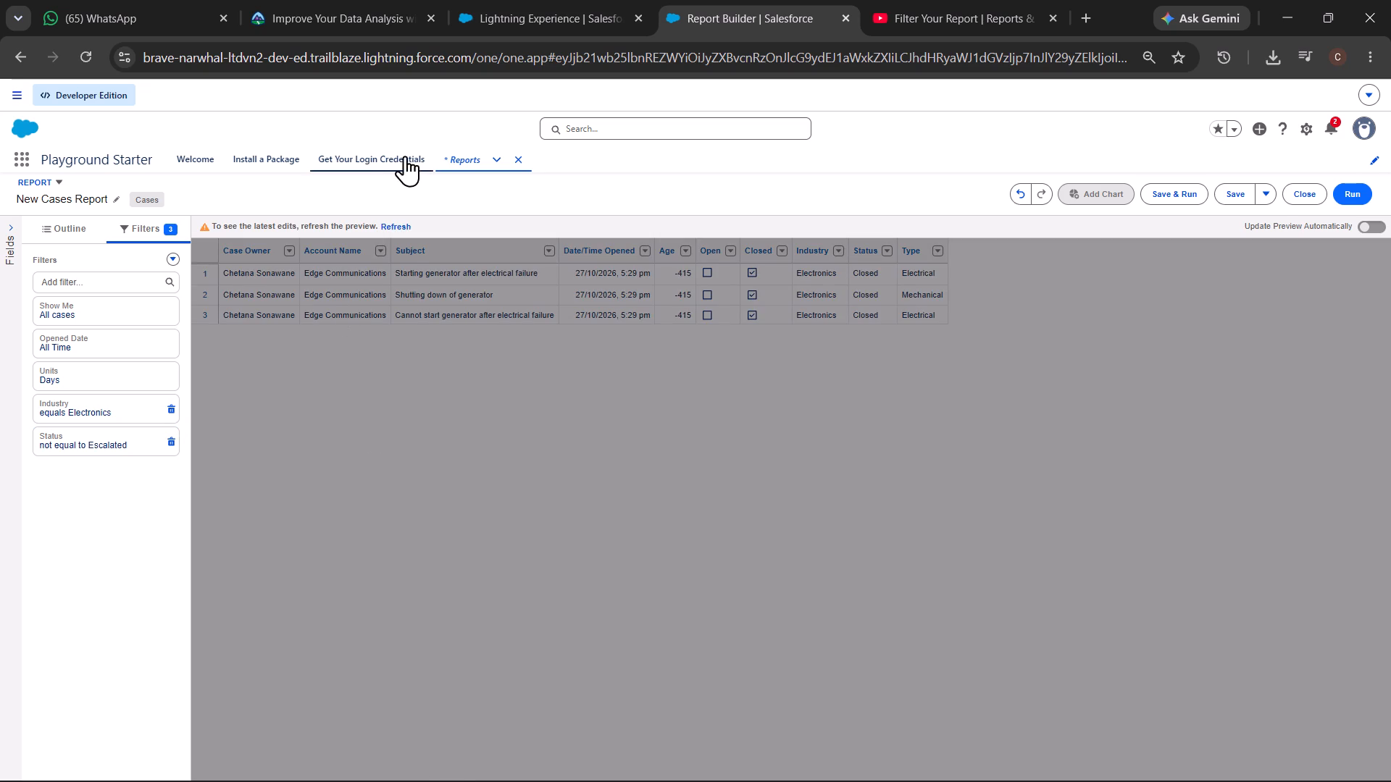
pyautogui.click(389, 219)
pyautogui.click(390, 228)
# Add a Type filter to the Cases report with the equals operator and choose Structural as its value.
pyautogui.click(98, 291)
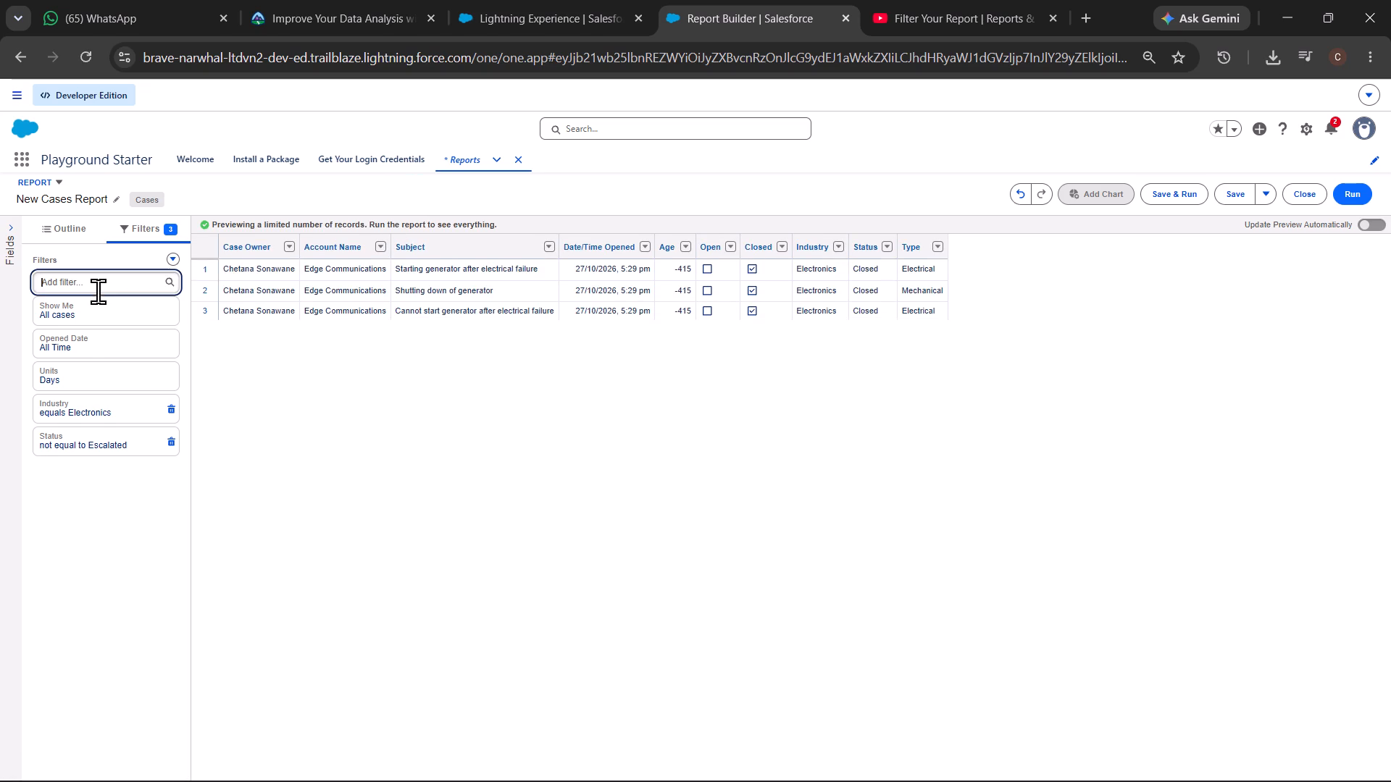
pyautogui.write('typ')
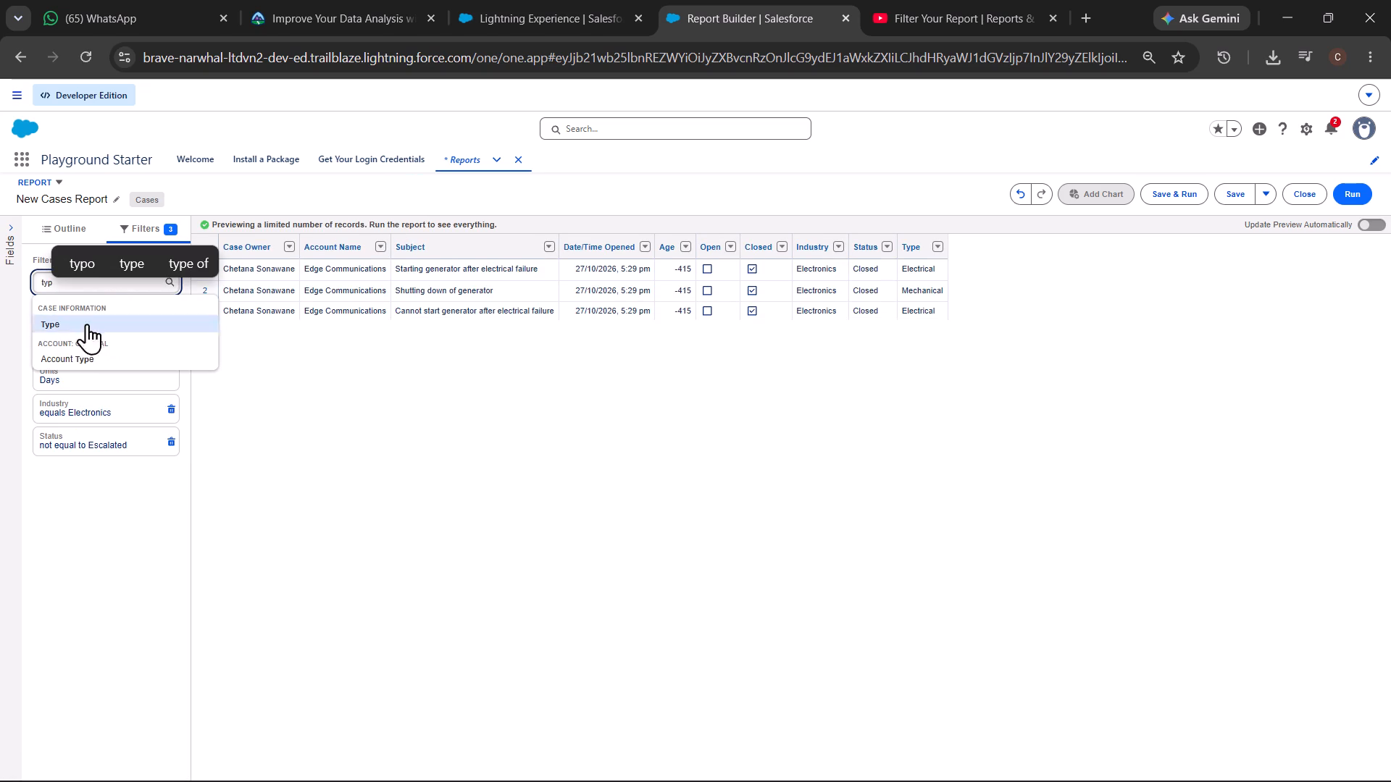
pyautogui.click(88, 320)
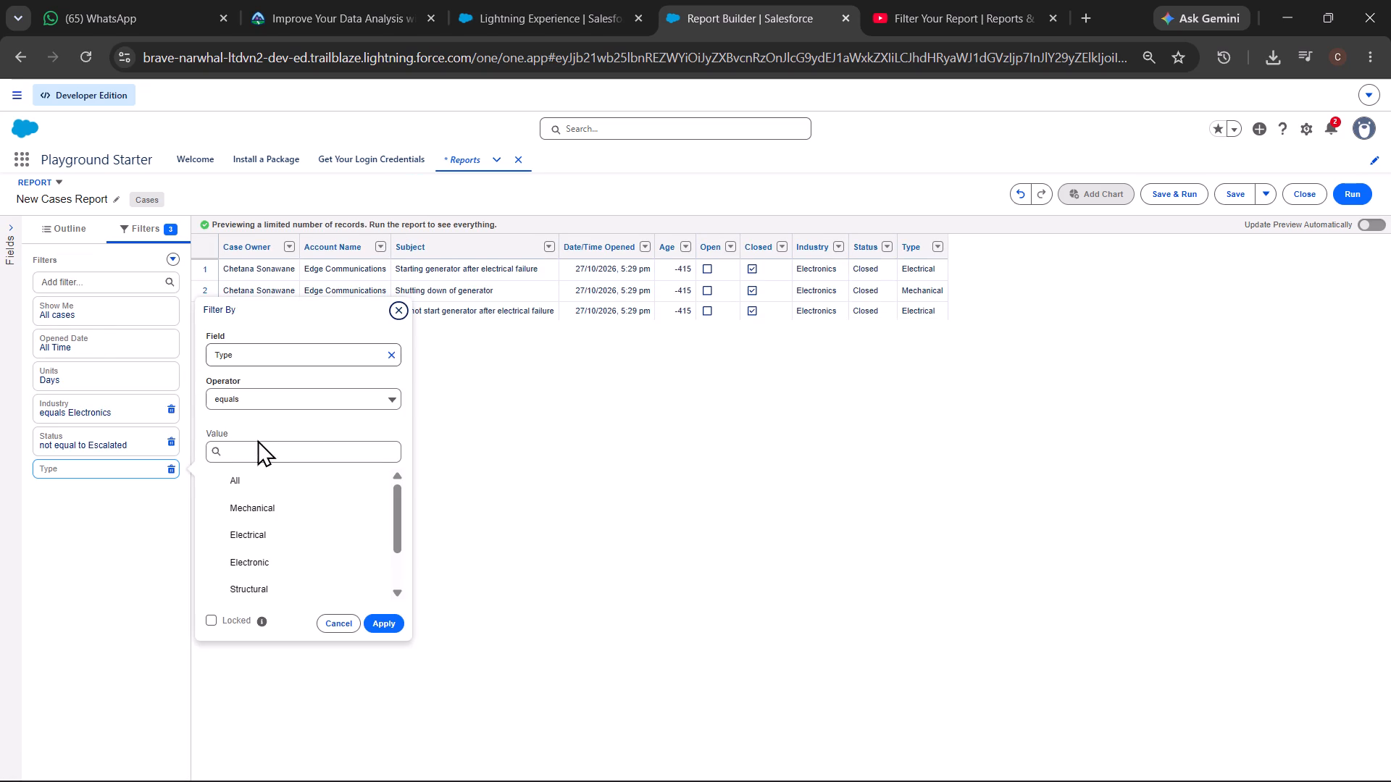
pyautogui.click(257, 458)
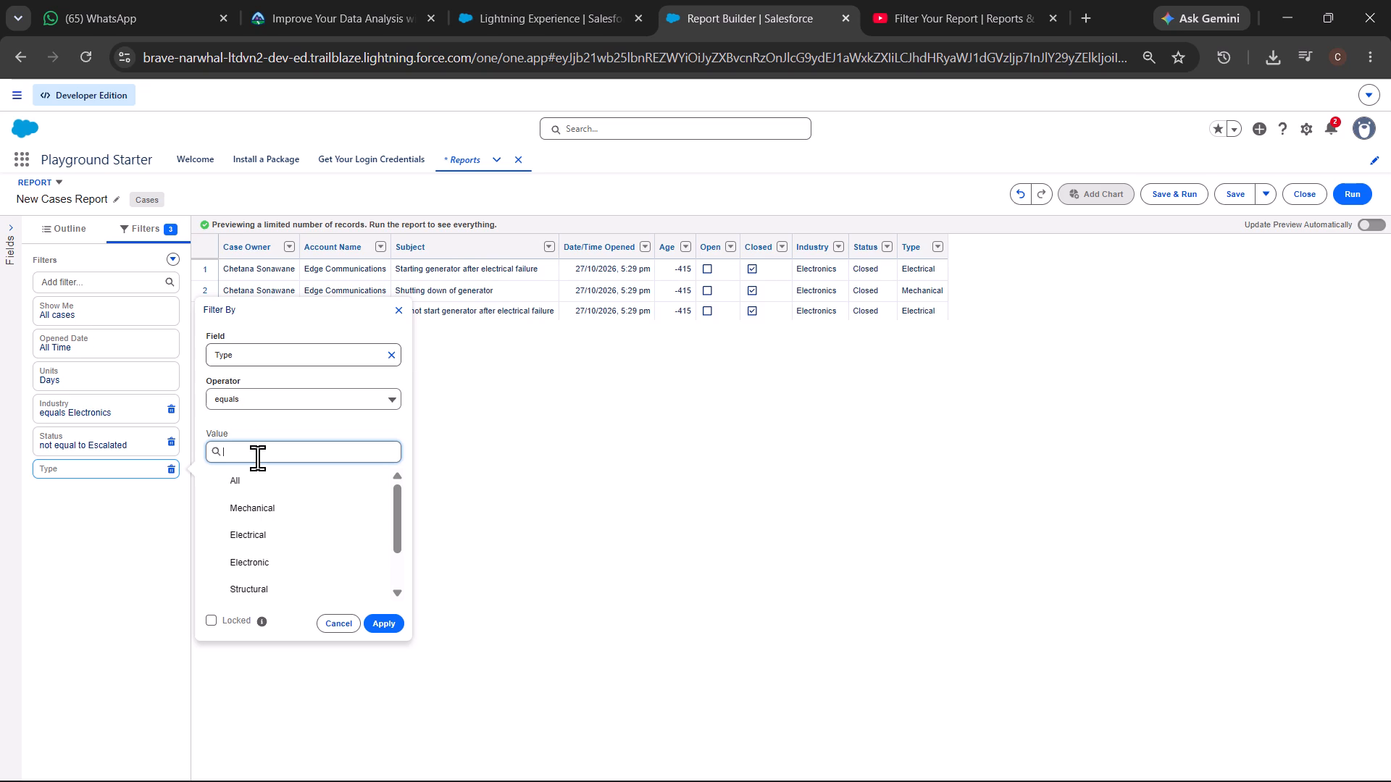
pyautogui.write('st')
pyautogui.click(258, 487)
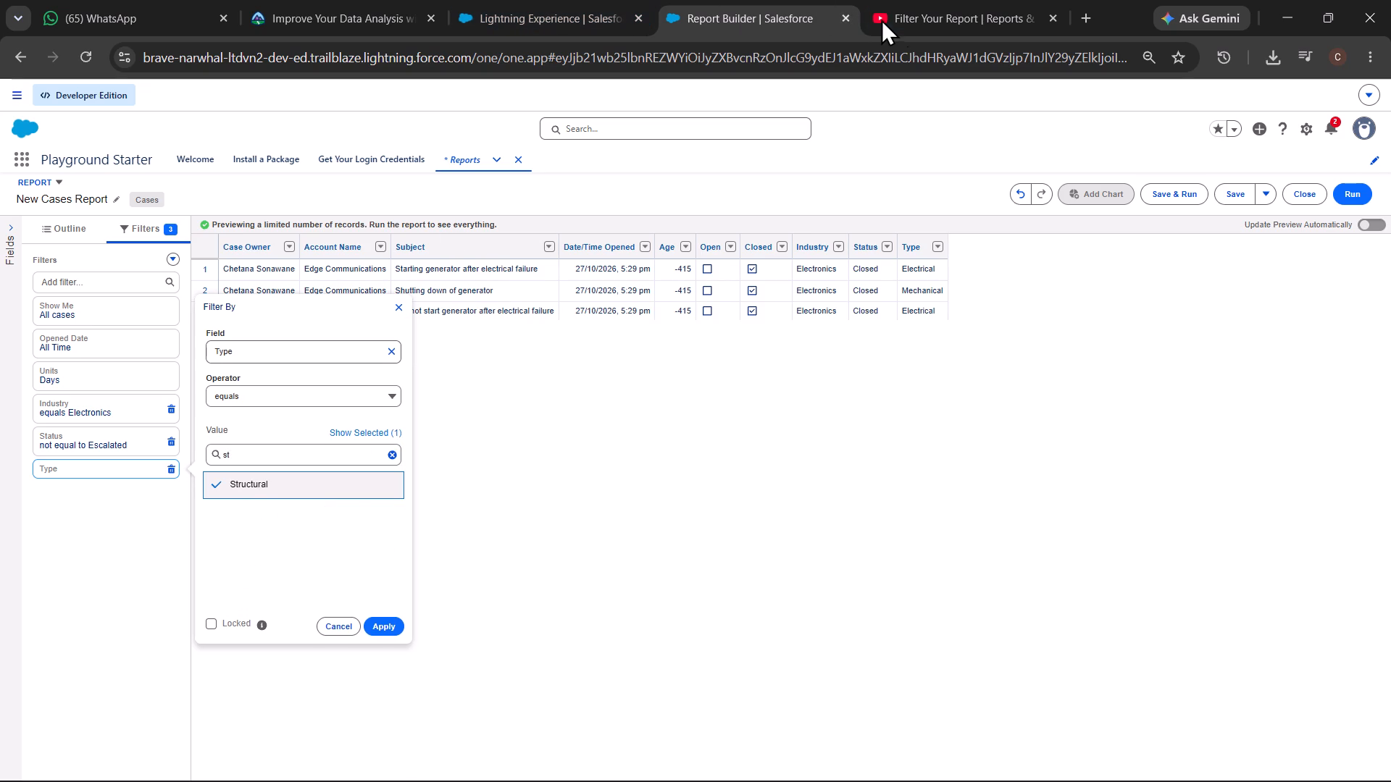
# Switch to the YouTube tutorial and skip ahead to review the Type filter setup and how filter logic is added.
pyautogui.click(902, 20)
pyautogui.click(493, 324)
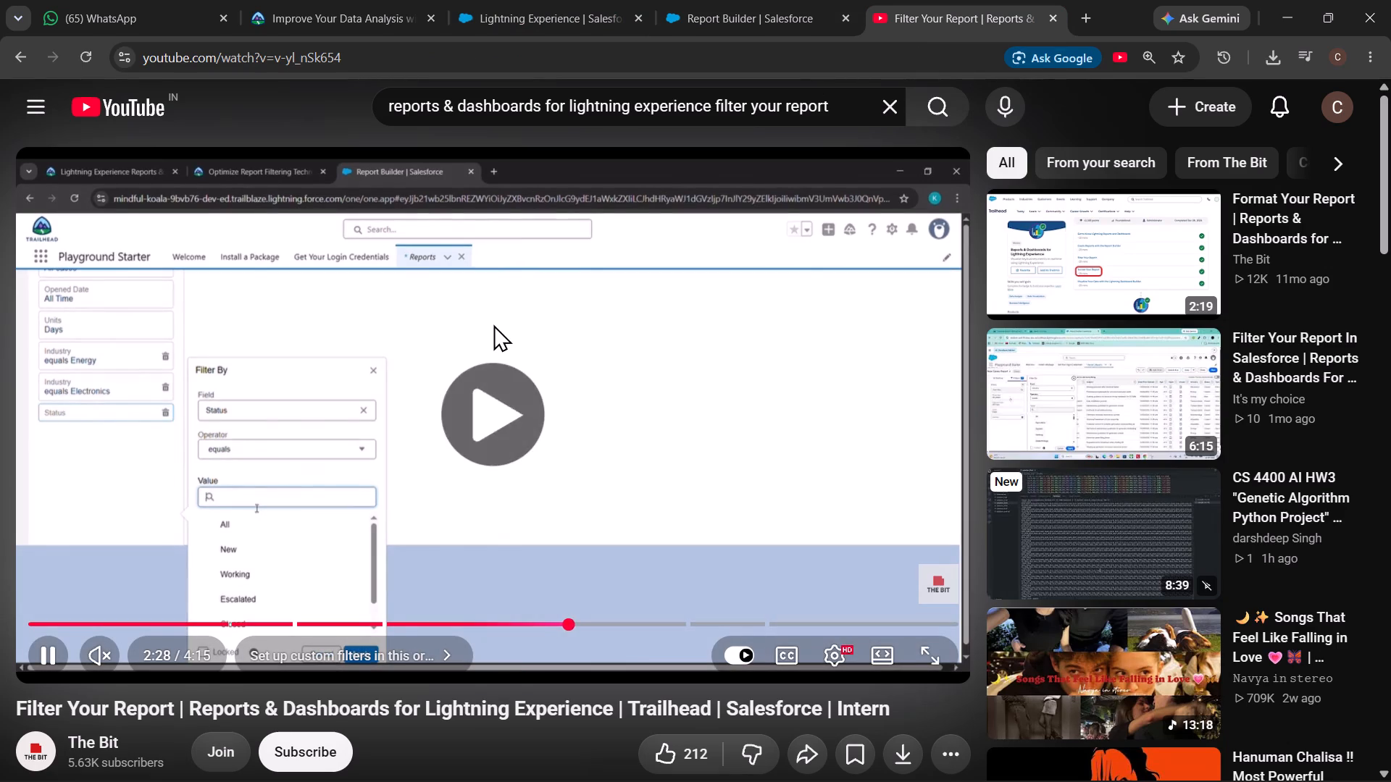
pyautogui.press('Down')
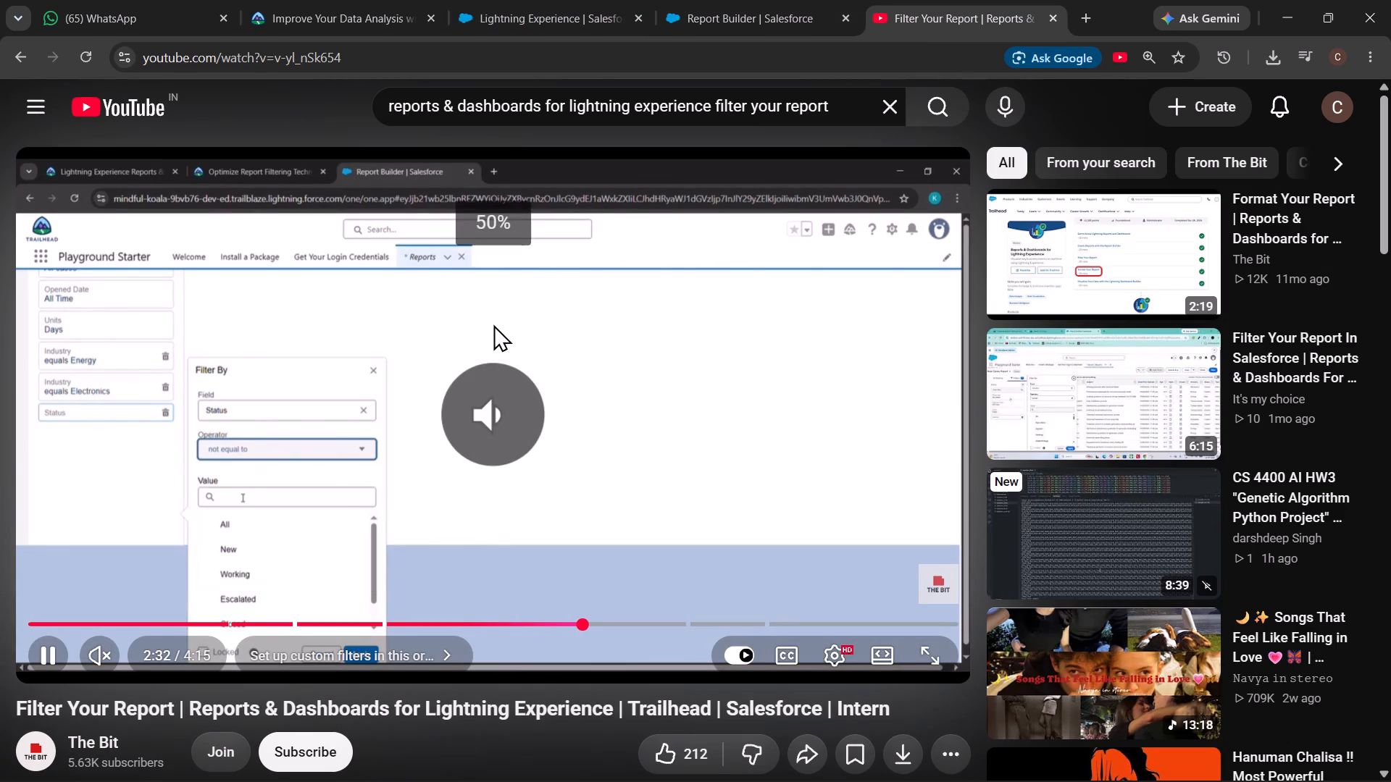
pyautogui.press('Down')
pyautogui.press('Right')
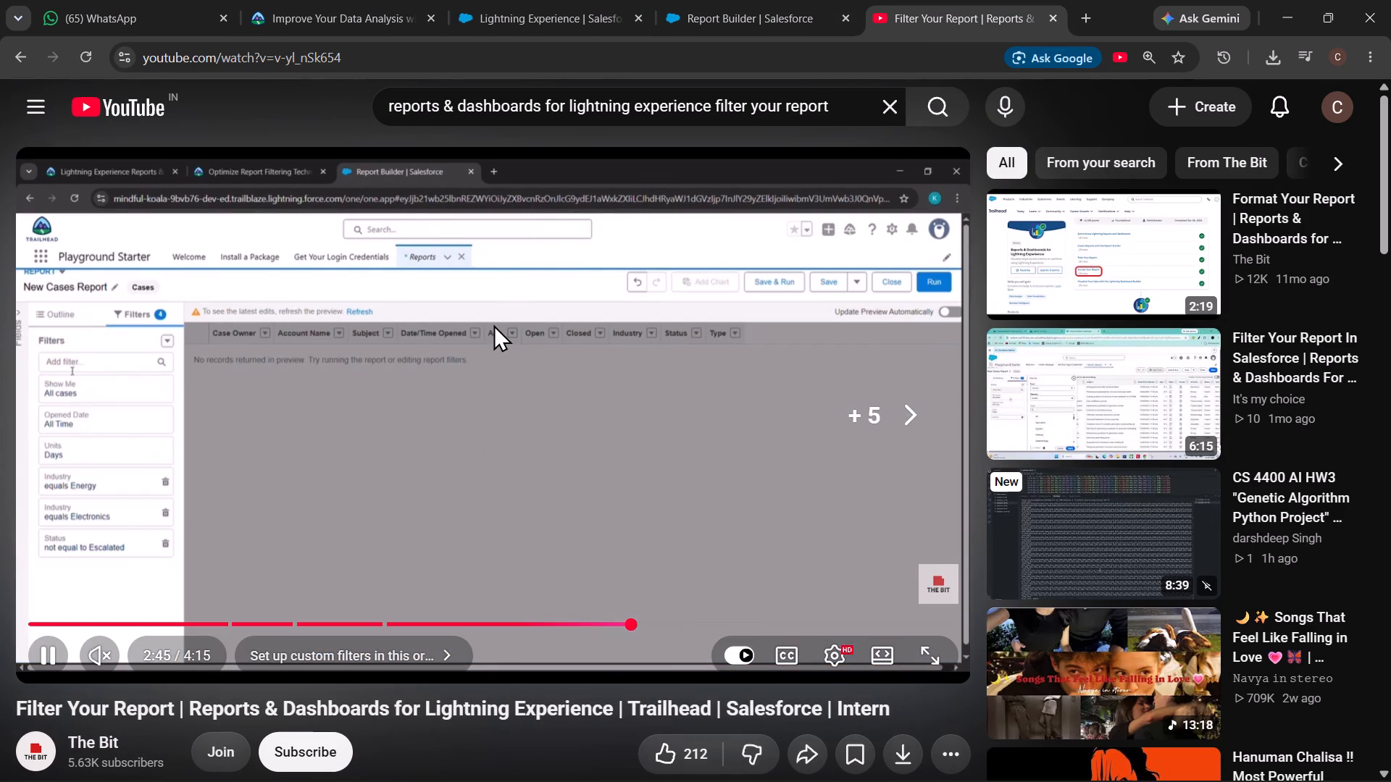
pyautogui.press('Right')
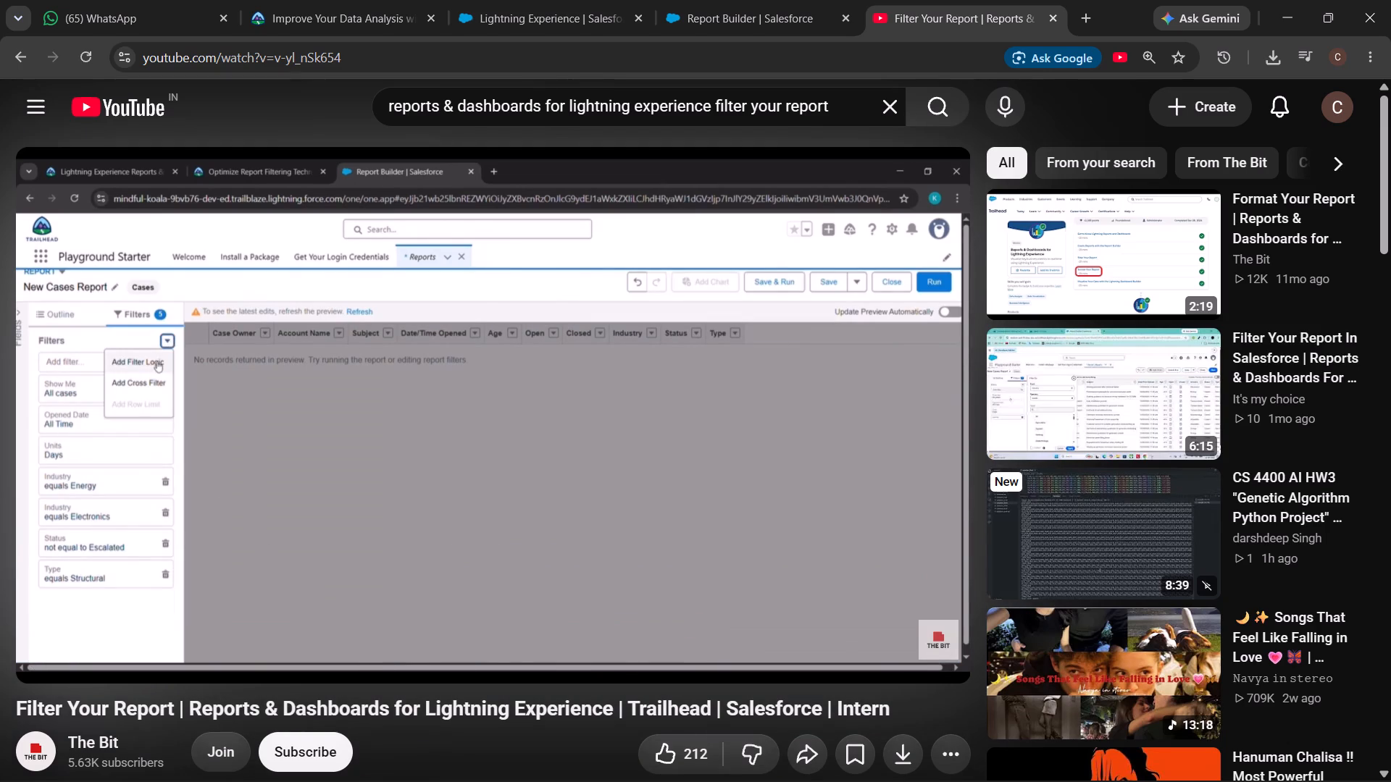
pyautogui.press('space')
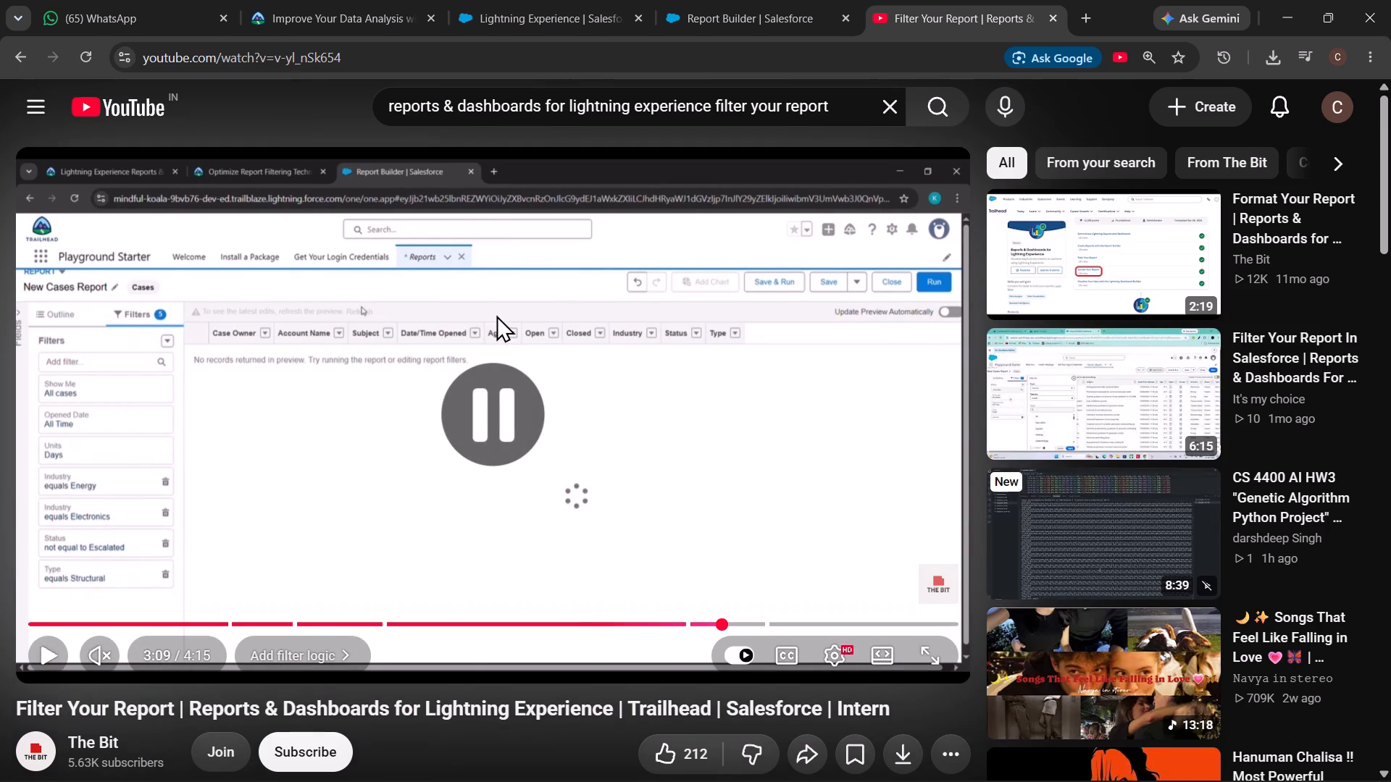
# Back in the playground's Cases report, apply the Type equals Structural filter and refresh the preview.
pyautogui.click(757, 31)
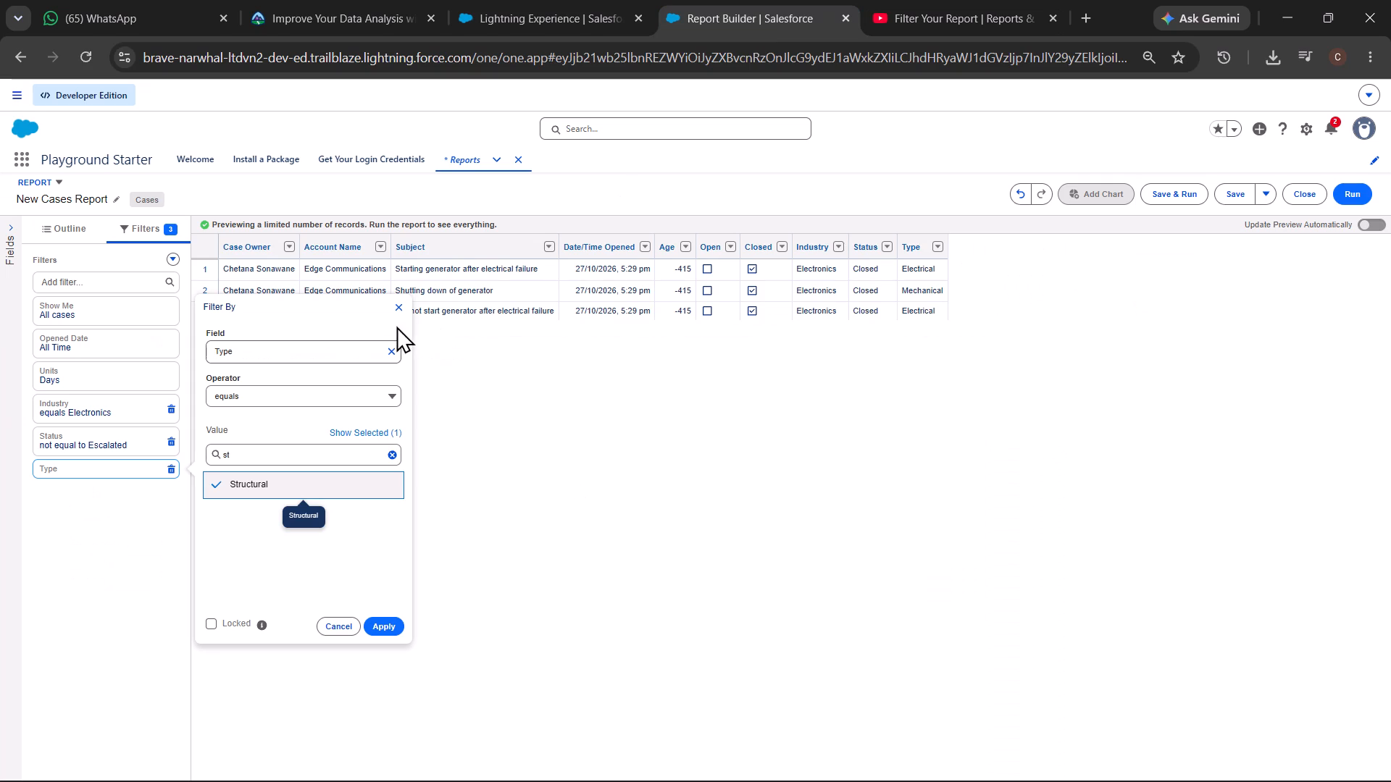
pyautogui.click(379, 630)
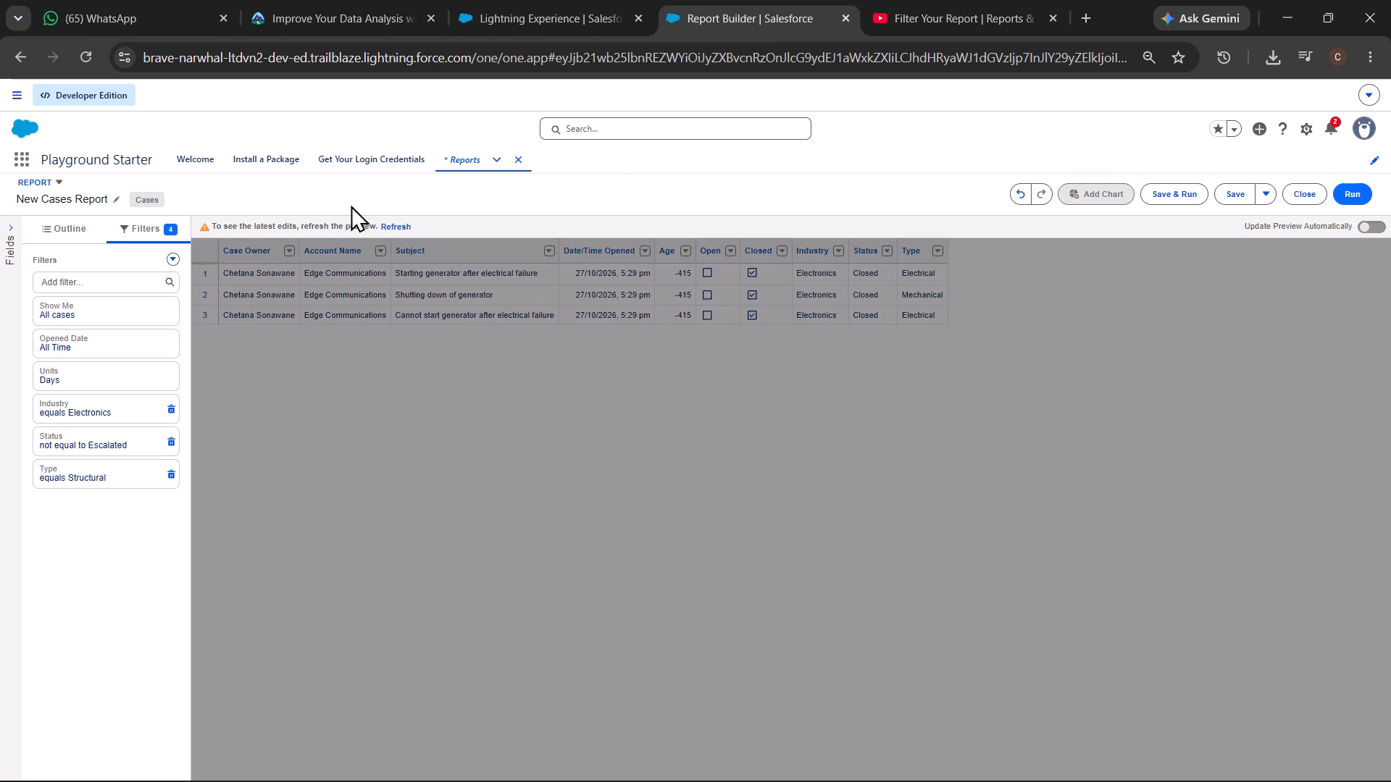
pyautogui.click(395, 227)
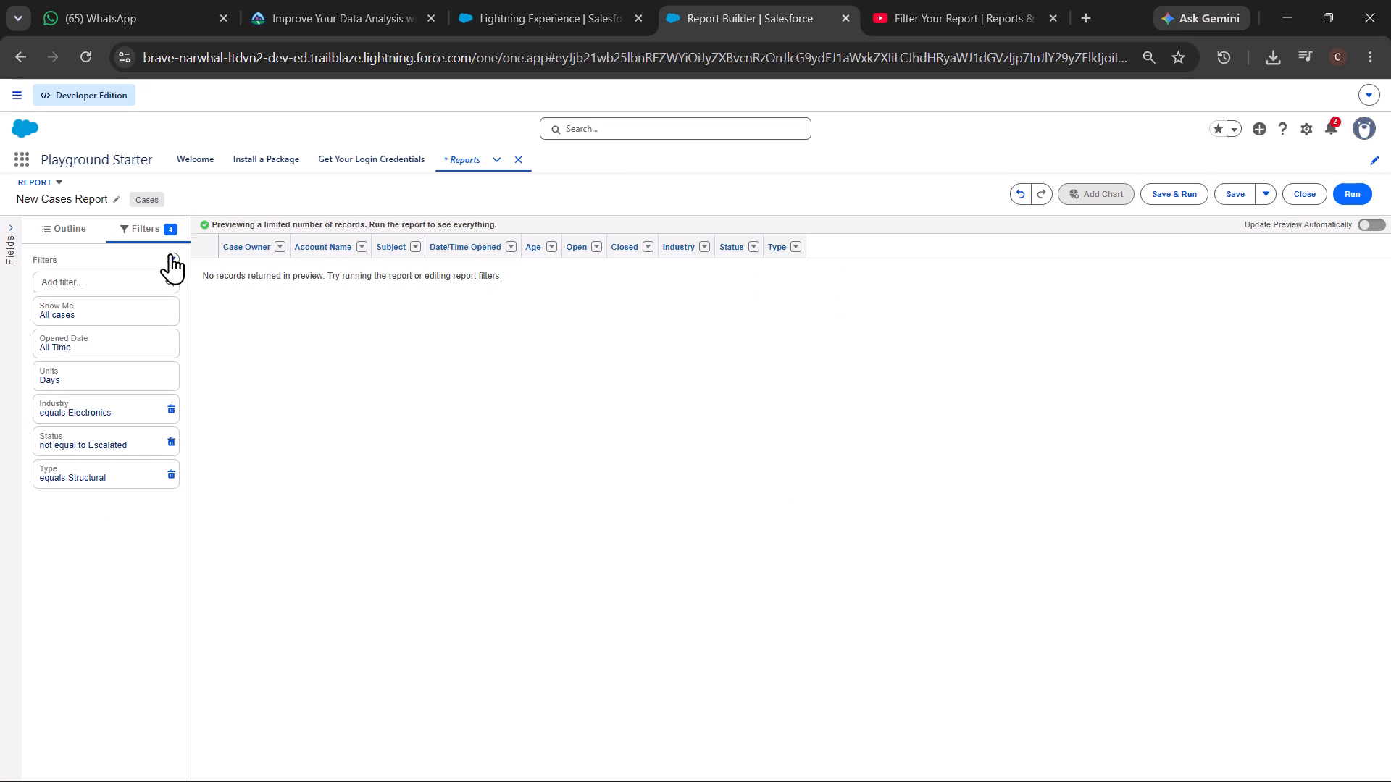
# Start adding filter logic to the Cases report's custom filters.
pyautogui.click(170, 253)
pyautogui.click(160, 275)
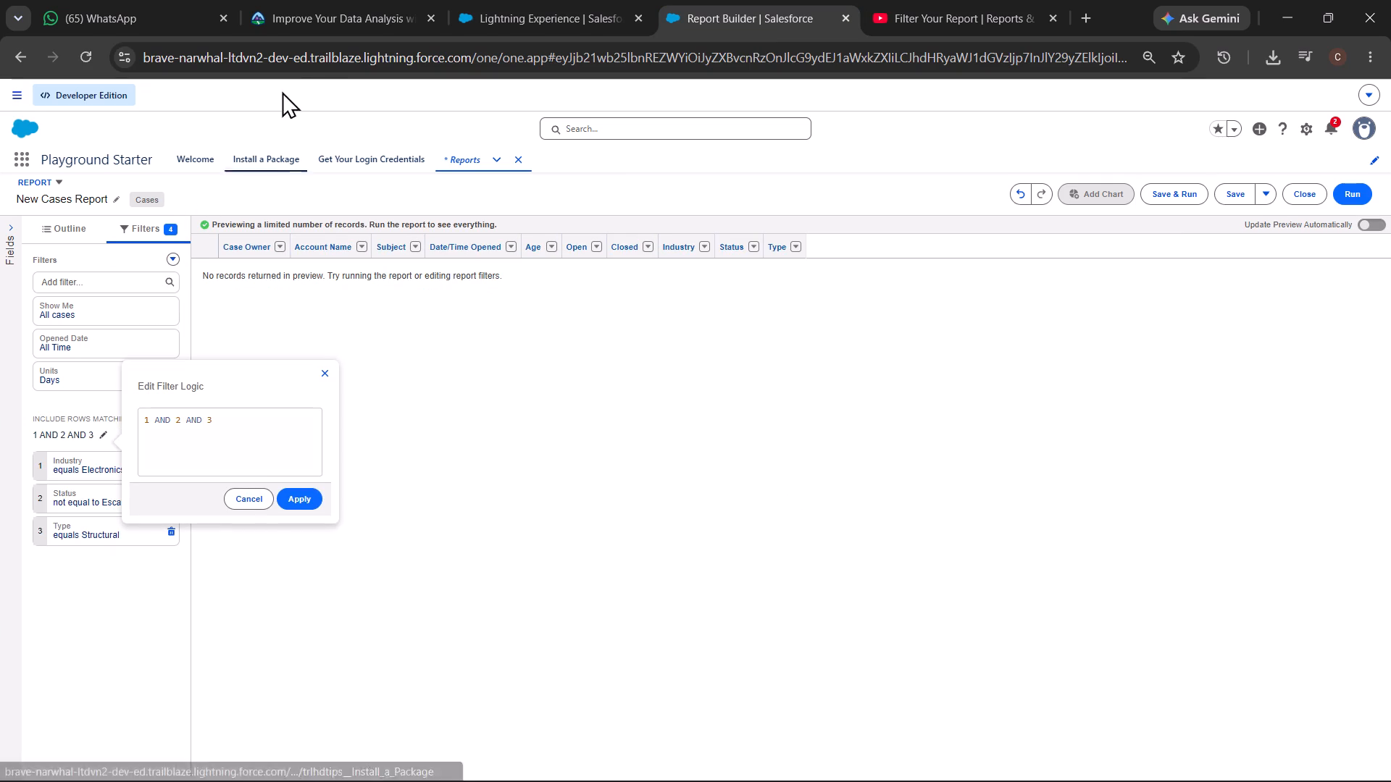
# Switch to Trailhead, open the Filter Your Report unit of the module and read its Create a Report with Filter Logic challenge.
pyautogui.click(517, 0)
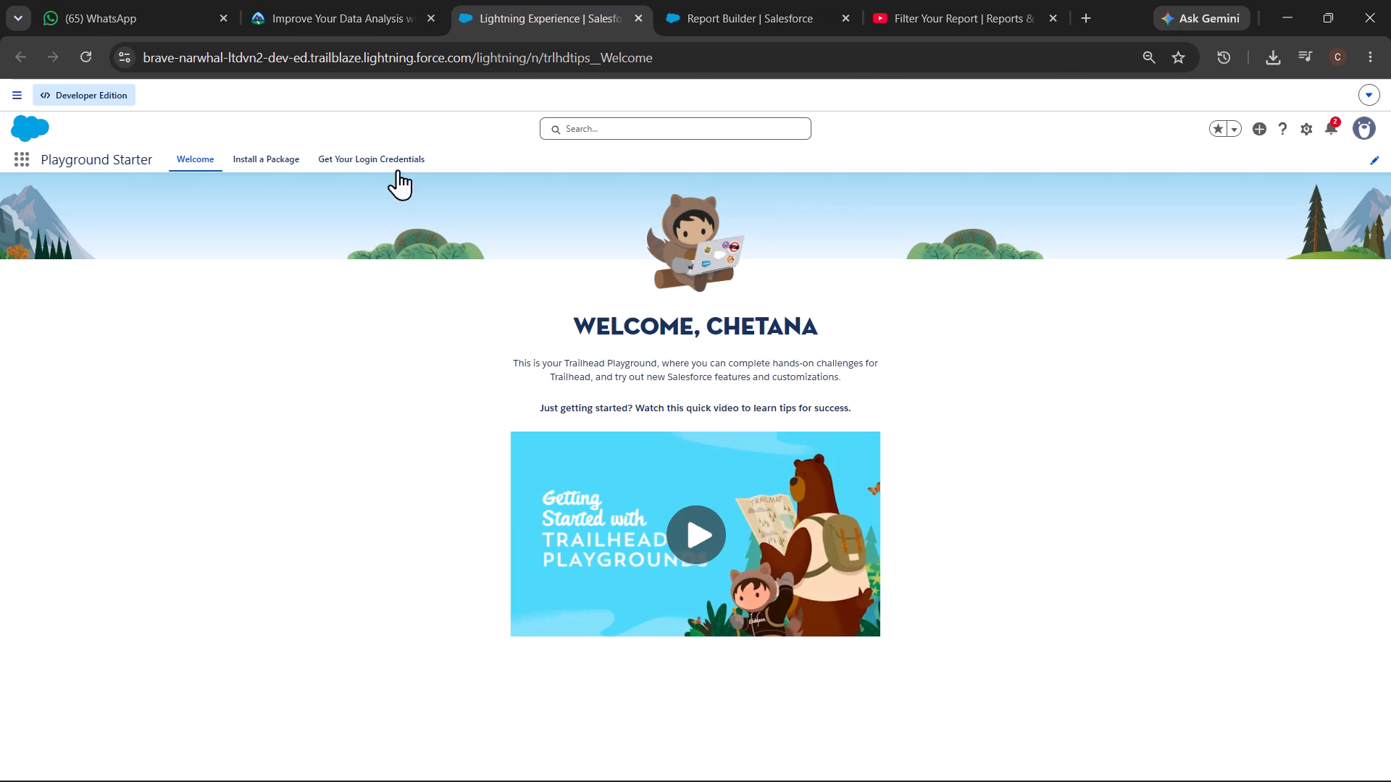
pyautogui.click(320, 2)
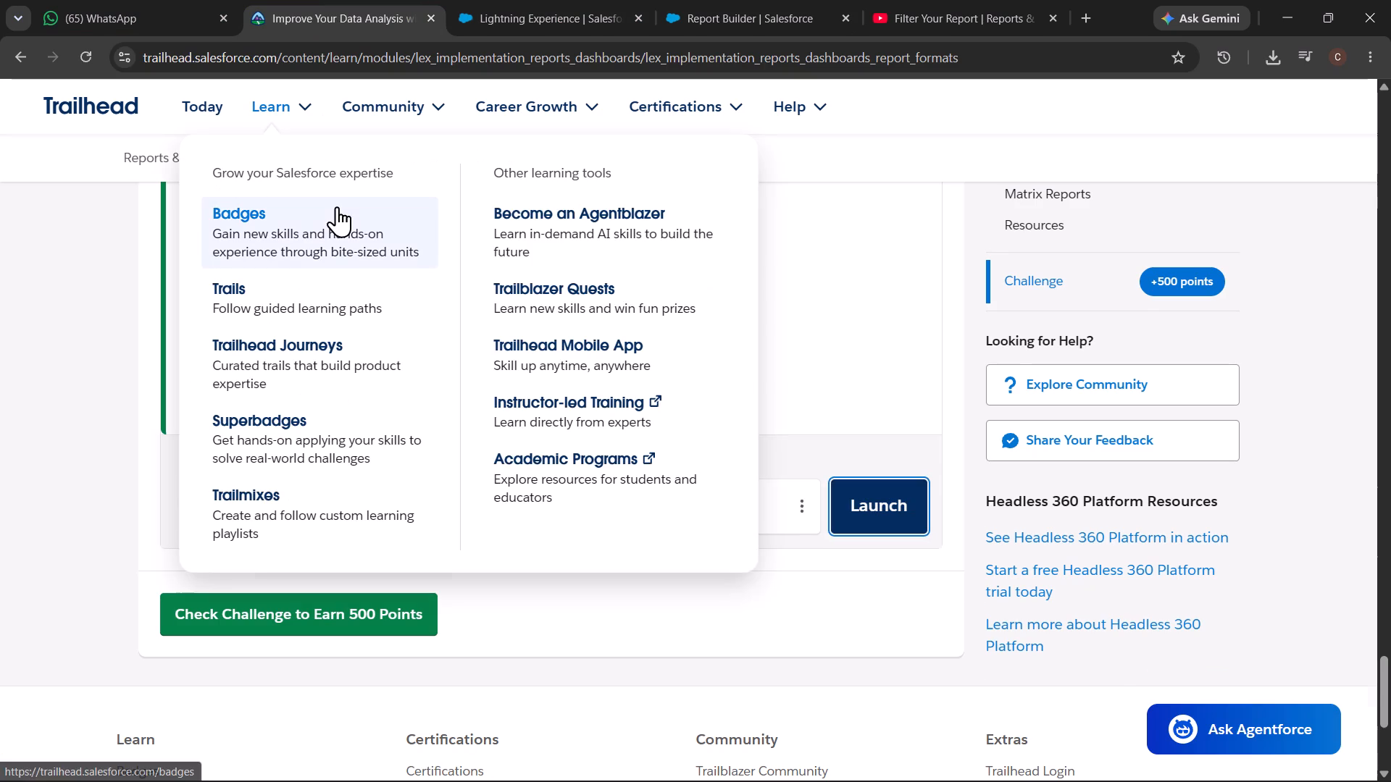
pyautogui.scroll(11, 337, 206)
pyautogui.click(948, 229)
pyautogui.scroll(15, 948, 229)
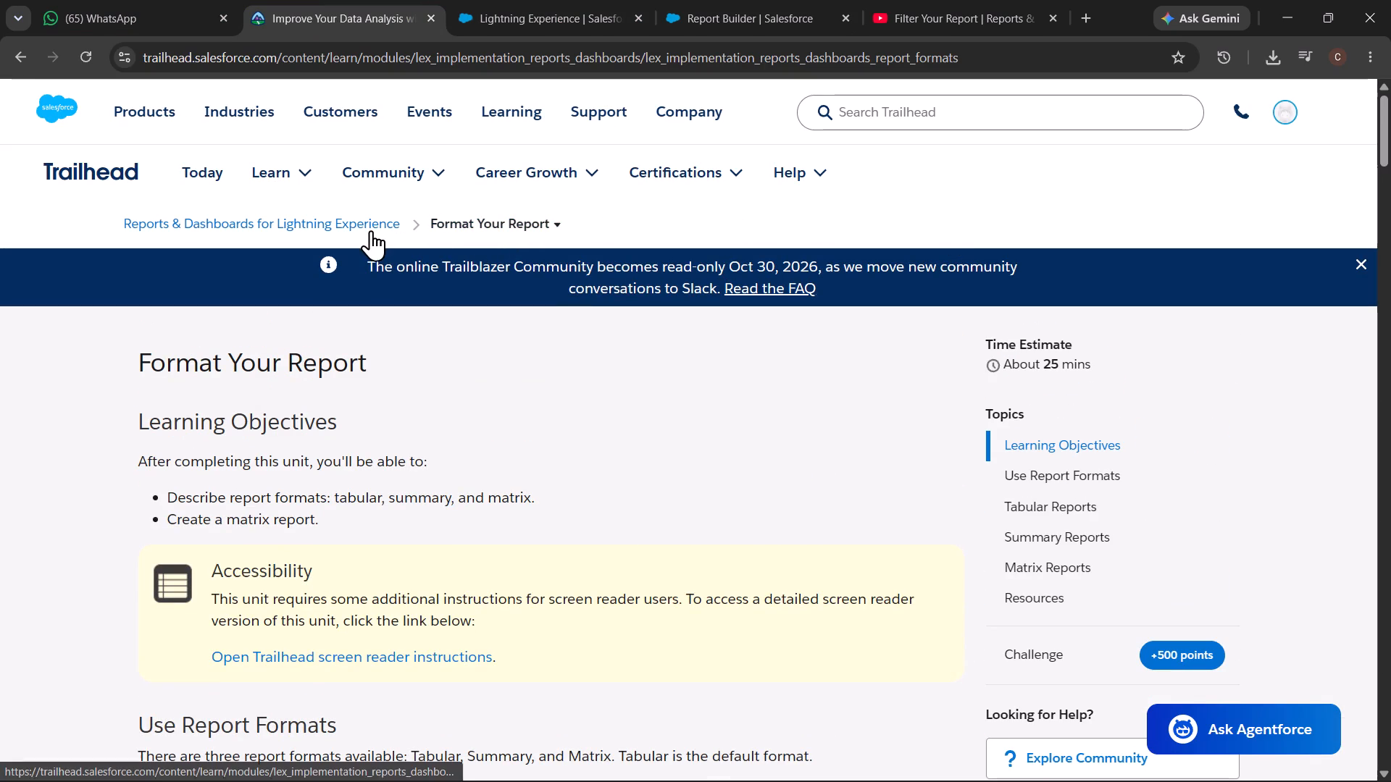
pyautogui.click(371, 230)
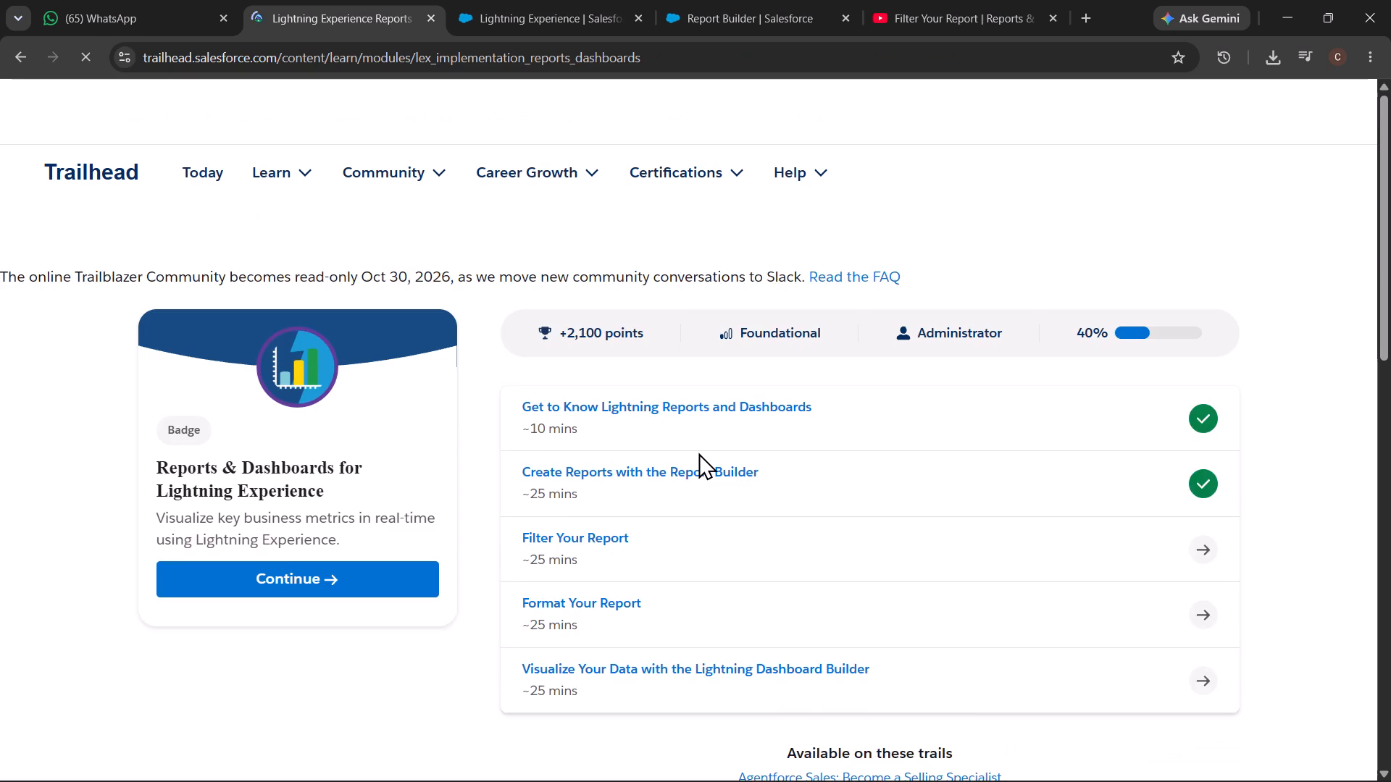
pyautogui.scroll(-2, 698, 453)
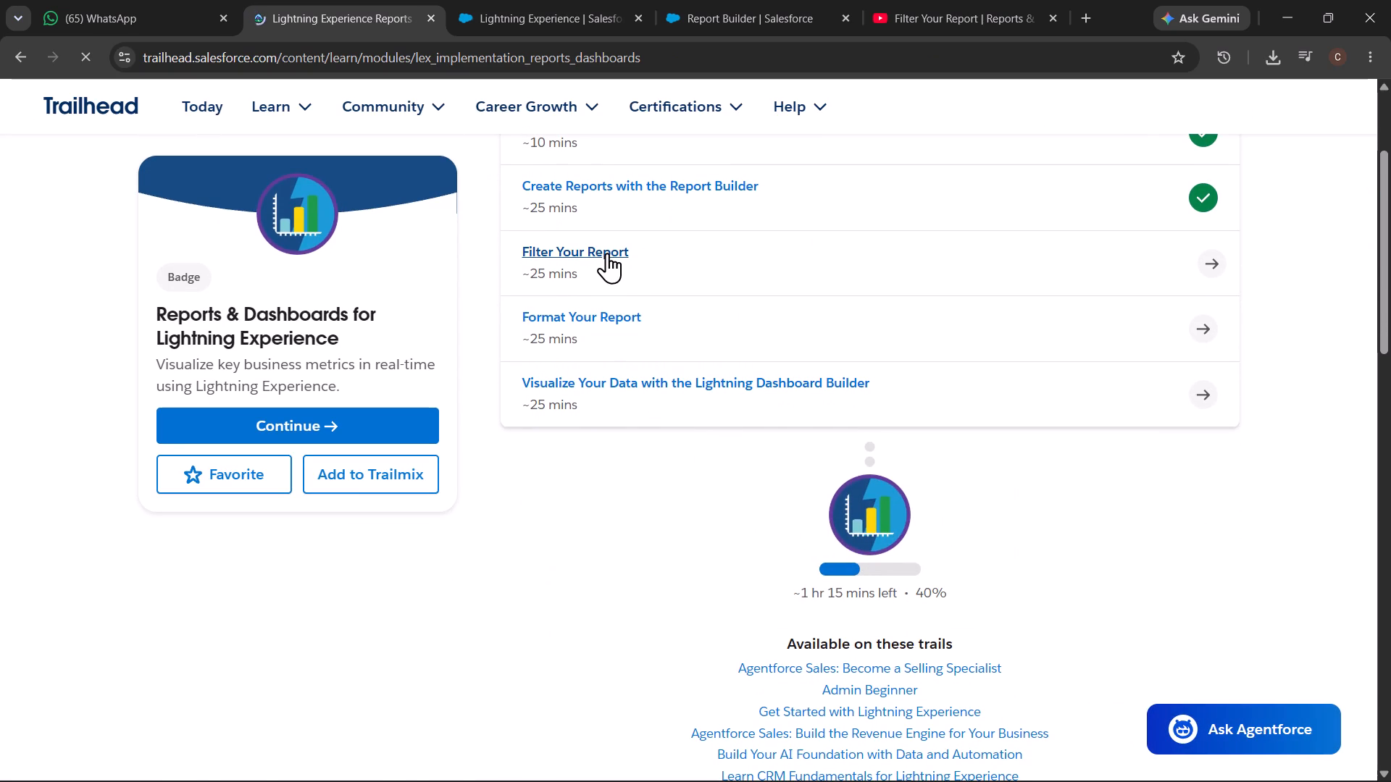
pyautogui.click(607, 253)
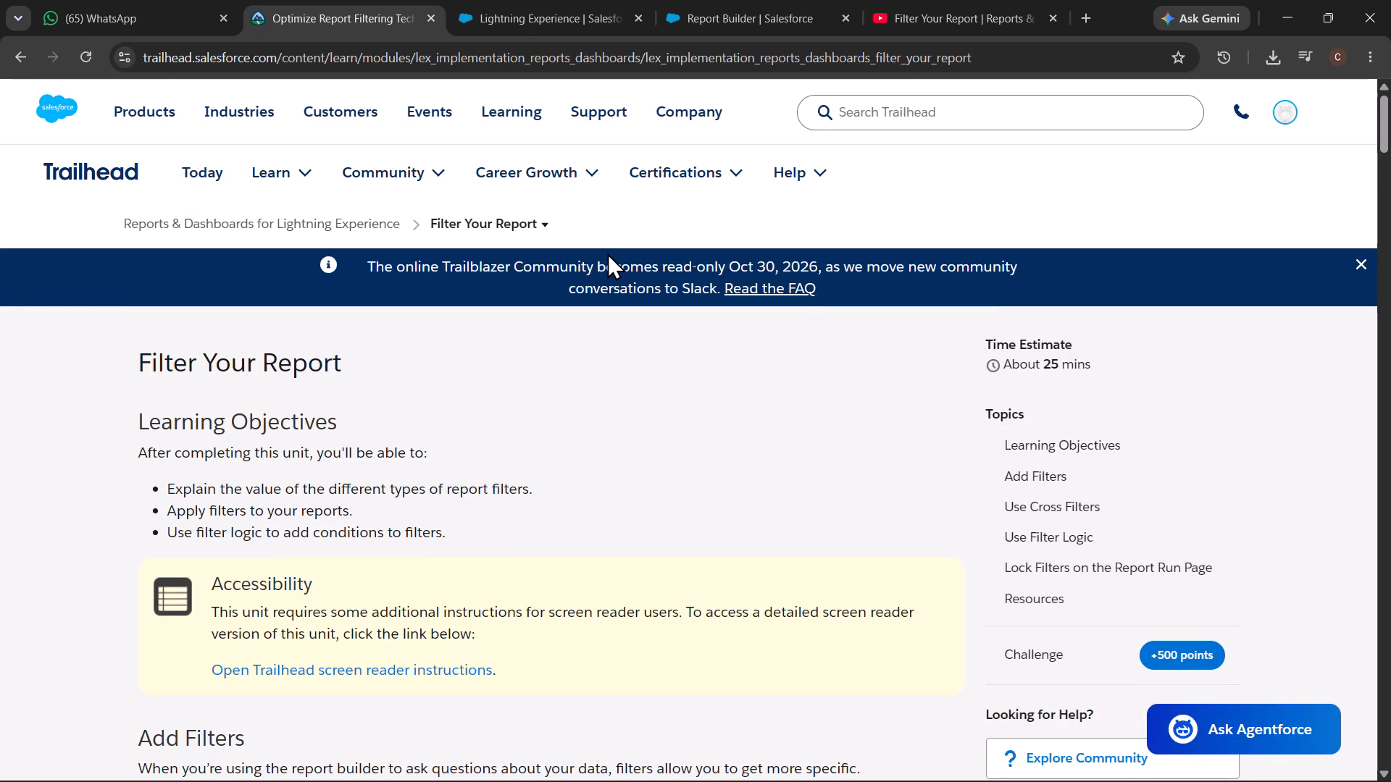
pyautogui.scroll(-18, 607, 253)
pyautogui.scroll(-3, 607, 253)
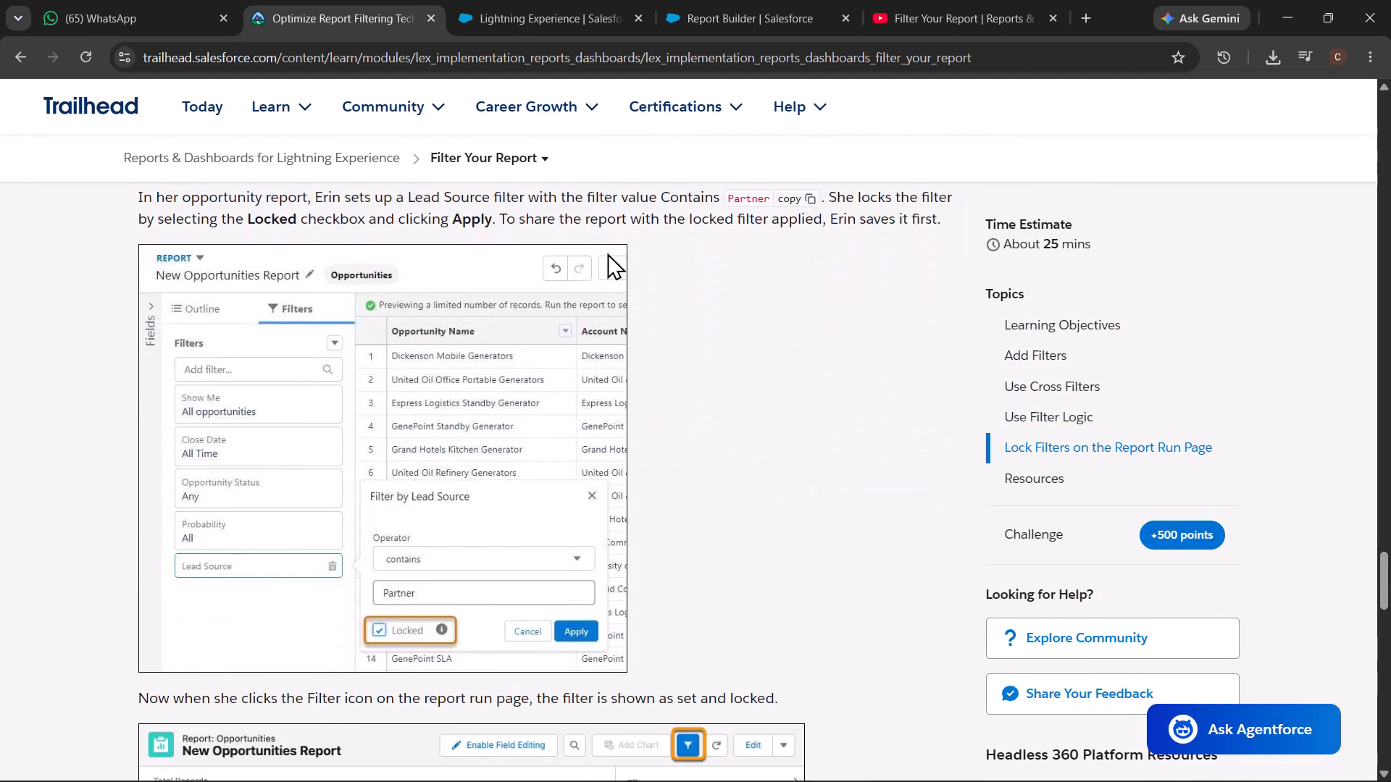
pyautogui.scroll(-6, 607, 253)
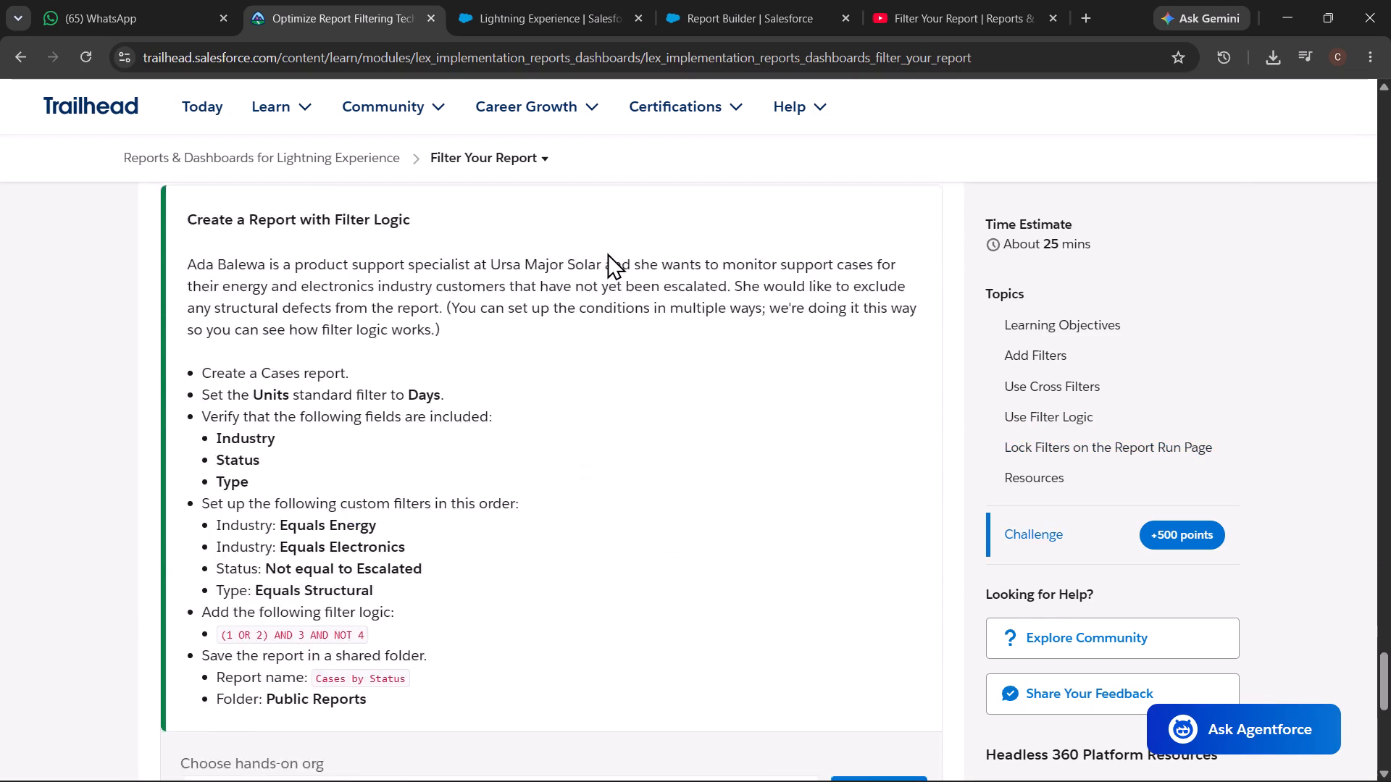
pyautogui.scroll(-2, 607, 253)
pyautogui.scroll(2, 607, 379)
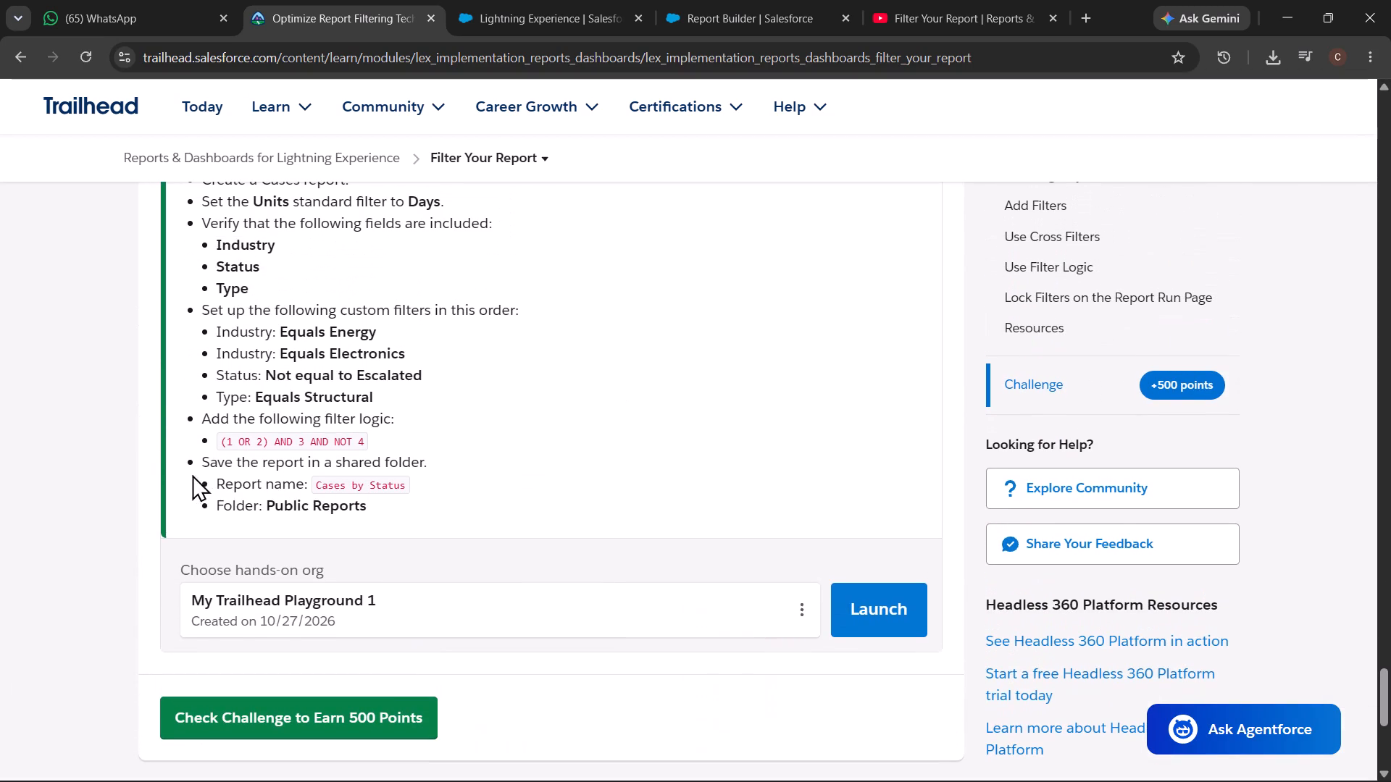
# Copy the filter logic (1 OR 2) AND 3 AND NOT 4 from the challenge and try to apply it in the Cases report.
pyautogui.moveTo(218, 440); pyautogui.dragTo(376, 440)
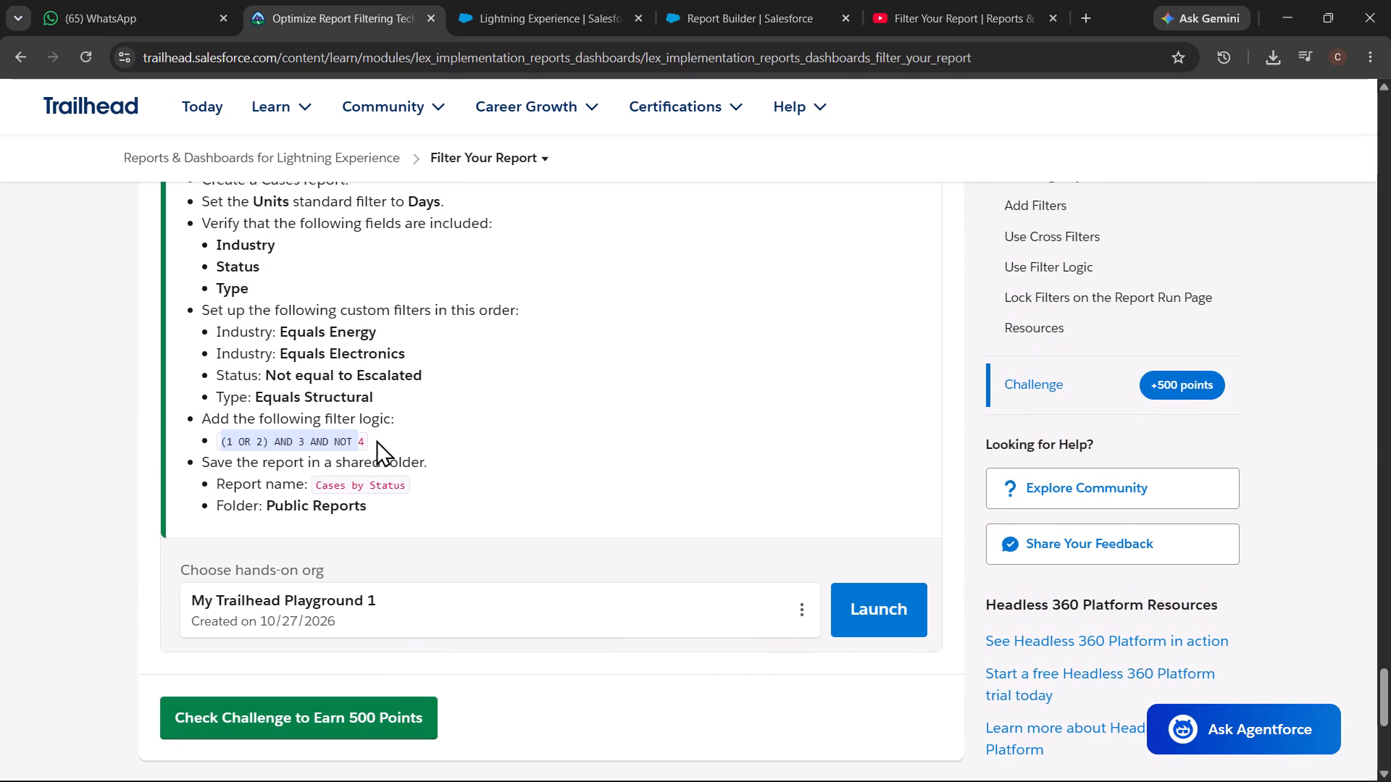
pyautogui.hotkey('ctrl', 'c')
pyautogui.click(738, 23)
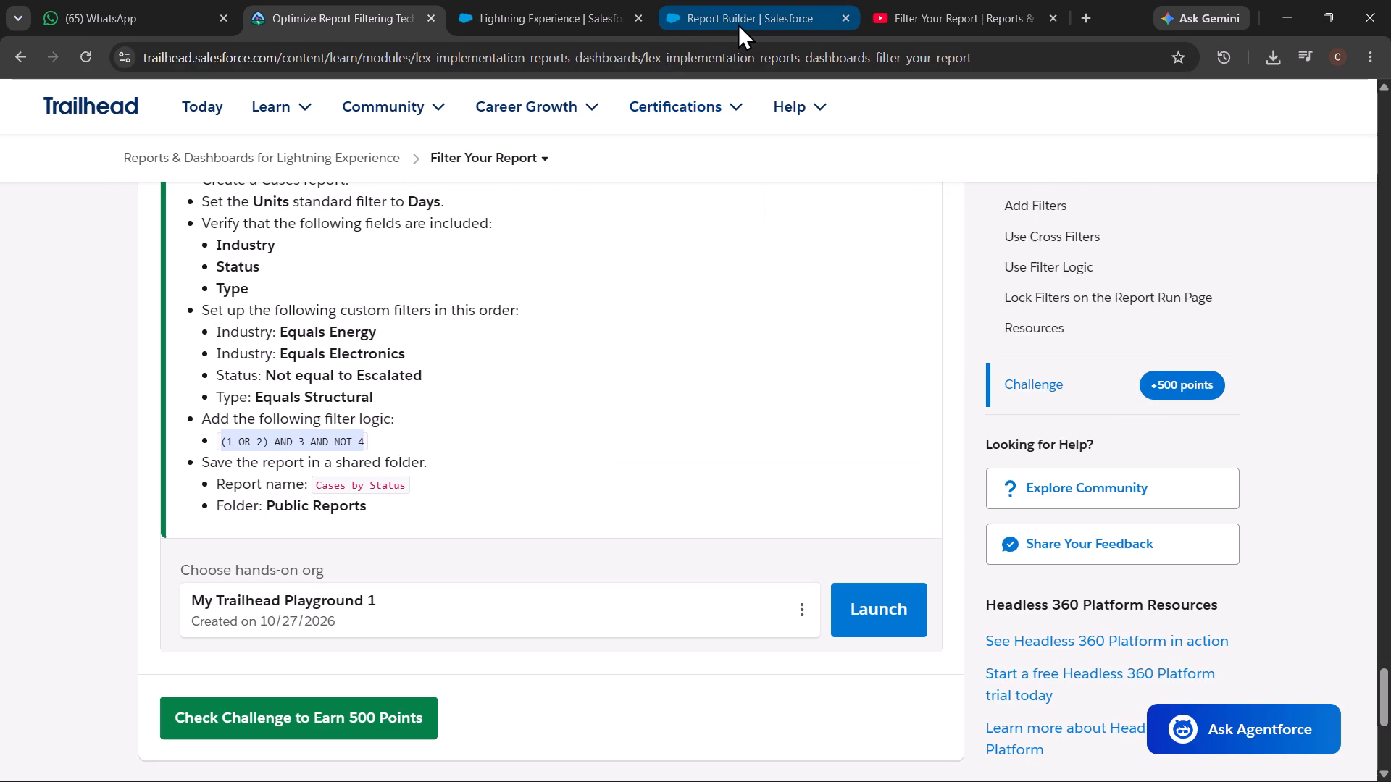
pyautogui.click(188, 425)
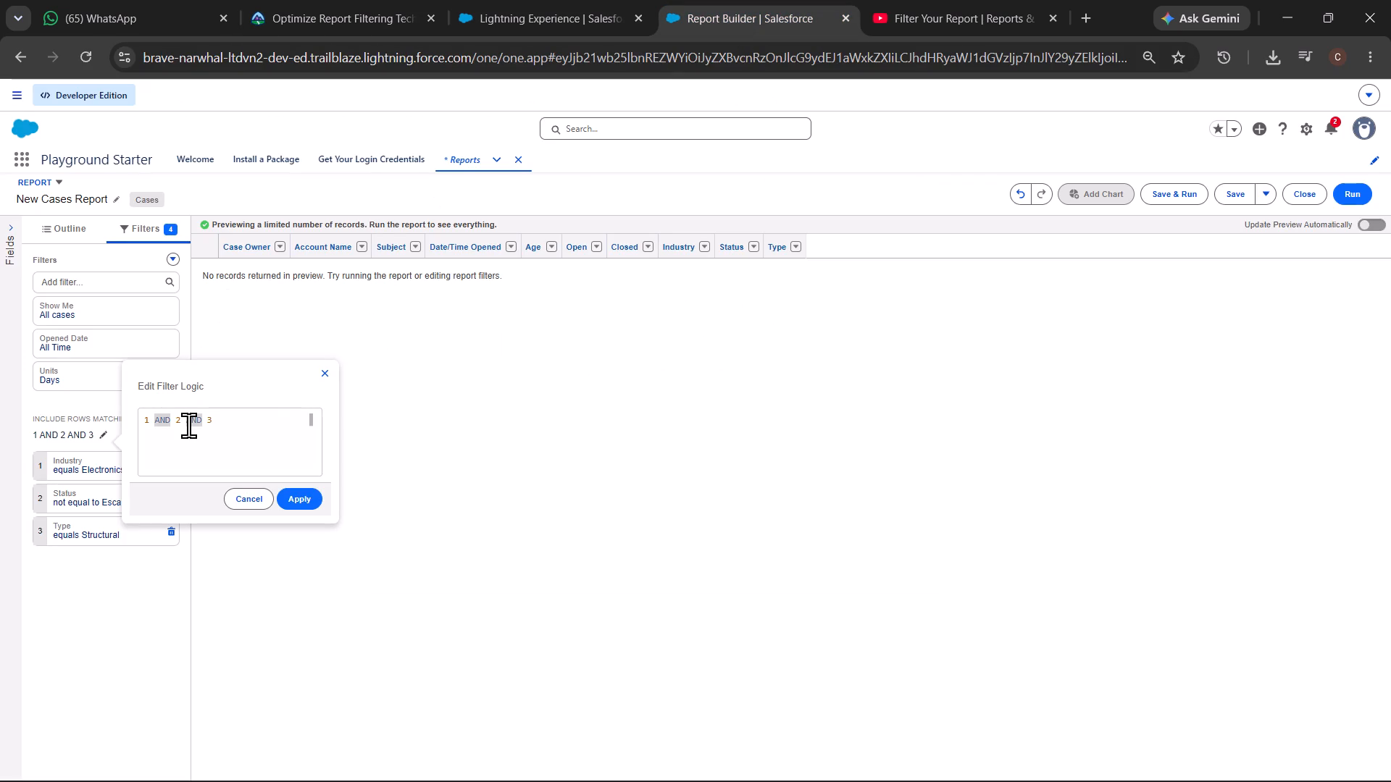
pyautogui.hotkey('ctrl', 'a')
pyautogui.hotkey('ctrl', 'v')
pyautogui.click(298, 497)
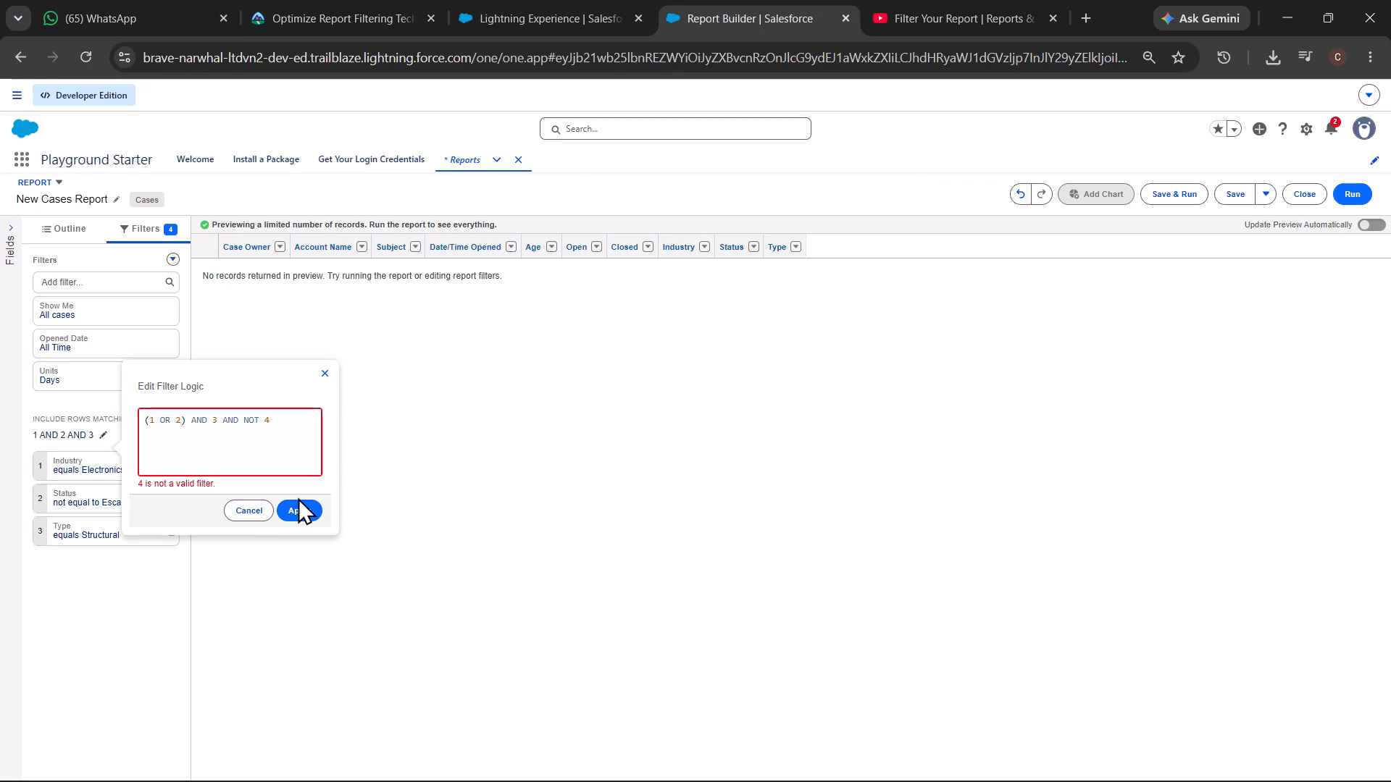
# Return to the Trailhead challenge, recheck its custom filter list and copy the filter logic (1 OR 2) AND 3 AND NOT 4 again.
pyautogui.click(288, 419)
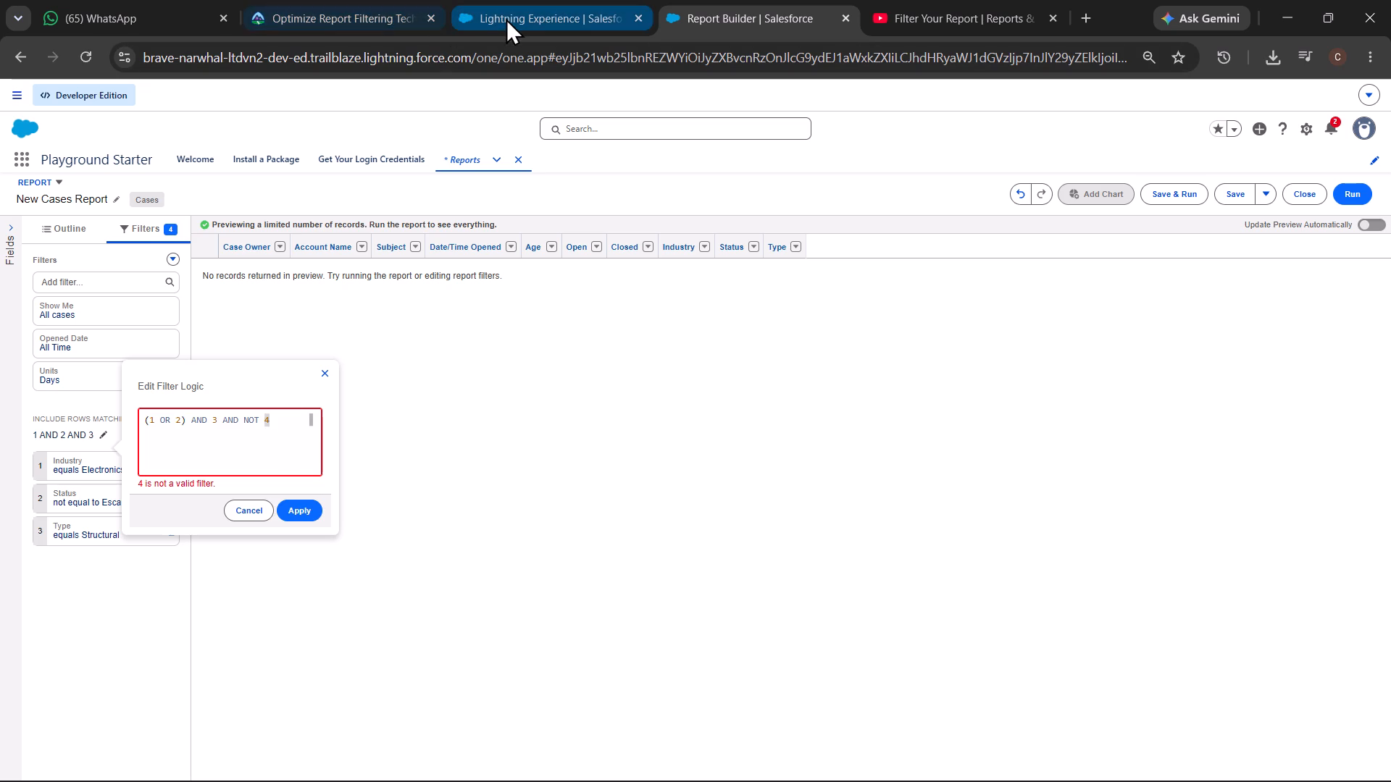
pyautogui.click(511, 19)
pyautogui.click(369, 25)
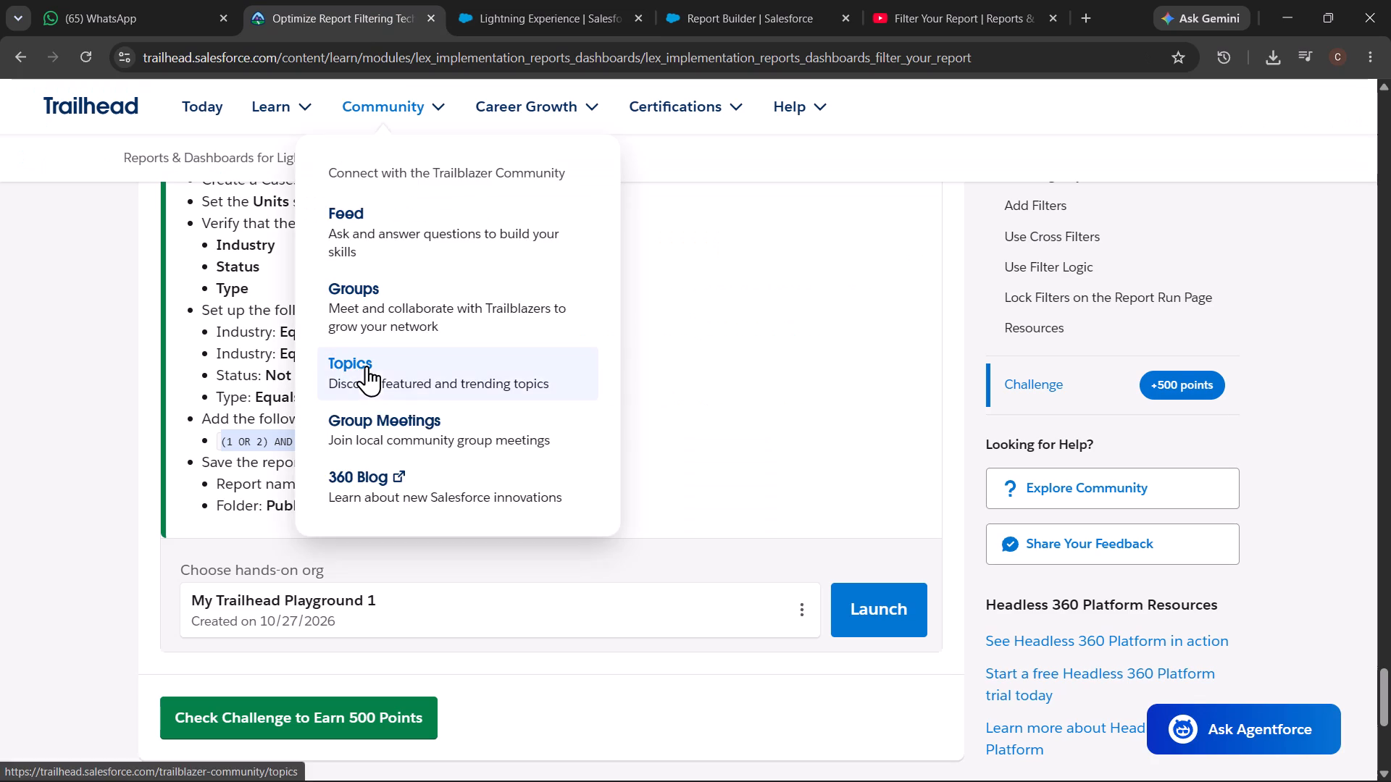
pyautogui.click(728, 390)
pyautogui.scroll(12, 728, 390)
pyautogui.scroll(-6, 728, 390)
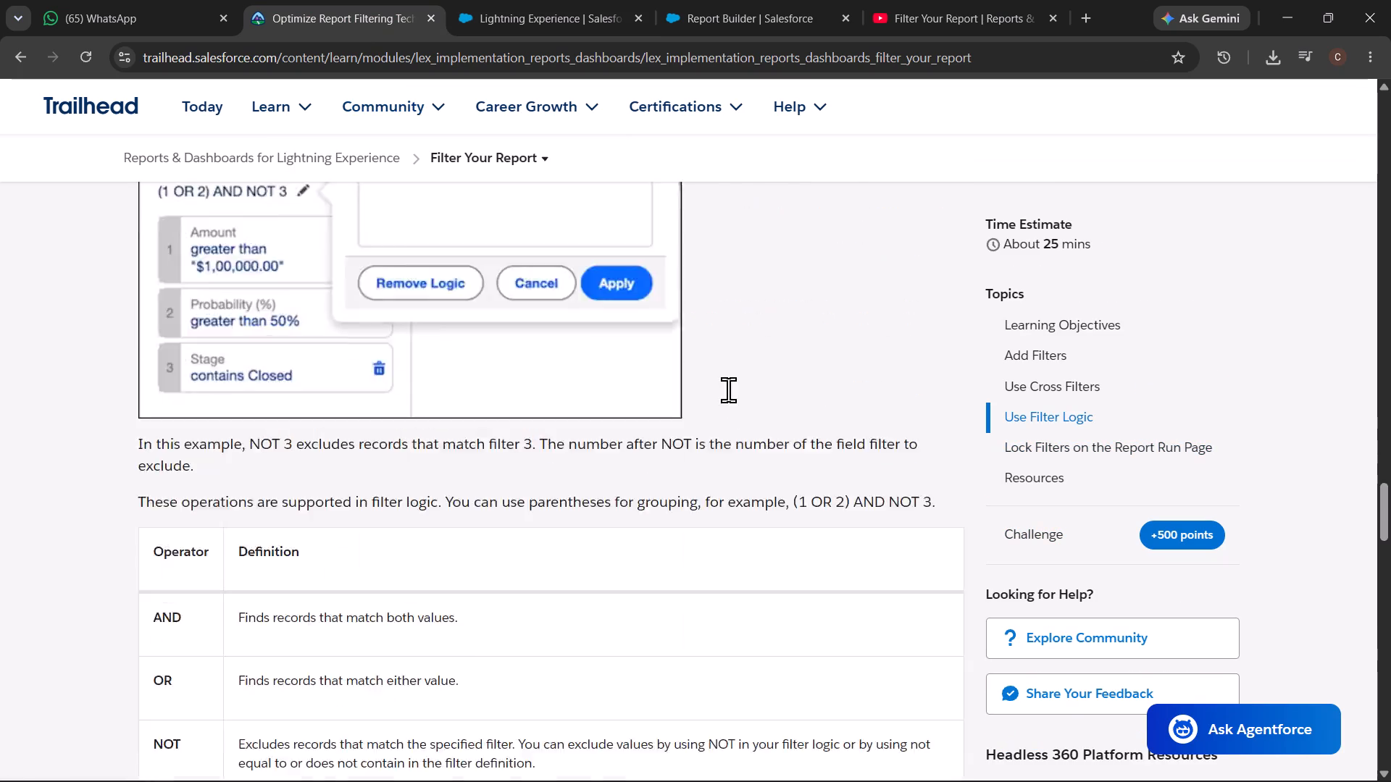
pyautogui.scroll(-4, 728, 390)
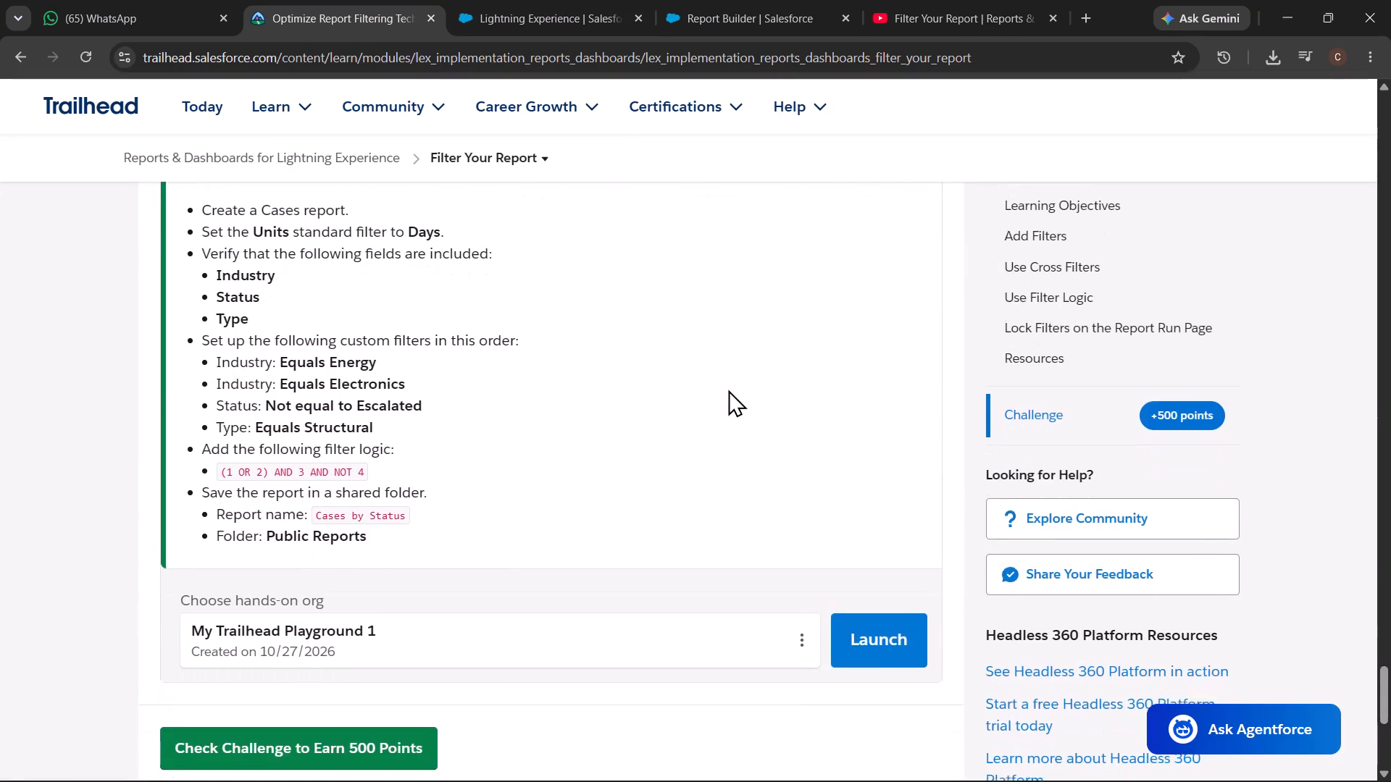
pyautogui.scroll(-1, 728, 390)
pyautogui.moveTo(364, 463); pyautogui.dragTo(222, 465)
pyautogui.hotkey('ctrl', 'c')
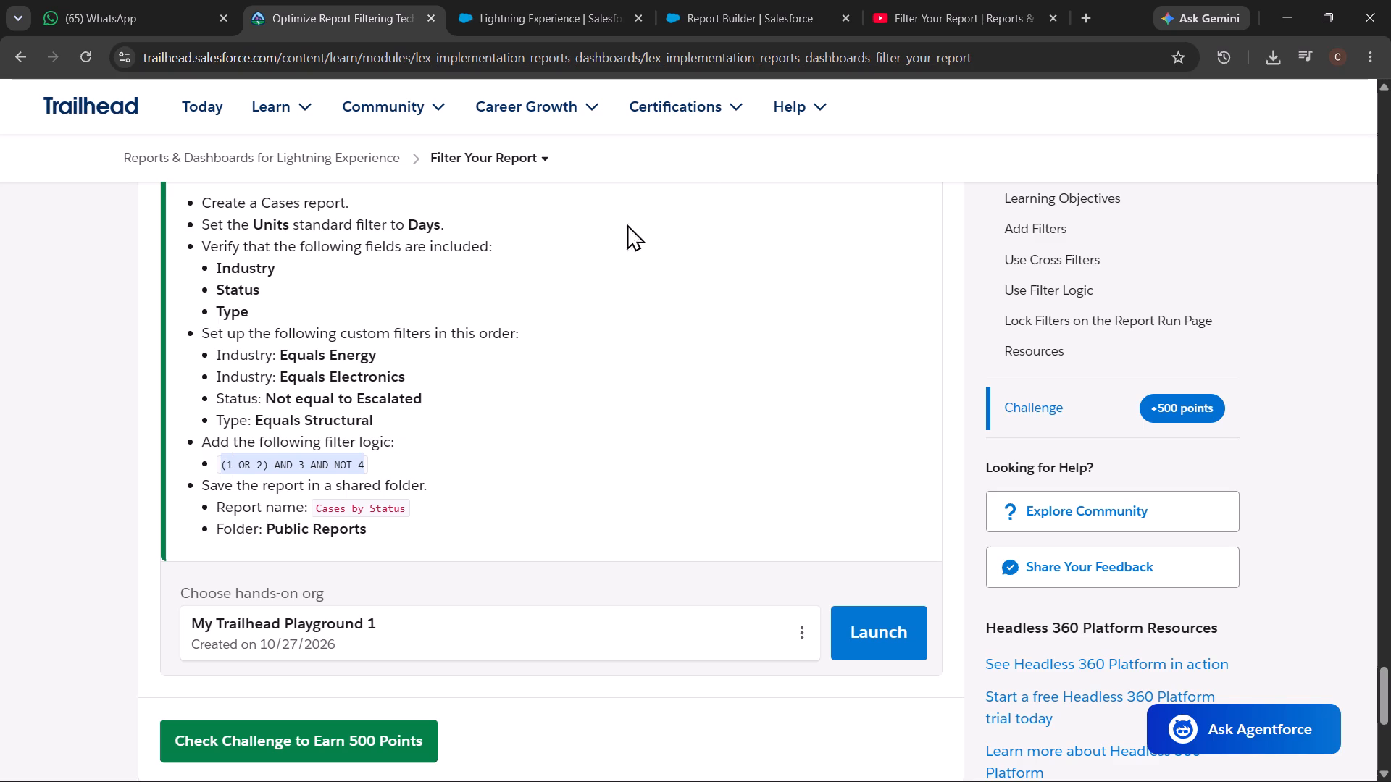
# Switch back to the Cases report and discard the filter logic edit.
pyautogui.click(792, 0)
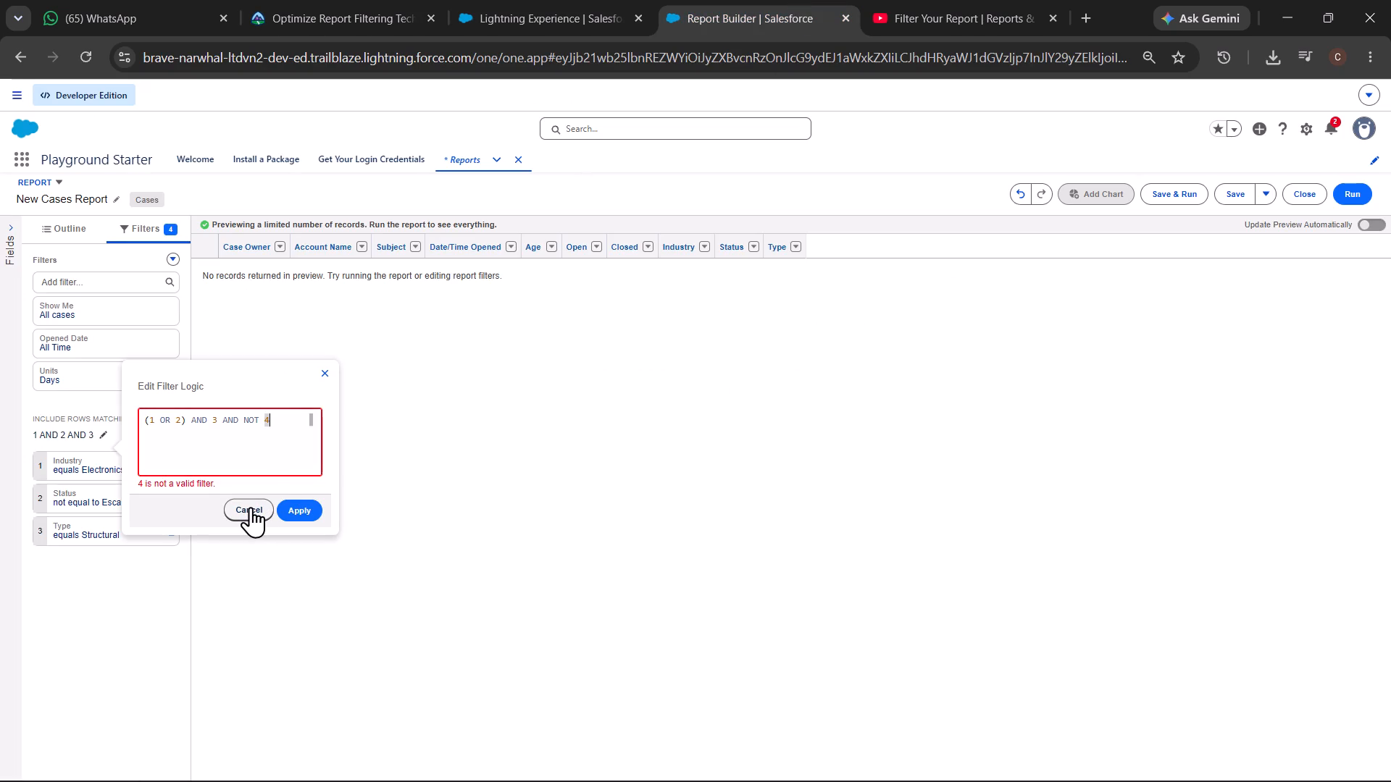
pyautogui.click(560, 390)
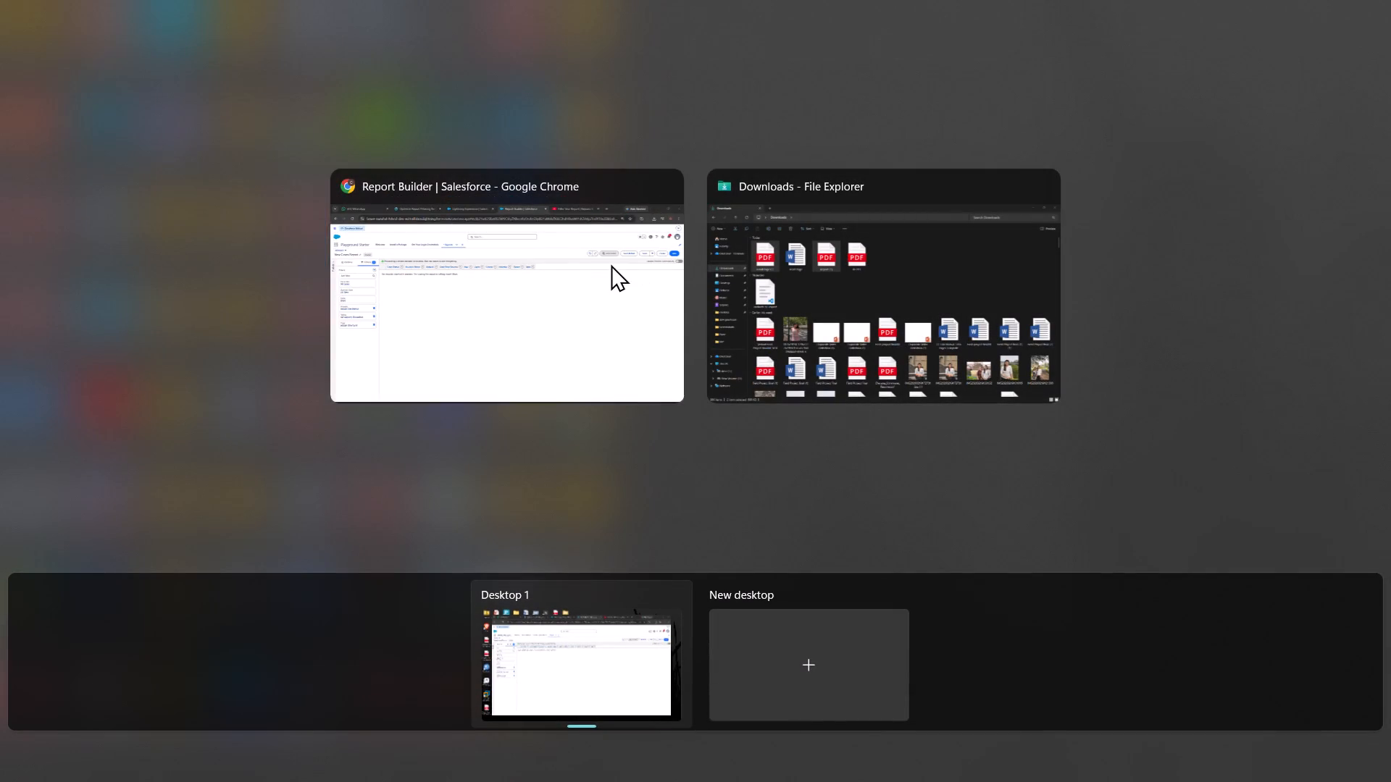
# Switch to the YouTube tutorial and watch the part on editing the filter logic.
pyautogui.click(611, 264)
pyautogui.click(914, 11)
pyautogui.click(409, 316)
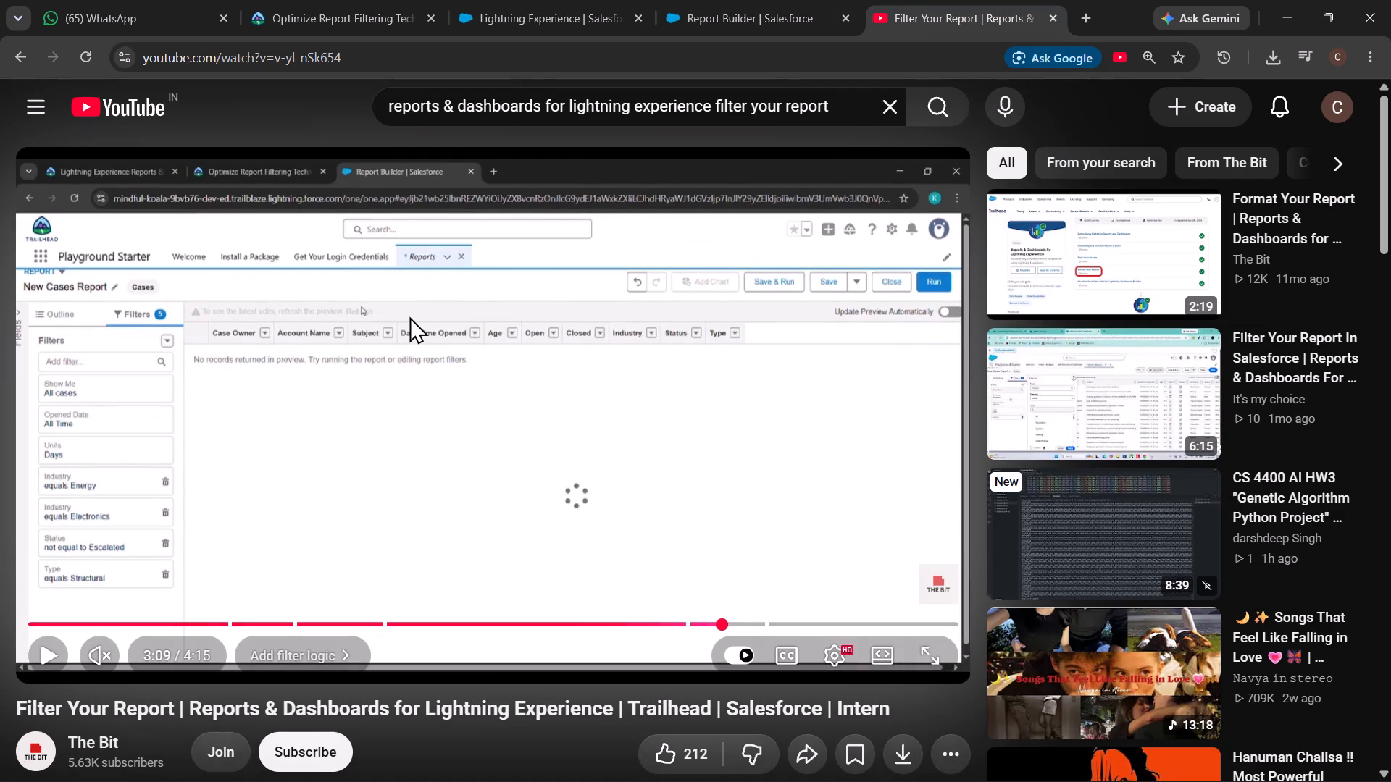
pyautogui.press('Left')
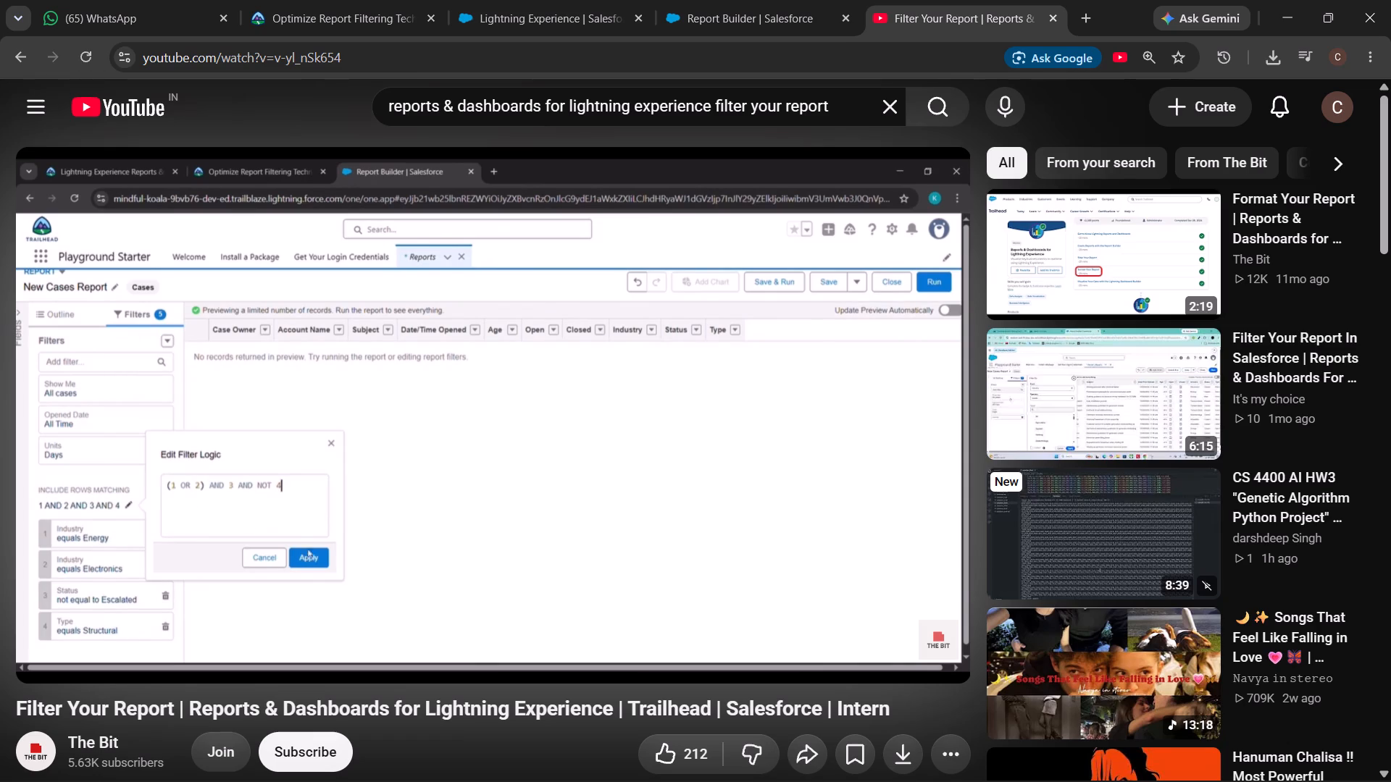
pyautogui.press('space')
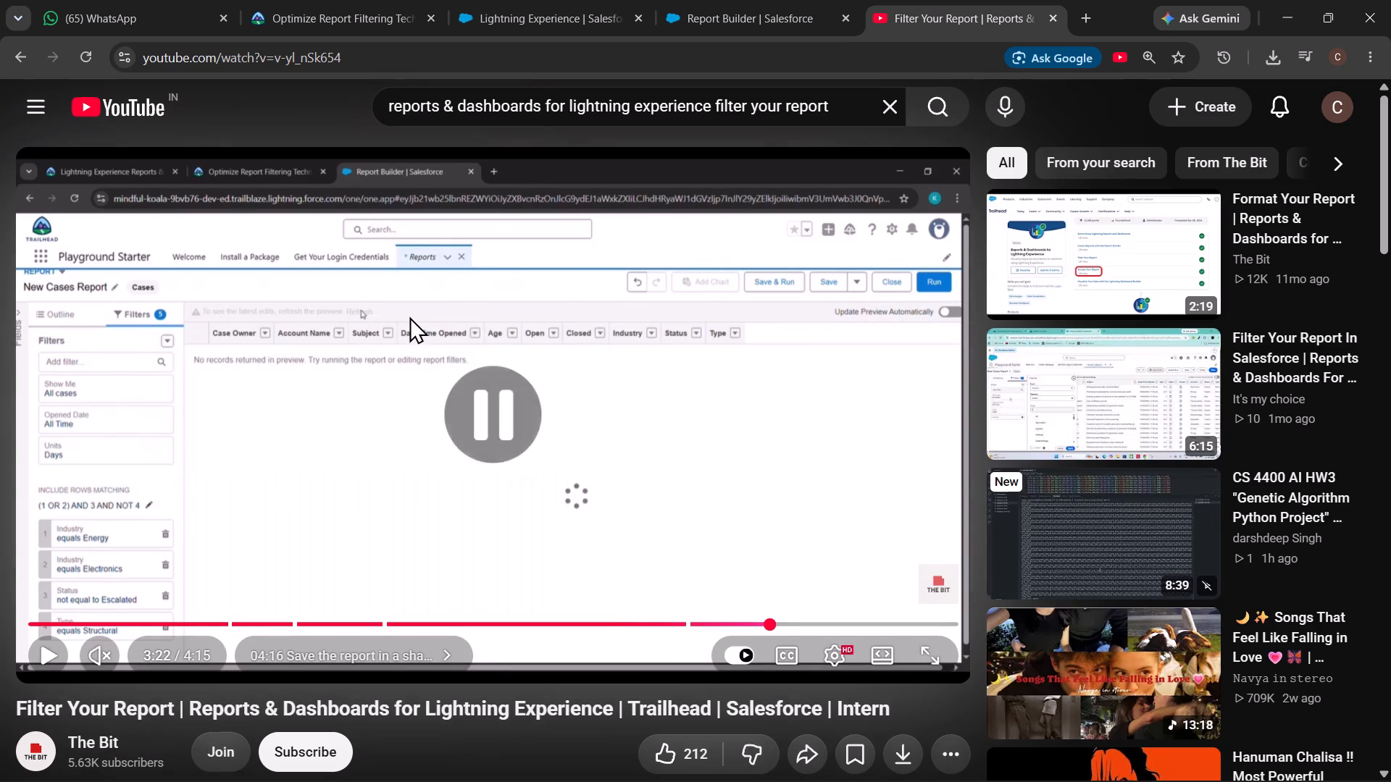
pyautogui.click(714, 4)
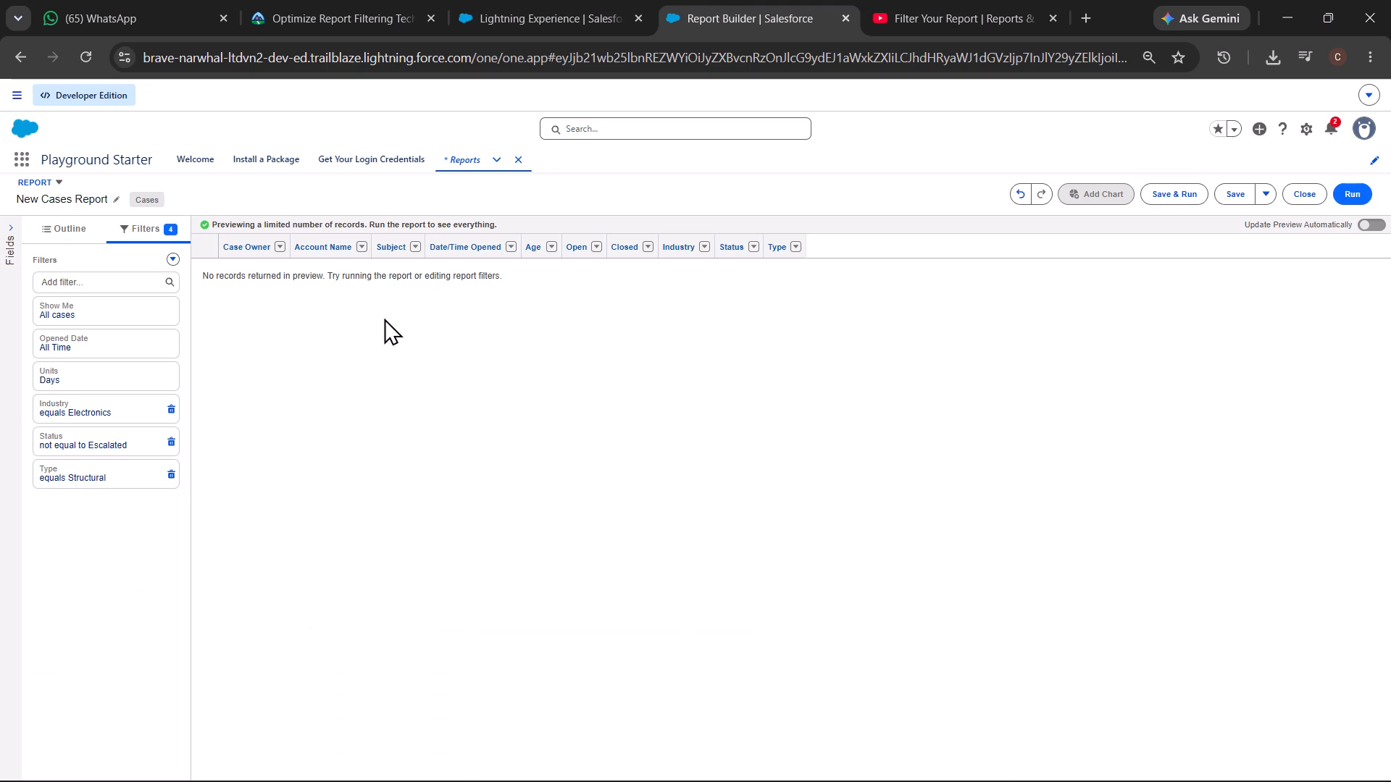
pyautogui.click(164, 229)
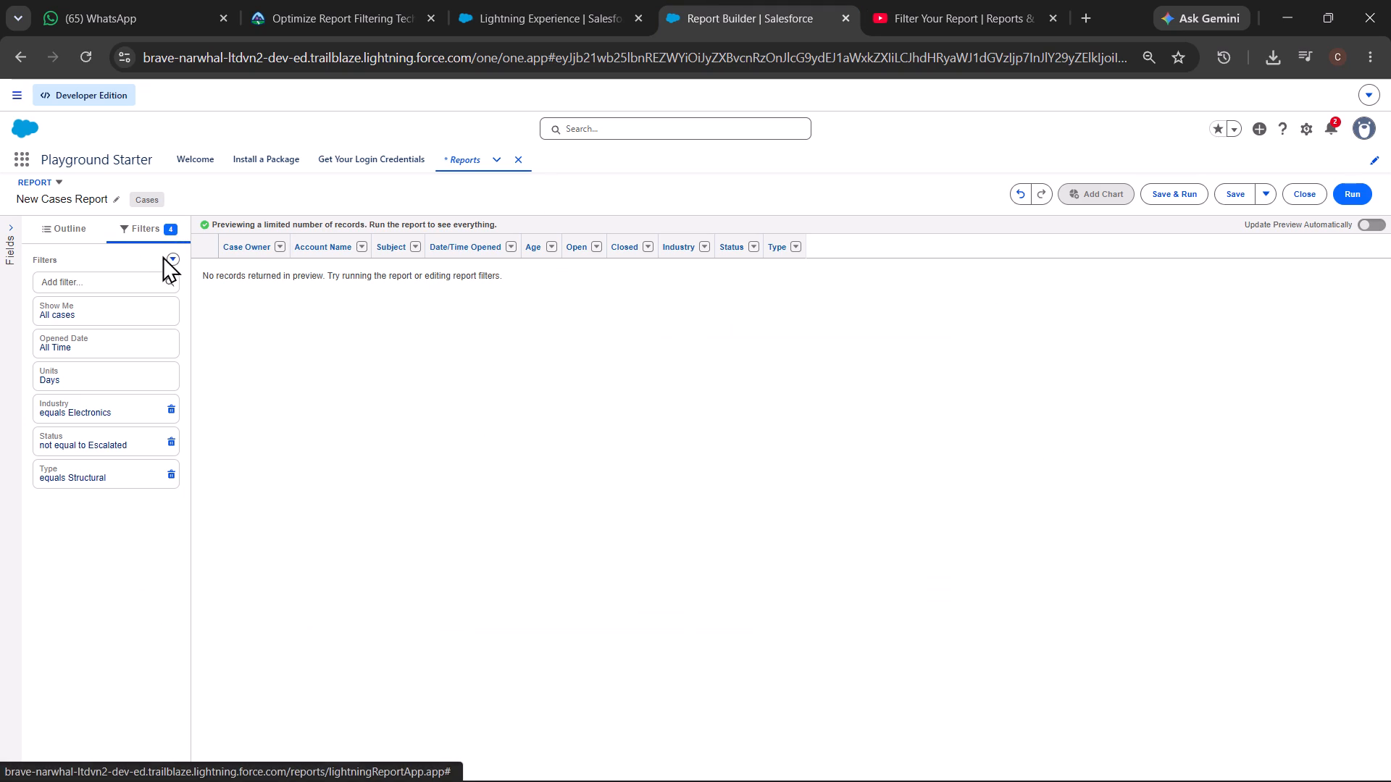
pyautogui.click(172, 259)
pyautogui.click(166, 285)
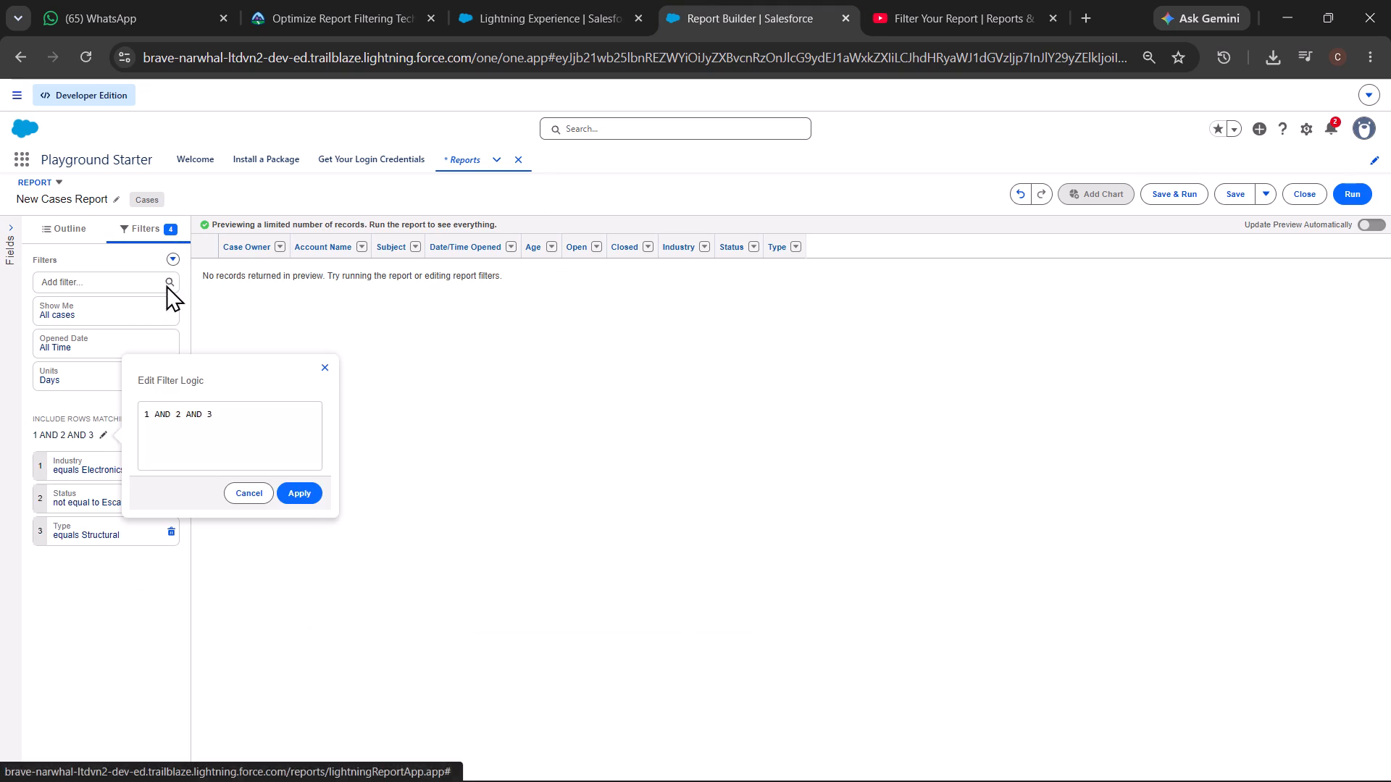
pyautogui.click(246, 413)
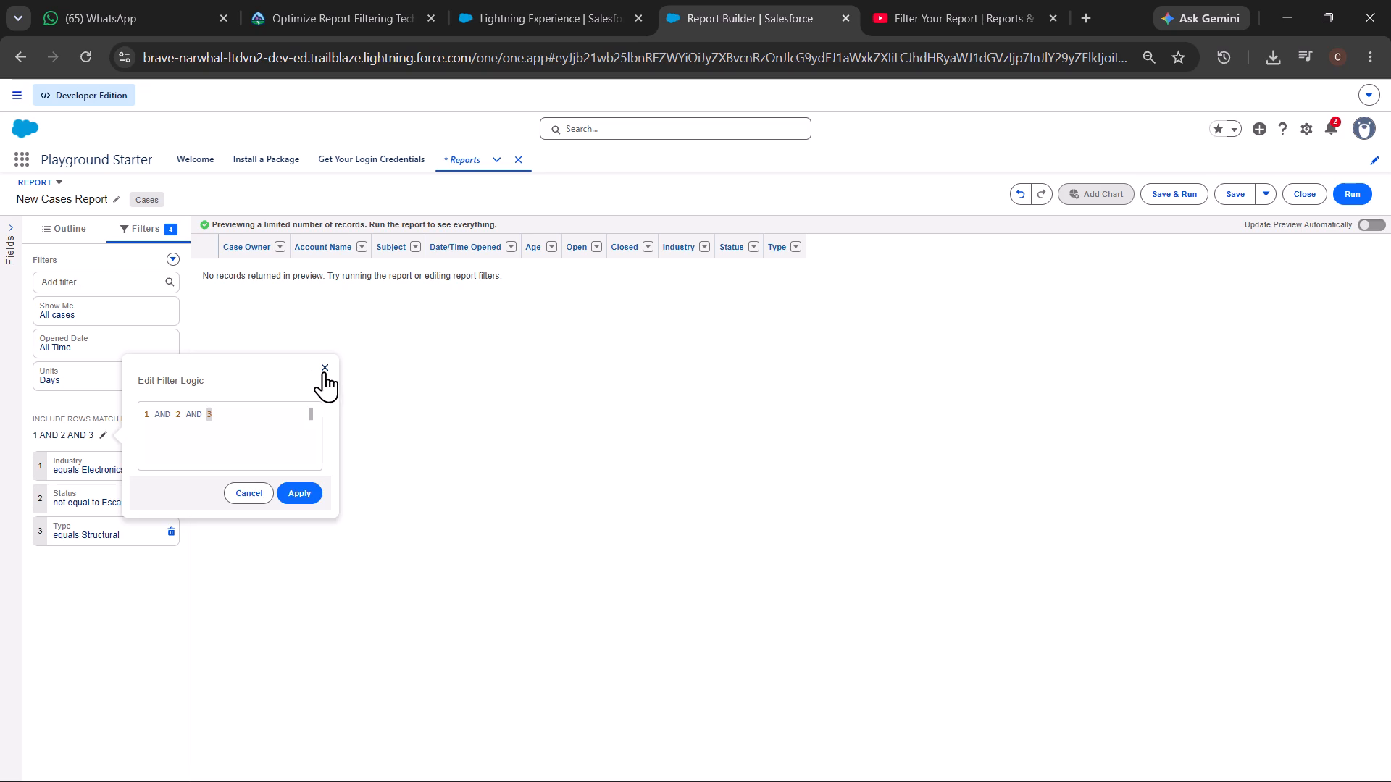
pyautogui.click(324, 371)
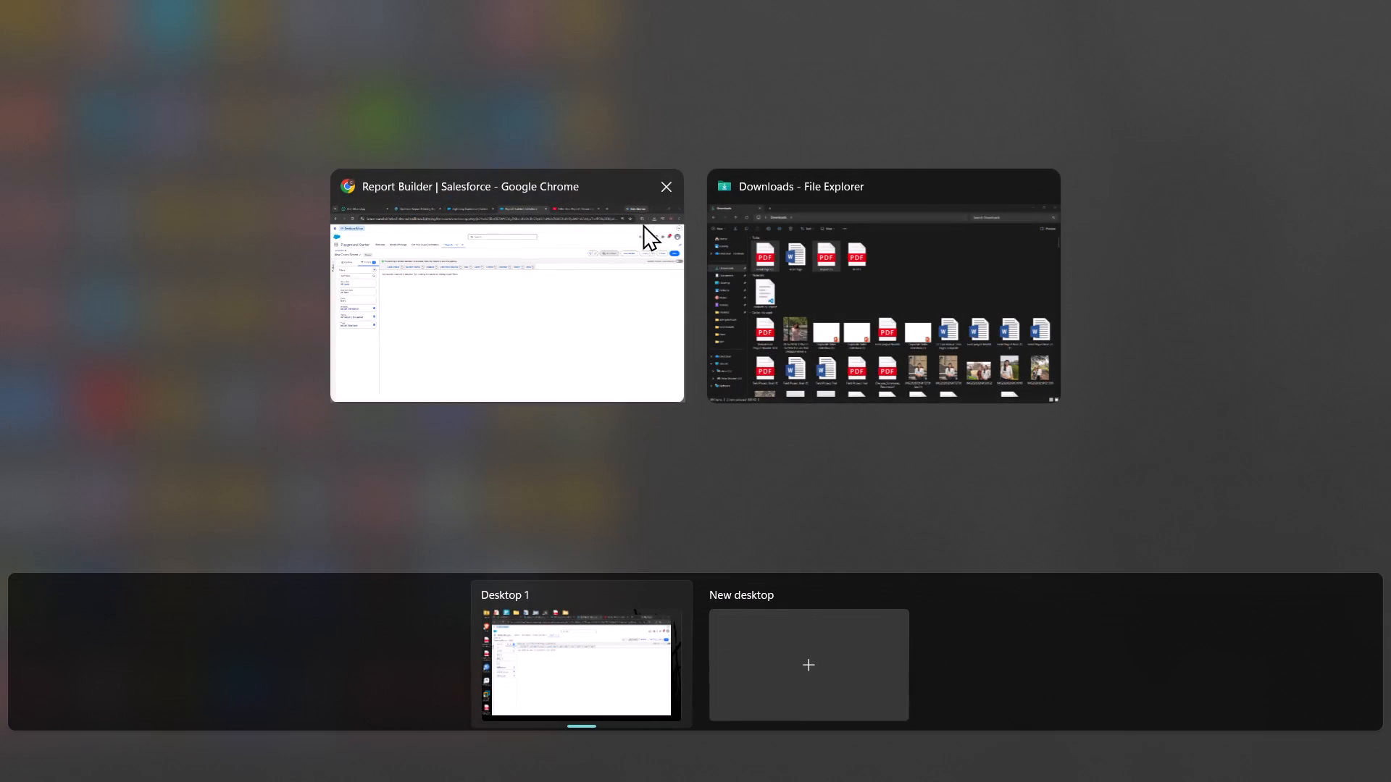
# Switch to the YouTube tutorial and compare its list of custom filters with the report's filters.
pyautogui.click(595, 291)
pyautogui.click(932, 12)
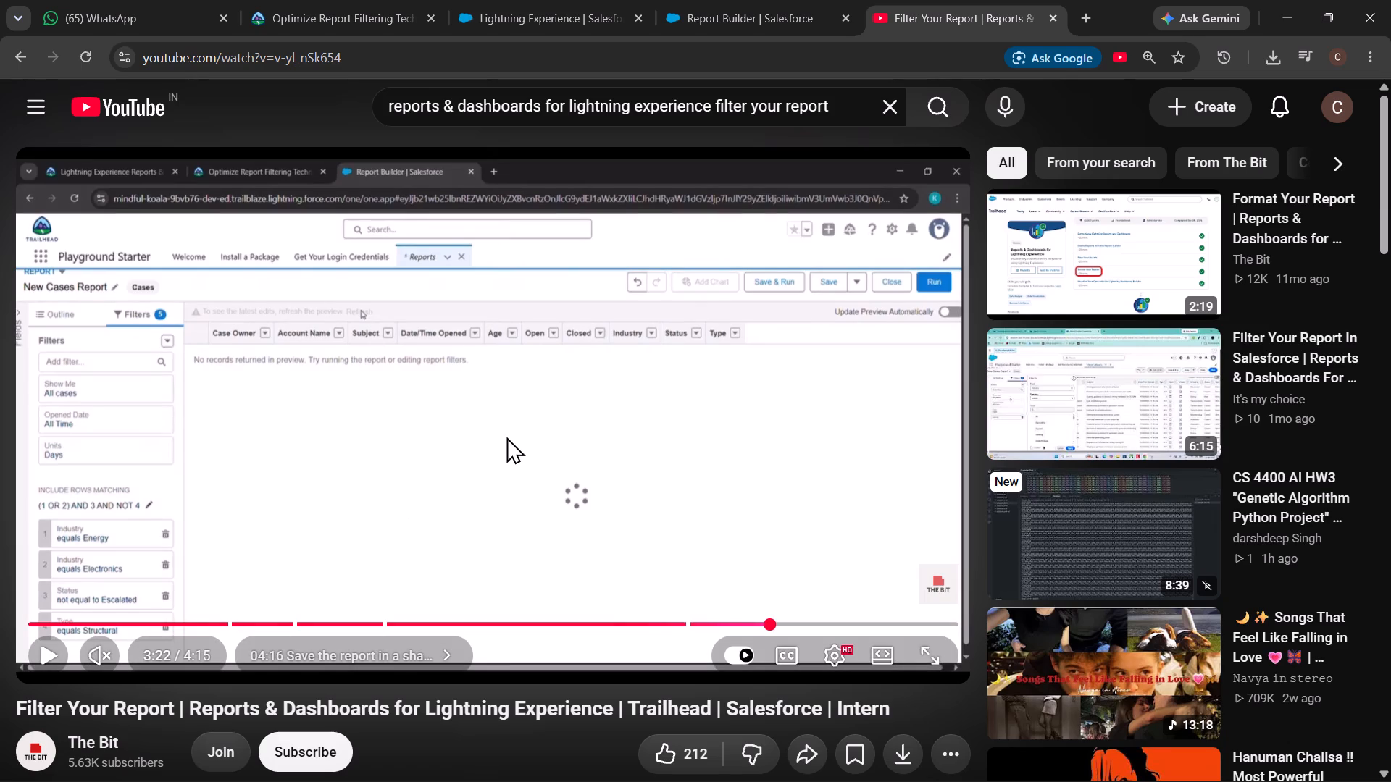
# Return to the Cases report, add the filter Industry equals Energy and refresh the preview.
pyautogui.click(779, 5)
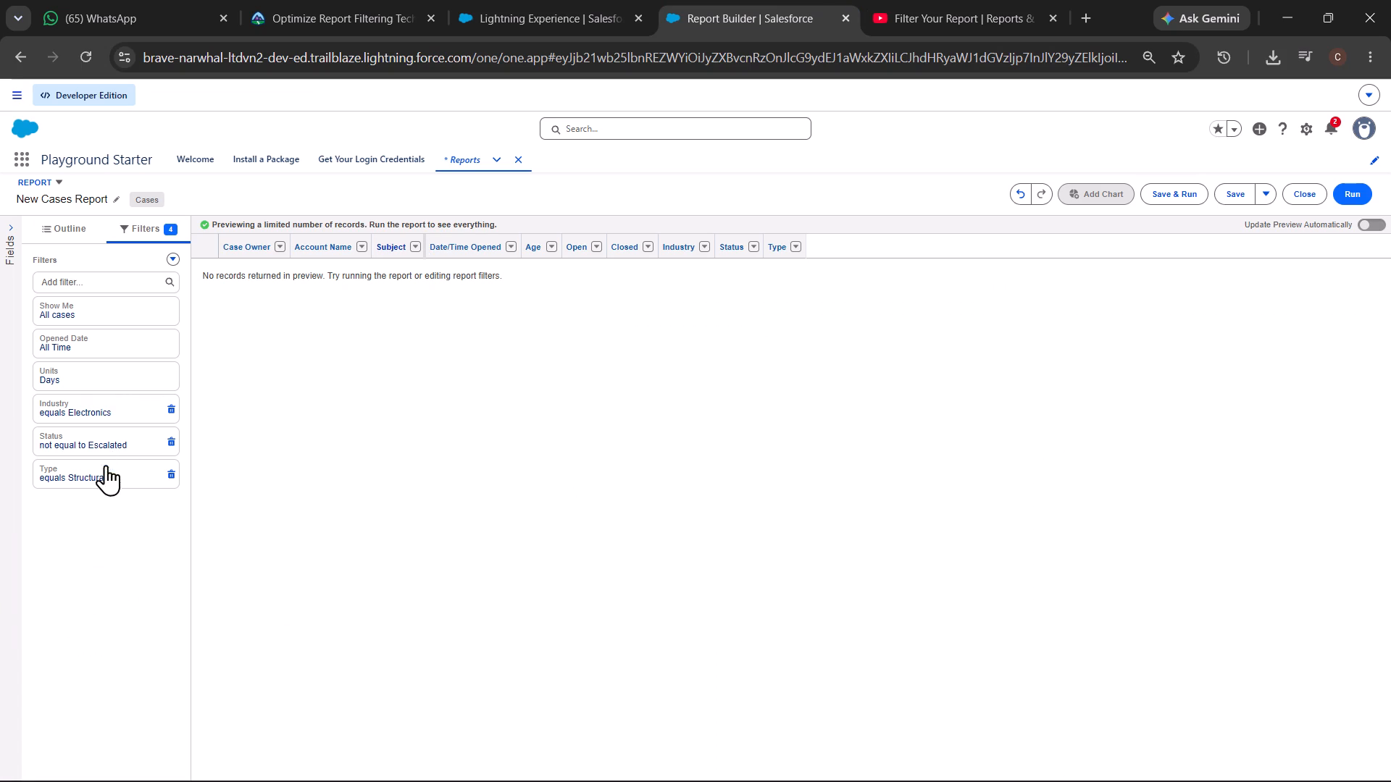
pyautogui.click(80, 281)
pyautogui.write('in')
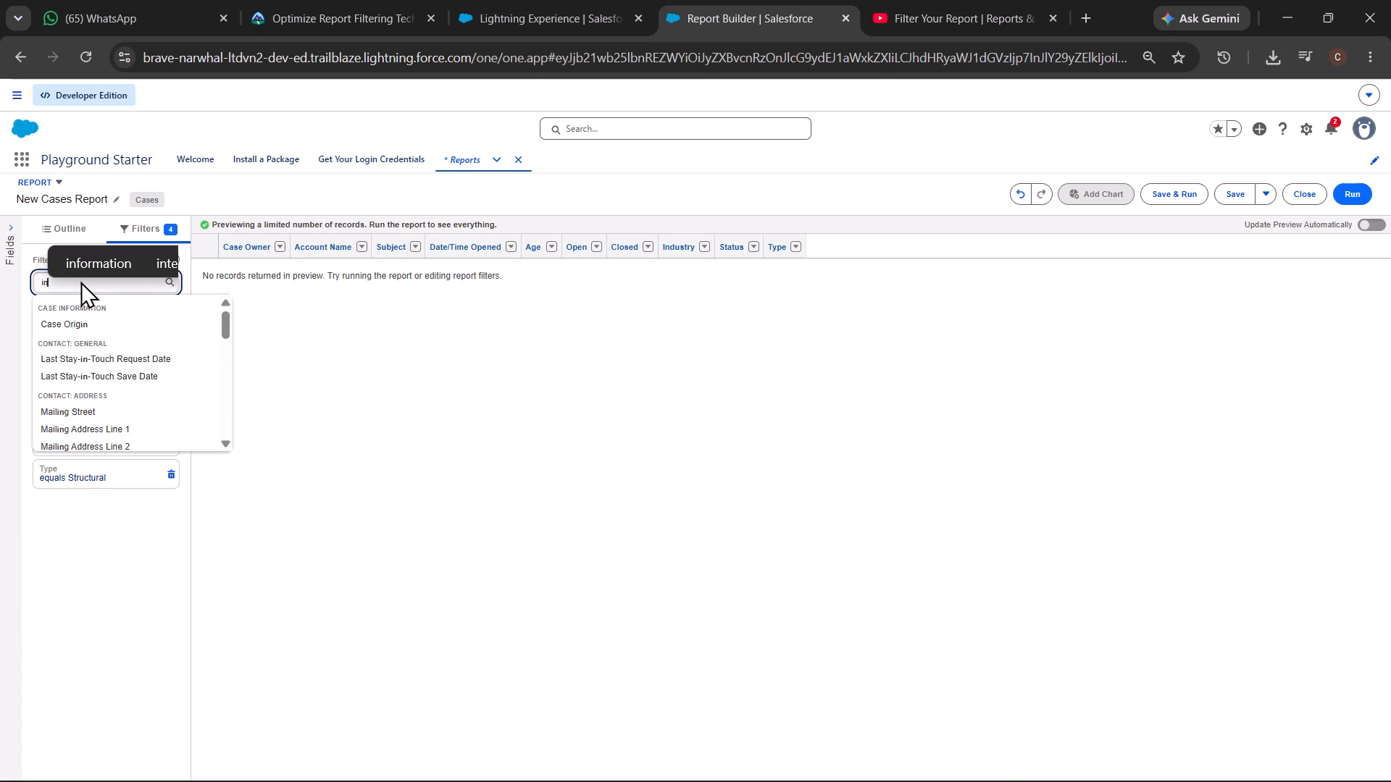
pyautogui.write('ds')
pyautogui.press('BackSpace')
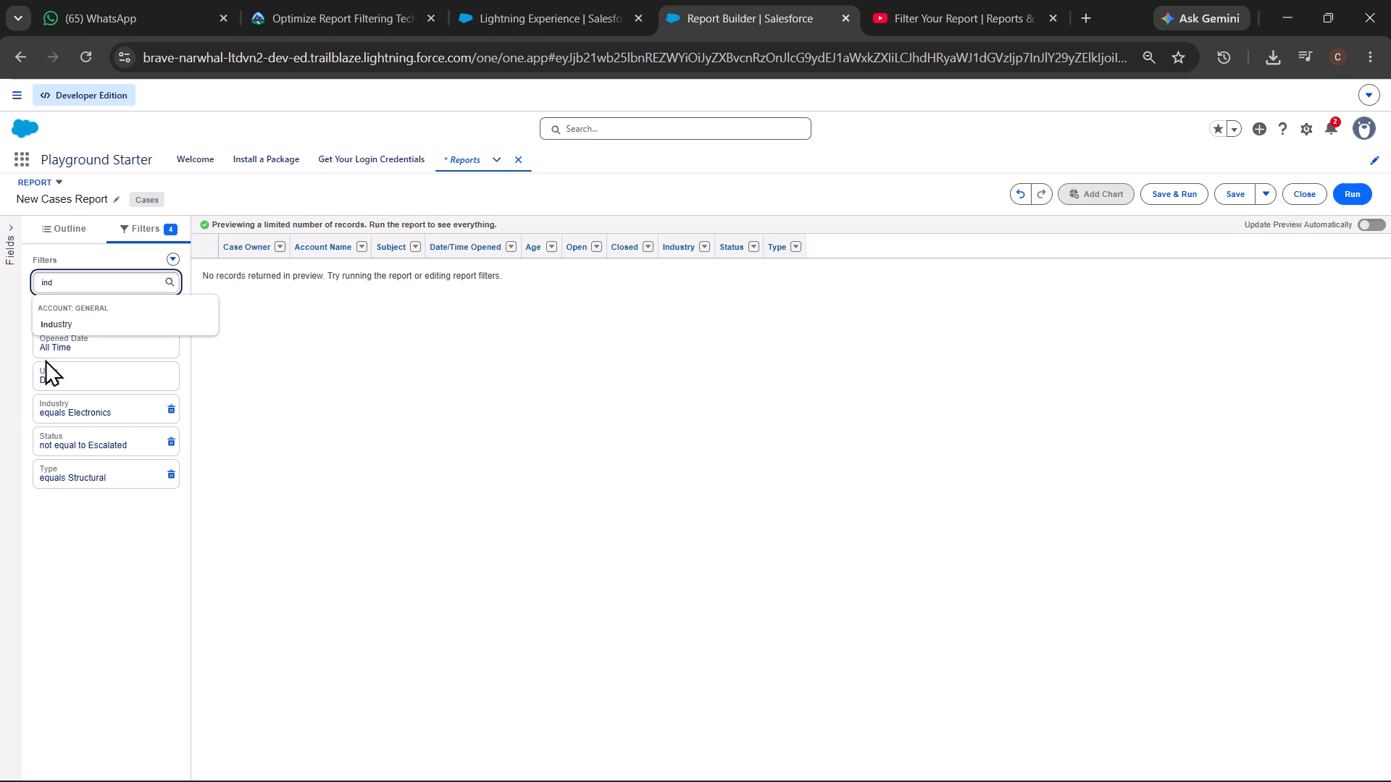
pyautogui.click(83, 320)
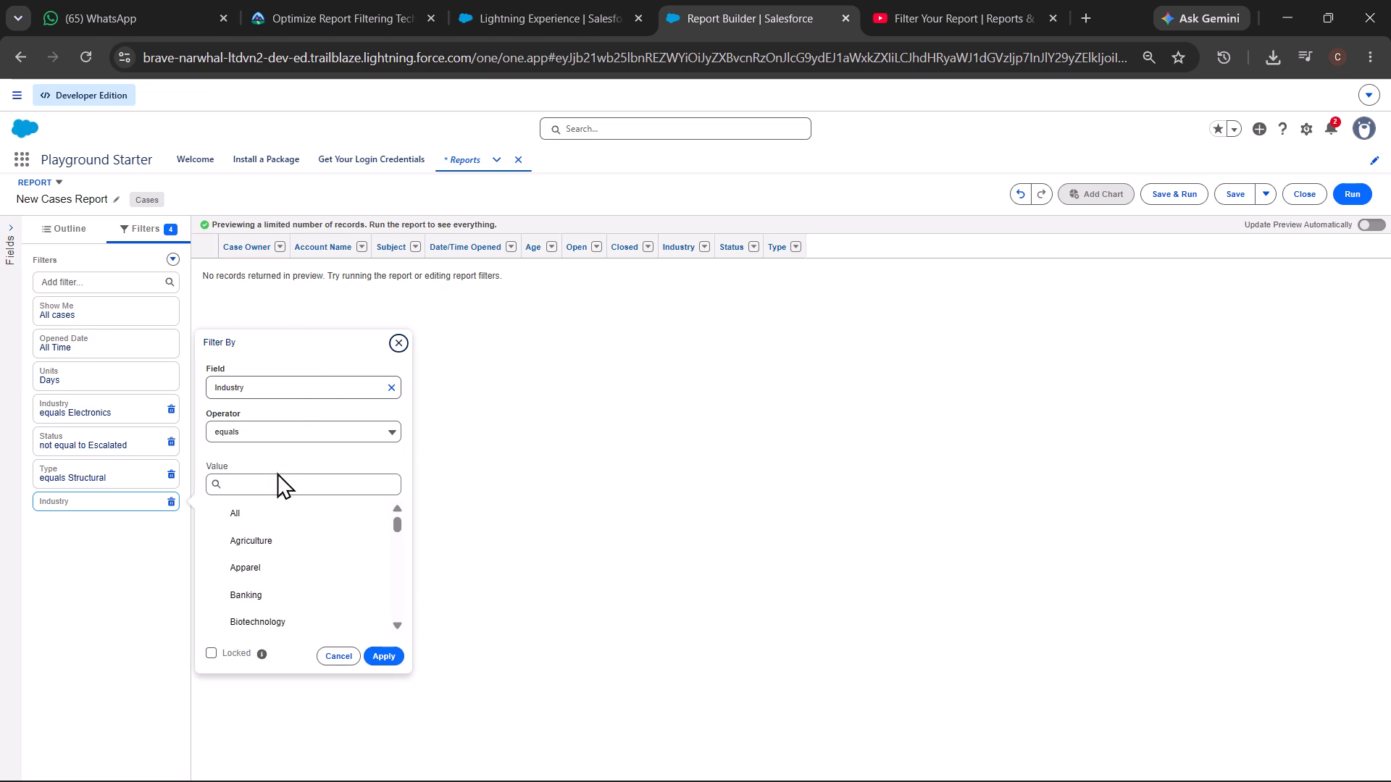
pyautogui.click(276, 480)
pyautogui.write('ene')
pyautogui.click(279, 506)
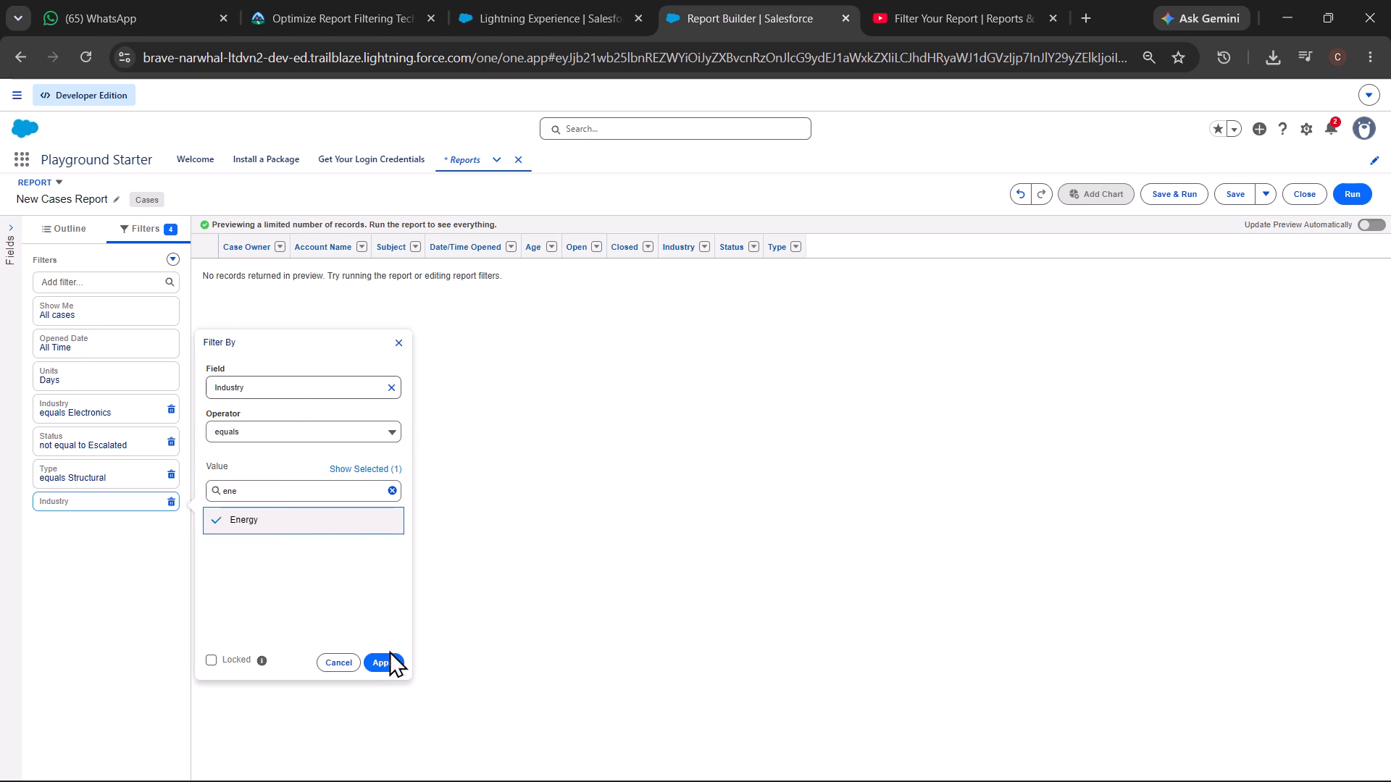
pyautogui.click(389, 657)
pyautogui.click(396, 226)
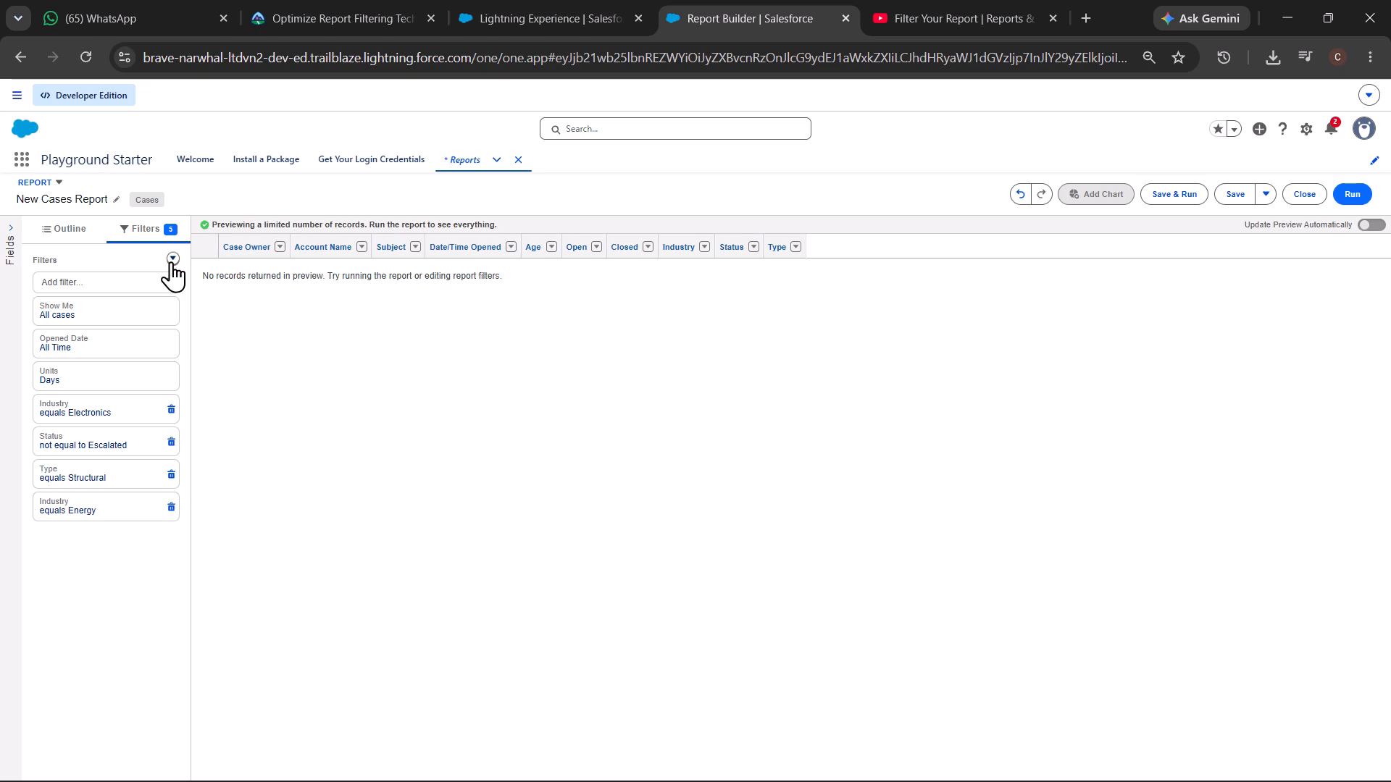
# Add the copied filter logic (1 OR 2) AND 3 AND NOT 4 to the Cases report and refresh the preview.
pyautogui.click(171, 261)
pyautogui.click(161, 285)
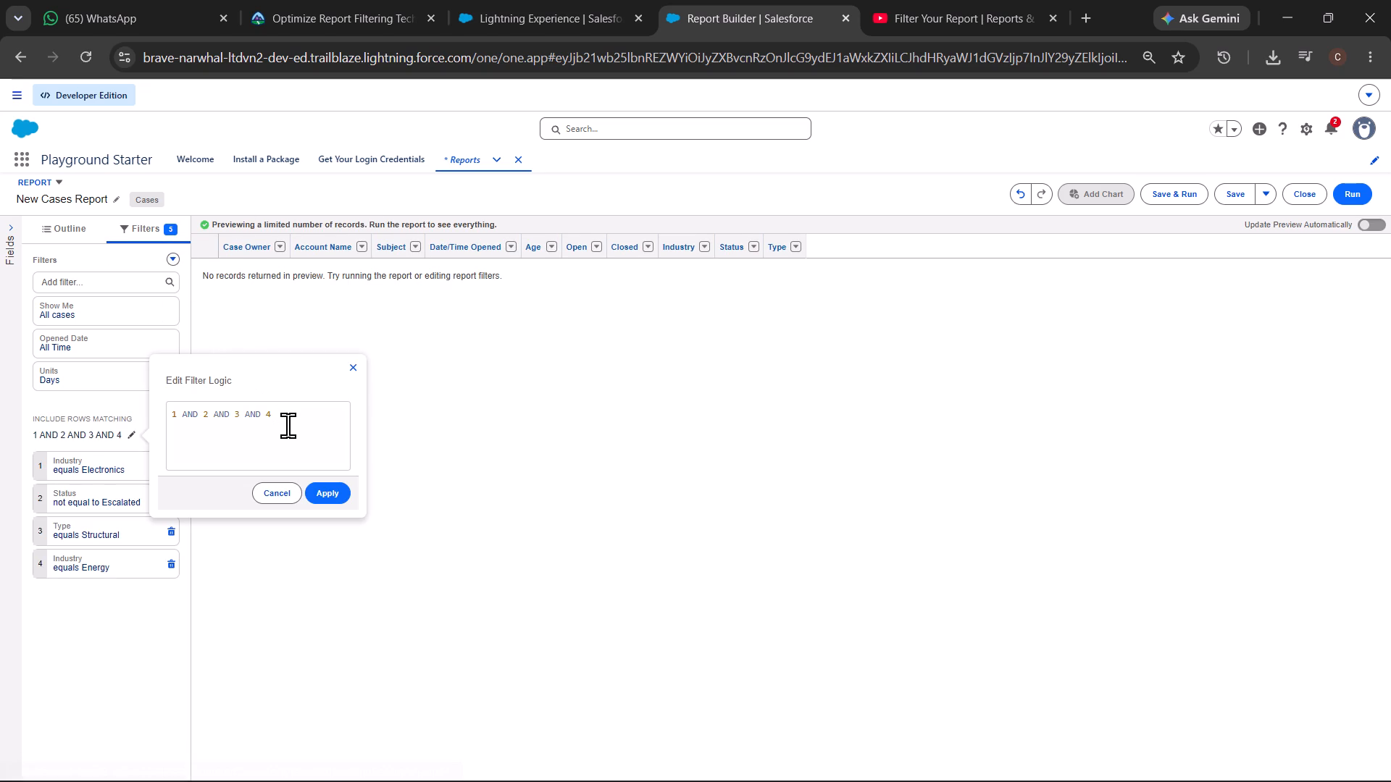
pyautogui.tripleClick(288, 425)
pyautogui.hotkey('ctrl', 'v')
pyautogui.click(342, 495)
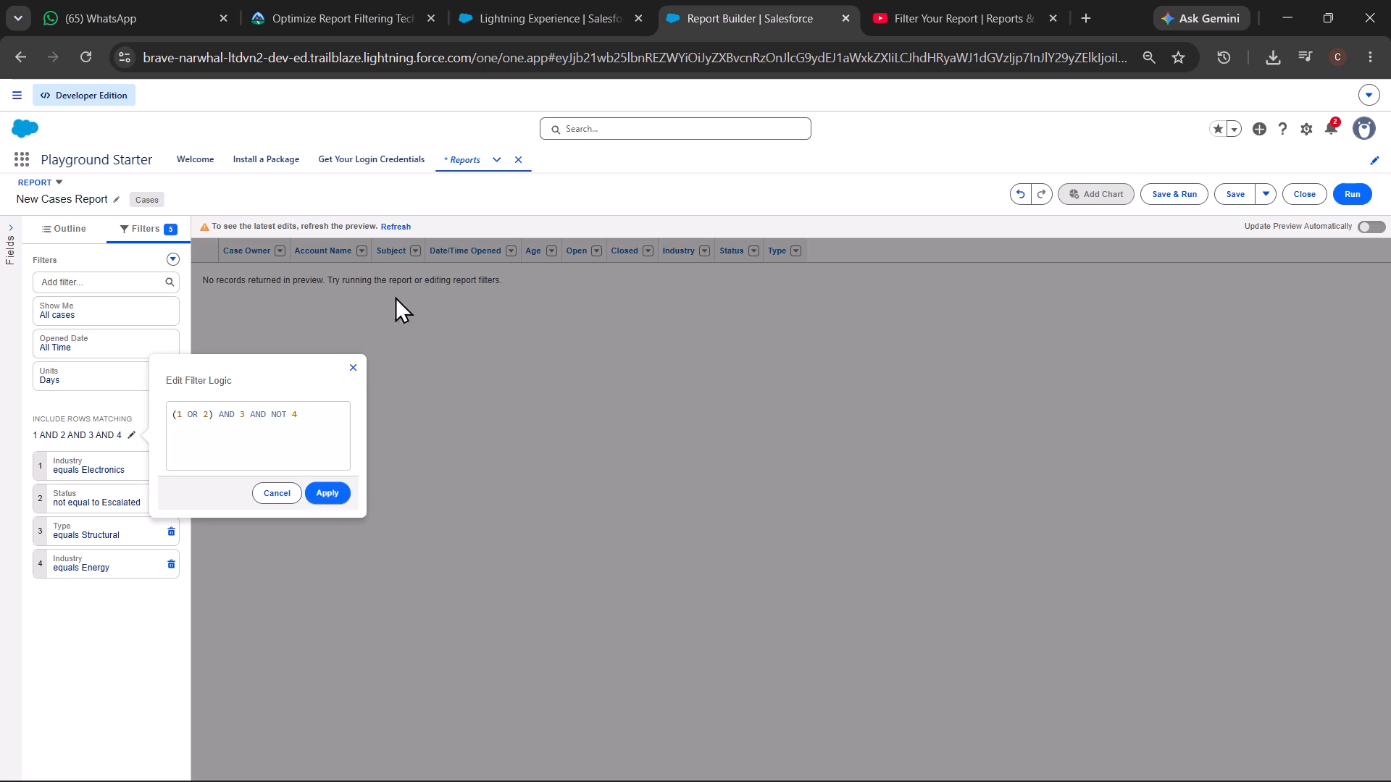
pyautogui.click(399, 224)
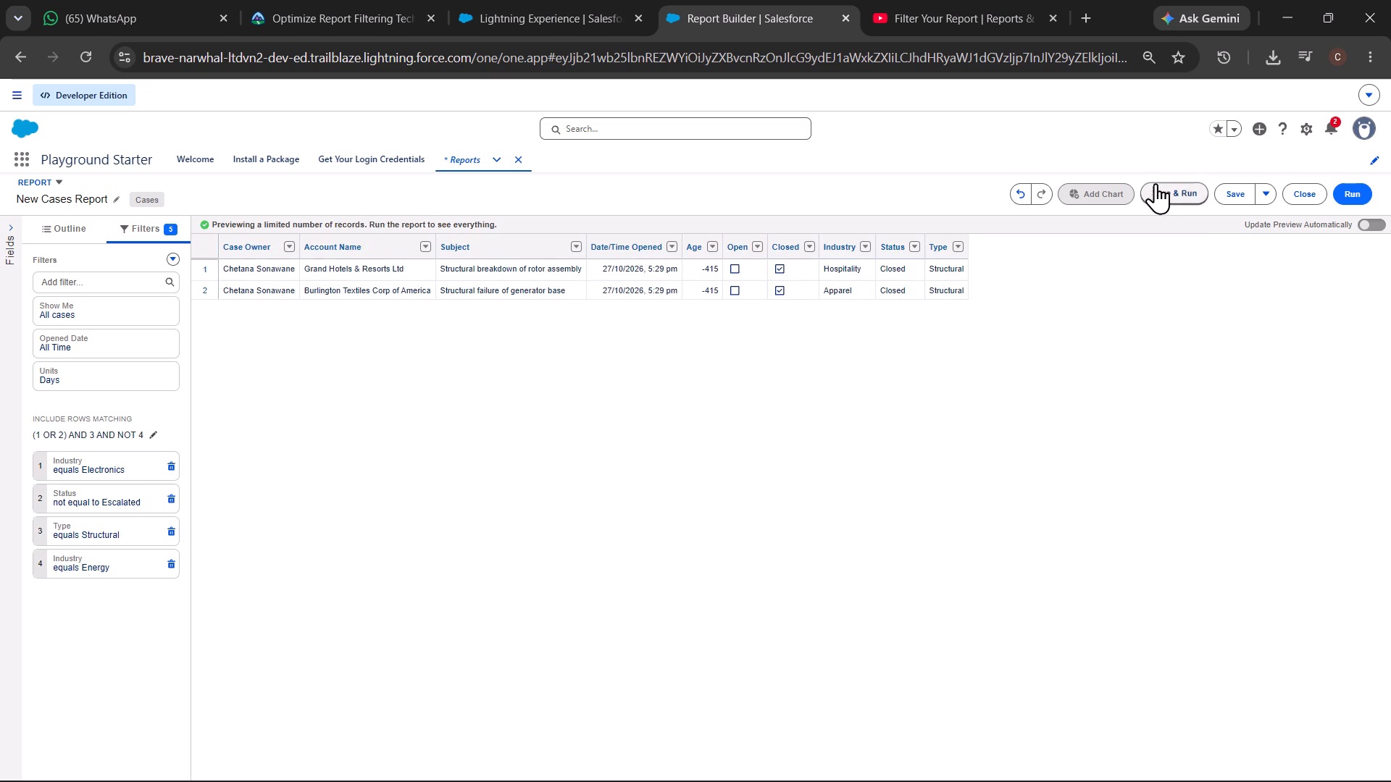
# Switch to the YouTube tutorial and watch the part on saving the report.
pyautogui.click(979, 22)
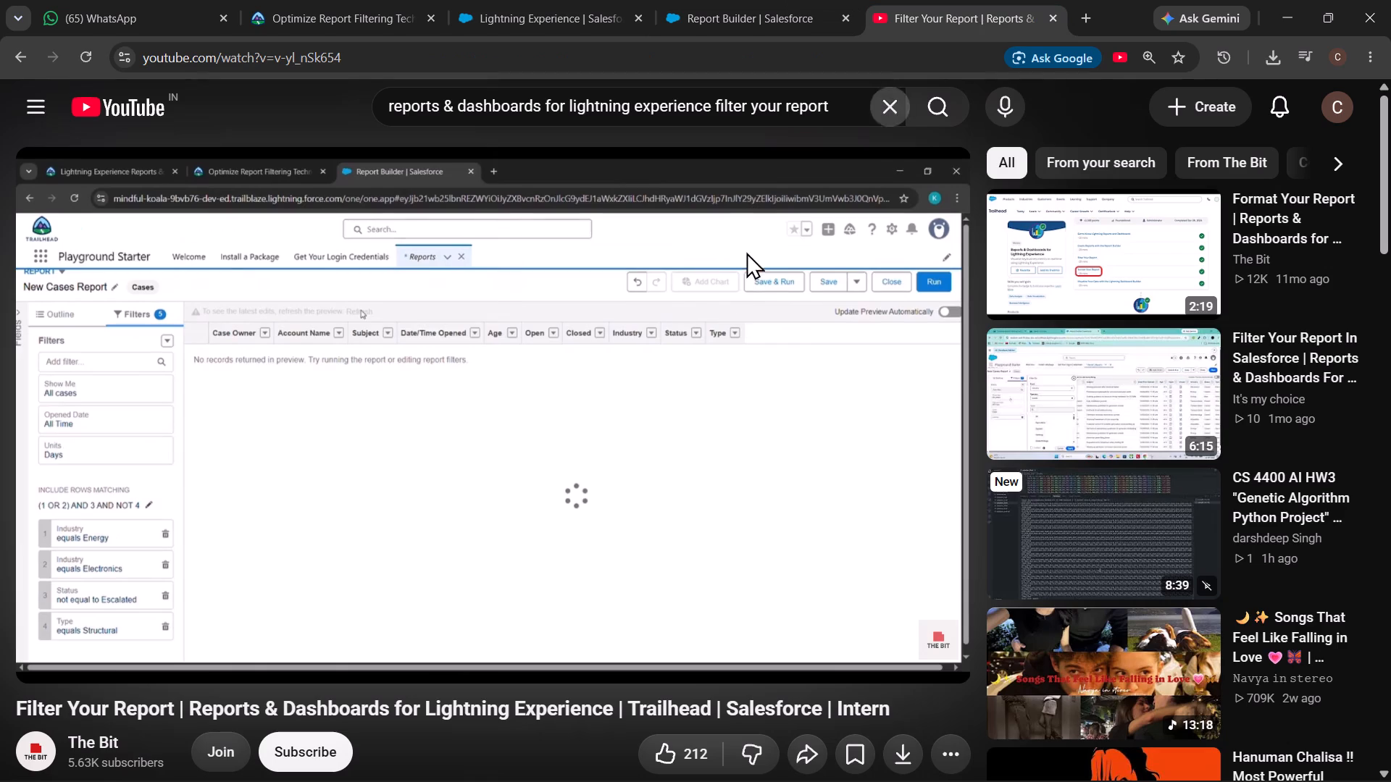
pyautogui.click(736, 285)
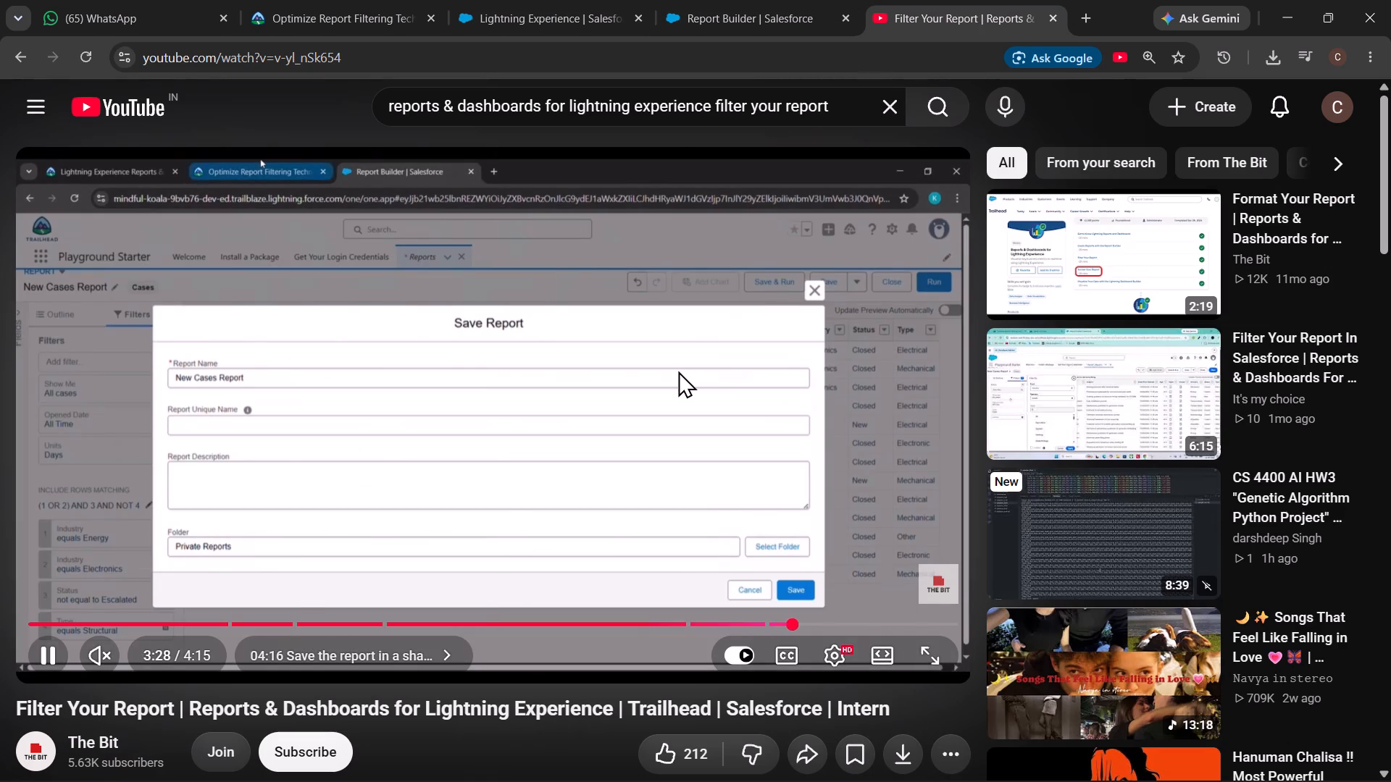
pyautogui.click(678, 371)
# Switch to the Trailhead challenge and copy the report name Cases by Status from its requirements.
pyautogui.click(346, 19)
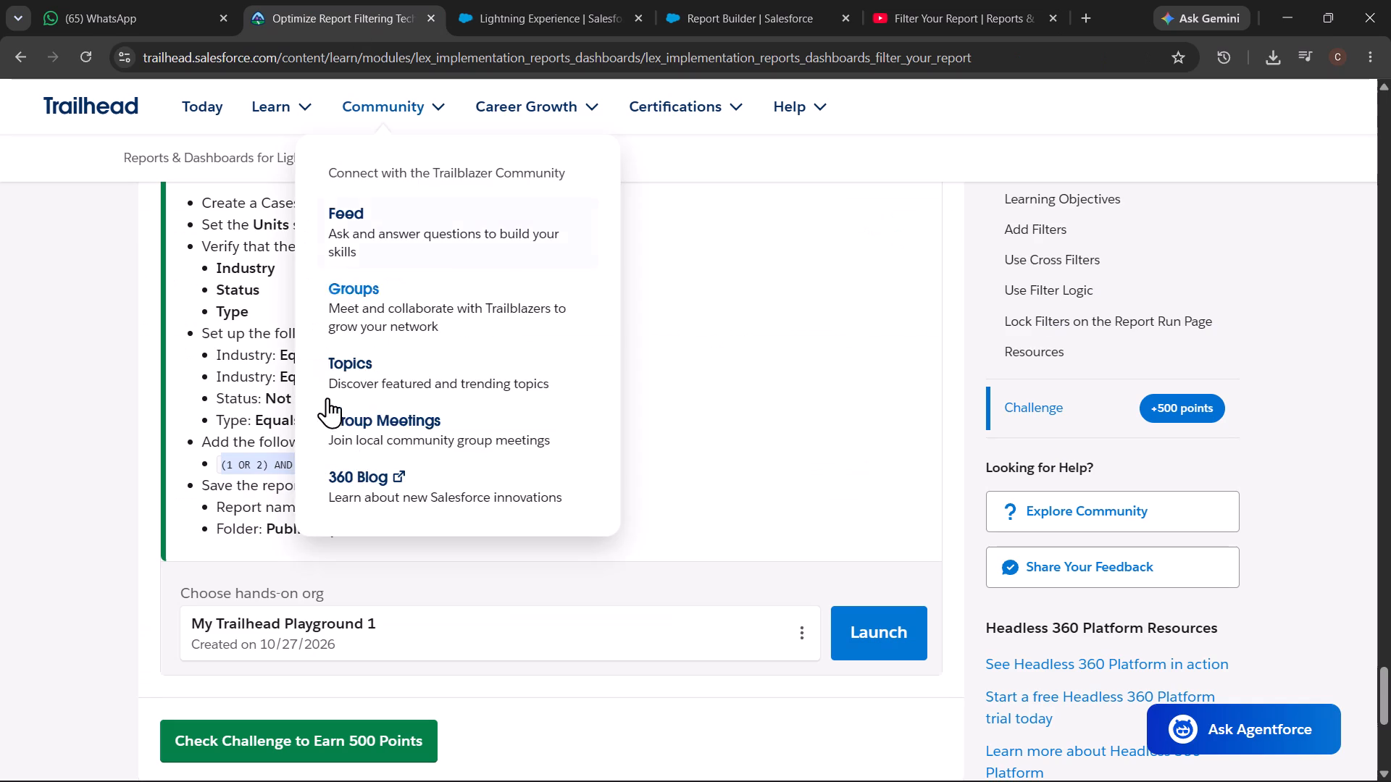
pyautogui.click(121, 430)
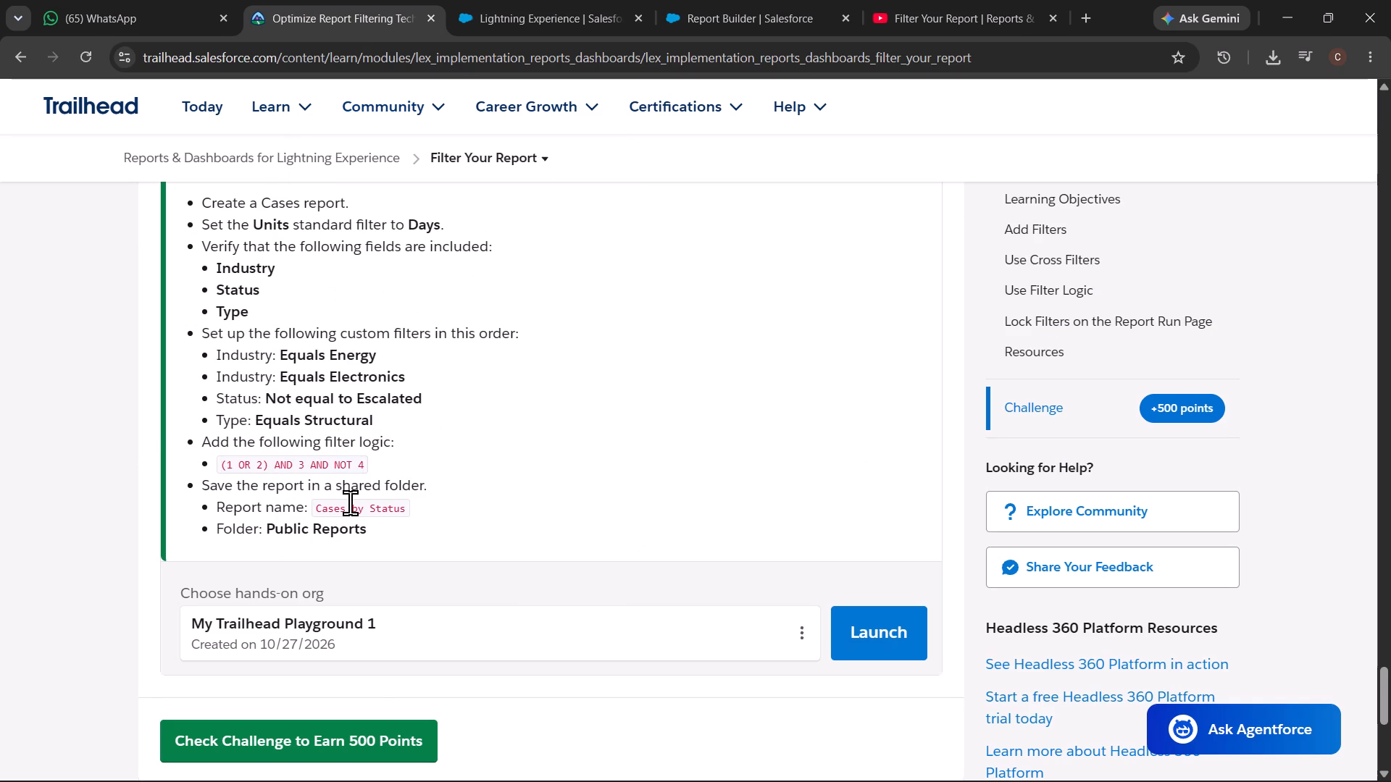
pyautogui.doubleClick(350, 503)
pyautogui.doubleClick(350, 503)
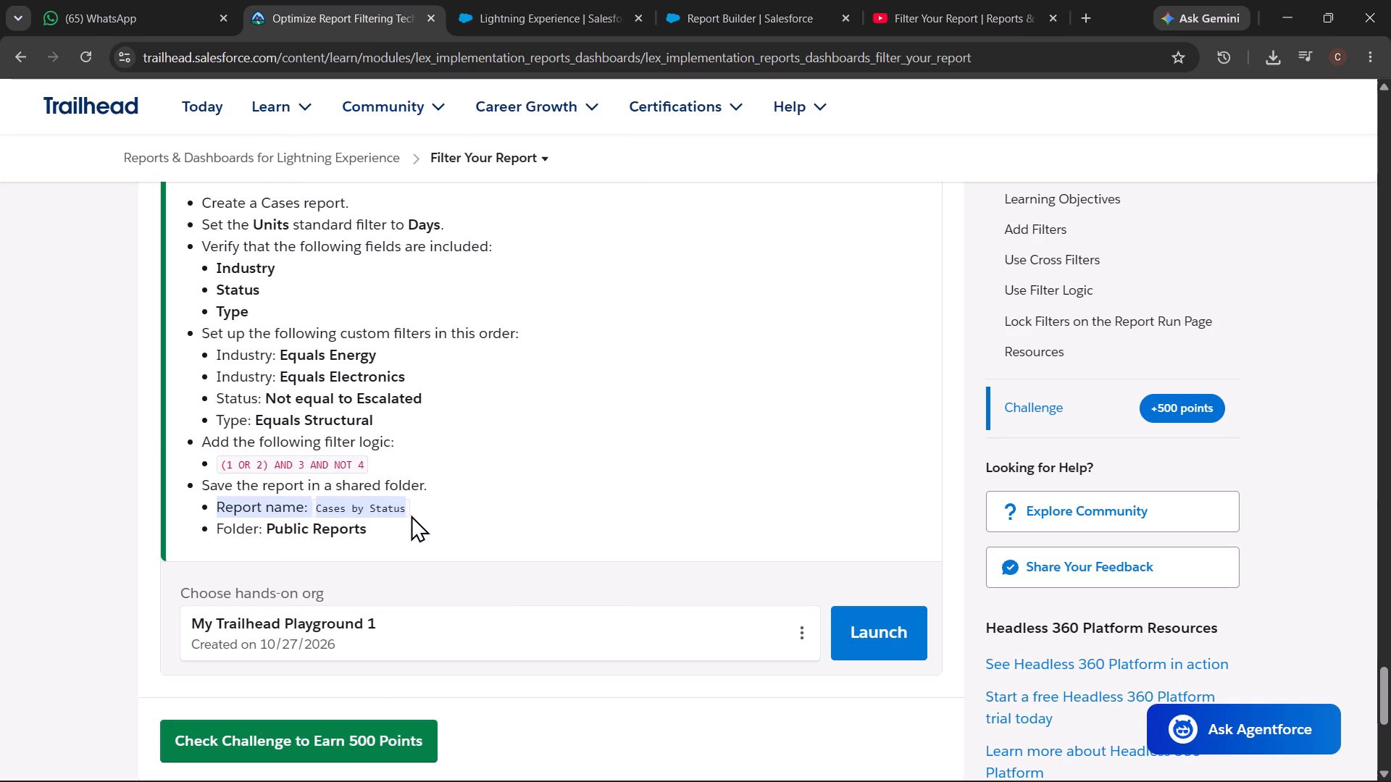
pyautogui.click(411, 515)
pyautogui.moveTo(409, 508); pyautogui.dragTo(324, 510)
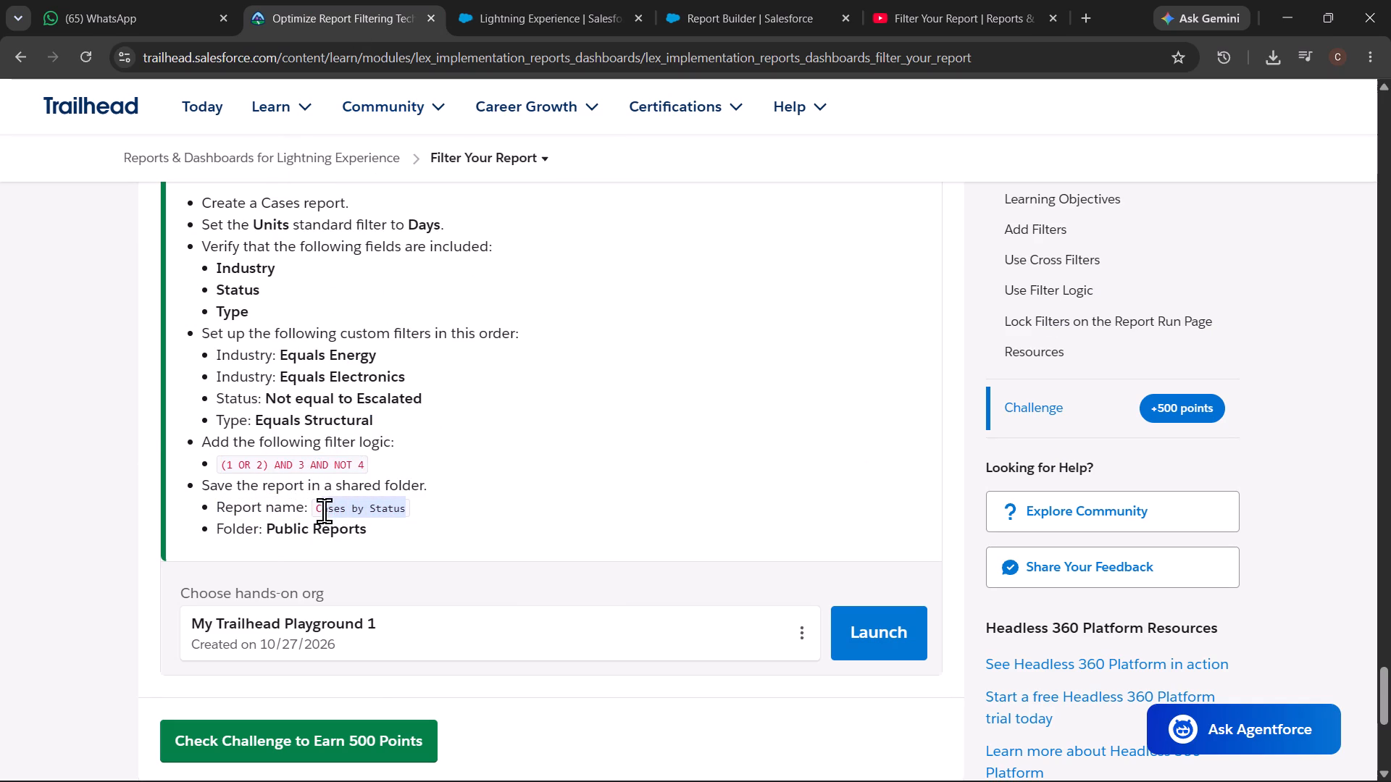
pyautogui.moveTo(324, 510); pyautogui.dragTo(317, 510)
pyautogui.hotkey('ctrl', 'c')
# Save the Cases report as Cases by Status in the Public Reports folder, with the automatically generated unique name.
pyautogui.click(722, 9)
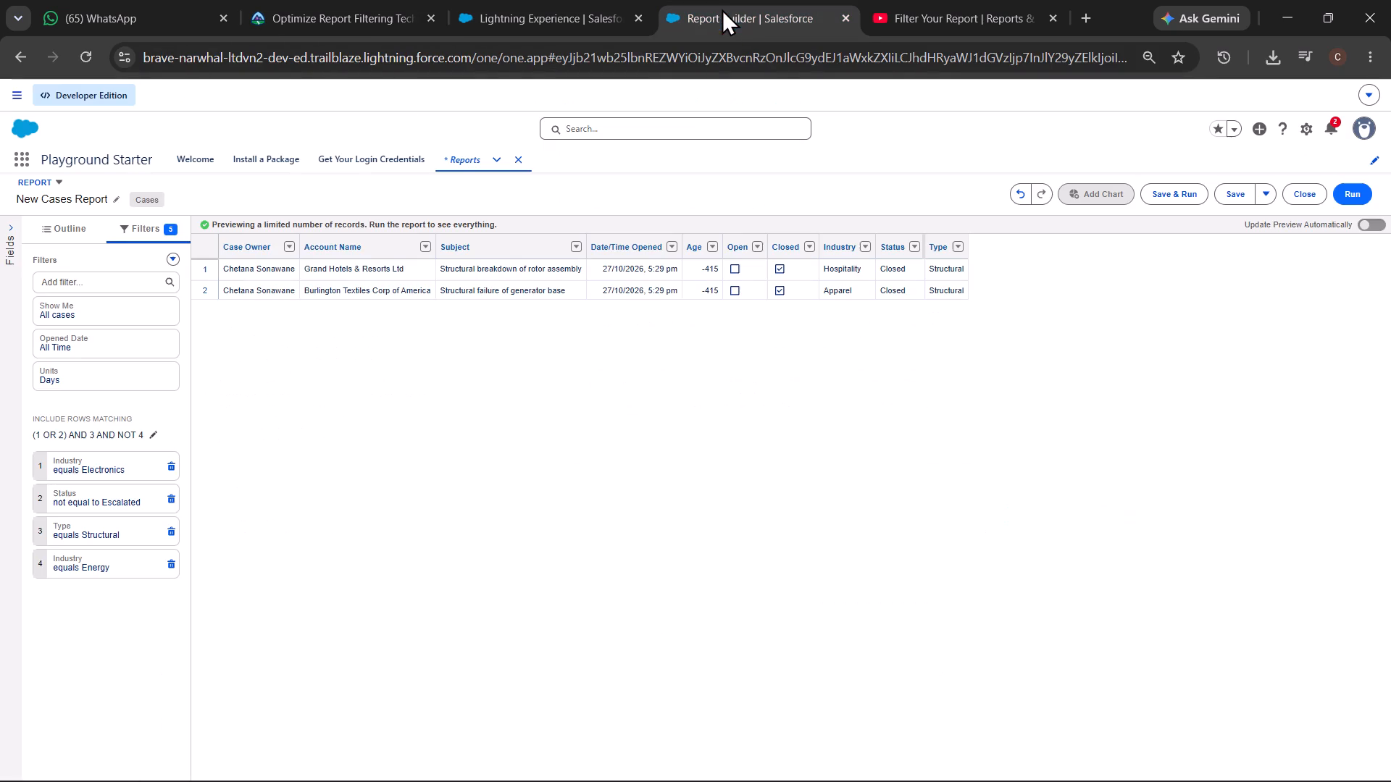
pyautogui.click(1235, 189)
pyautogui.doubleClick(600, 384)
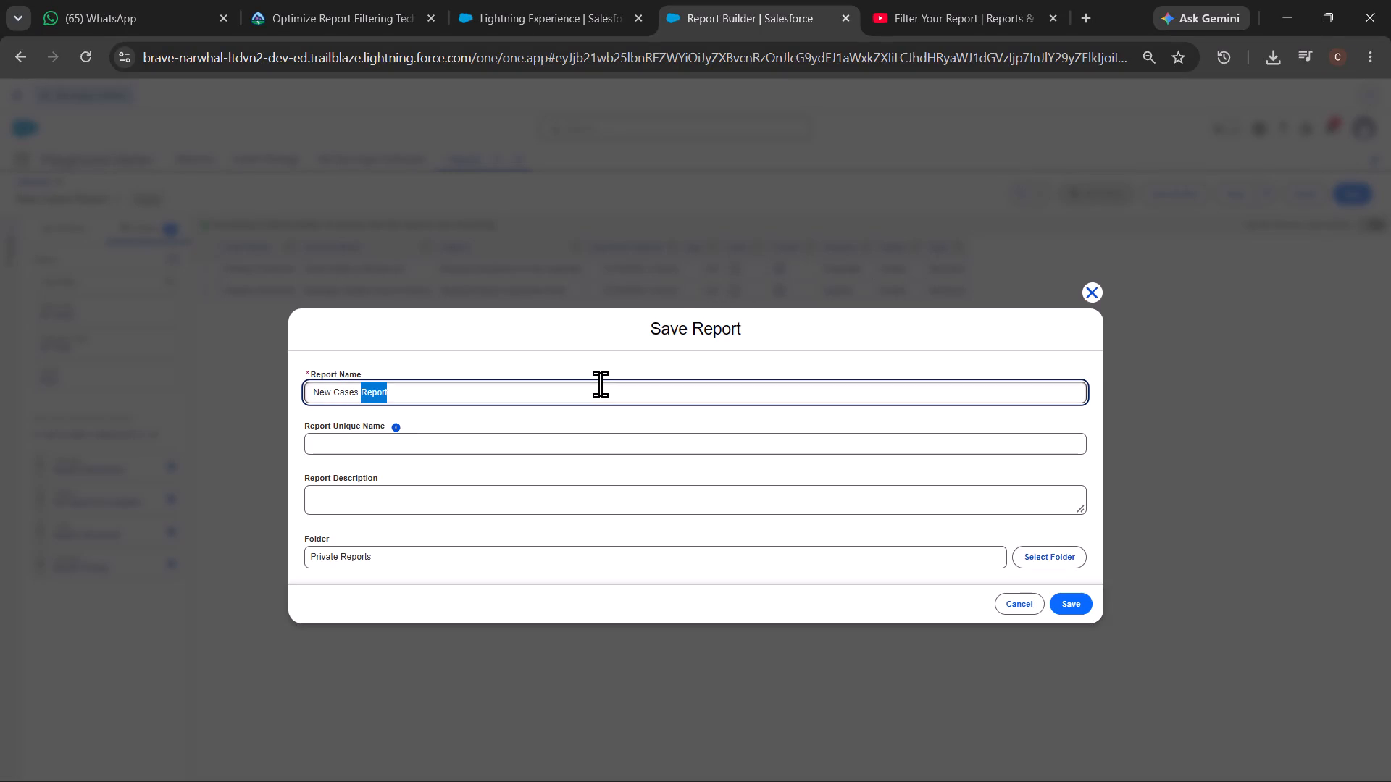
pyautogui.doubleClick(600, 384)
pyautogui.hotkey('ctrl', 'v')
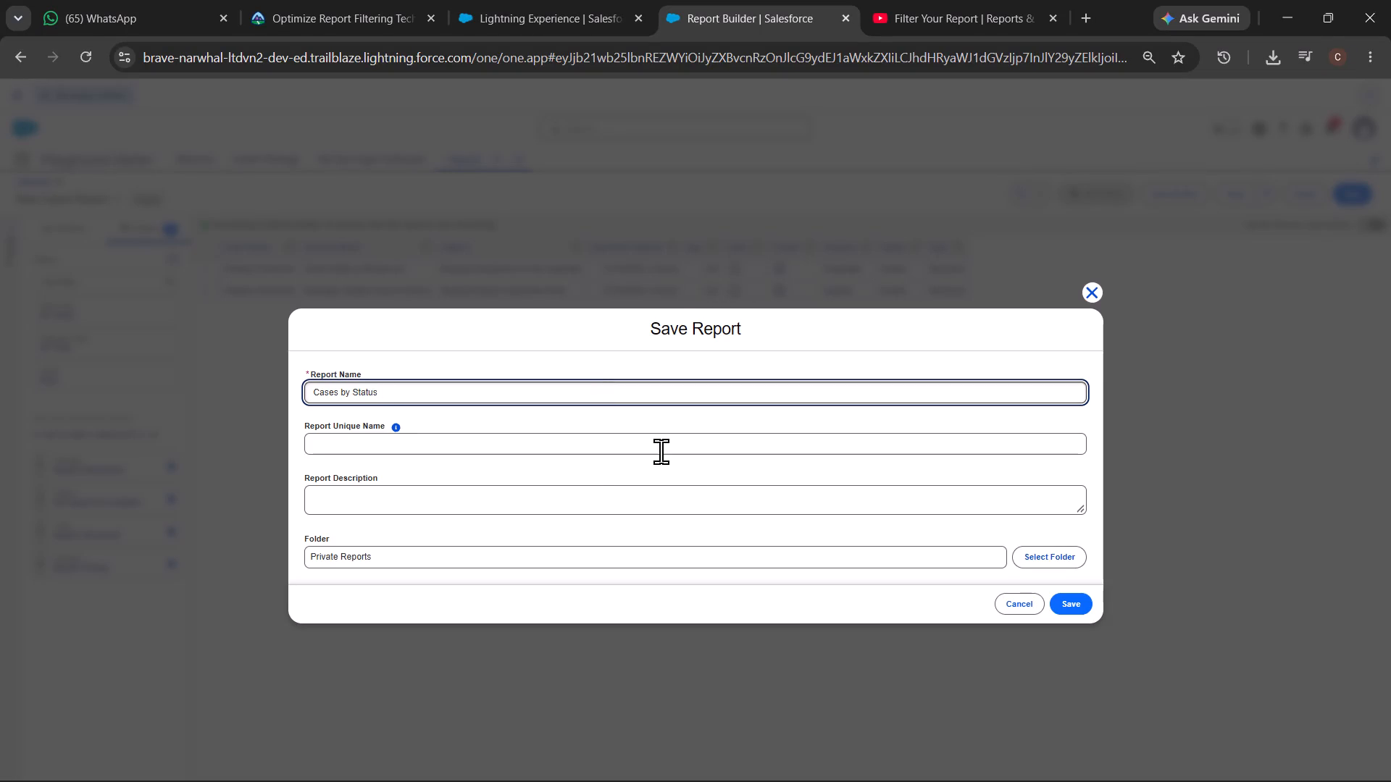
pyautogui.click(568, 436)
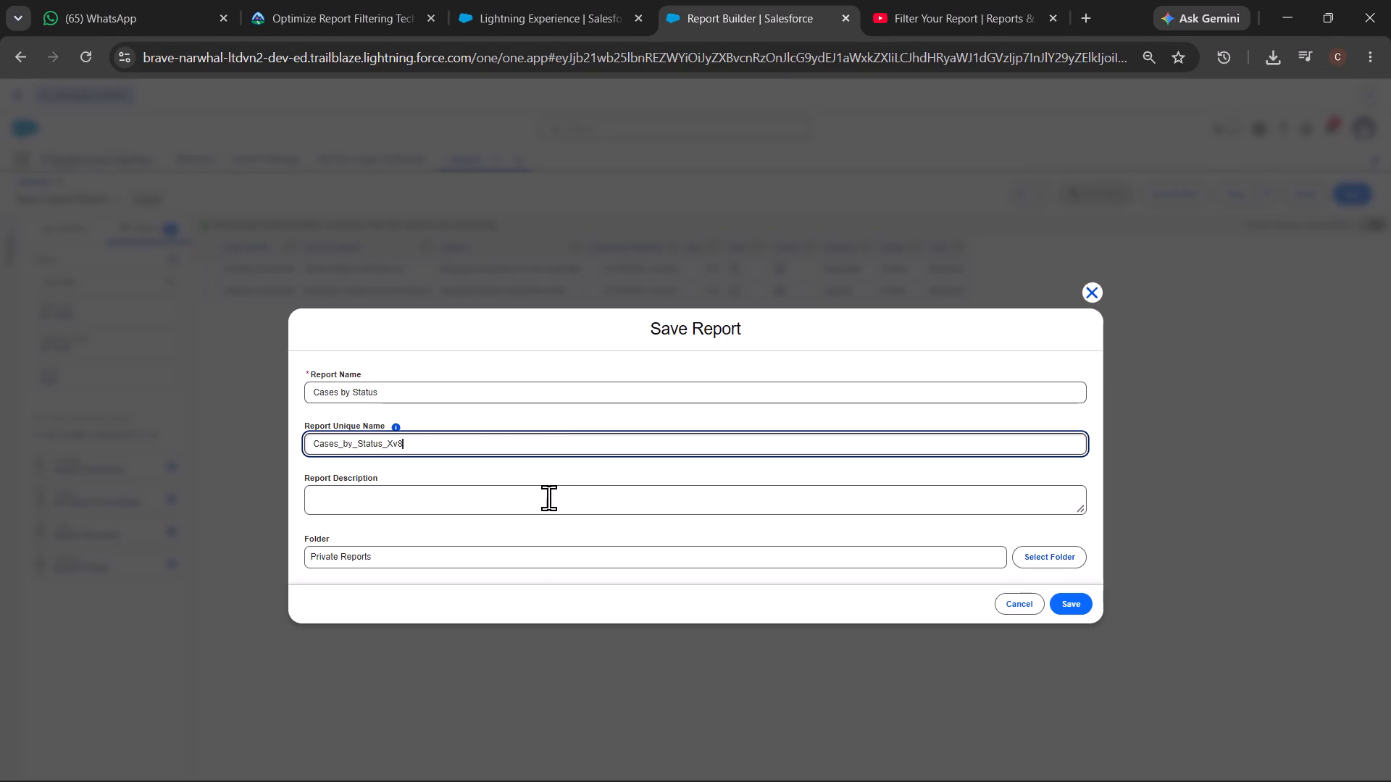
pyautogui.click(1028, 547)
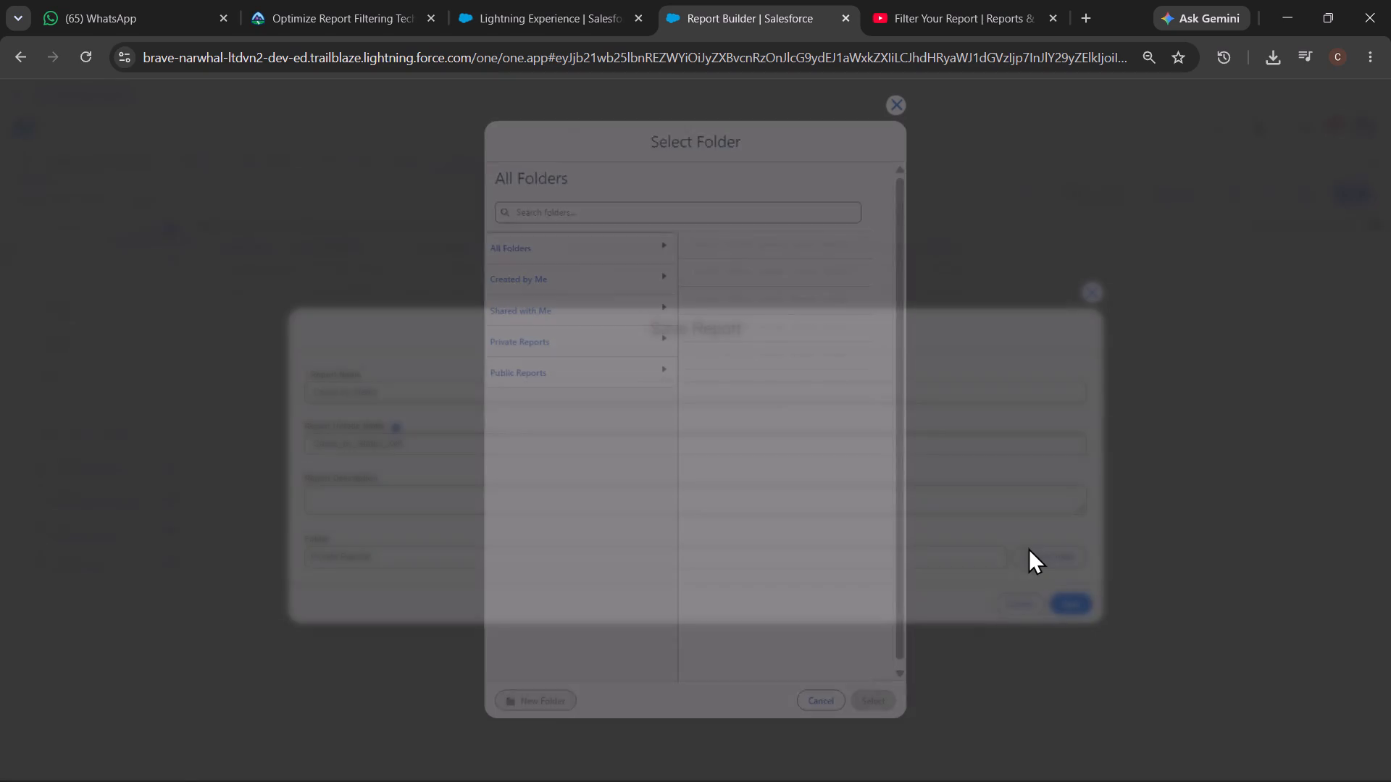
pyautogui.click(526, 371)
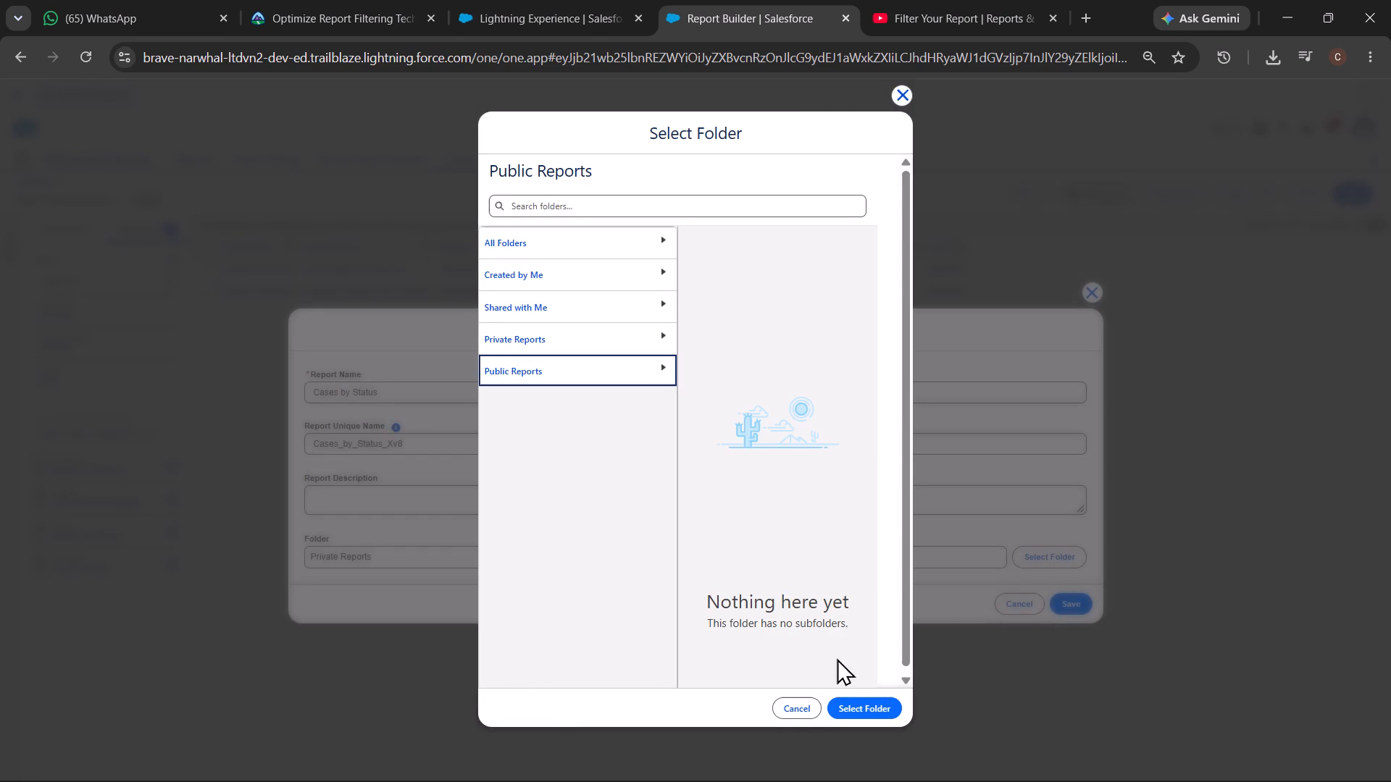
pyautogui.click(853, 704)
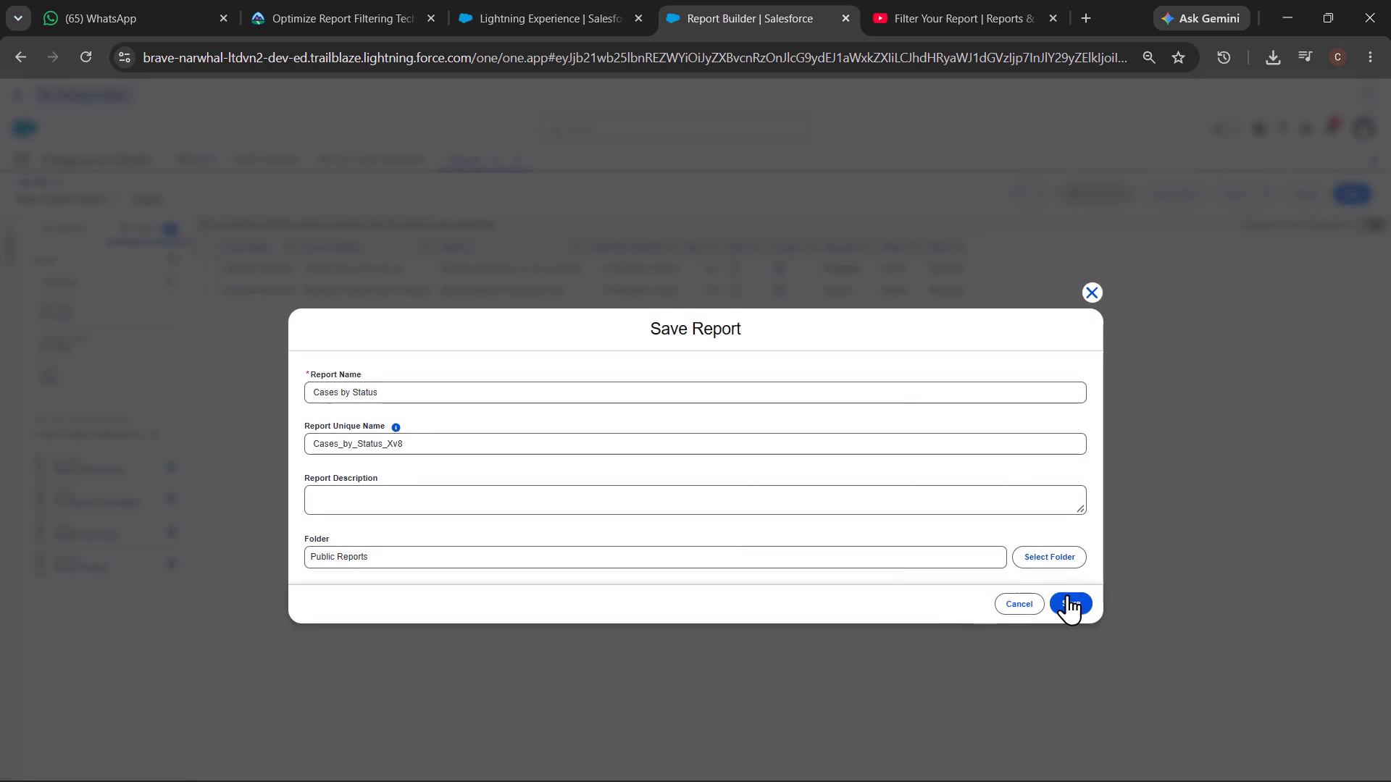
pyautogui.click(1070, 610)
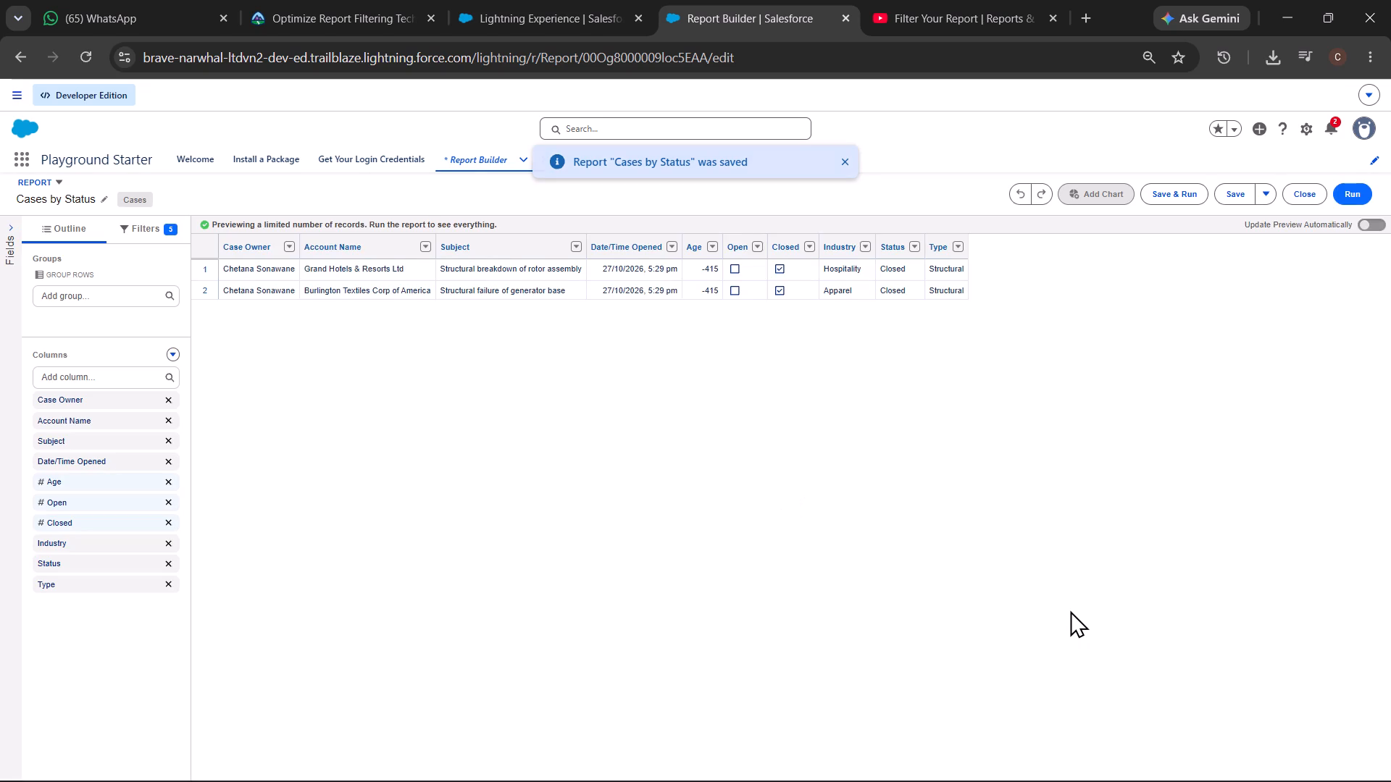
# Switch to the Trailhead challenge, check it to earn 500 points, and read the feedback against the listed requirements.
pyautogui.click(291, 0)
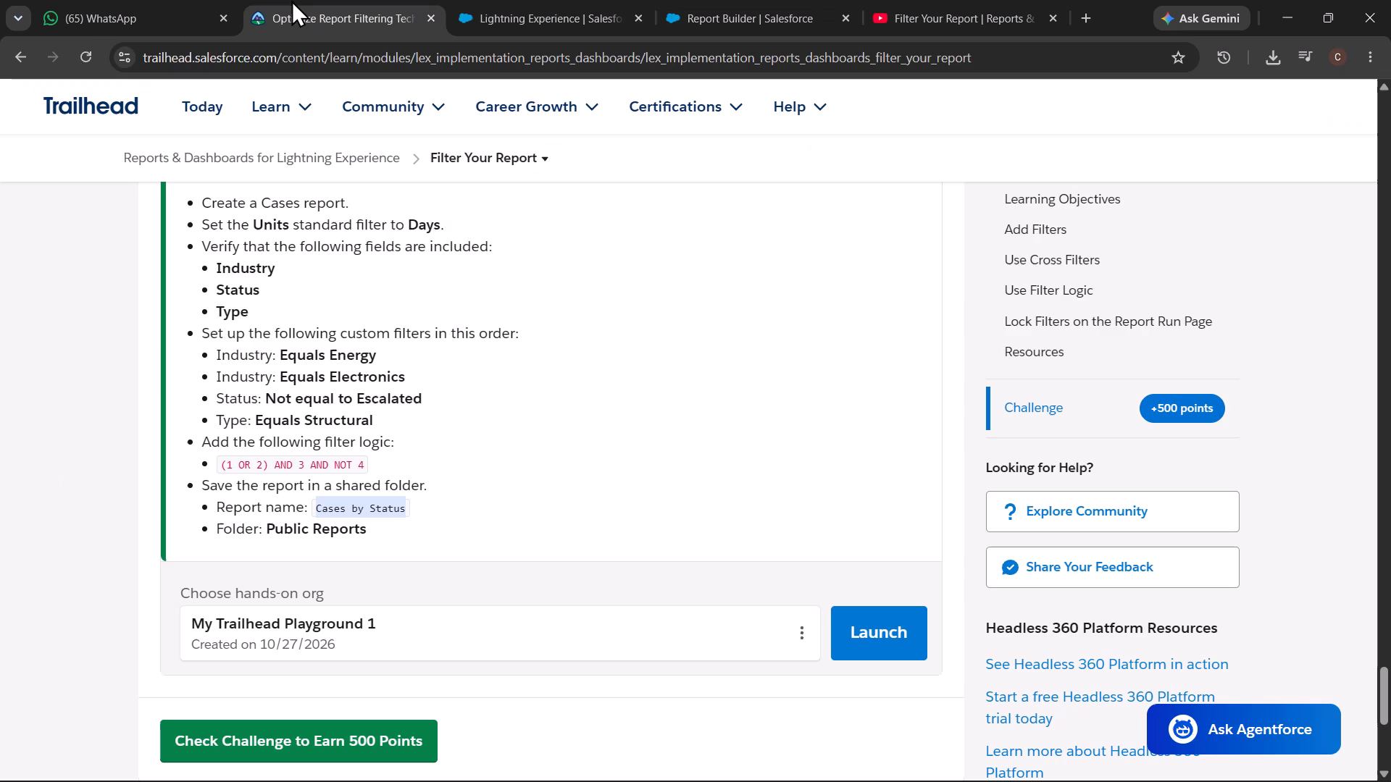
pyautogui.click(307, 736)
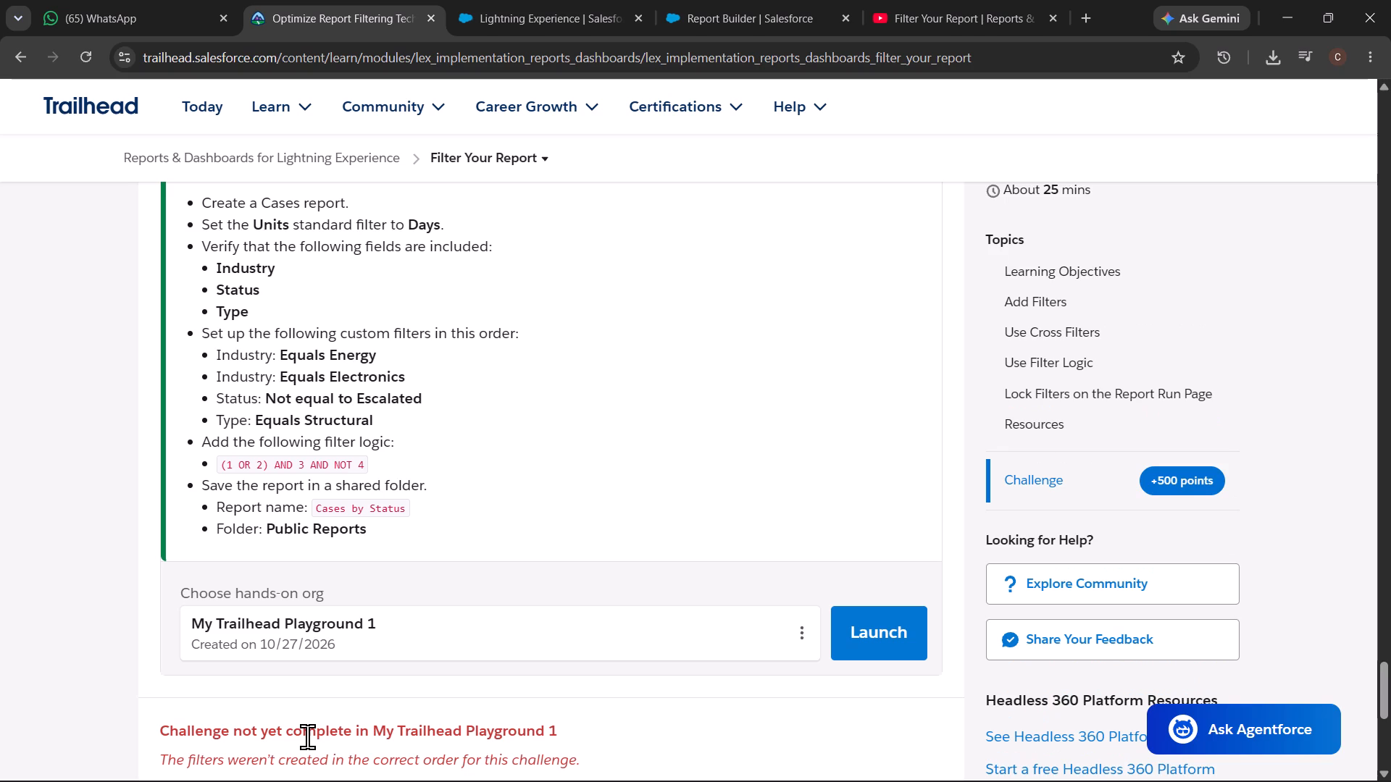
pyautogui.scroll(-2, 307, 736)
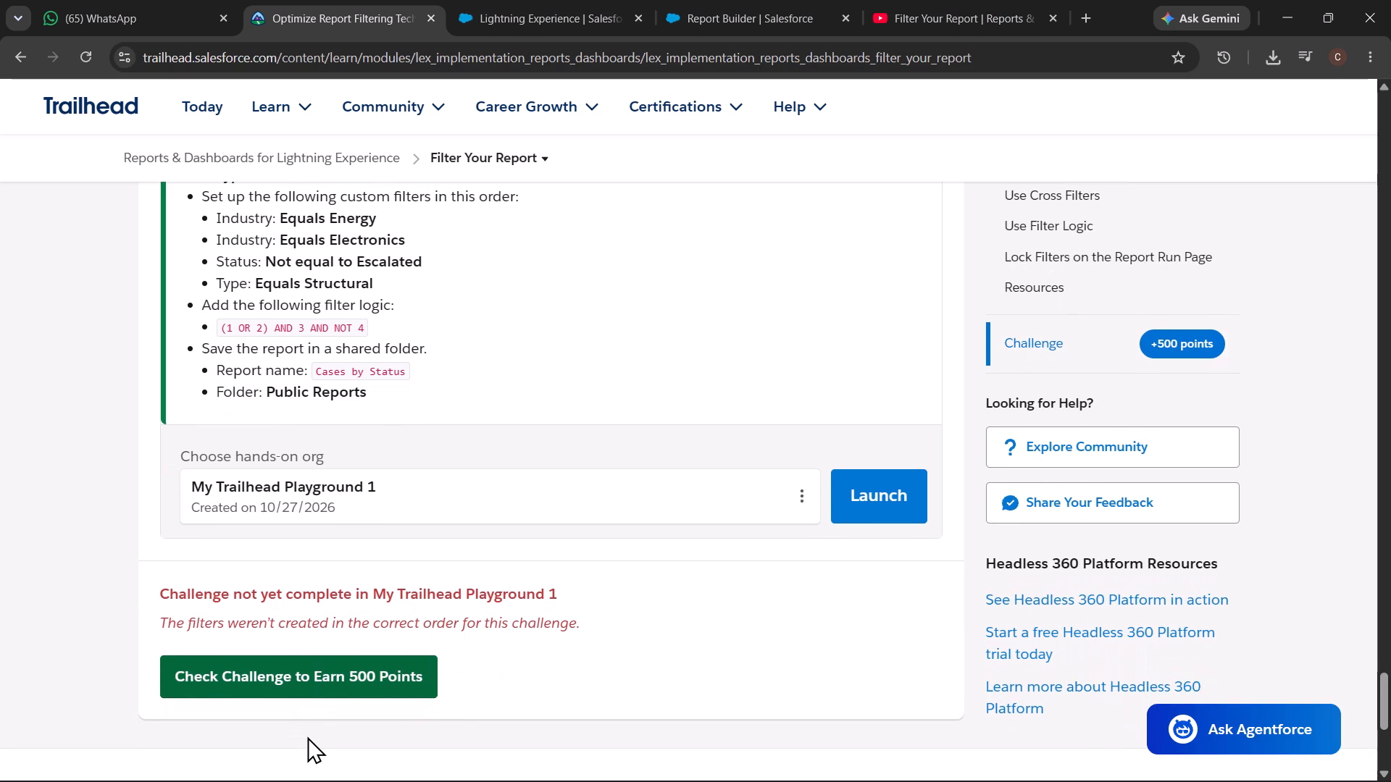
pyautogui.scroll(-3, 307, 736)
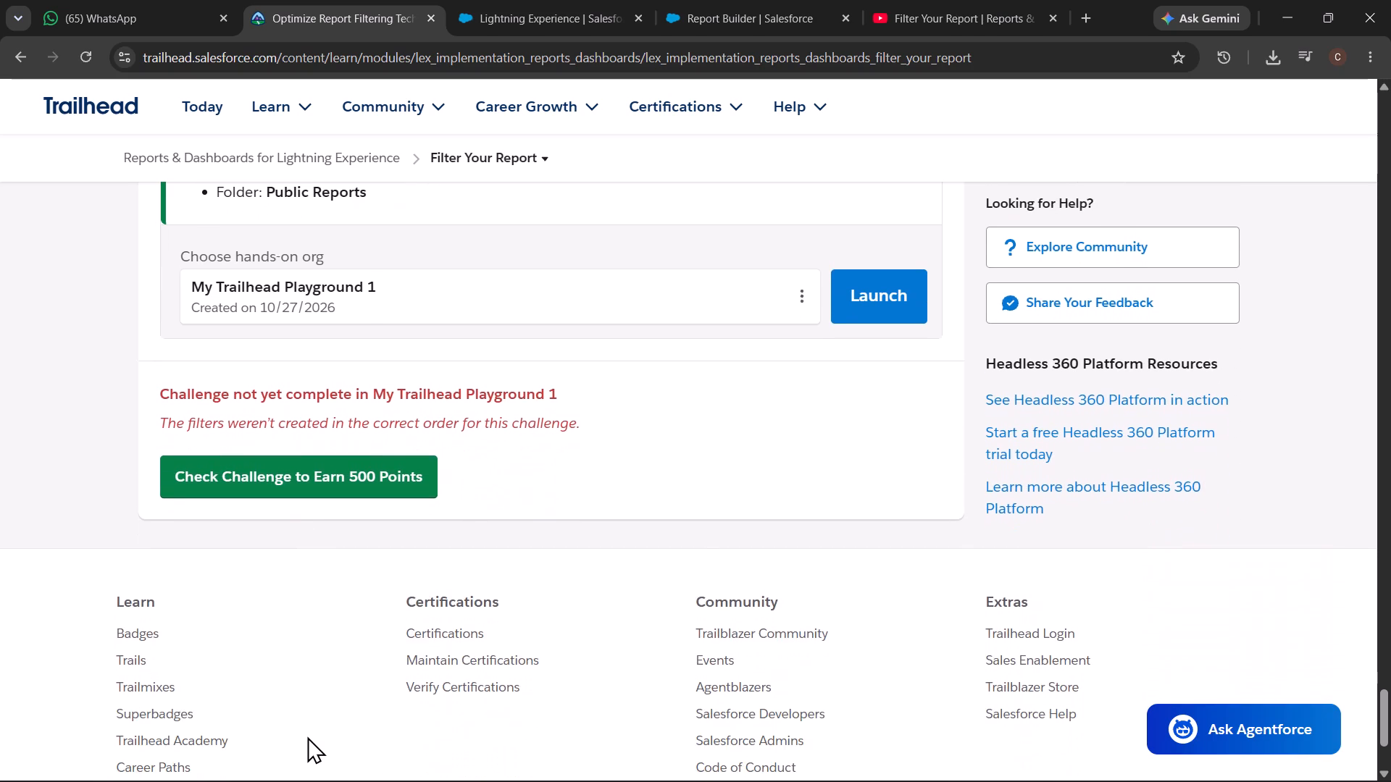
pyautogui.scroll(3, 307, 736)
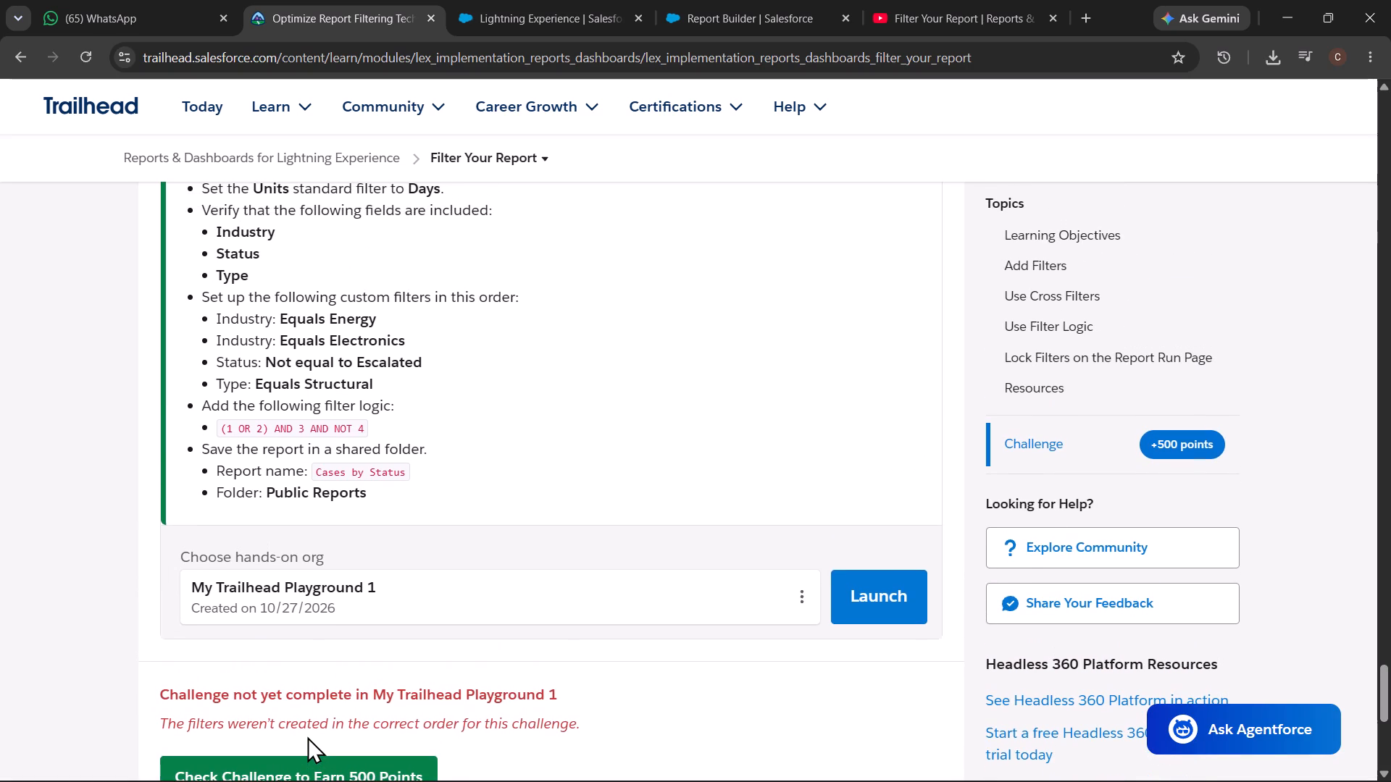
# Return to the report builder and display the Cases by Status report's filters.
pyautogui.click(705, 4)
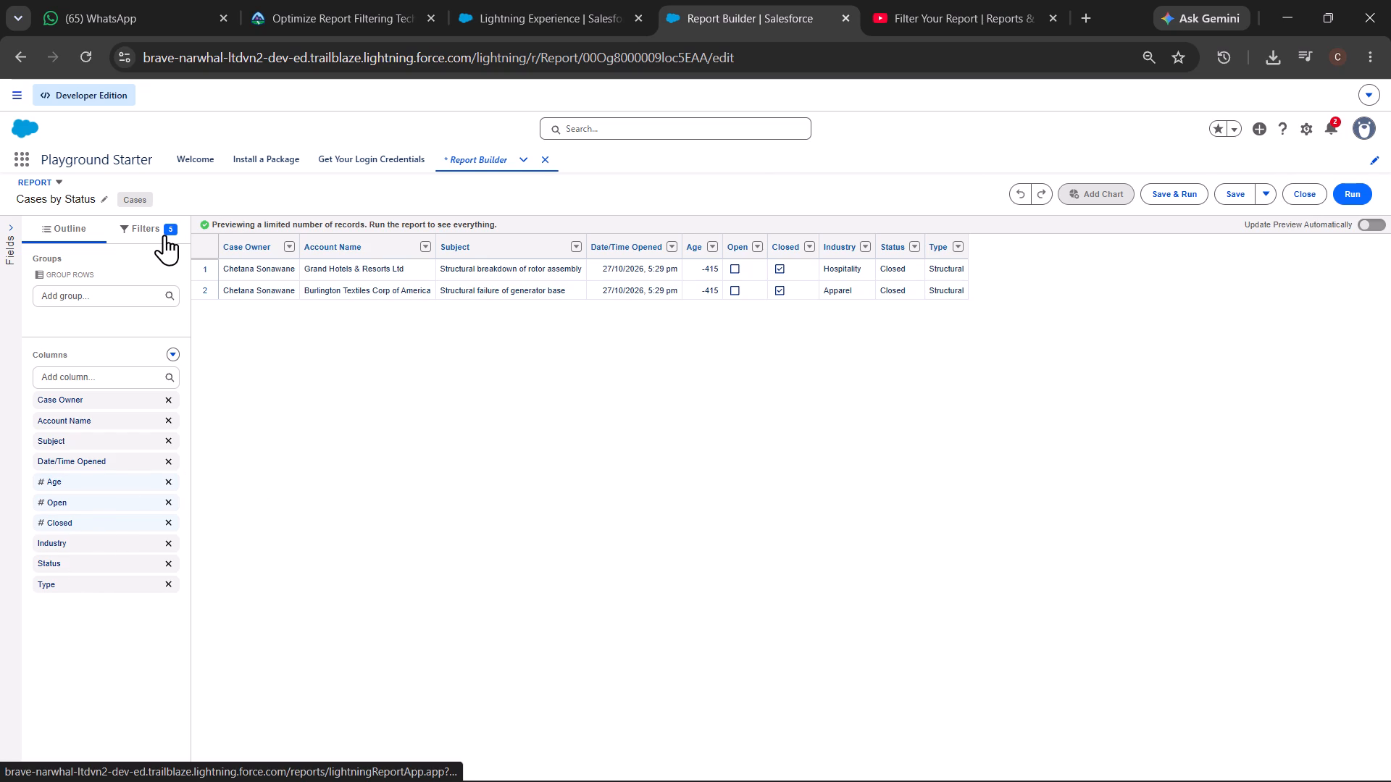
pyautogui.click(146, 233)
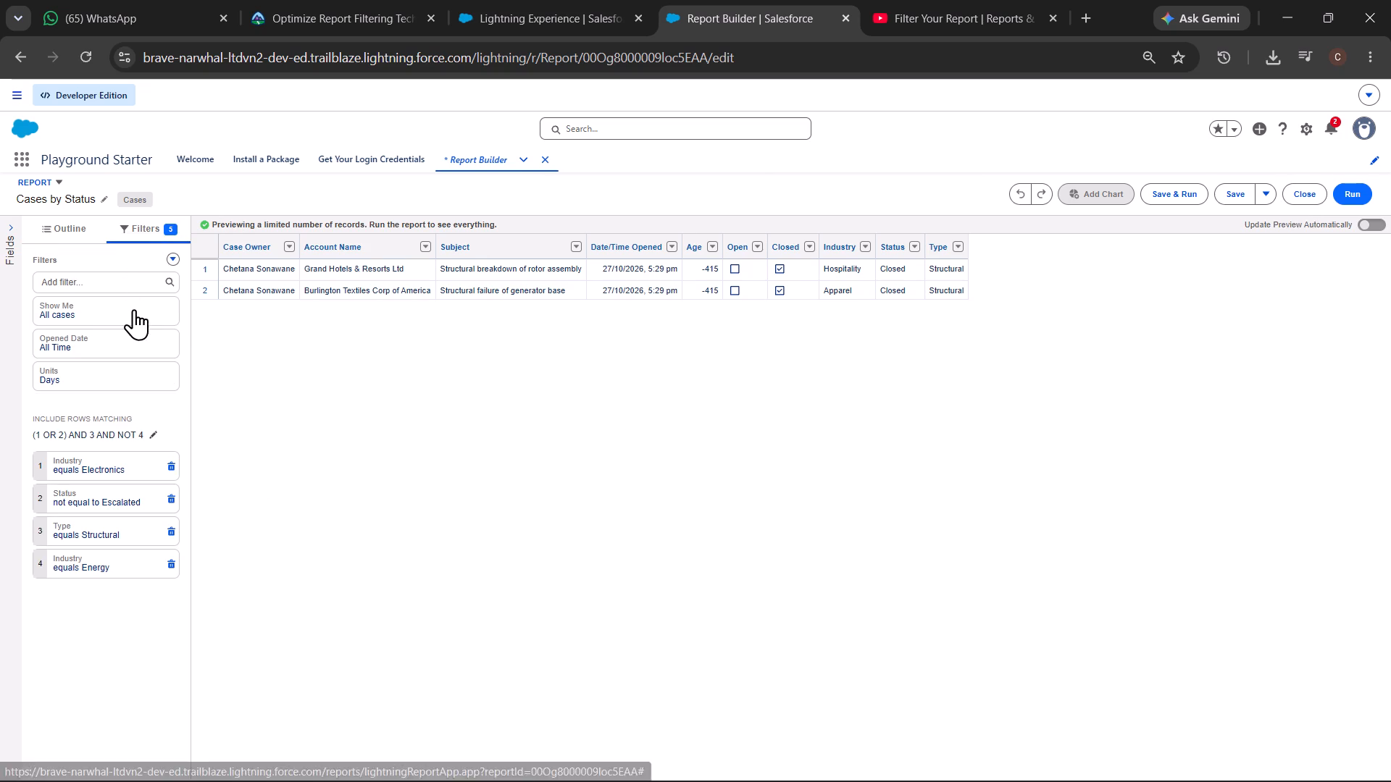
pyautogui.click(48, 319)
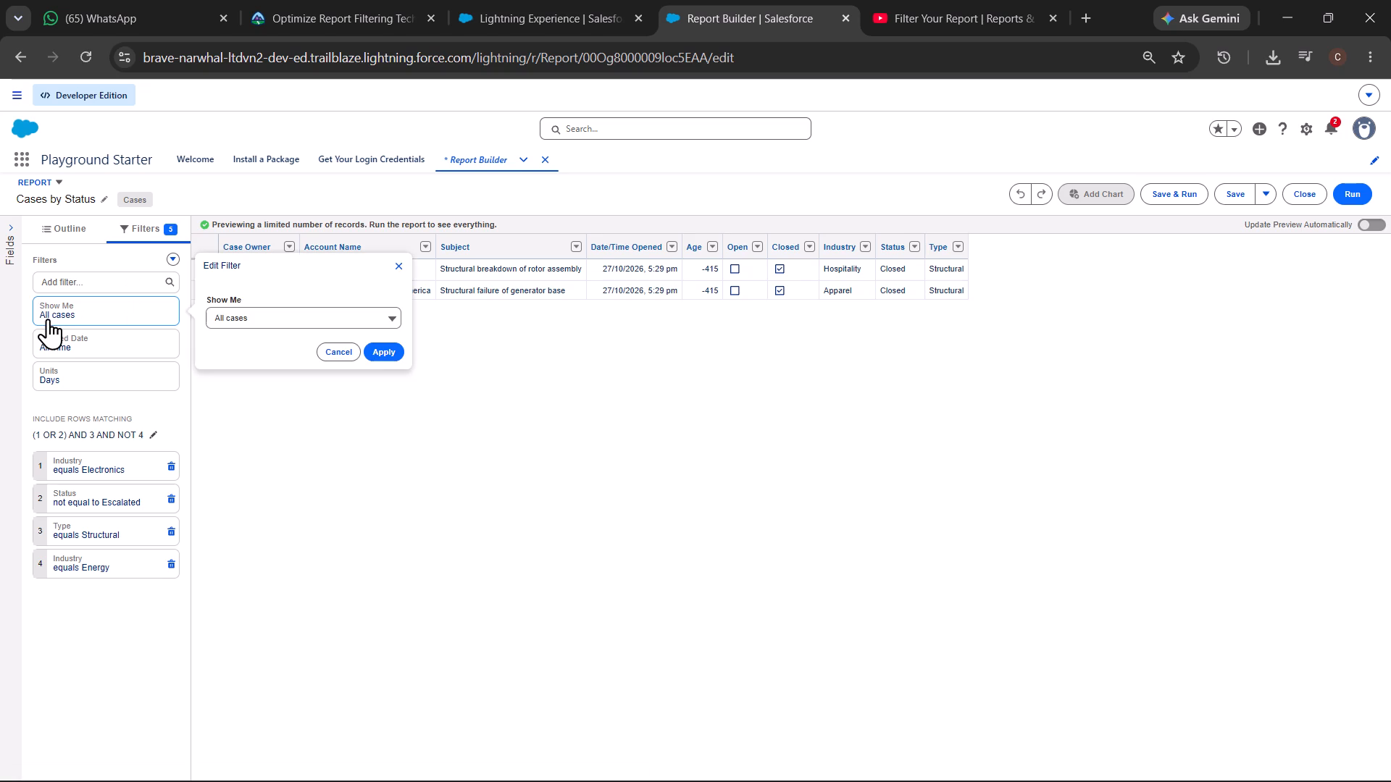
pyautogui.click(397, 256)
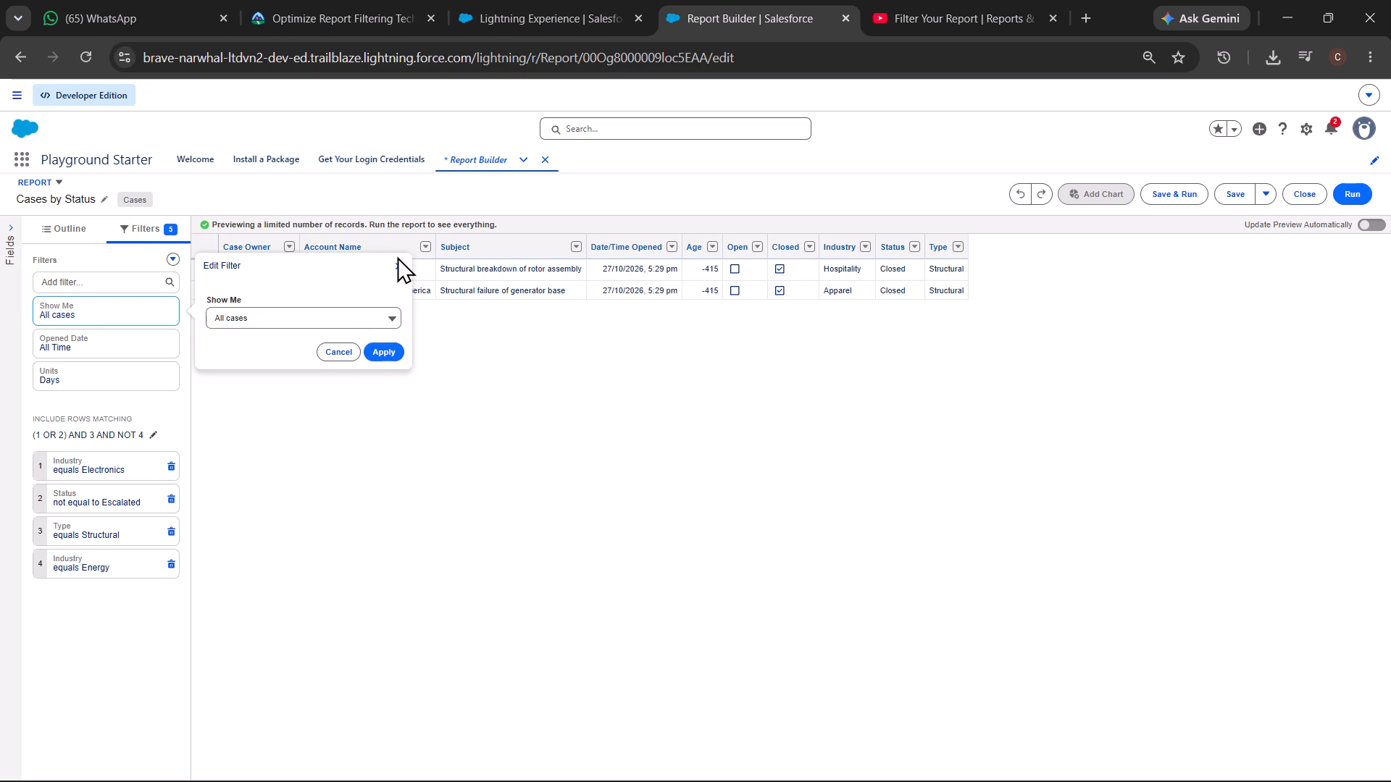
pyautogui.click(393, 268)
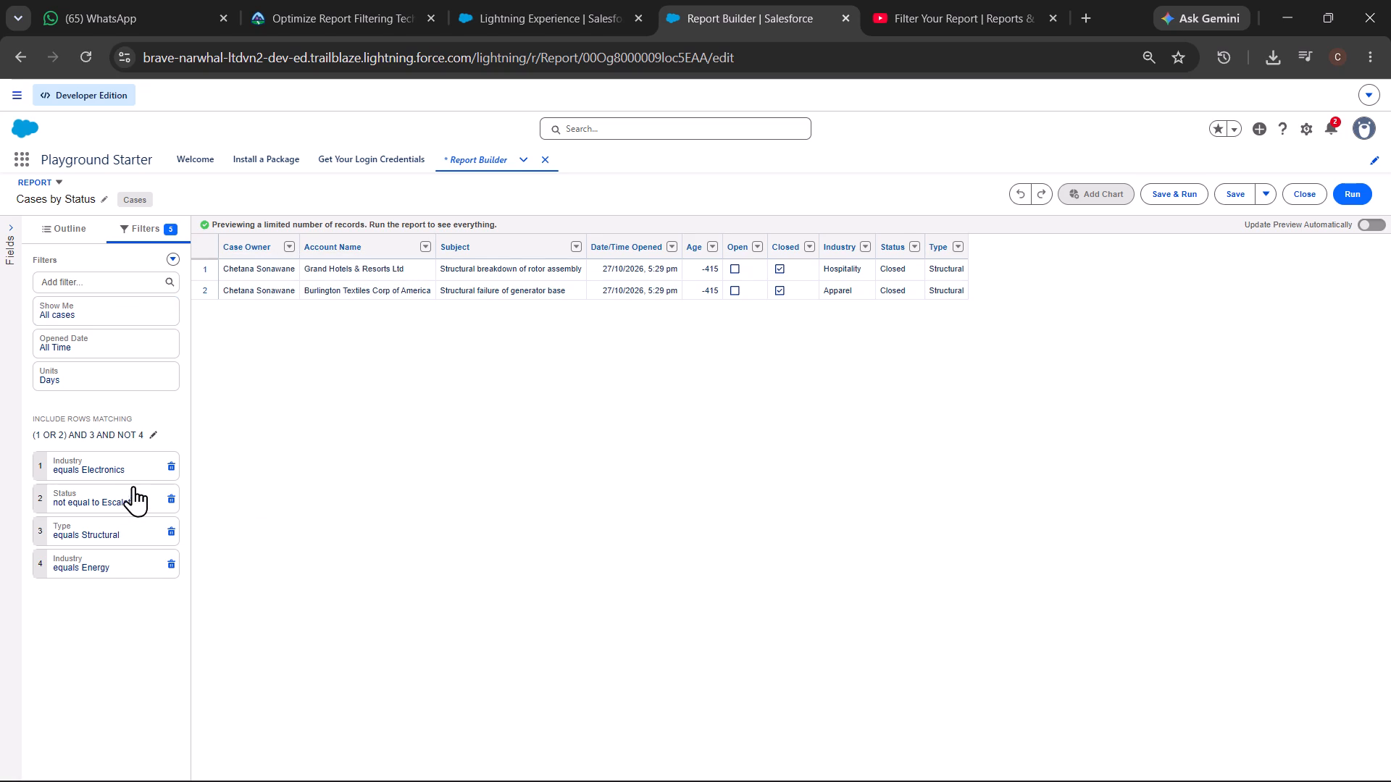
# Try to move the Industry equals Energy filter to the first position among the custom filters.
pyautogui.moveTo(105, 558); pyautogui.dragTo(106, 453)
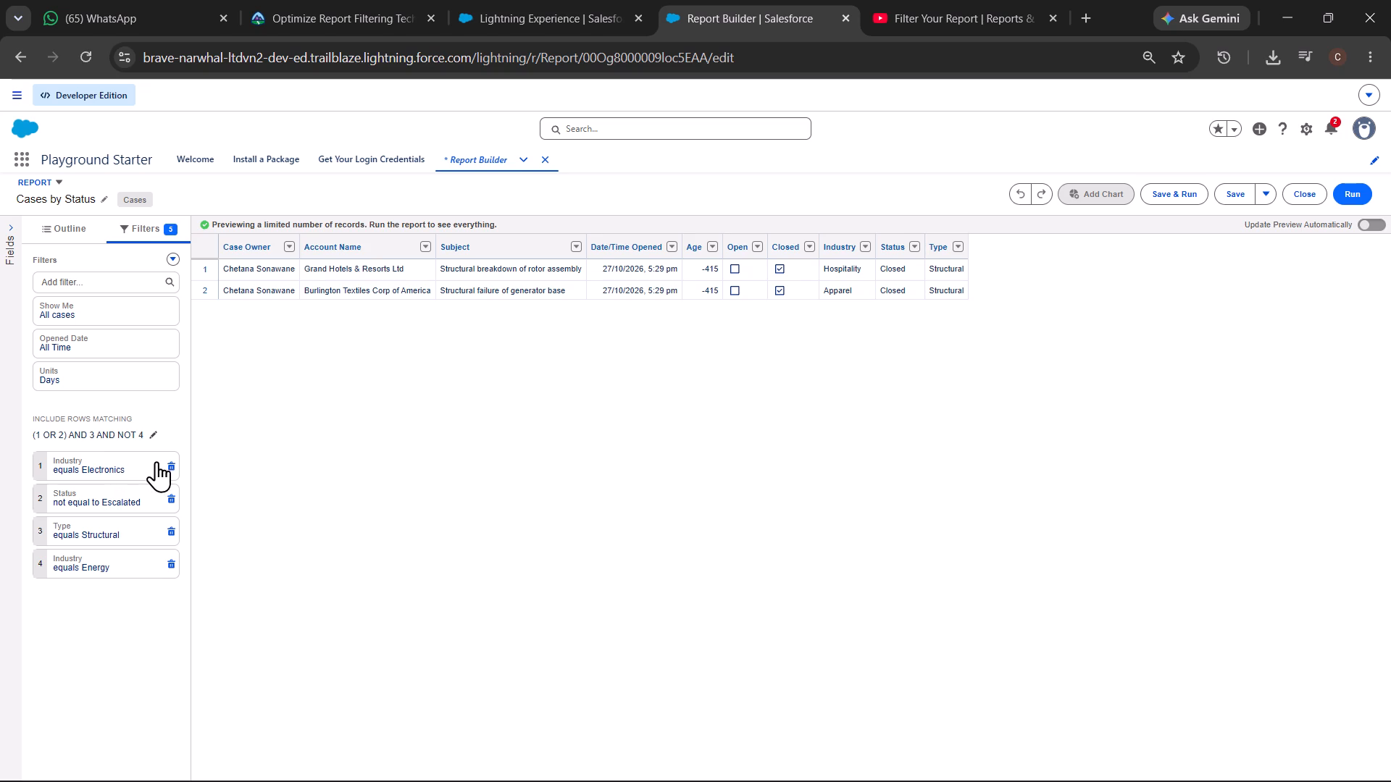
# Delete all four custom filters from the Cases by Status report.
pyautogui.tripleClick(171, 468)
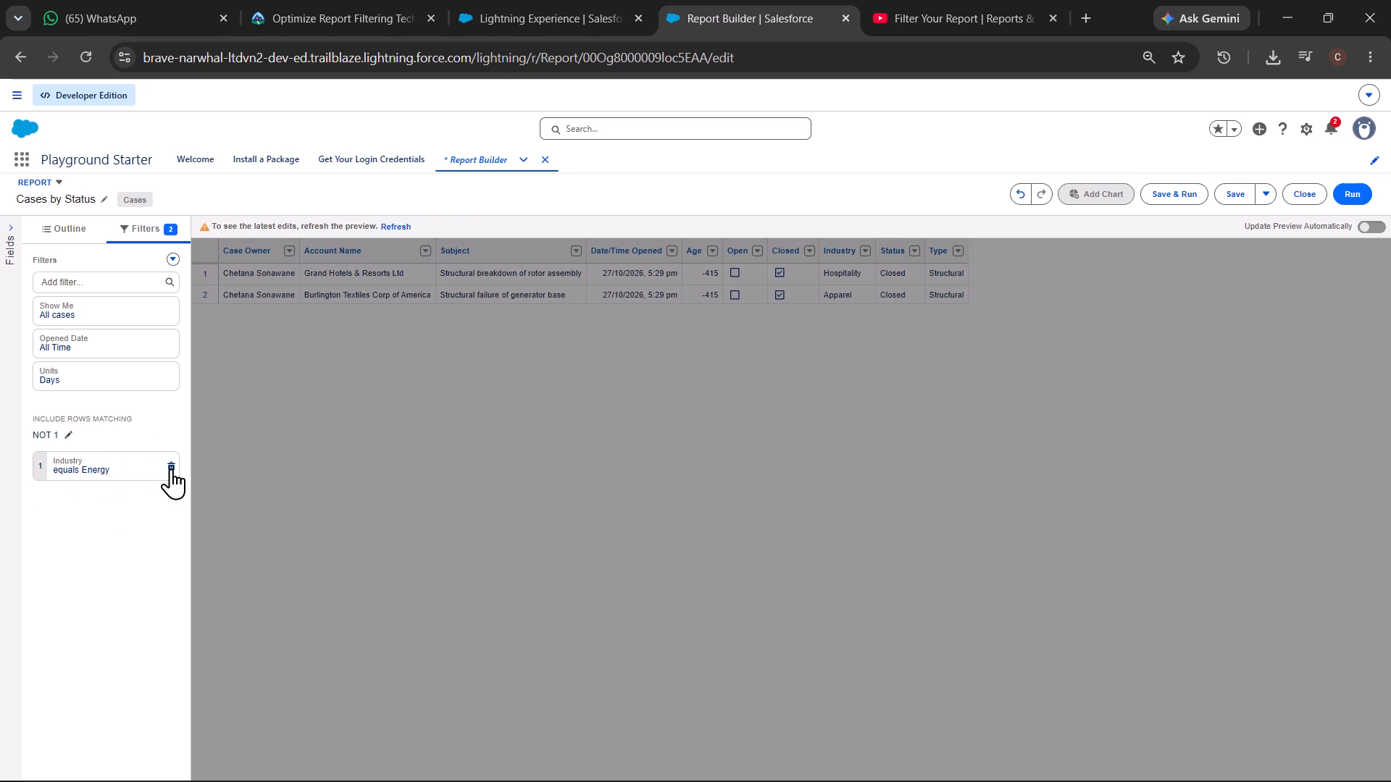
pyautogui.click(172, 468)
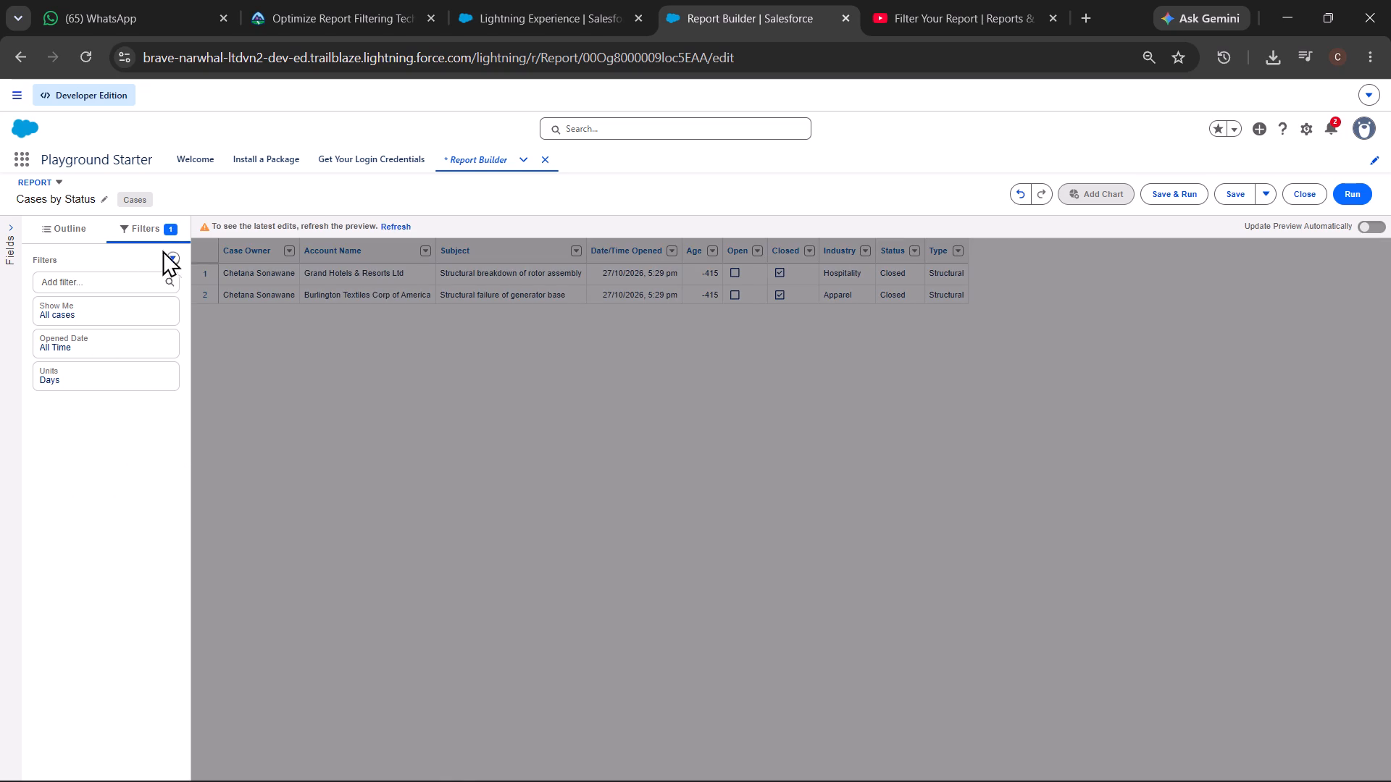
# Add a first custom filter to the report with Industry equals Energy.
pyautogui.click(152, 234)
pyautogui.click(121, 278)
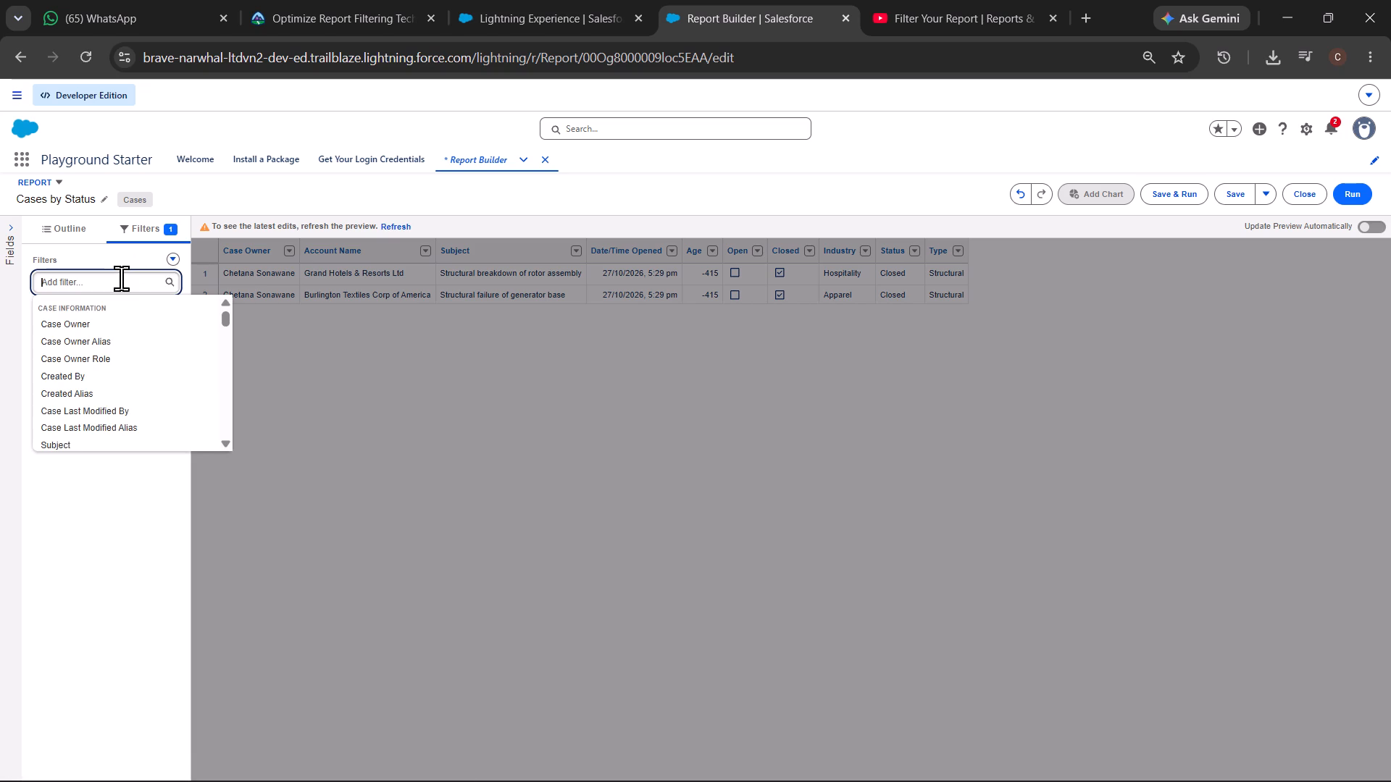
pyautogui.write('ind')
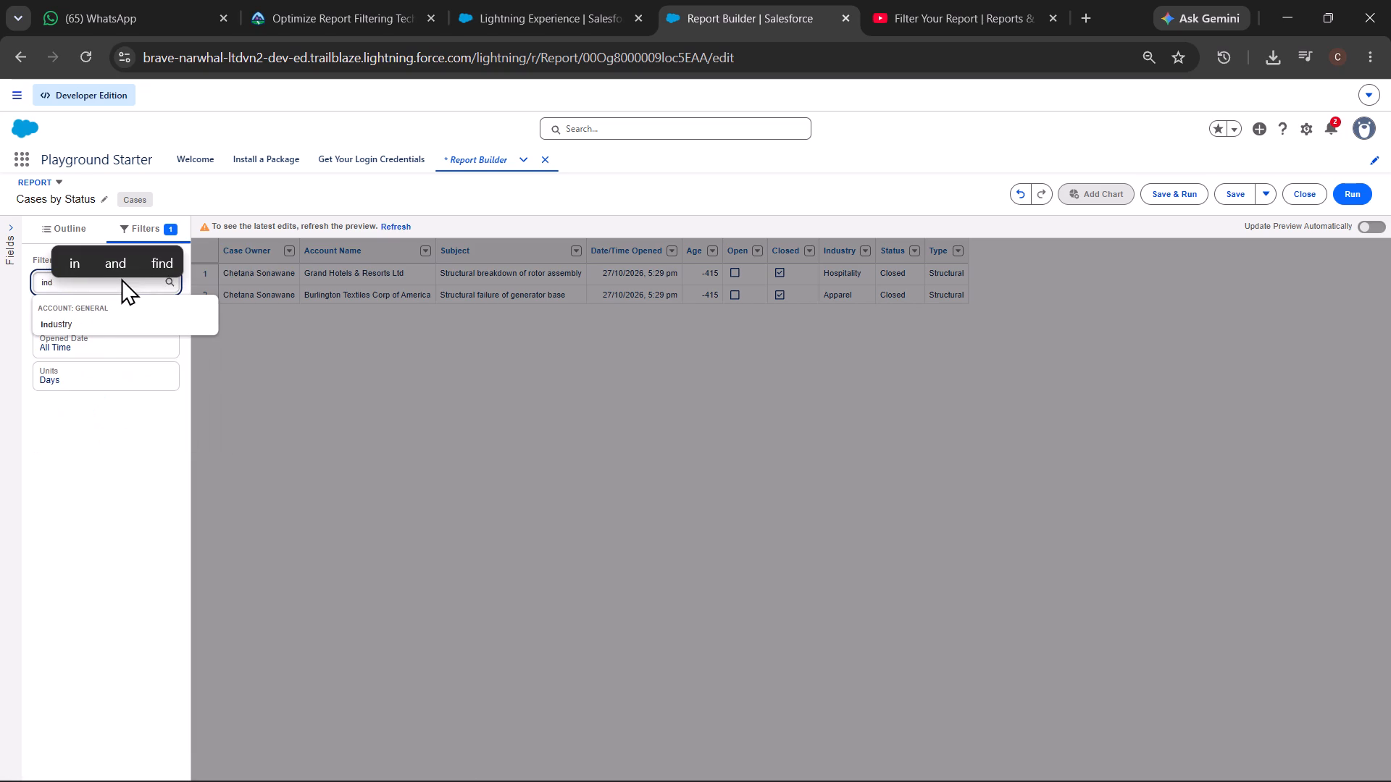
pyautogui.click(106, 320)
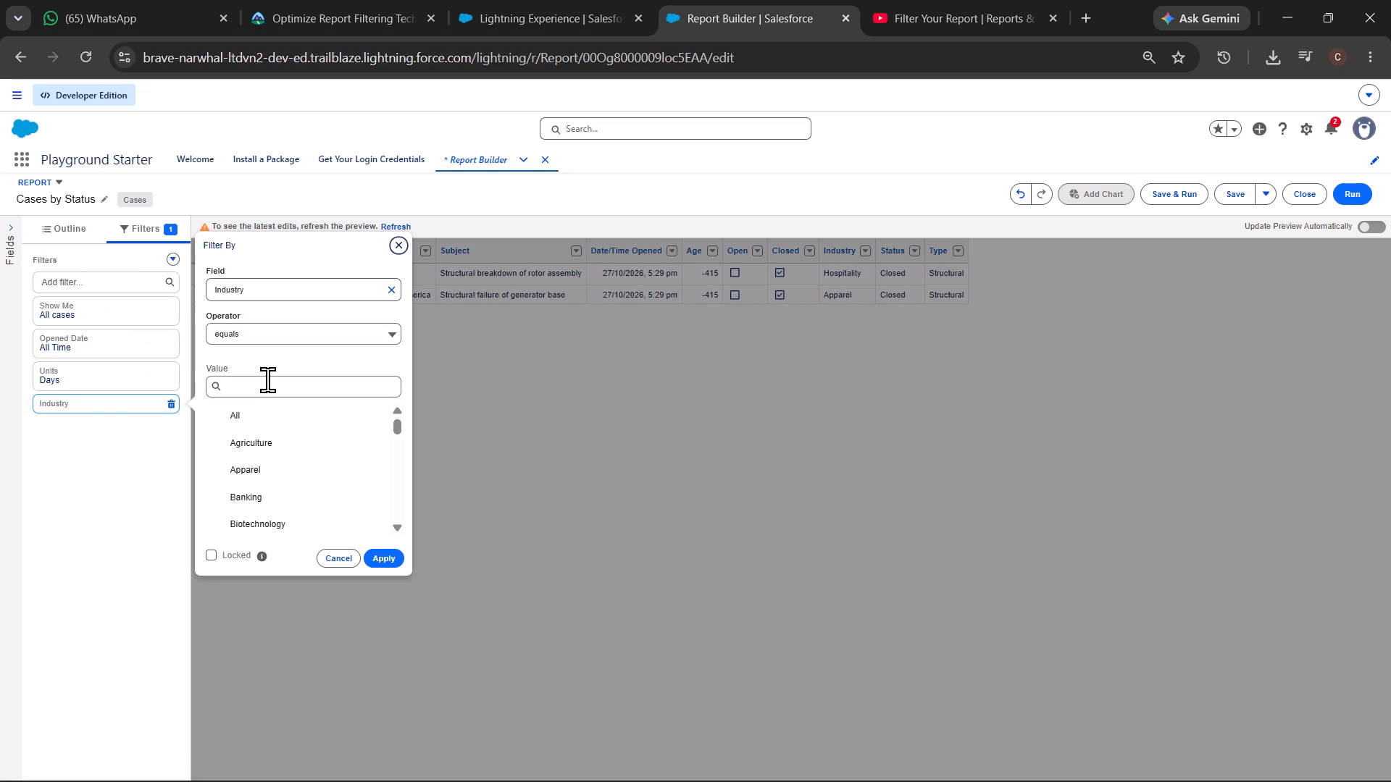
pyautogui.click(267, 379)
pyautogui.write('ene')
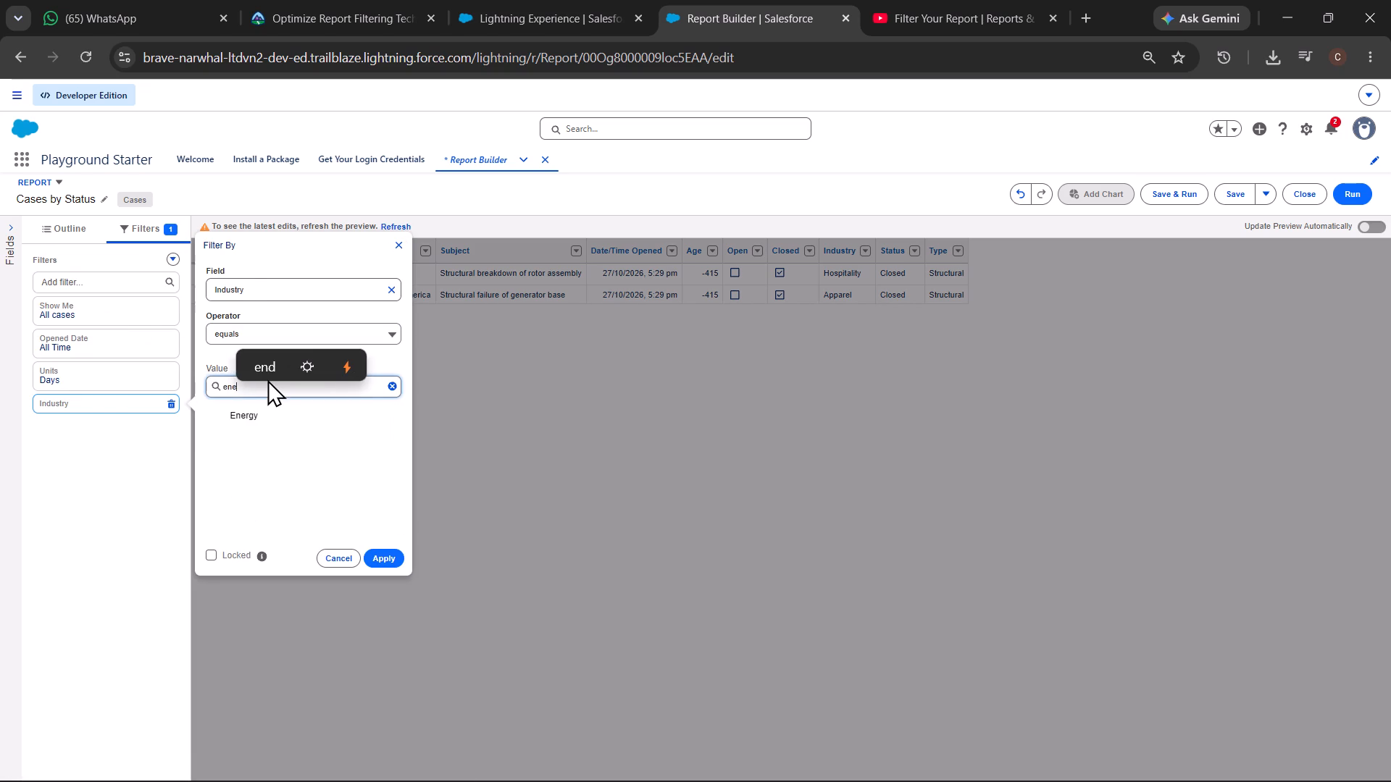
pyautogui.click(259, 413)
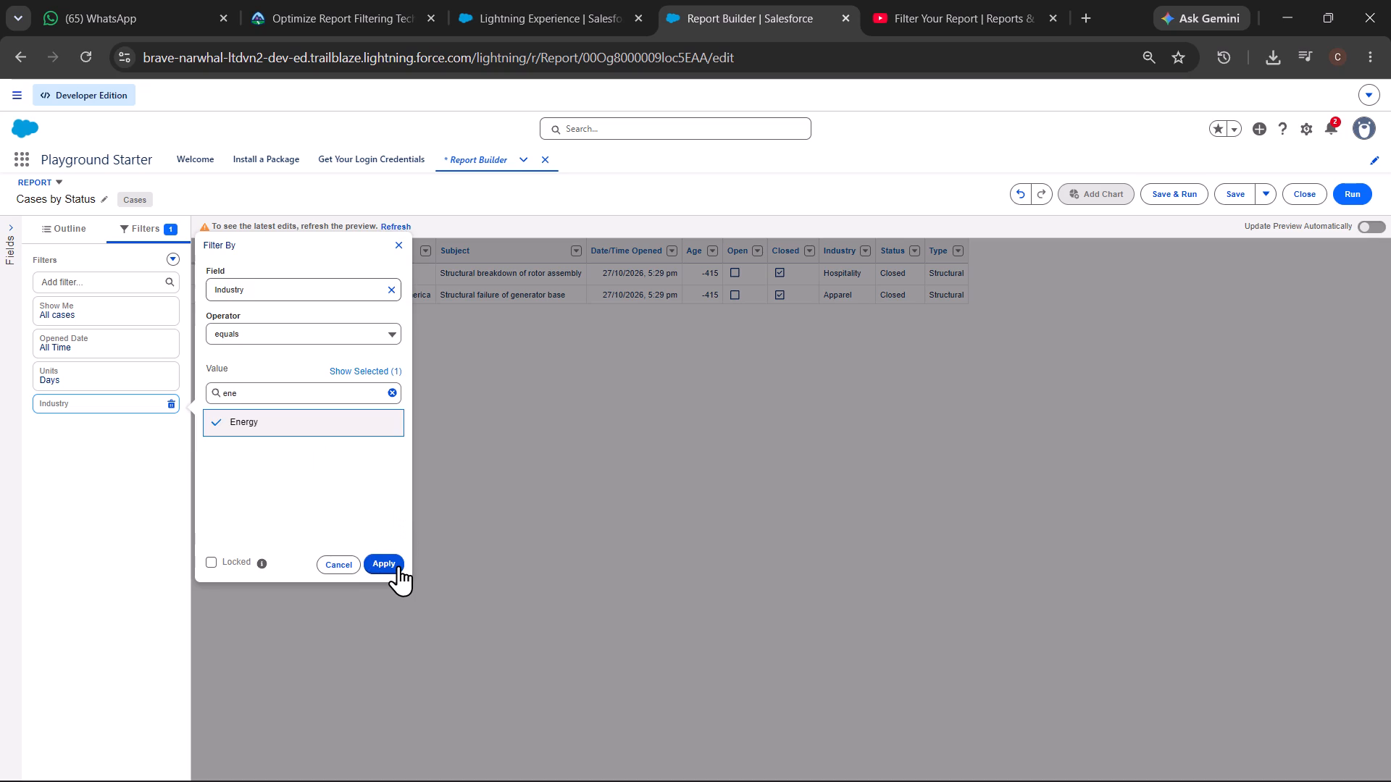
pyautogui.click(398, 566)
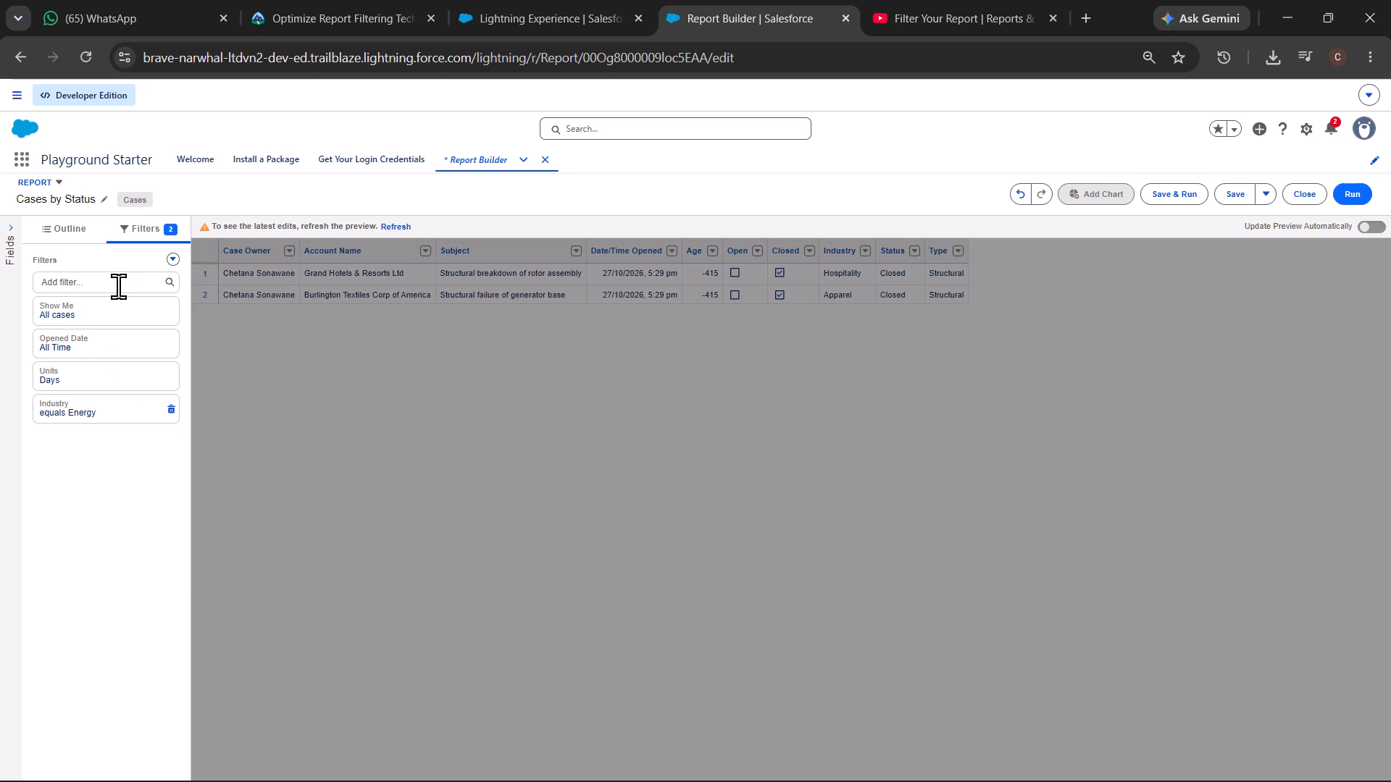
# Add a second custom filter to the report with Industry equals Electronics.
pyautogui.click(118, 286)
pyautogui.write('ind')
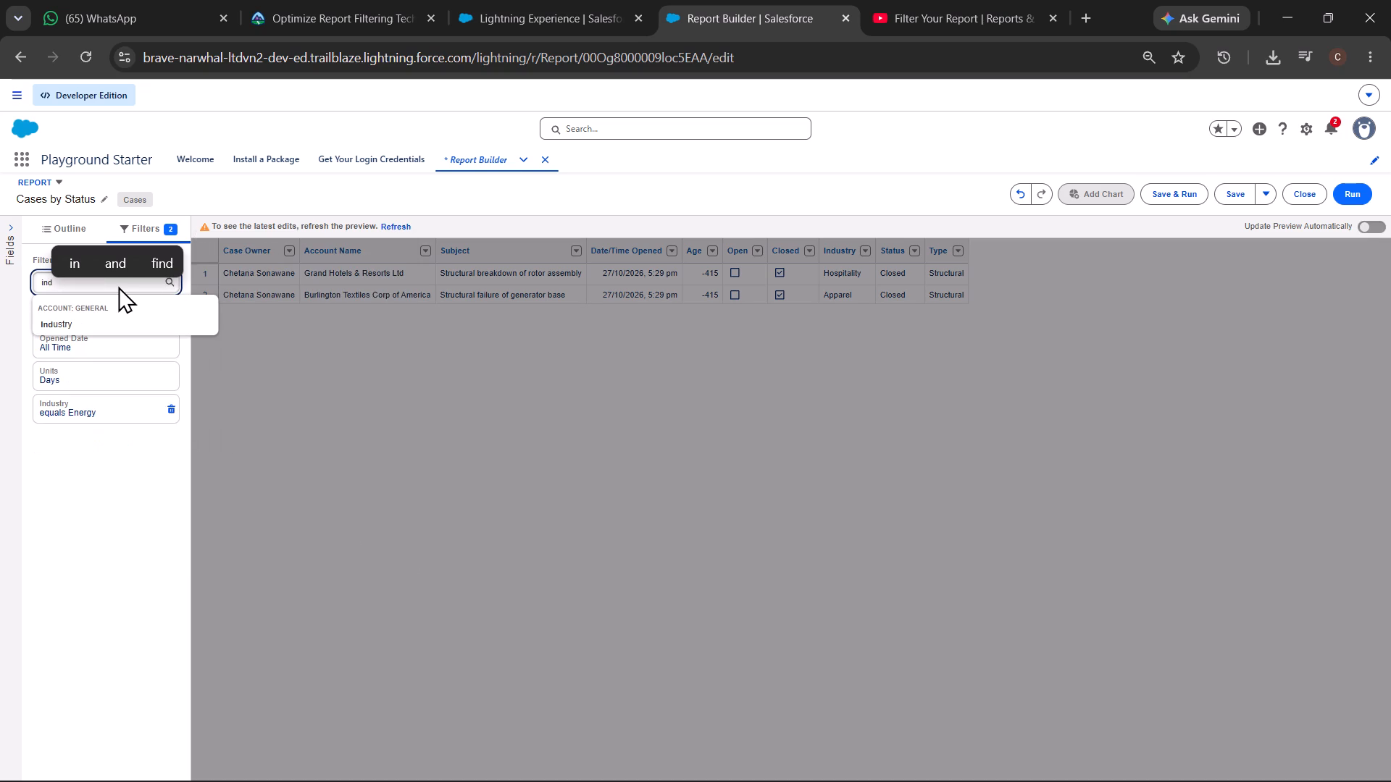
pyautogui.click(100, 324)
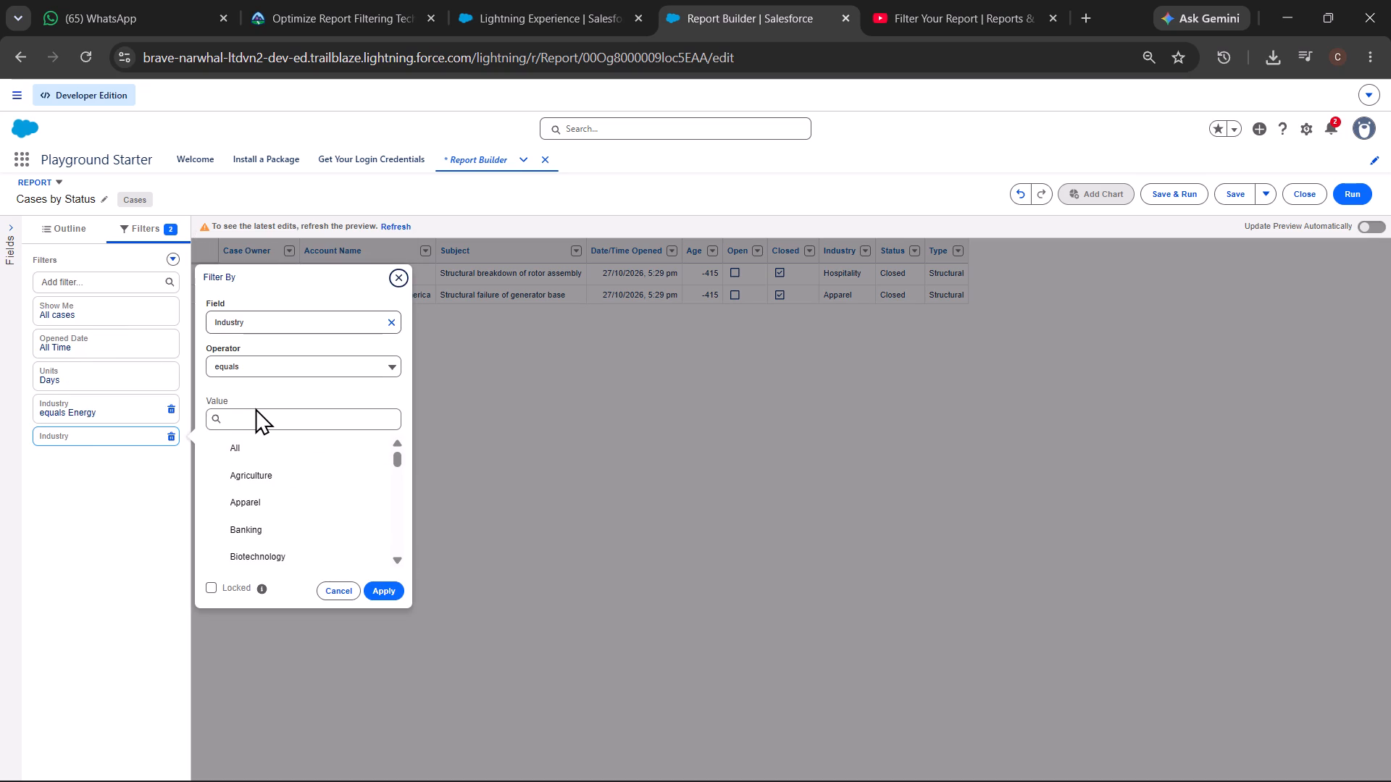
pyautogui.click(255, 422)
pyautogui.write('esc')
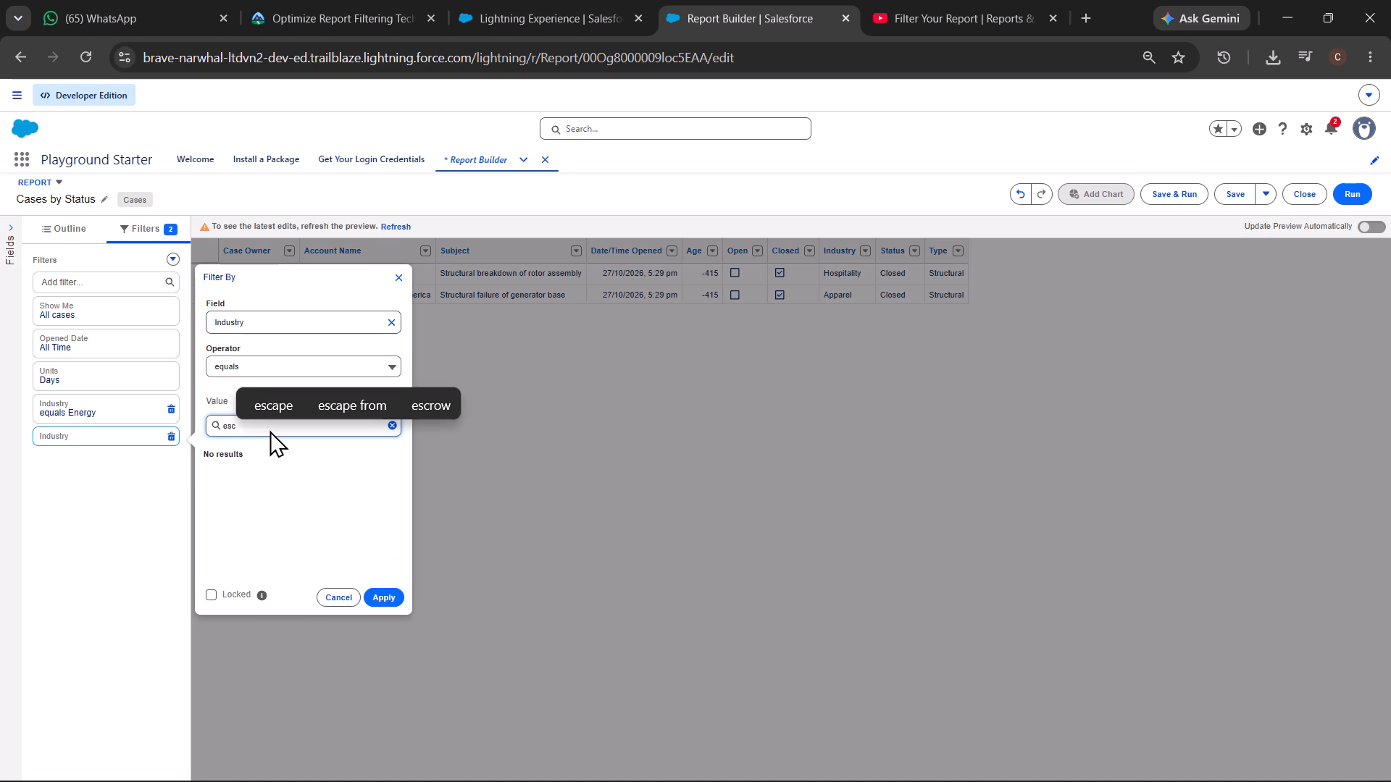
pyautogui.press('BackSpace')
pyautogui.press('BackSpace')
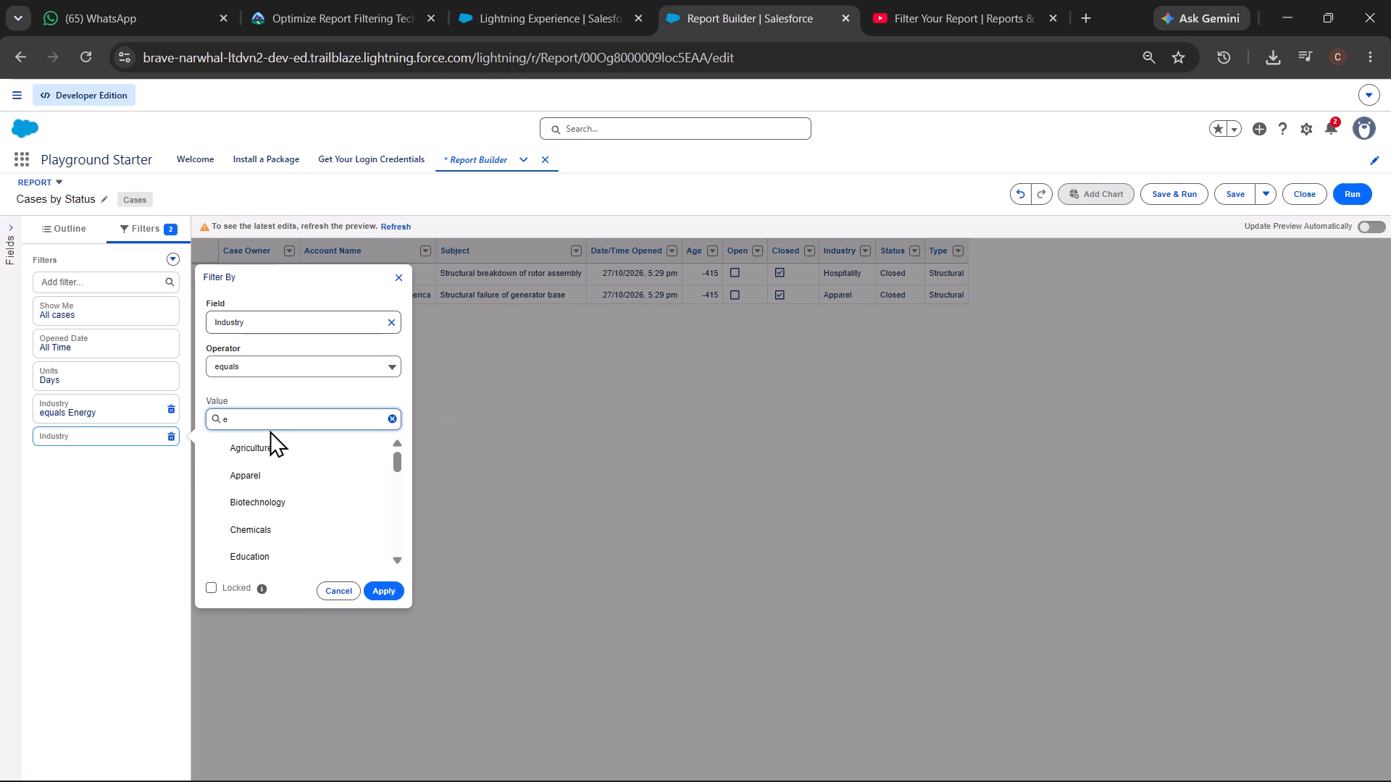
pyautogui.press('s')
pyautogui.press('BackSpace')
pyautogui.press('BackSpace')
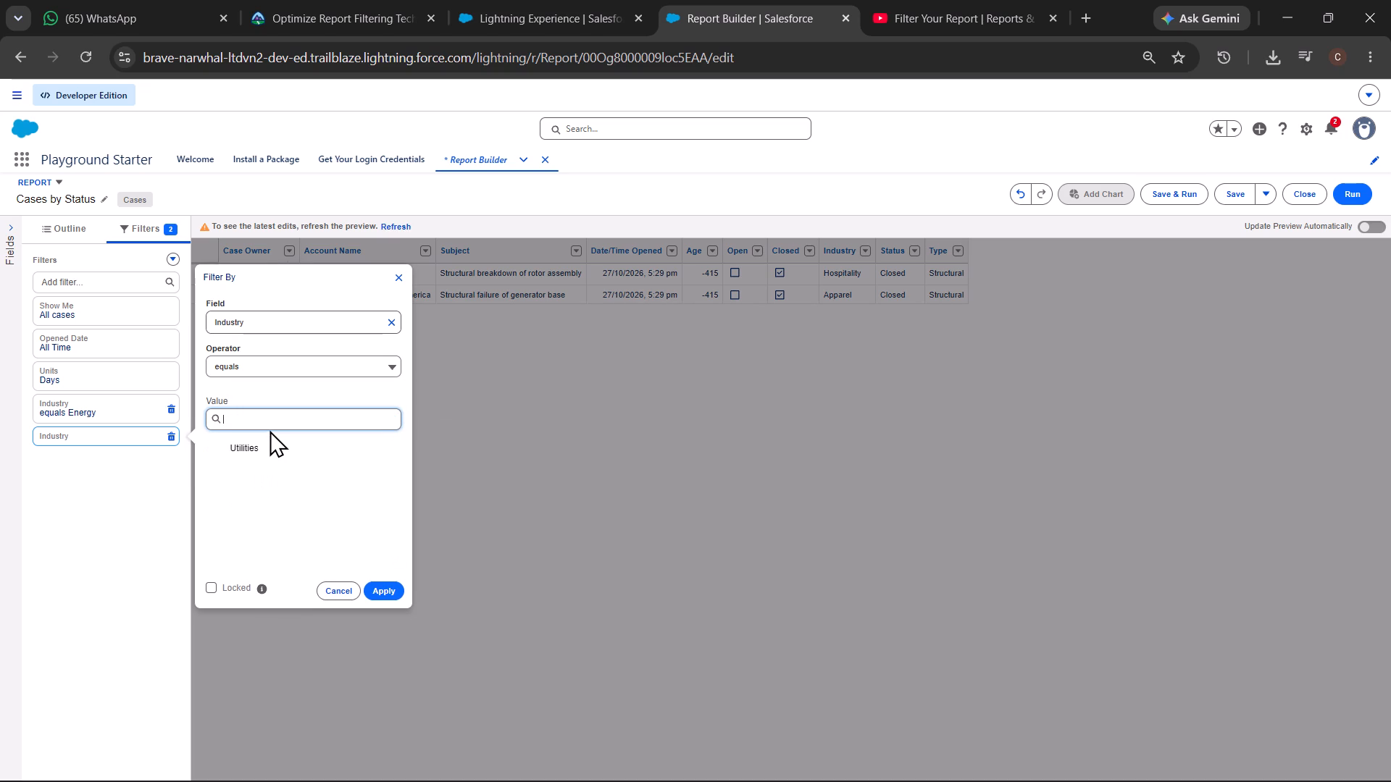
pyautogui.press('e')
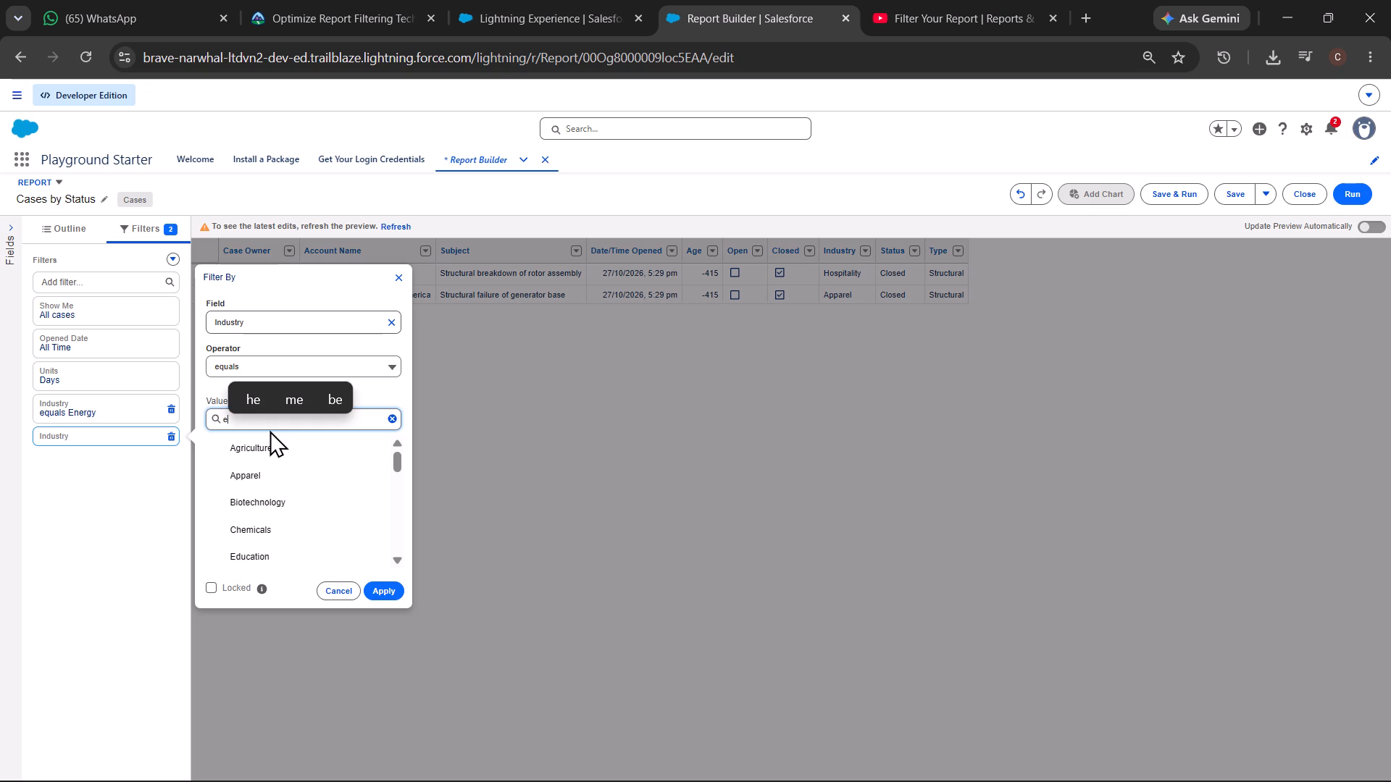
pyautogui.write('le')
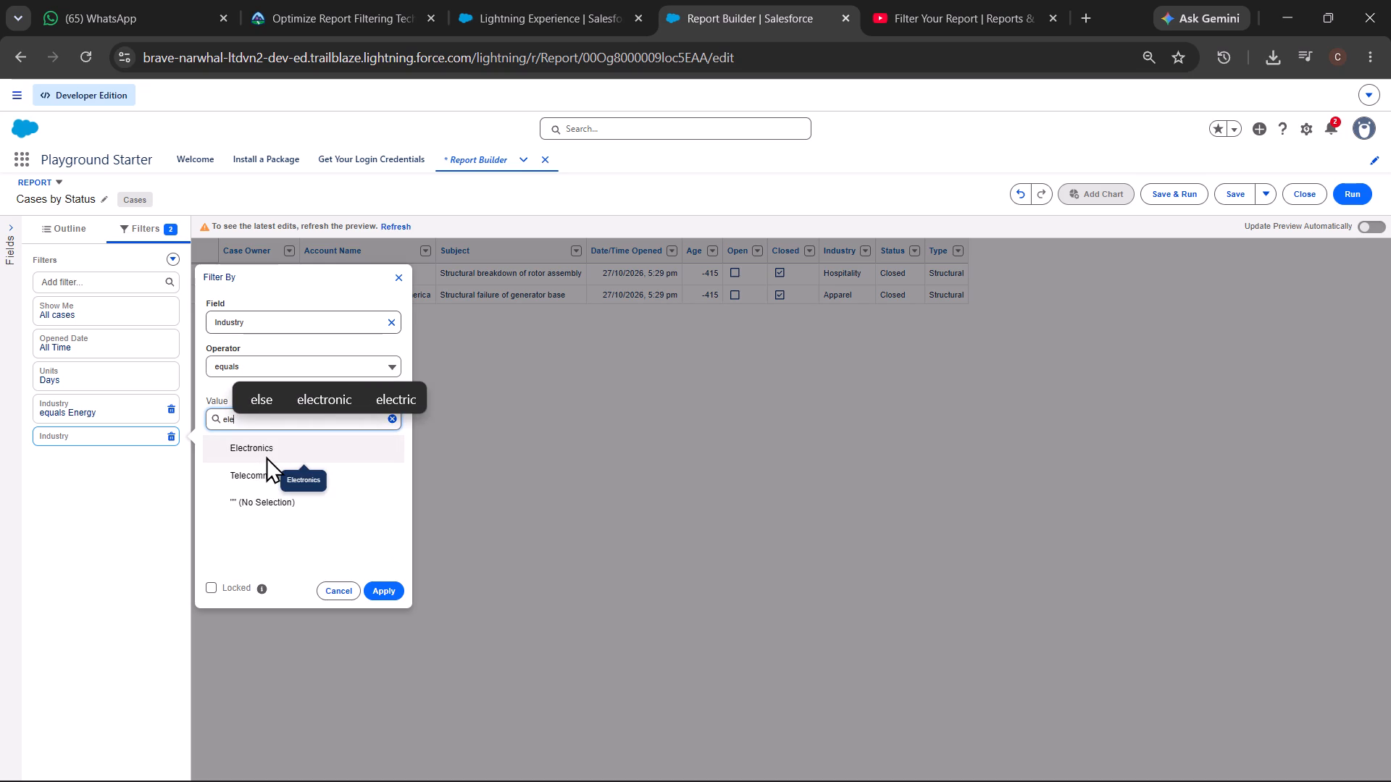
pyautogui.click(266, 456)
pyautogui.click(390, 601)
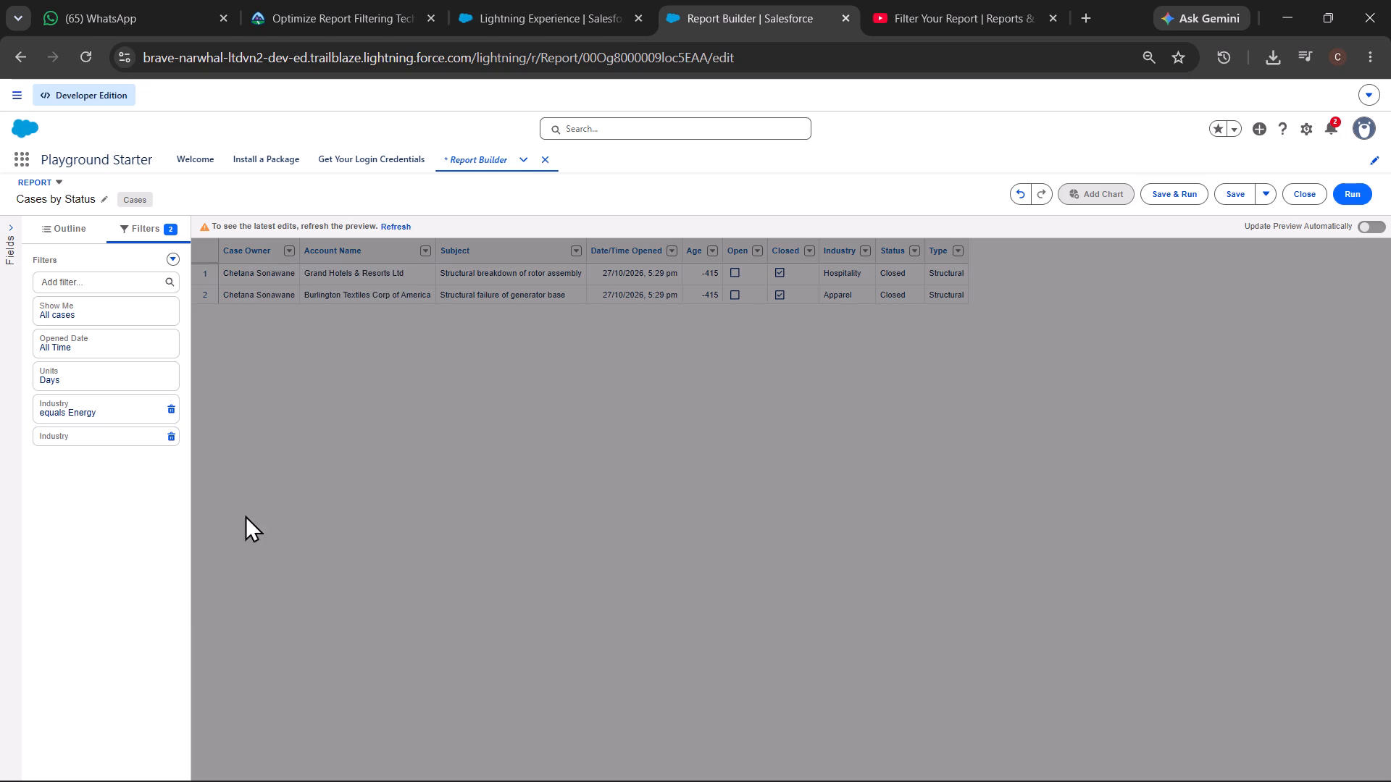
# Add a third custom filter to the report with Status not equal to Escalated.
pyautogui.click(122, 287)
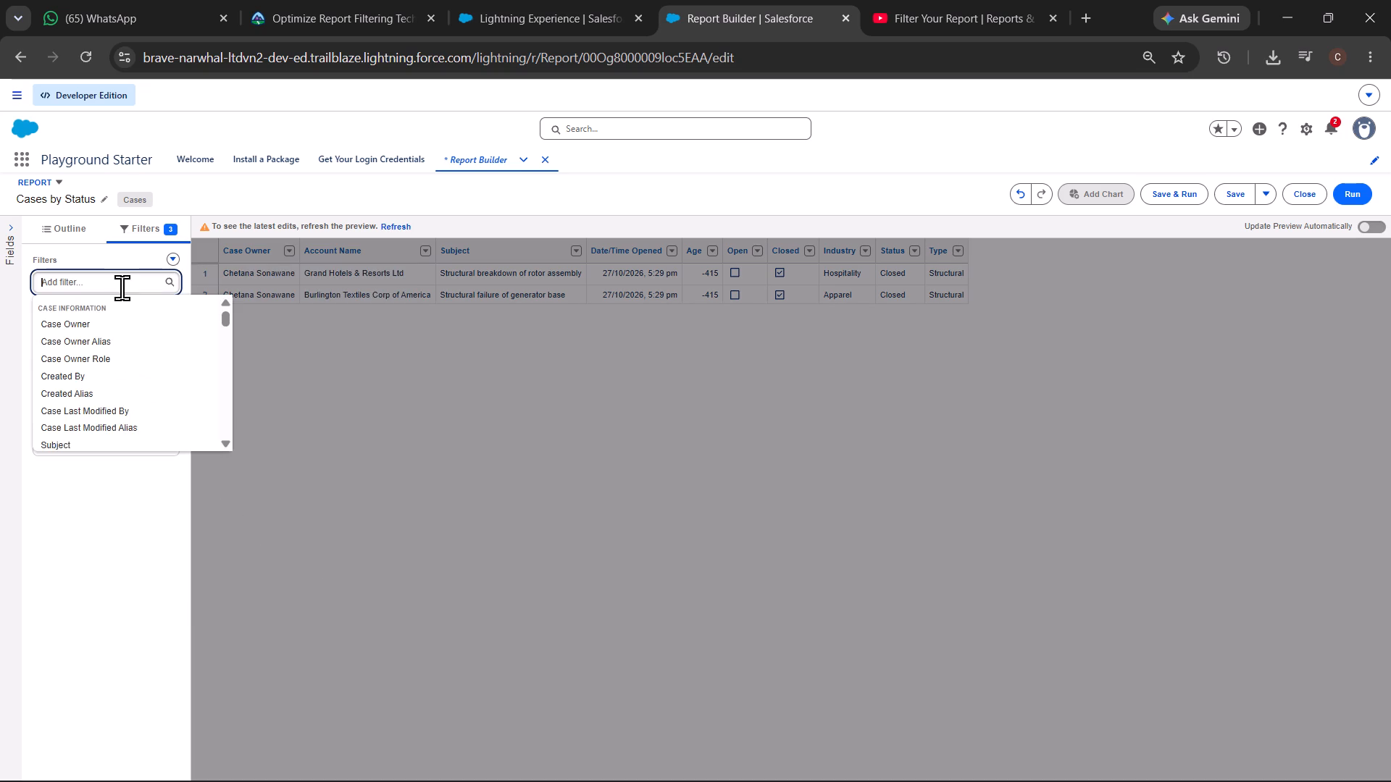
pyautogui.write('sta')
pyautogui.click(117, 322)
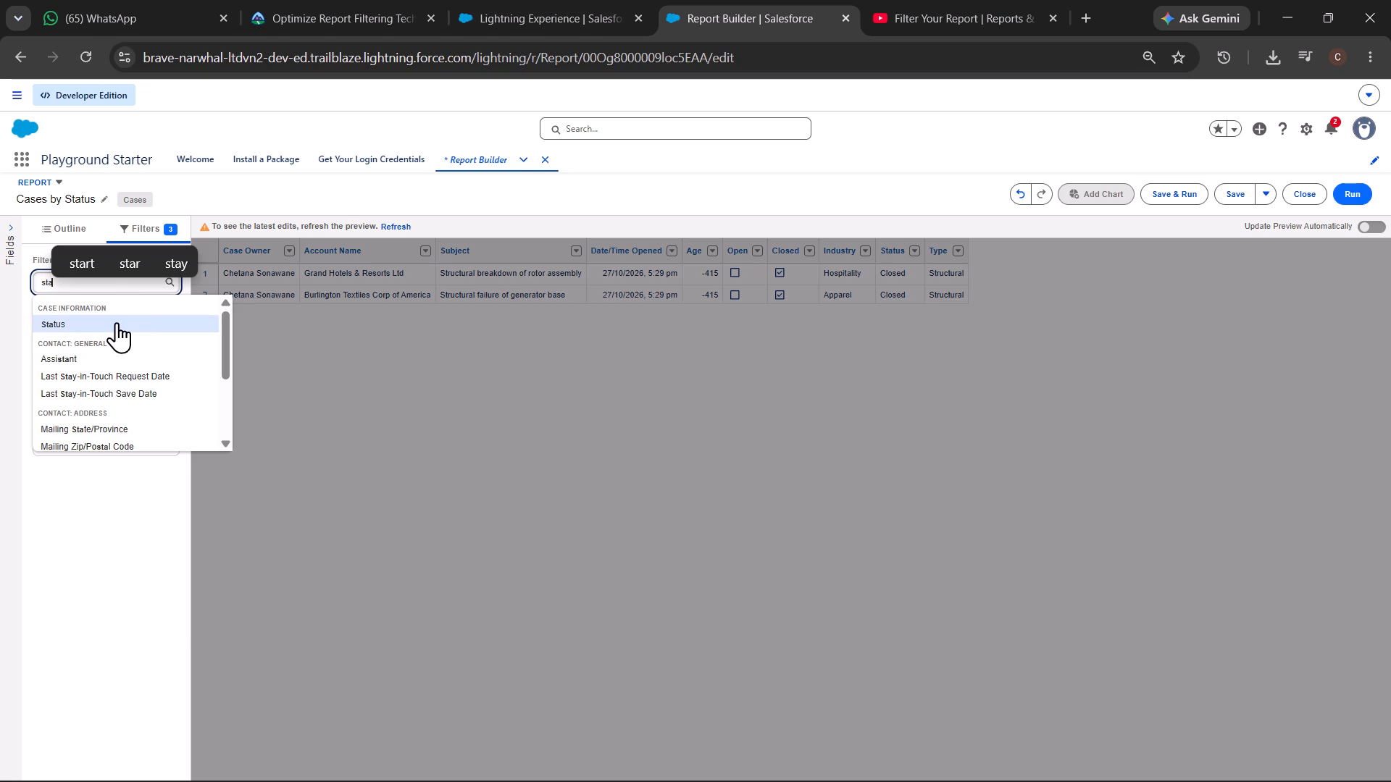
pyautogui.click(296, 399)
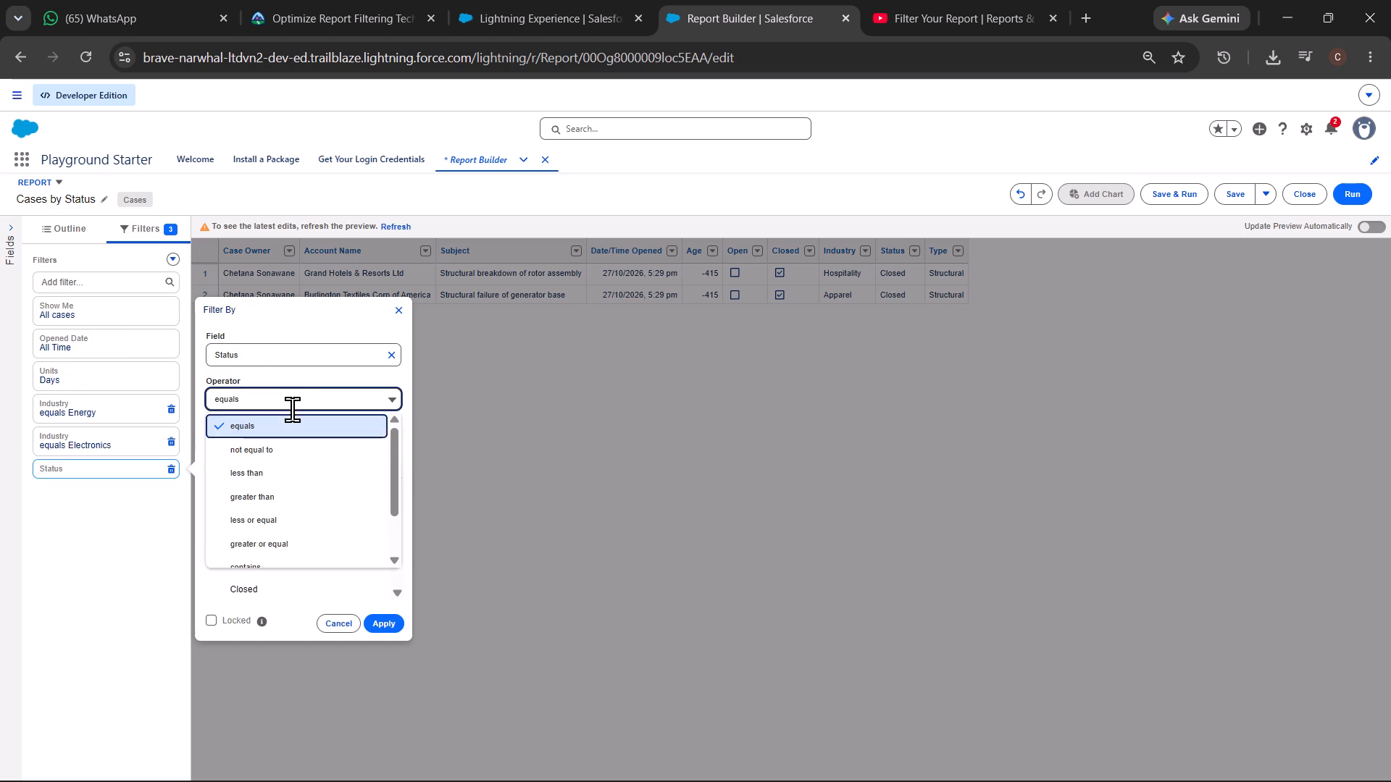
pyautogui.click(281, 449)
pyautogui.click(277, 453)
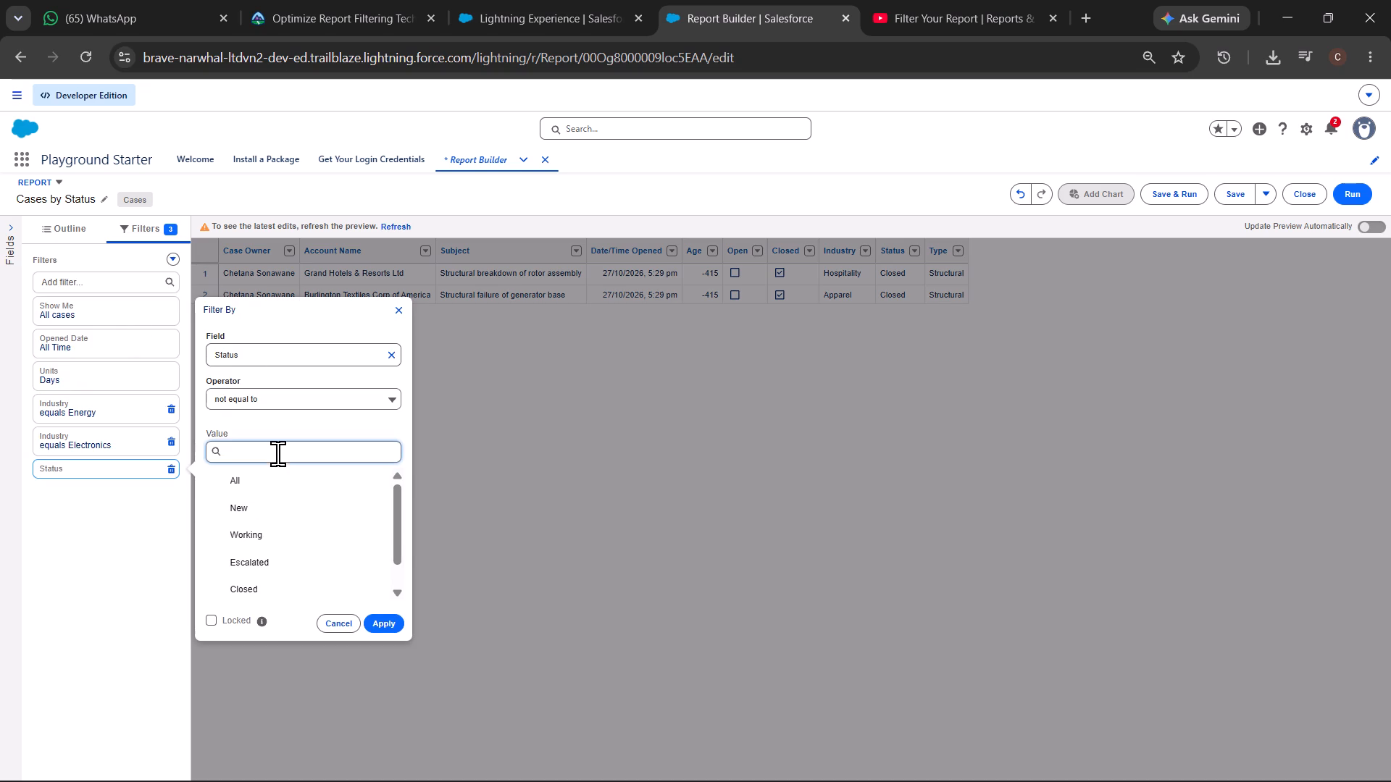
pyautogui.press('e')
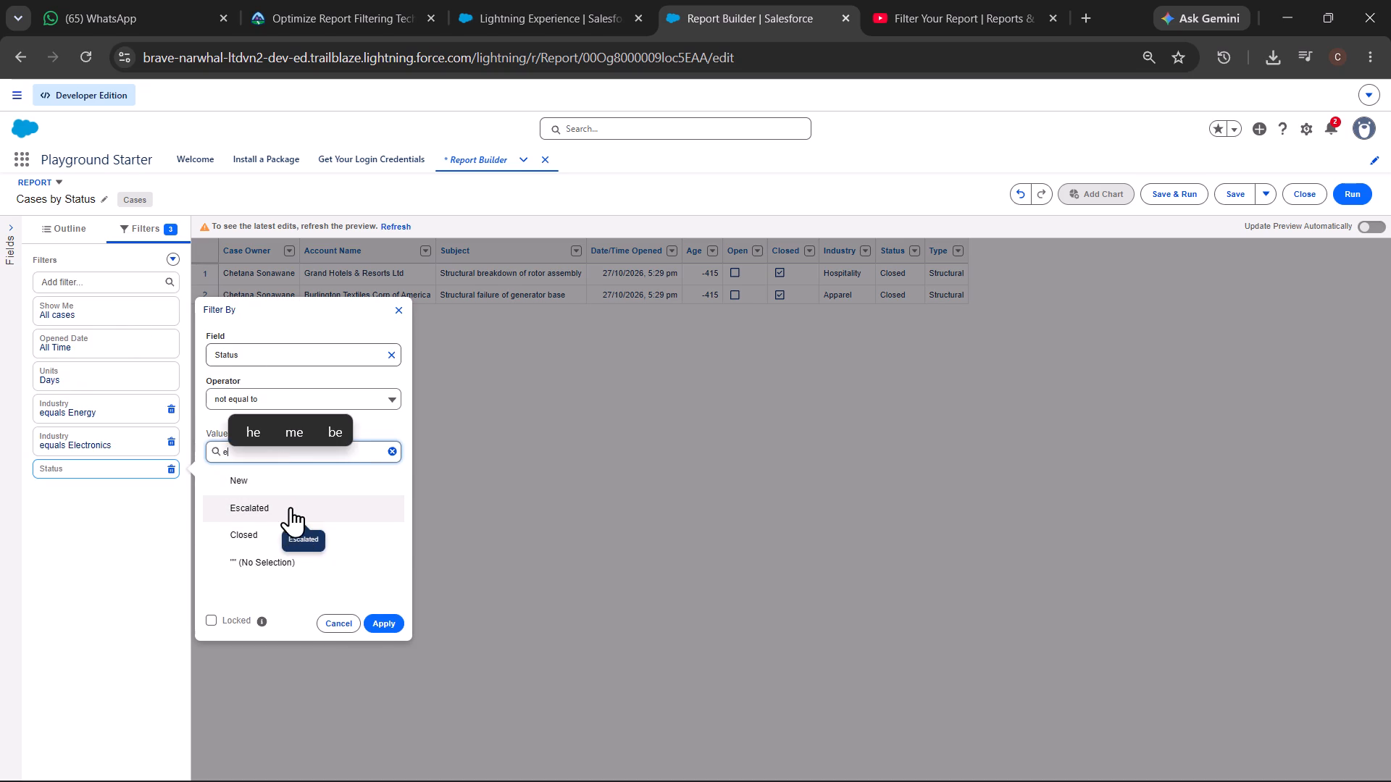
pyautogui.click(291, 507)
pyautogui.click(393, 626)
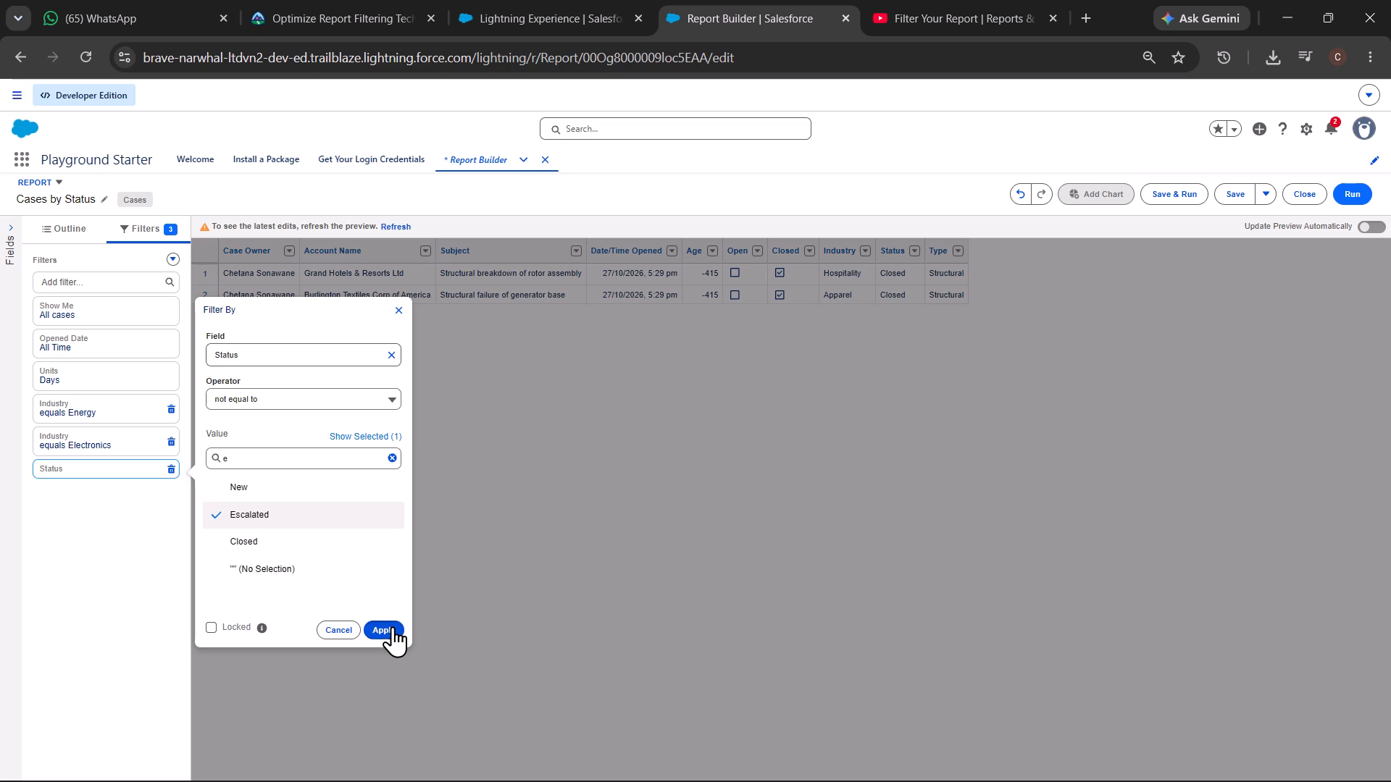
# Add a fourth custom filter to the report with Type equals Structural and refresh the preview.
pyautogui.click(112, 293)
pyautogui.write('typ')
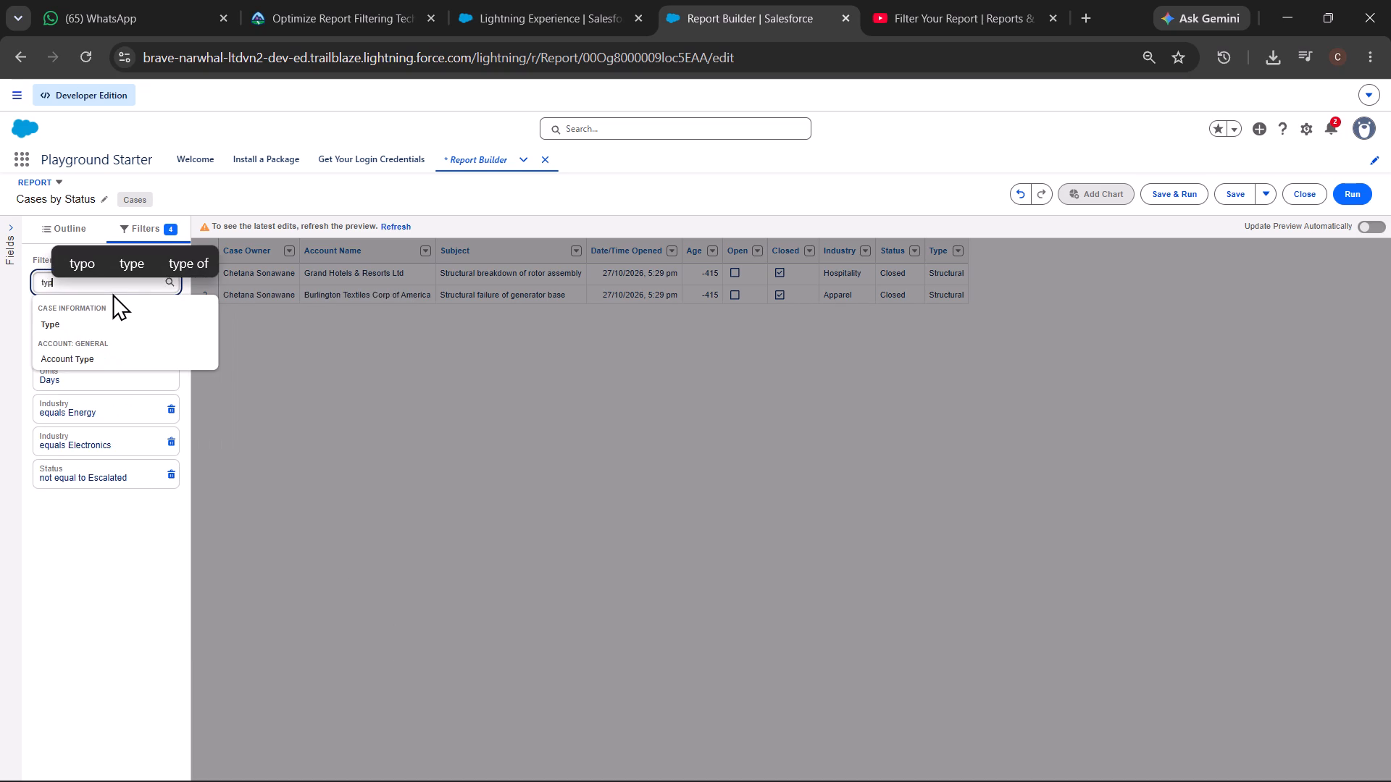
pyautogui.click(93, 330)
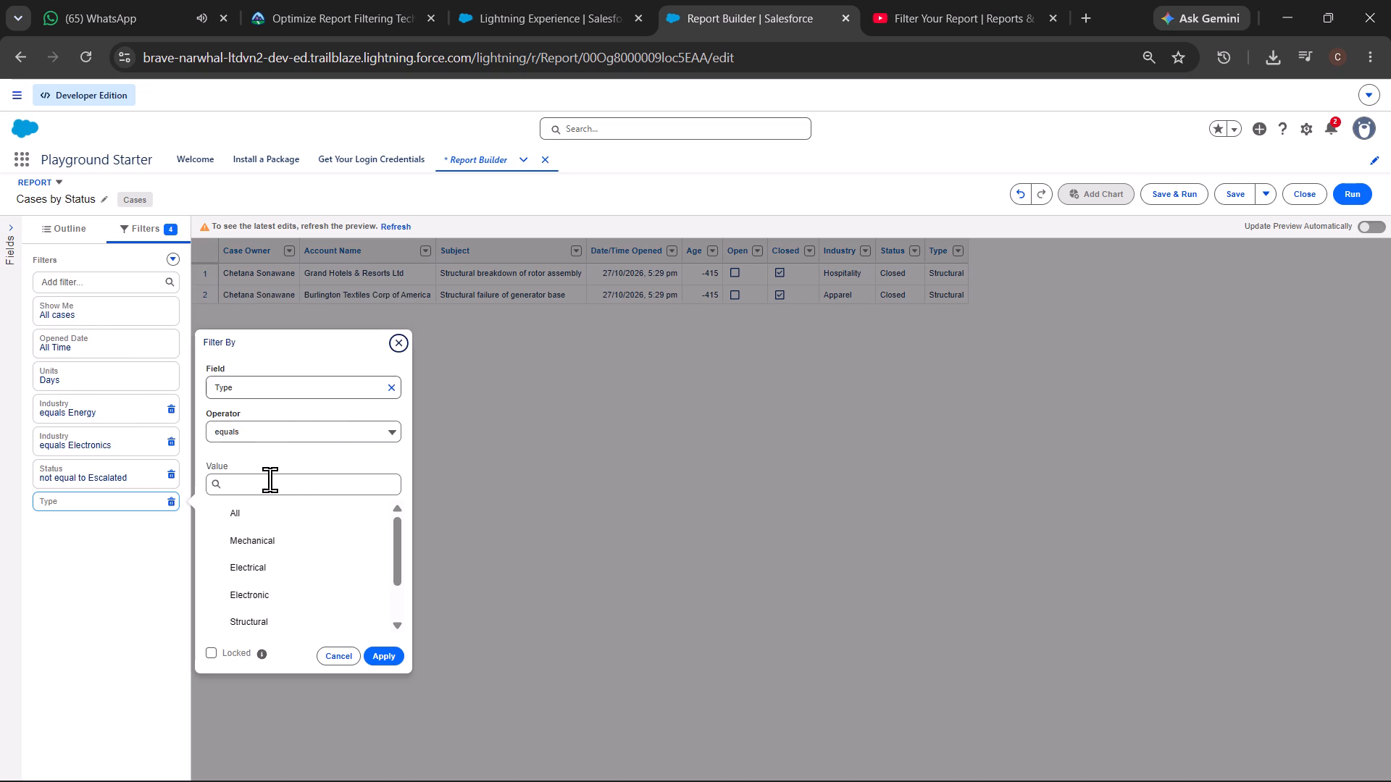
pyautogui.click(270, 479)
pyautogui.press('s')
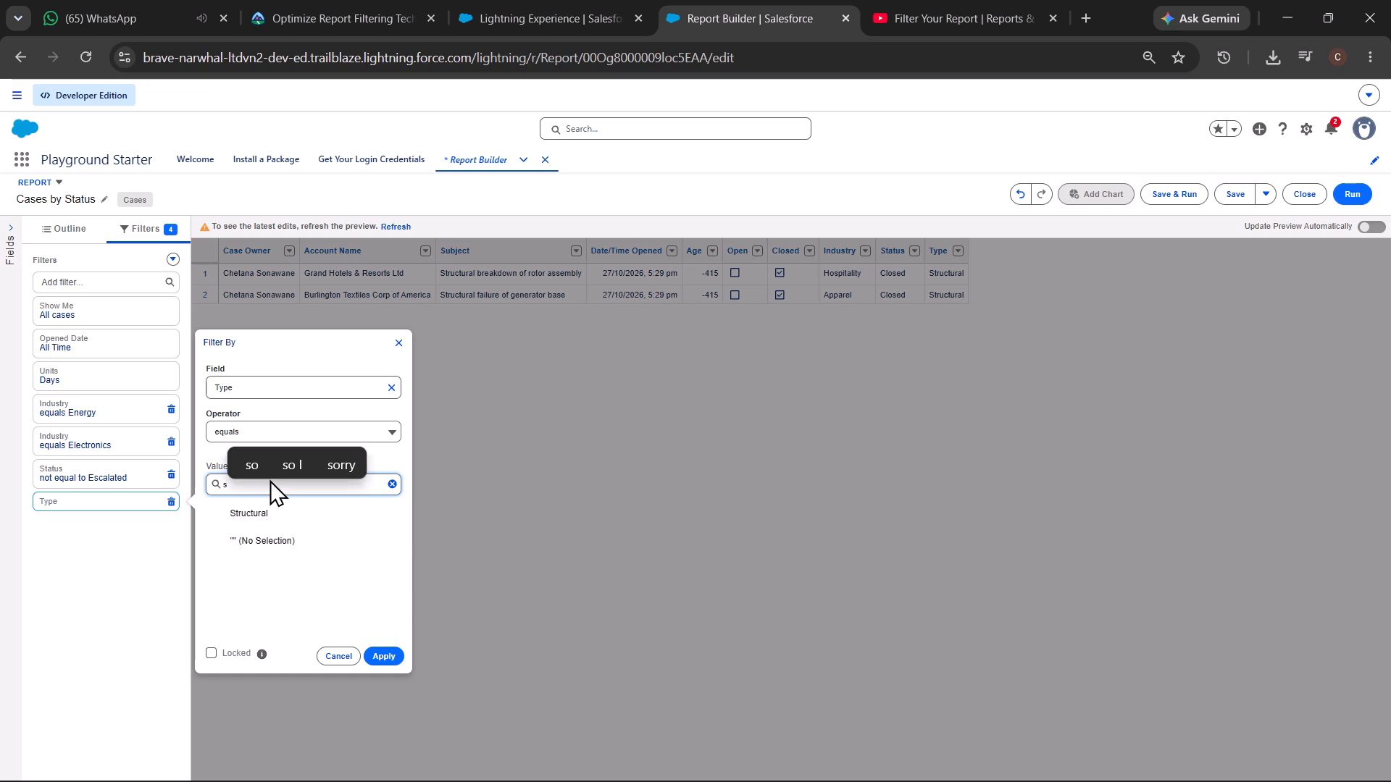
pyautogui.click(280, 516)
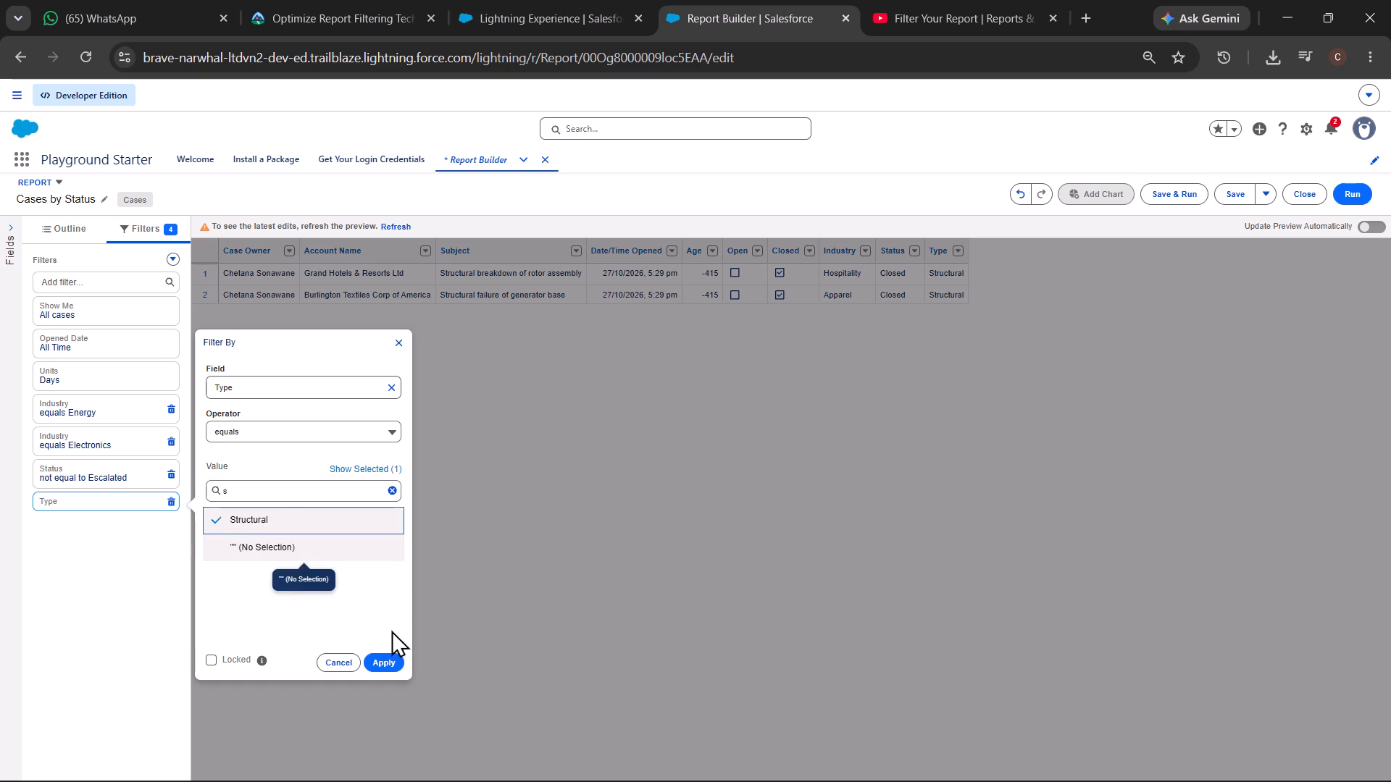
pyautogui.click(393, 663)
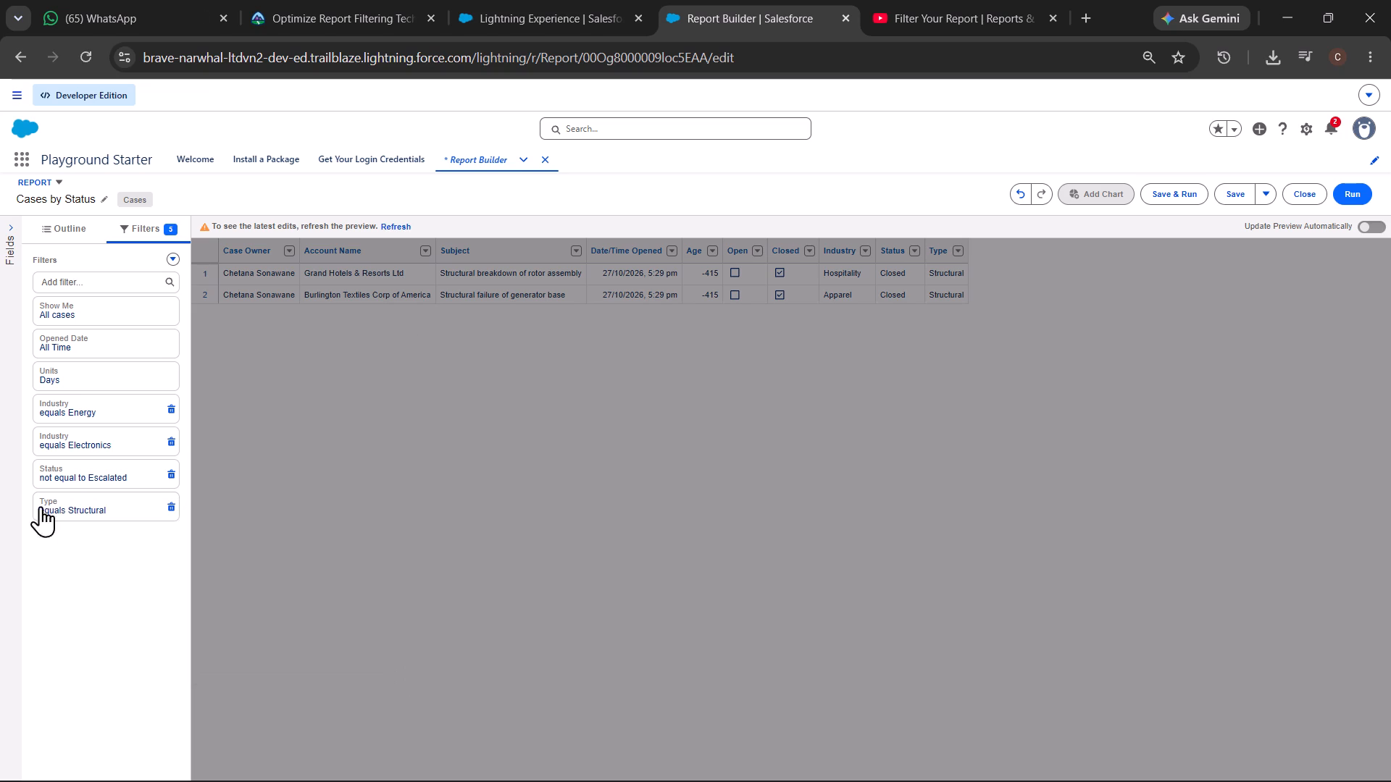
pyautogui.click(396, 231)
# Add filter logic to the report and clear the default expression from its editor.
pyautogui.click(172, 256)
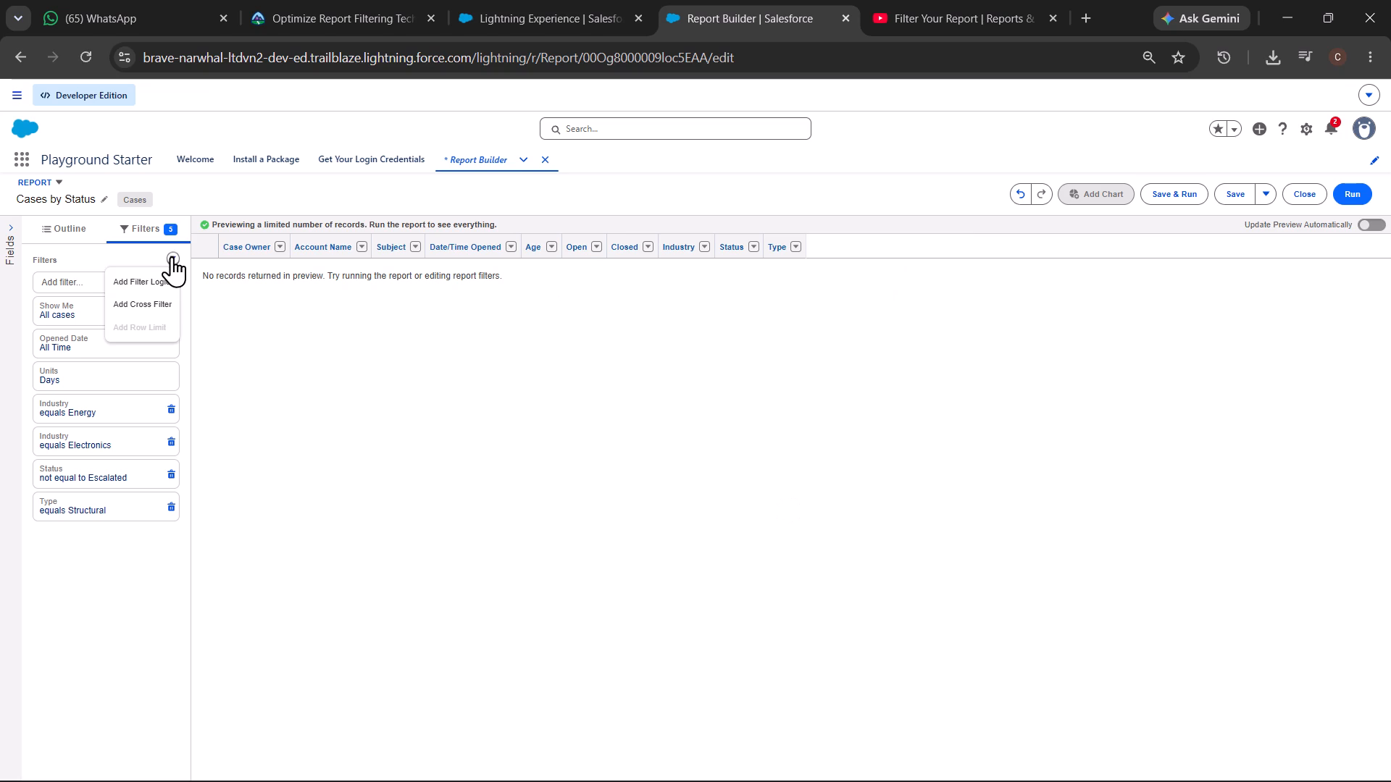
pyautogui.click(160, 280)
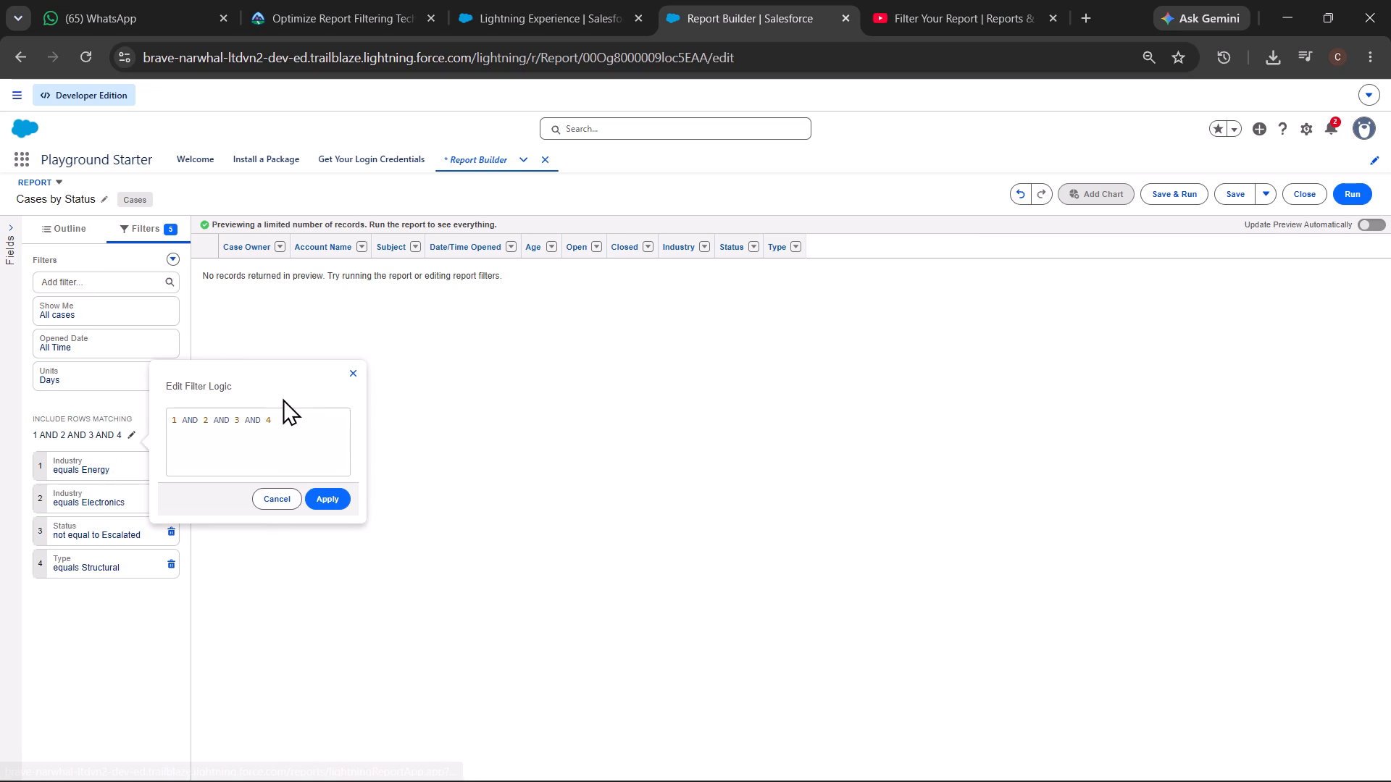
pyautogui.doubleClick(292, 412)
pyautogui.moveTo(292, 412); pyautogui.dragTo(292, 420)
pyautogui.tripleClick(292, 420)
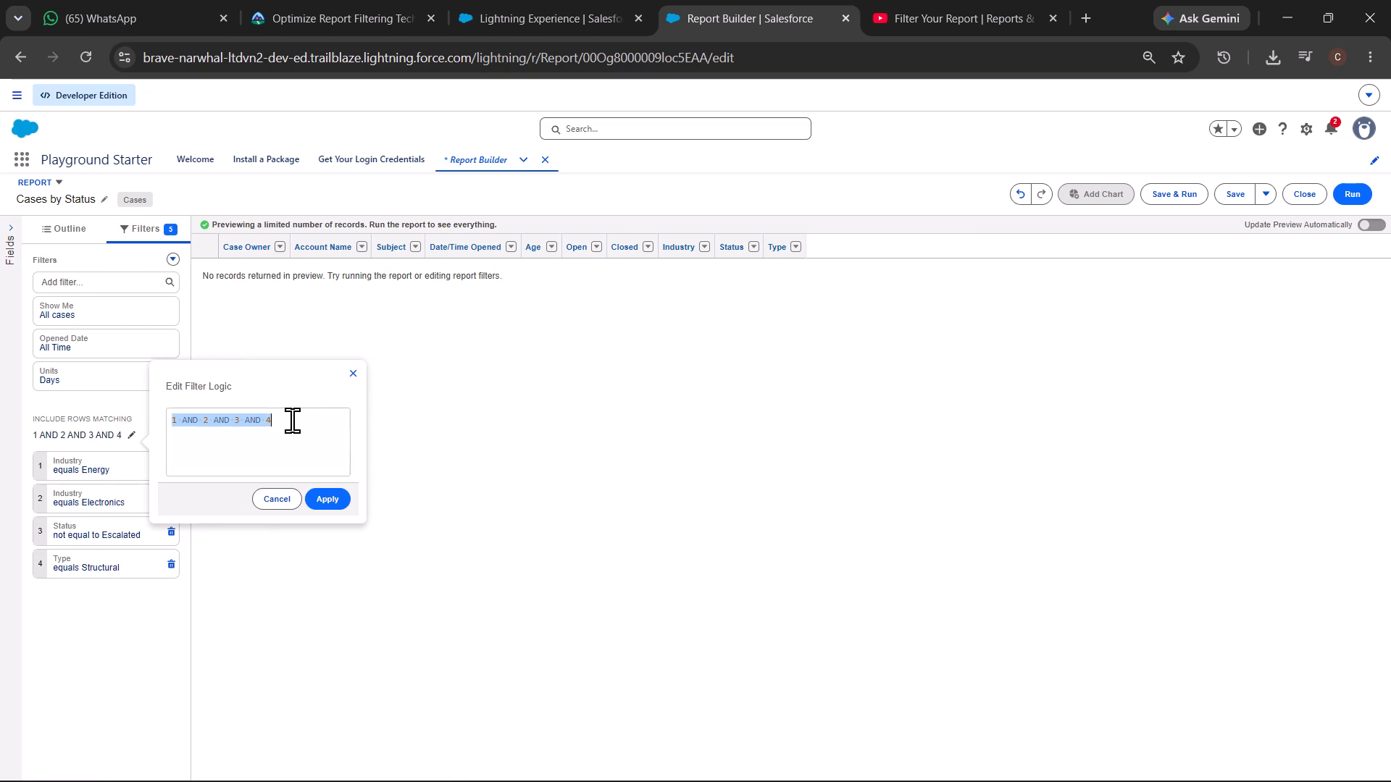
pyautogui.hotkey('ctrl', 'v')
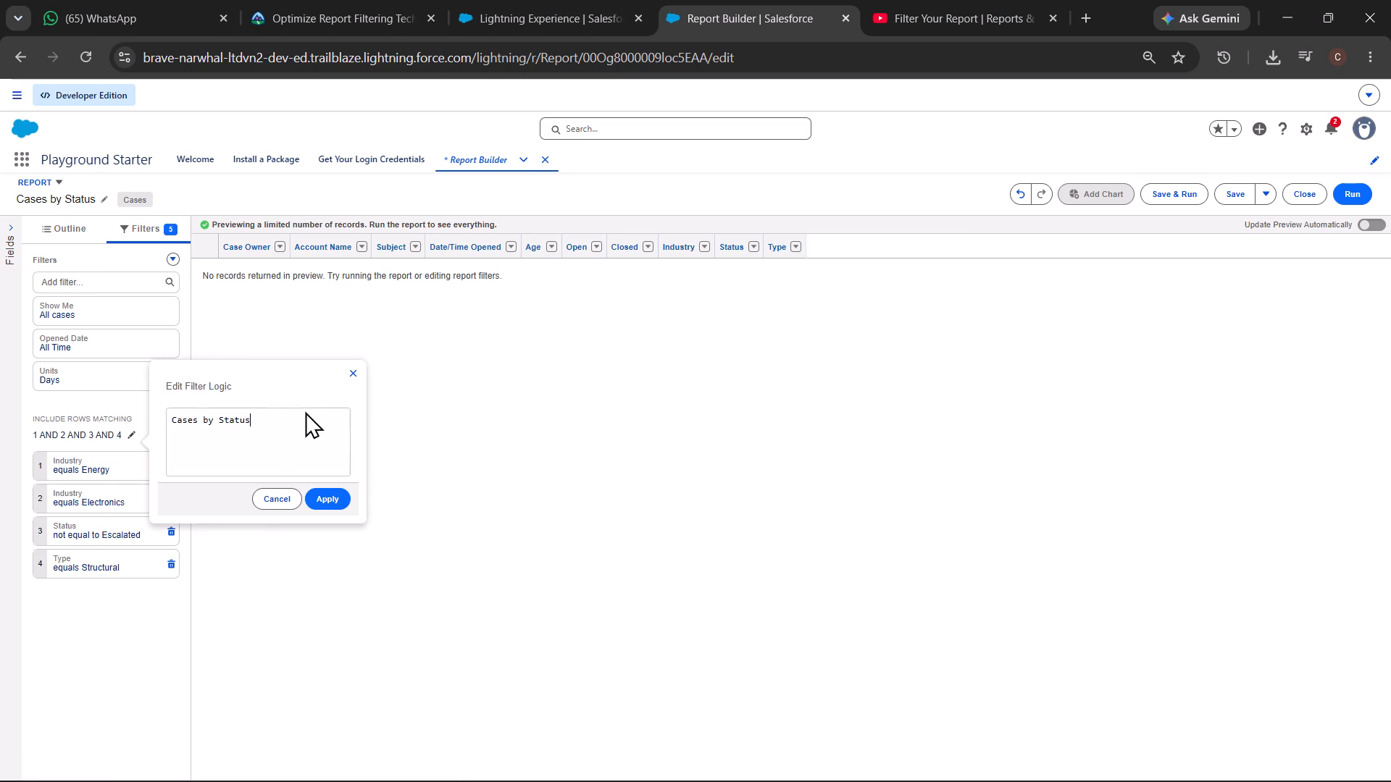
pyautogui.press('BackSpace')
pyautogui.press('BackSpace')
pyautogui.press('BackSpace')
pyautogui.press('BackSpace')
pyautogui.press('BackSpace')
pyautogui.press('BackSpace')
pyautogui.press('BackSpace')
pyautogui.press('BackSpace')
pyautogui.press('BackSpace')
pyautogui.press('BackSpace')
pyautogui.press('BackSpace')
pyautogui.press('BackSpace')
pyautogui.press('BackSpace')
pyautogui.press('BackSpace')
pyautogui.press('BackSpace')
pyautogui.press('BackSpace')
# Copy (1 OR 2) AND 3 AND NOT 4 from the Trailhead challenge, apply it as the report's filter logic and refresh the preview.
pyautogui.click(356, 5)
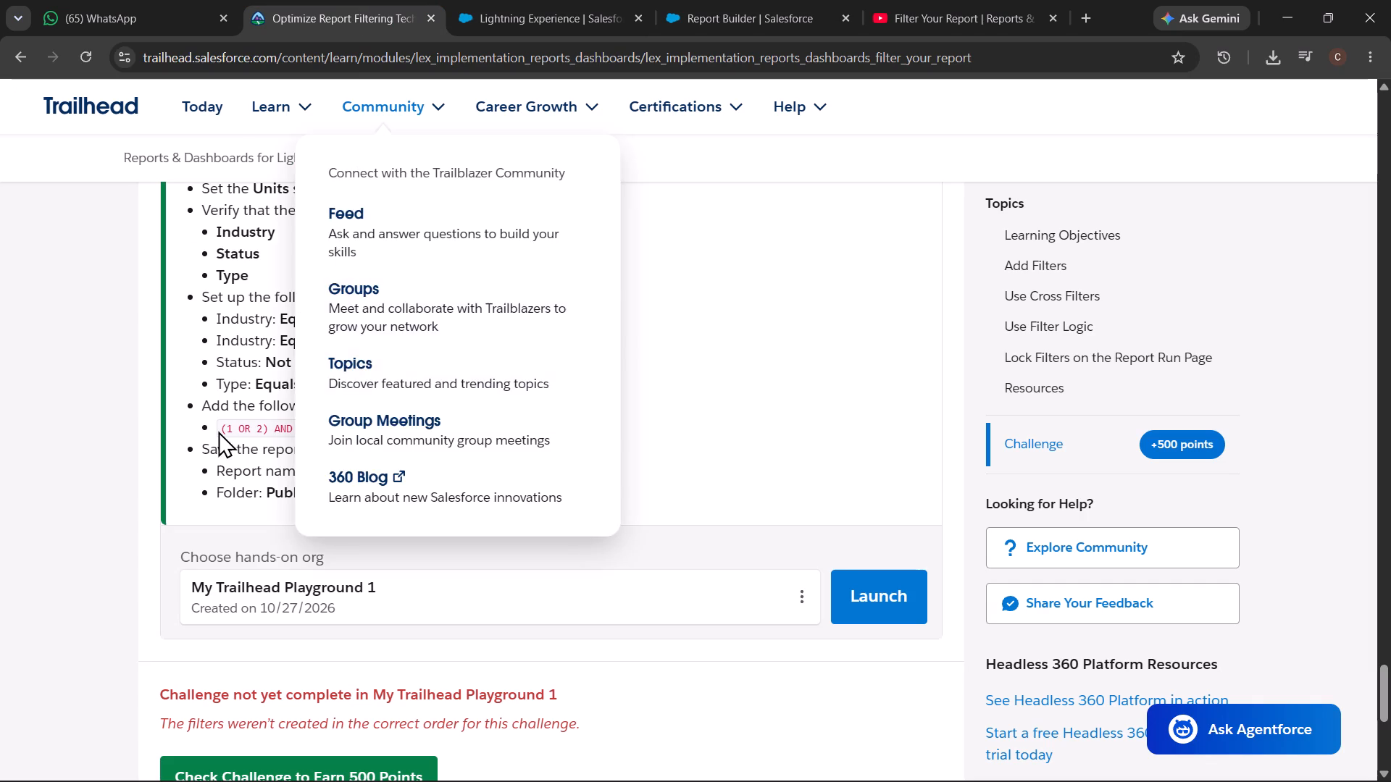
pyautogui.click(218, 427)
pyautogui.moveTo(222, 427); pyautogui.dragTo(373, 430)
pyautogui.hotkey('ctrl', 'c')
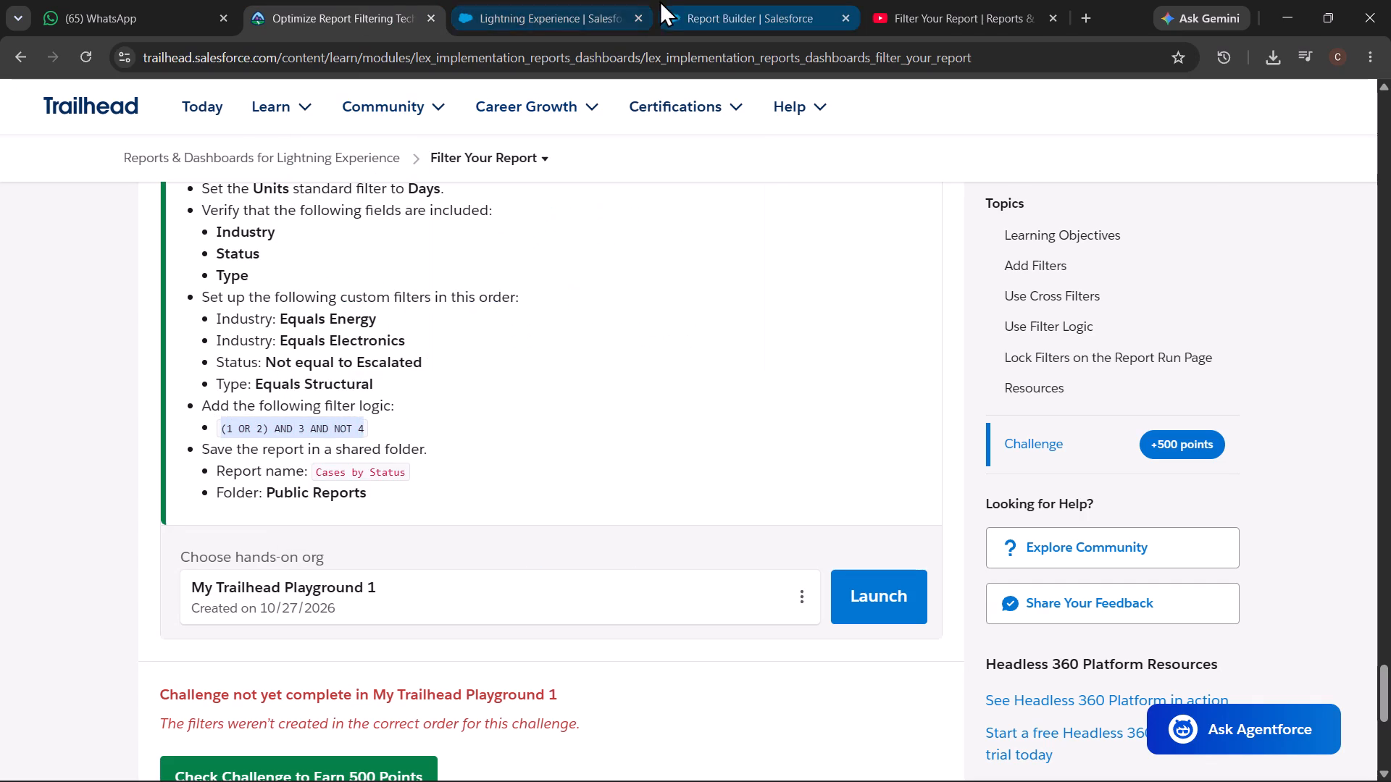
pyautogui.click(719, 11)
pyautogui.click(233, 437)
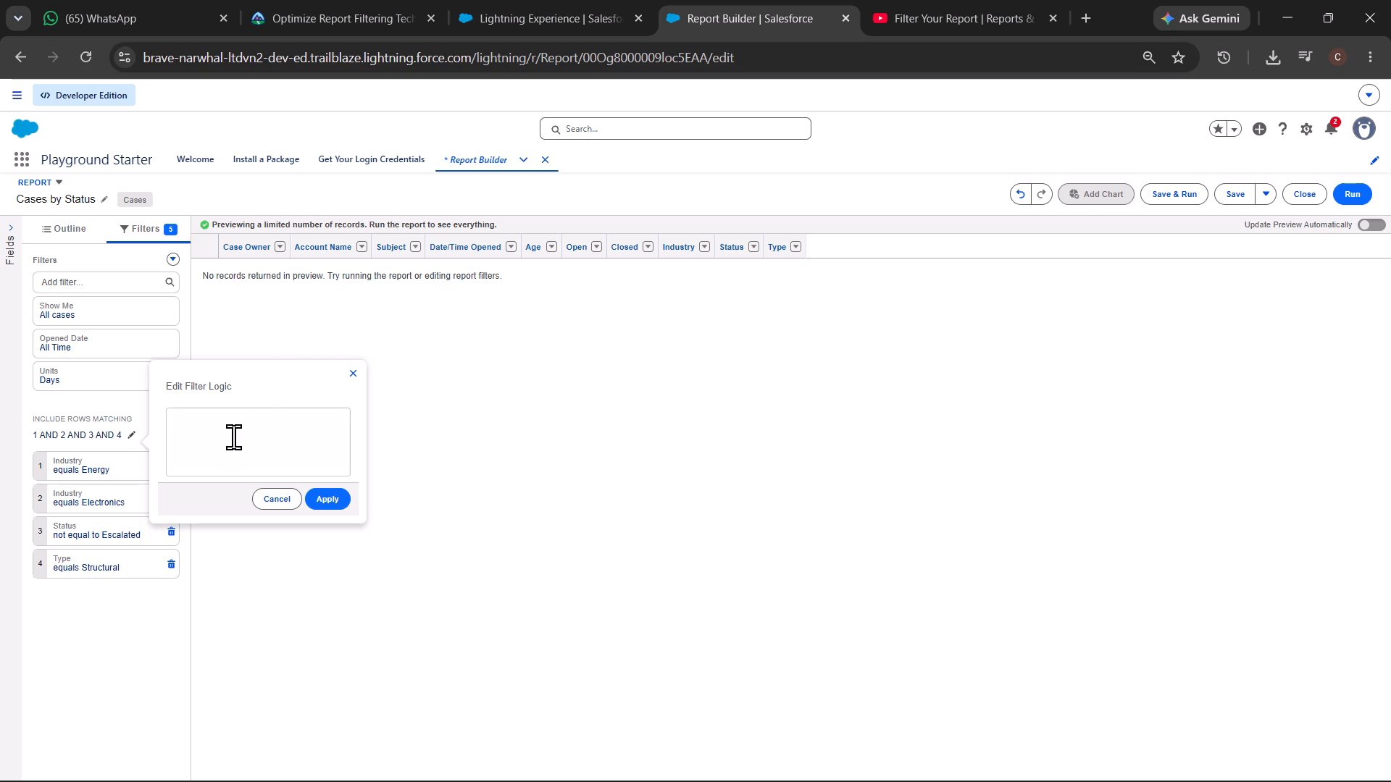
pyautogui.hotkey('ctrl', 'v')
pyautogui.click(322, 498)
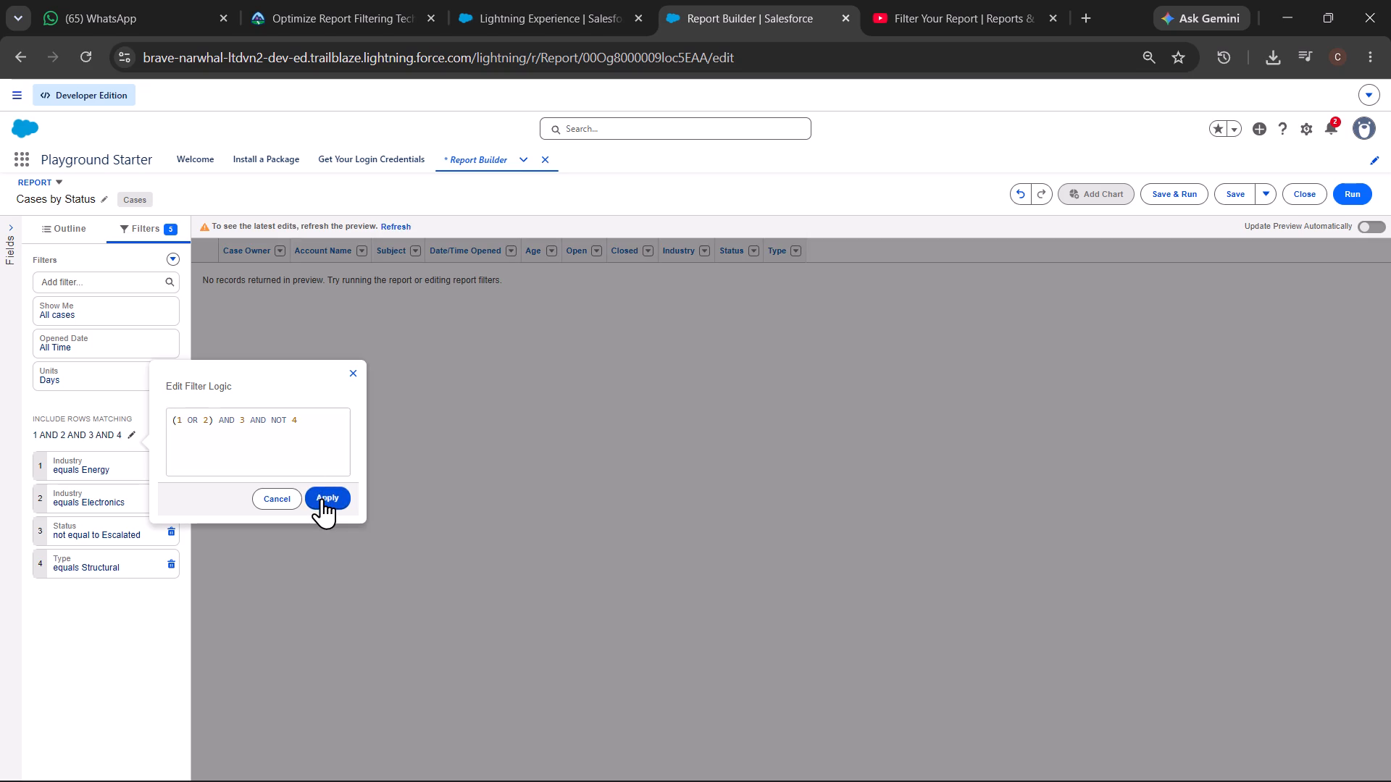
pyautogui.click(393, 226)
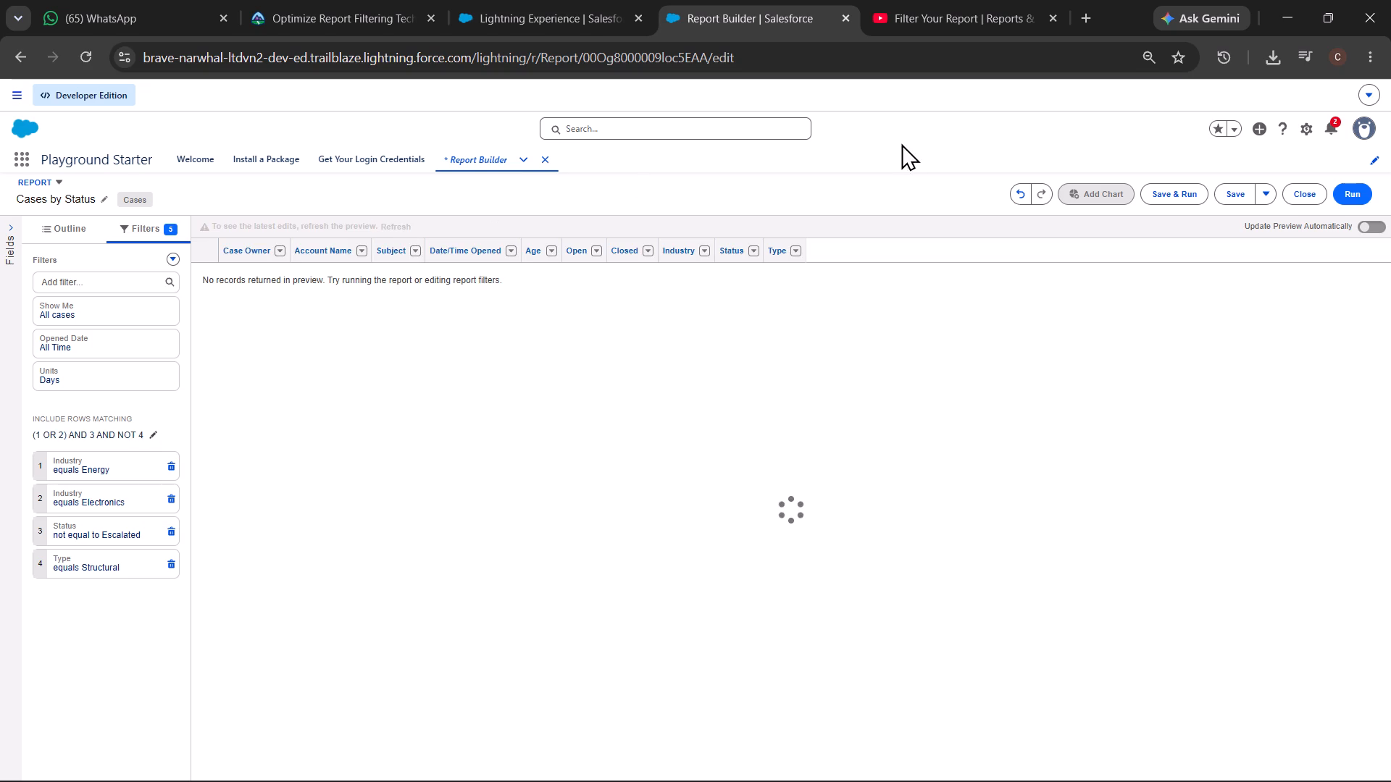
# Save the report, copying the name Cases by Status from the Trailhead challenge requirements.
pyautogui.click(1223, 196)
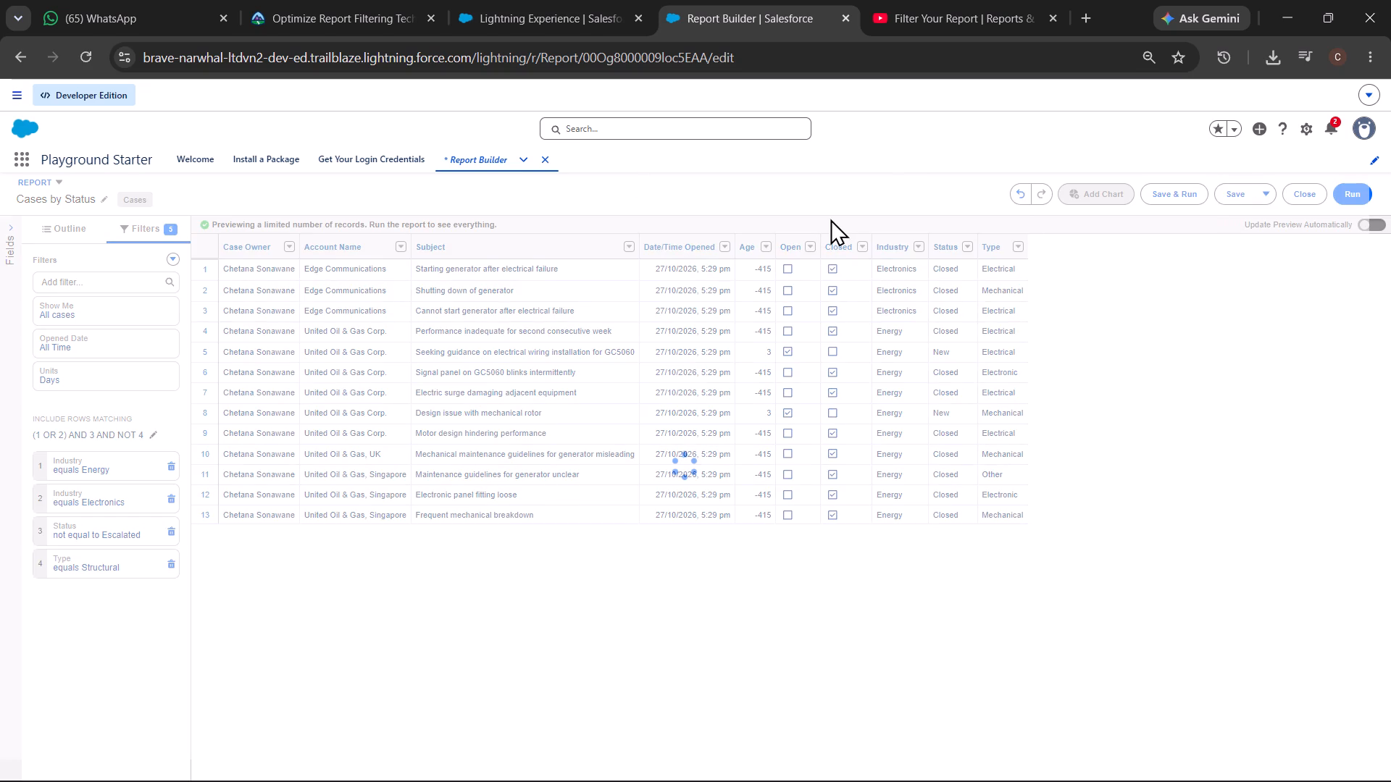
pyautogui.click(323, 0)
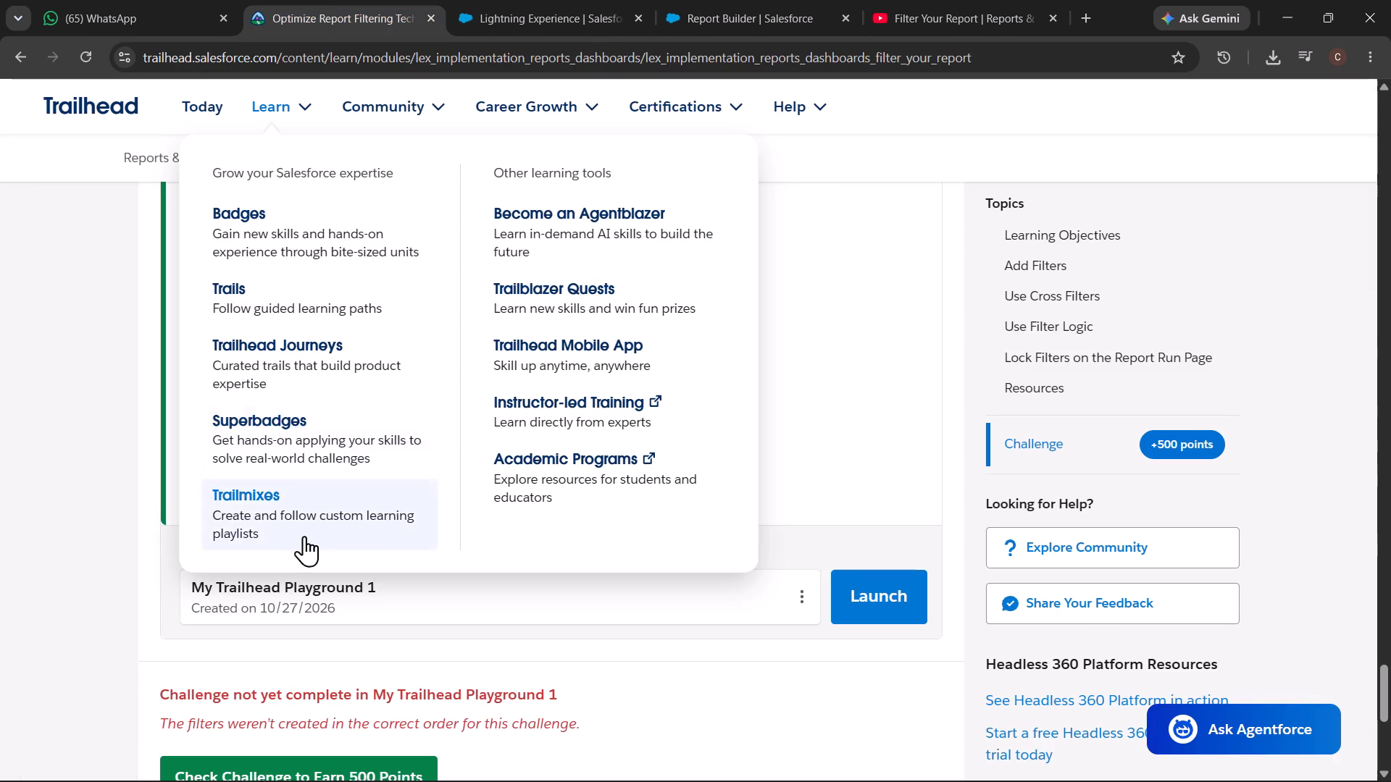
pyautogui.moveTo(405, 476); pyautogui.dragTo(327, 463)
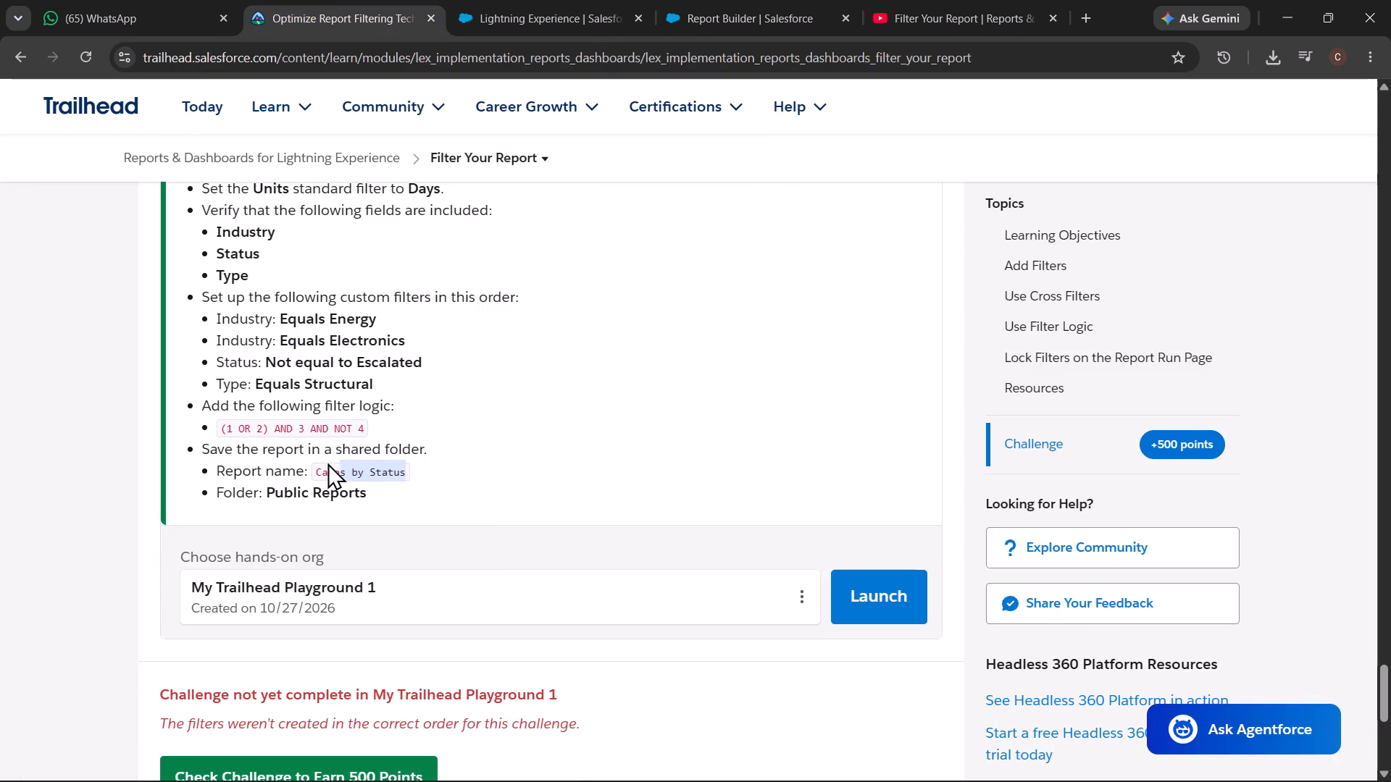
pyautogui.moveTo(327, 463); pyautogui.dragTo(317, 465)
pyautogui.hotkey('ctrl', 'c')
pyautogui.hotkey('ctrl', 'c')
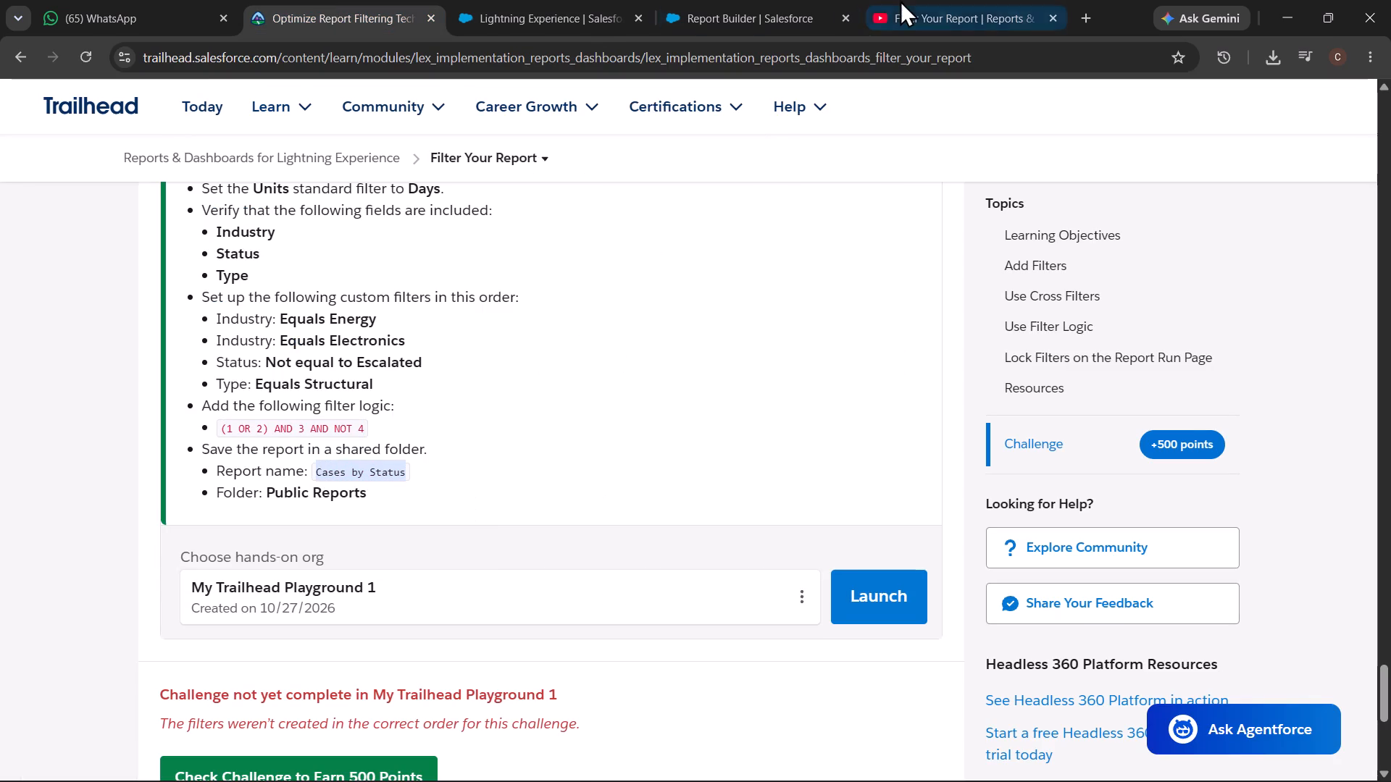
pyautogui.click(782, 17)
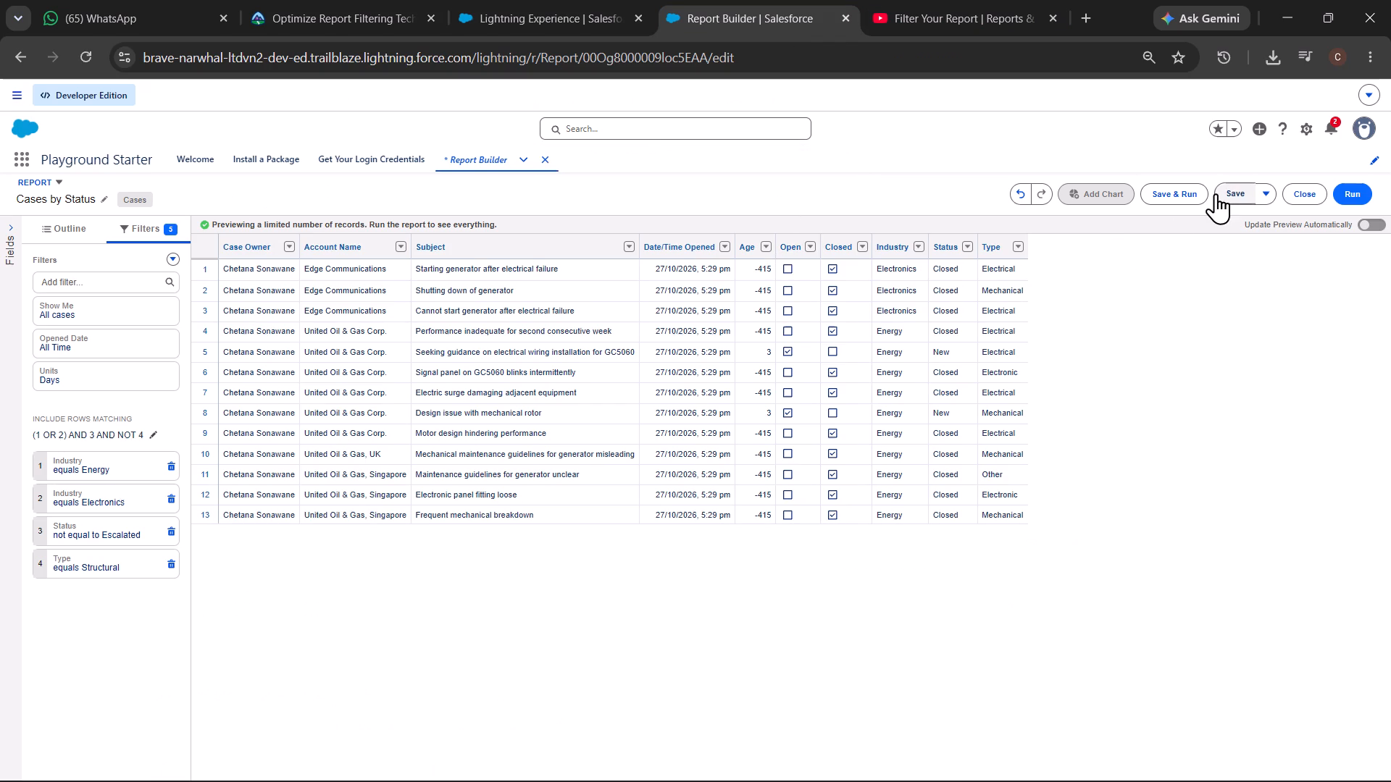
pyautogui.click(1228, 194)
# Recheck the Filter Your Report challenge on Trailhead to earn its 500 points.
pyautogui.click(298, 14)
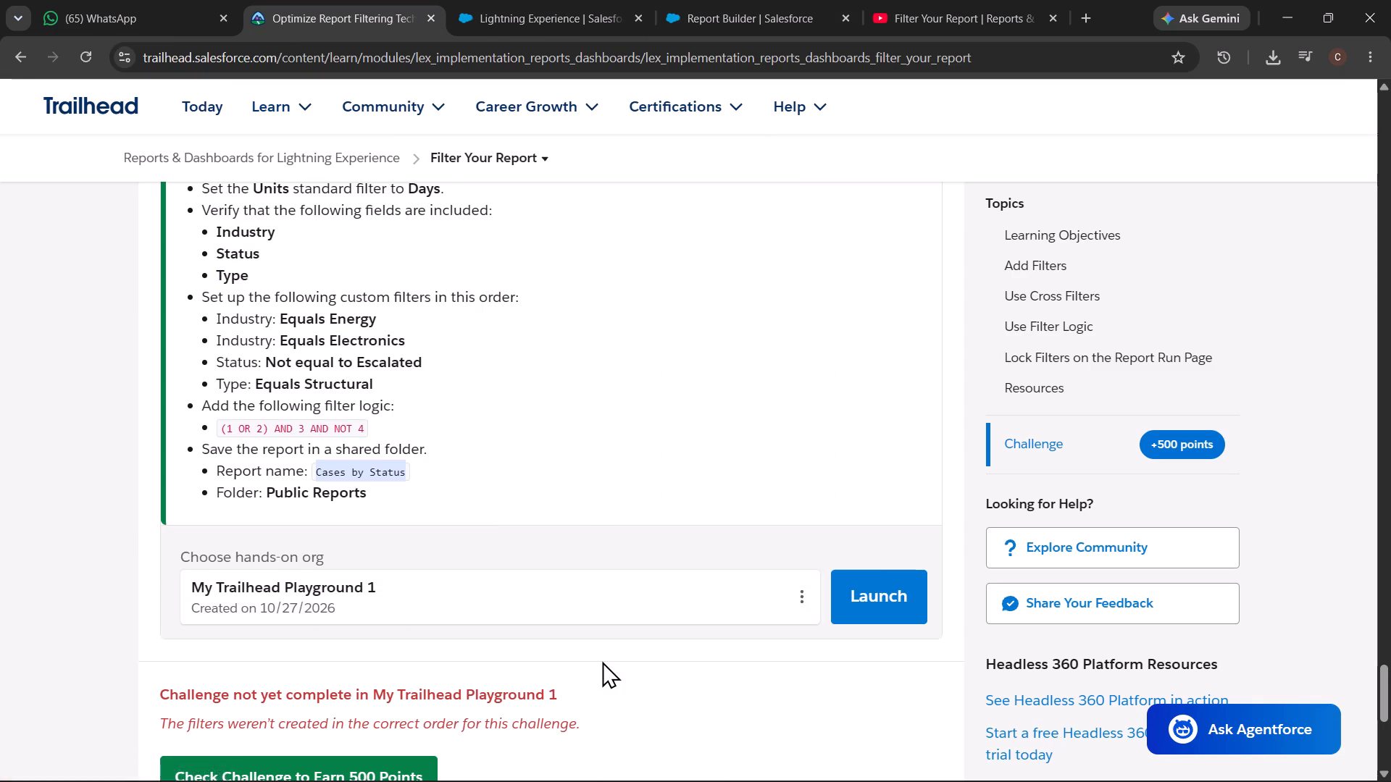
pyautogui.scroll(-1, 602, 661)
pyautogui.click(408, 634)
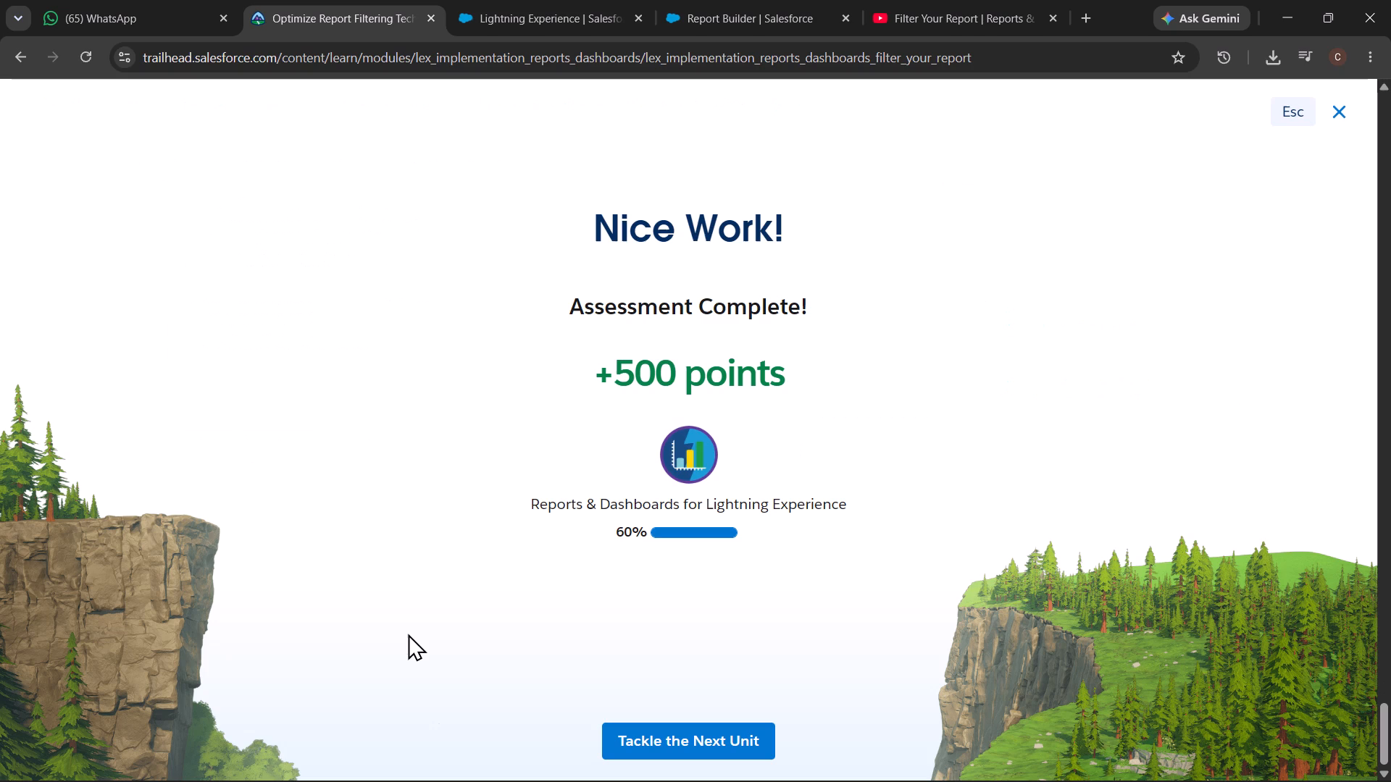
# Open the next unit of the Reports & Dashboards for Lightning Experience module.
pyautogui.click(669, 741)
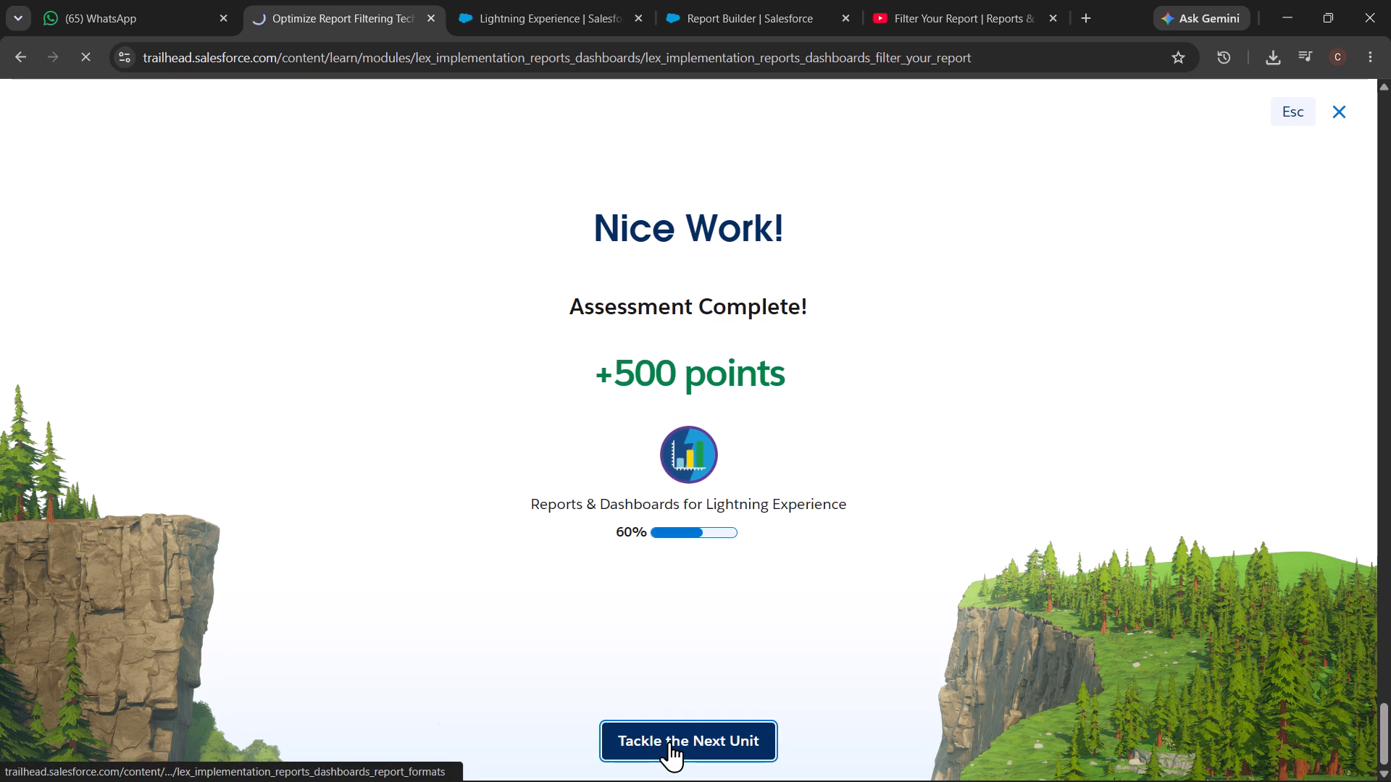
# Switch to YouTube and change the search from "filter your report" to "format your report" for the next unit's walkthrough.
pyautogui.click(907, 13)
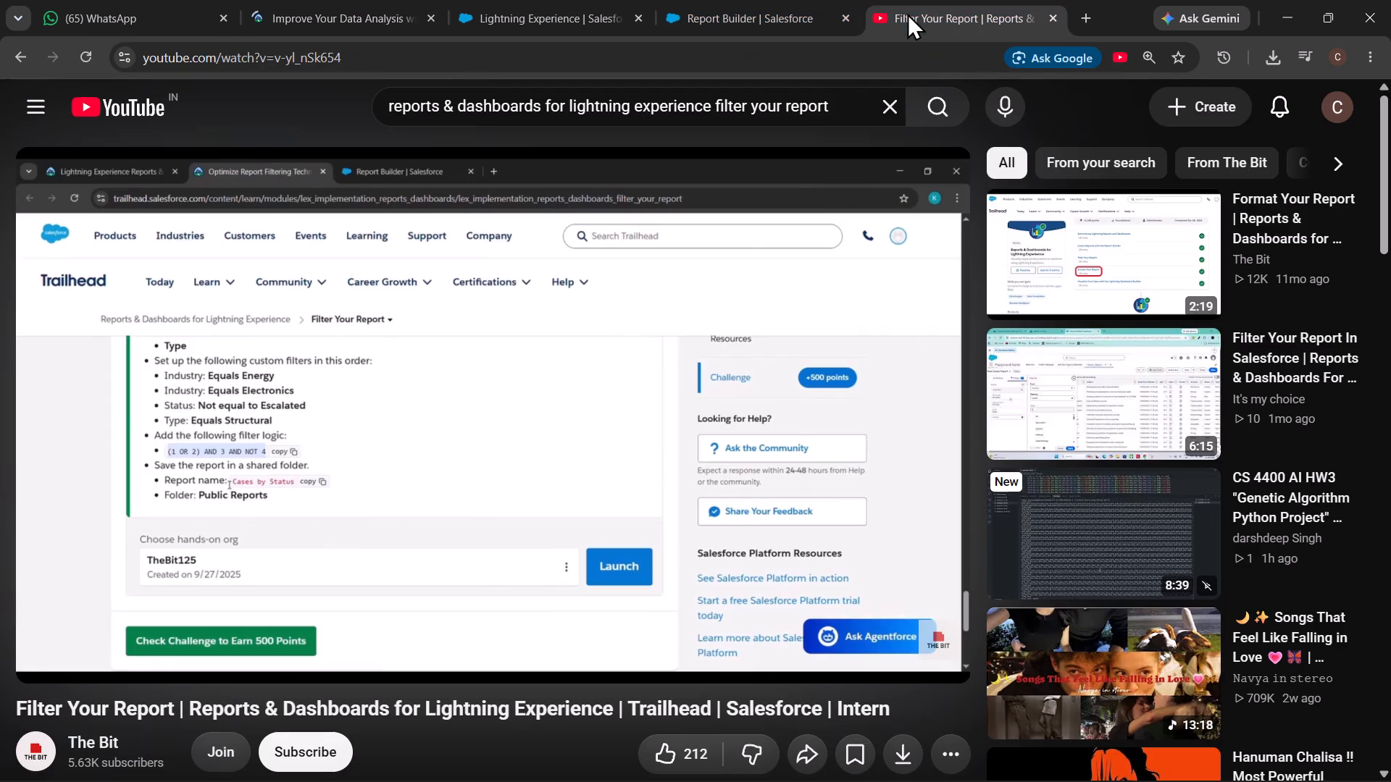
pyautogui.click(748, 109)
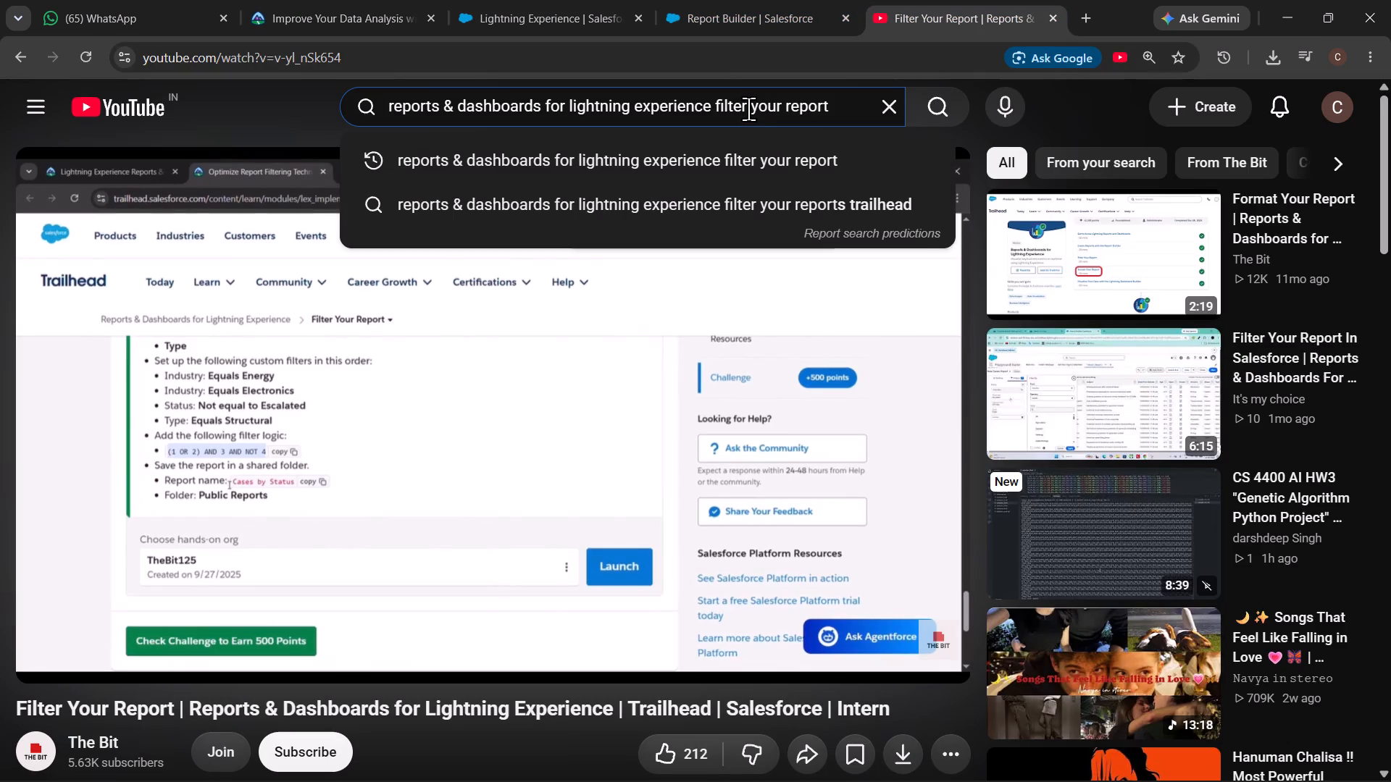
pyautogui.press('BackSpace')
pyautogui.press('BackSpace')
pyautogui.press('BackSpace')
pyautogui.press('BackSpace')
pyautogui.press('BackSpace')
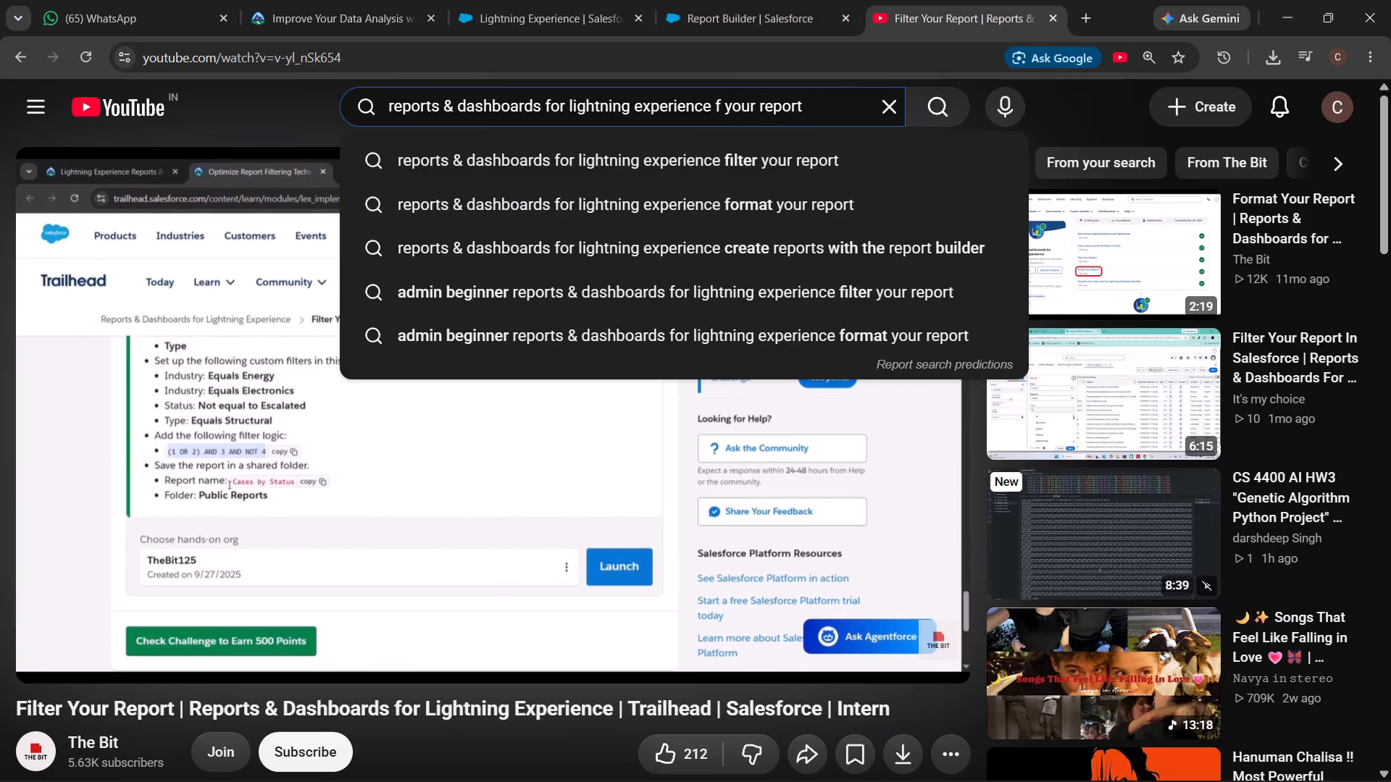
pyautogui.write('or')
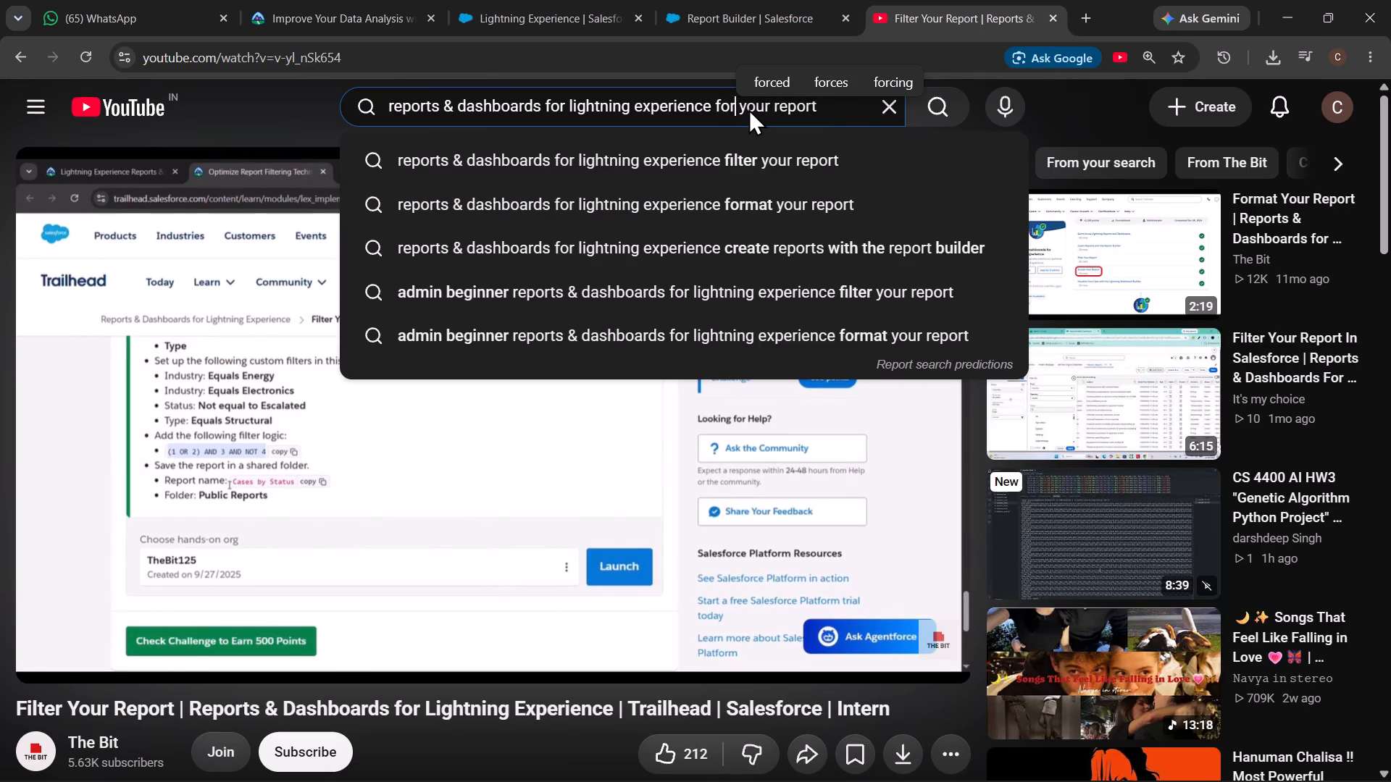
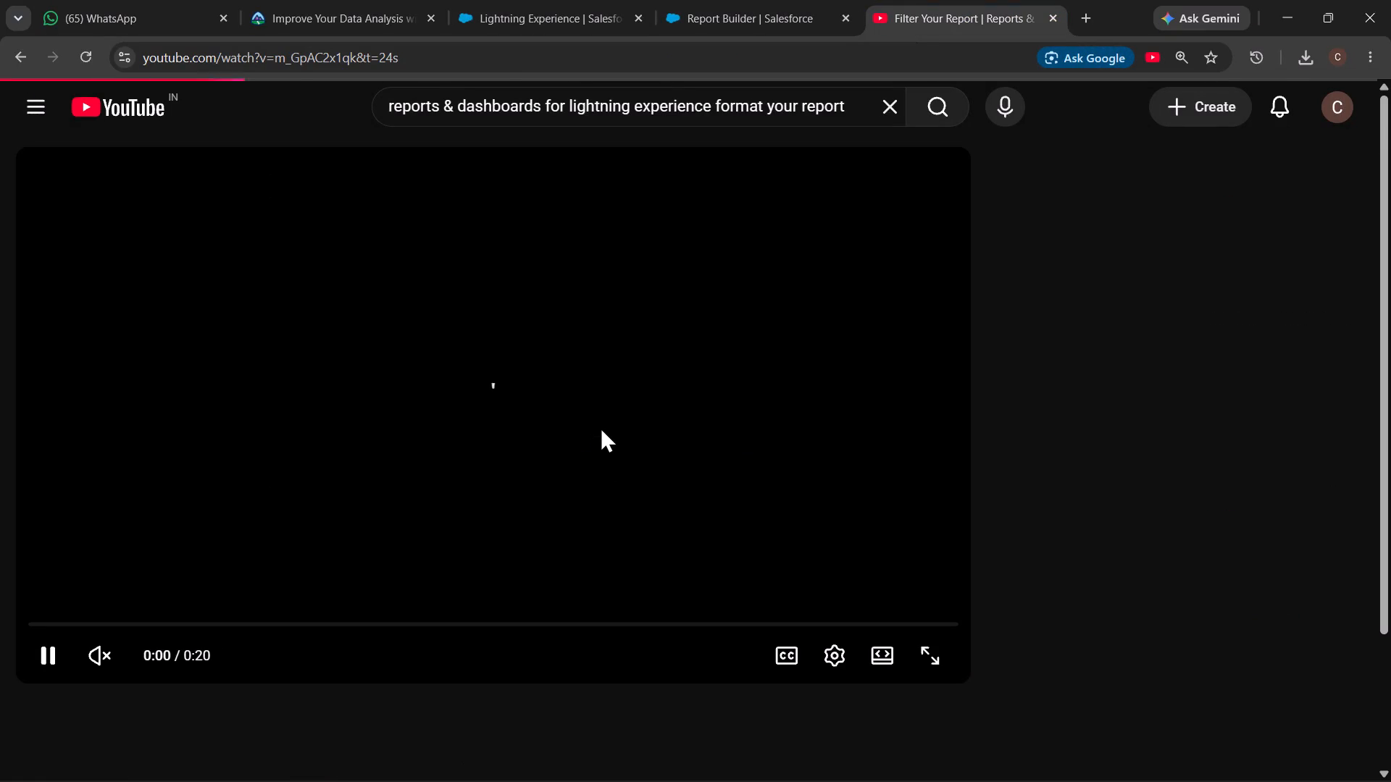
# Open The Bit's Format Your Report walkthrough instead, skip its ad, and watch how the cases report and its filters are set up.
pyautogui.hscroll(8, 600, 426)
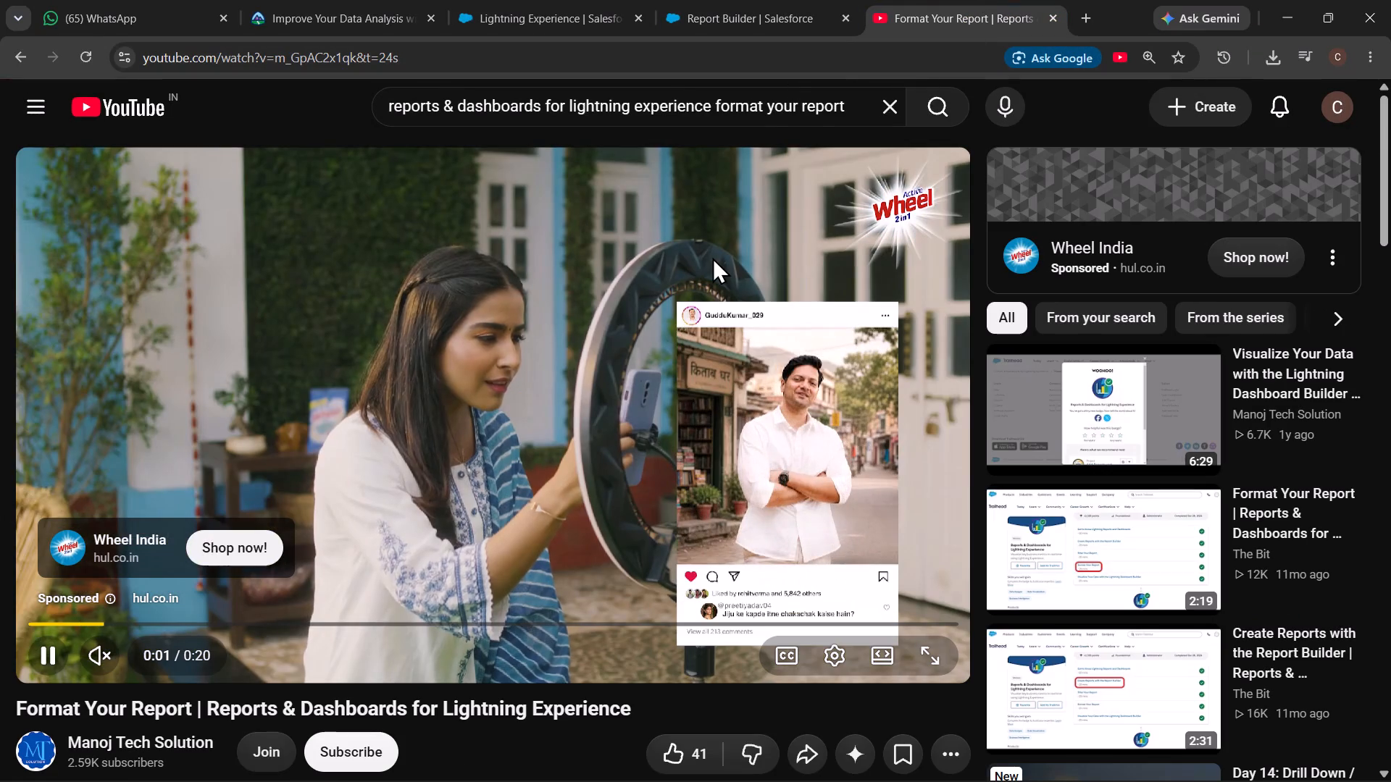
pyautogui.hscroll(8, 712, 257)
pyautogui.click(525, 317)
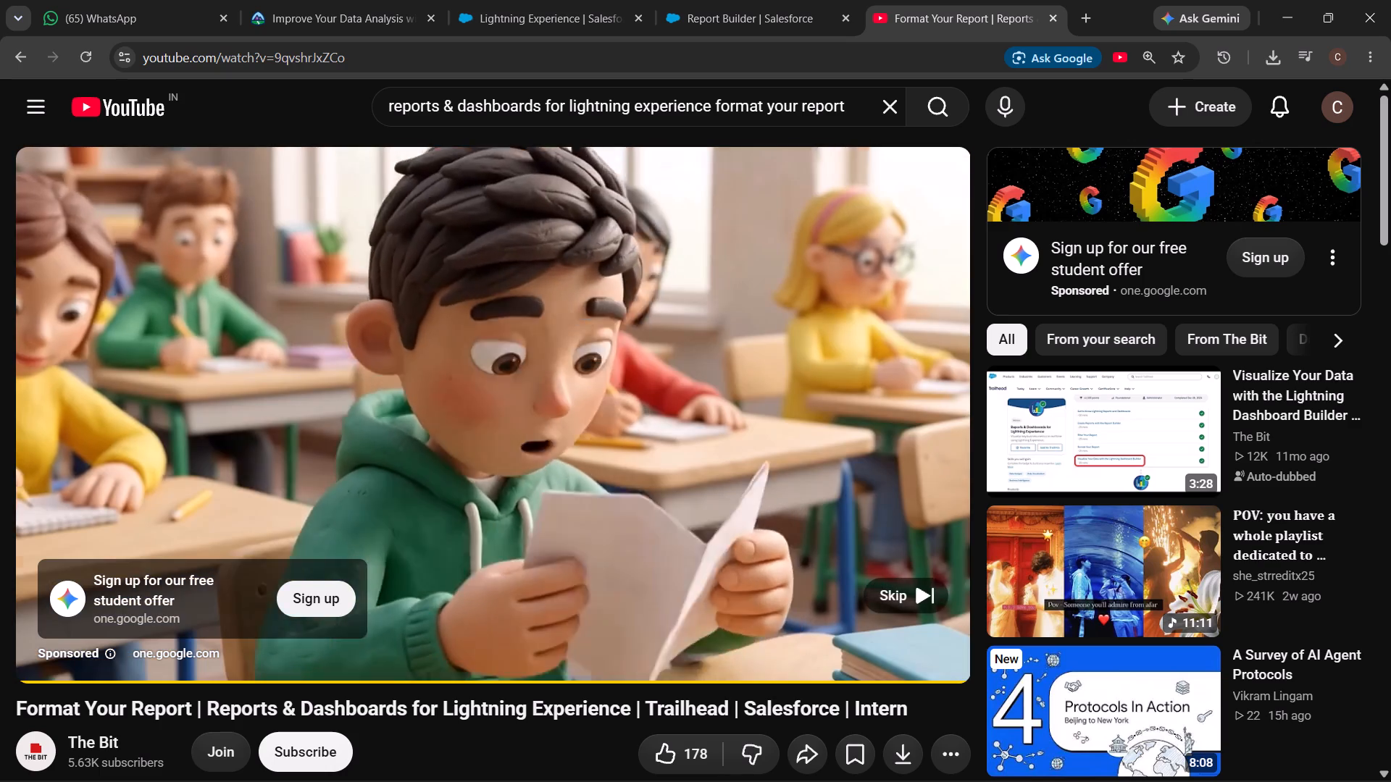
pyautogui.click(881, 611)
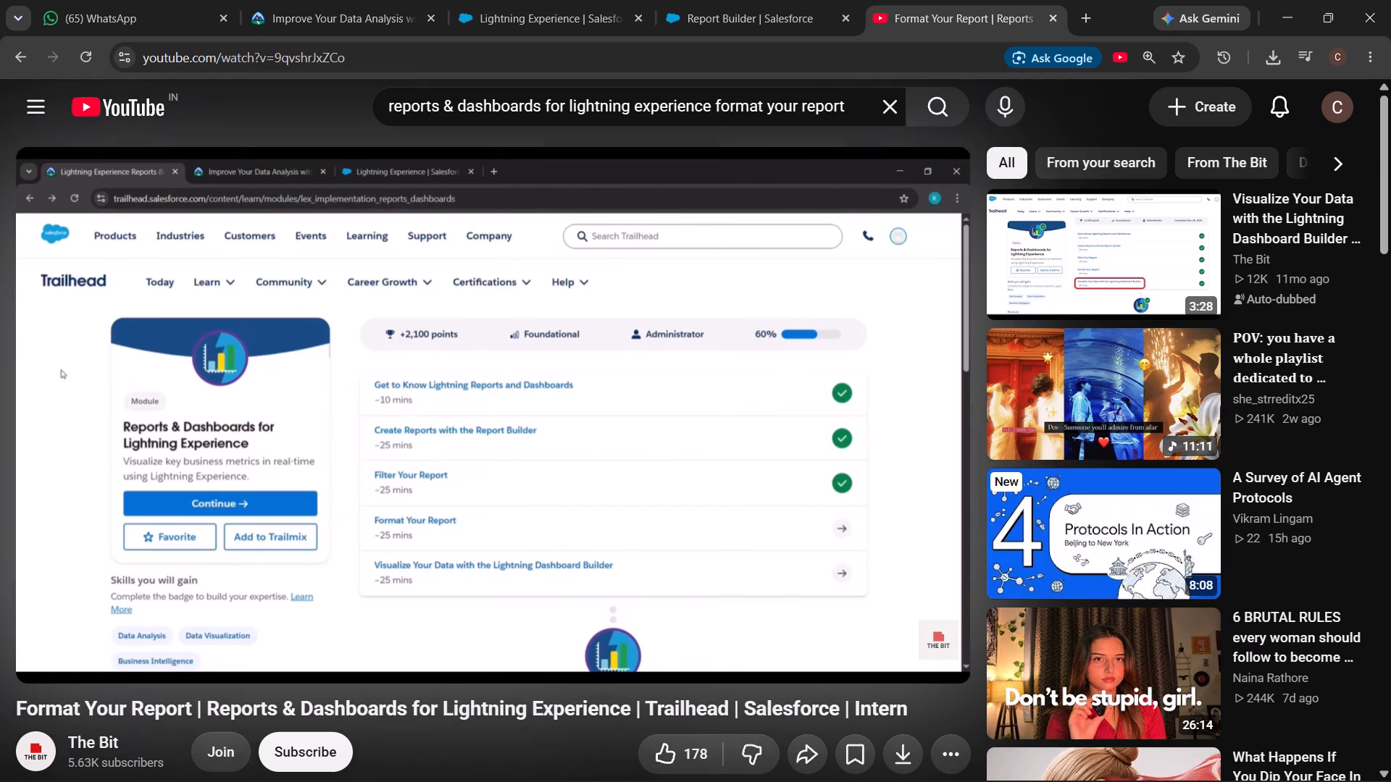
pyautogui.press('Right')
pyautogui.press('Right')
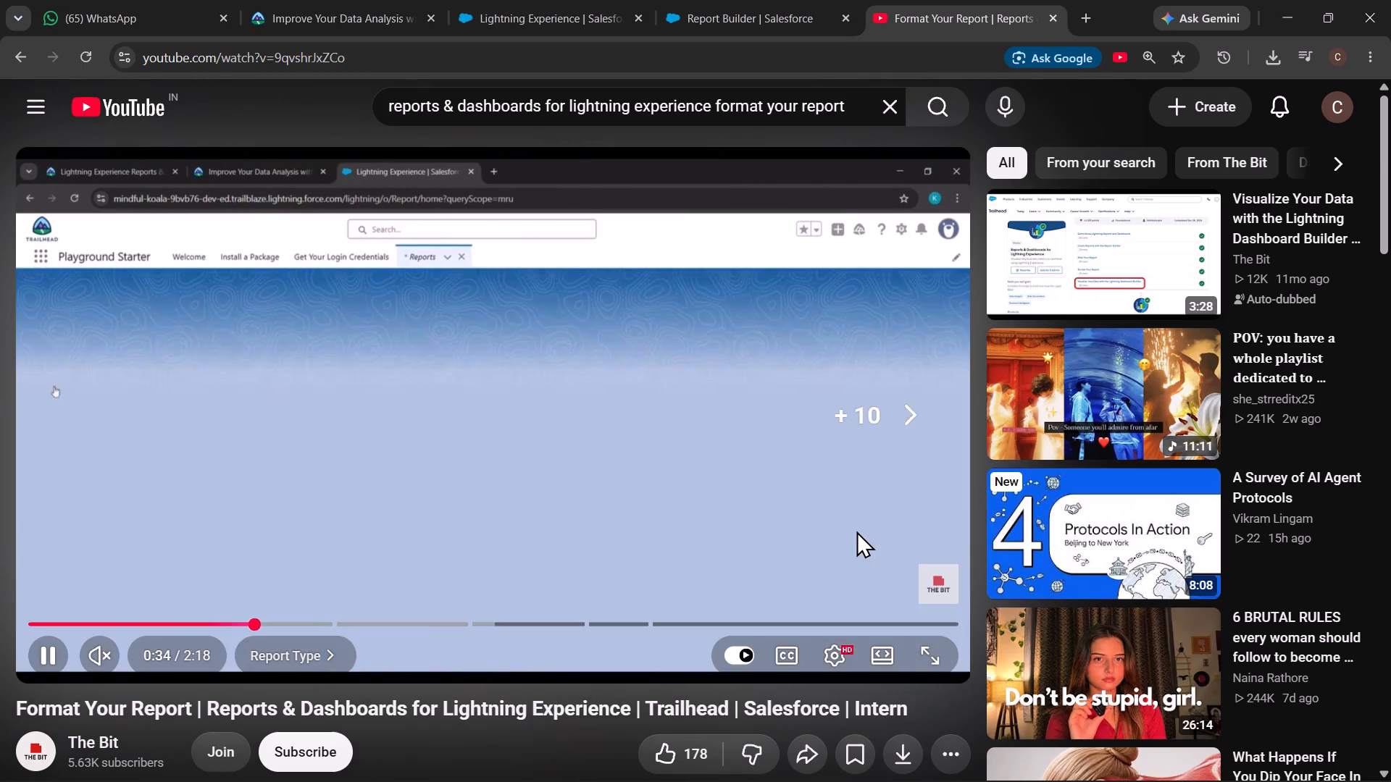
pyautogui.press('Left')
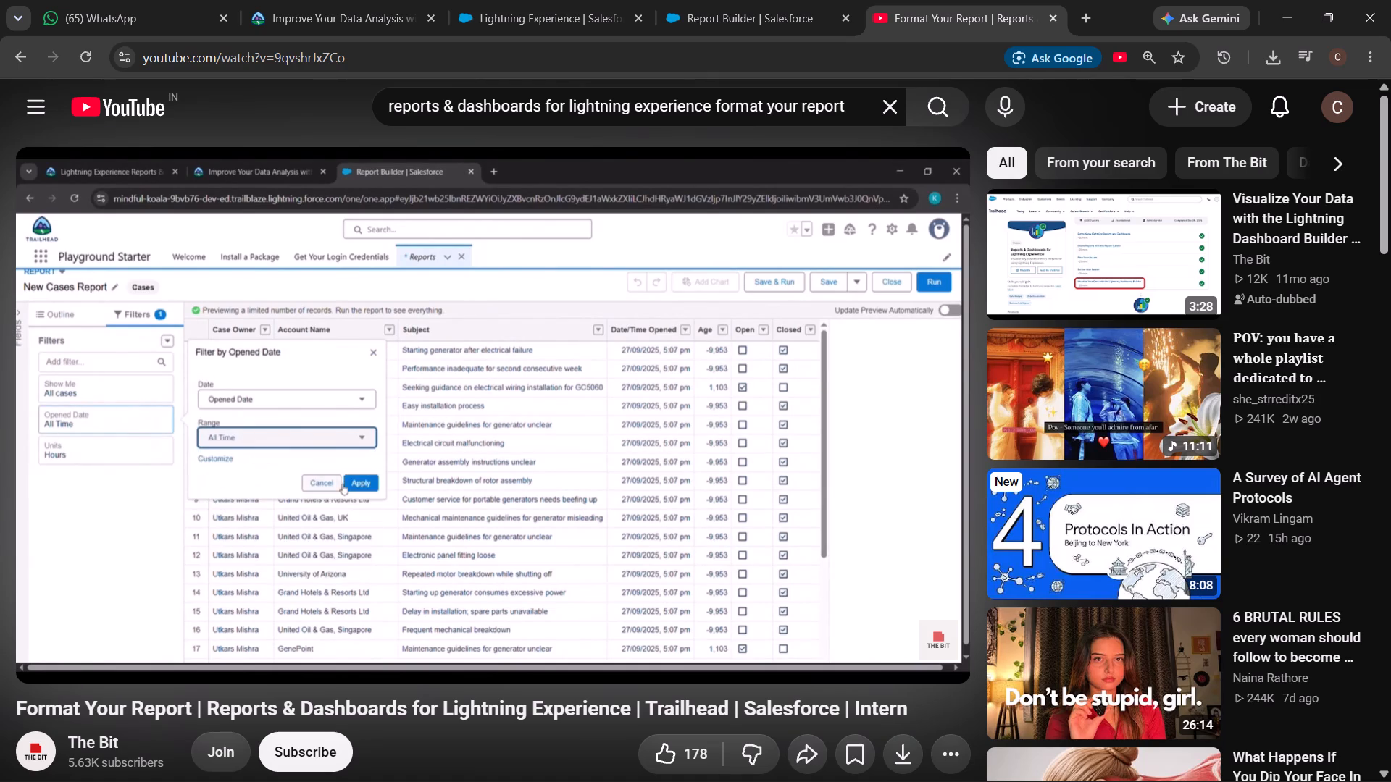
# Pause the walkthrough and switch to the Salesforce report builder to view the Cases by Status report's outline of groups and columns.
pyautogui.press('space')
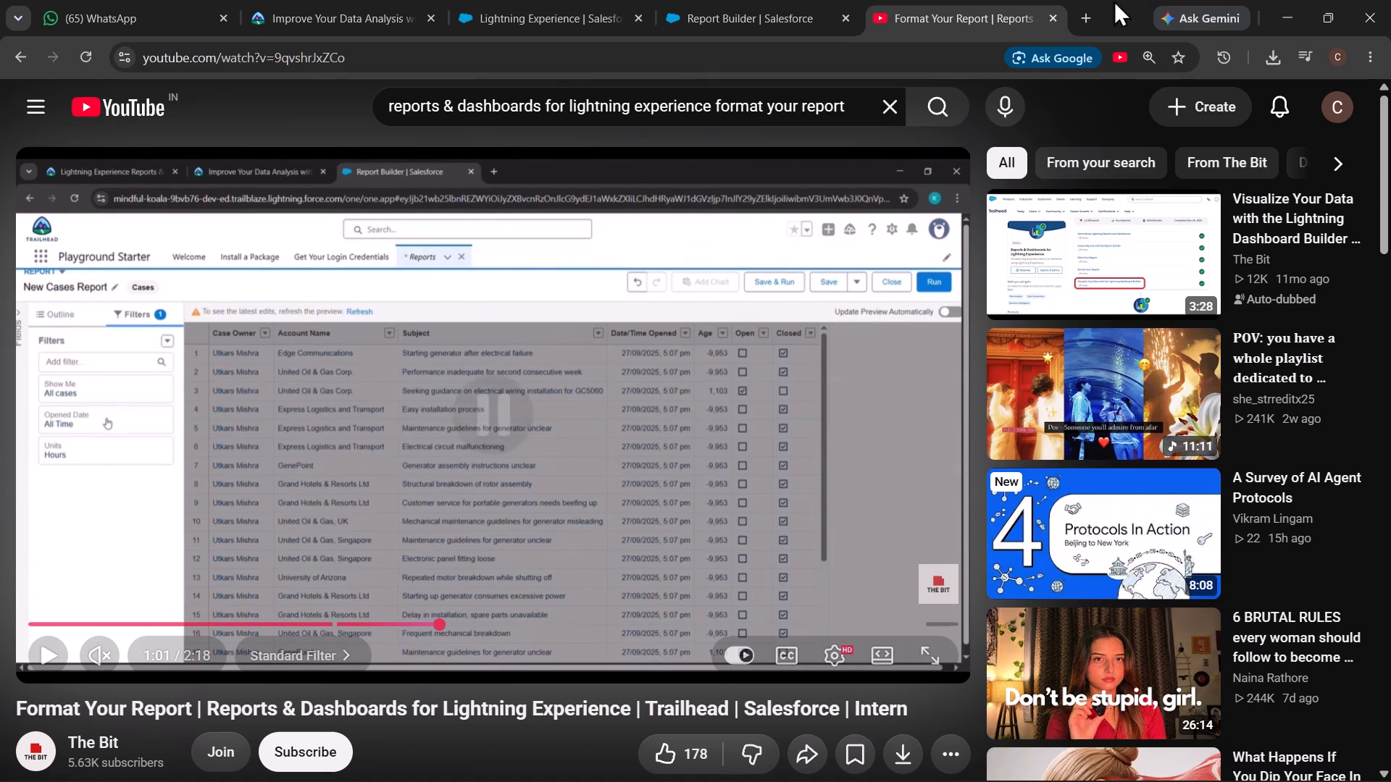
pyautogui.click(755, 30)
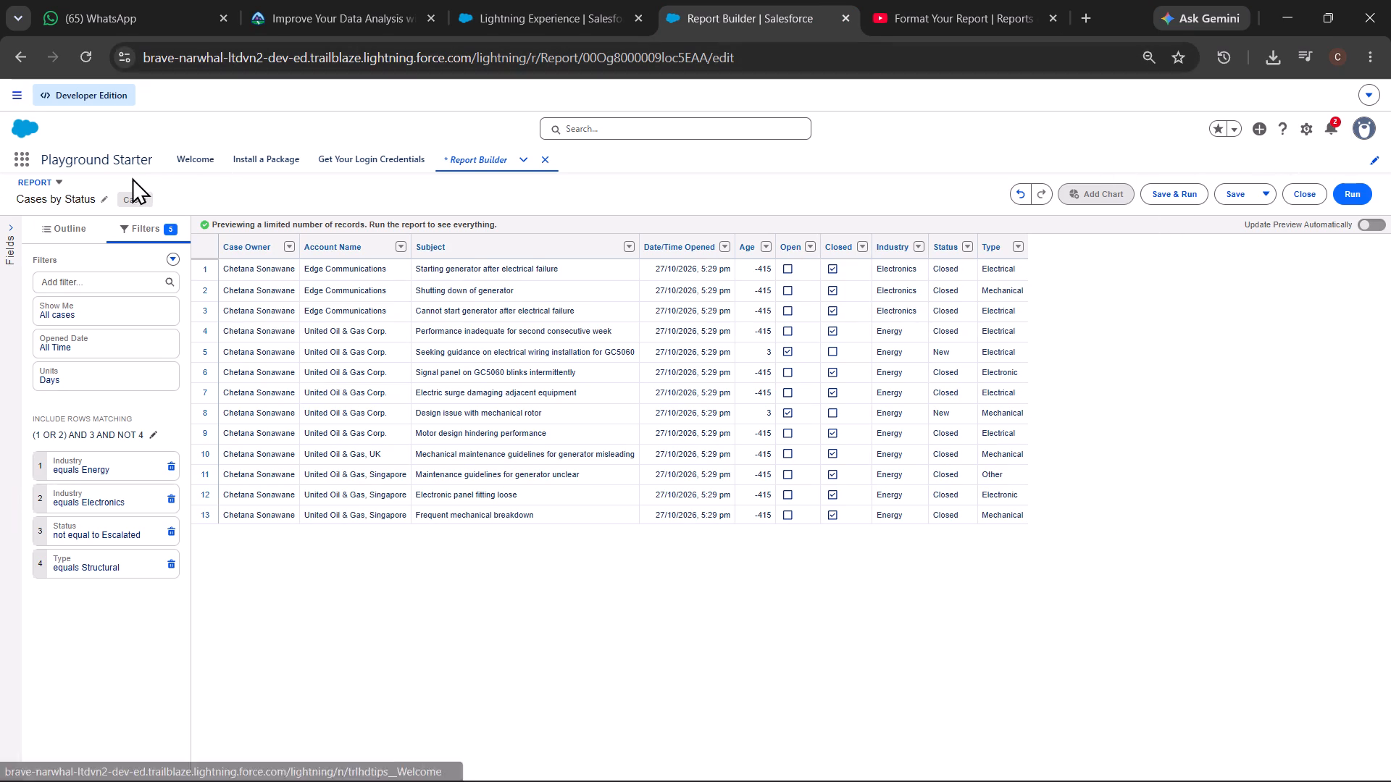
pyautogui.scroll(1, 95, 374)
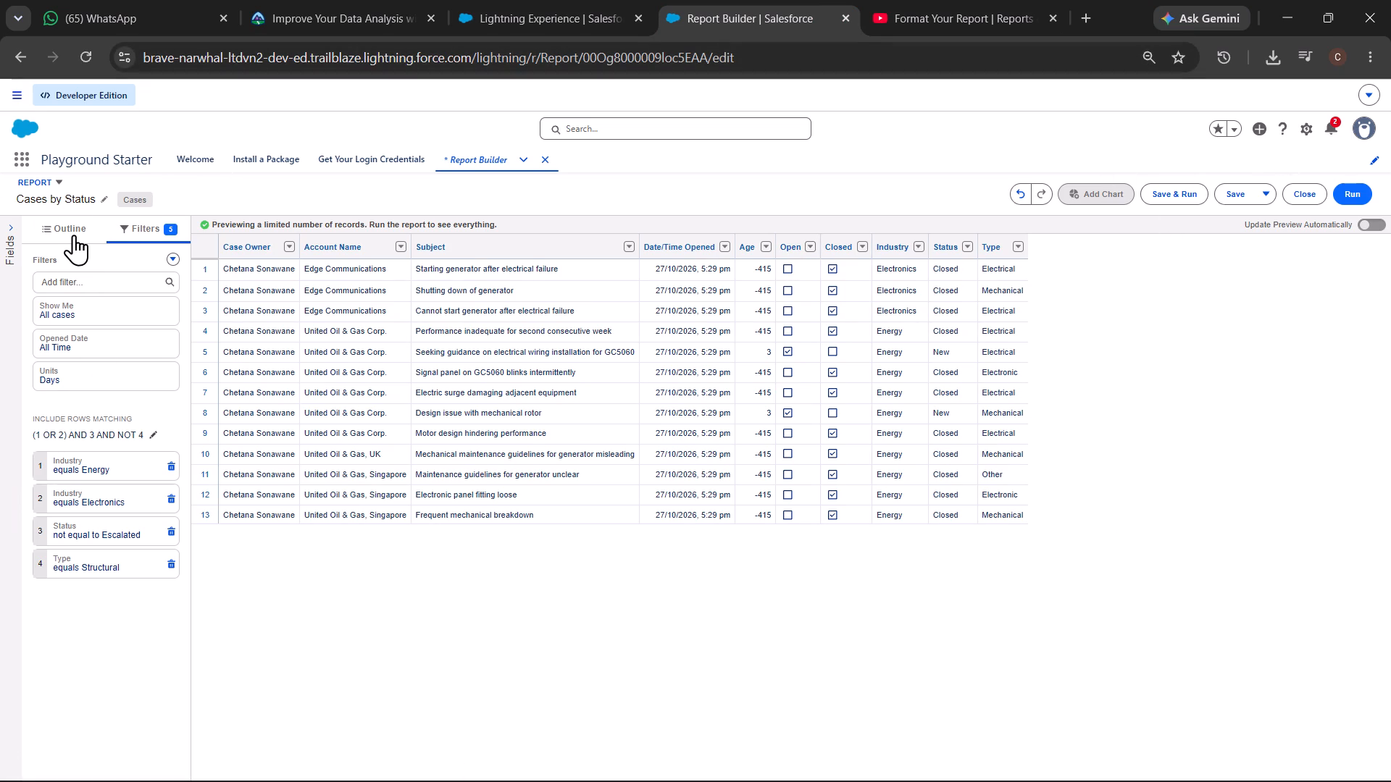
pyautogui.click(74, 235)
pyautogui.scroll(2, 80, 463)
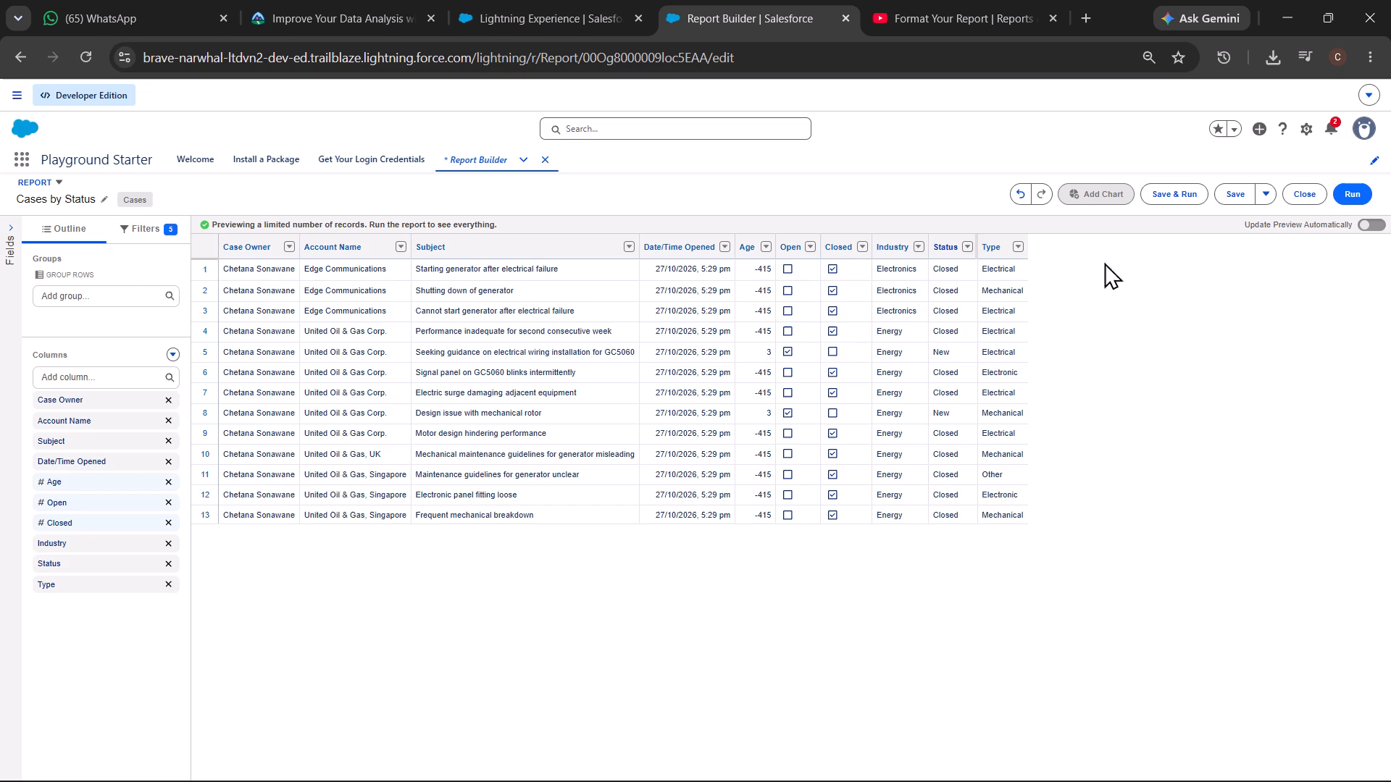
# Open the Cases by Status report from the recent records.
pyautogui.click(520, 162)
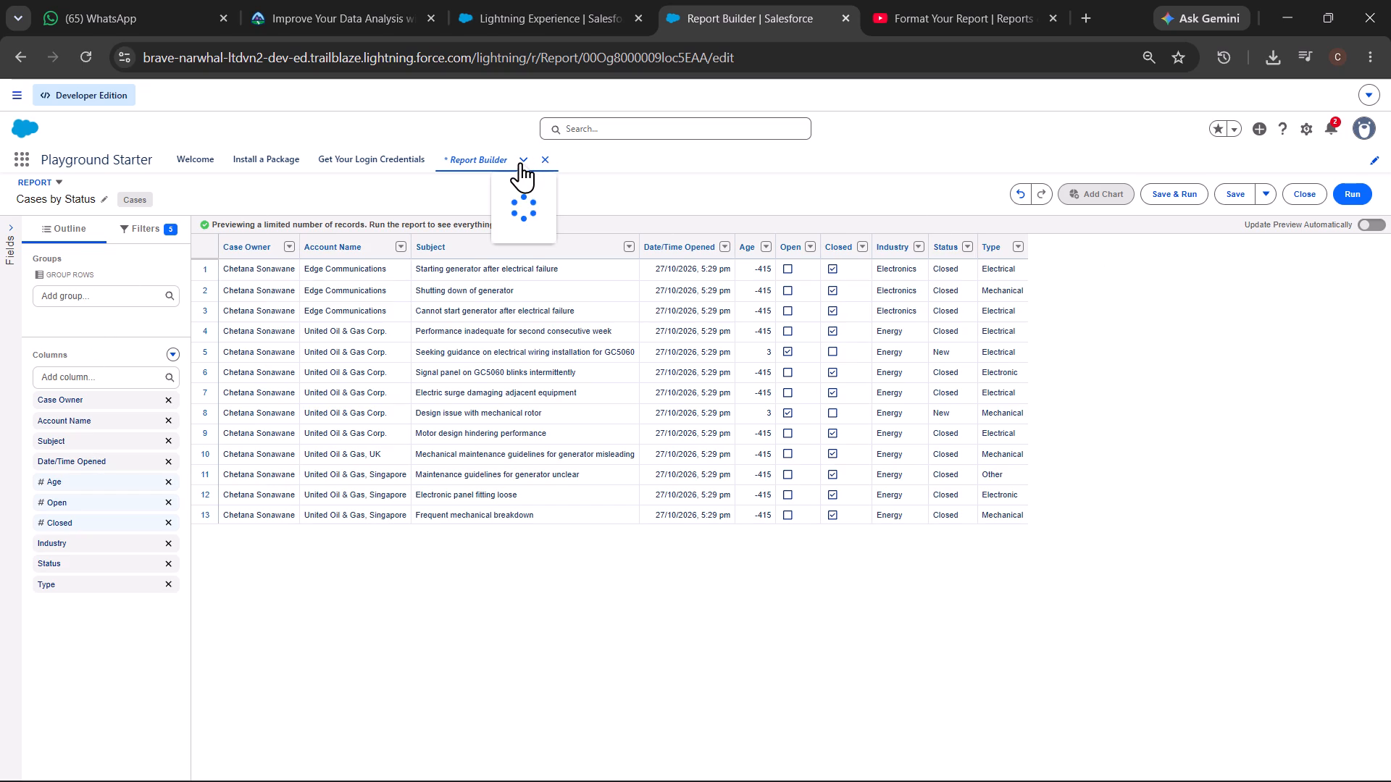
pyautogui.click(506, 201)
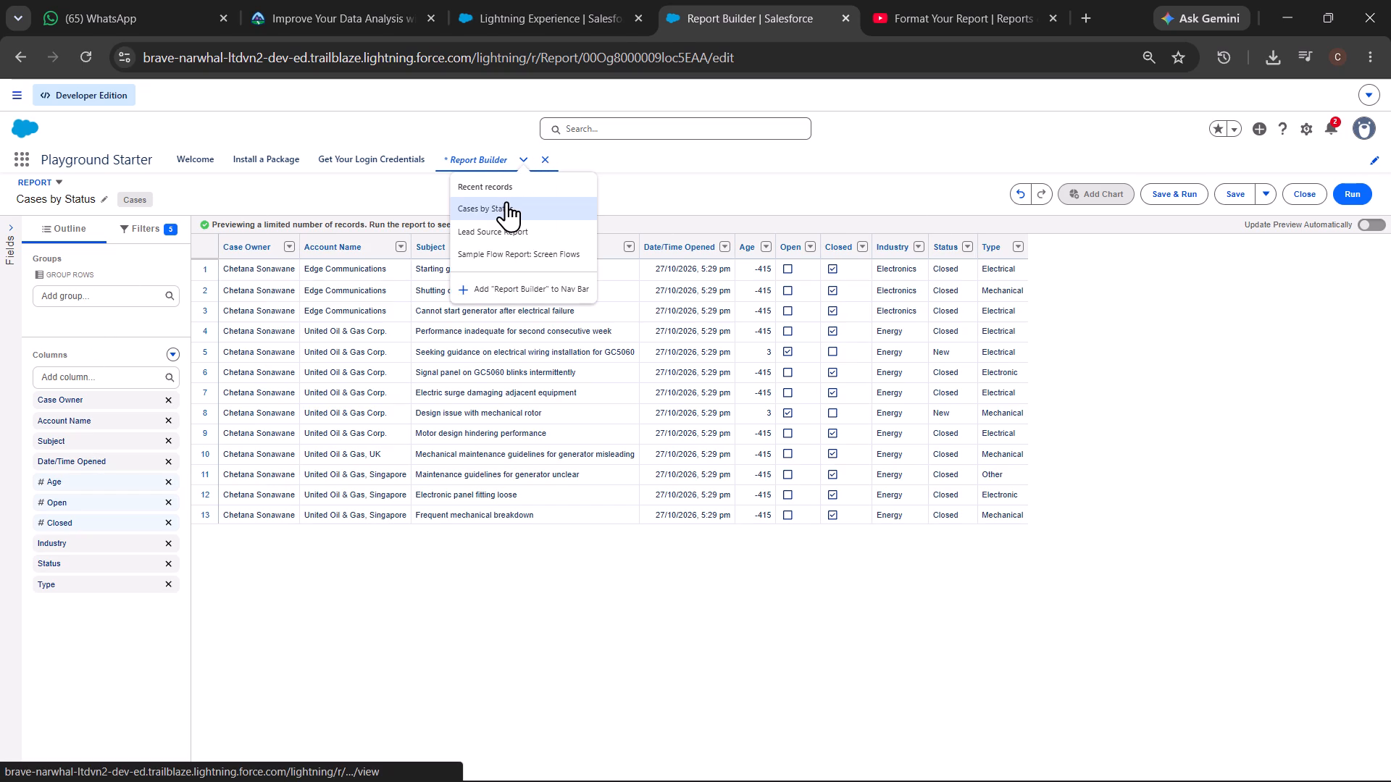
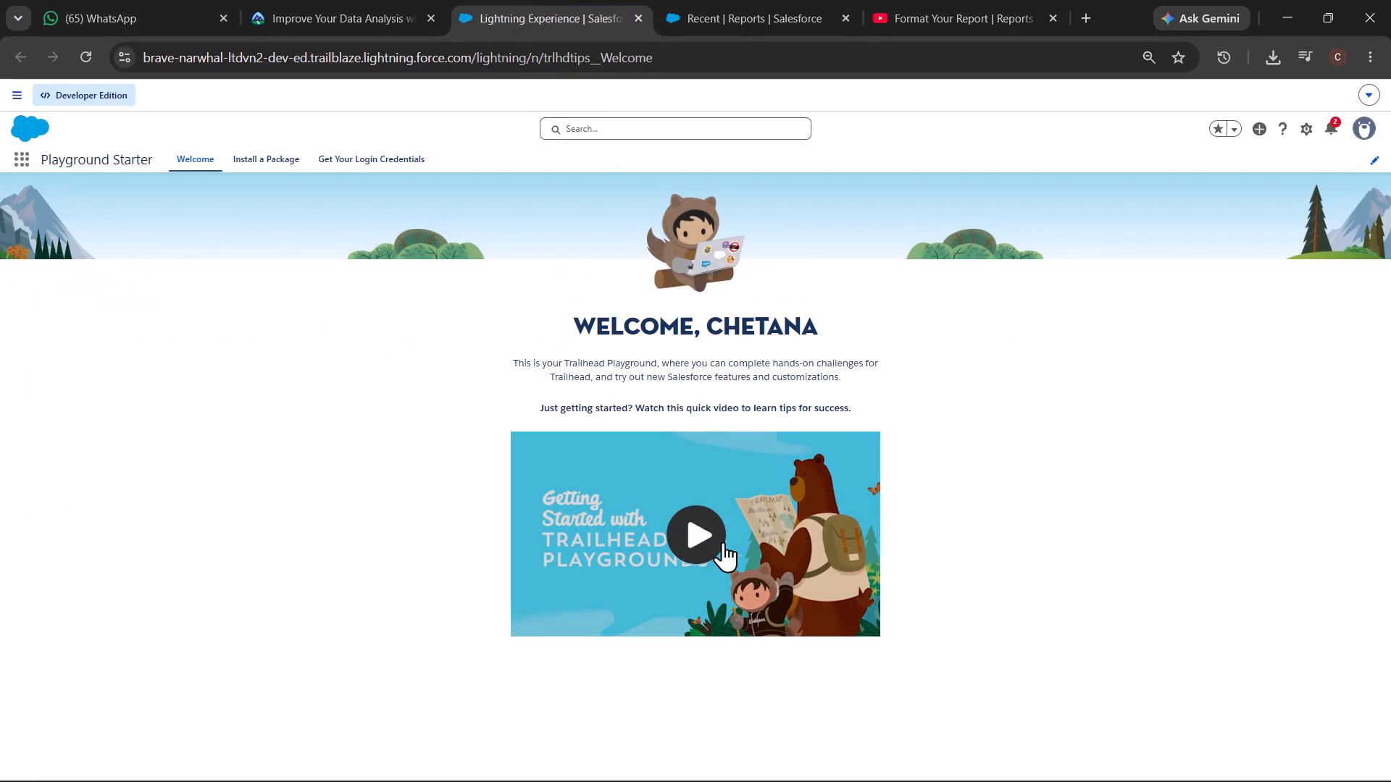
# Switch to Trailhead's Format Your Report unit and look through its instructions on report formats and the tabular report.
pyautogui.scroll(4, 723, 542)
pyautogui.click(278, 0)
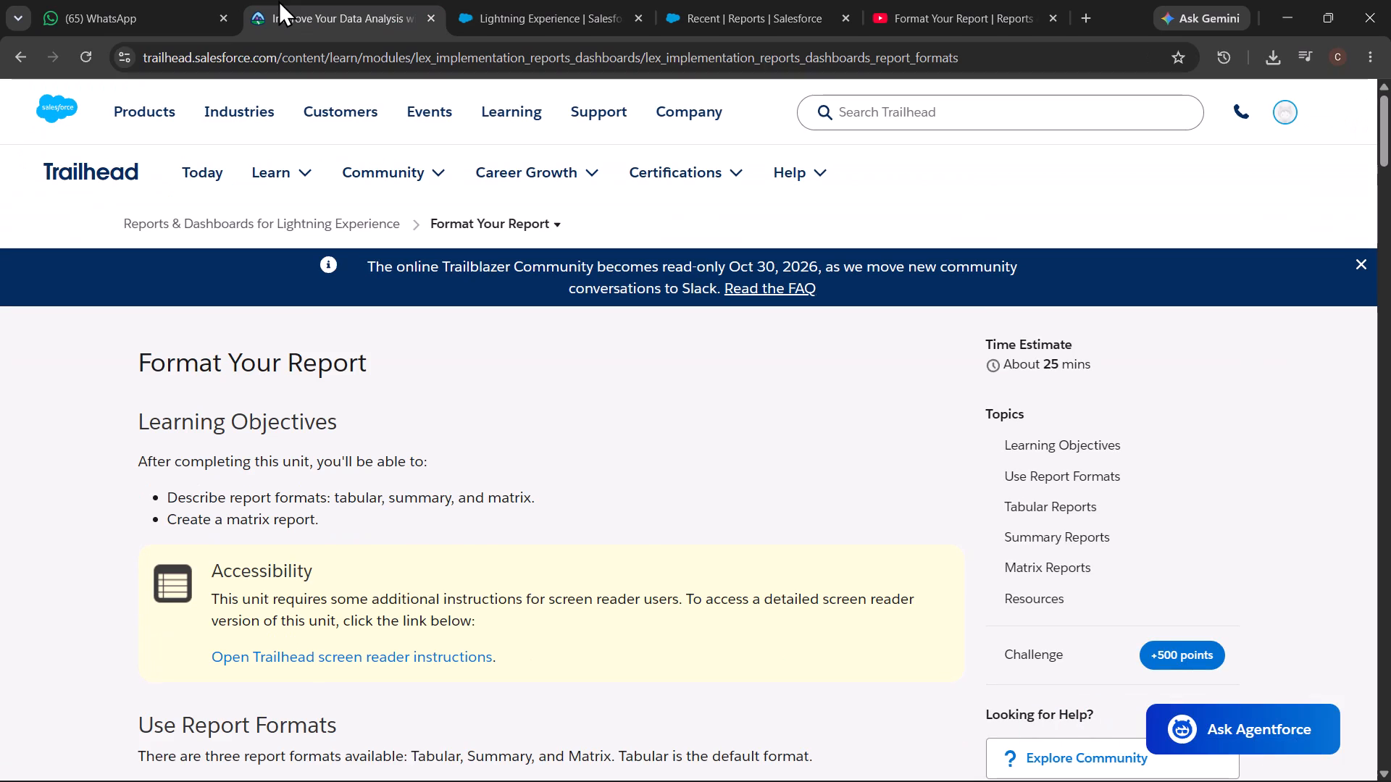
pyautogui.scroll(1, 483, 319)
pyautogui.click(834, 451)
pyautogui.scroll(2, 834, 451)
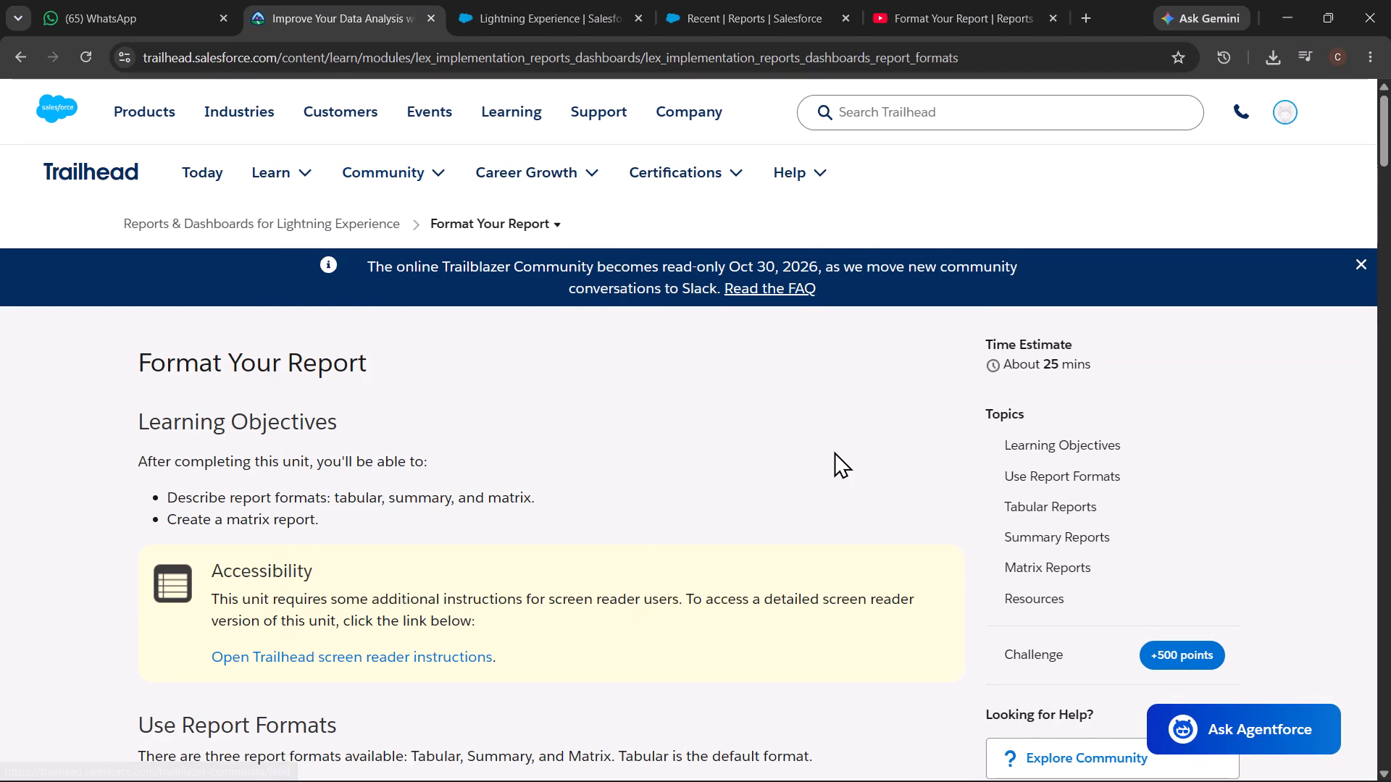
pyautogui.scroll(1, 834, 451)
pyautogui.scroll(-7, 834, 451)
pyautogui.scroll(8, 834, 451)
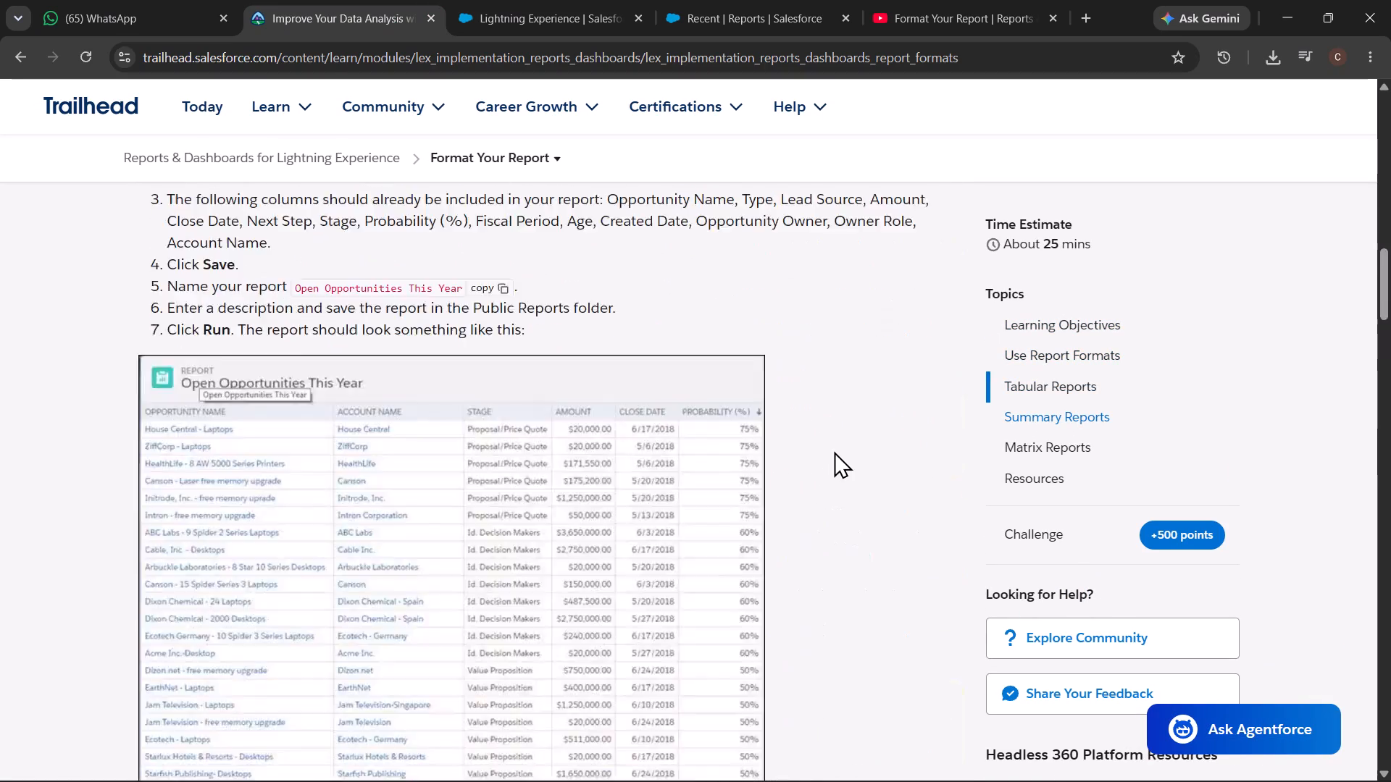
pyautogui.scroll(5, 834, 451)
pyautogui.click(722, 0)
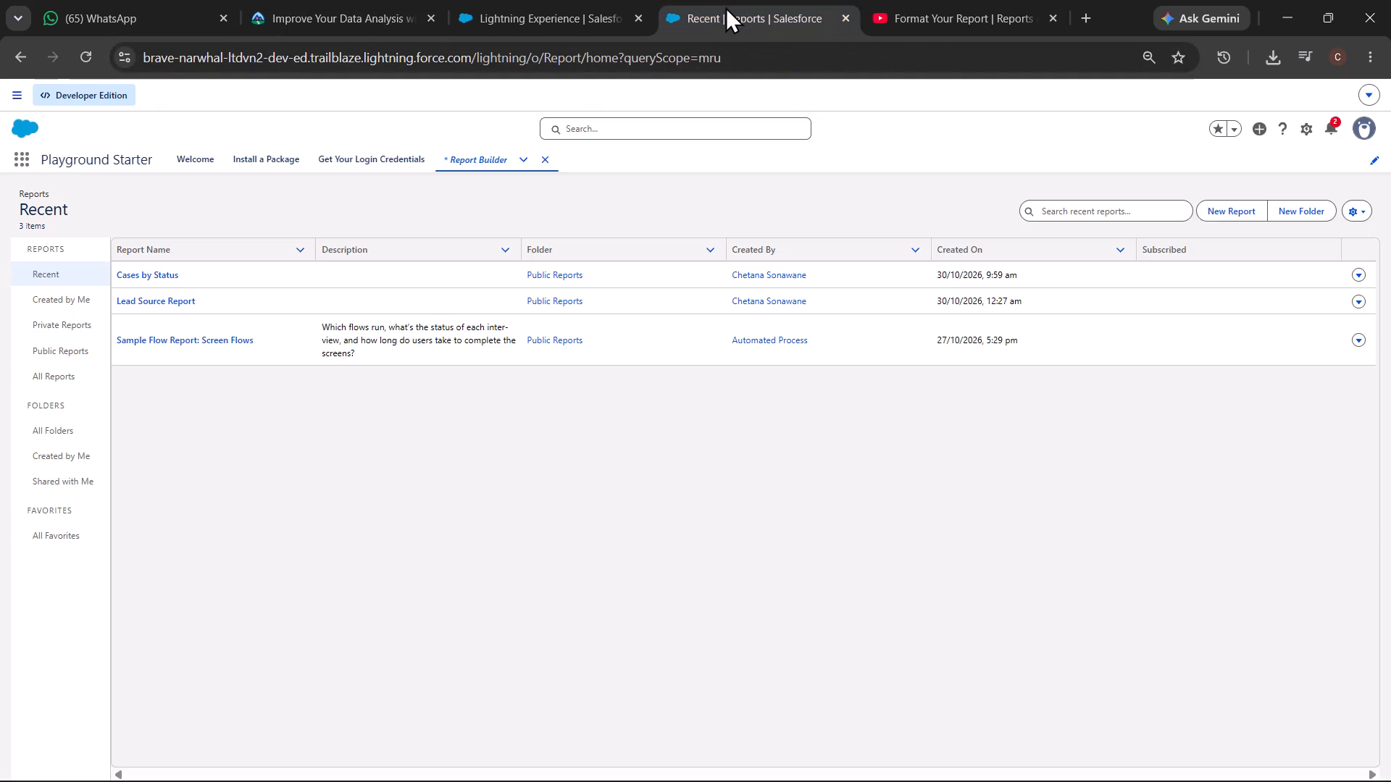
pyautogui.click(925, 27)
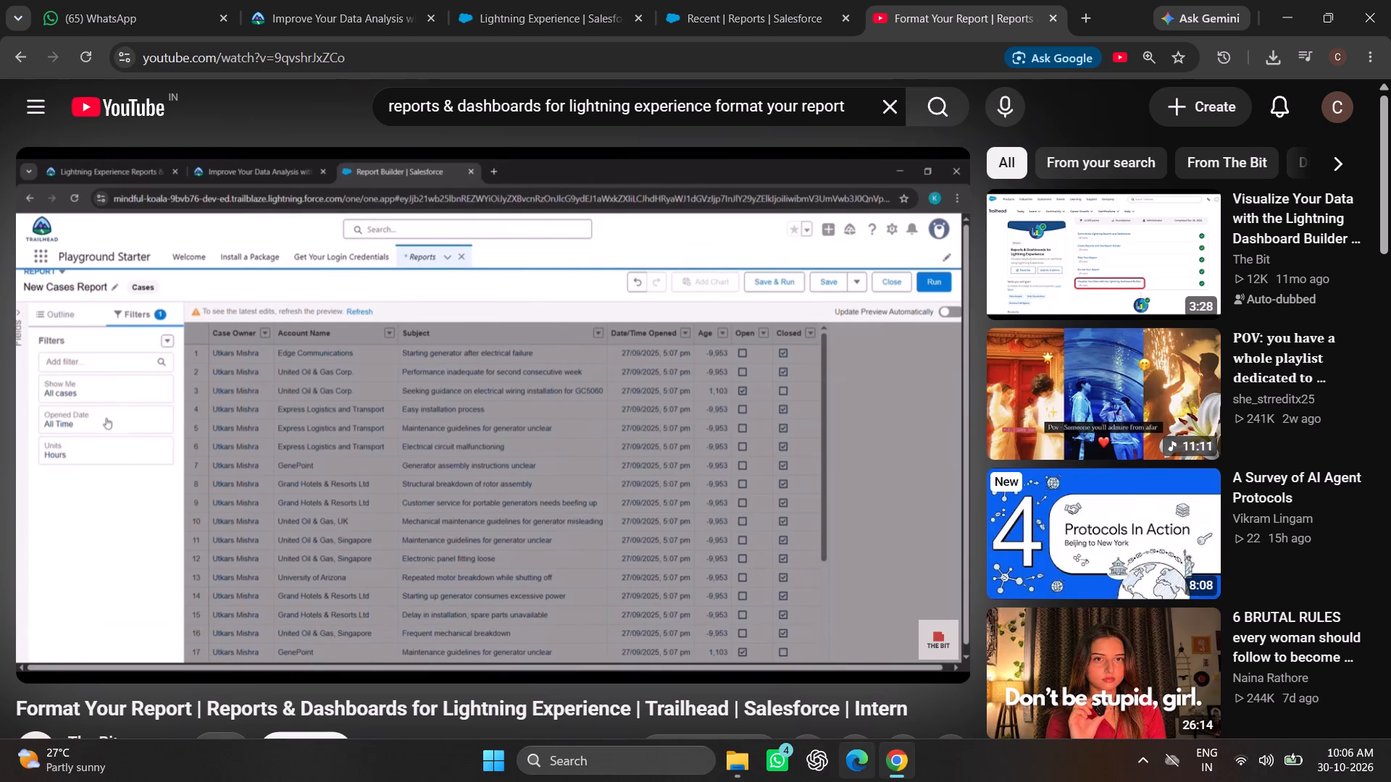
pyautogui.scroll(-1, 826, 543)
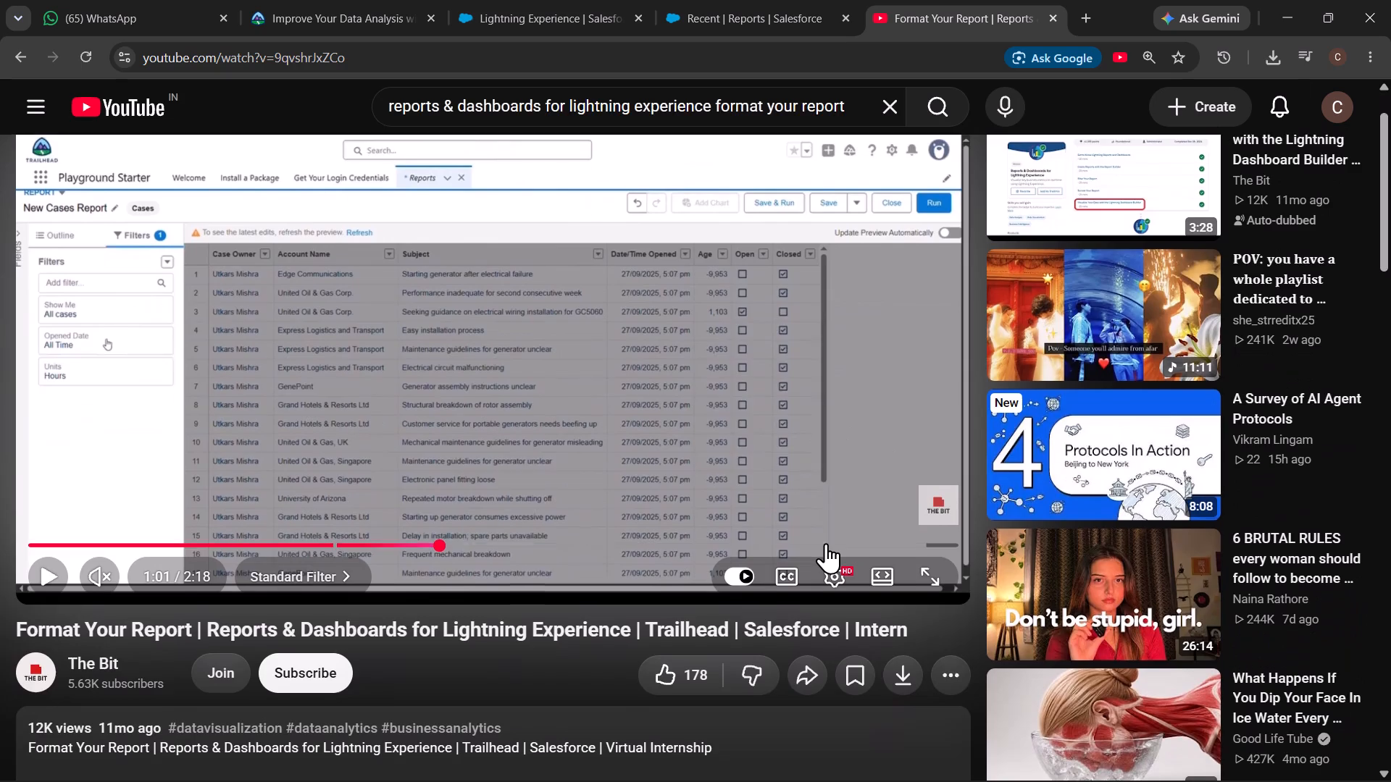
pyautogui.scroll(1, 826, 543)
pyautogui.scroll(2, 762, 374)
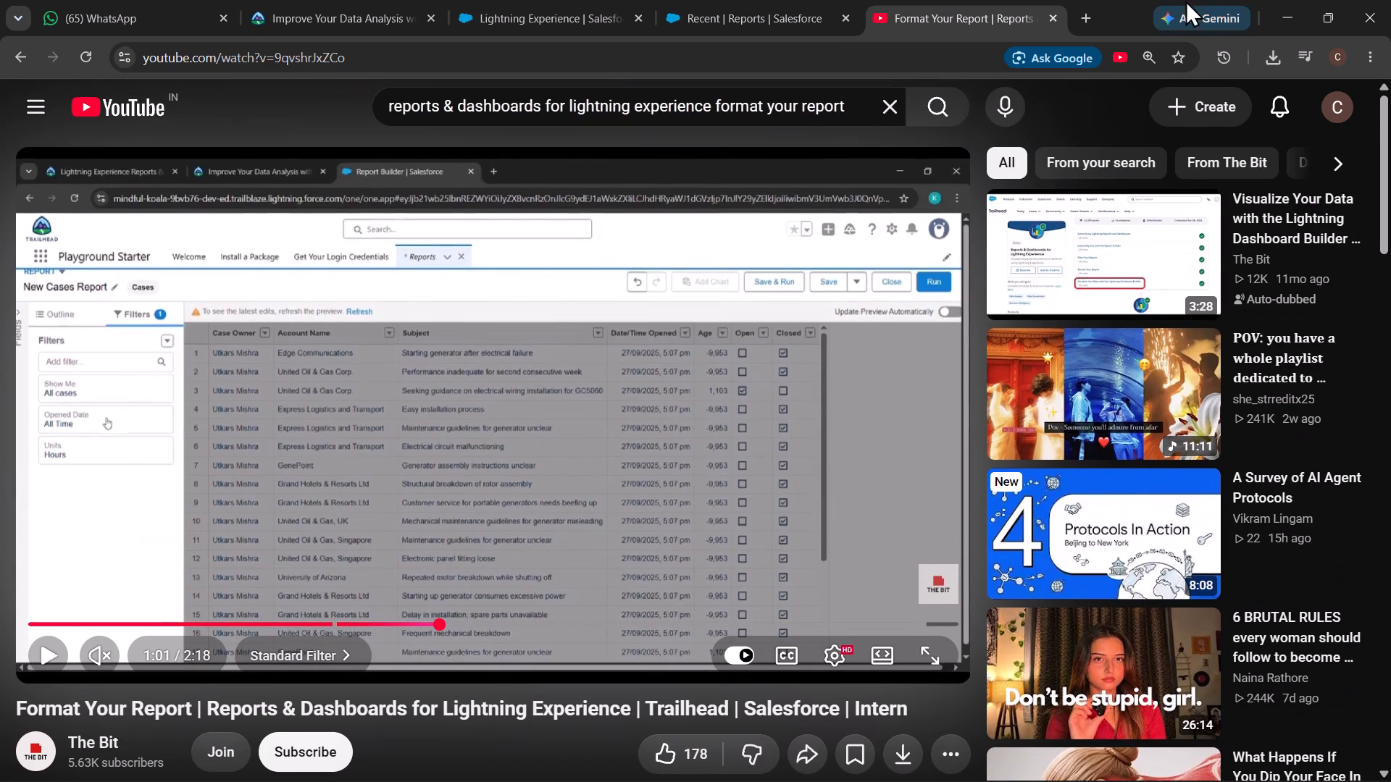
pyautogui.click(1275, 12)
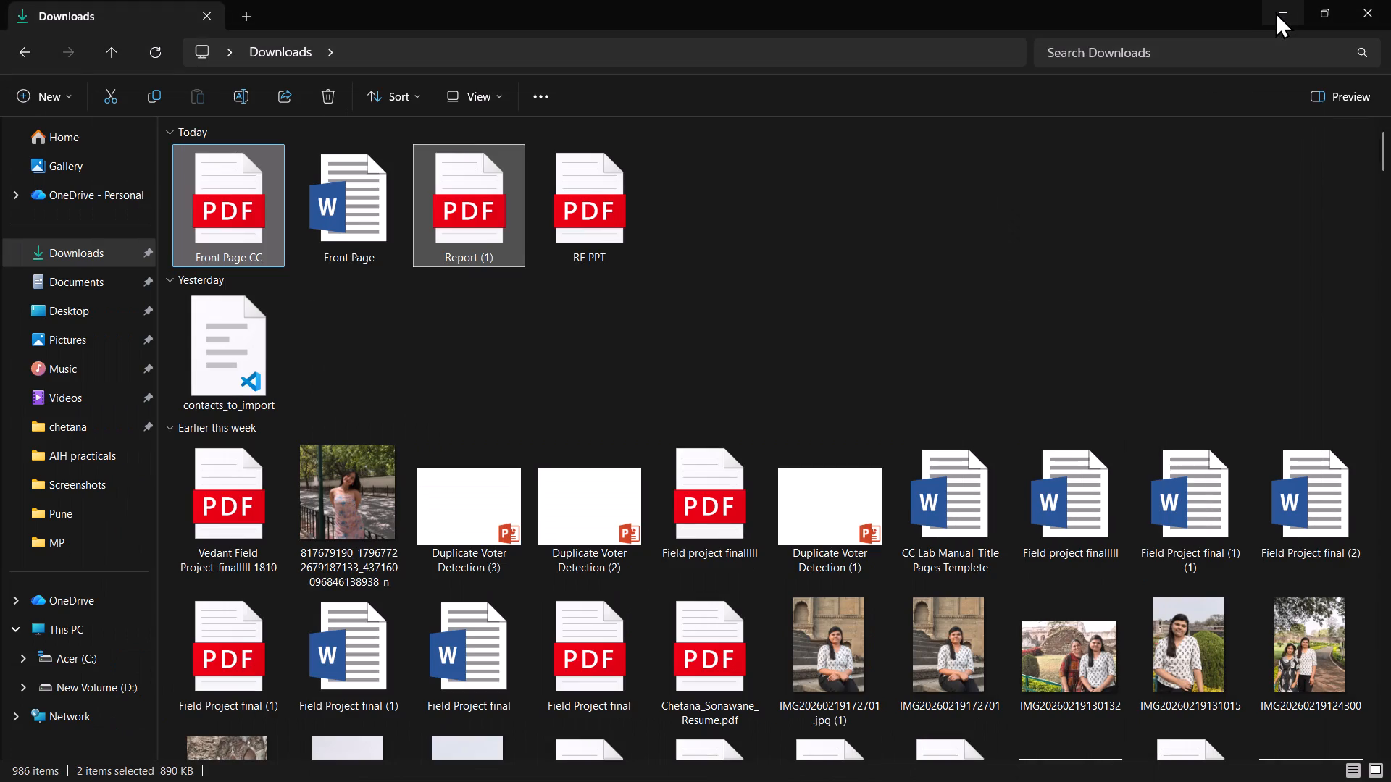
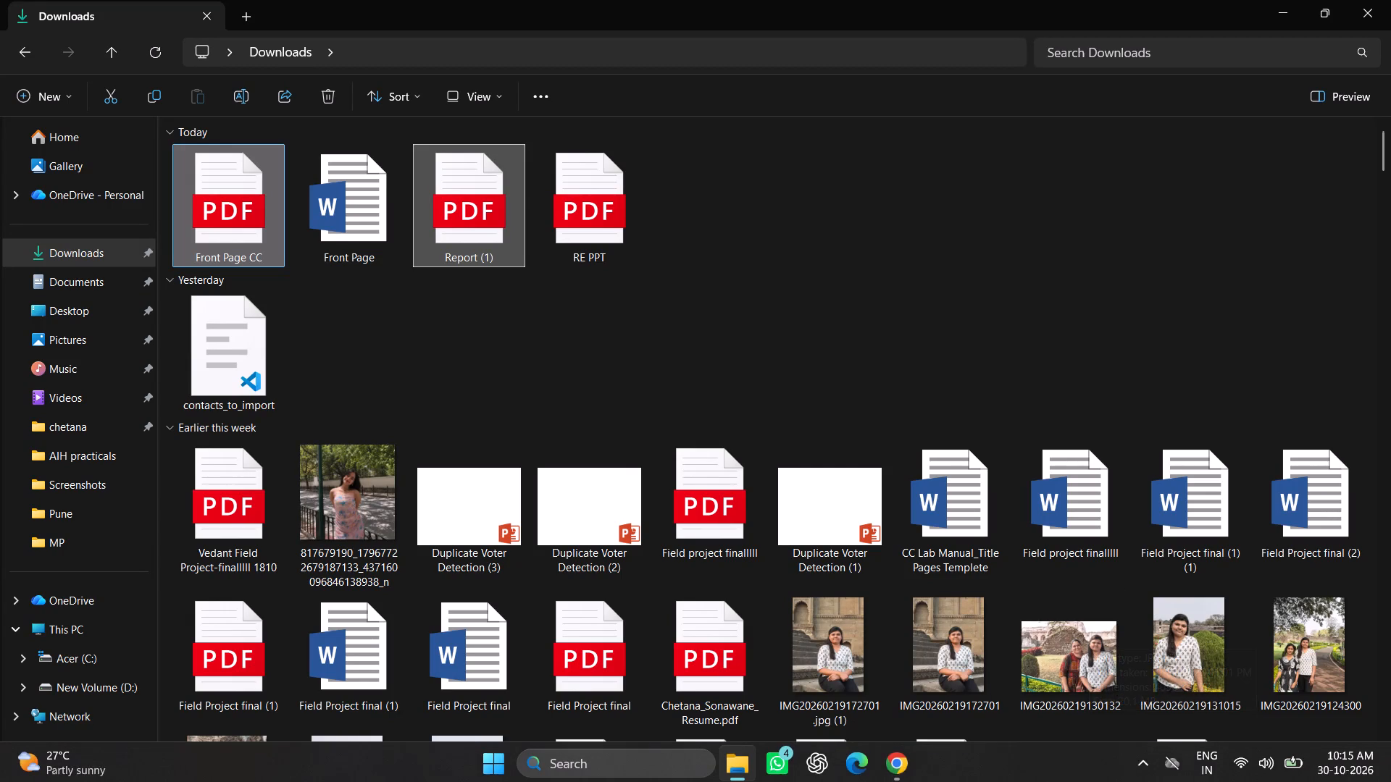
# Put the Downloads folder window away and return to the Format Your Report video in Chrome.
pyautogui.click(1285, 9)
pyautogui.scroll(1, 1088, 282)
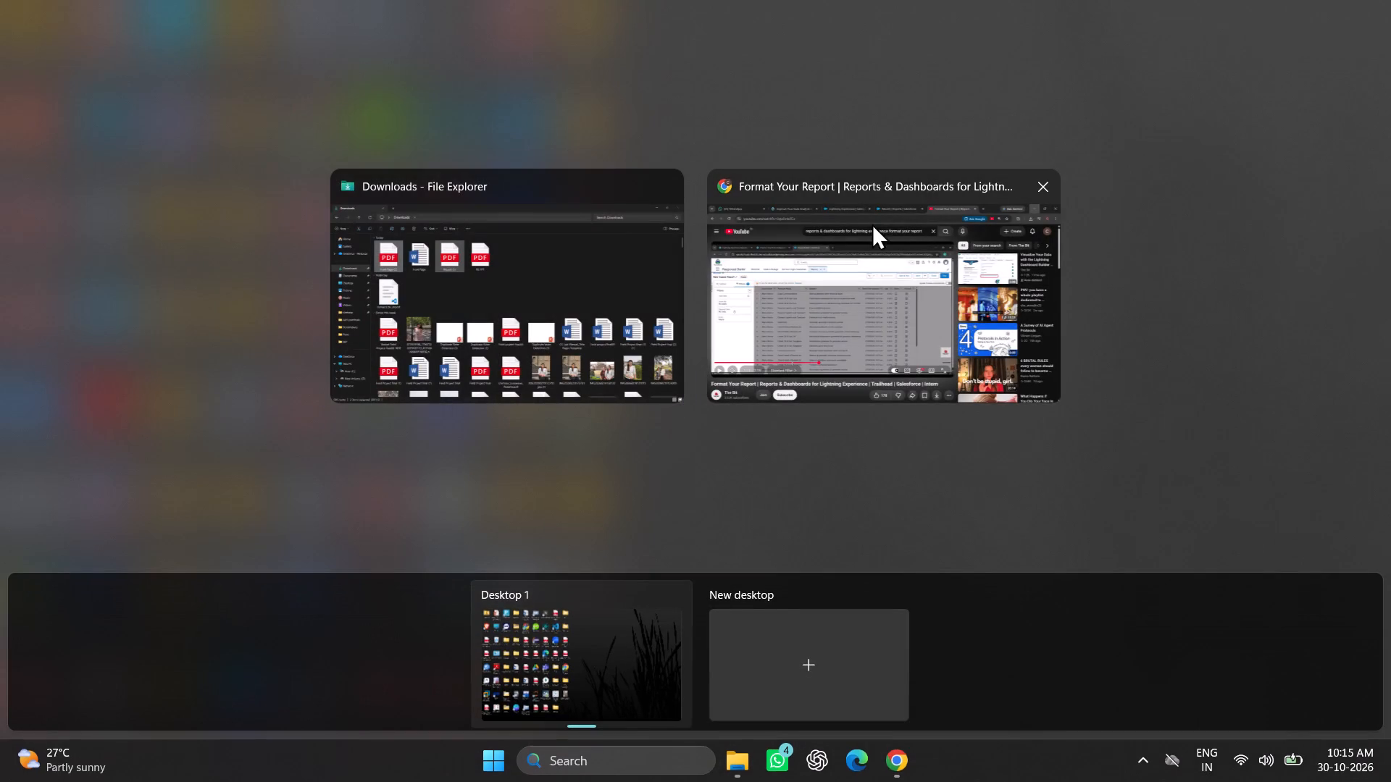
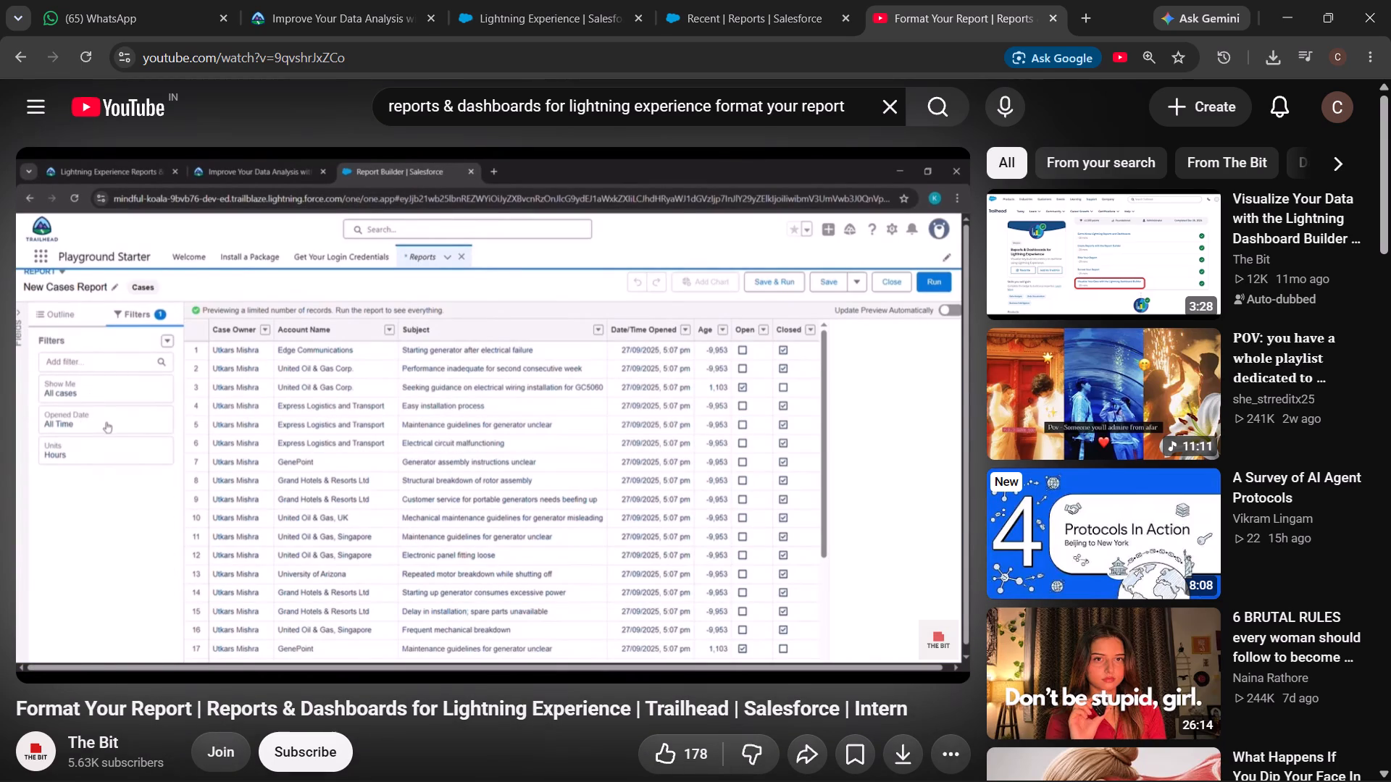
# Review the video walkthrough's part on creating a report and choosing its report type.
pyautogui.click(498, 470)
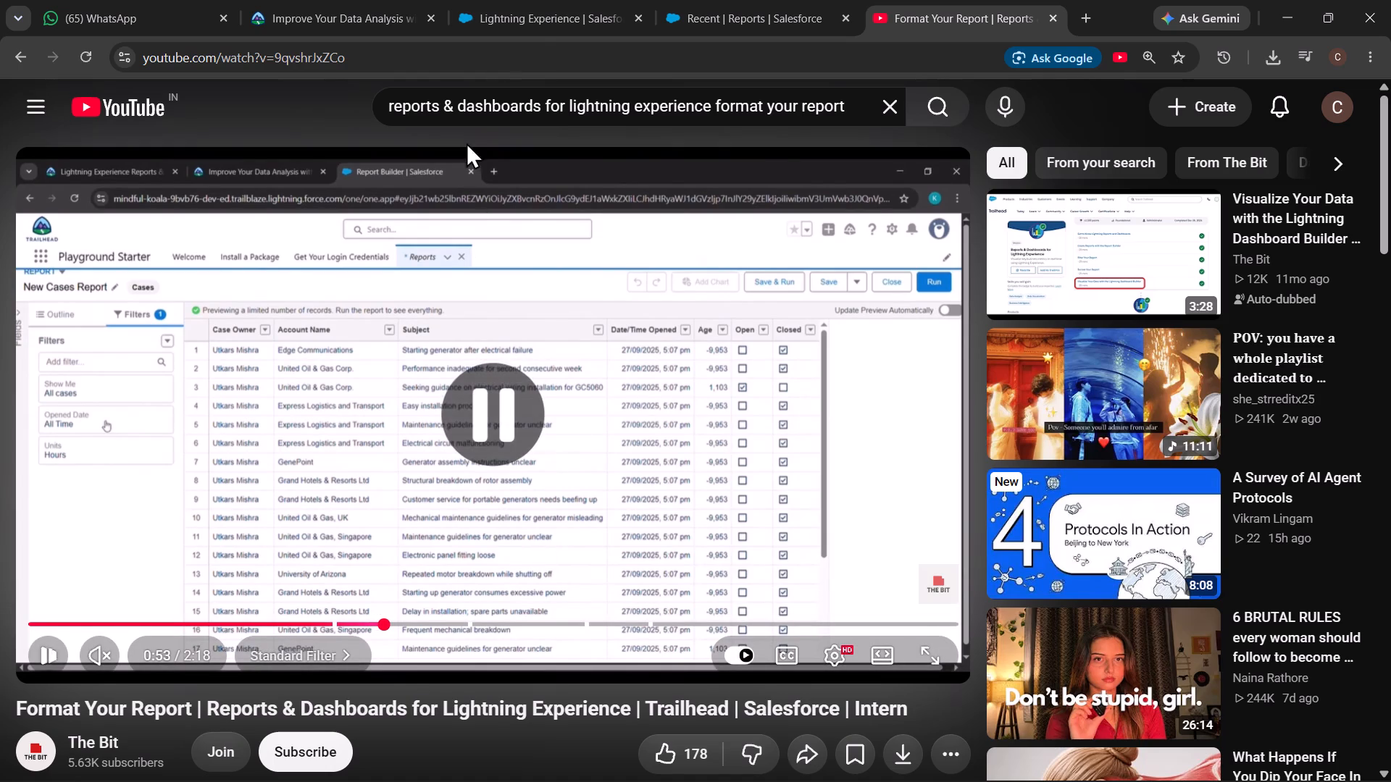
pyautogui.click(688, 7)
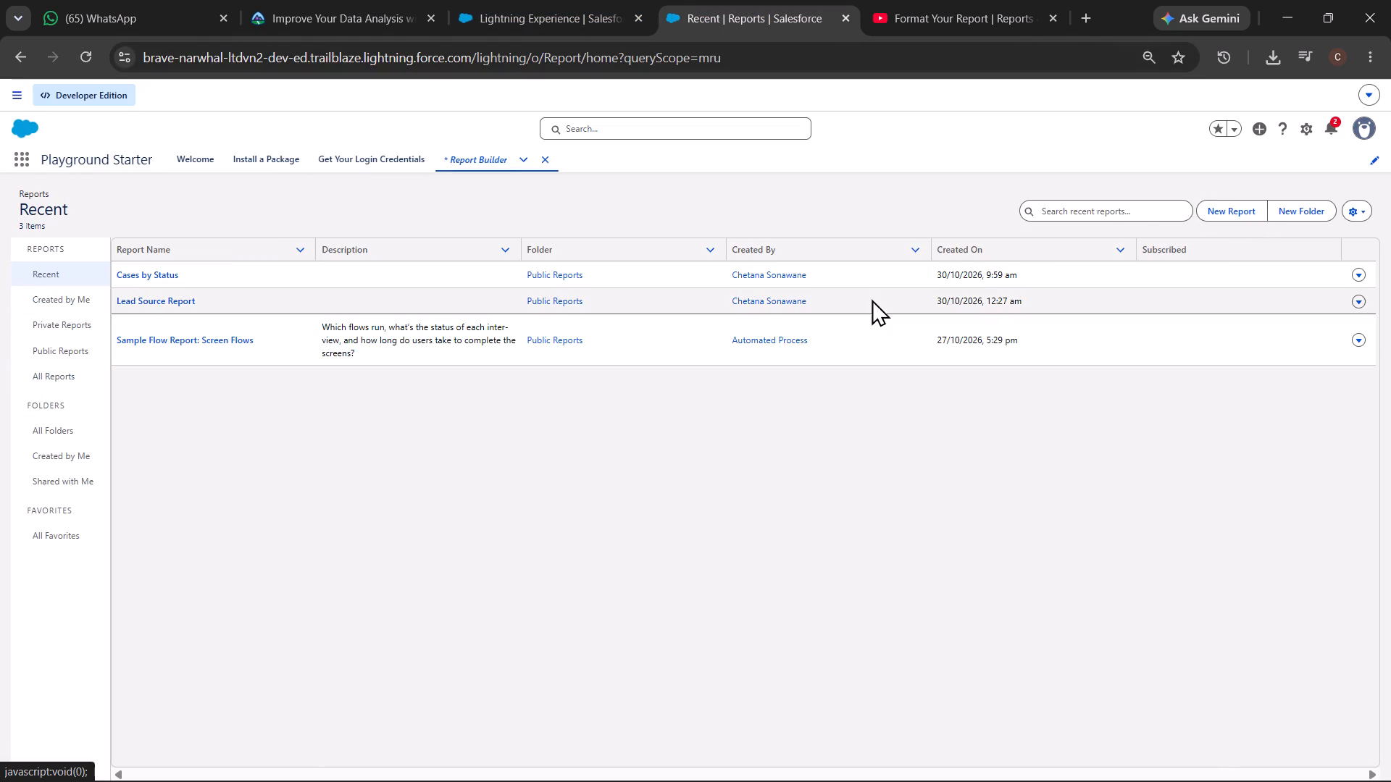
pyautogui.scroll(3, 0, 345)
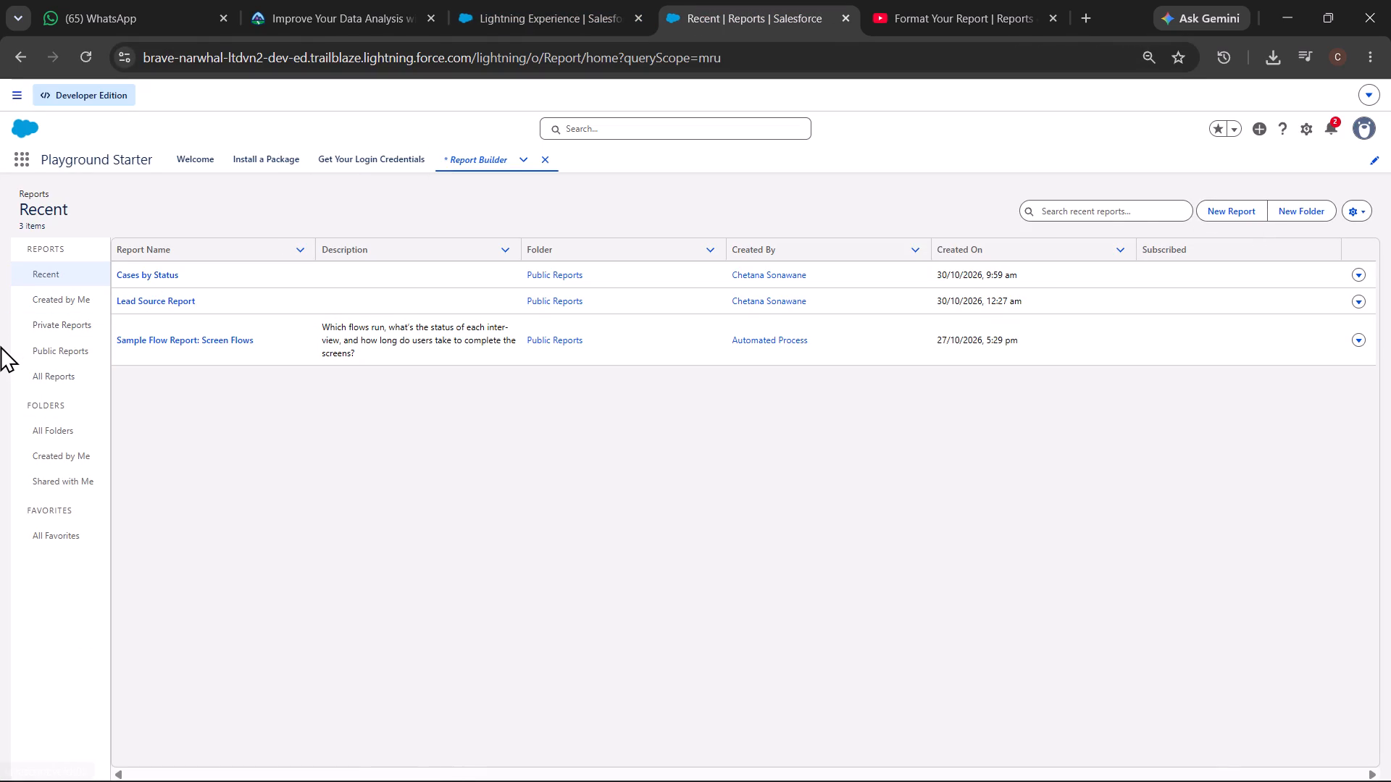
pyautogui.scroll(1, 0, 345)
pyautogui.scroll(4, 88, 285)
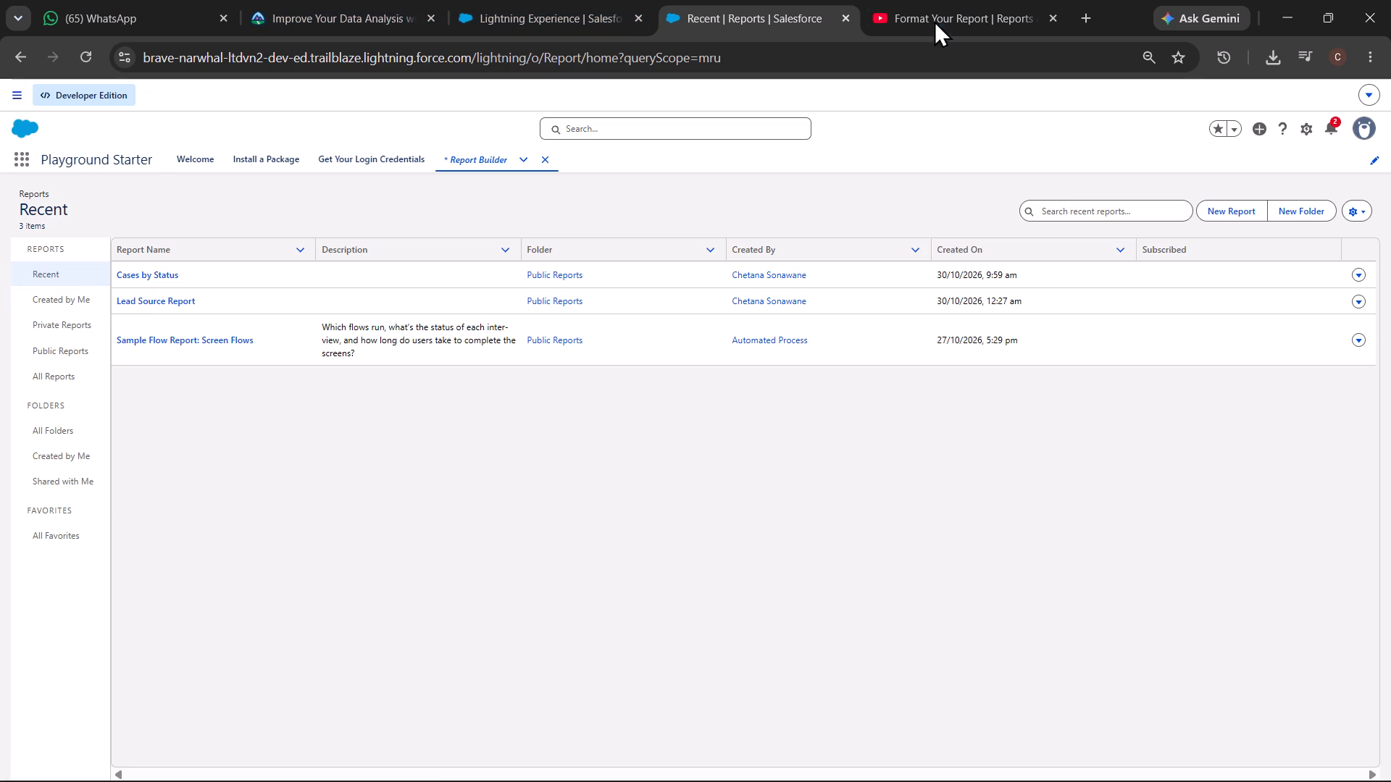
pyautogui.click(943, 19)
pyautogui.click(391, 387)
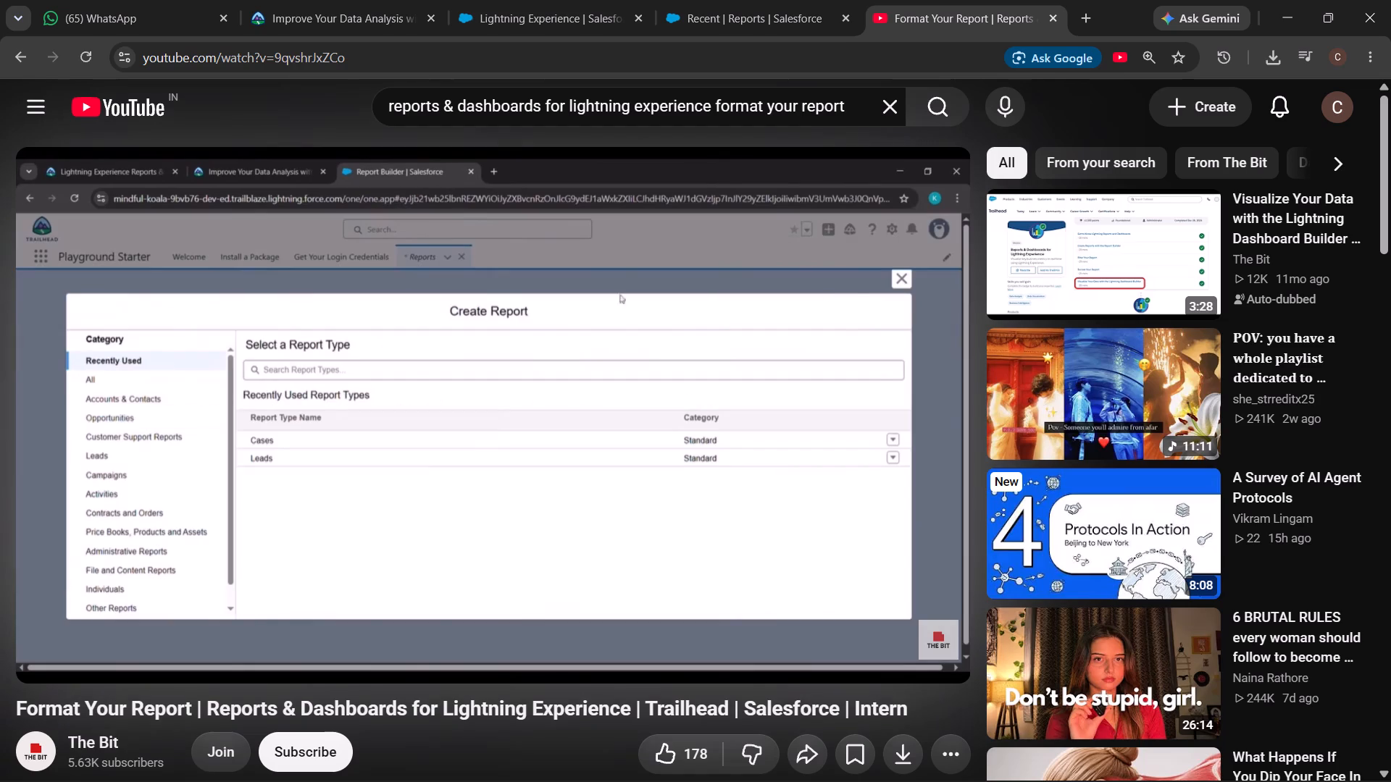
pyautogui.press('space')
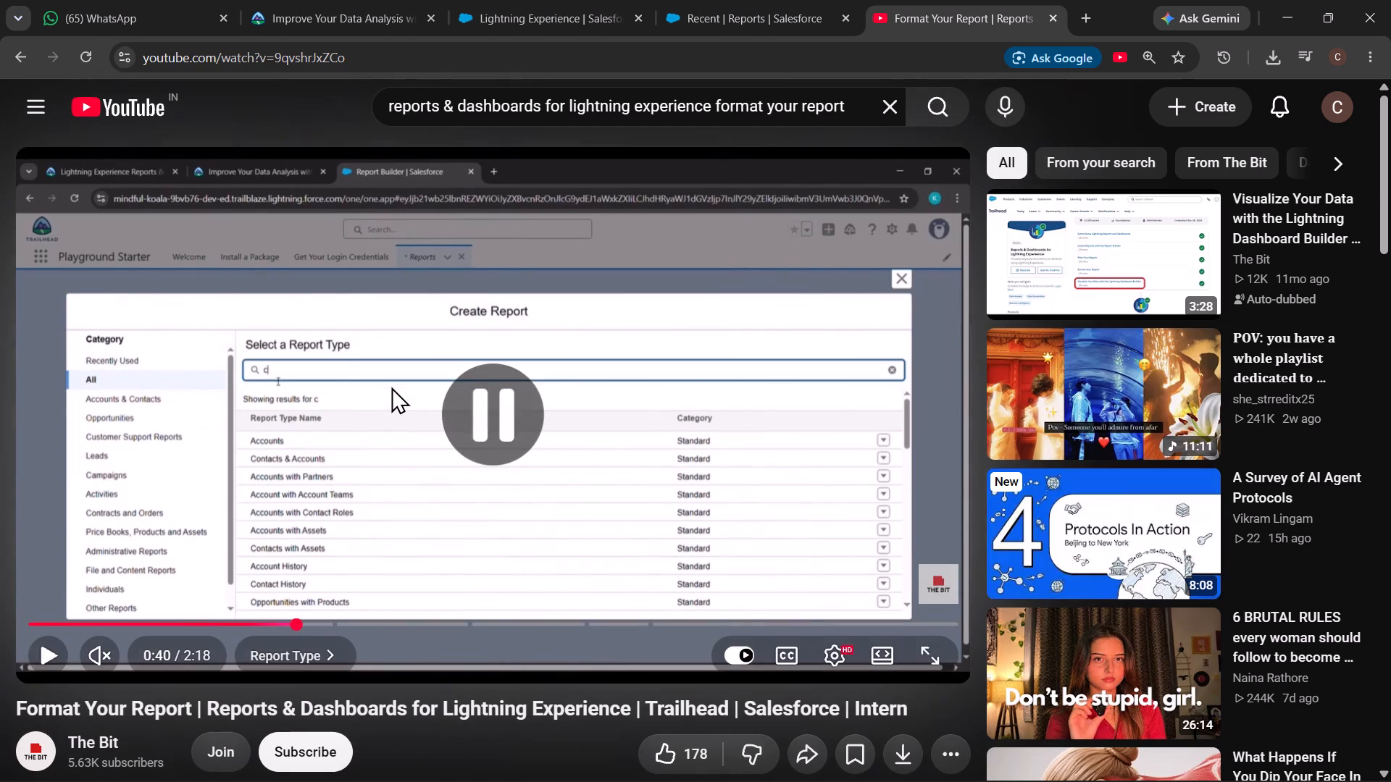
# Switch to the Salesforce playground, search the App Launcher for "repo" and open Reports.
pyautogui.click(679, 2)
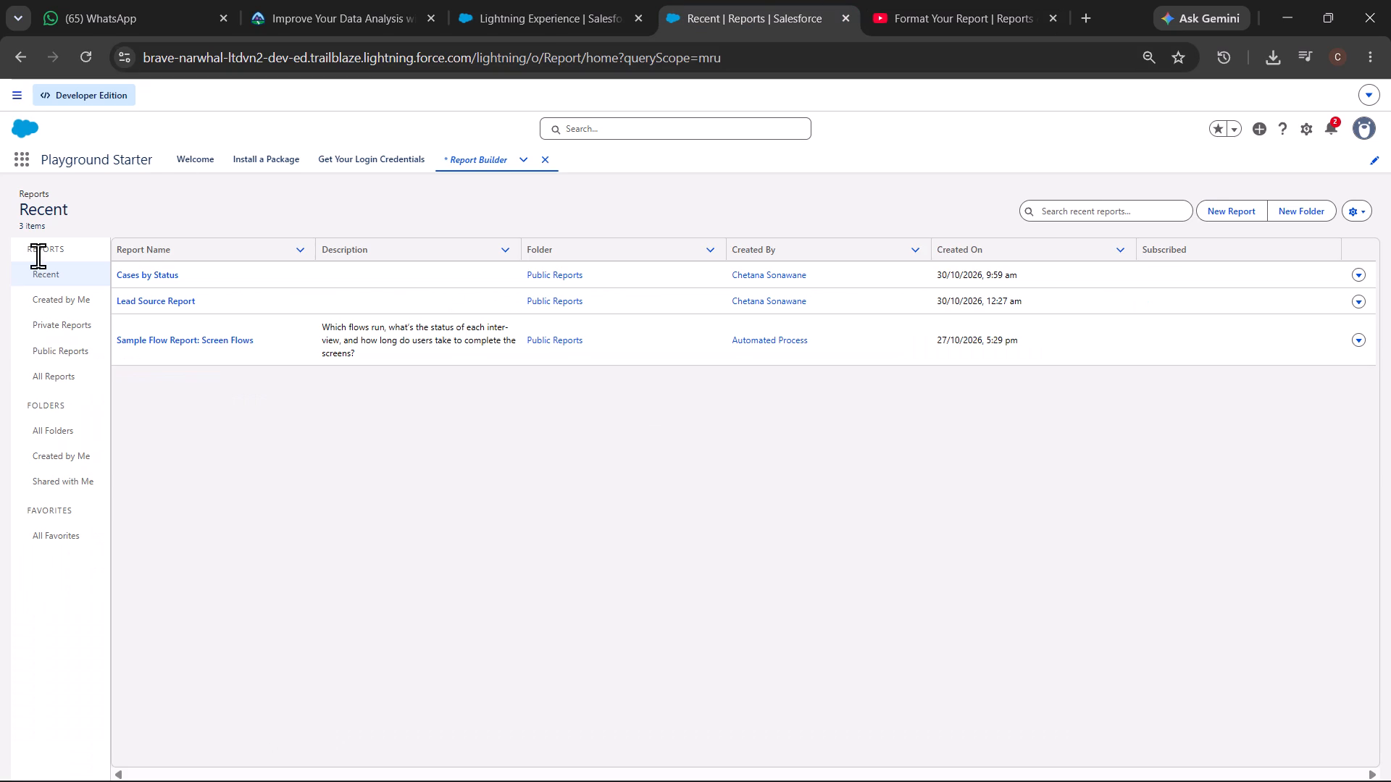
pyautogui.click(21, 154)
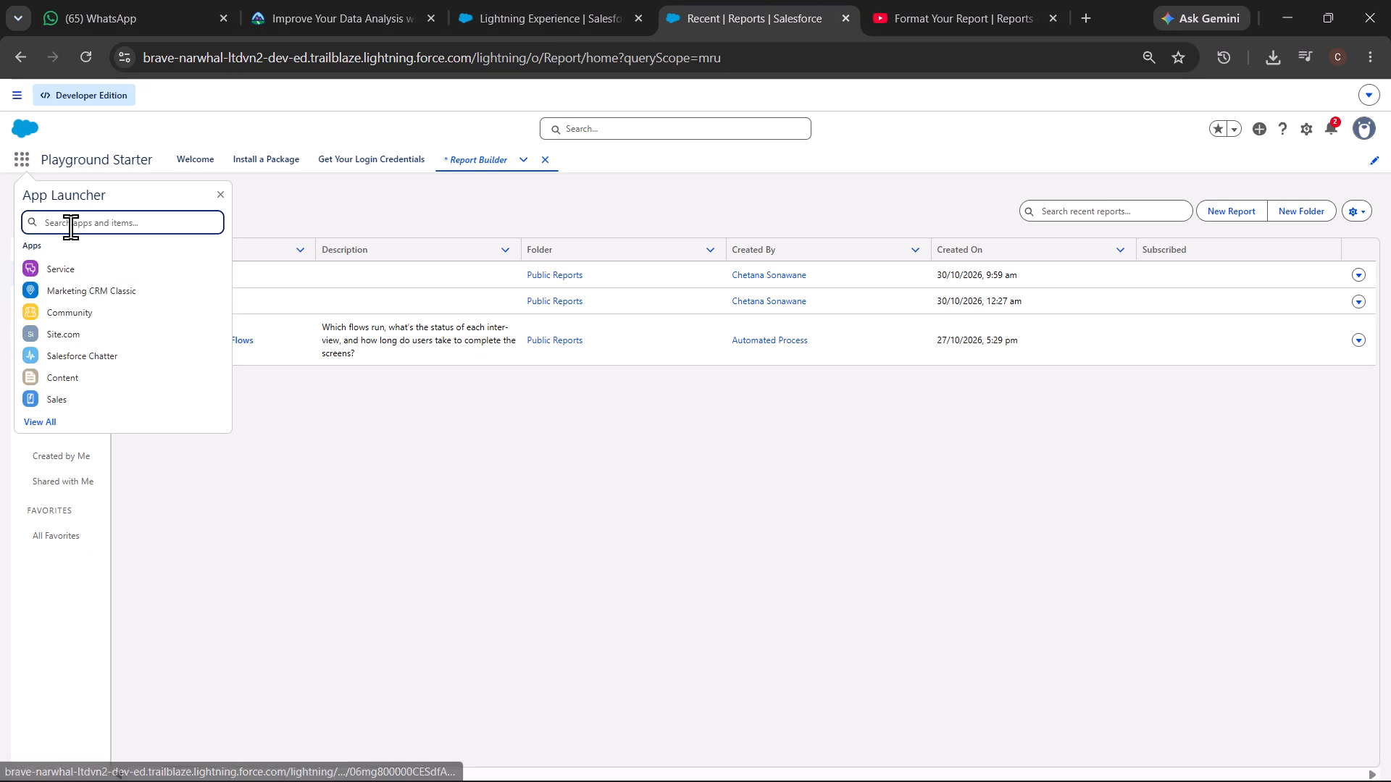
pyautogui.write('re')
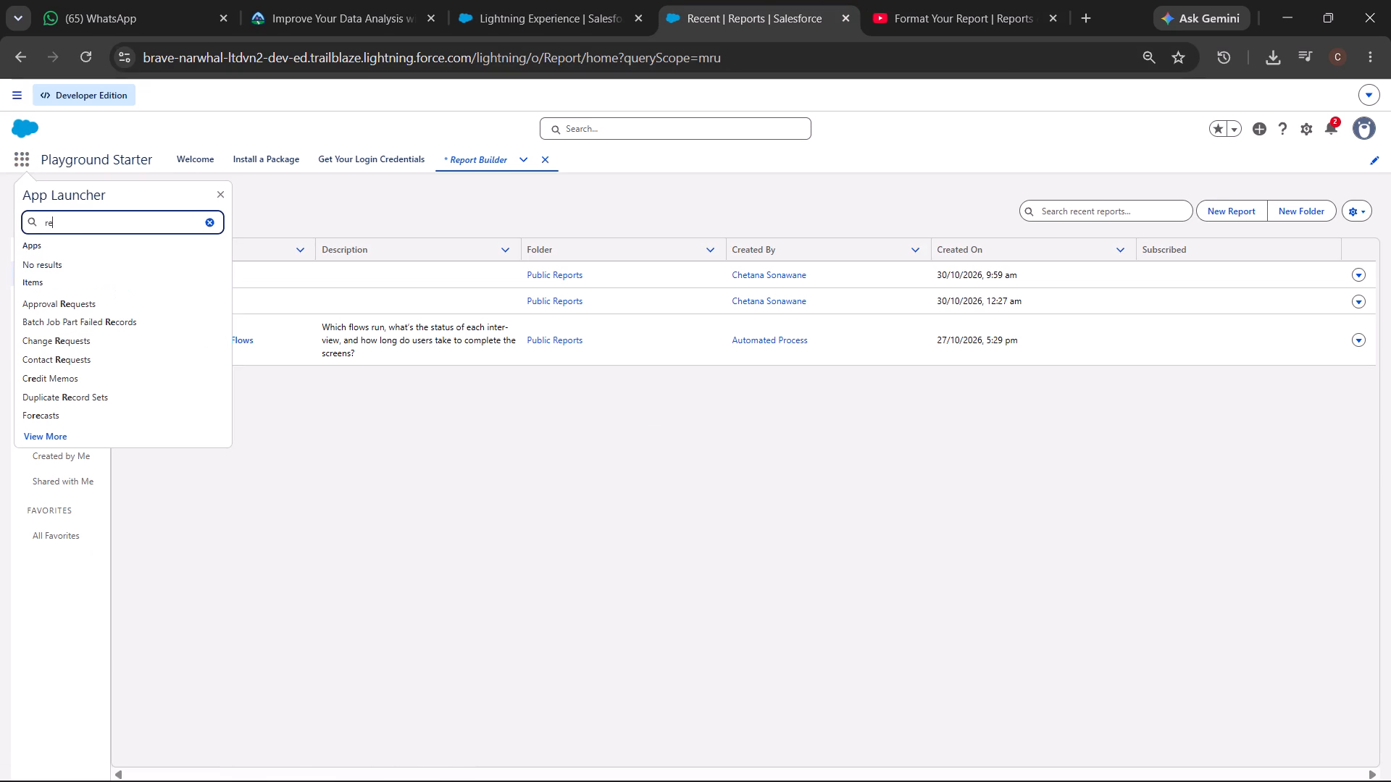
pyautogui.write('po')
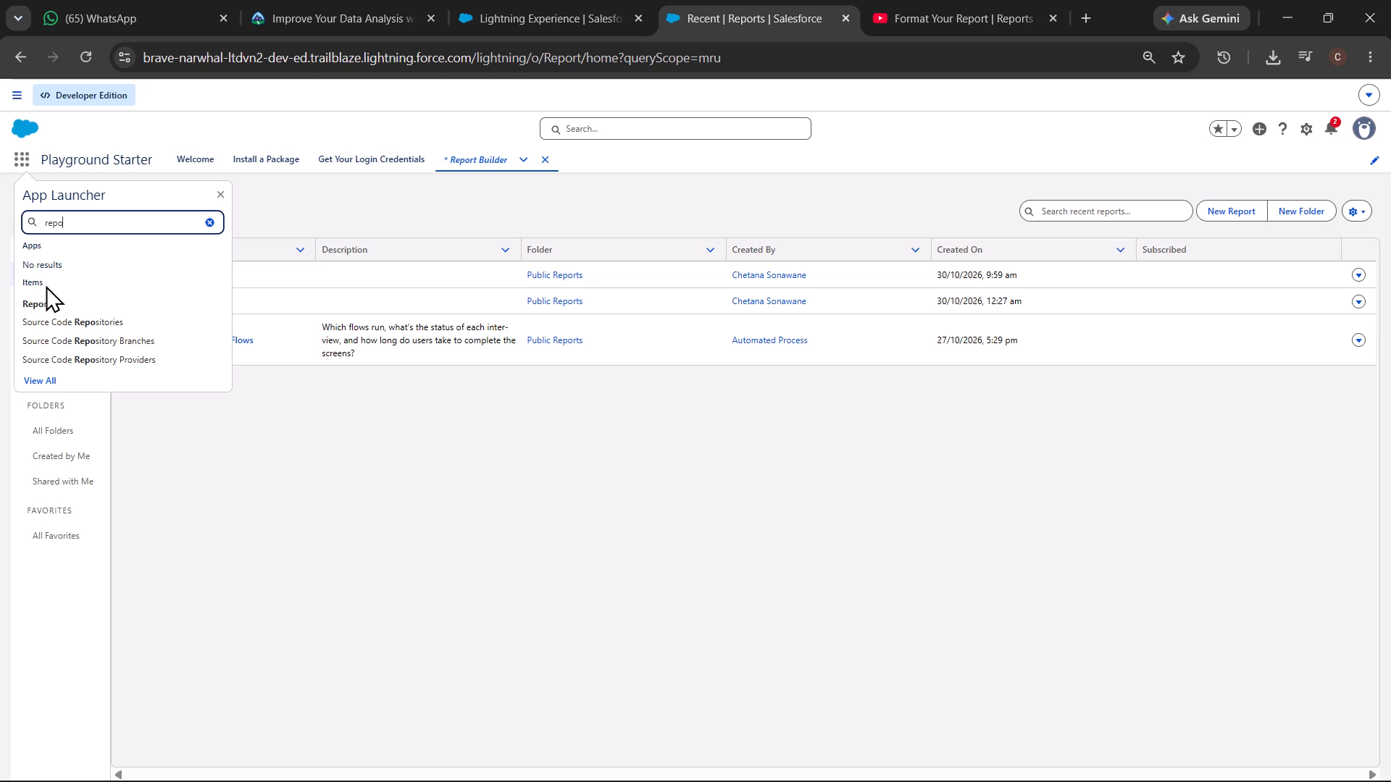
pyautogui.click(51, 299)
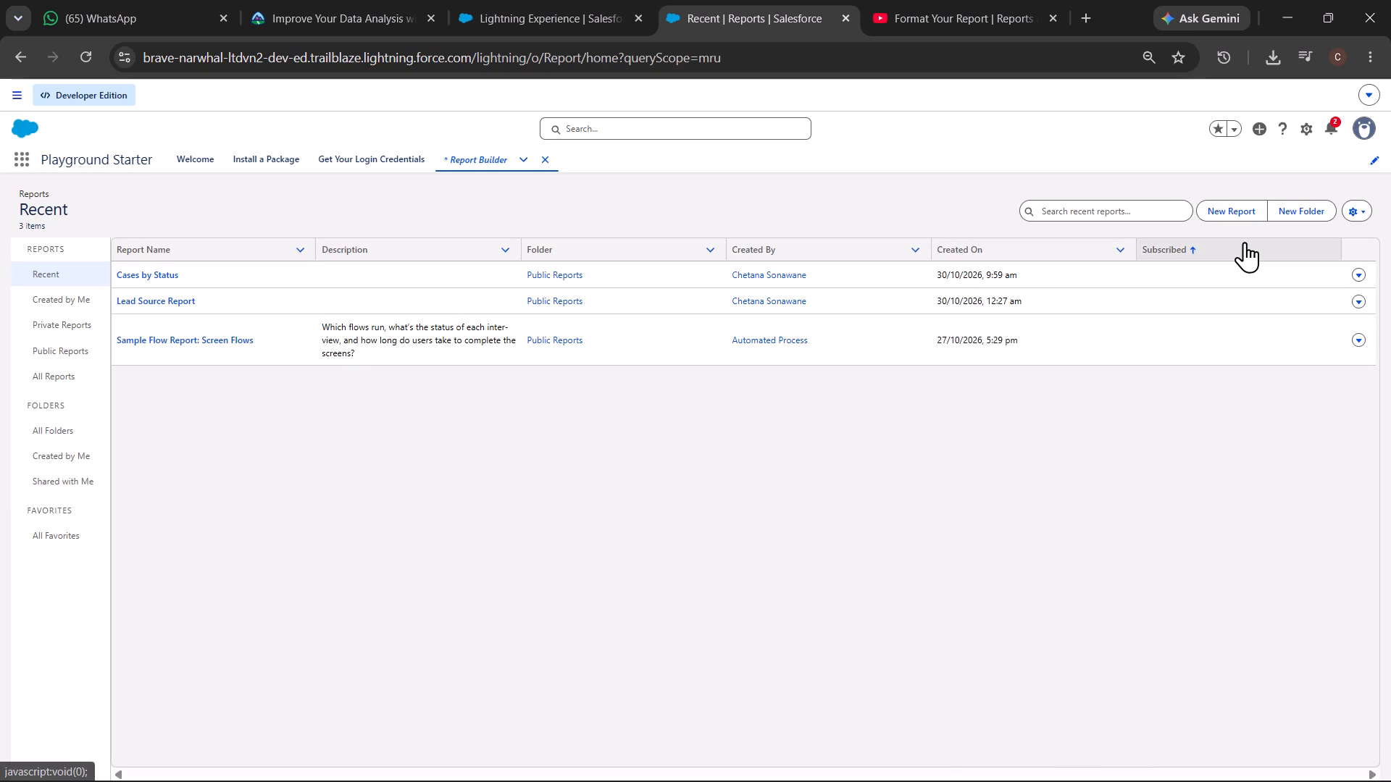
# Create a new report, searching all report types for "case" and starting it with the Cases report type.
pyautogui.scroll(-1, 90, 508)
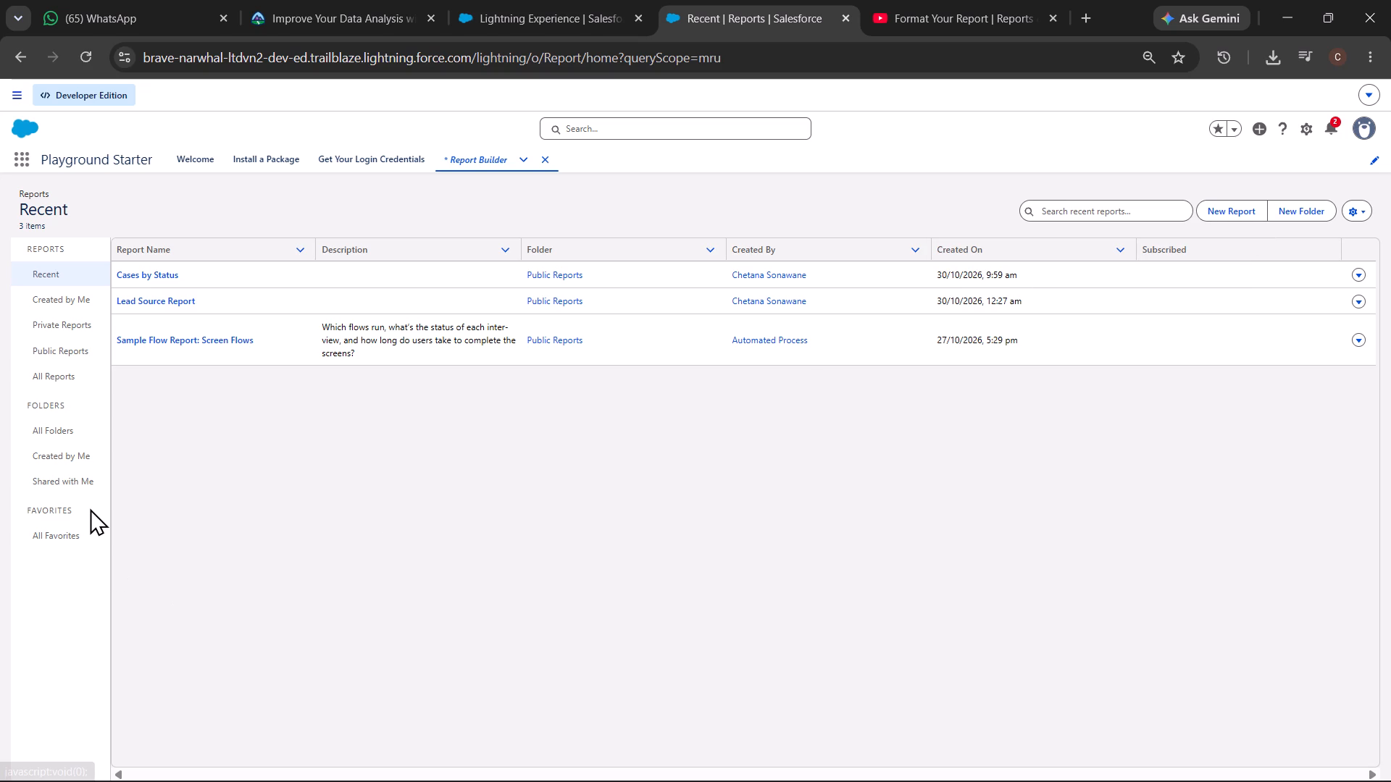
pyautogui.scroll(3, 90, 508)
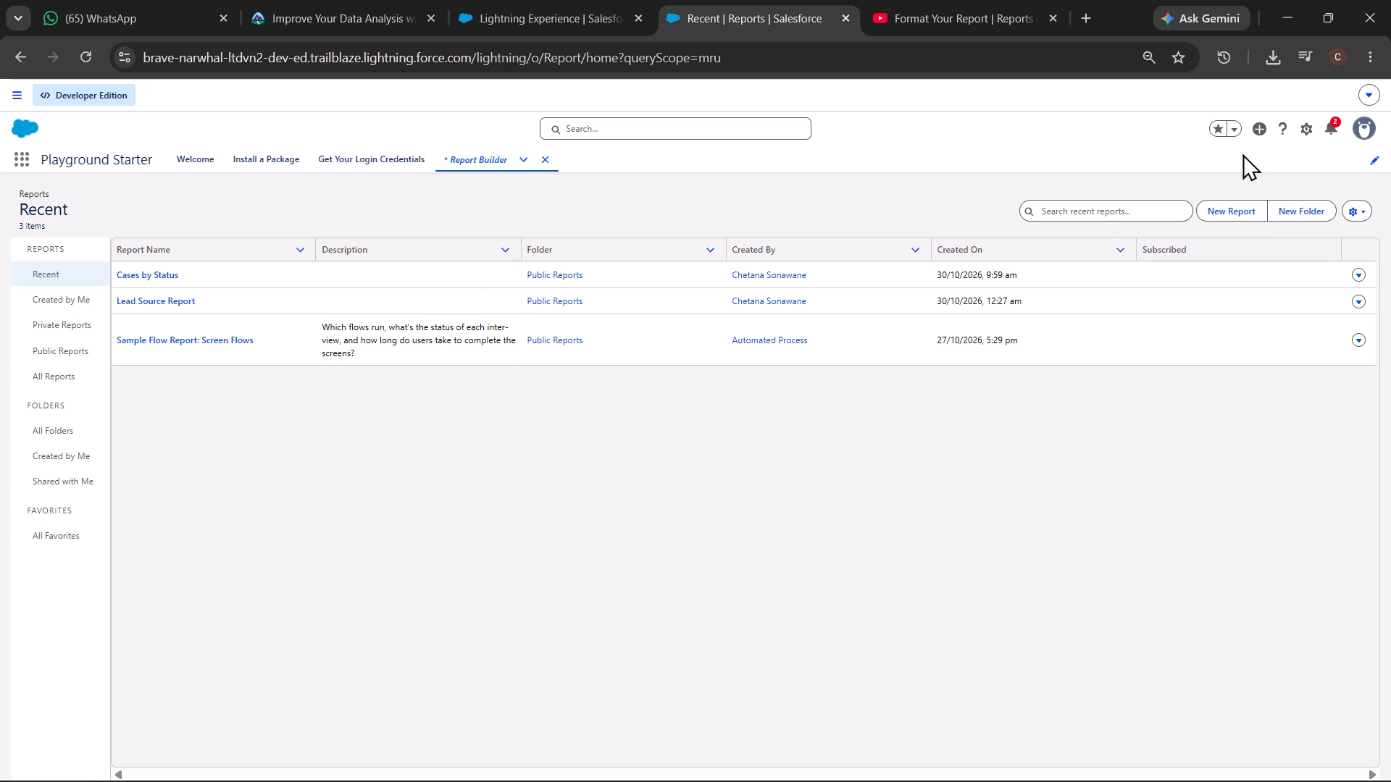
pyautogui.click(1227, 203)
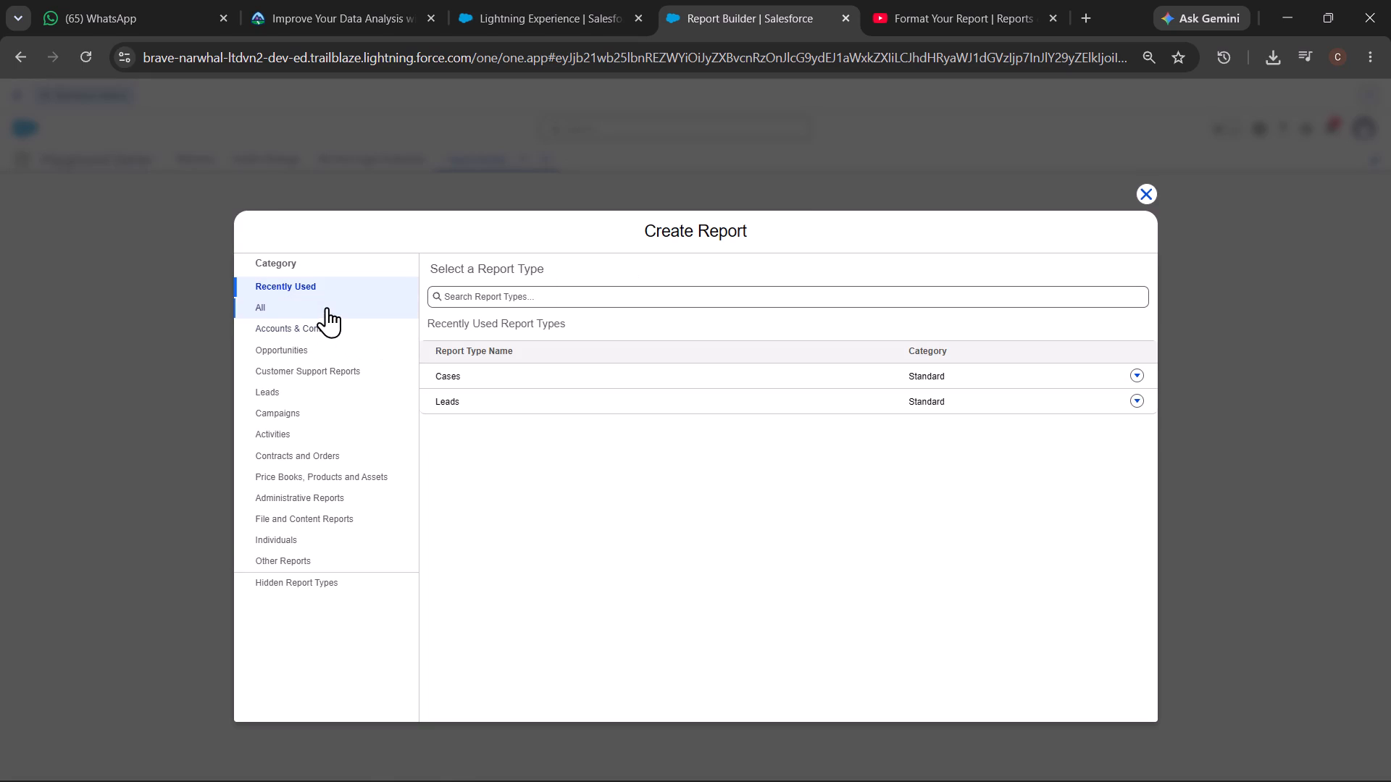
pyautogui.click(327, 307)
pyautogui.click(537, 285)
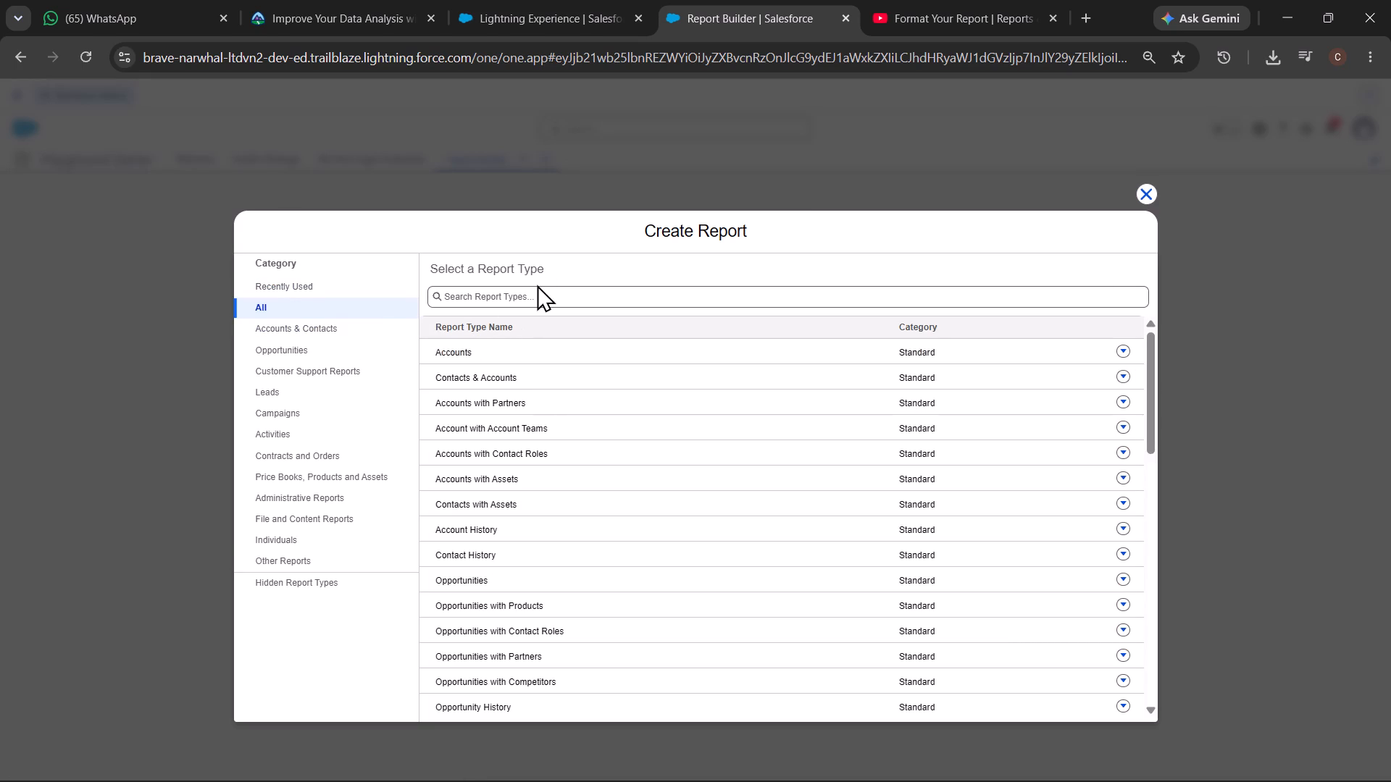
pyautogui.click(538, 306)
pyautogui.write('case')
pyautogui.click(446, 383)
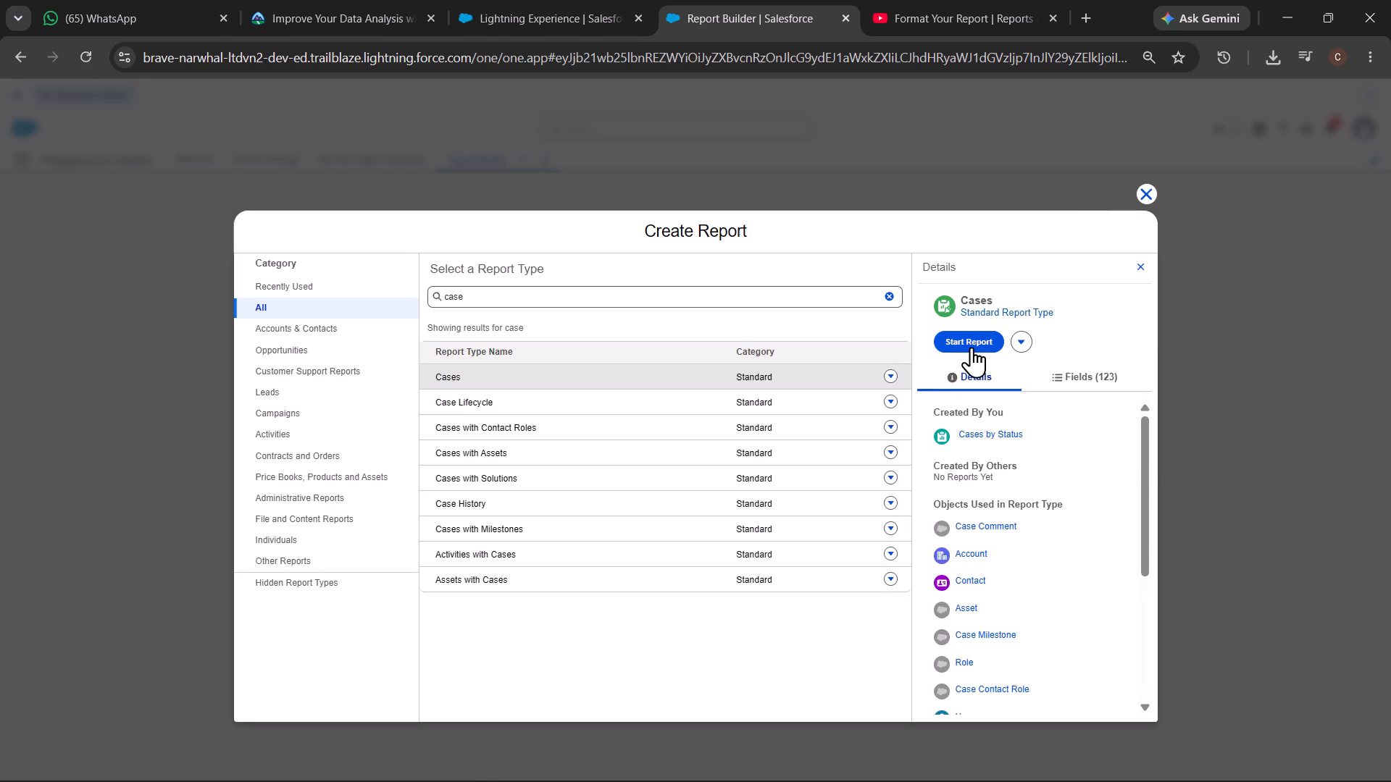
pyautogui.click(967, 349)
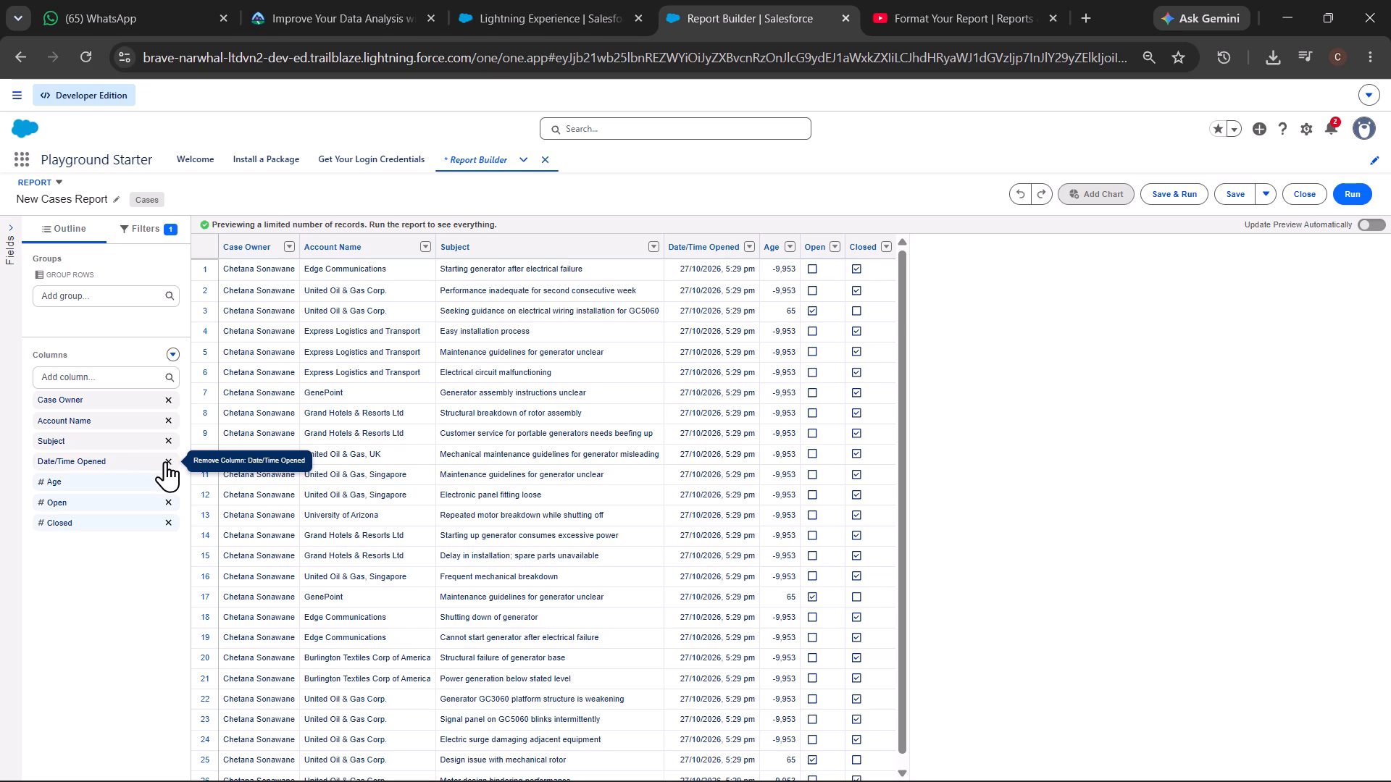
# Following the video walkthrough, remove the Date/Time Opened, Age, Open and Closed columns from the cases report and refresh the preview.
pyautogui.click(931, 5)
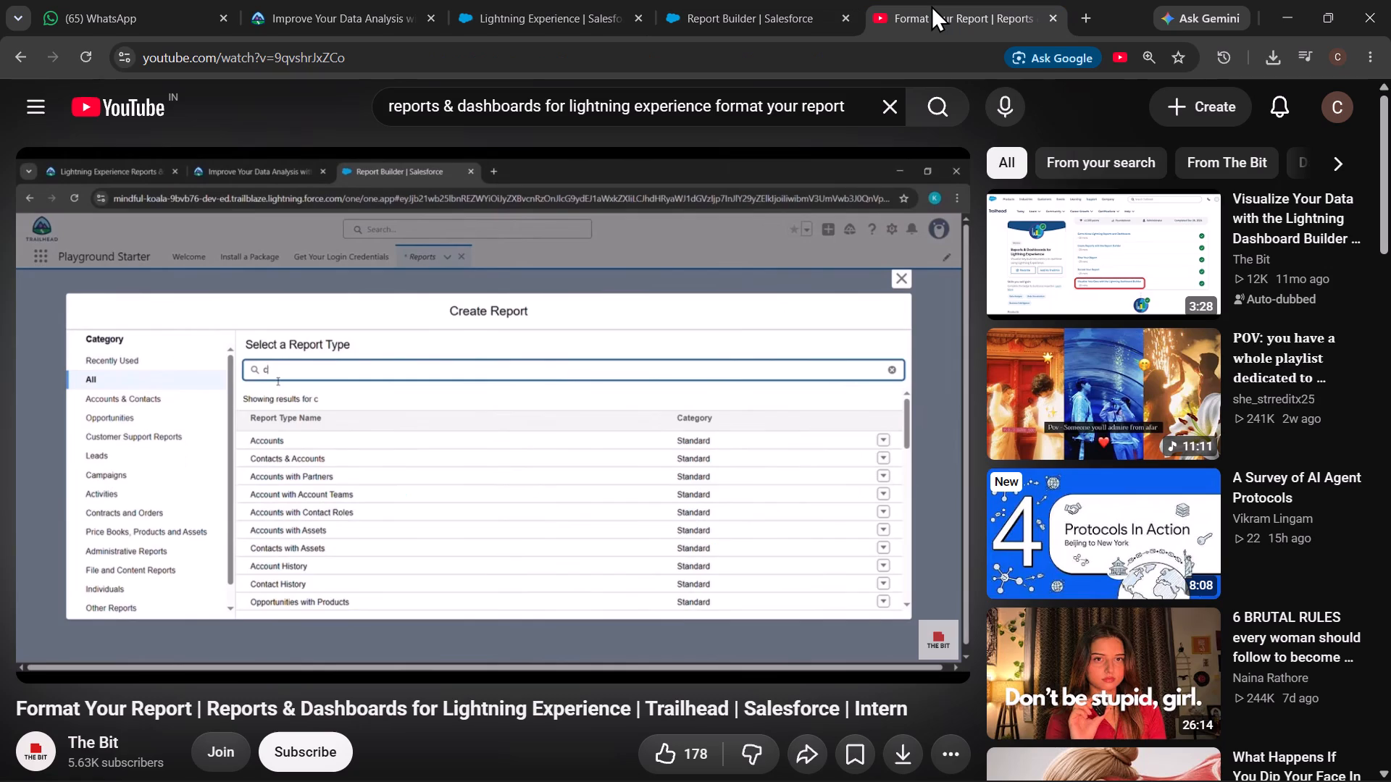
pyautogui.click(360, 510)
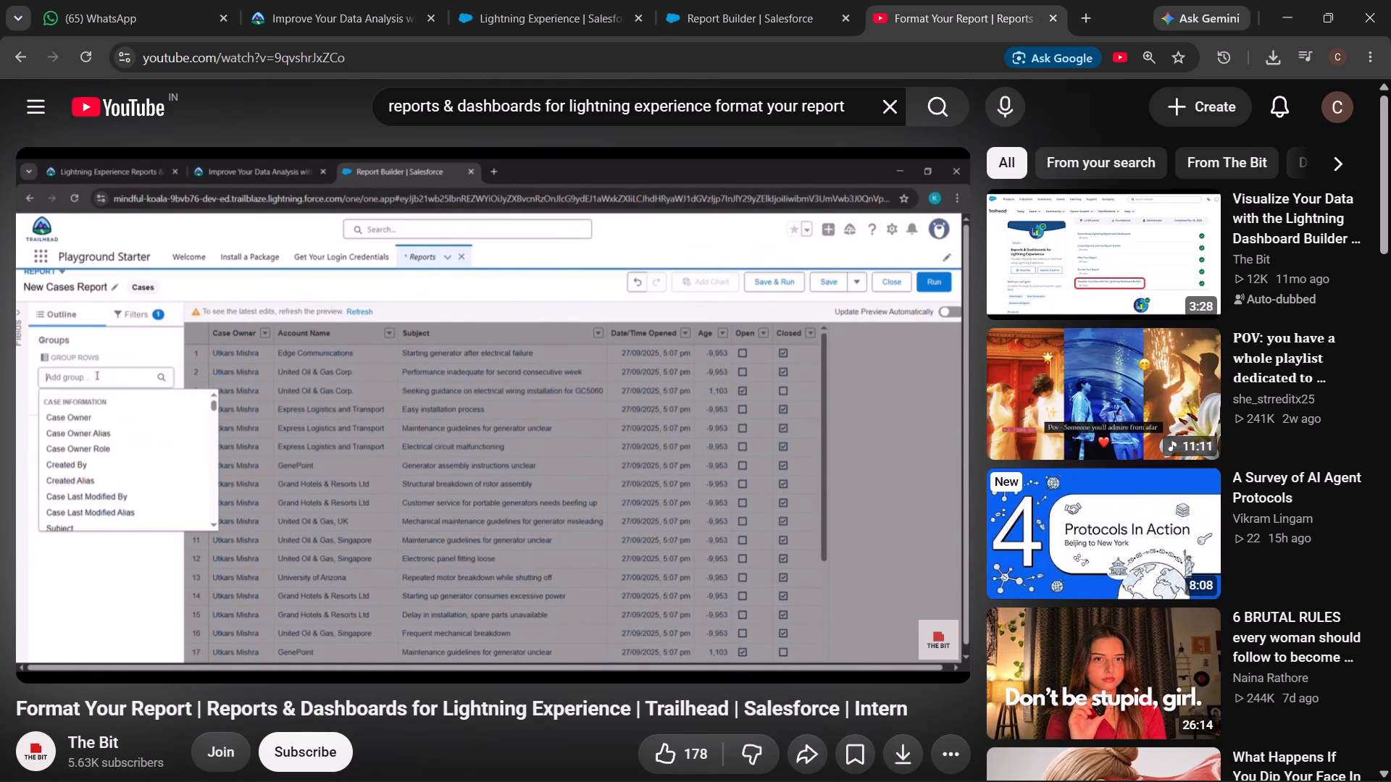
pyautogui.press('space')
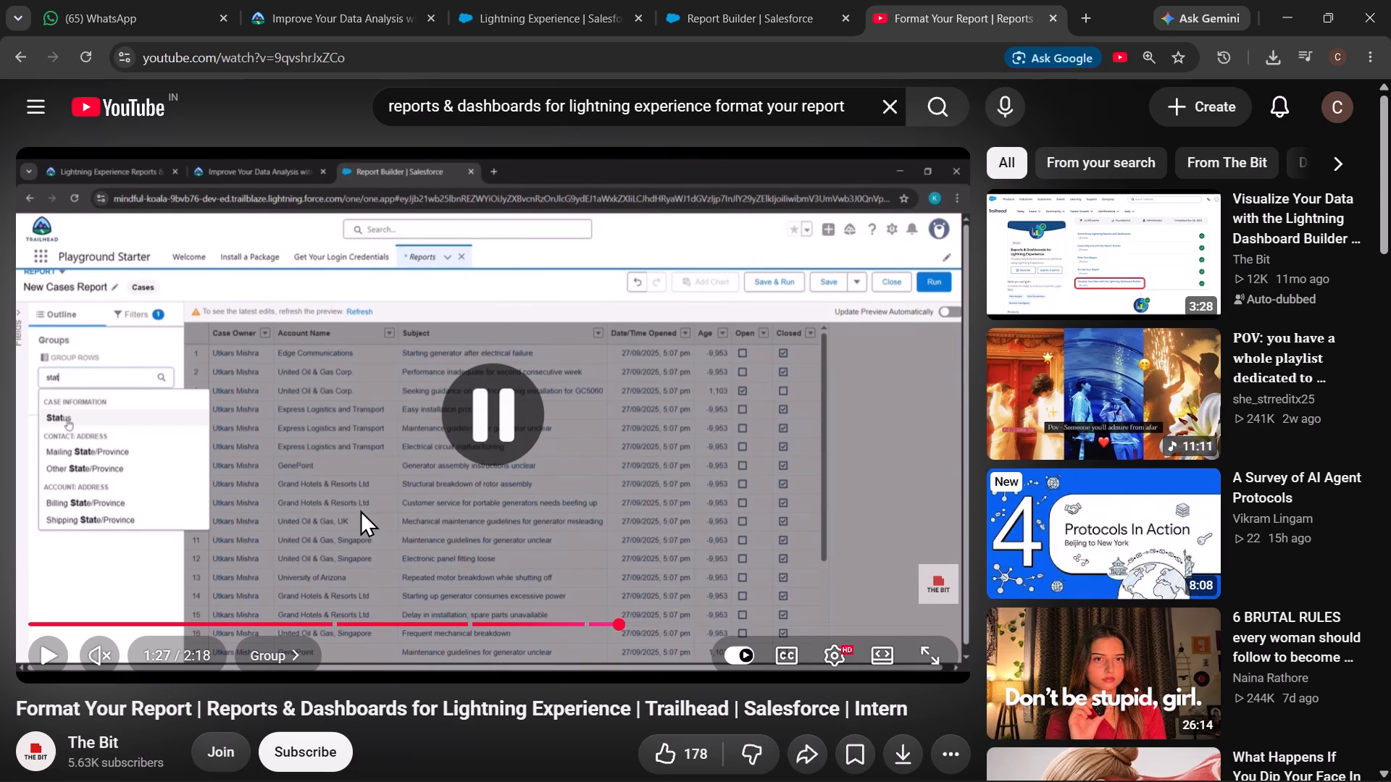
pyautogui.click(782, 4)
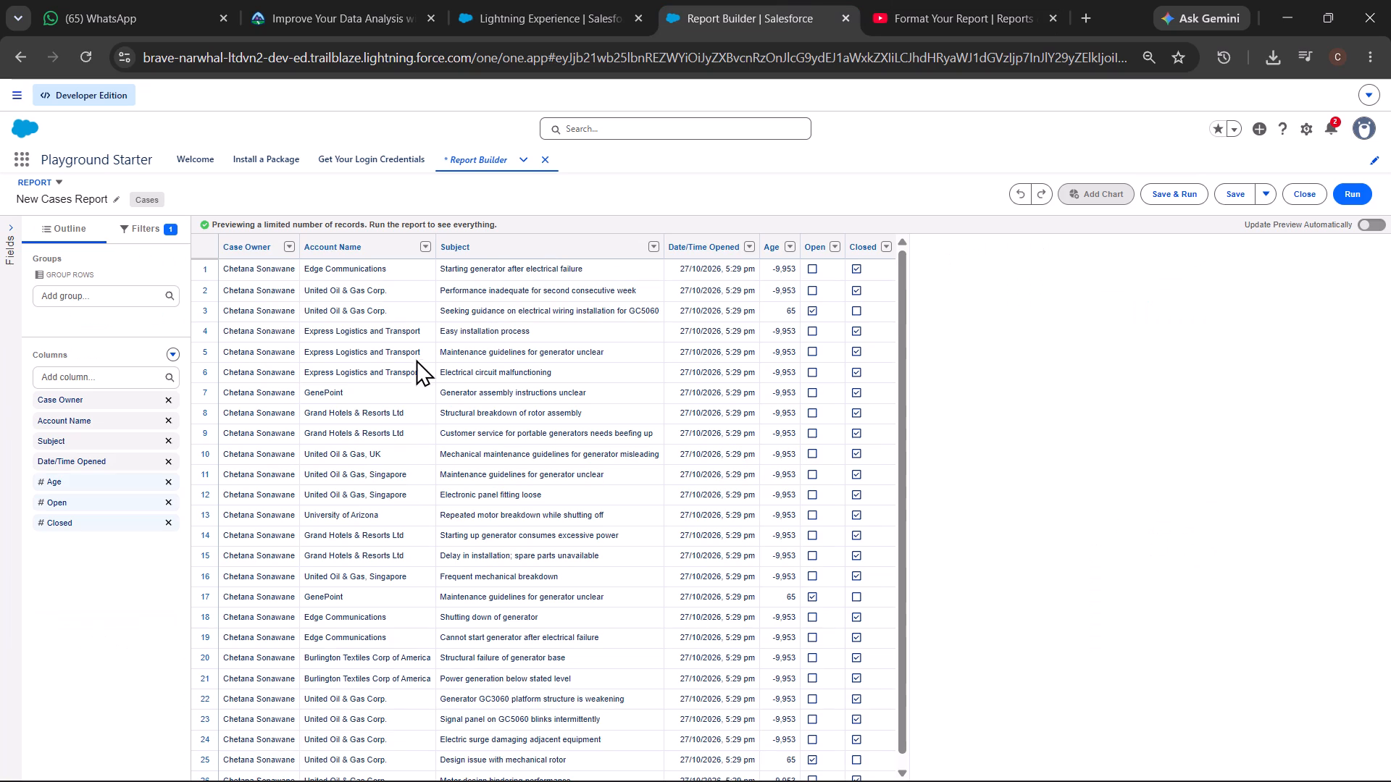
pyautogui.click(175, 459)
pyautogui.click(175, 459)
pyautogui.click(175, 459)
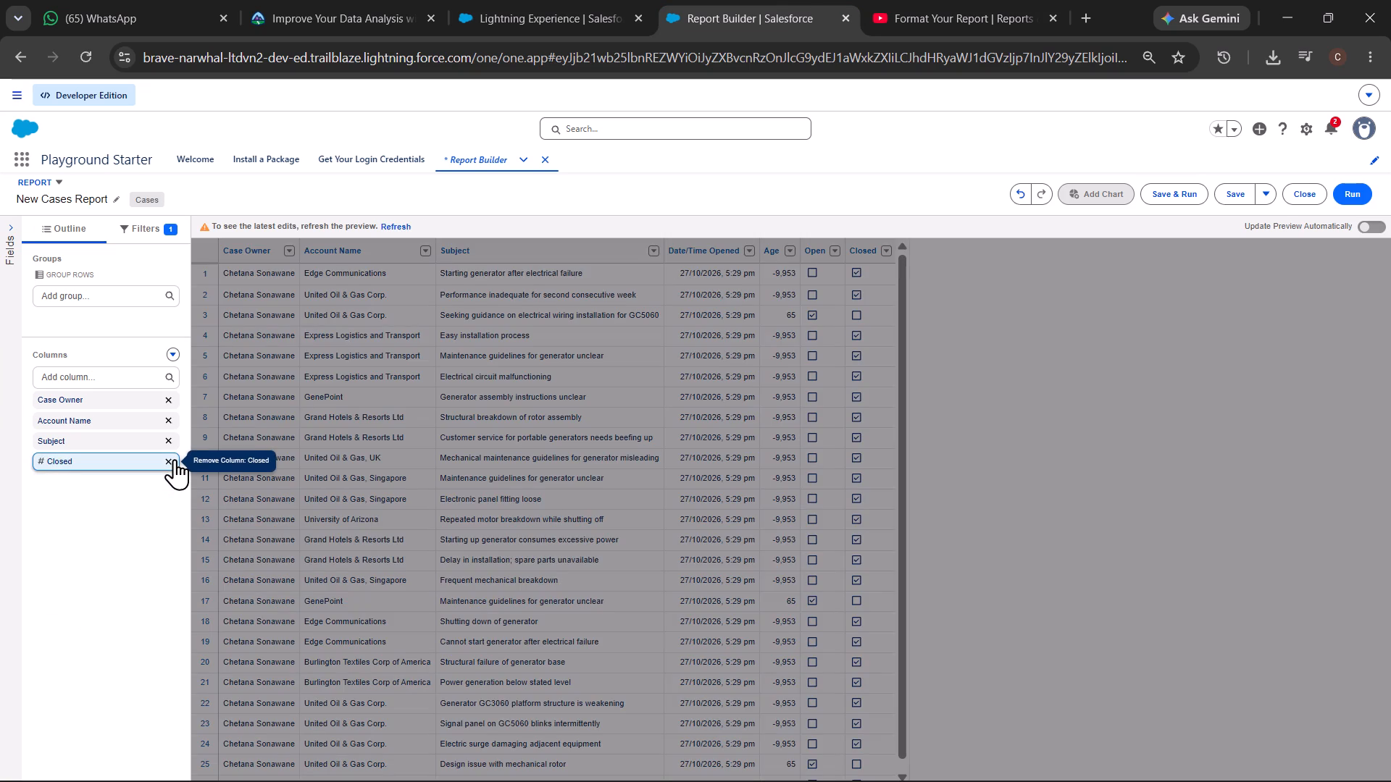
pyautogui.click(175, 459)
pyautogui.click(116, 285)
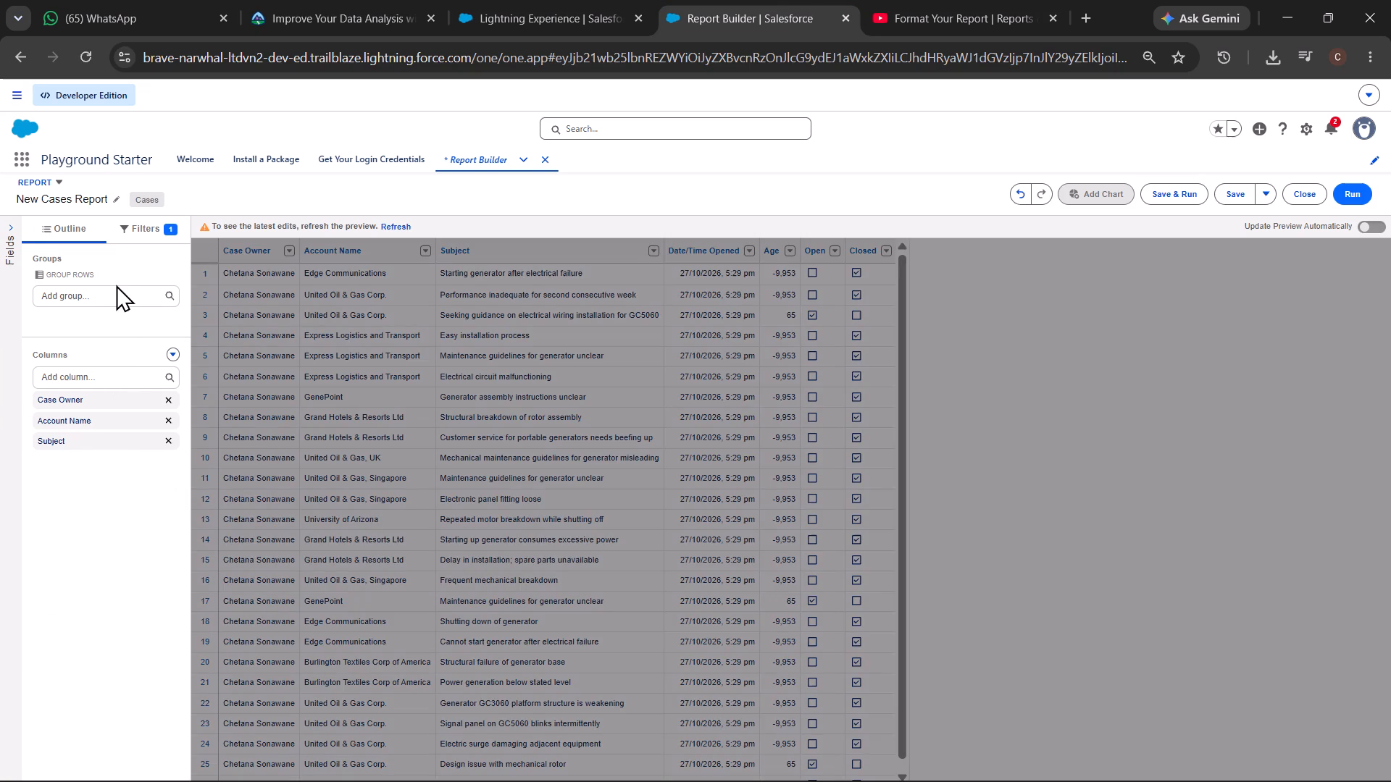
pyautogui.click(392, 222)
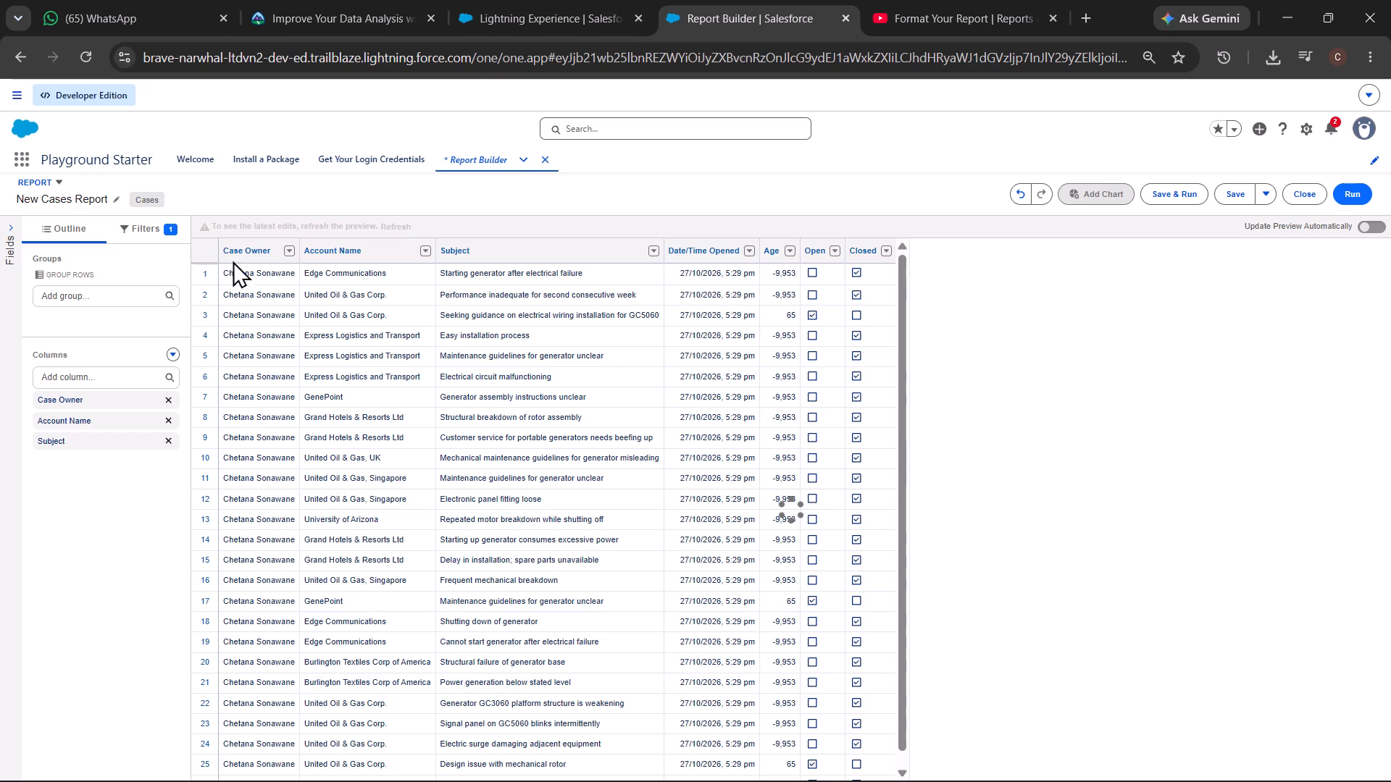
# Group the cases report's rows by Status.
pyautogui.click(68, 311)
pyautogui.click(72, 306)
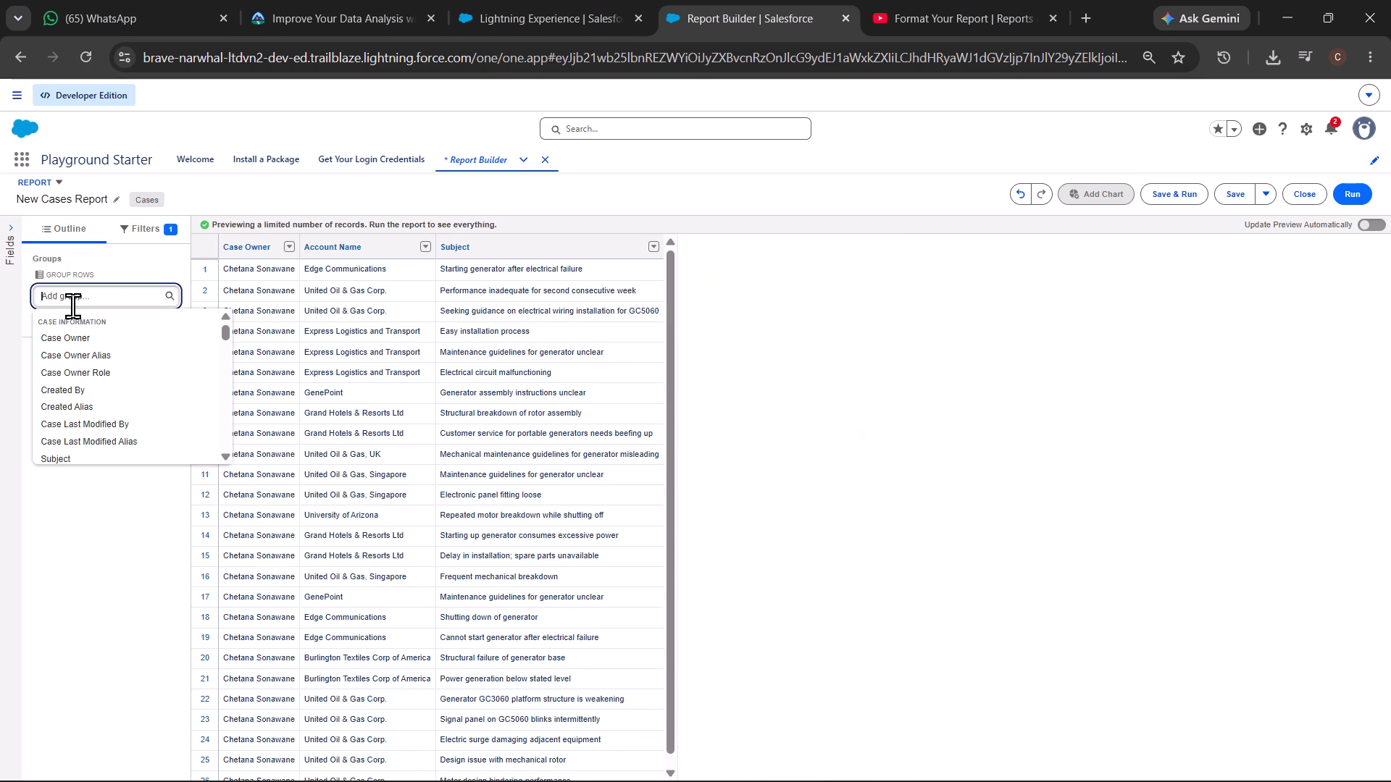
pyautogui.write('stat')
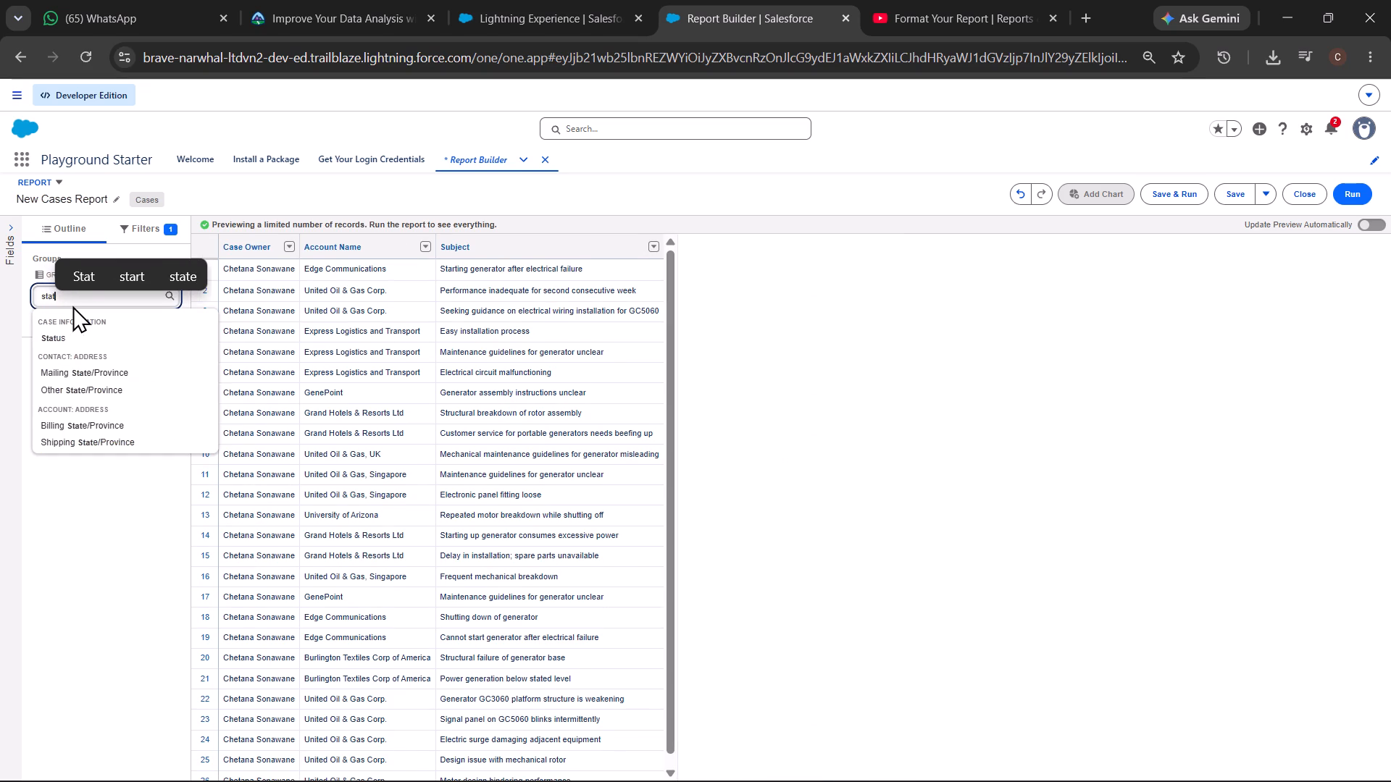
pyautogui.click(113, 338)
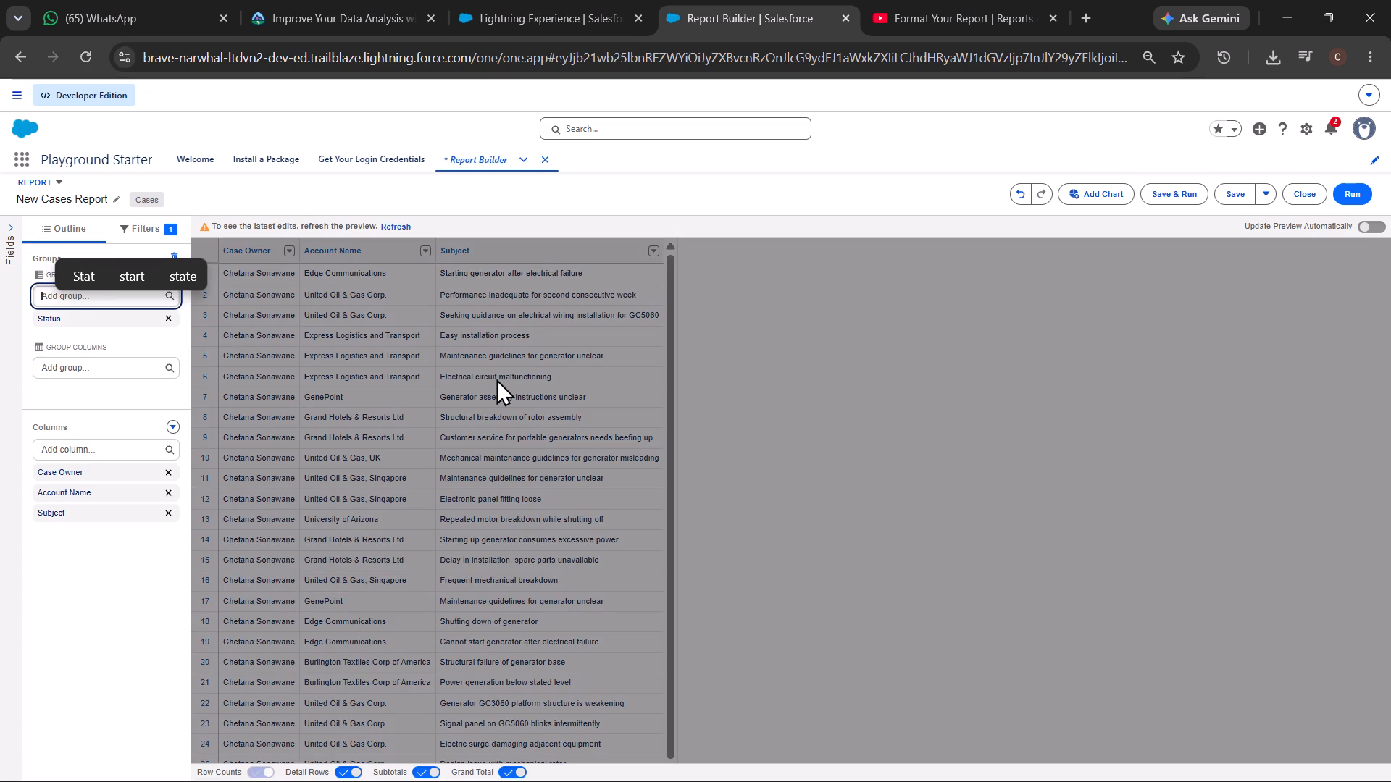
# Watch the walkthrough from the grouping to the saving stage, and refresh the report preview in Salesforce.
pyautogui.click(905, 2)
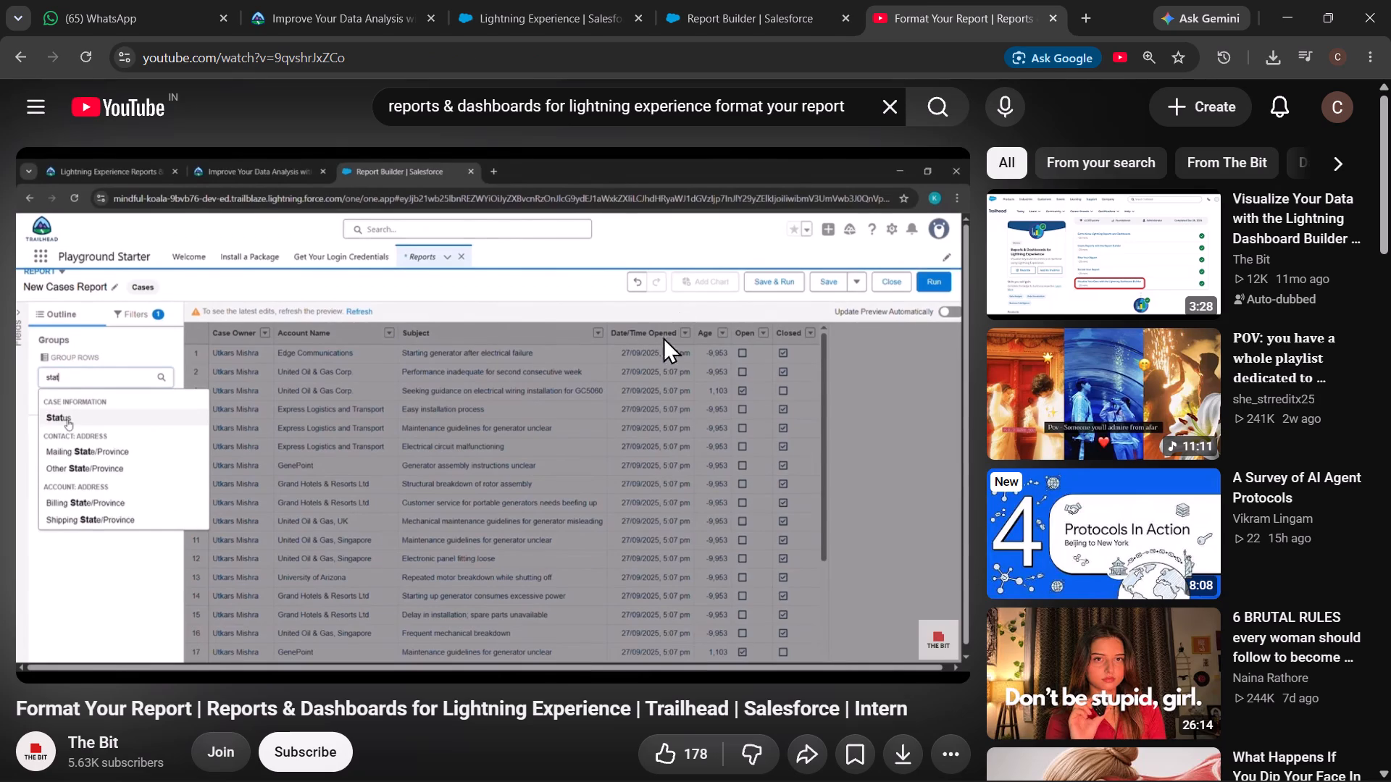
pyautogui.click(655, 348)
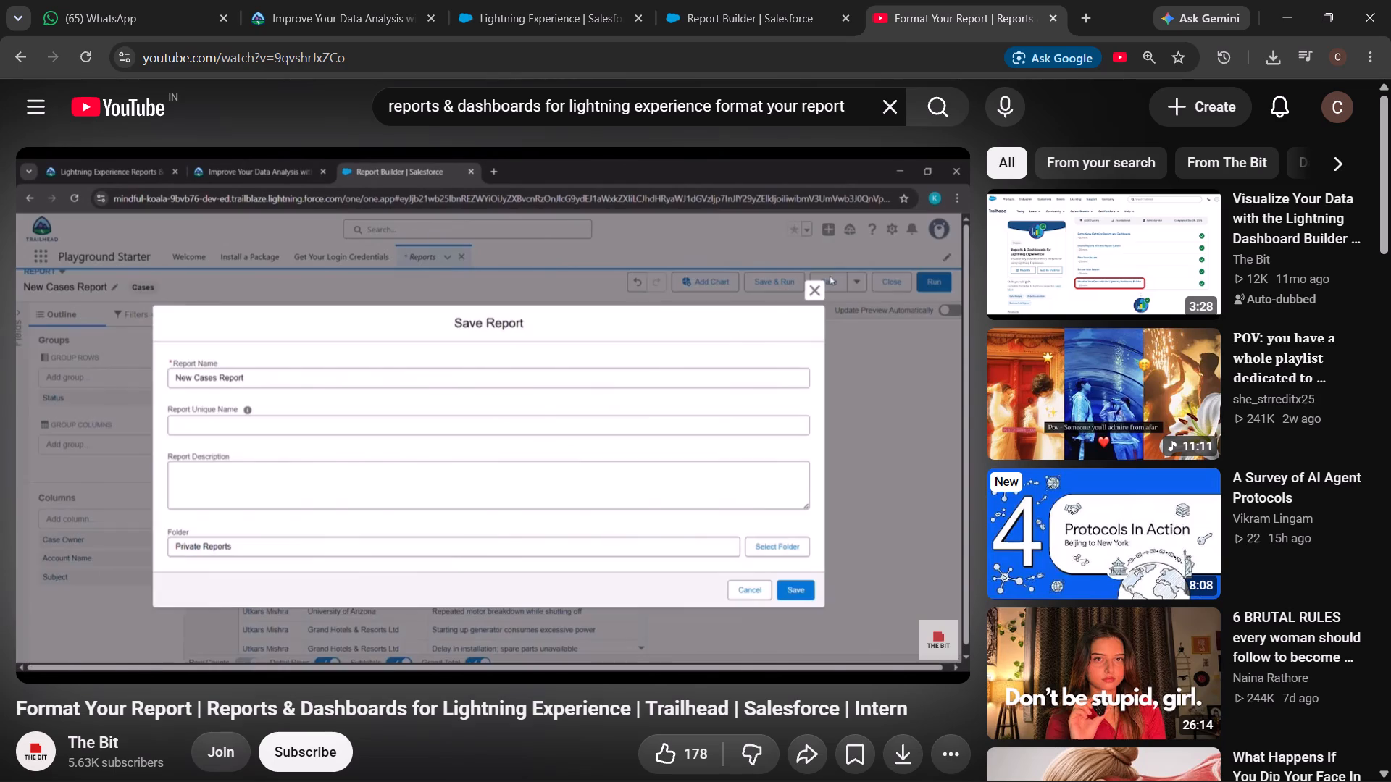
pyautogui.press('space')
pyautogui.click(751, 0)
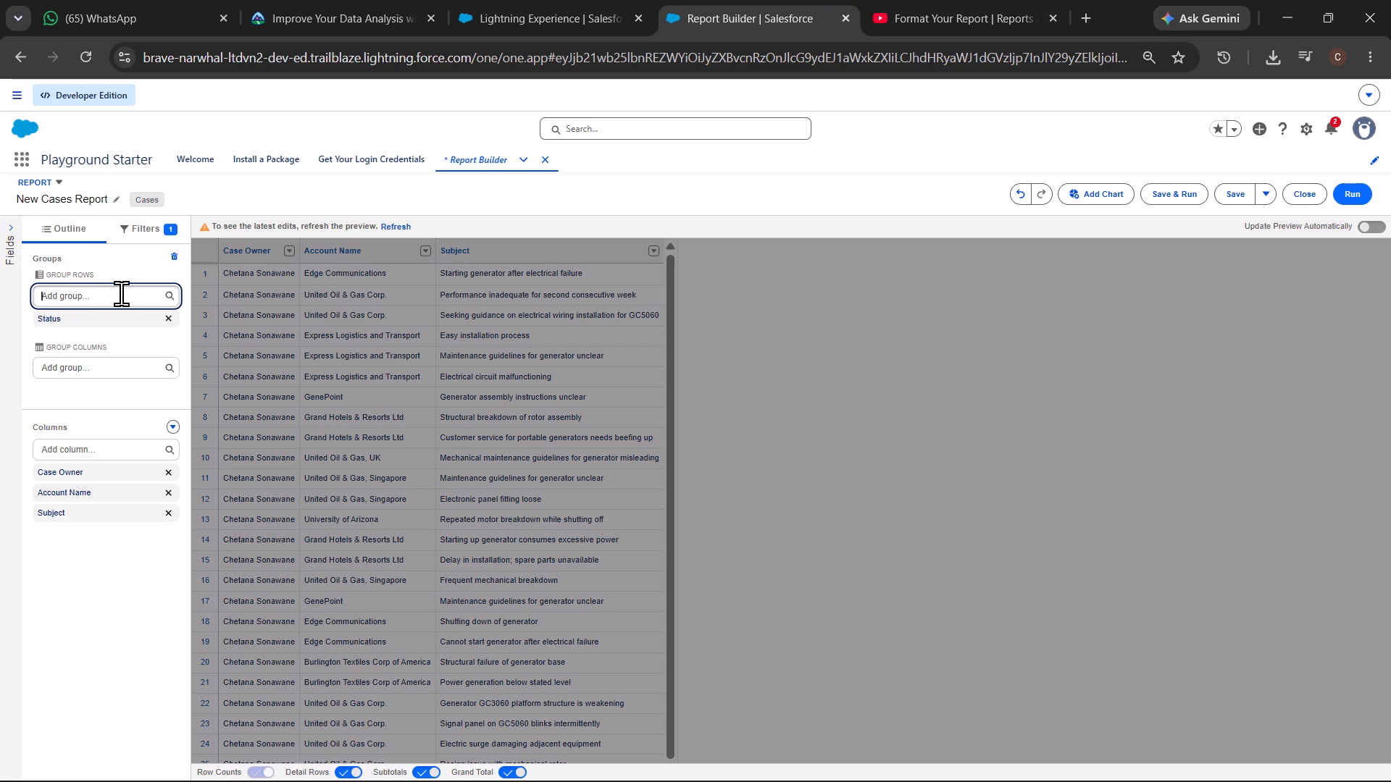
pyautogui.click(393, 224)
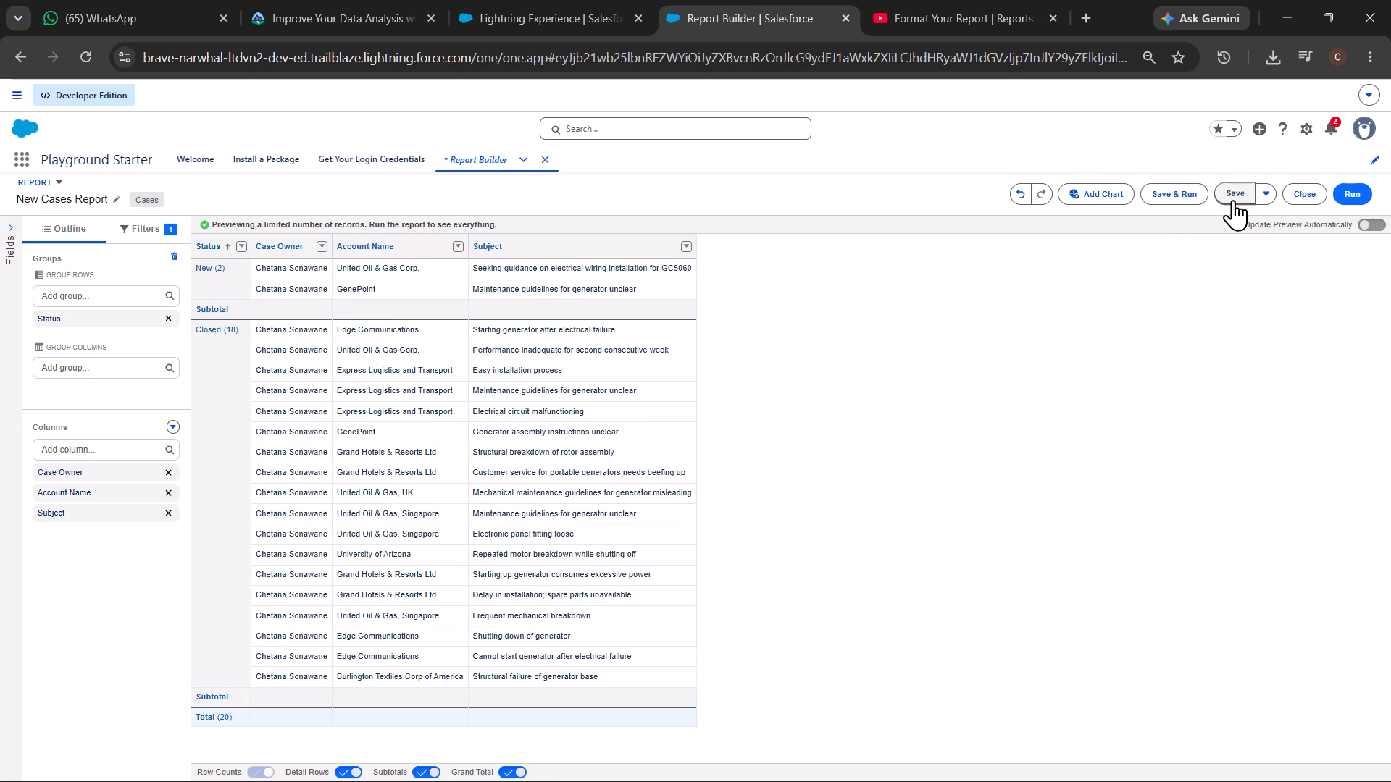
# Start saving the report, and copy the required report name Case Status from the challenge requirements on Trailhead.
pyautogui.click(1233, 200)
pyautogui.doubleClick(529, 397)
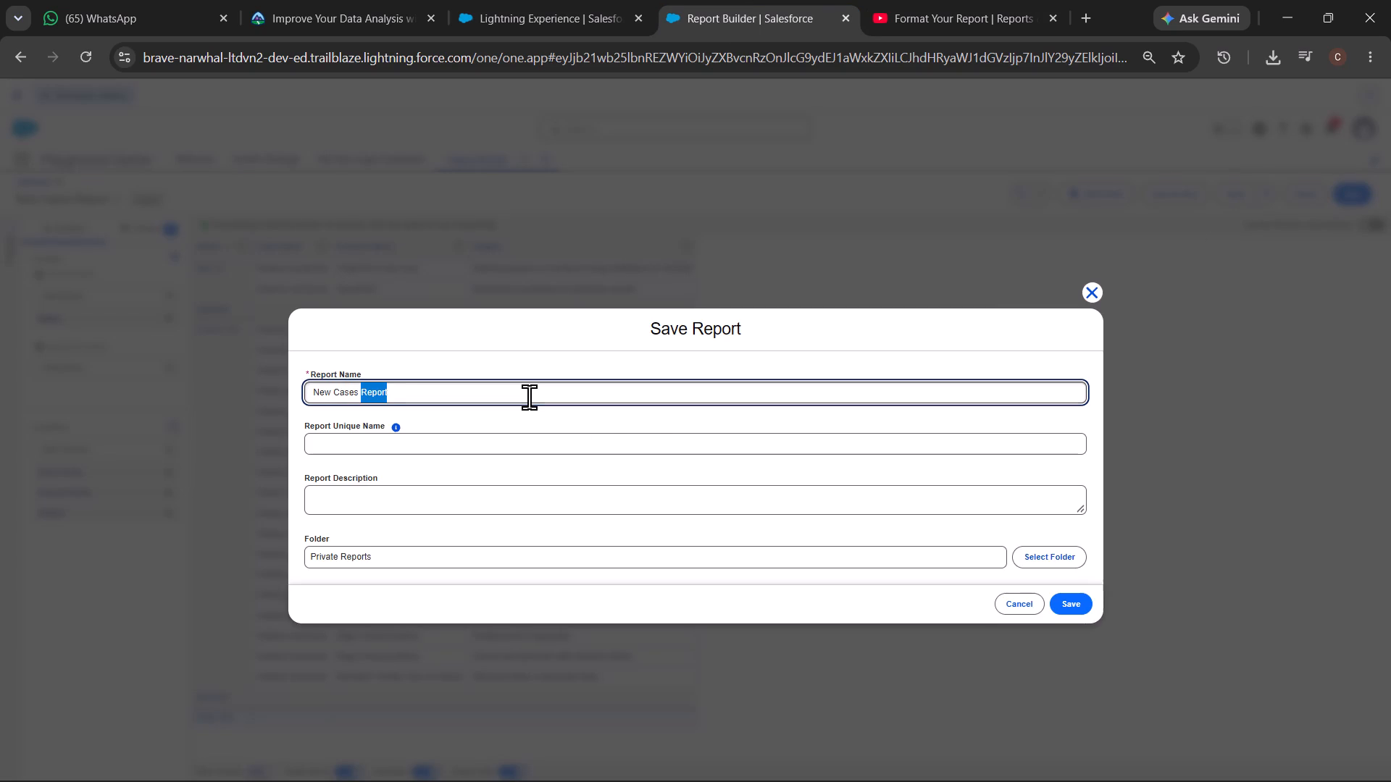
pyautogui.click(333, 10)
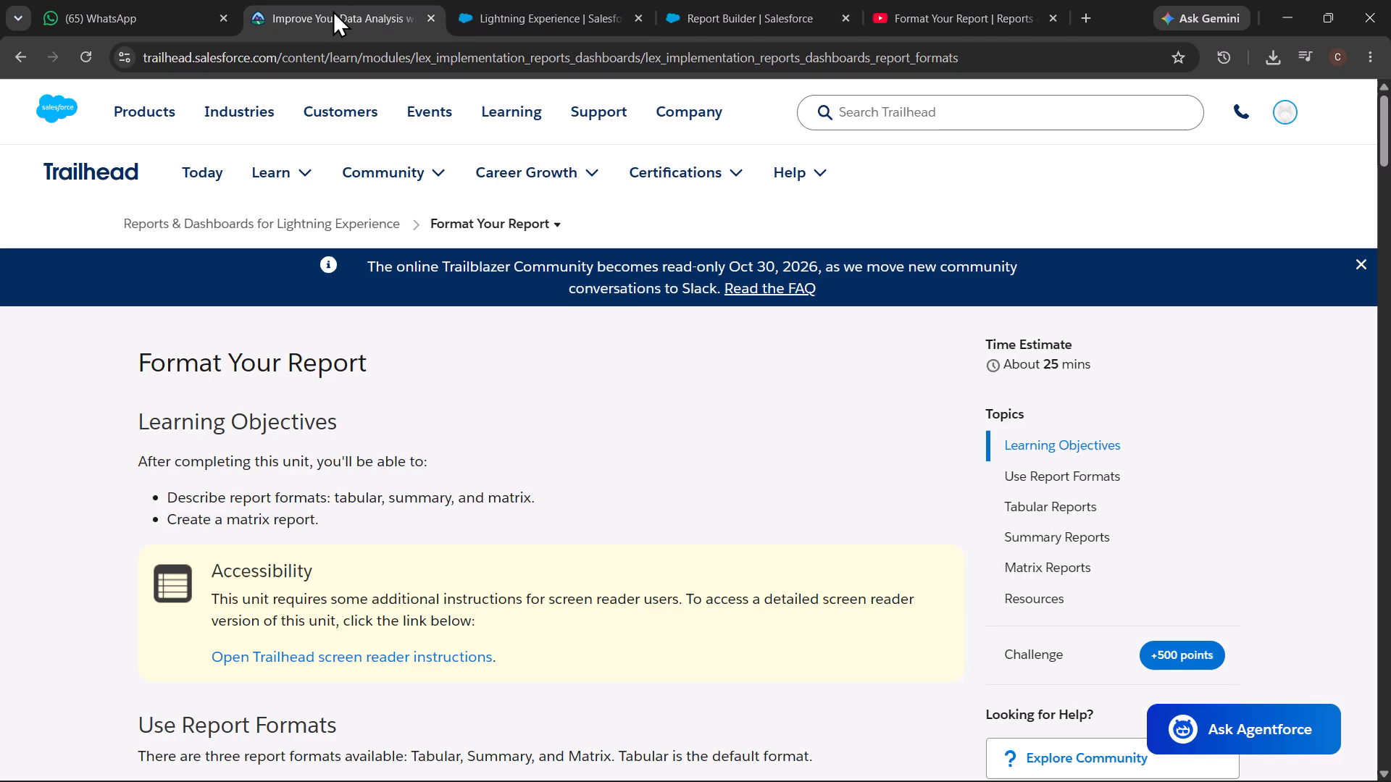
pyautogui.scroll(-8, 378, 392)
pyautogui.scroll(-5, 85, 363)
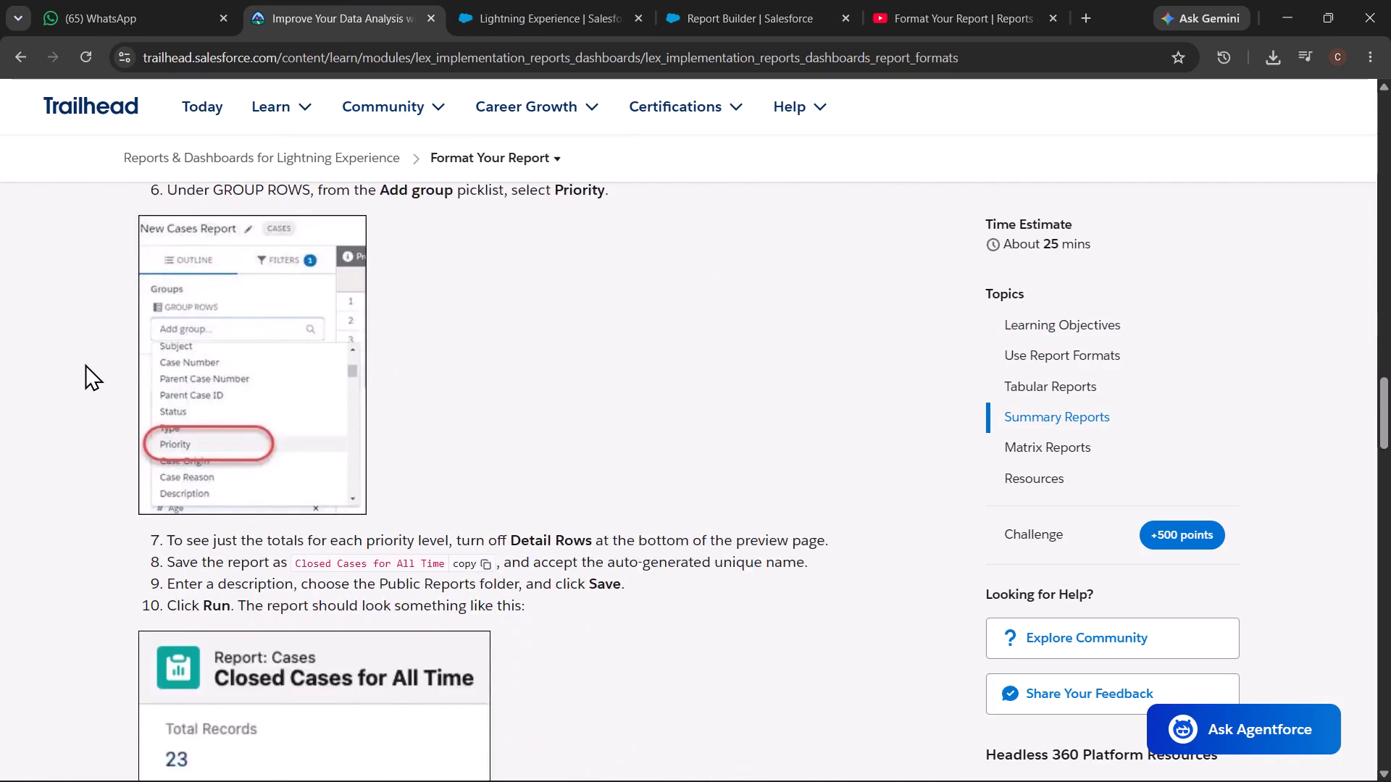
pyautogui.scroll(-3, 85, 363)
pyautogui.scroll(2, 85, 363)
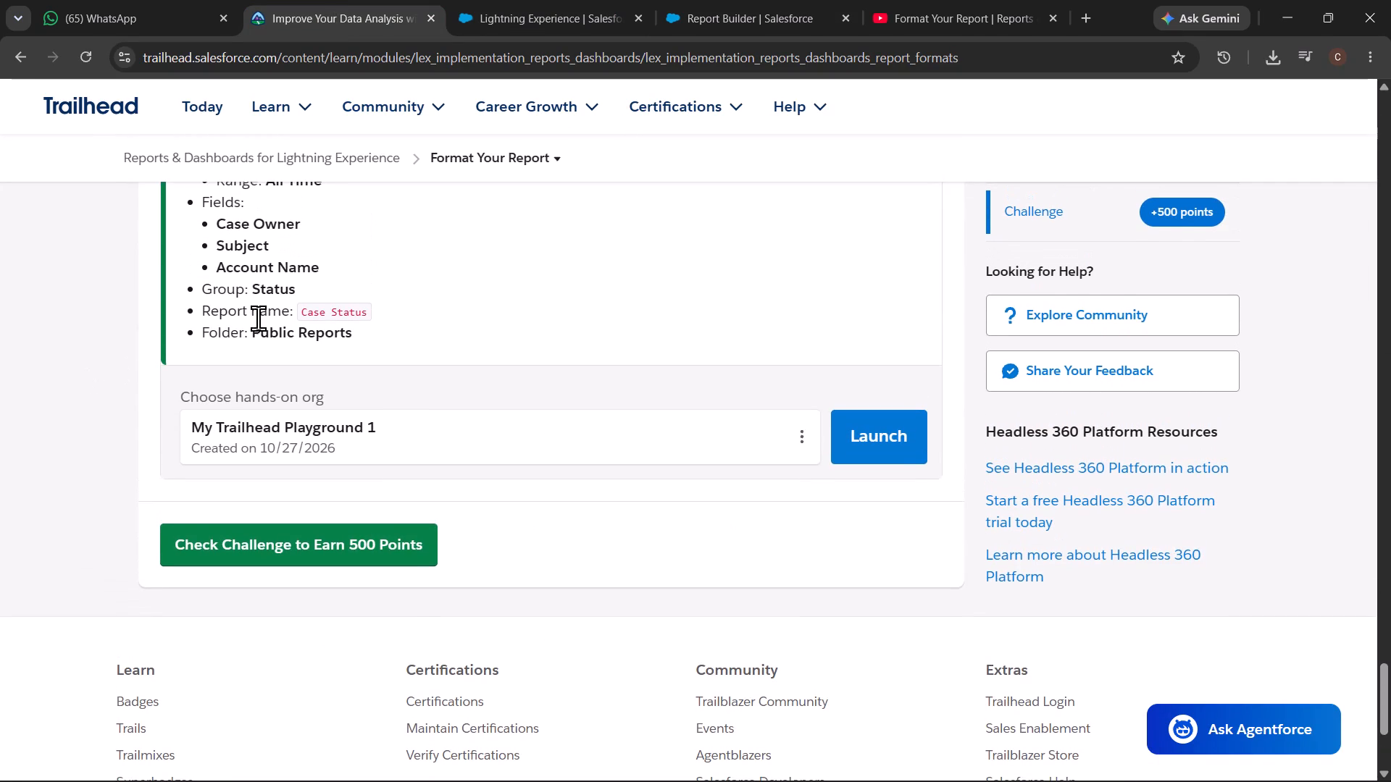
pyautogui.moveTo(371, 314); pyautogui.dragTo(341, 321)
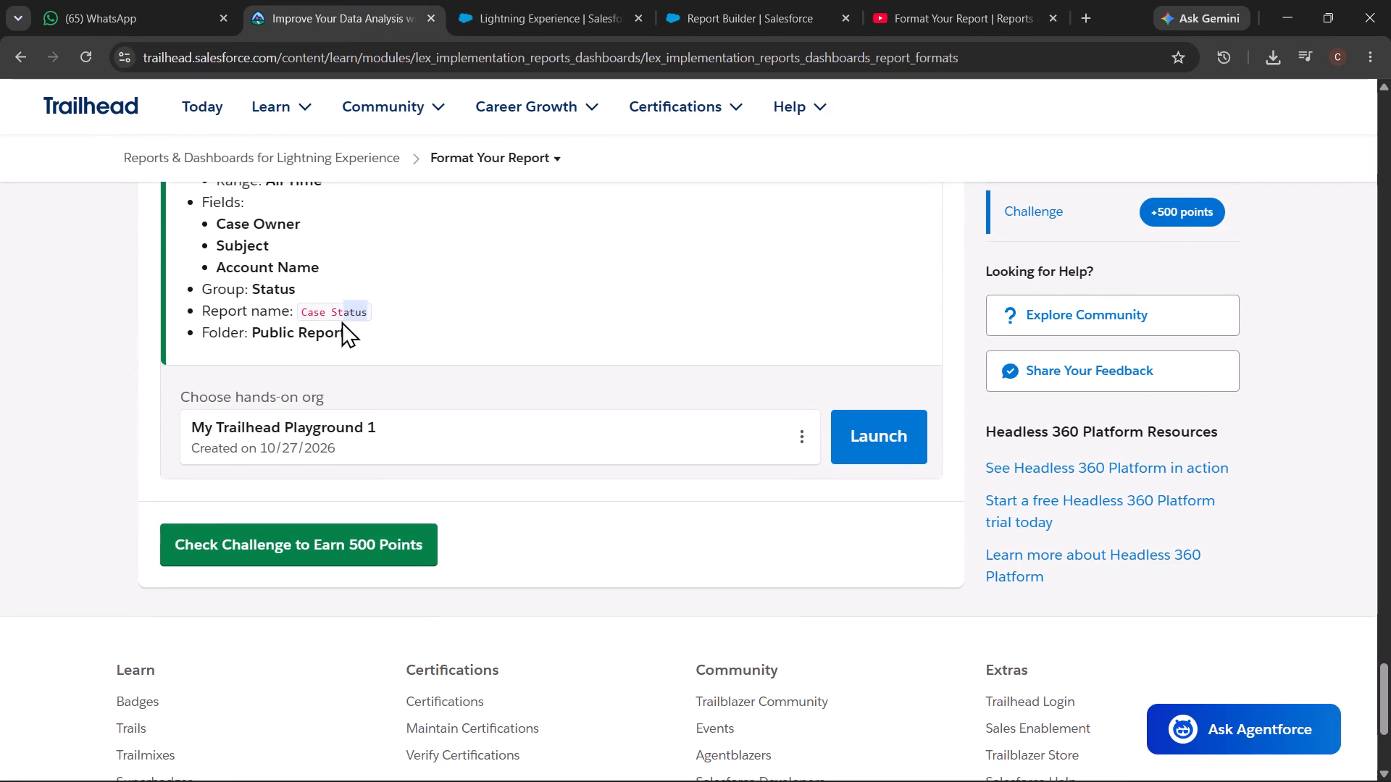
pyautogui.moveTo(341, 321); pyautogui.dragTo(296, 314)
pyautogui.hotkey('ctrl', 'c')
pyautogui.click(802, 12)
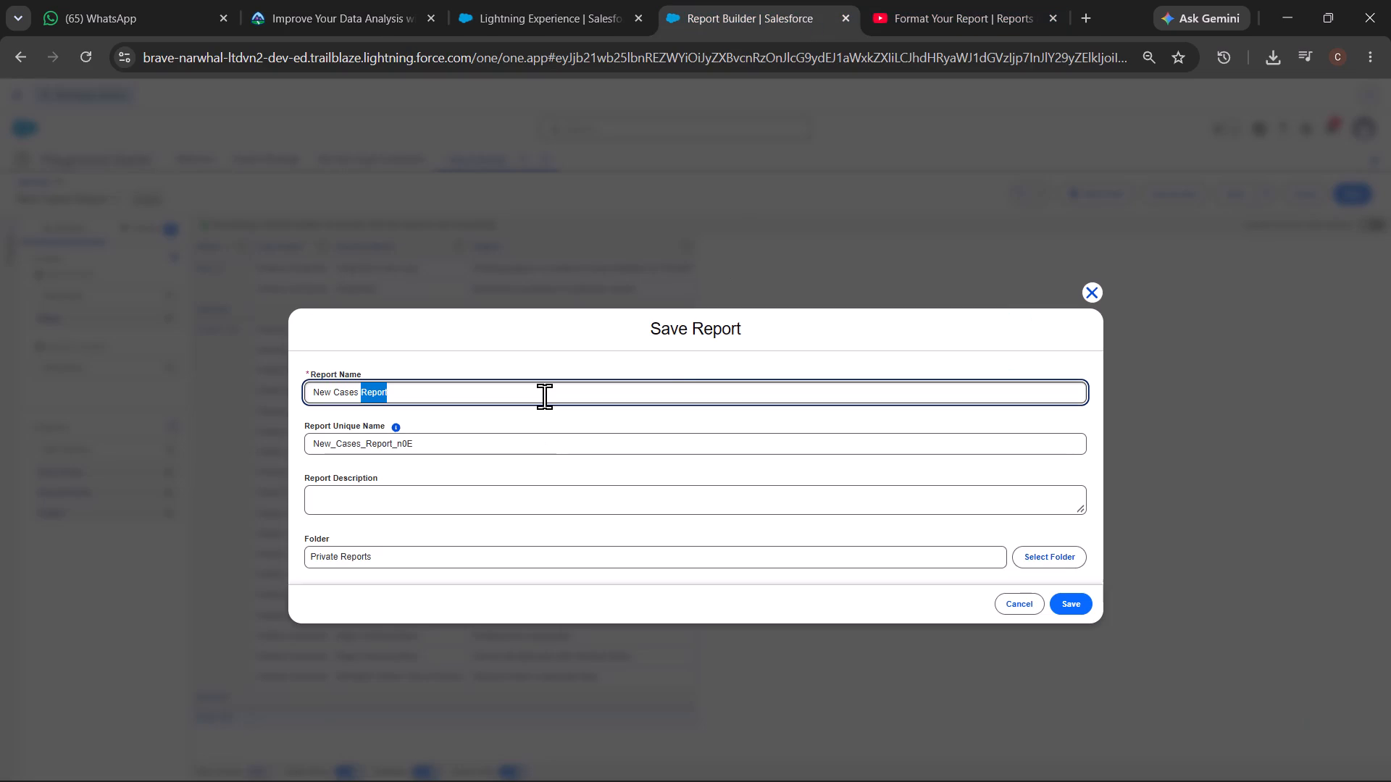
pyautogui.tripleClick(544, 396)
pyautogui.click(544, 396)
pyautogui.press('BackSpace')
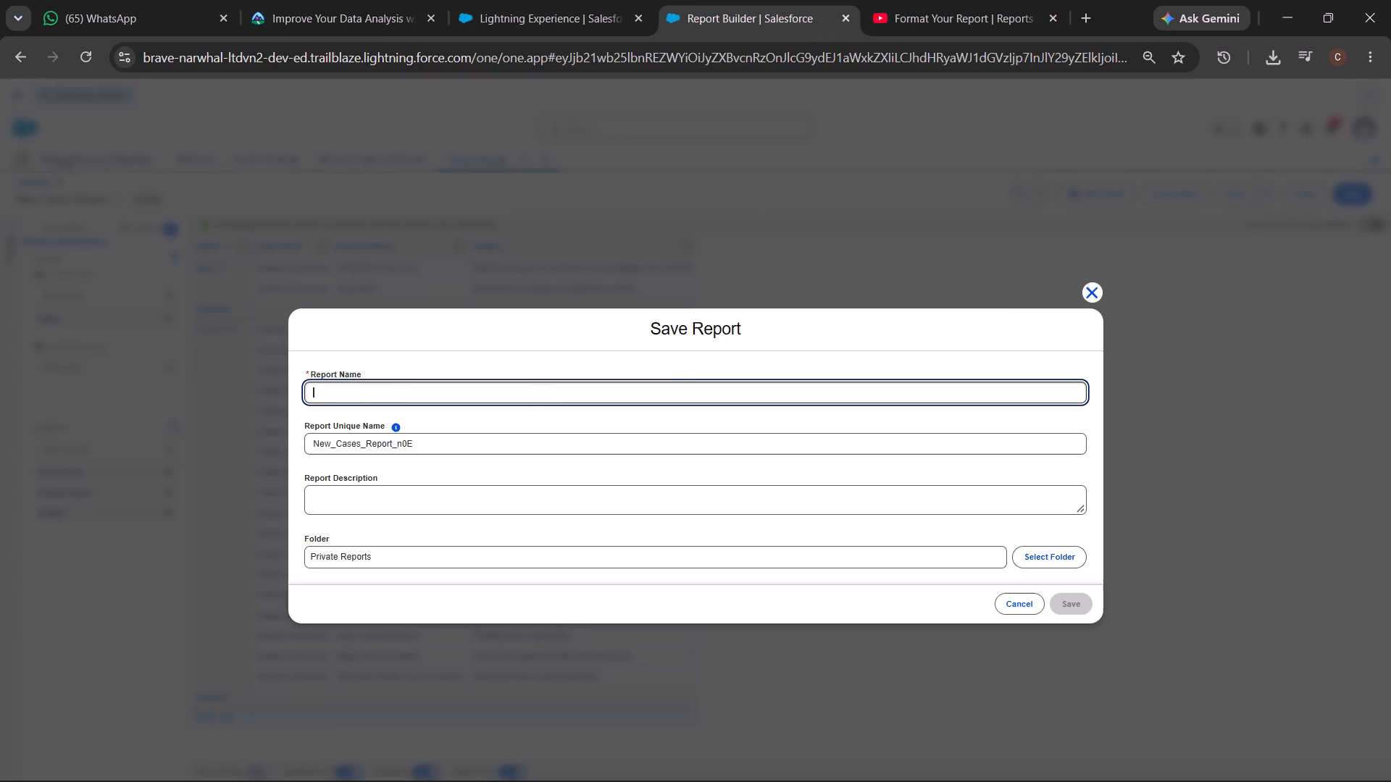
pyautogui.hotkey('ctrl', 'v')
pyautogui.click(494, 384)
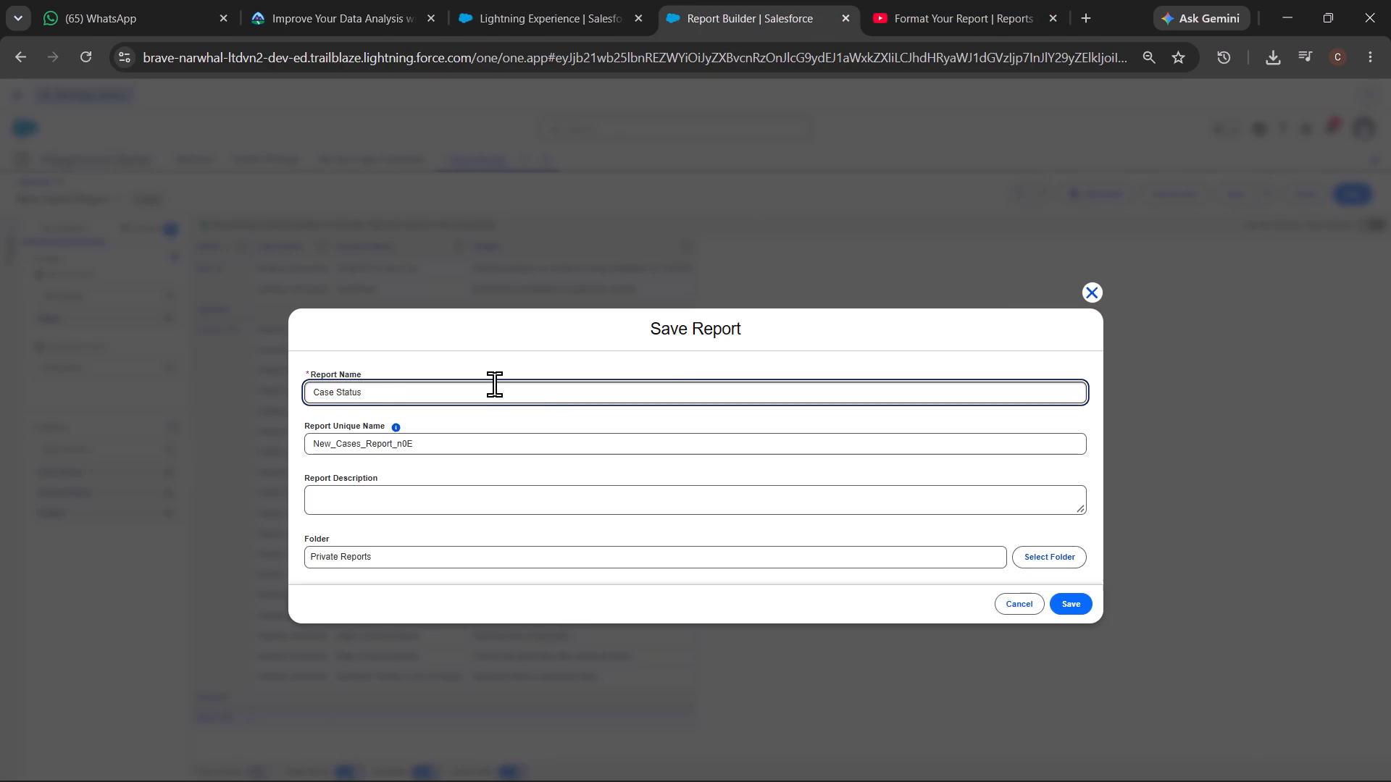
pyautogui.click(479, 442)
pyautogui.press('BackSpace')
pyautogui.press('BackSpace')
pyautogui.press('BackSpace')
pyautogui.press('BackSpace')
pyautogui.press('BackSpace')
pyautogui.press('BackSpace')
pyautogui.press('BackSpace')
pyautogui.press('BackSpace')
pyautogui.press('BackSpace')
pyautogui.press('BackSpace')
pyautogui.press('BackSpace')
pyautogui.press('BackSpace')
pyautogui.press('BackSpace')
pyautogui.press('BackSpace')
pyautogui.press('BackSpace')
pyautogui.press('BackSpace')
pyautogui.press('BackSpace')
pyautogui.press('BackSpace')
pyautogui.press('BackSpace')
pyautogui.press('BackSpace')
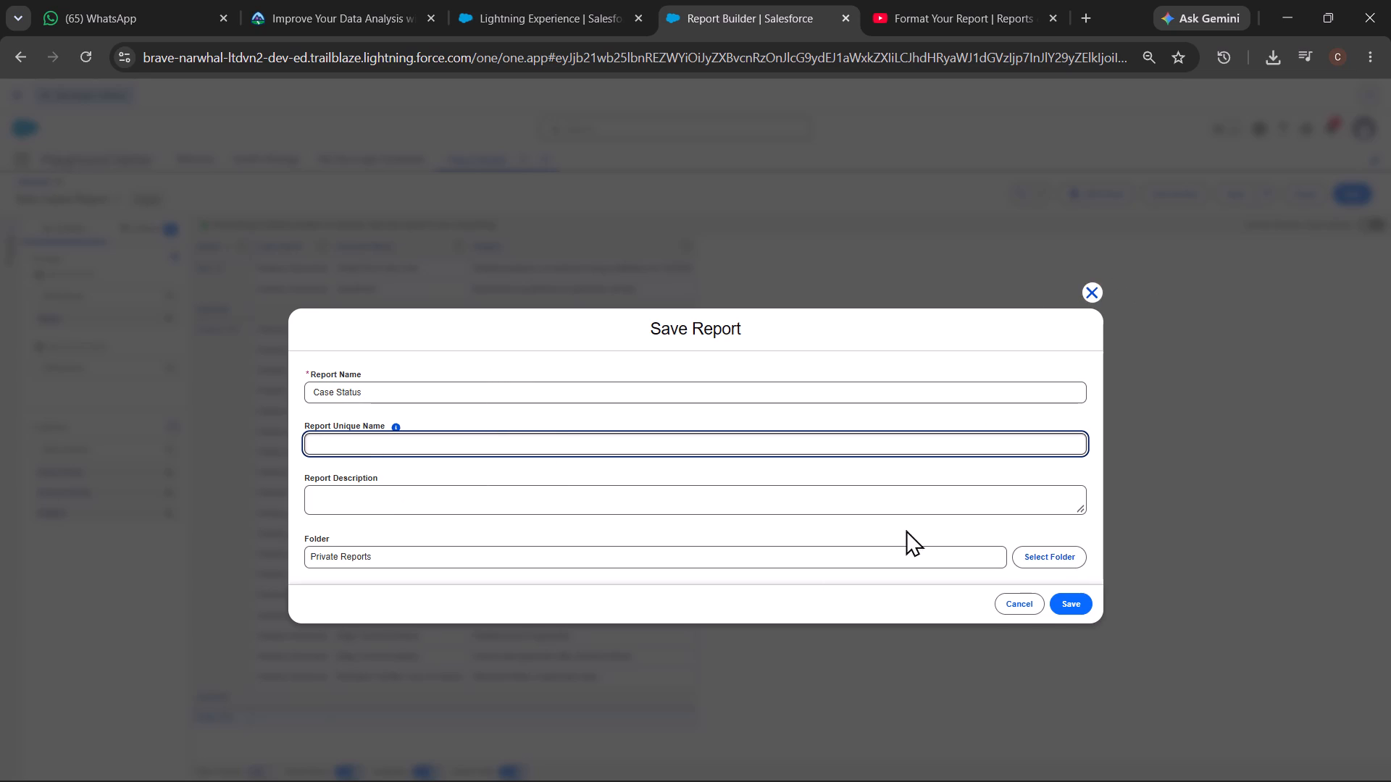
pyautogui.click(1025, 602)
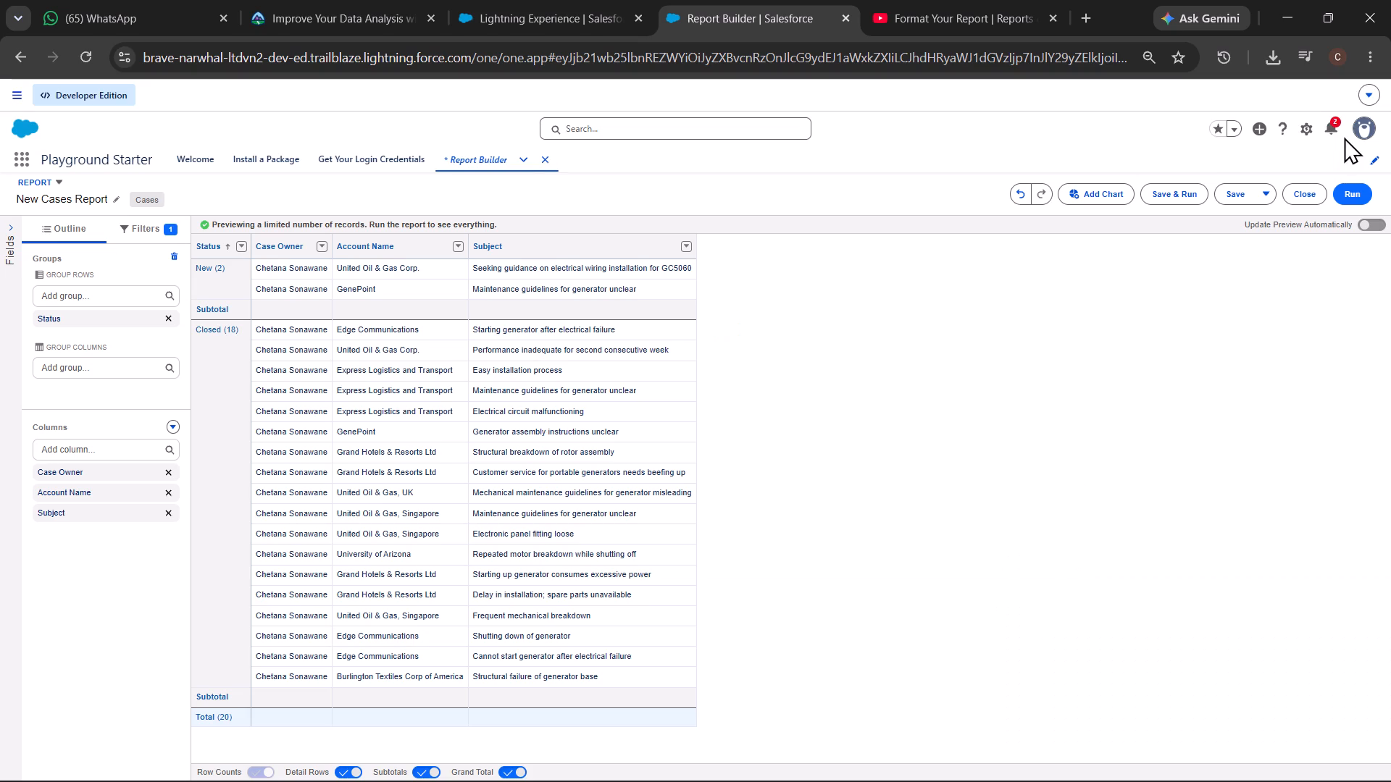
# Save the cases report as Case Status in the Public Reports folder, using the auto-generated unique name.
pyautogui.click(1235, 193)
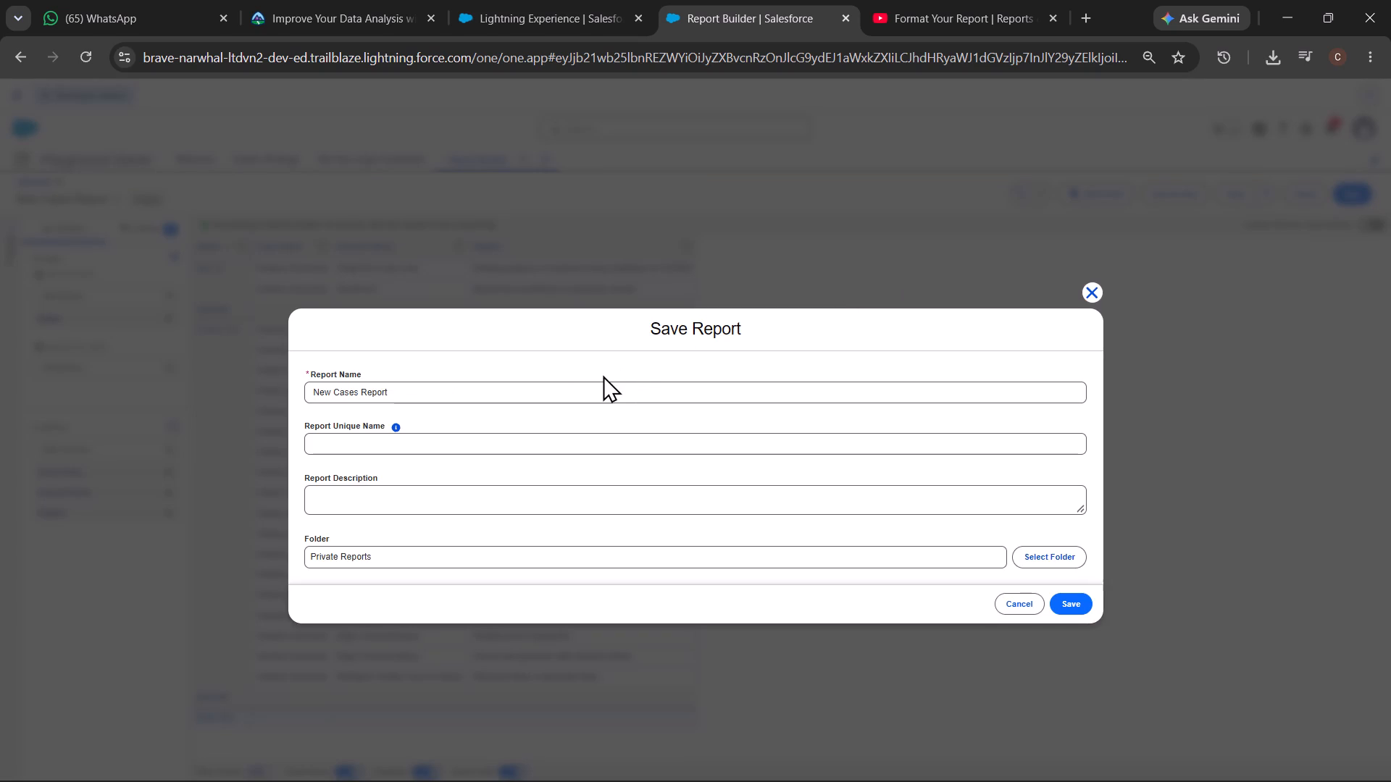
pyautogui.doubleClick(606, 395)
pyautogui.doubleClick(606, 395)
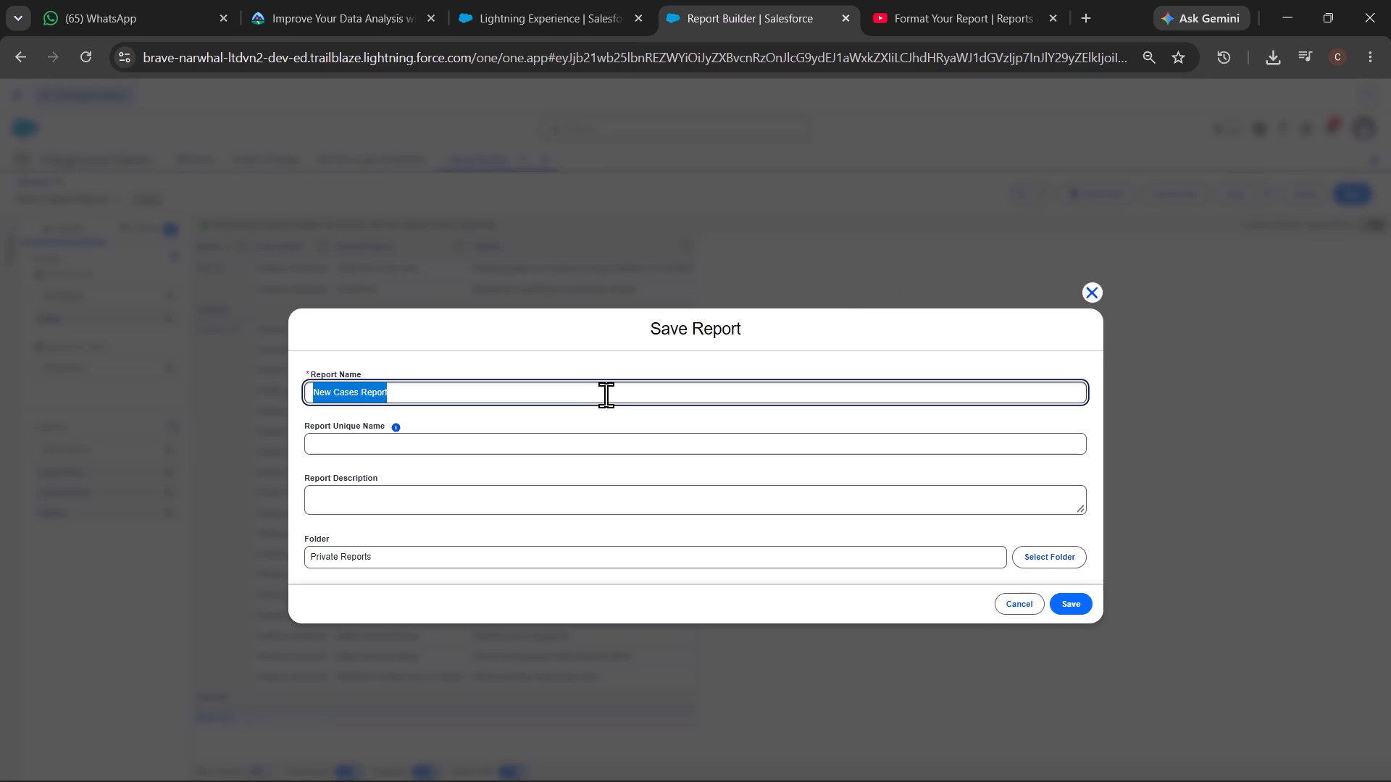
pyautogui.hotkey('ctrl', 'v')
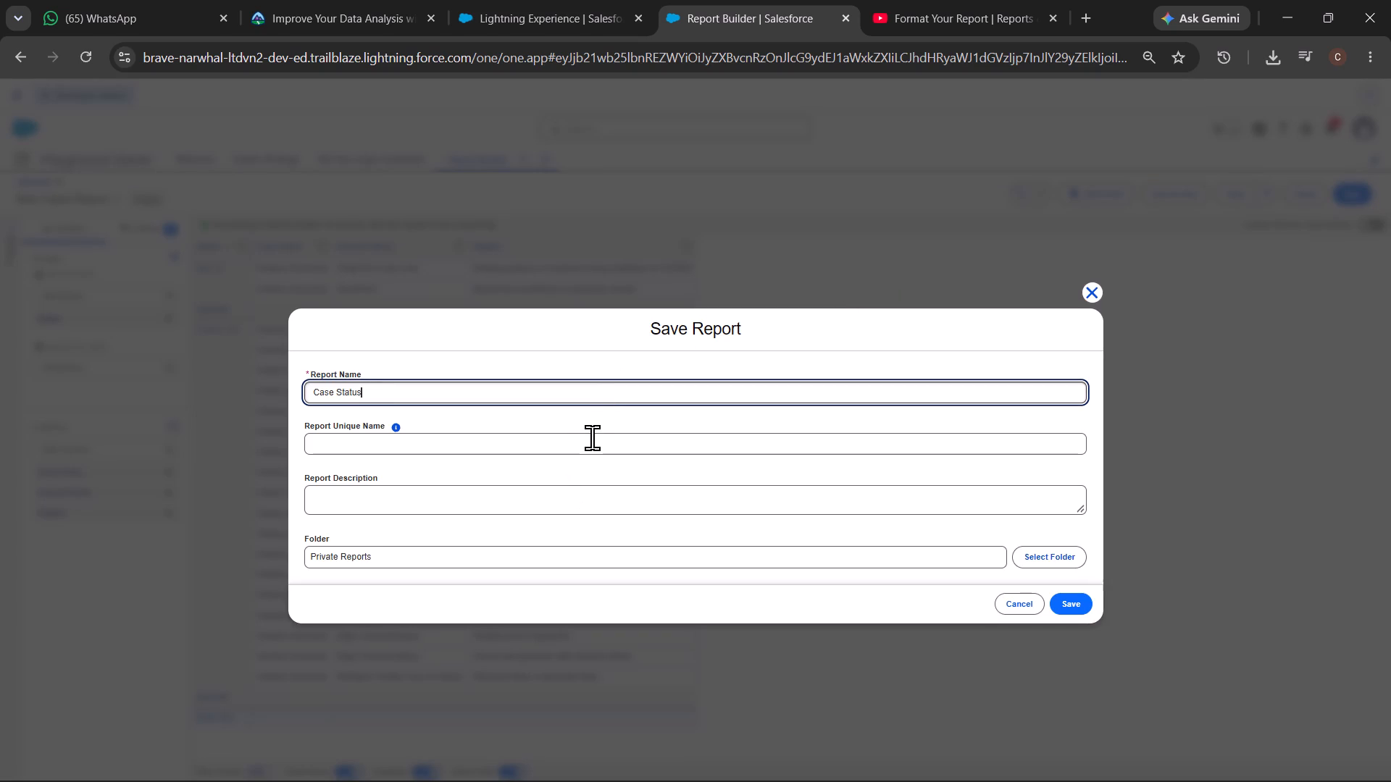
pyautogui.click(592, 437)
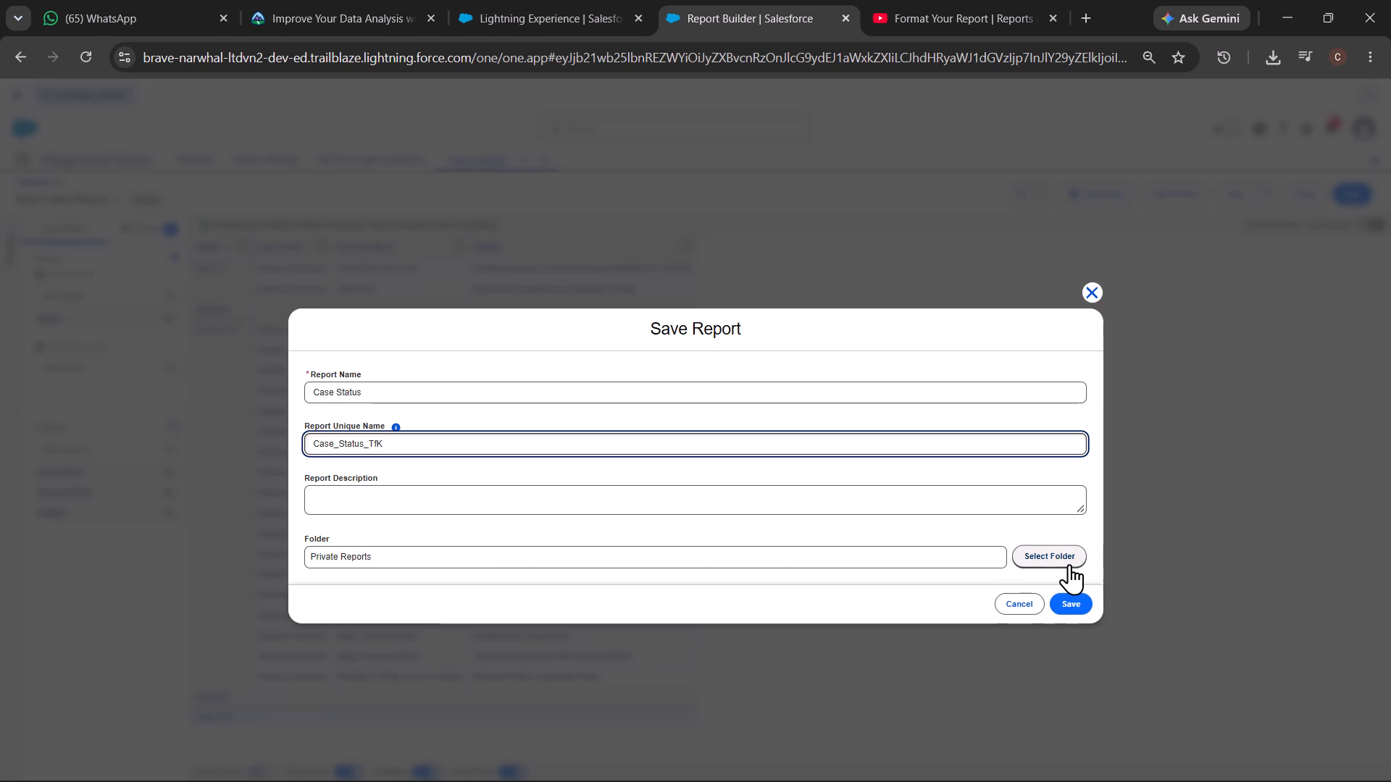
pyautogui.click(1069, 563)
pyautogui.click(499, 366)
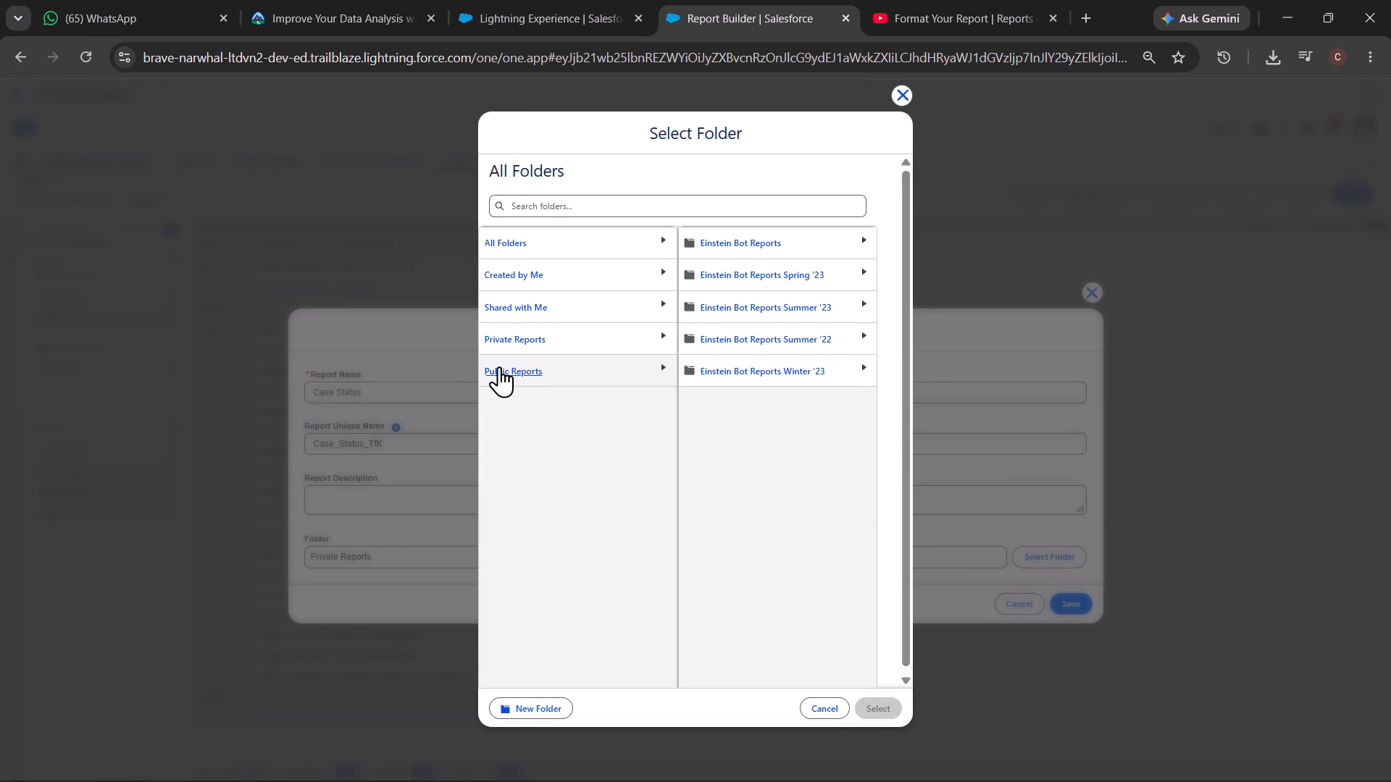
pyautogui.click(850, 711)
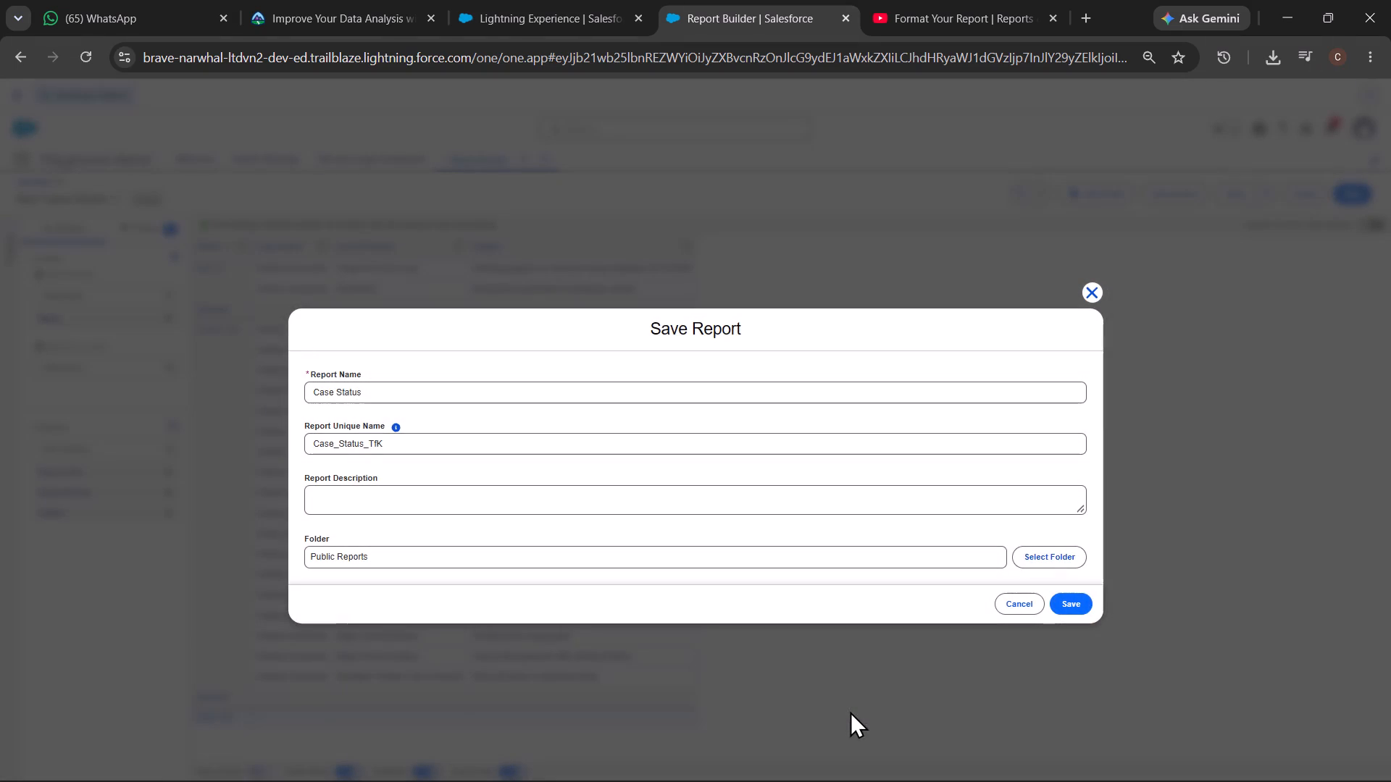
pyautogui.click(1075, 602)
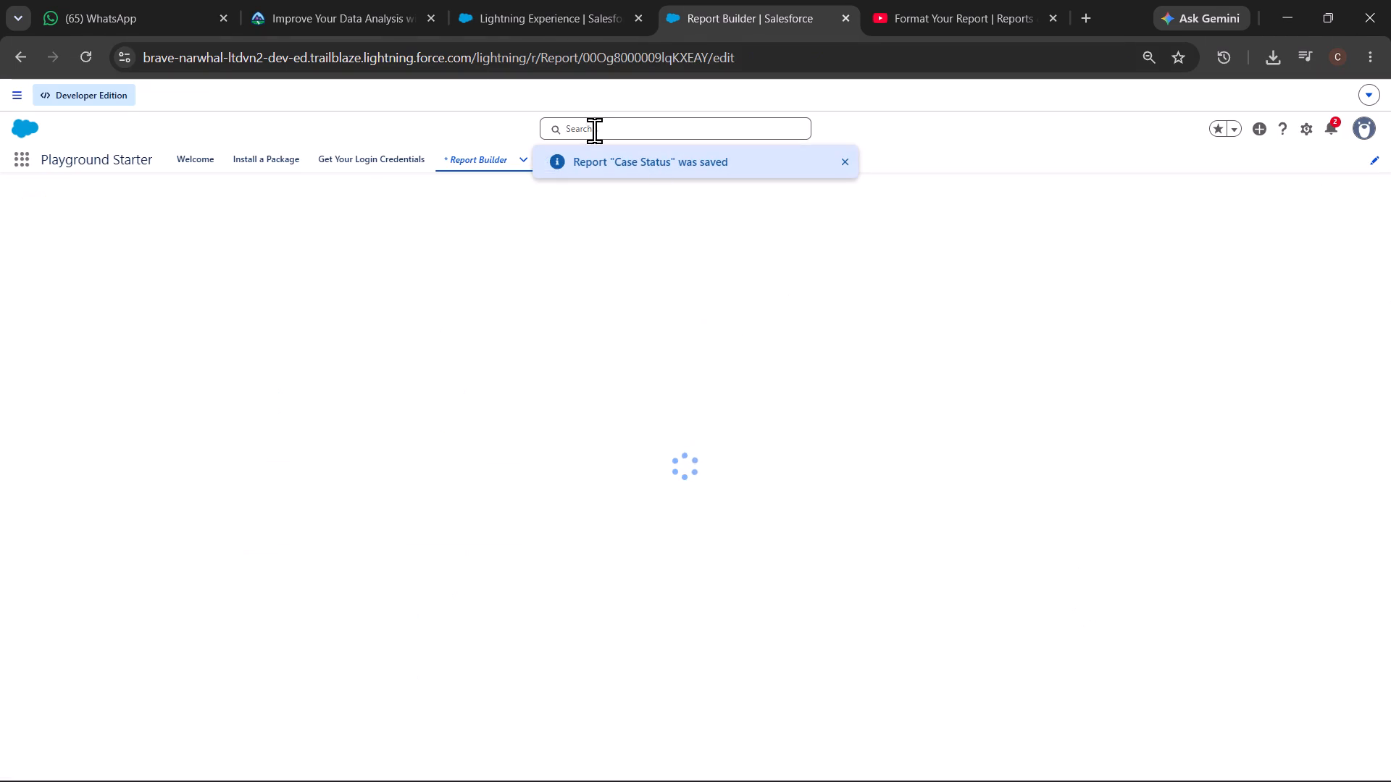
# Return to the Trailhead unit and submit the Format Your Report challenge for checking.
pyautogui.click(254, 0)
pyautogui.click(553, 476)
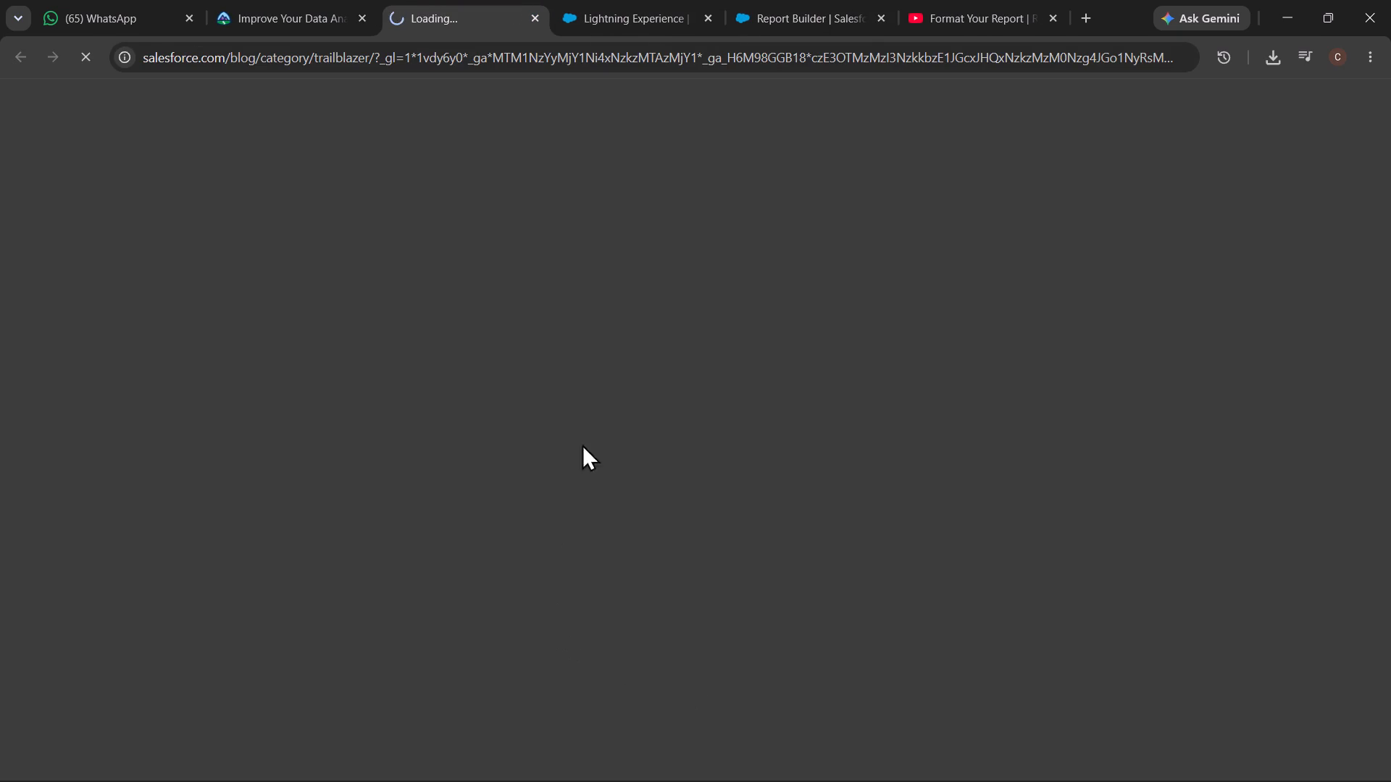
pyautogui.click(541, 23)
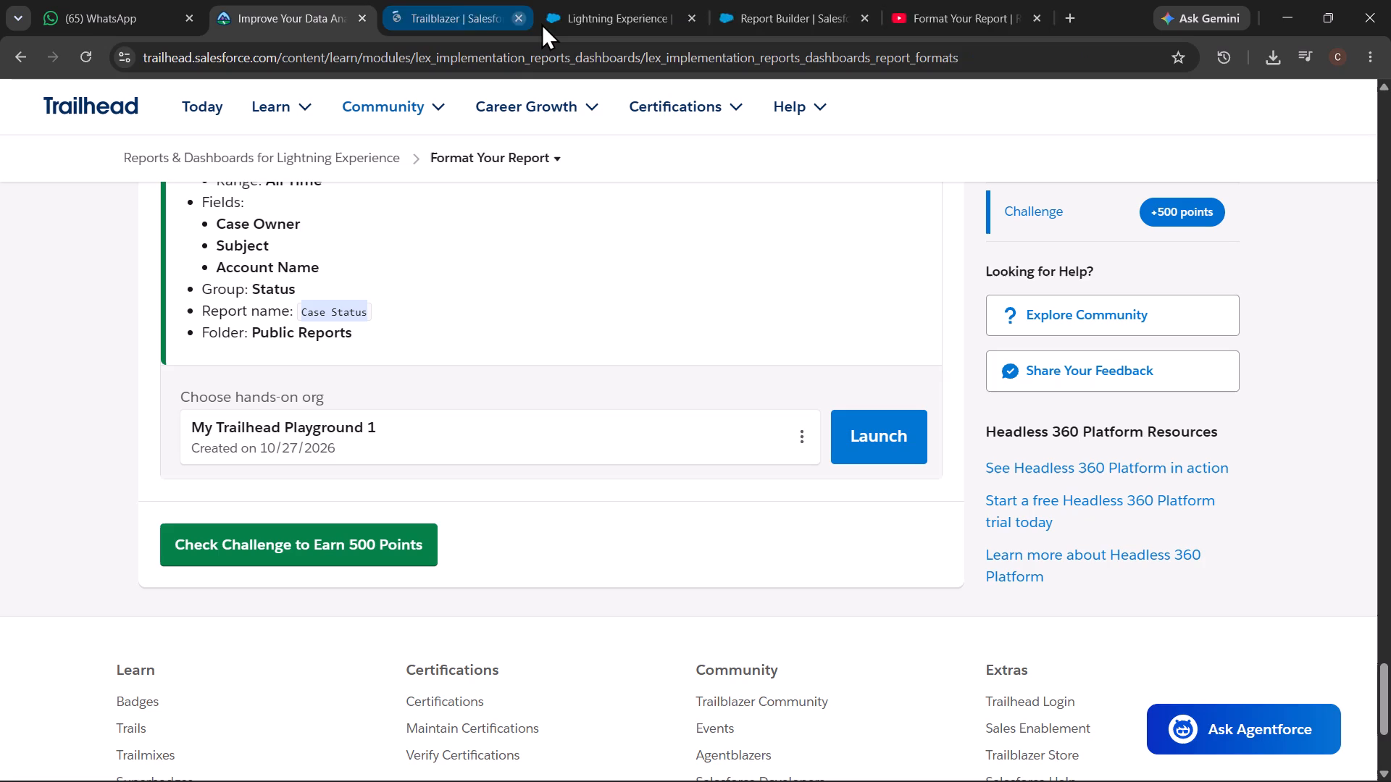
pyautogui.click(419, 534)
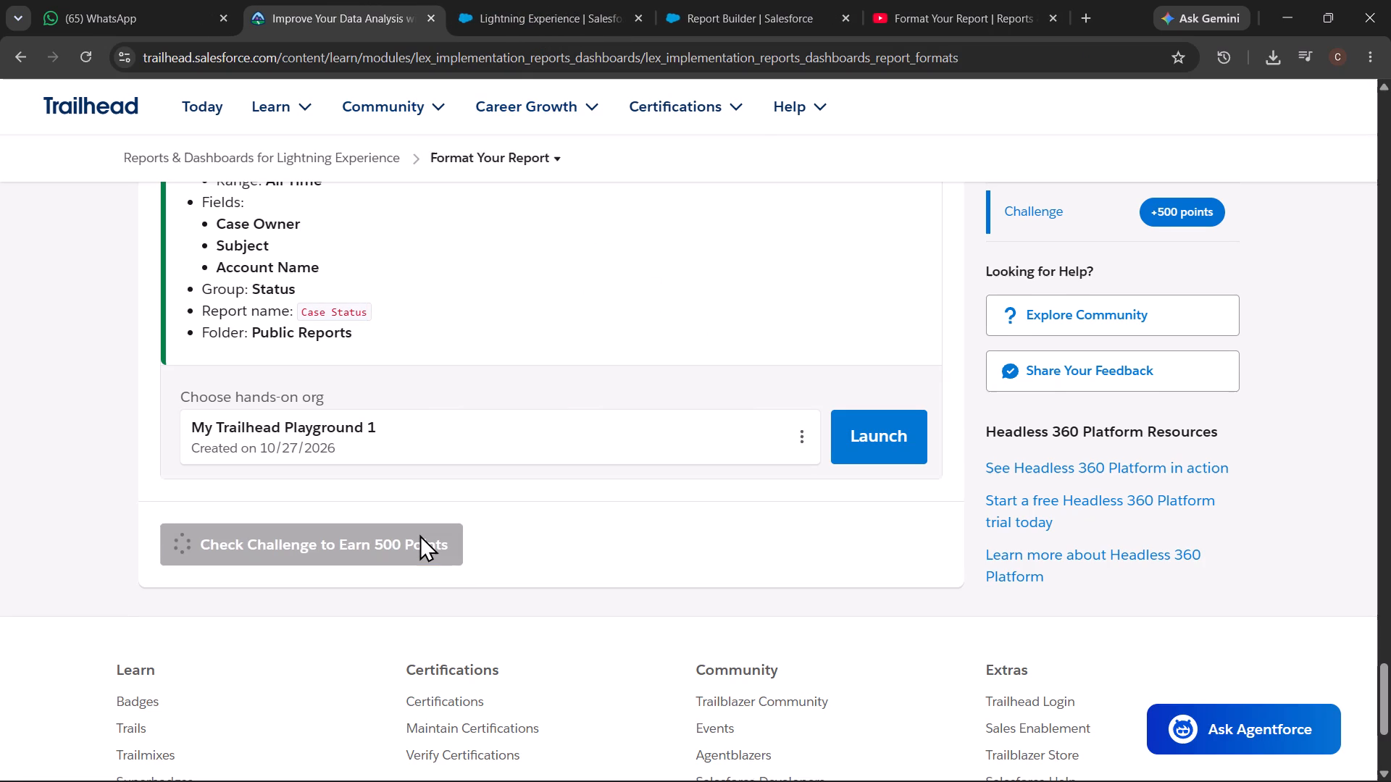
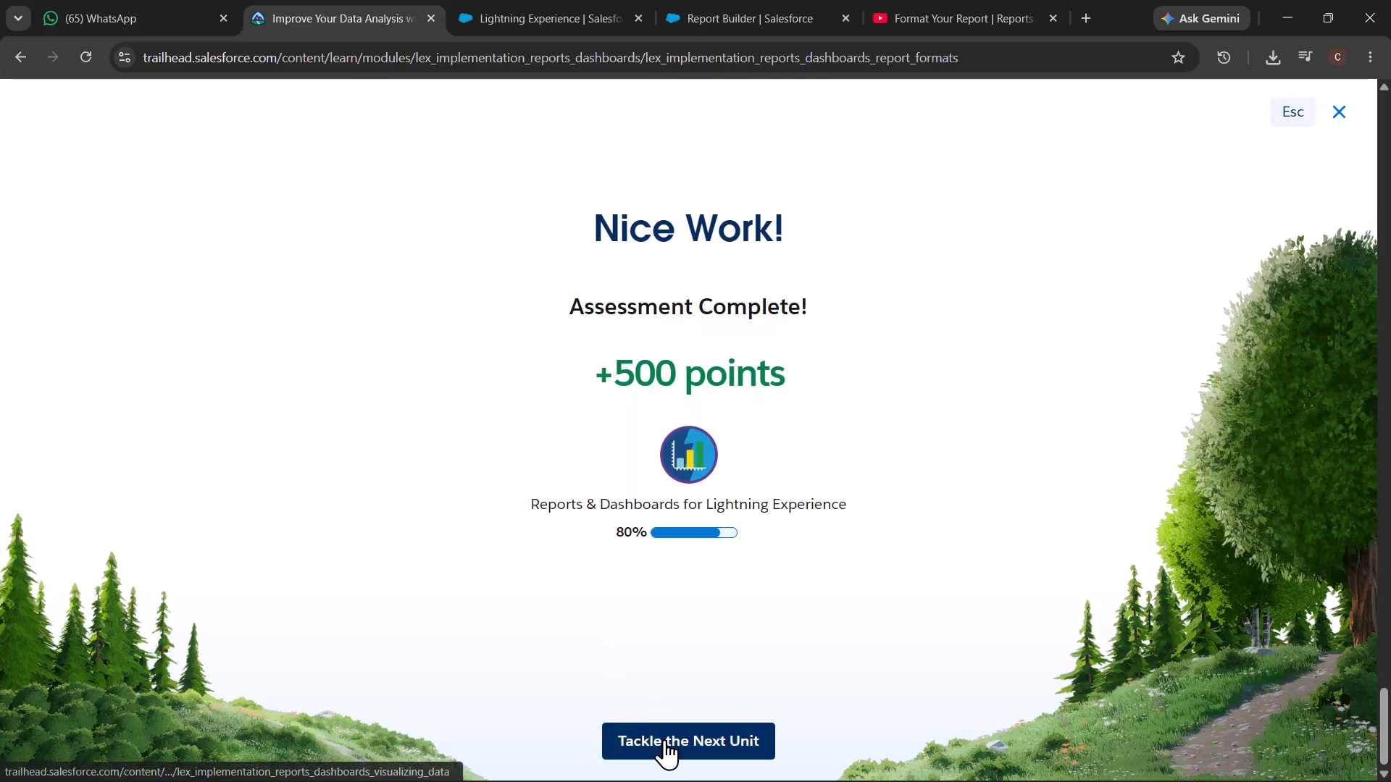
# Move on to the next Trailhead unit, Visualize Your Data with the Lightning Dashboard Builder.
pyautogui.click(664, 739)
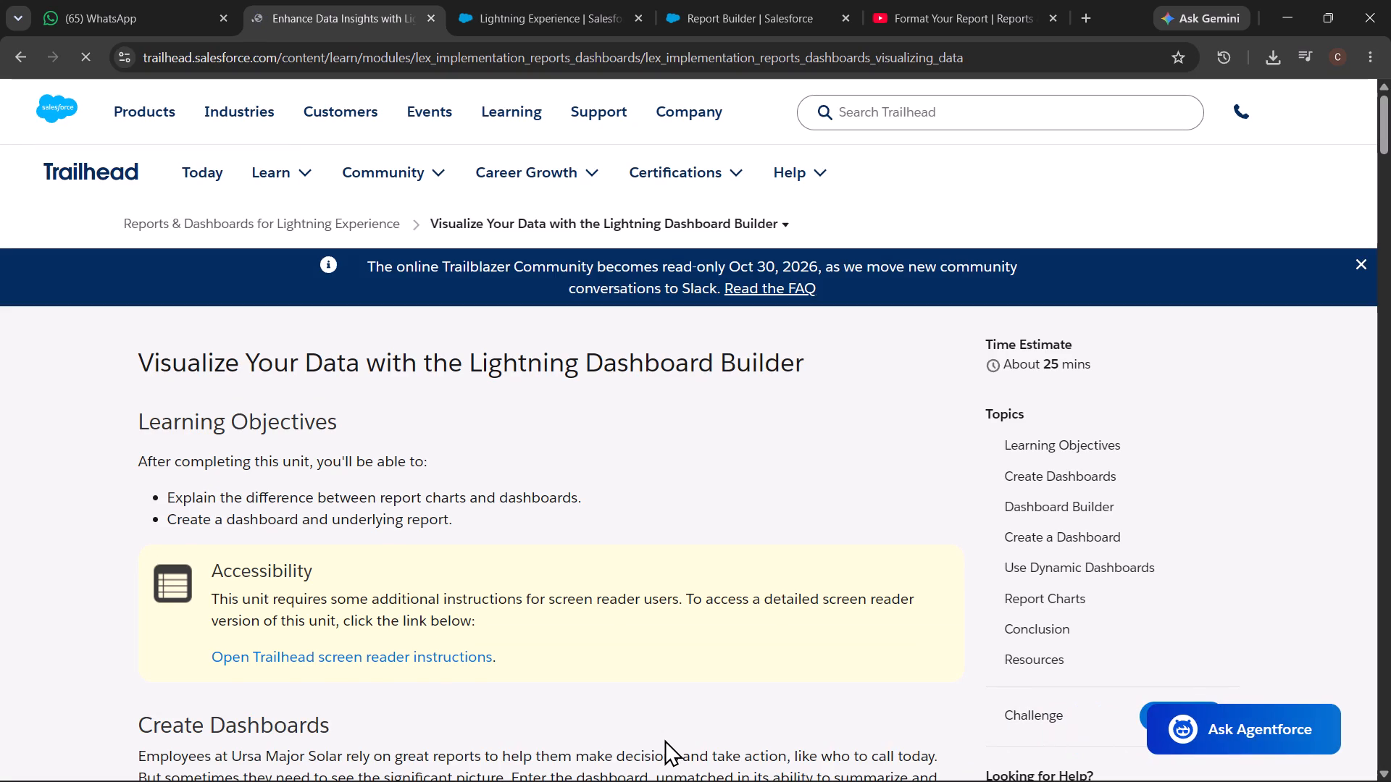
# Skim the dashboard builder unit, including its instructions and the challenge requirements for the report and dashboard.
pyautogui.scroll(-1, 798, 580)
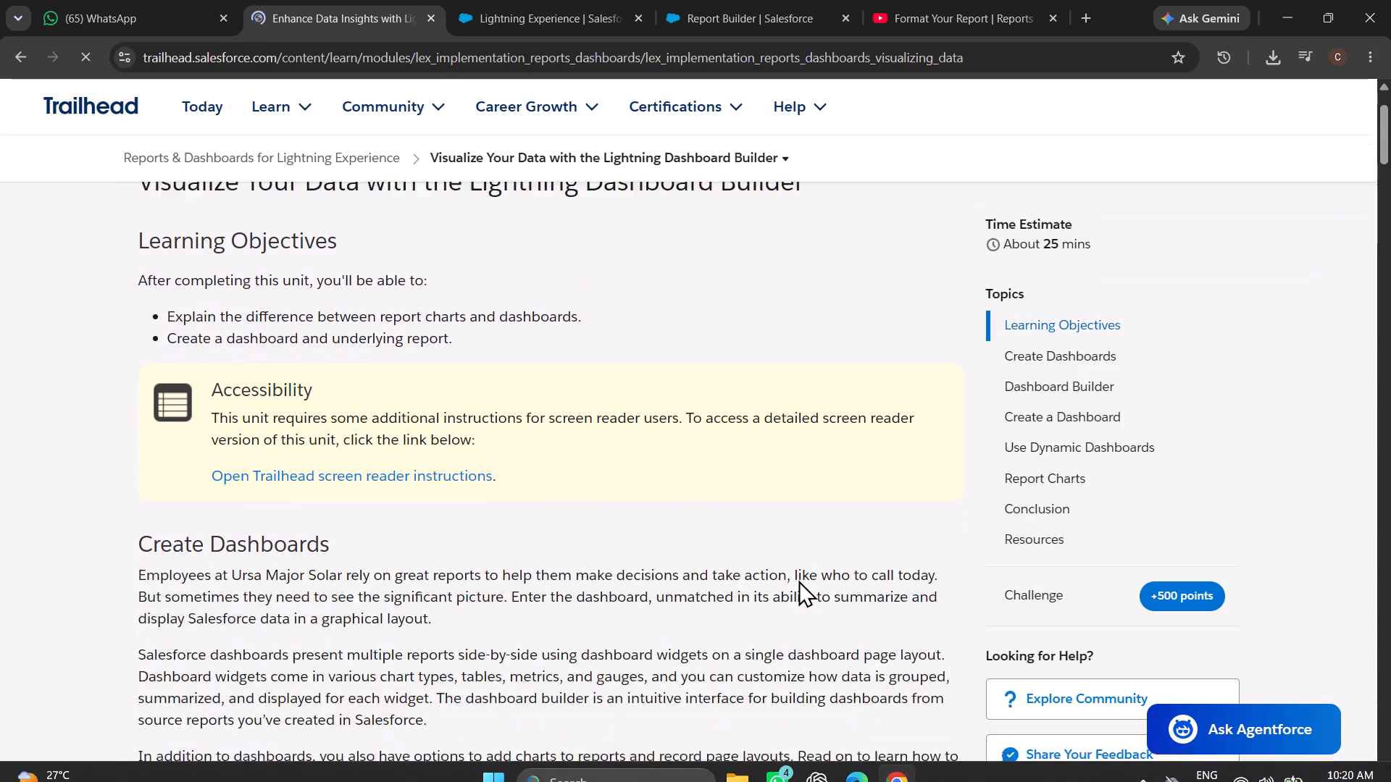
pyautogui.scroll(-6, 798, 580)
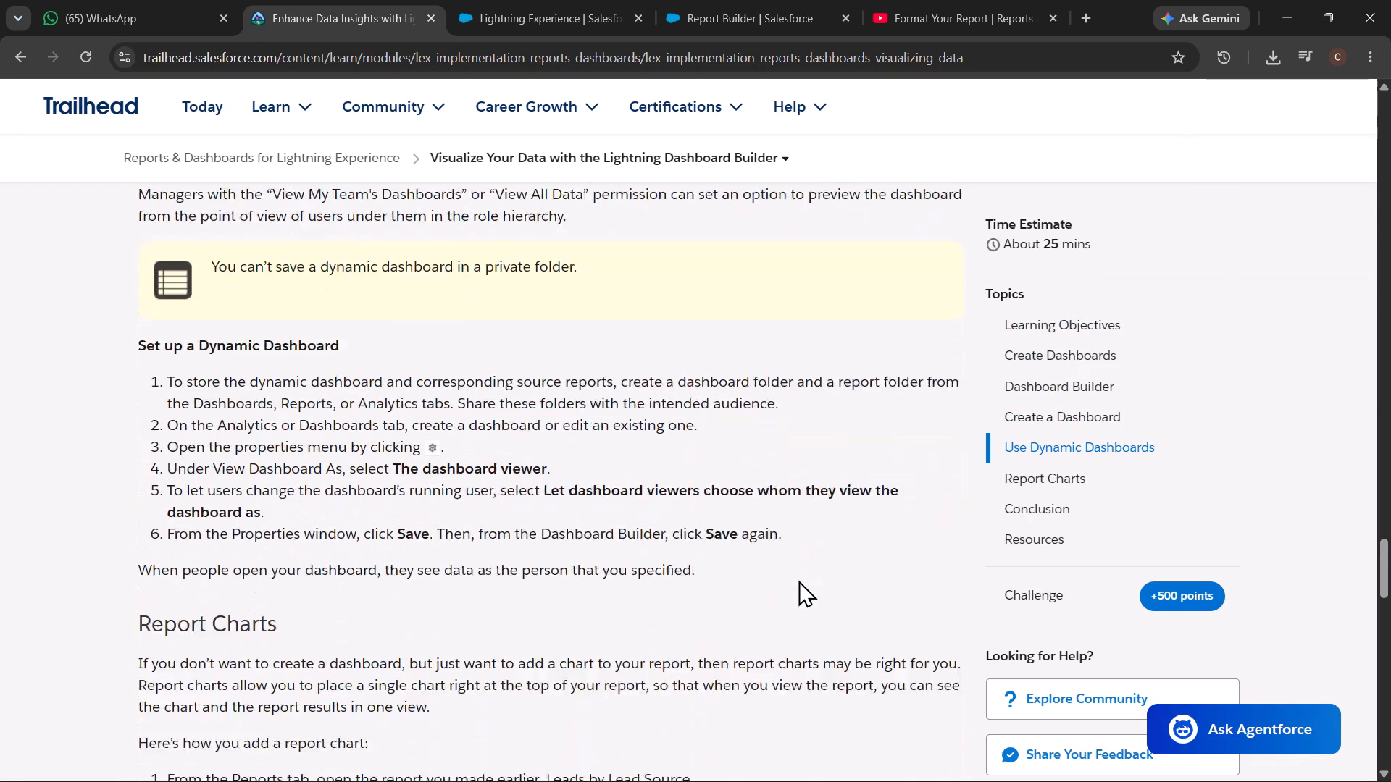
pyautogui.scroll(-3, 798, 580)
pyautogui.scroll(2, 798, 580)
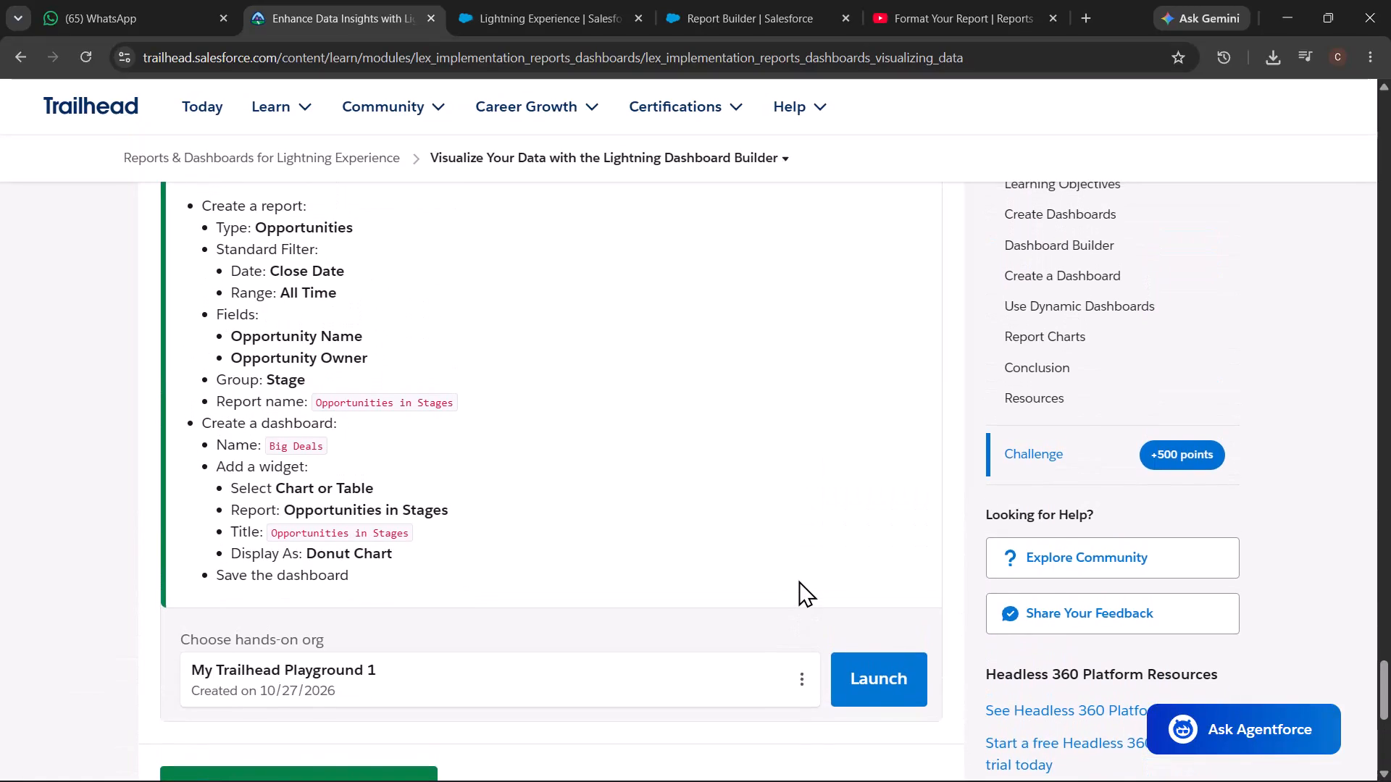
pyautogui.scroll(11, 798, 580)
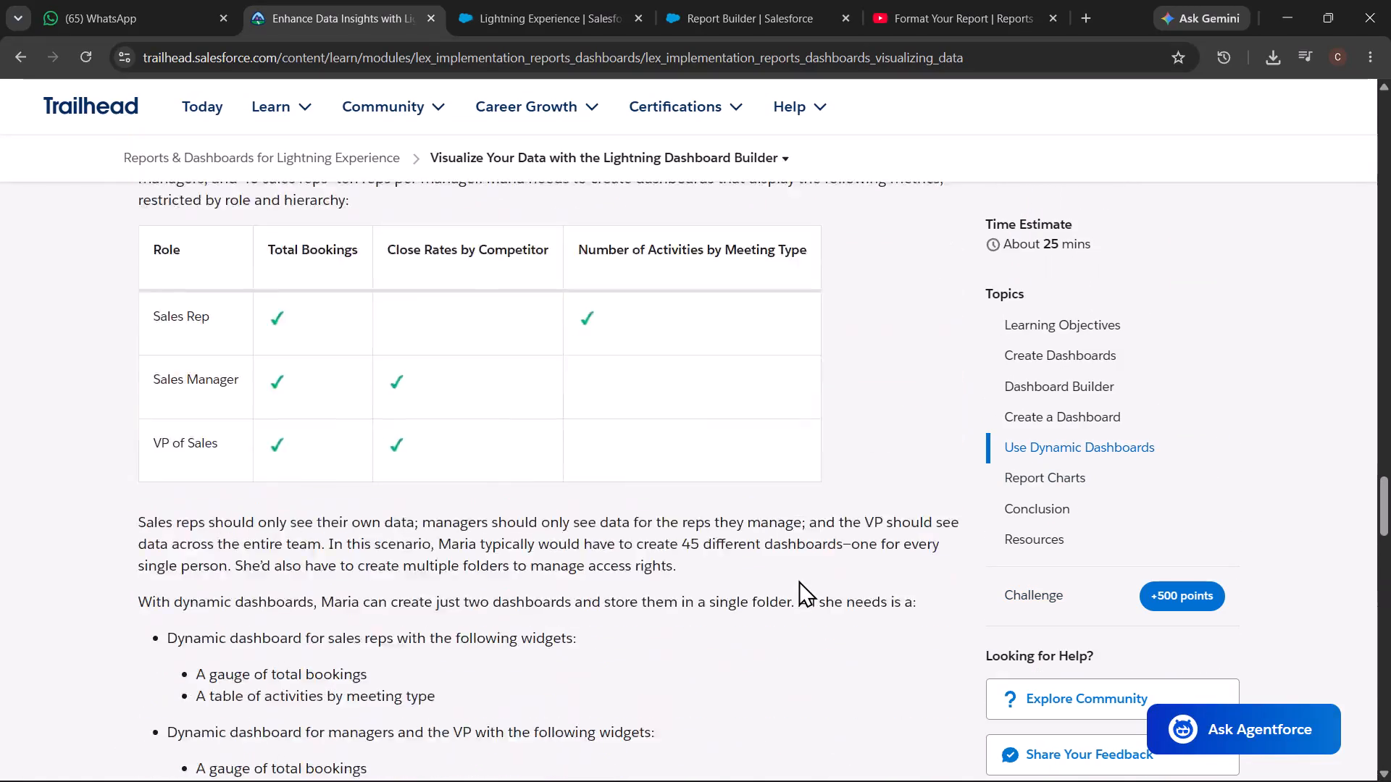
pyautogui.scroll(2, 798, 580)
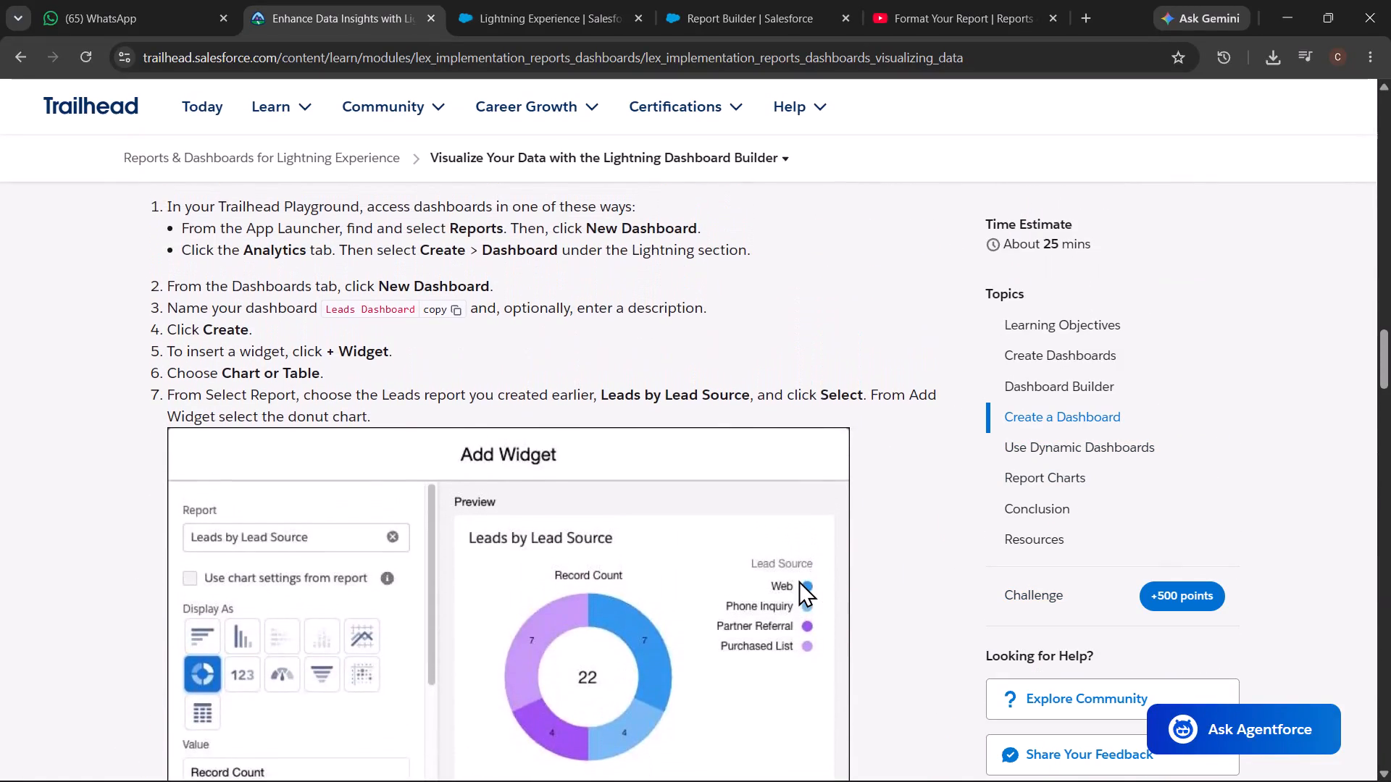
pyautogui.scroll(6, 798, 580)
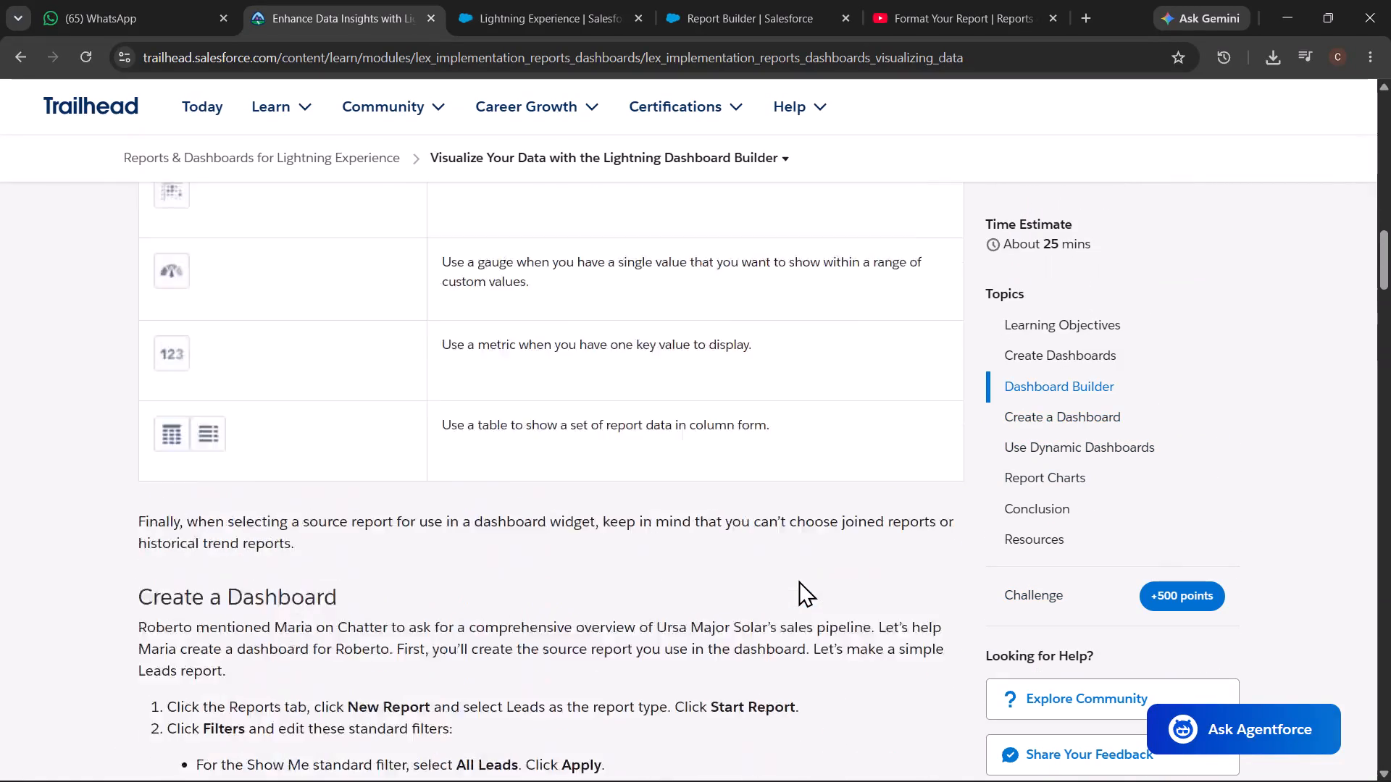
pyautogui.scroll(5, 798, 580)
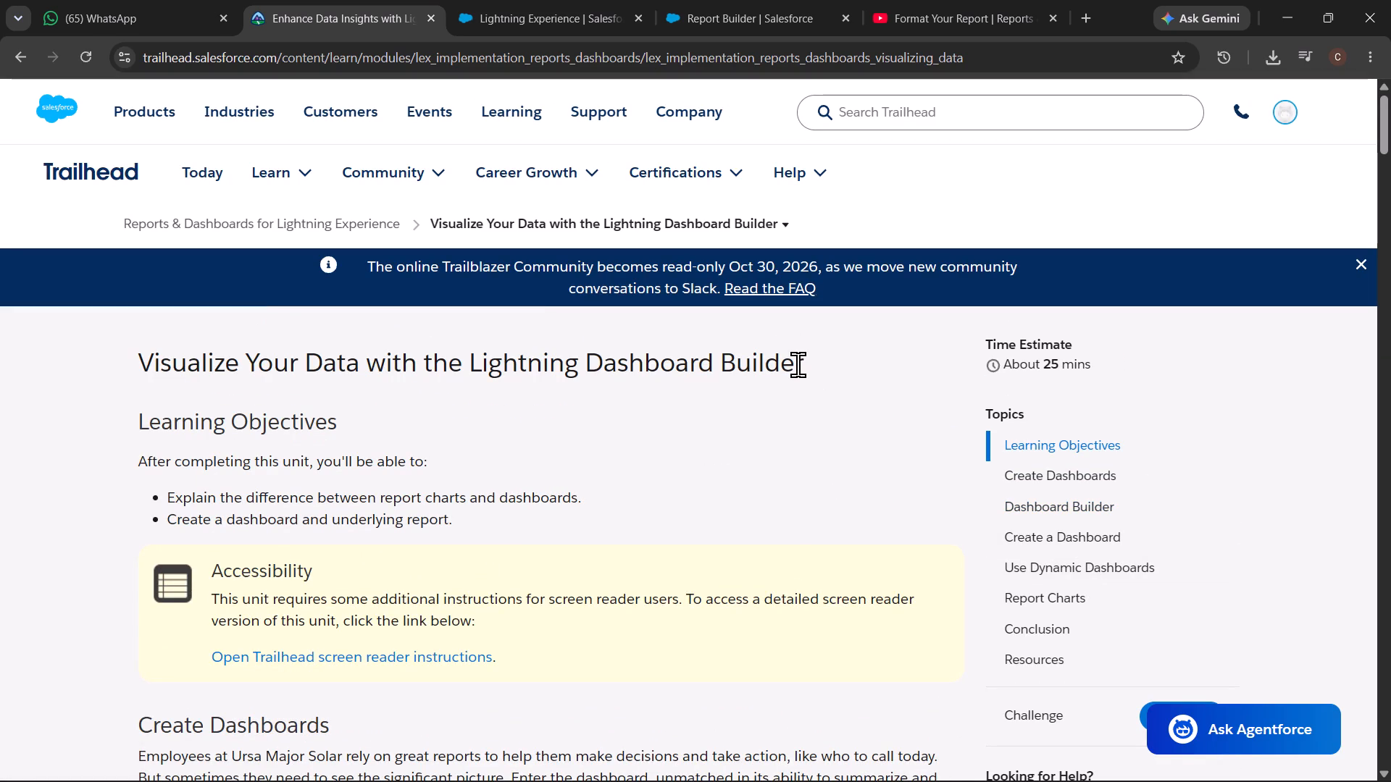
pyautogui.scroll(-1, 804, 366)
pyautogui.scroll(2, 797, 366)
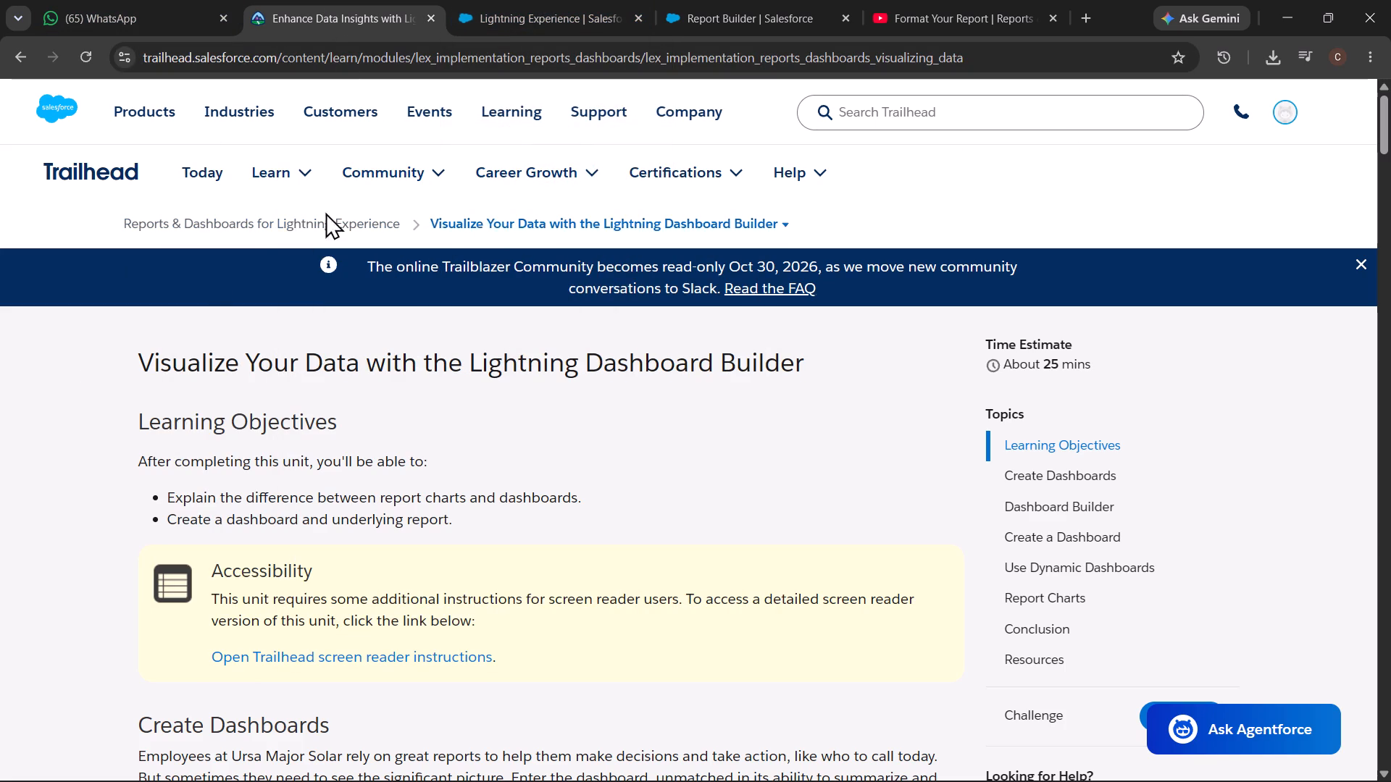
pyautogui.scroll(-5, 589, 318)
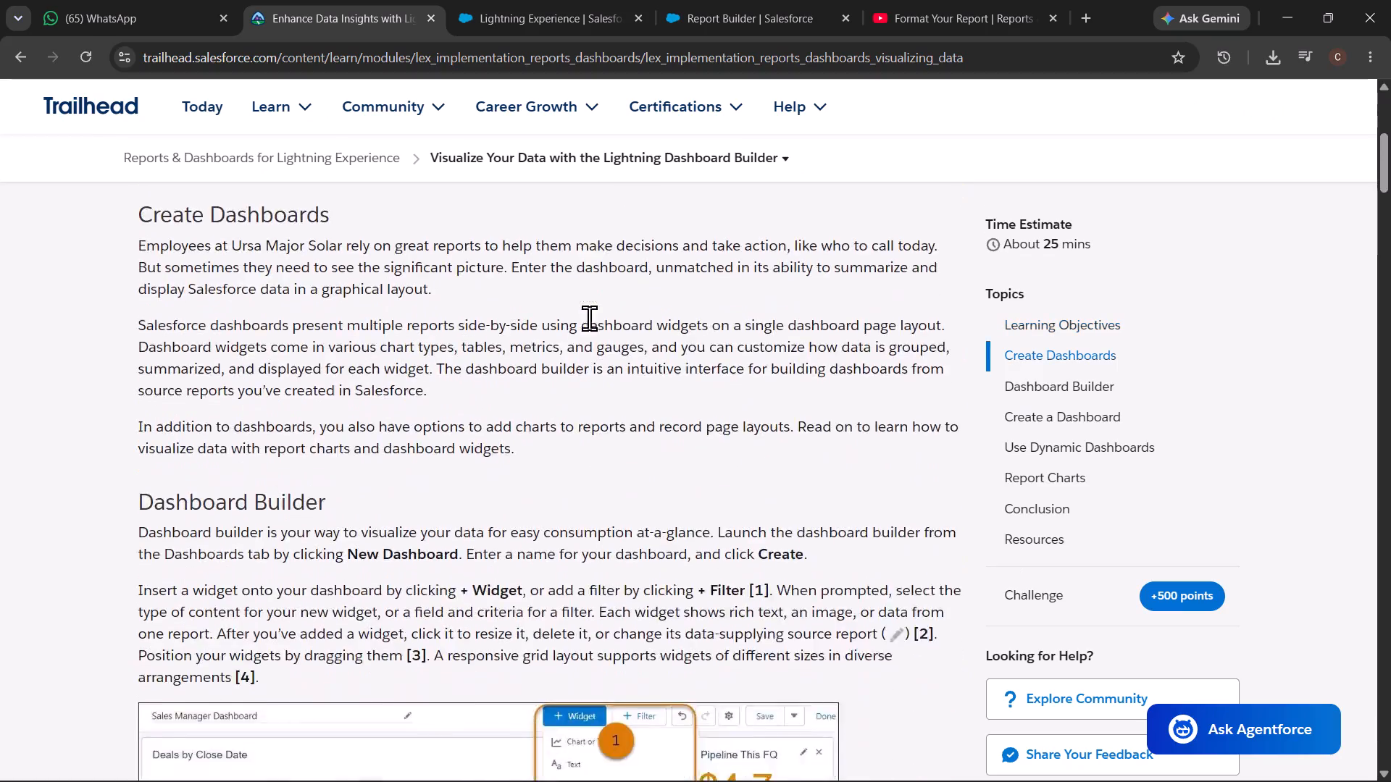
pyautogui.scroll(-3, 589, 318)
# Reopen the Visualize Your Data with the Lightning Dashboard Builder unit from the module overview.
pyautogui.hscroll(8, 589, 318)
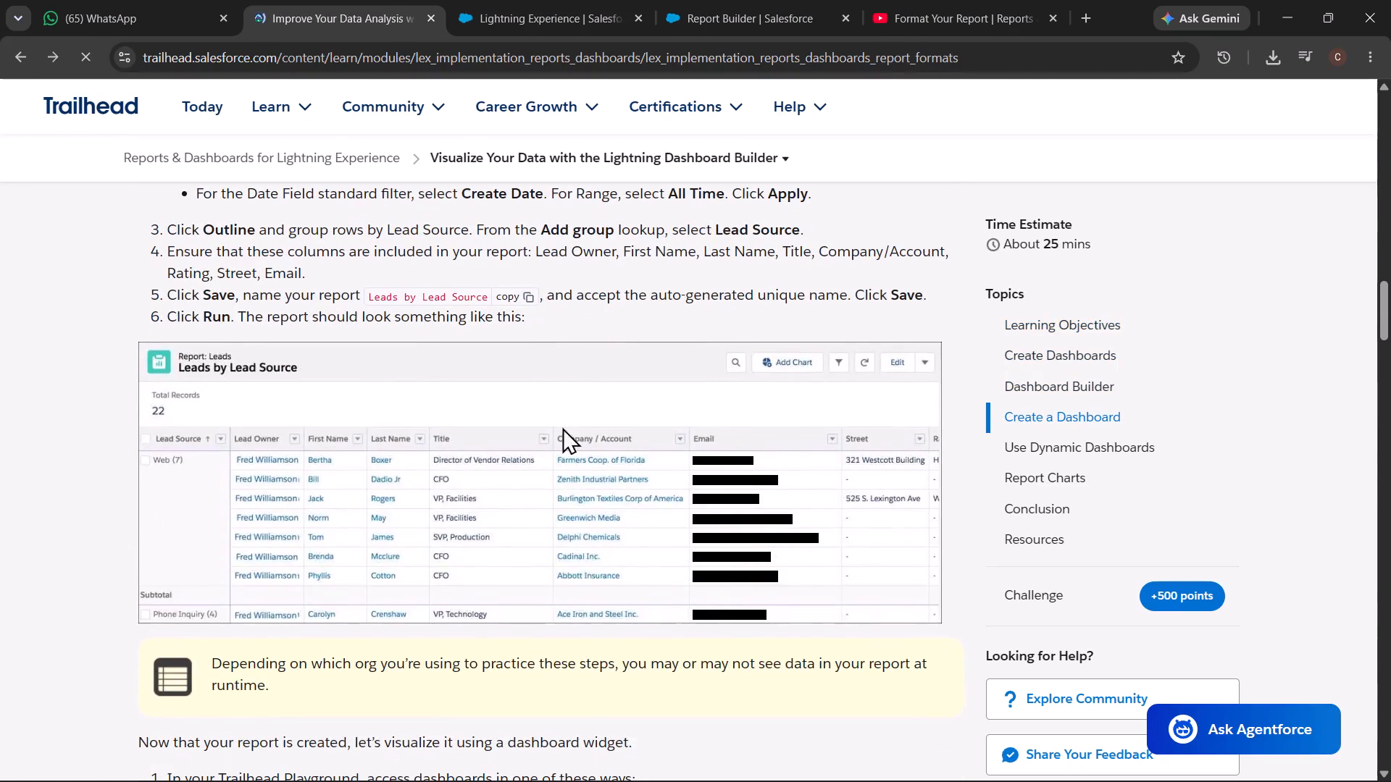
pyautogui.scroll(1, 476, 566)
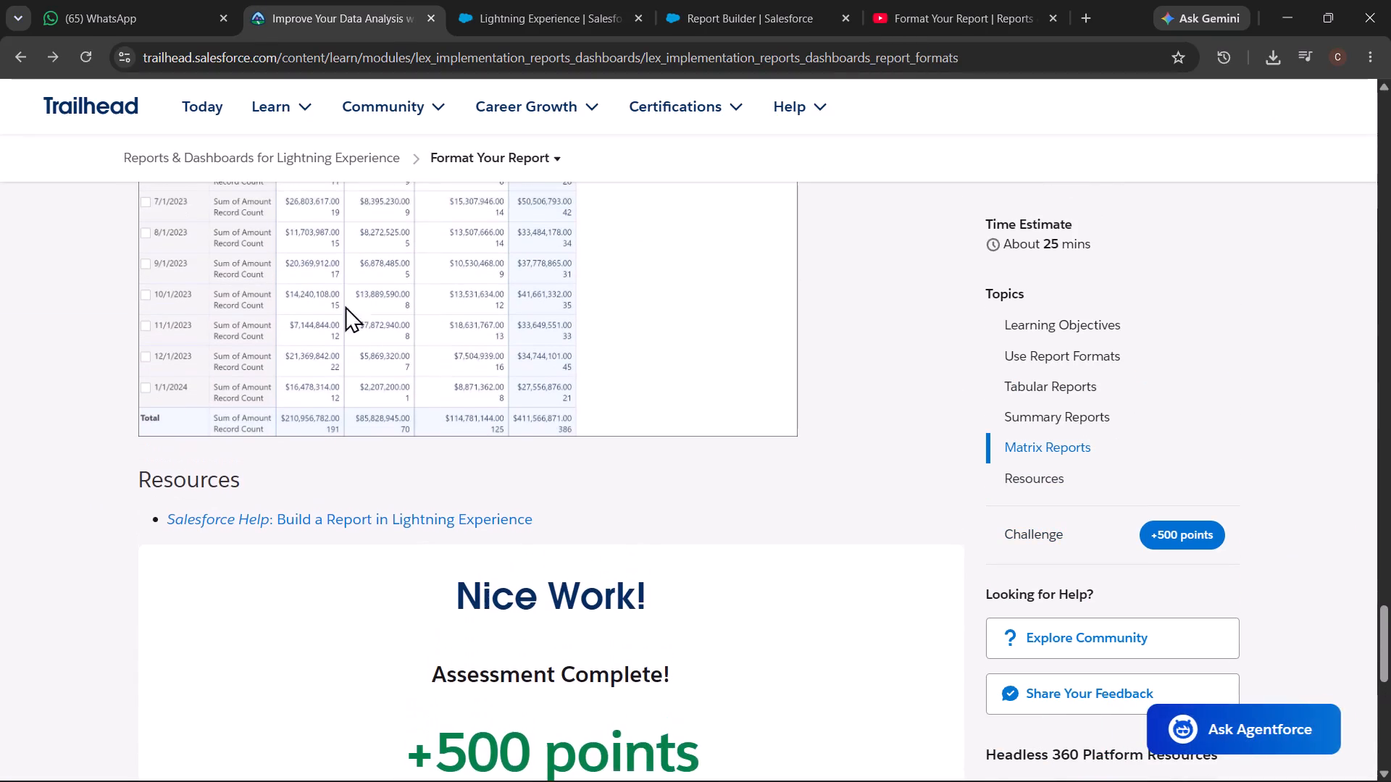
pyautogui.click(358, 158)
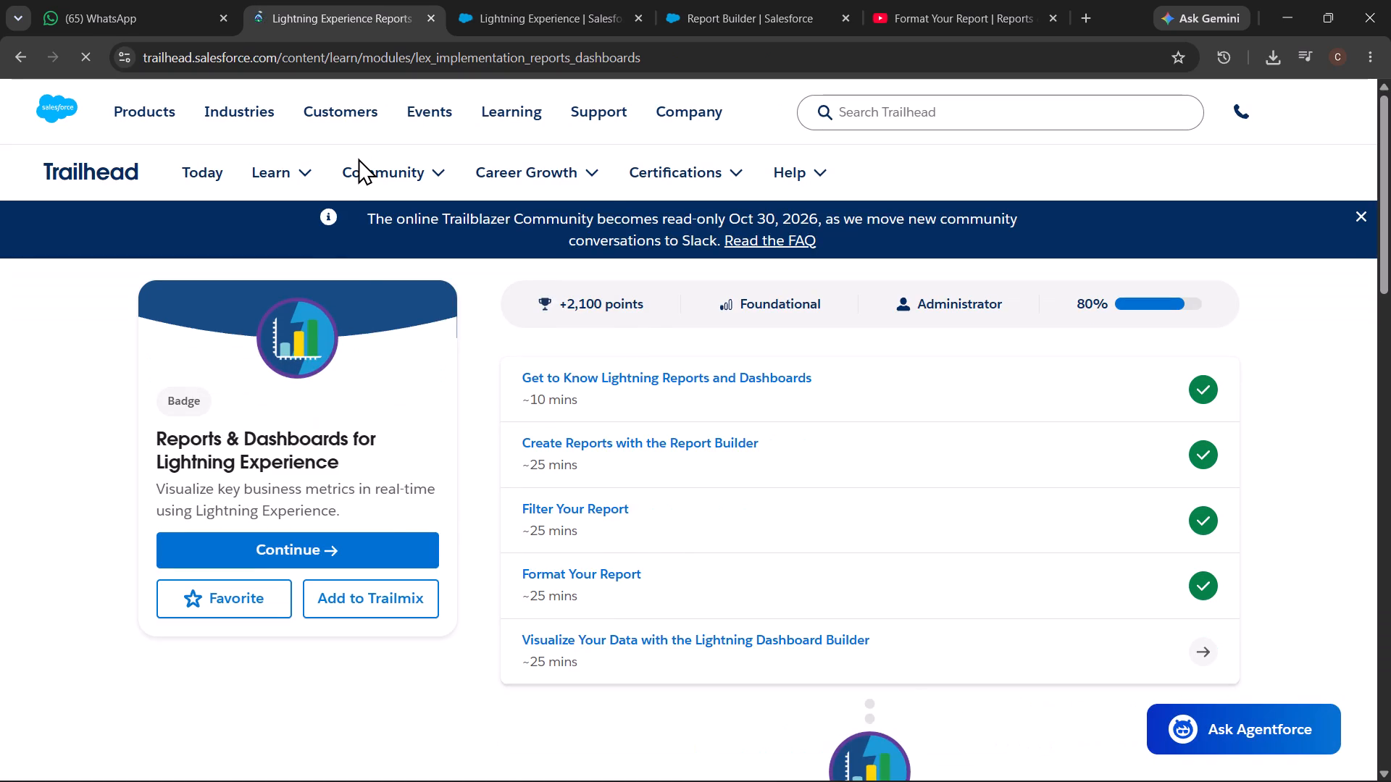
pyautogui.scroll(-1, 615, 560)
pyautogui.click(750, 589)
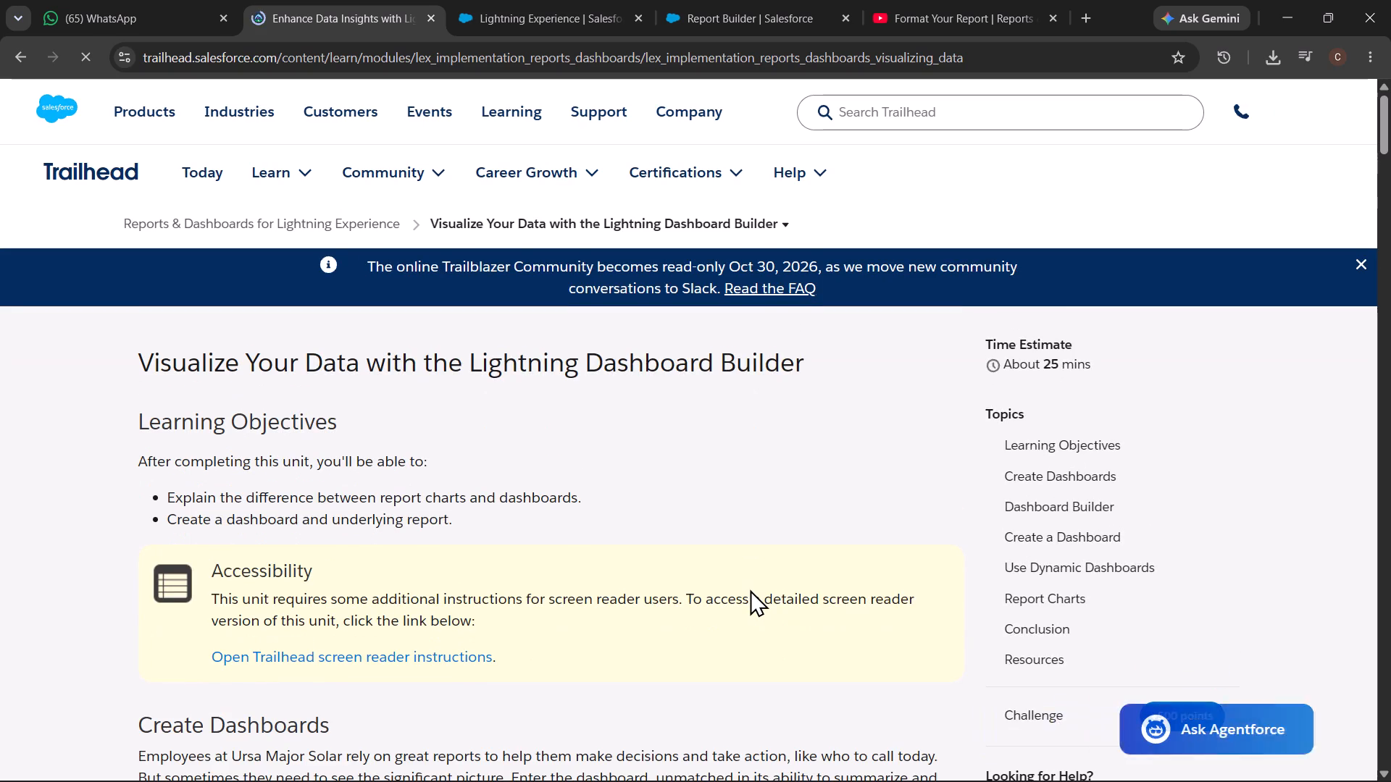
# Copy the unit title Visualize Your Data with the Lightning Dashboard Builder and search YouTube for it.
pyautogui.scroll(-1, 750, 589)
pyautogui.scroll(1, 750, 589)
pyautogui.moveTo(801, 360); pyautogui.dragTo(140, 371)
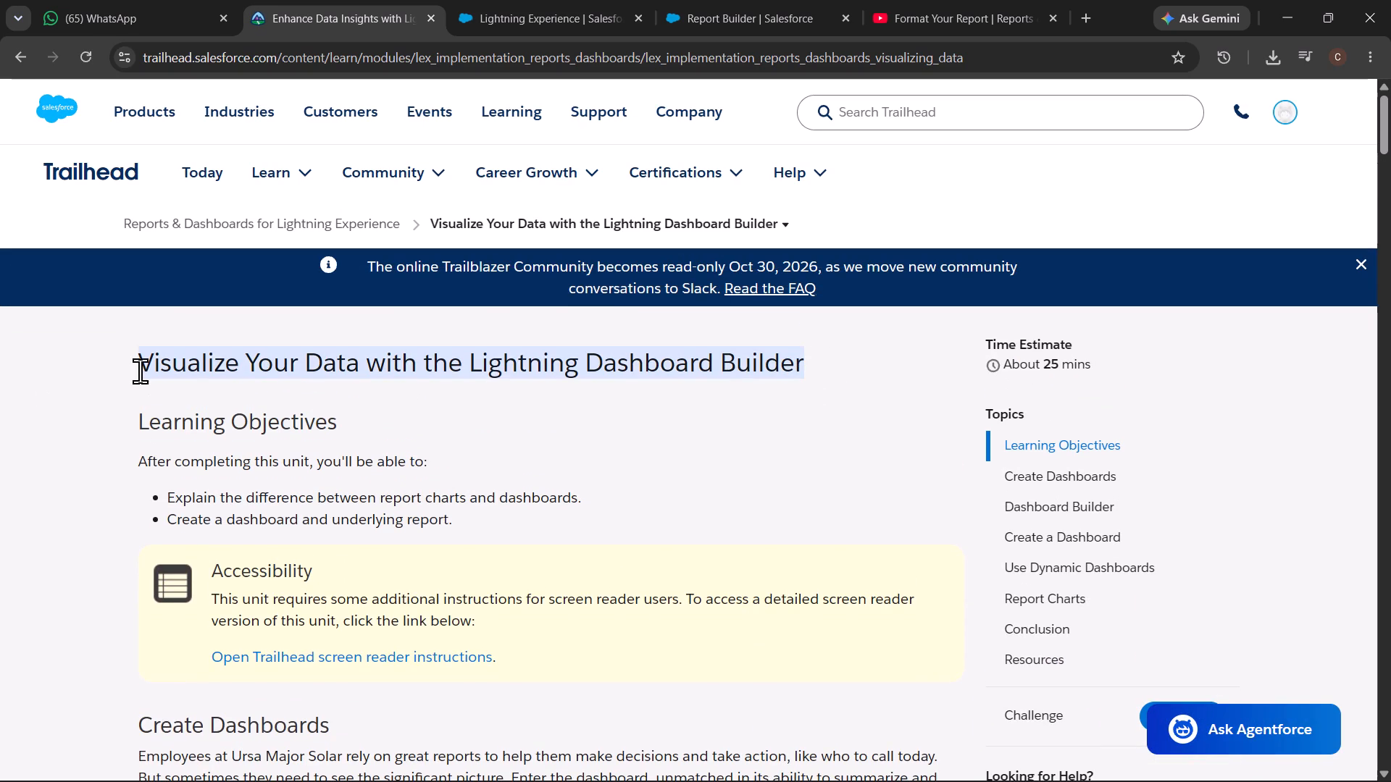
pyautogui.hotkey('ctrl', 'c')
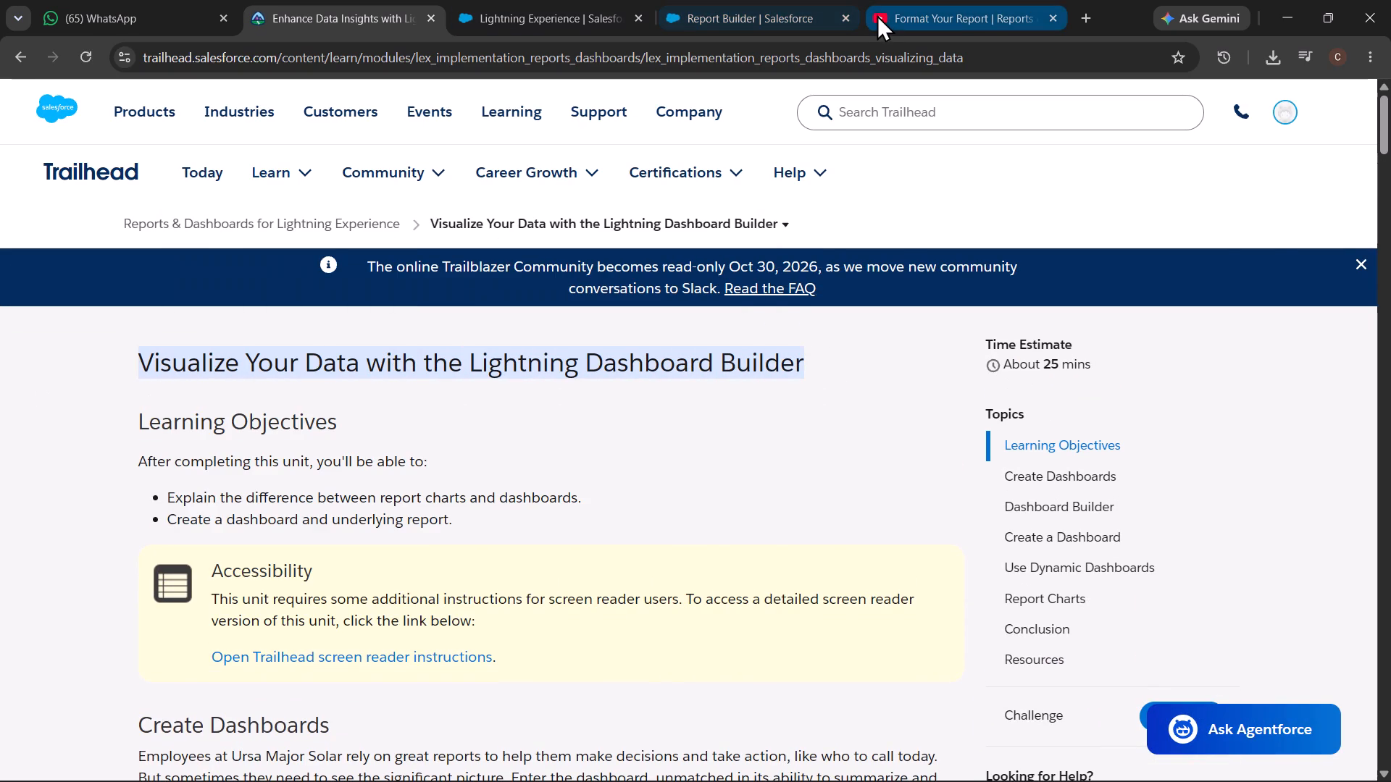
pyautogui.click(880, 15)
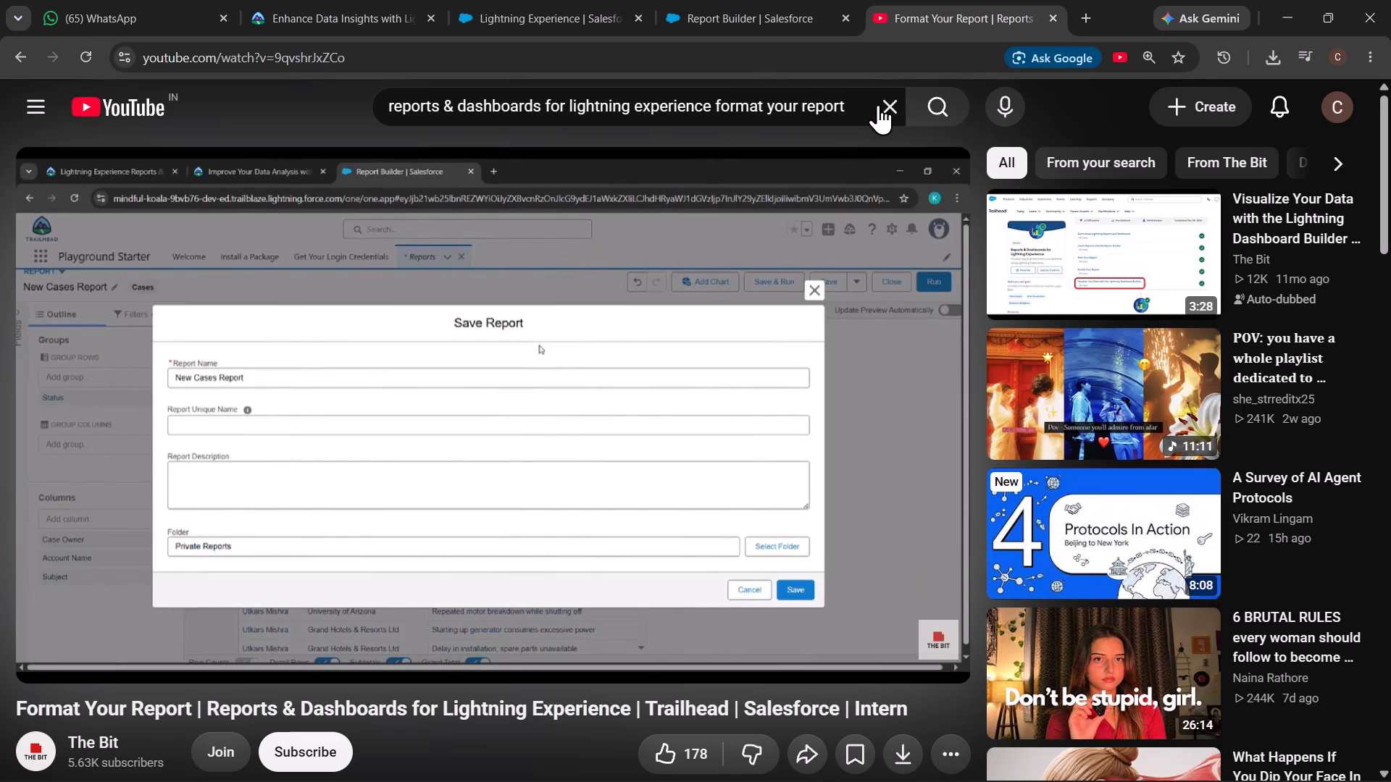
pyautogui.click(878, 104)
pyautogui.hotkey('ctrl', 'v')
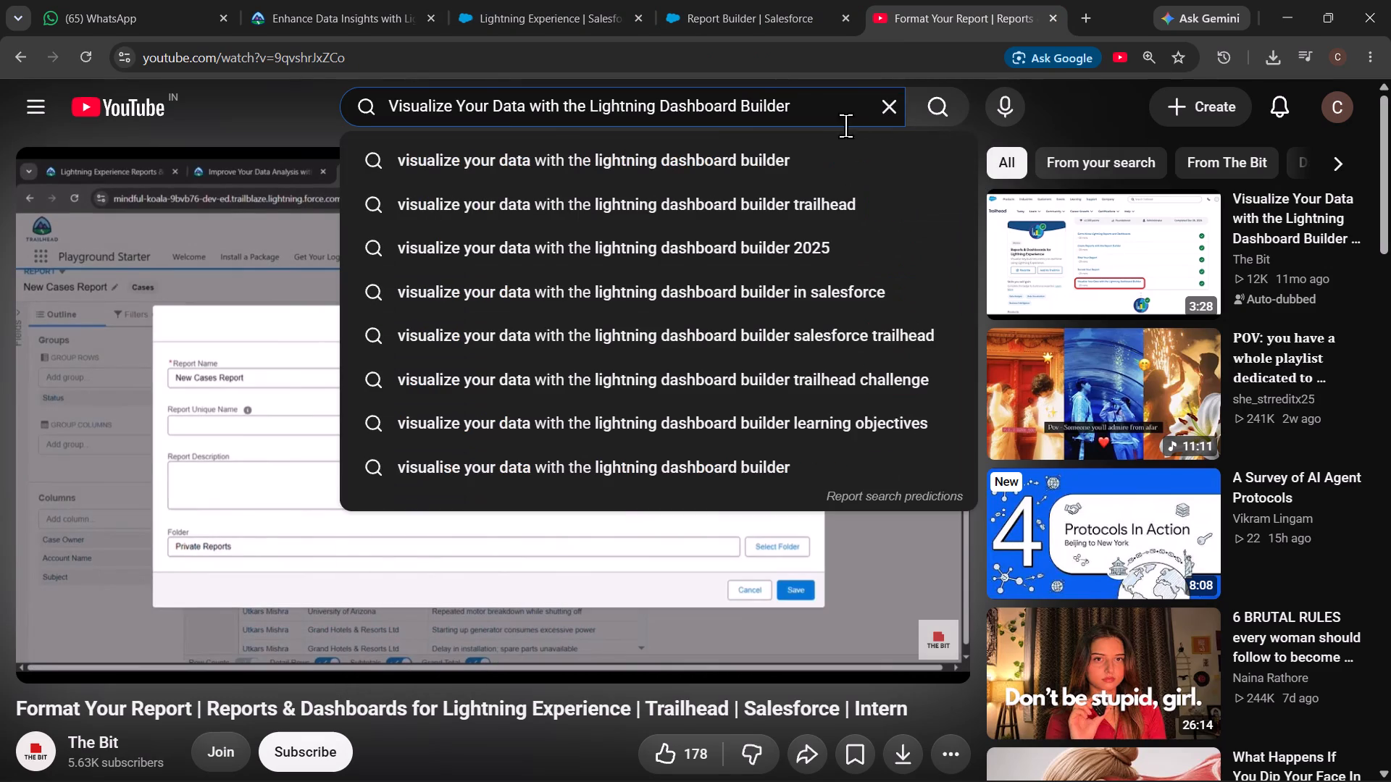
pyautogui.click(822, 143)
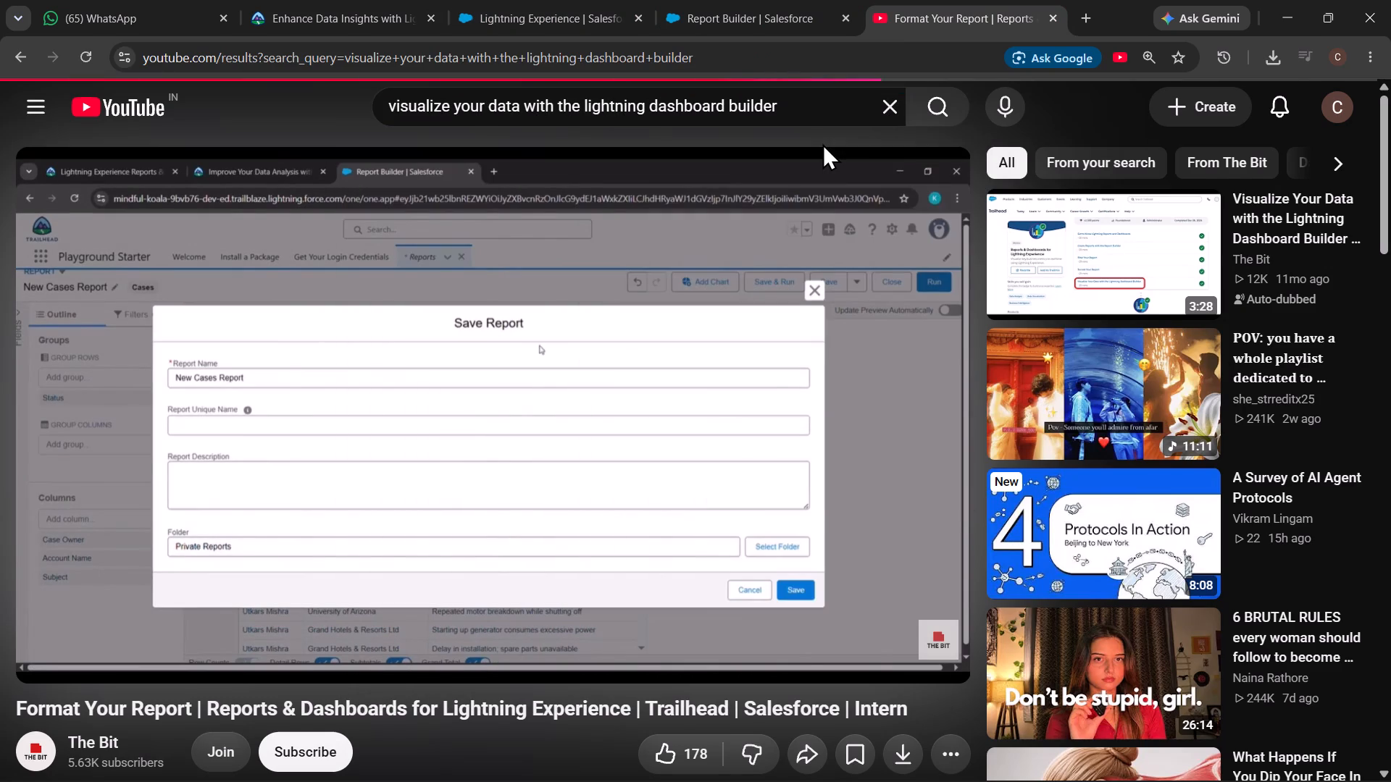
# Open The Bit's walkthrough video for this unit, skip ahead to the report type selection, and pause it there.
pyautogui.scroll(-1, 681, 337)
pyautogui.click(681, 337)
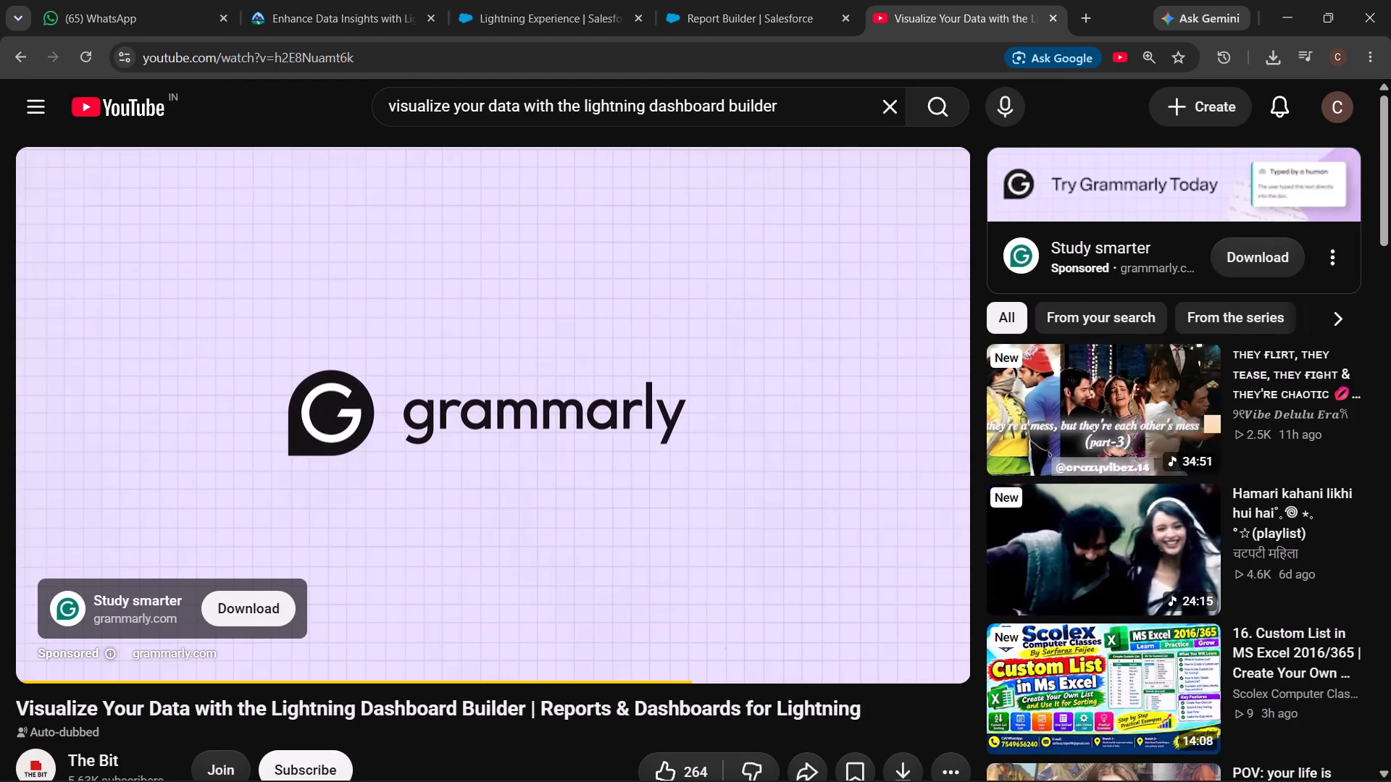
pyautogui.click(930, 594)
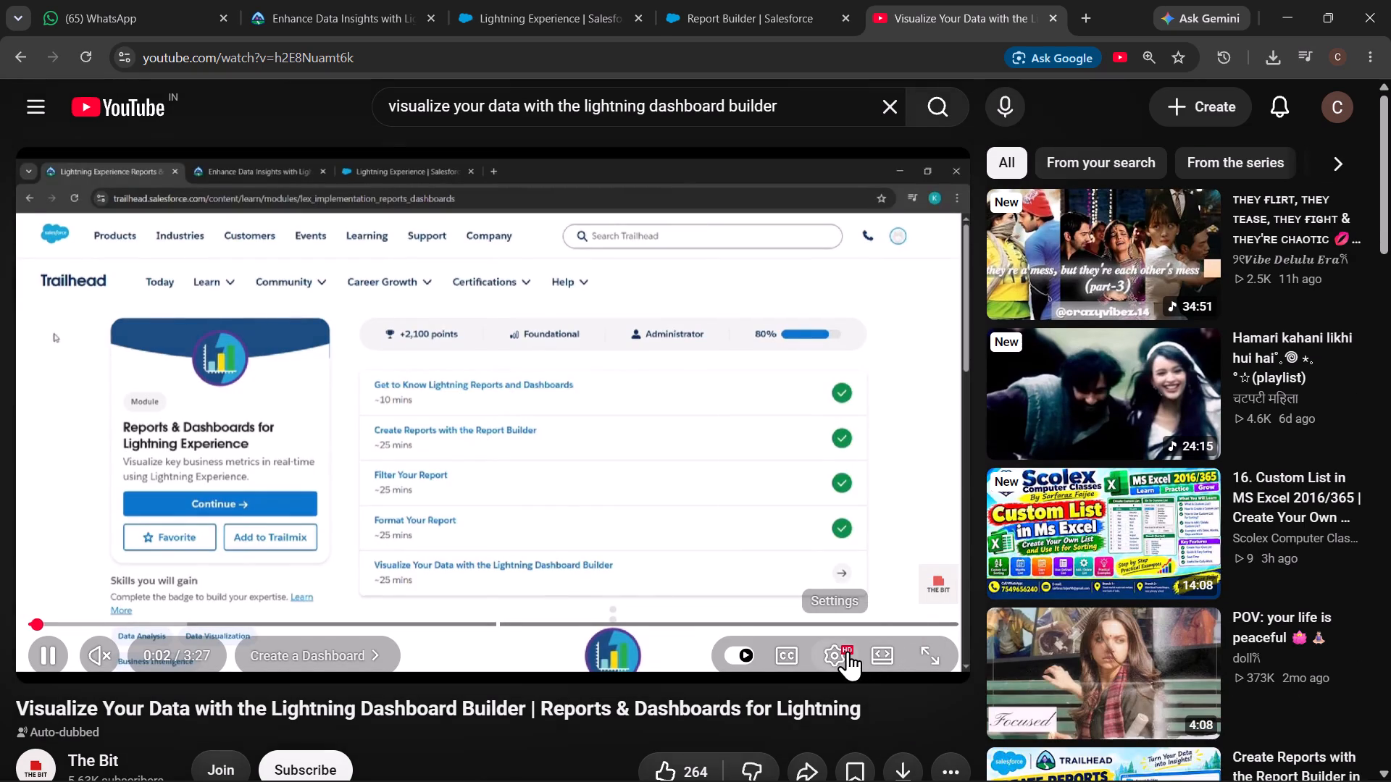
pyautogui.click(848, 651)
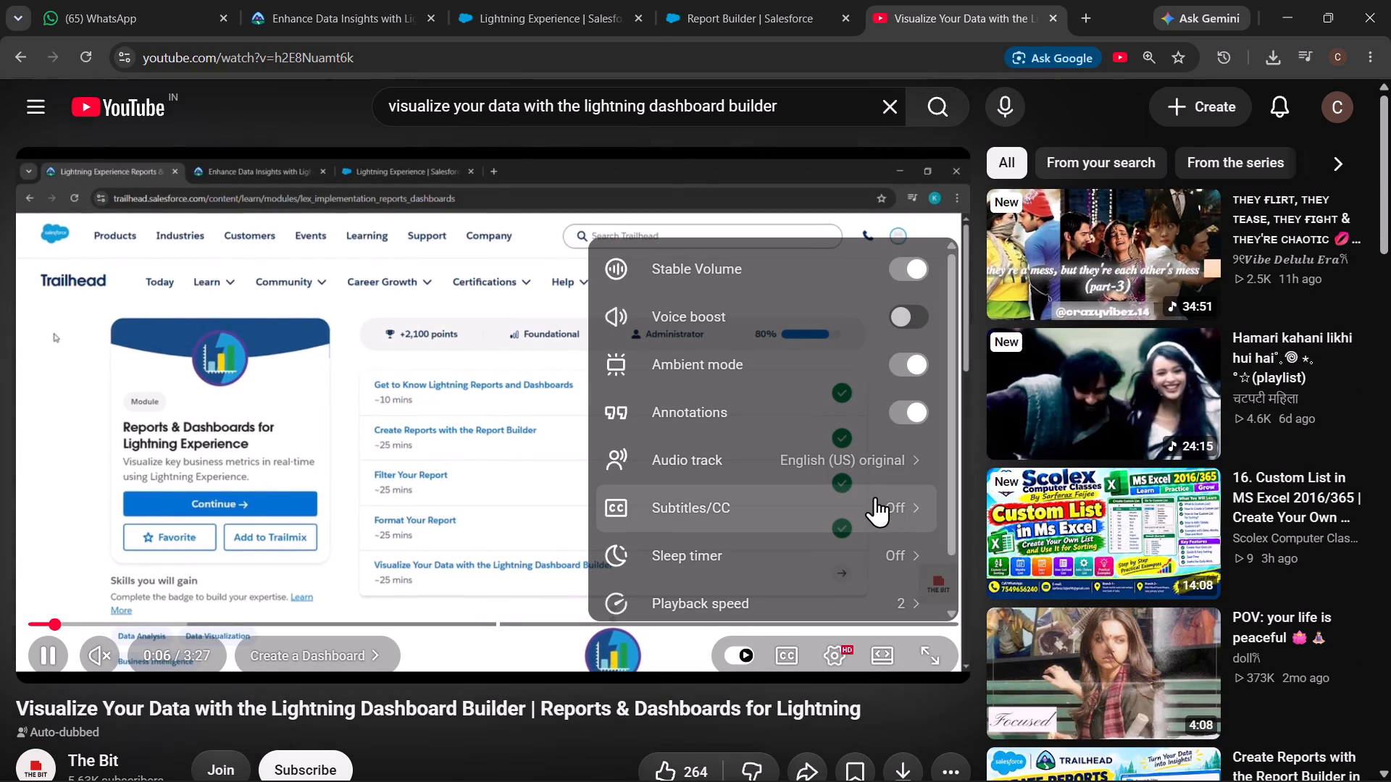
pyautogui.scroll(-1, 875, 497)
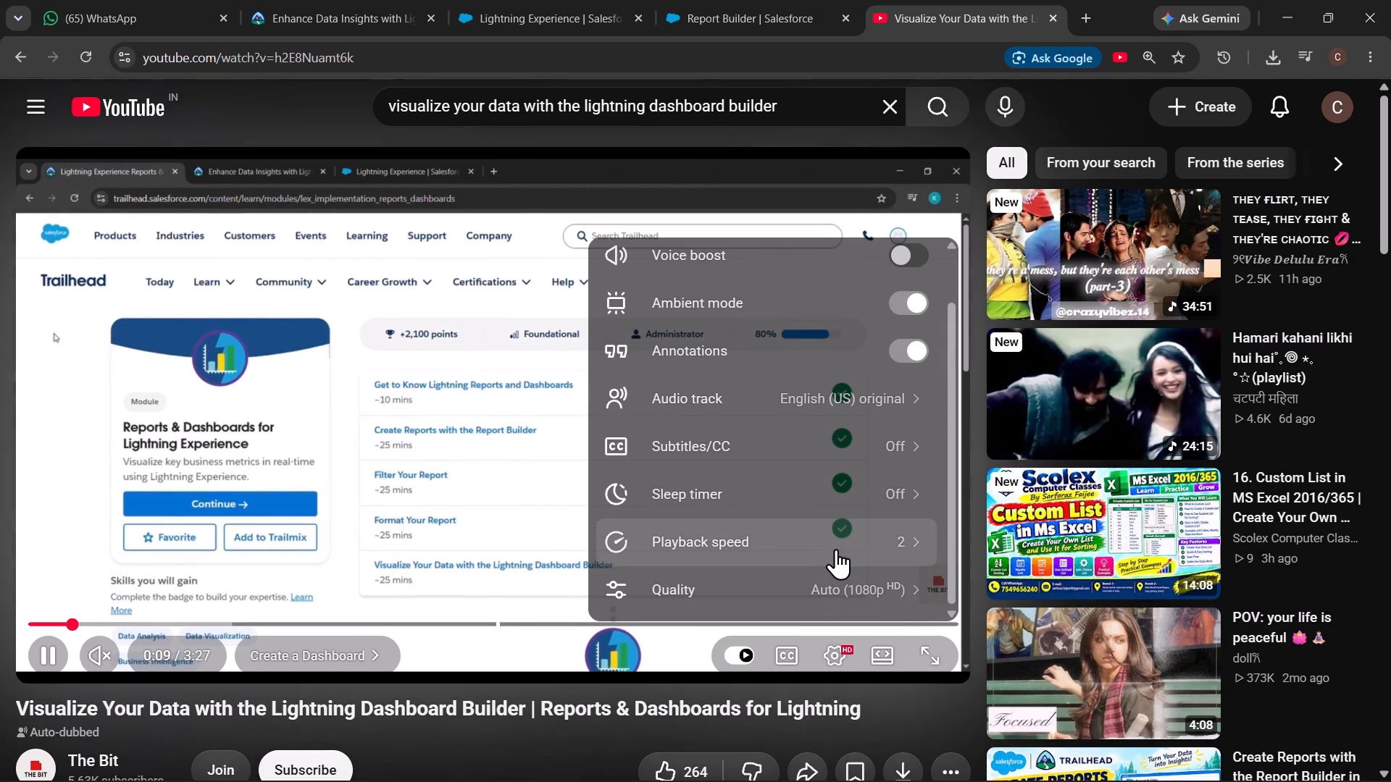
pyautogui.click(396, 447)
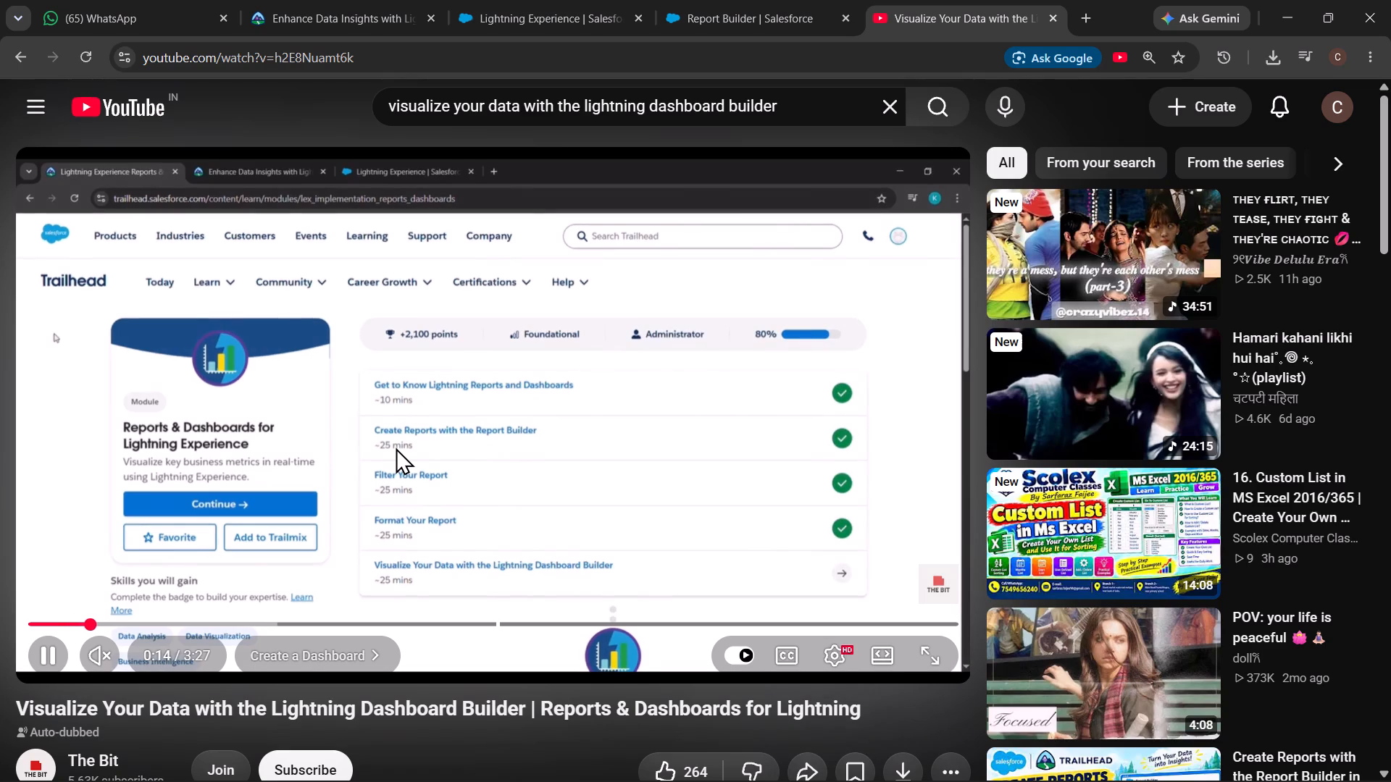
pyautogui.press('Right')
pyautogui.press('Right')
pyautogui.press('Right')
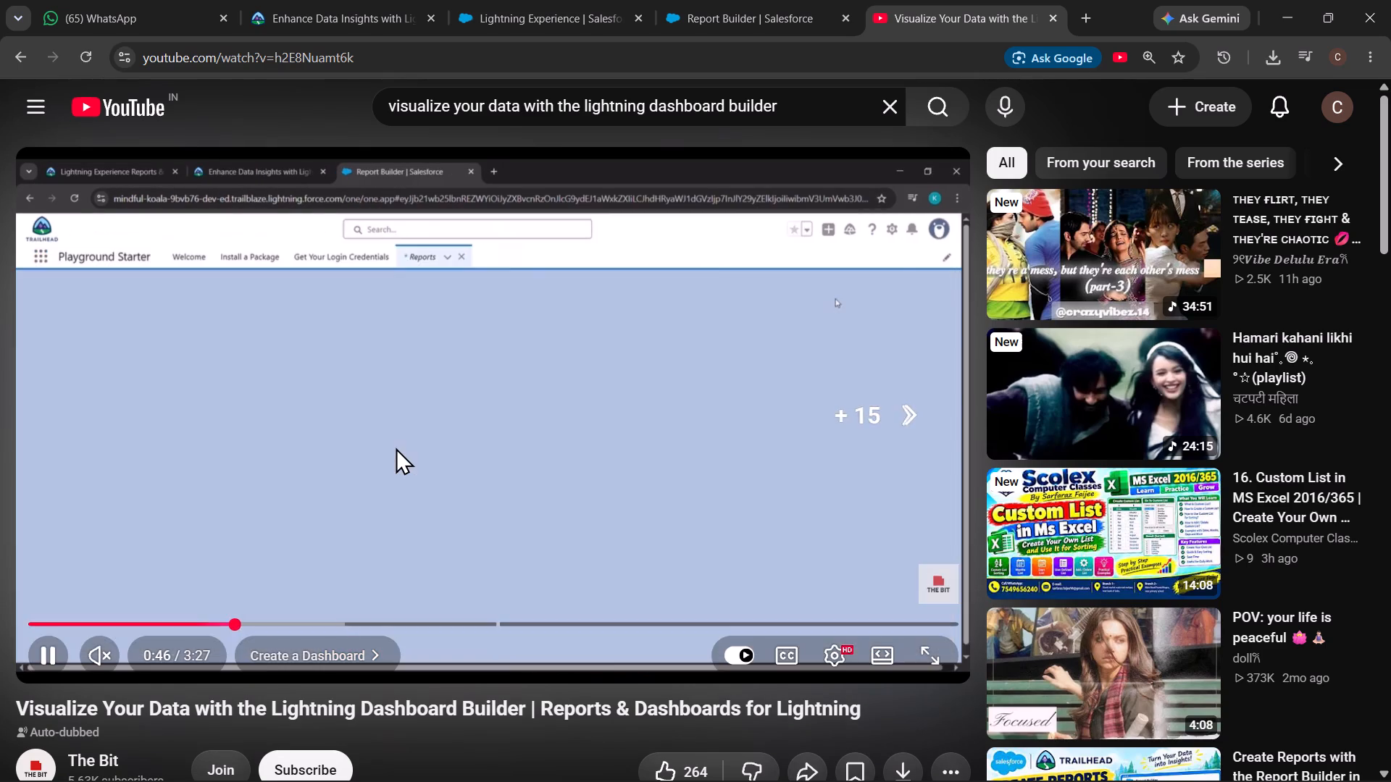
pyautogui.press('Left')
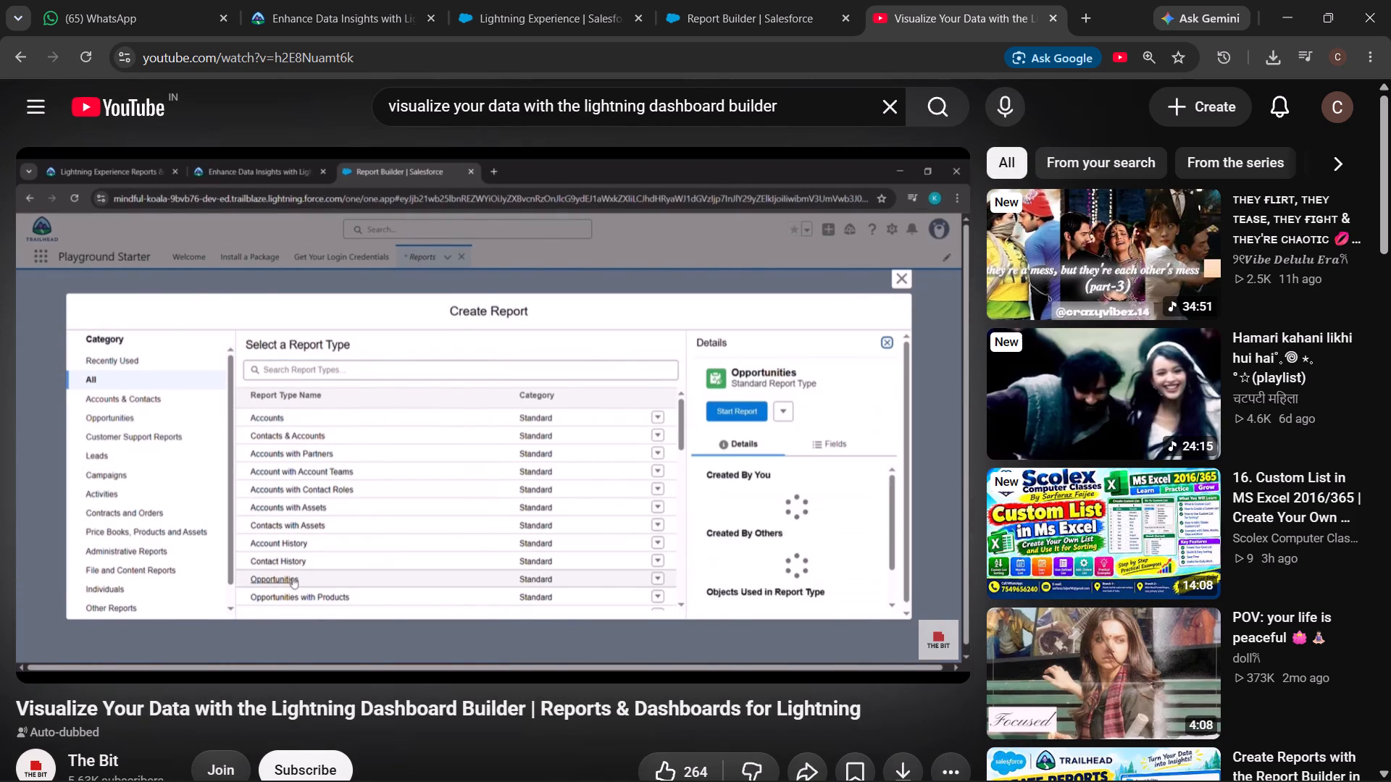
pyautogui.press('space')
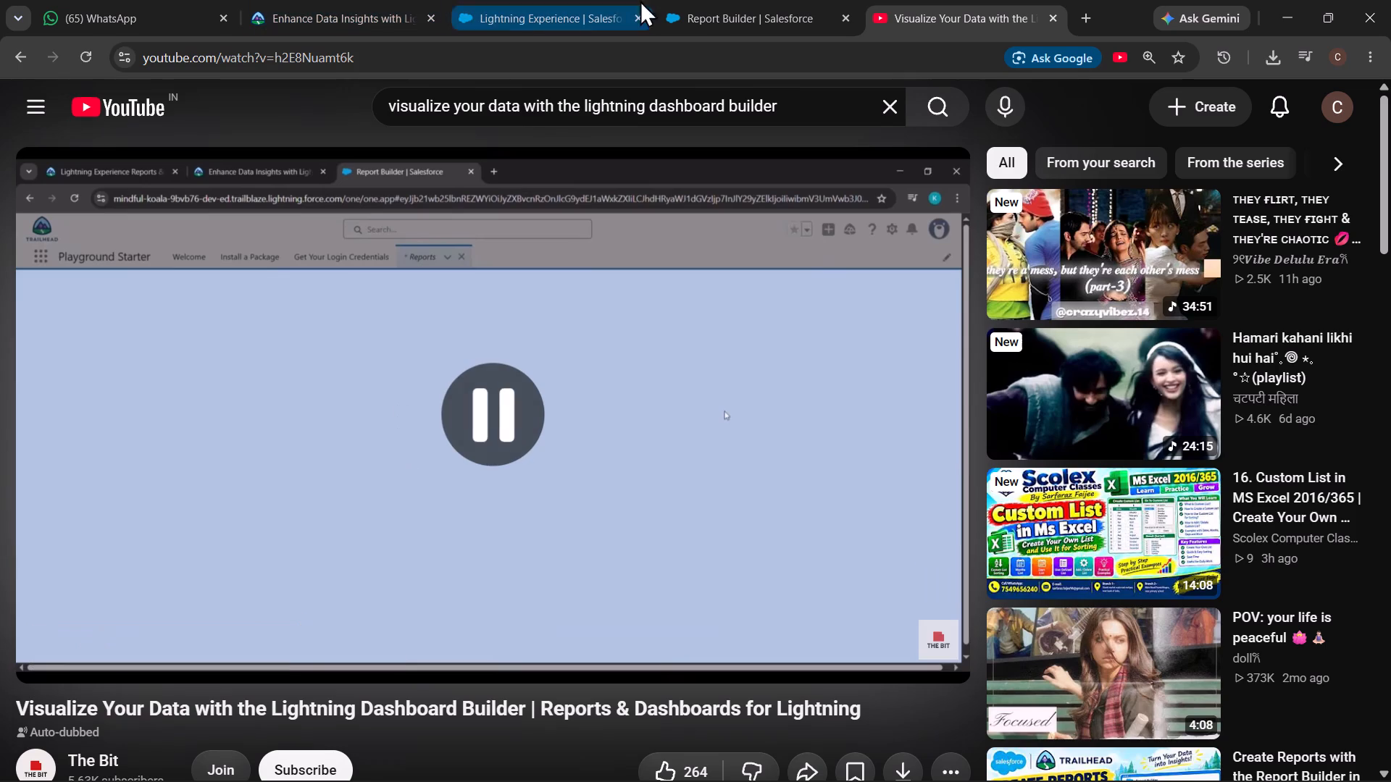
# Return to the Salesforce playground, find Reports in the App Launcher, and start a new report of type Opportunities.
pyautogui.click(706, 7)
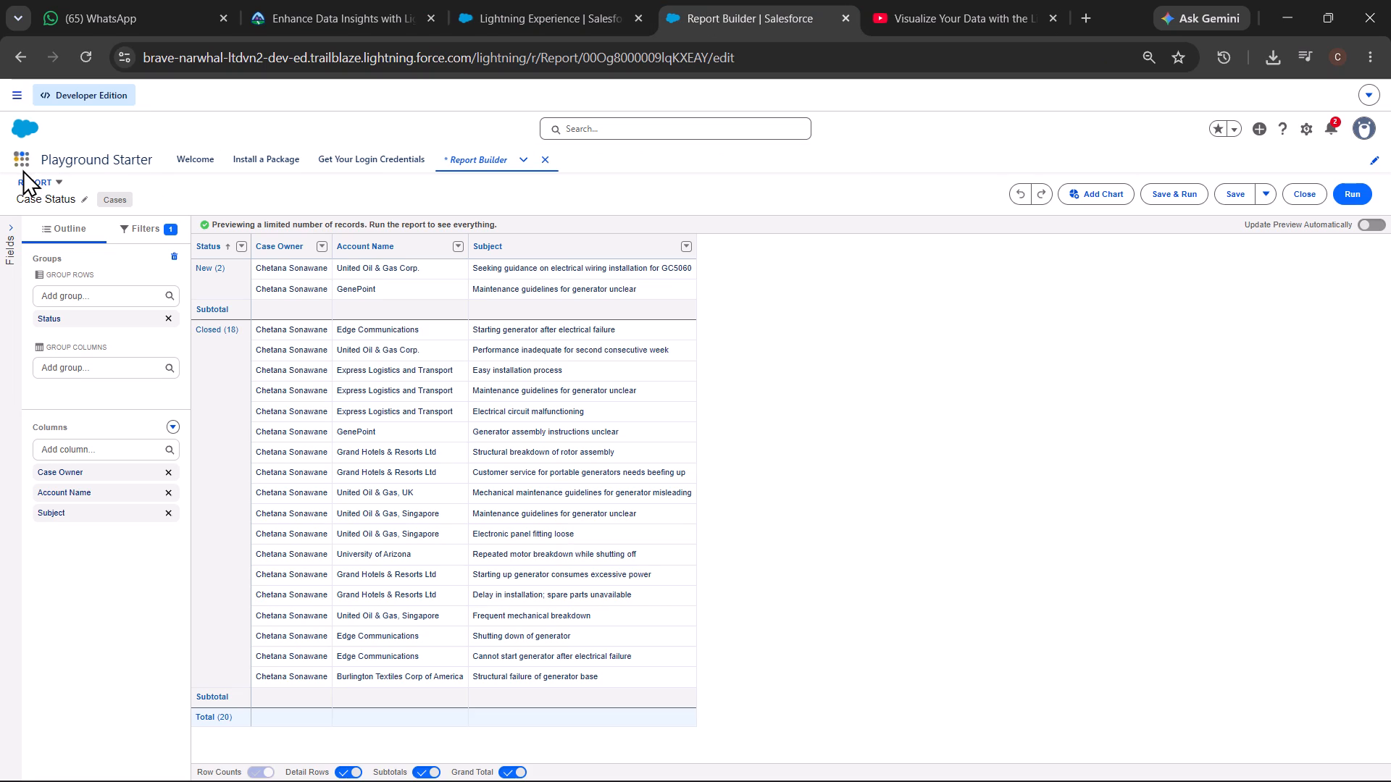
pyautogui.click(22, 161)
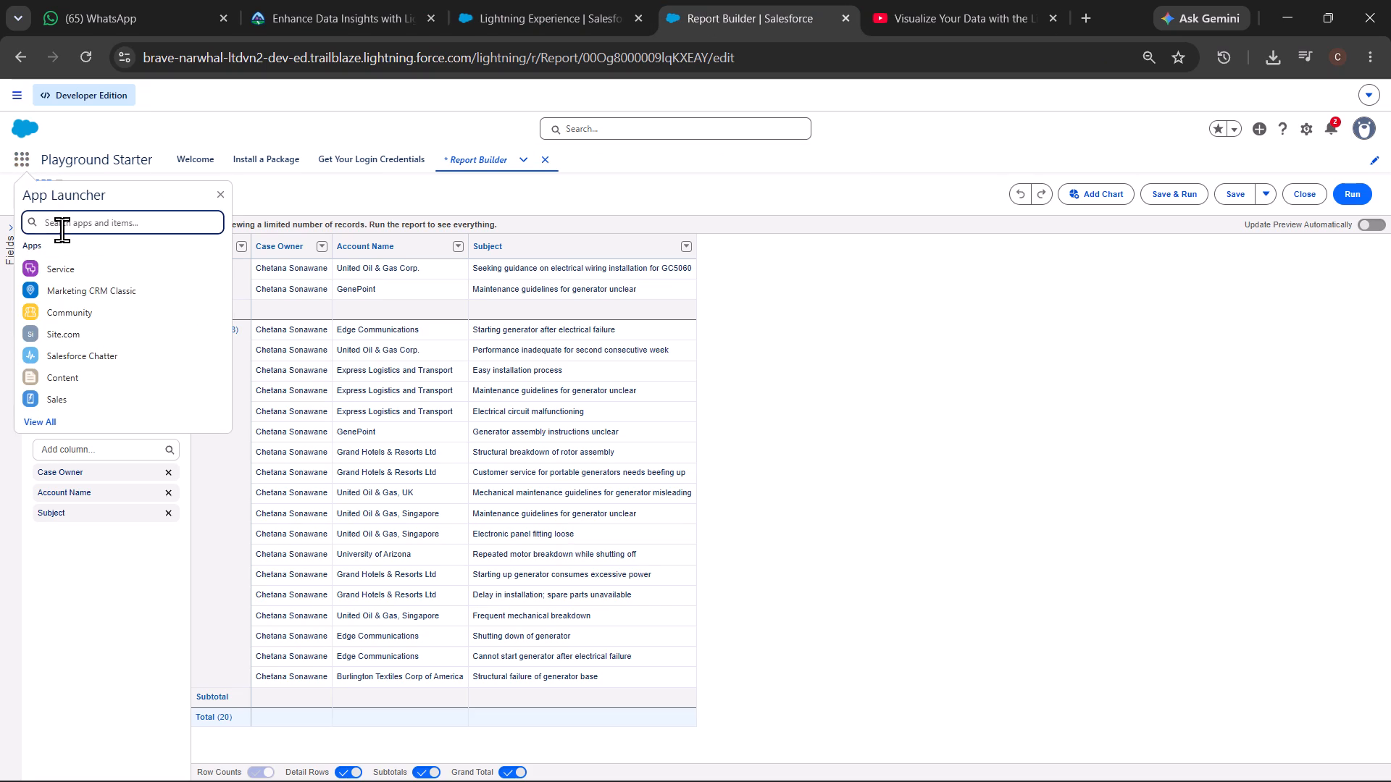
pyautogui.click(62, 230)
pyautogui.write('repor')
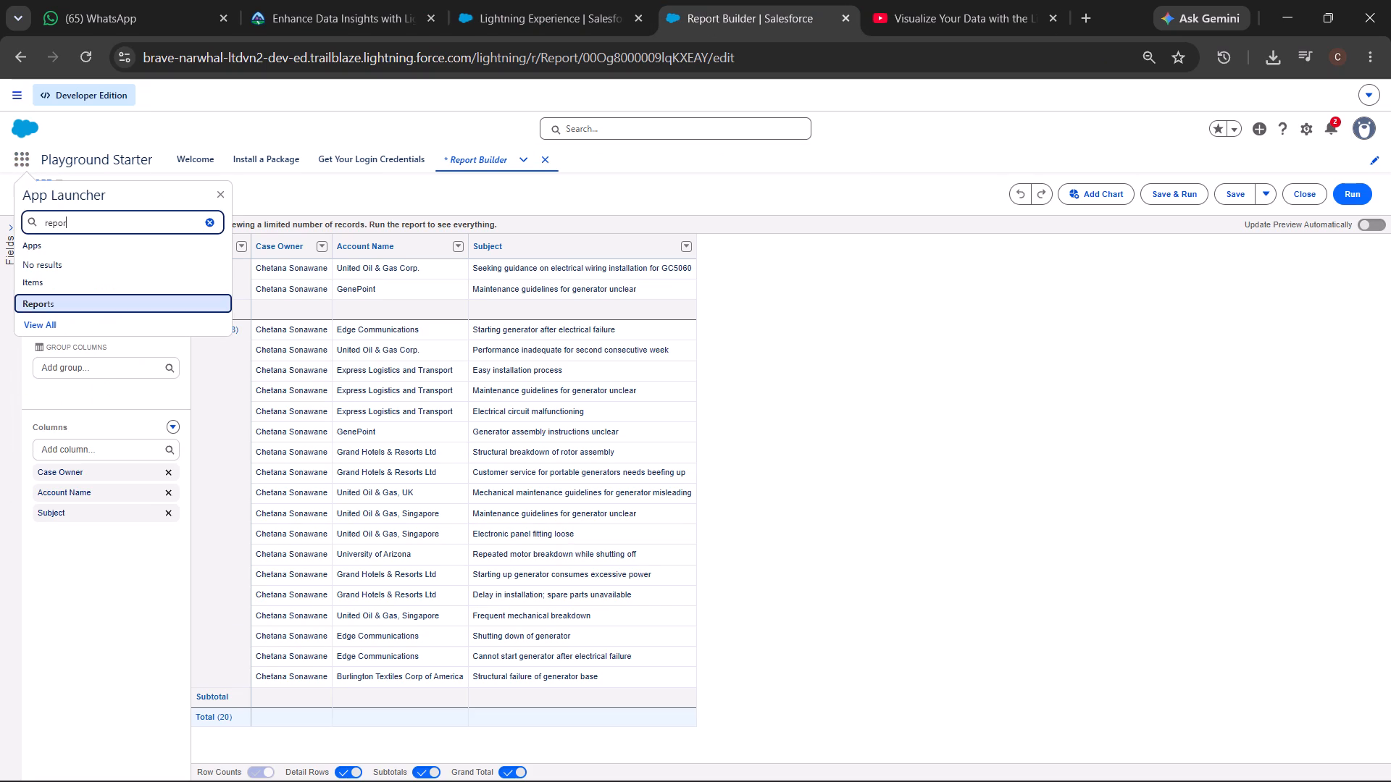
pyautogui.click(83, 298)
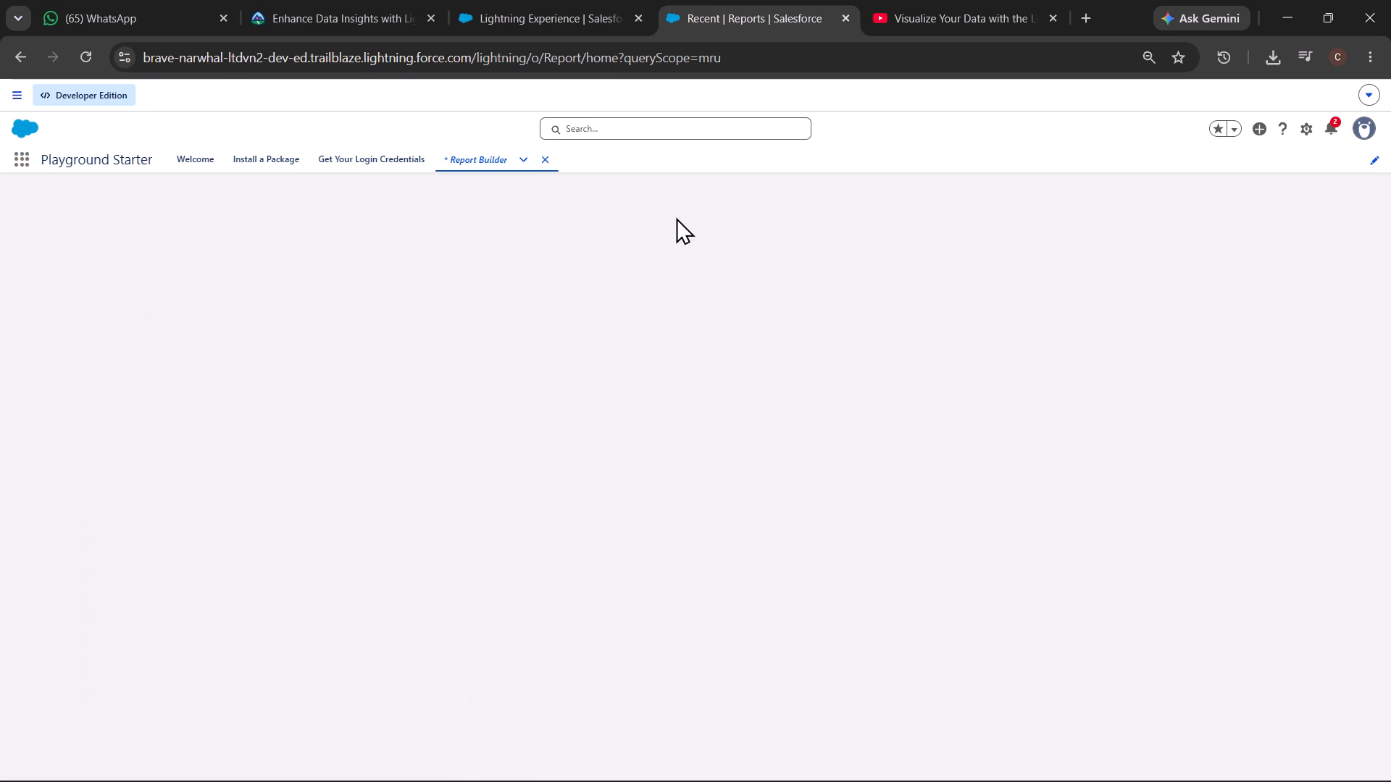
pyautogui.click(1237, 199)
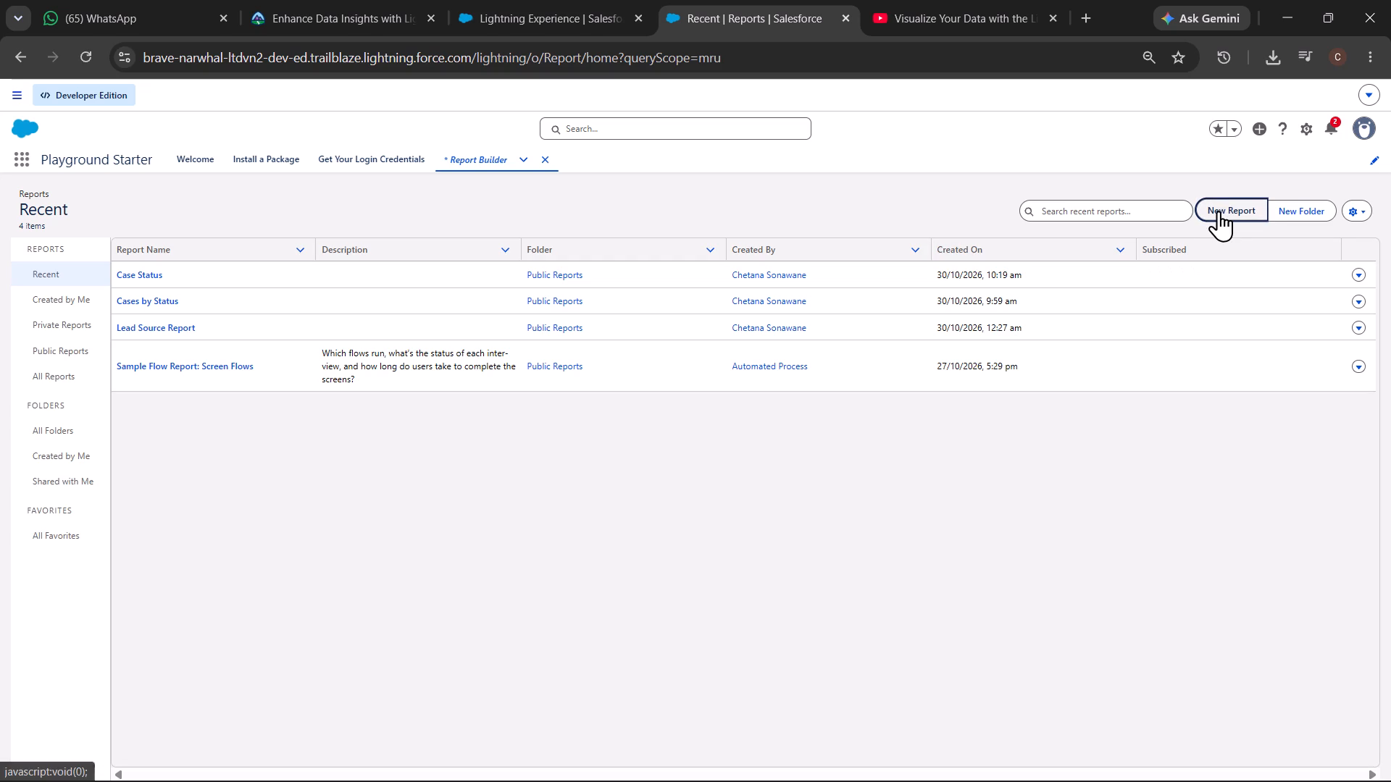
pyautogui.click(1219, 211)
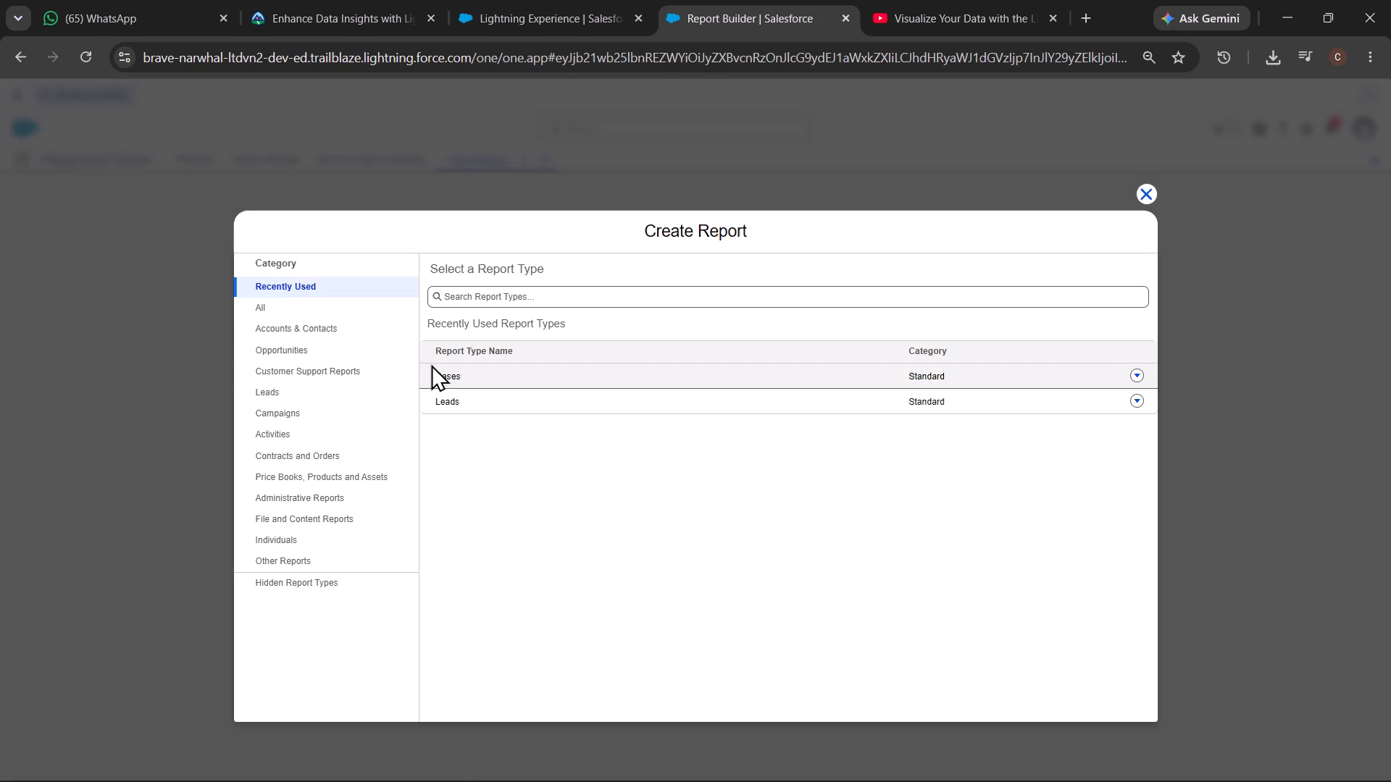
pyautogui.click(354, 299)
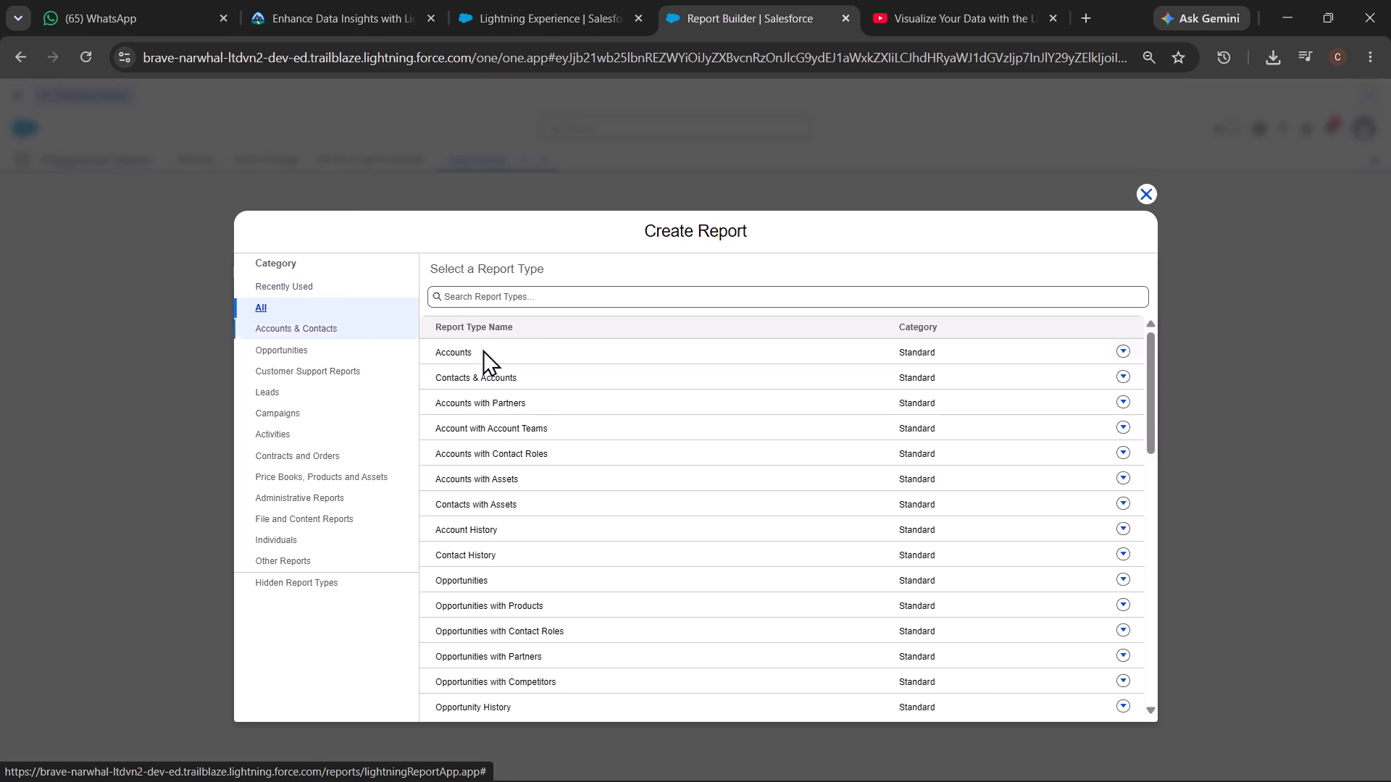
pyautogui.click(471, 574)
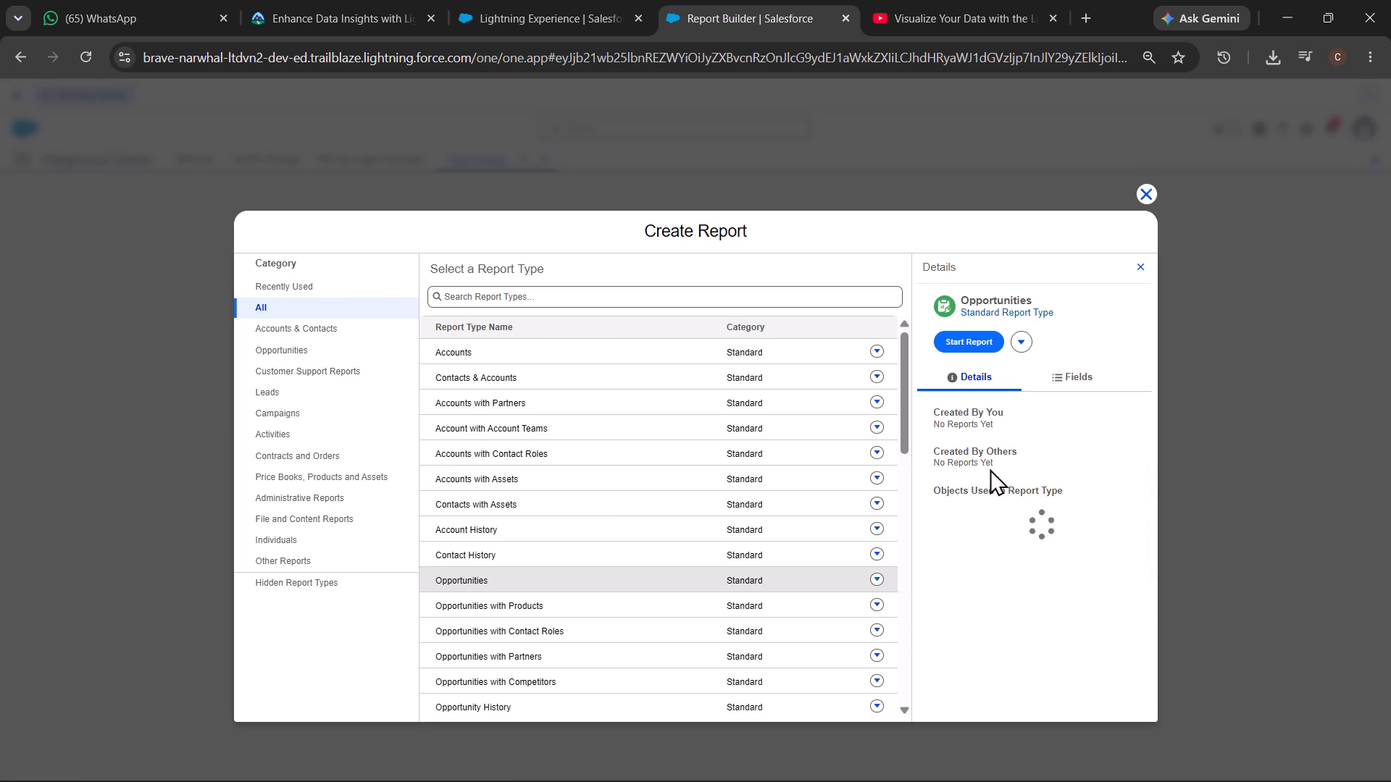
pyautogui.click(978, 345)
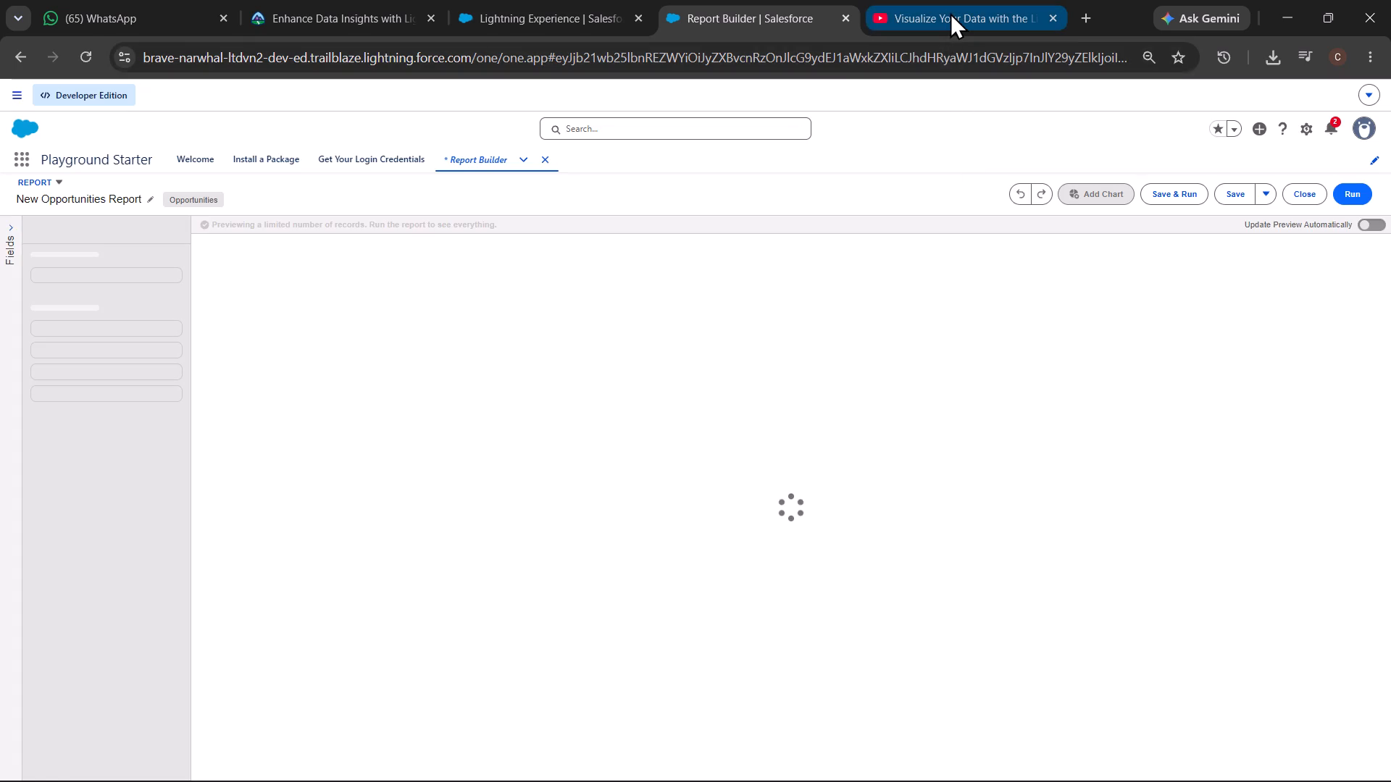
# Check the filter part of the walkthrough video and set the new report's Close Date filter range to All Time.
pyautogui.click(950, 12)
pyautogui.click(748, 340)
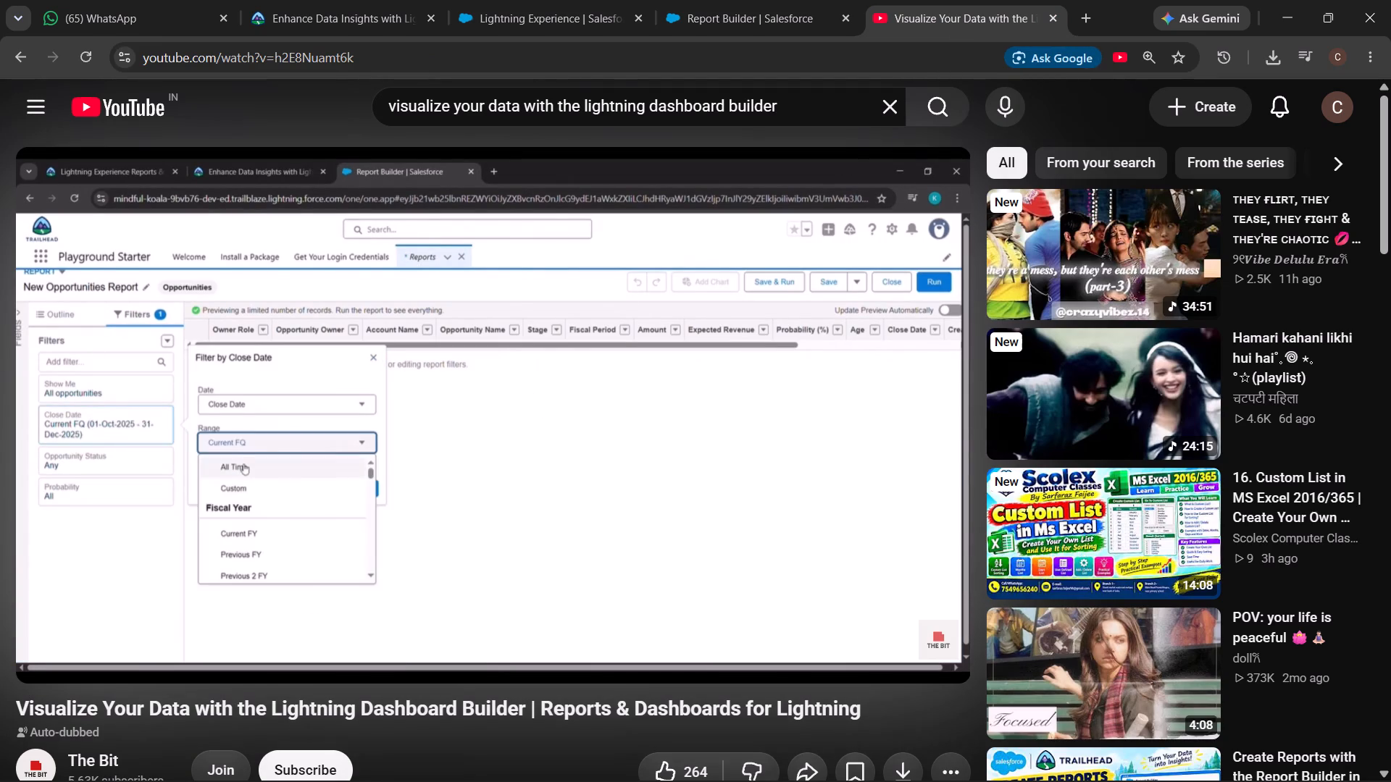
pyautogui.click(674, 446)
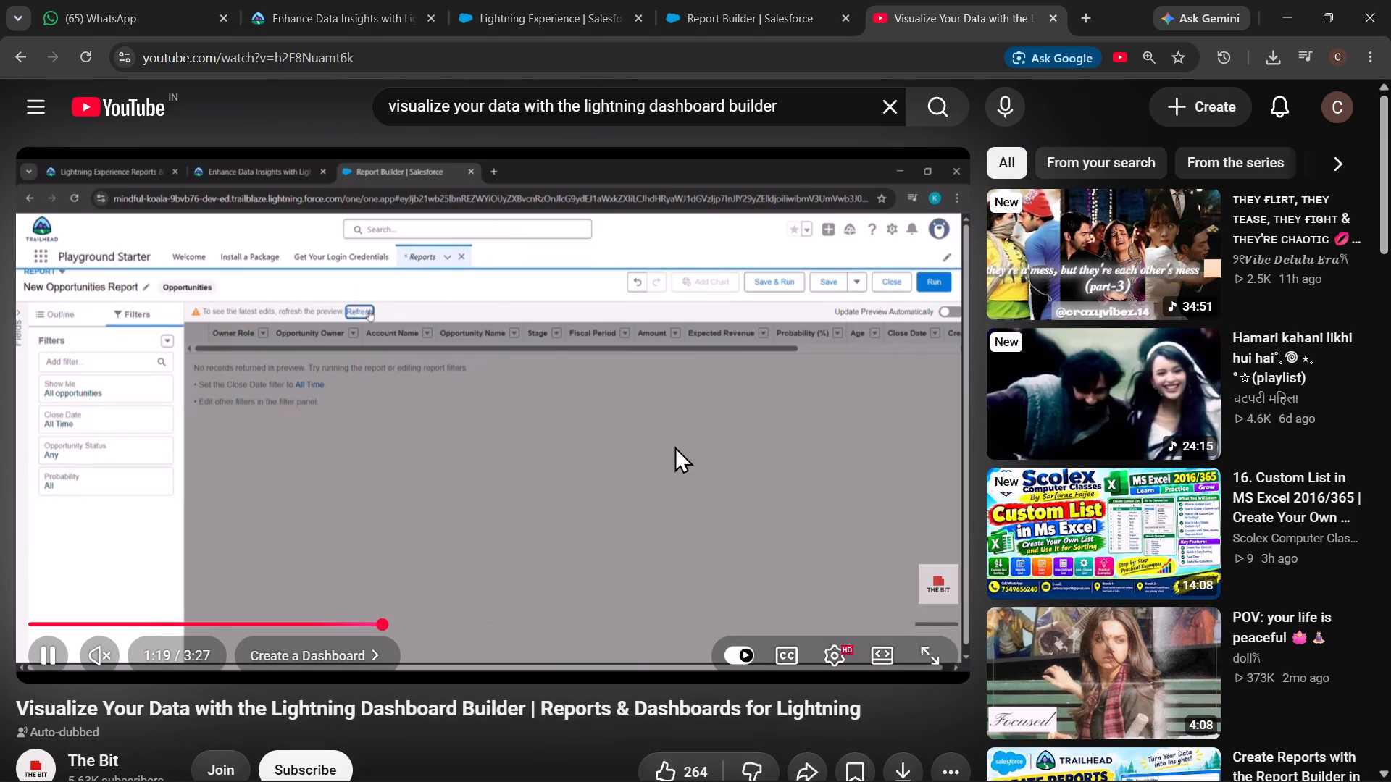
pyautogui.click(749, 14)
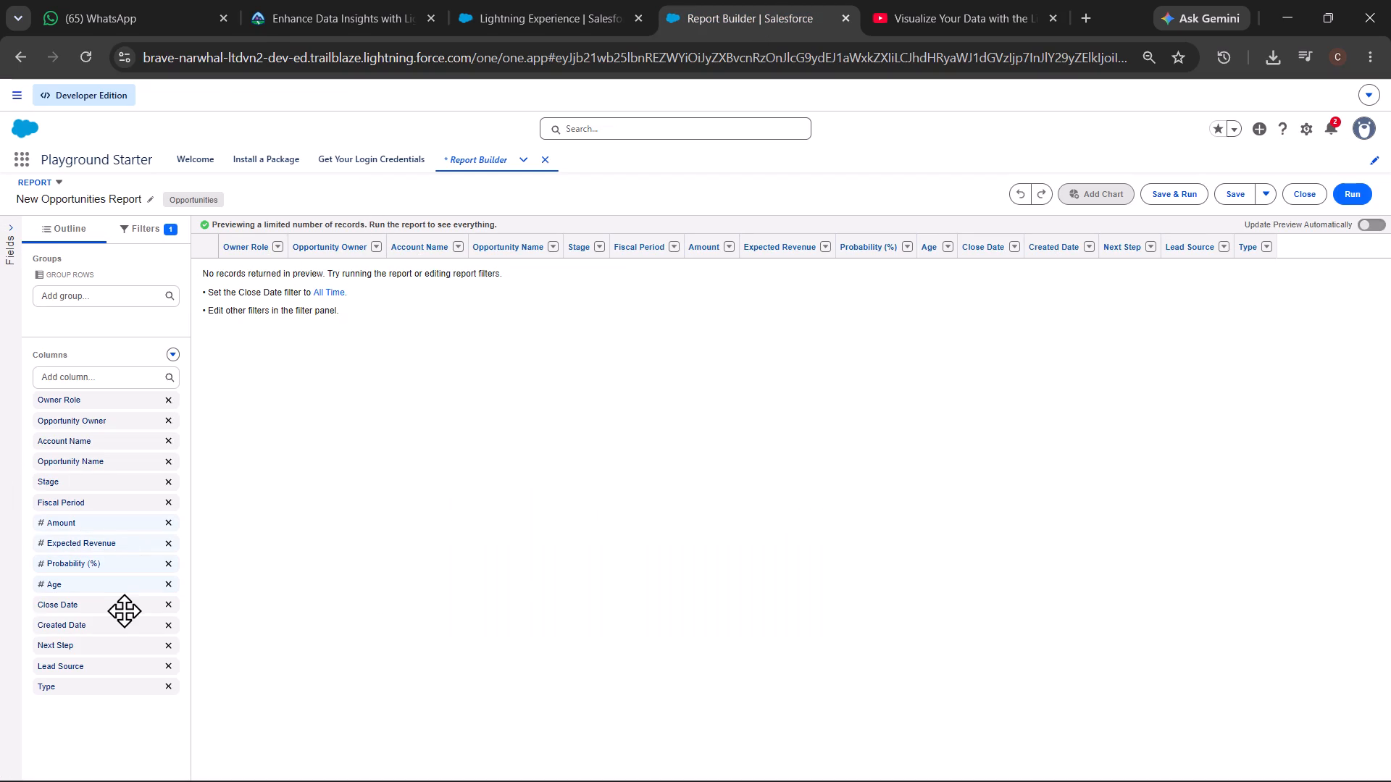
pyautogui.click(137, 235)
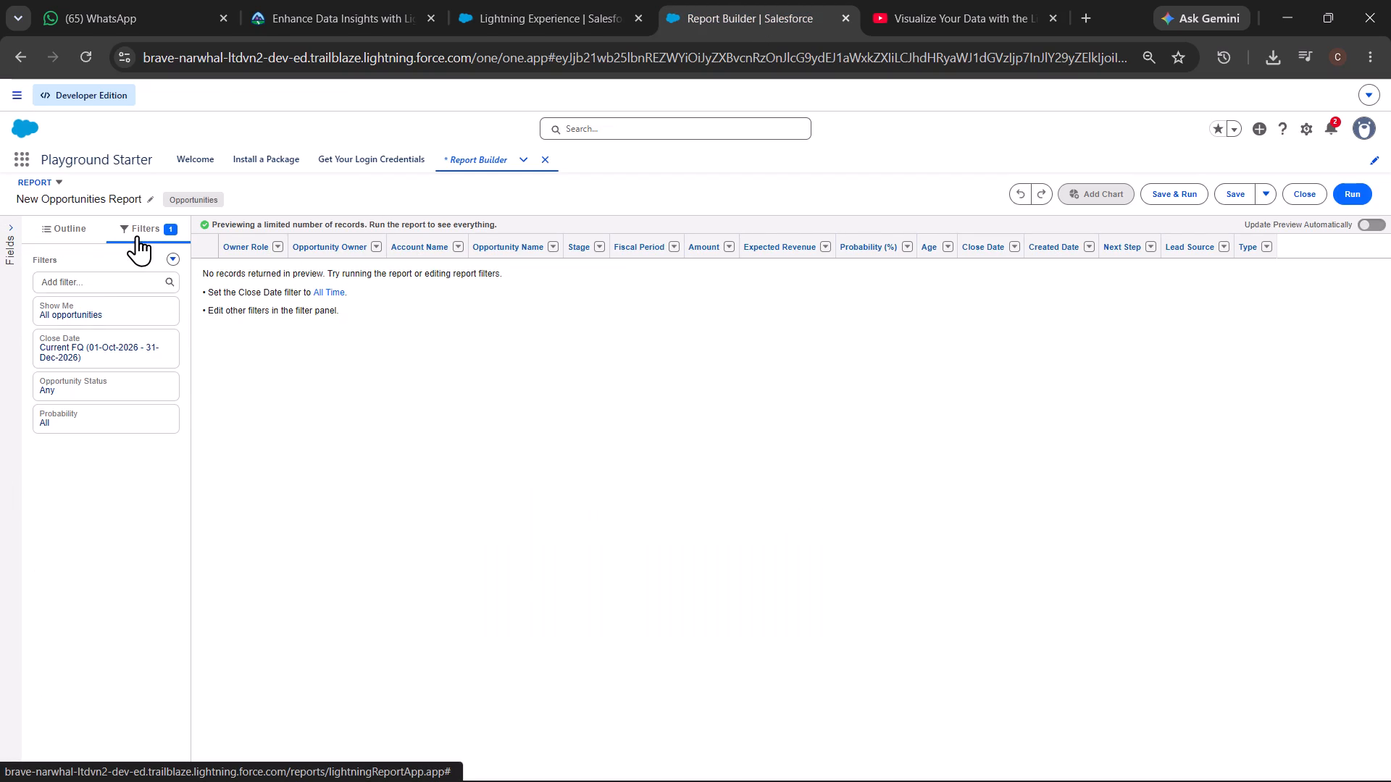
pyautogui.click(91, 359)
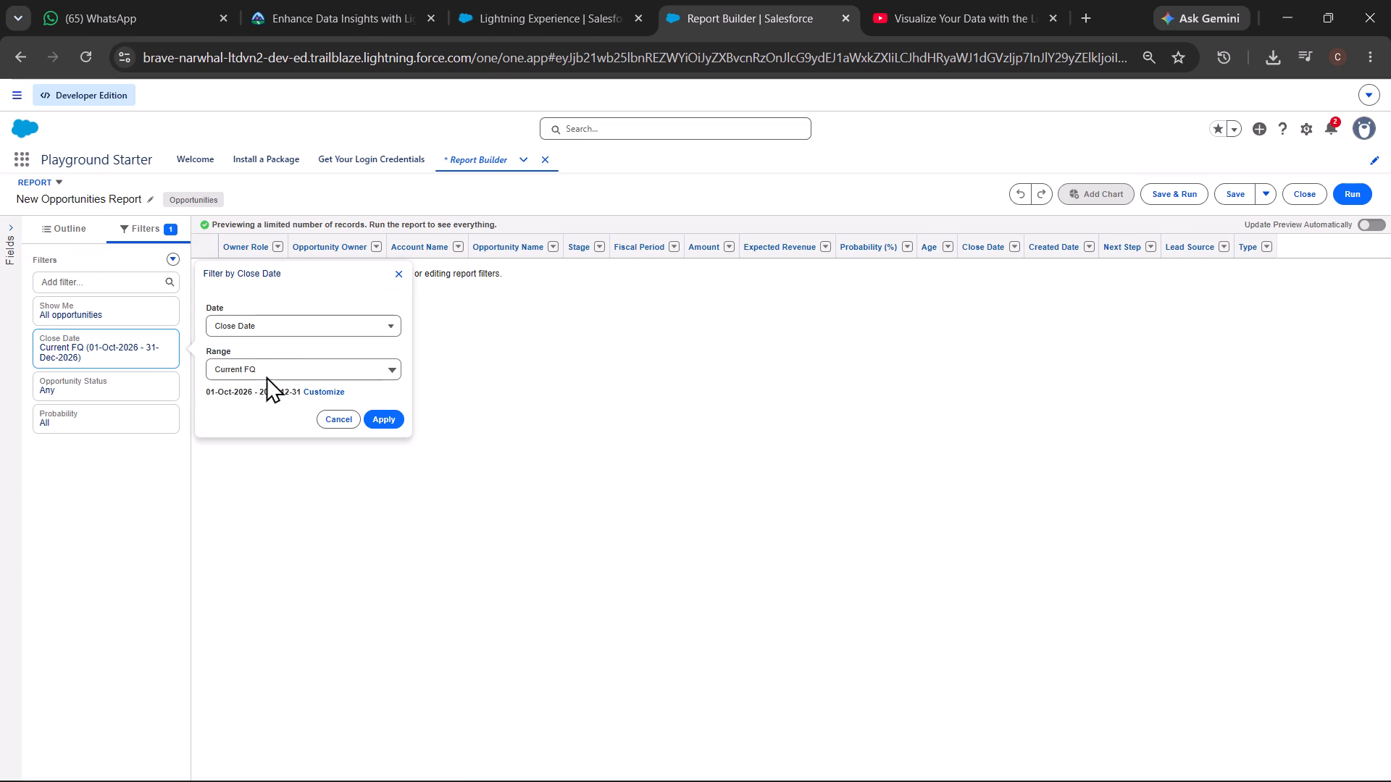
pyautogui.click(285, 368)
pyautogui.scroll(2, 278, 452)
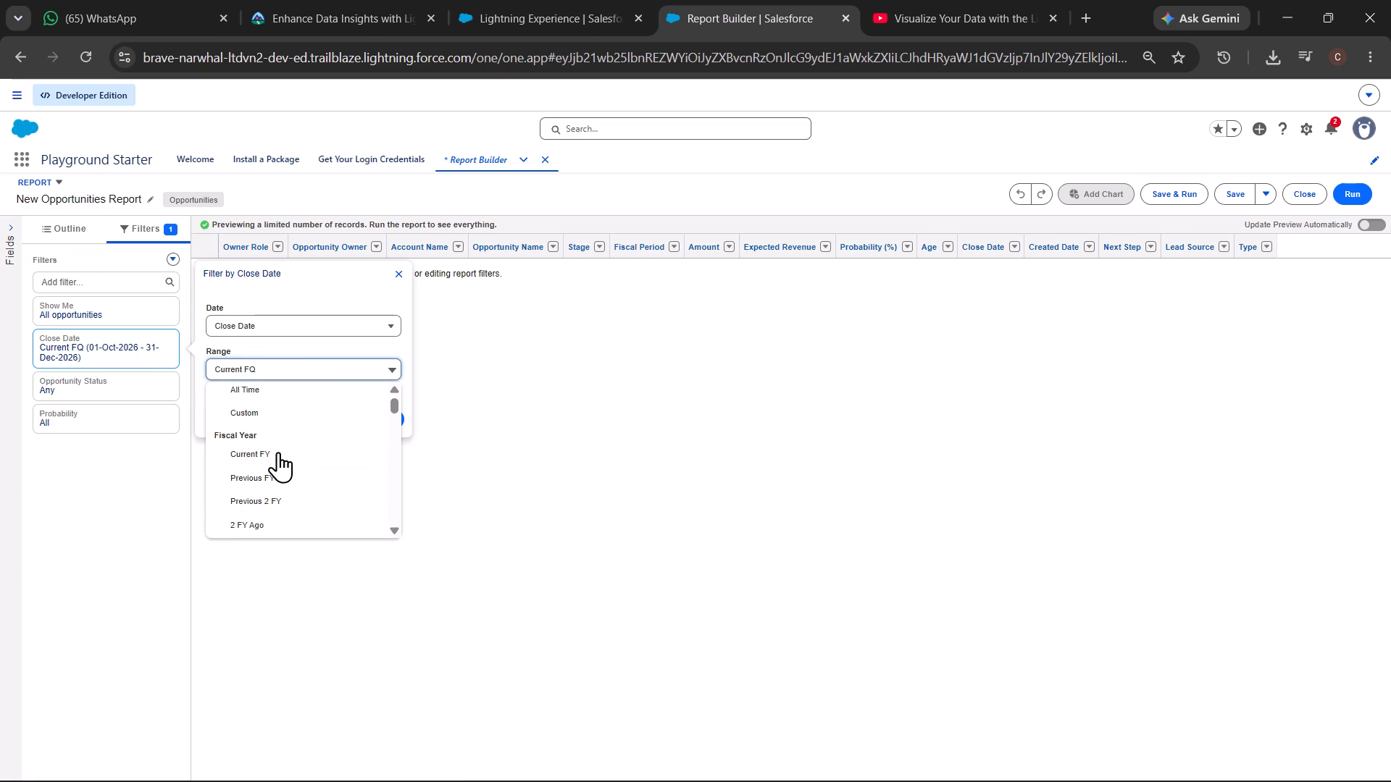
pyautogui.scroll(1, 278, 452)
pyautogui.doubleClick(309, 407)
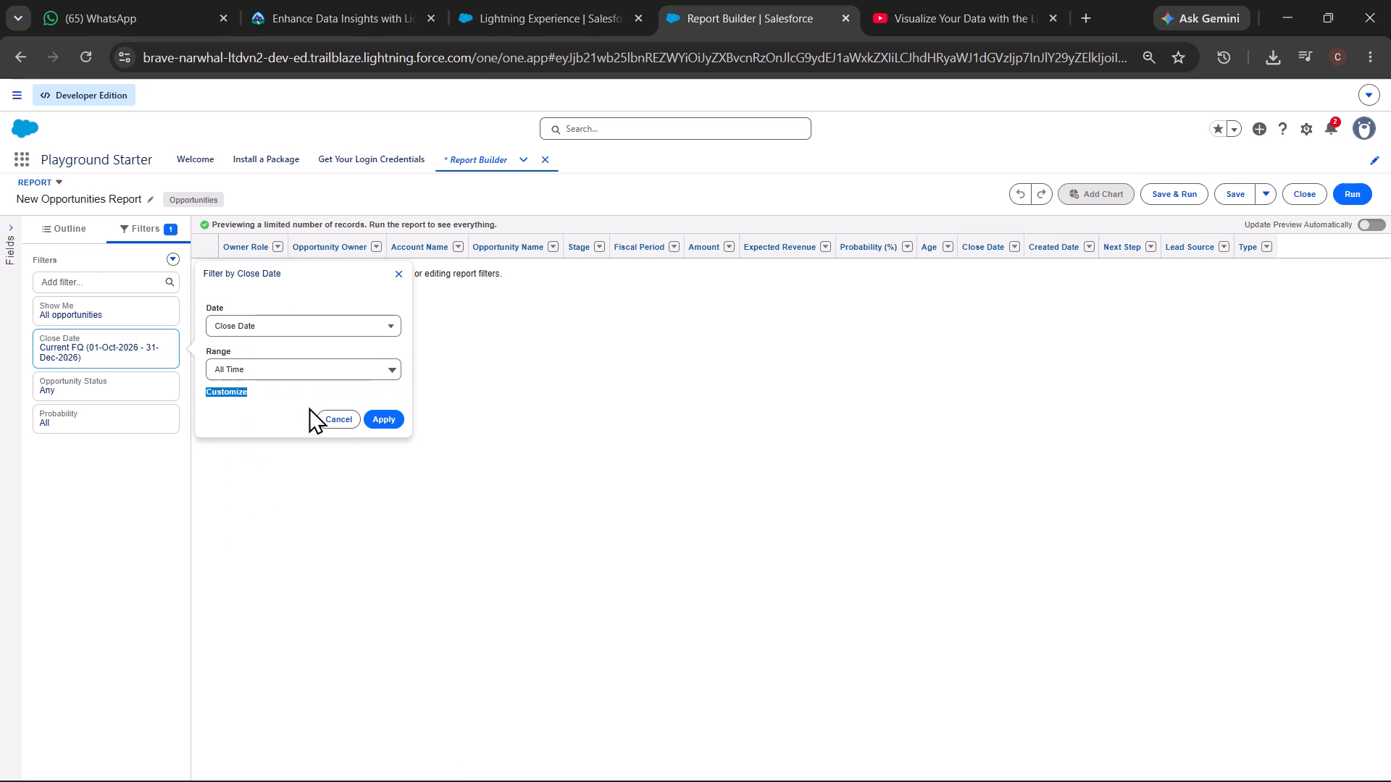
pyautogui.click(378, 414)
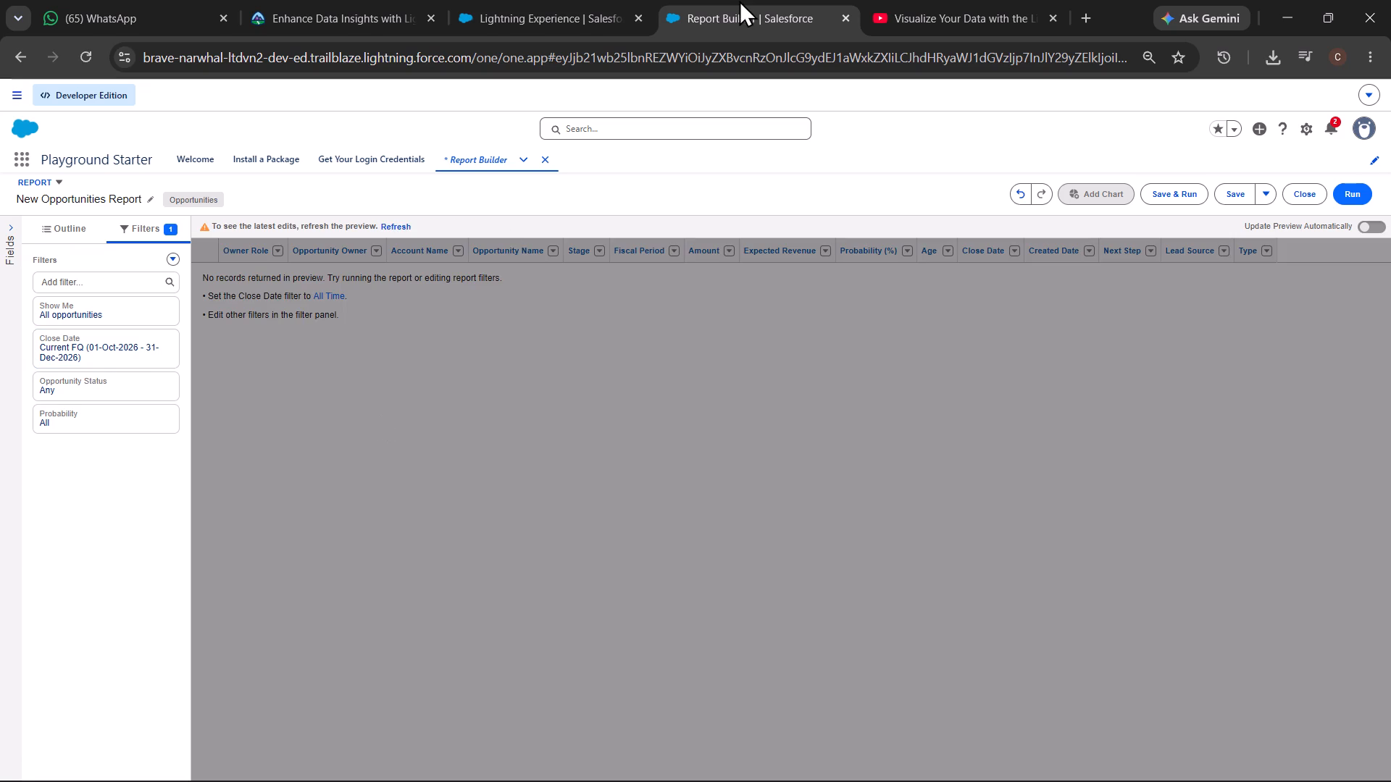
# Watch the walkthrough up to saving the report, and copy the report name Opportunities in Stages from the Trailhead challenge requirements.
pyautogui.click(880, 2)
pyautogui.click(651, 285)
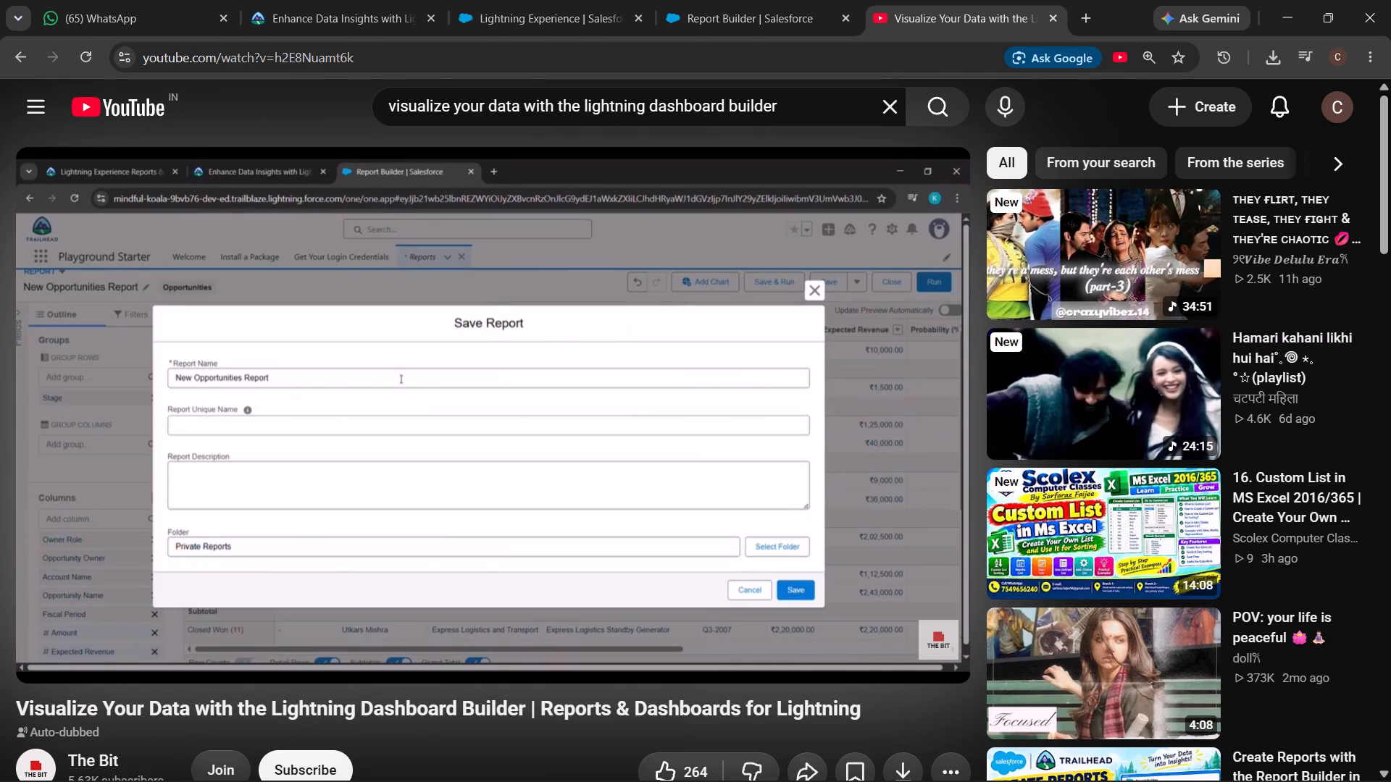
pyautogui.click(561, 335)
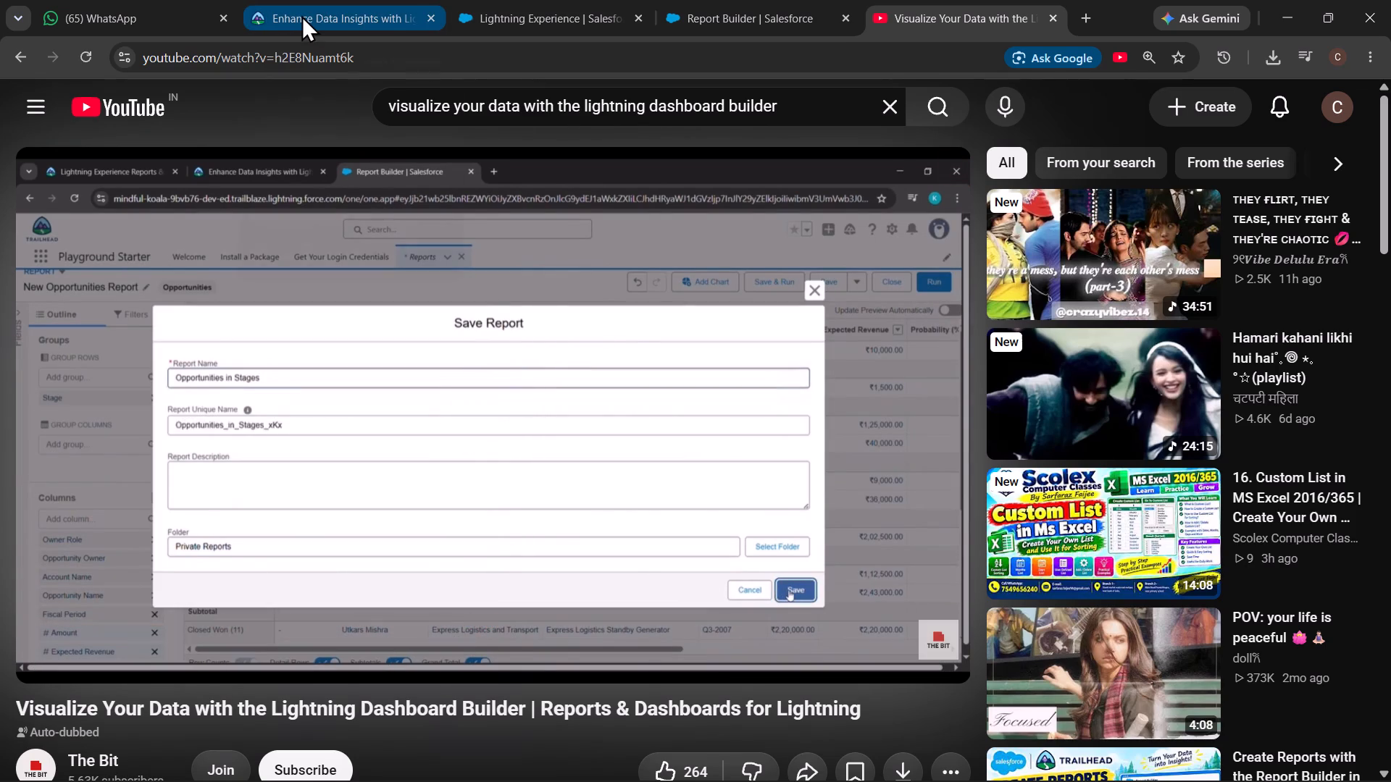
pyautogui.click(301, 15)
pyautogui.scroll(-9, 388, 419)
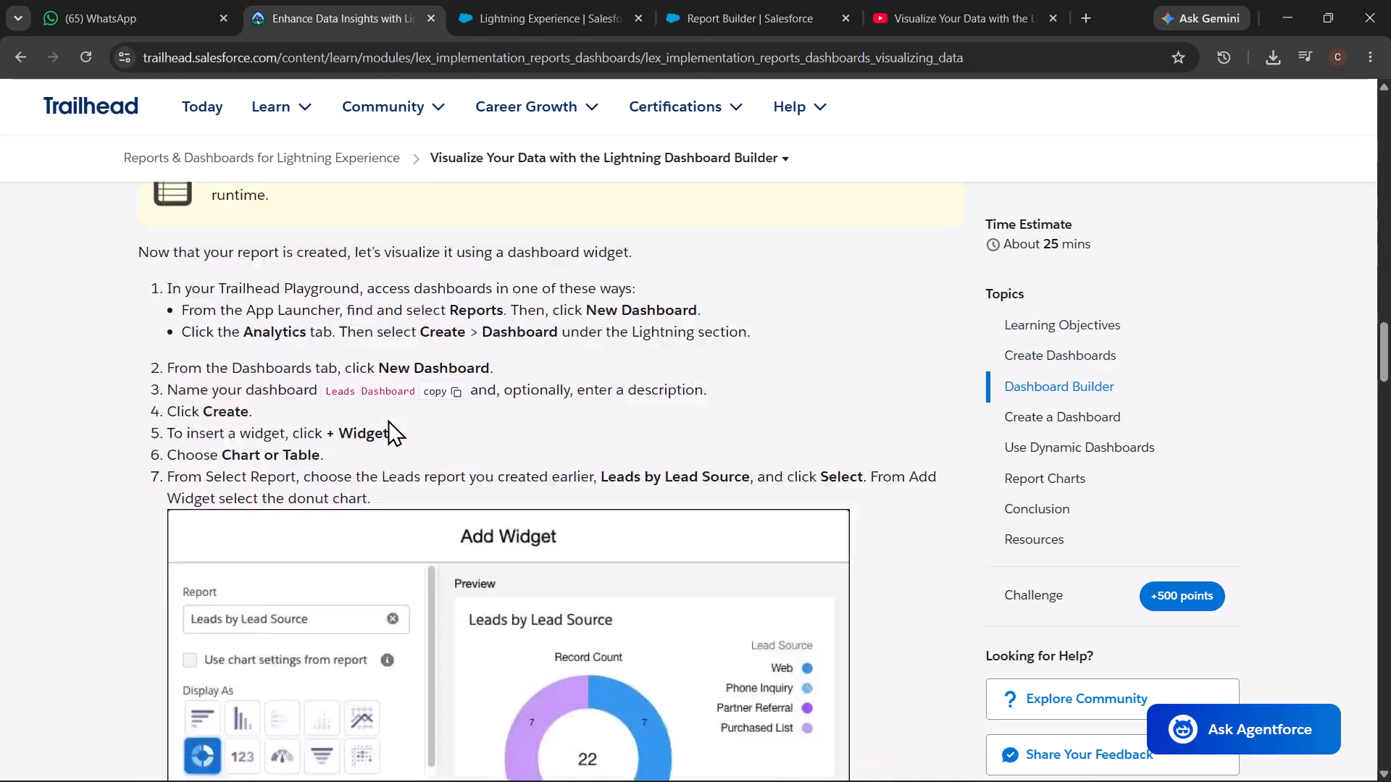
pyautogui.scroll(-5, 388, 419)
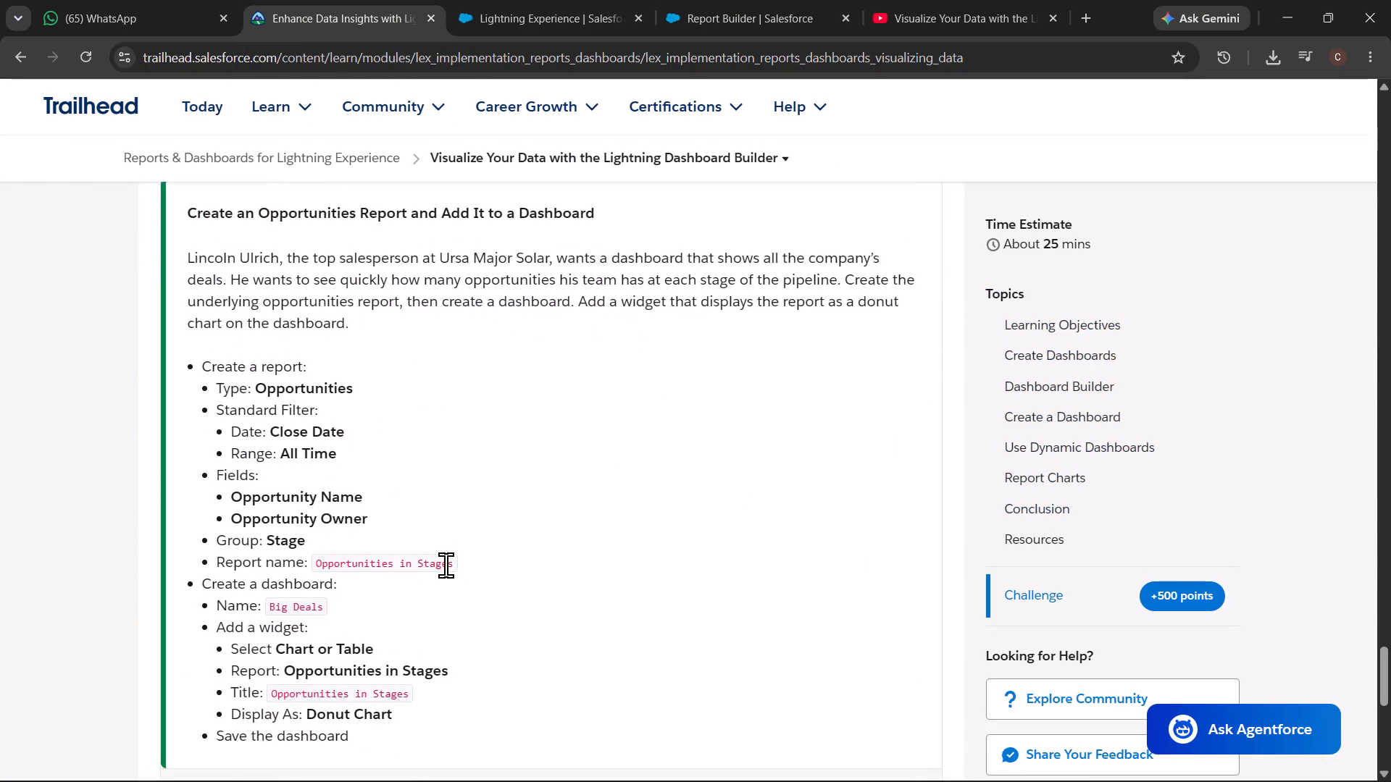
pyautogui.moveTo(453, 565); pyautogui.dragTo(334, 562)
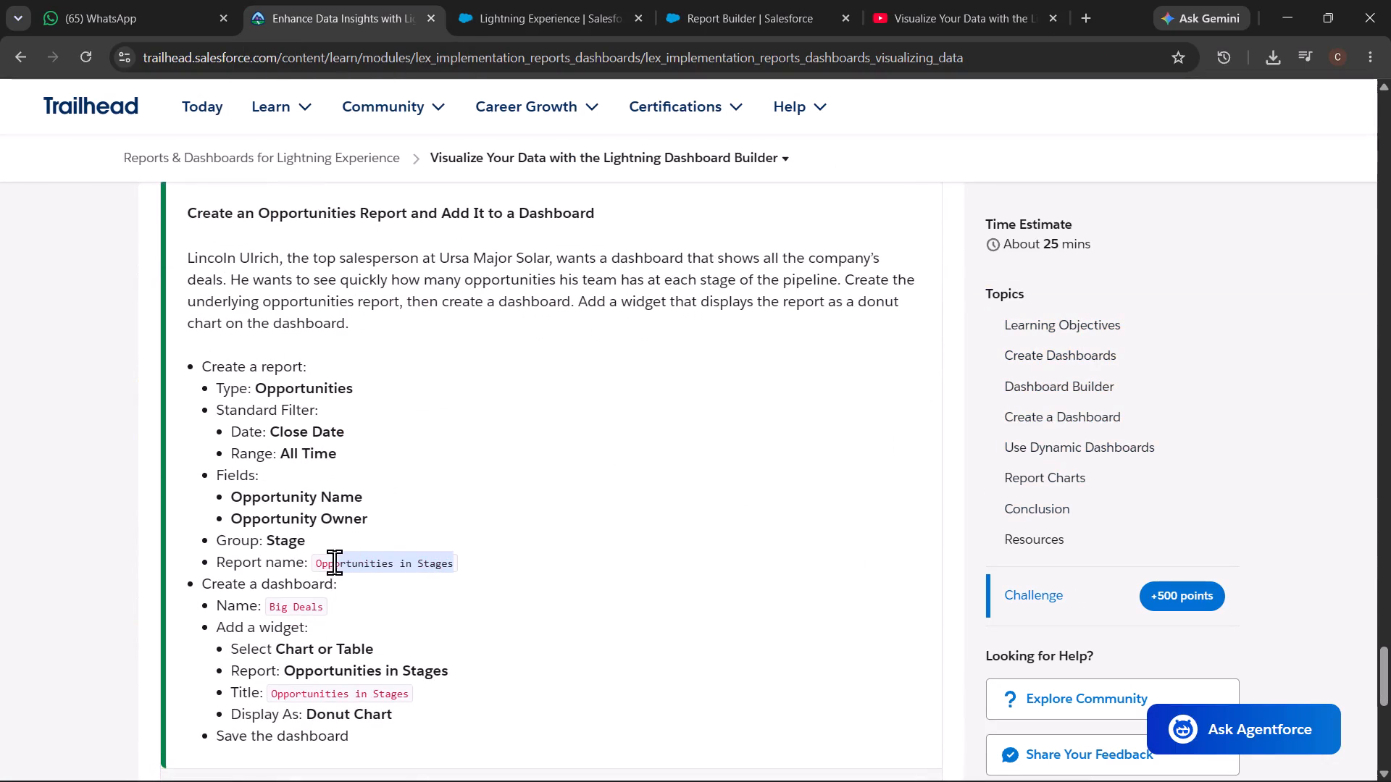
pyautogui.moveTo(334, 562); pyautogui.dragTo(311, 566)
pyautogui.hotkey('ctrl', 'c')
# Return to the new Opportunities report and refresh its preview.
pyautogui.click(803, 17)
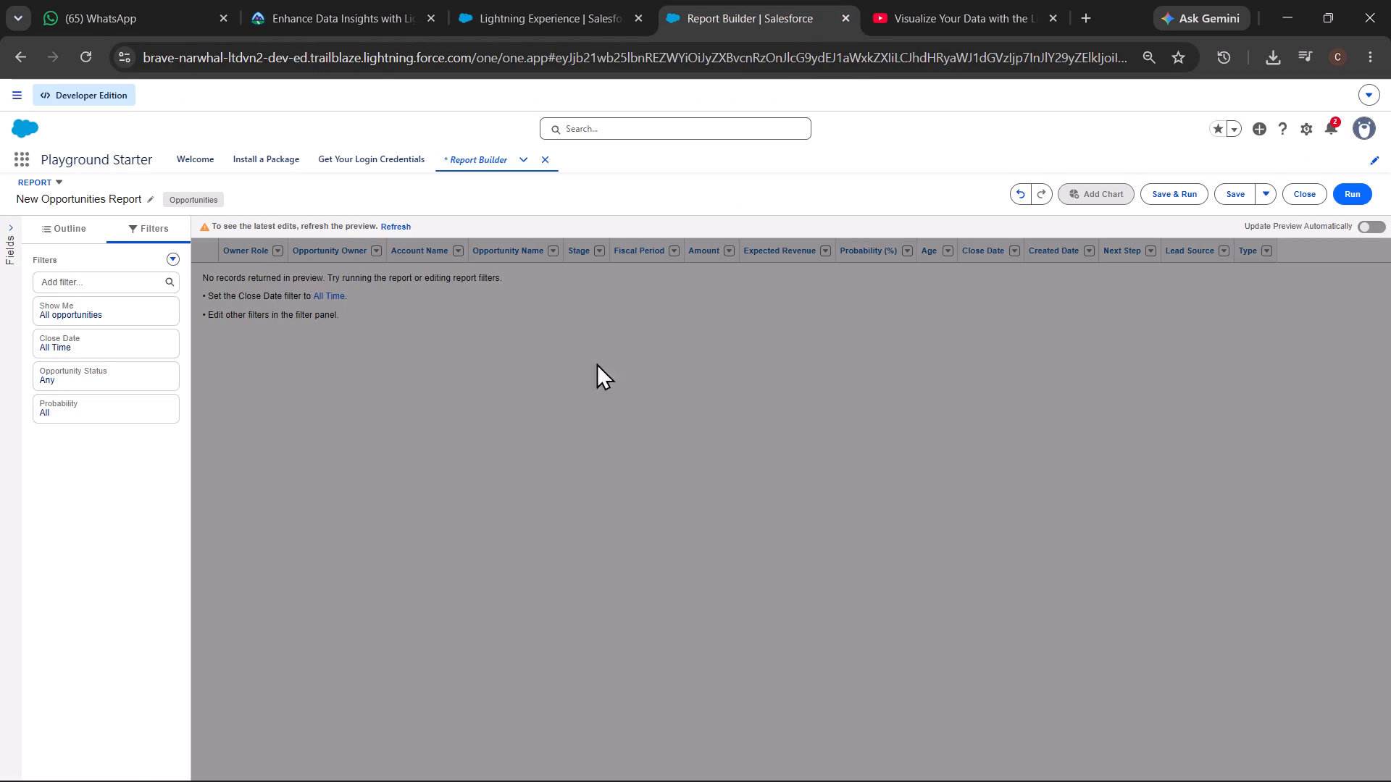
pyautogui.click(388, 231)
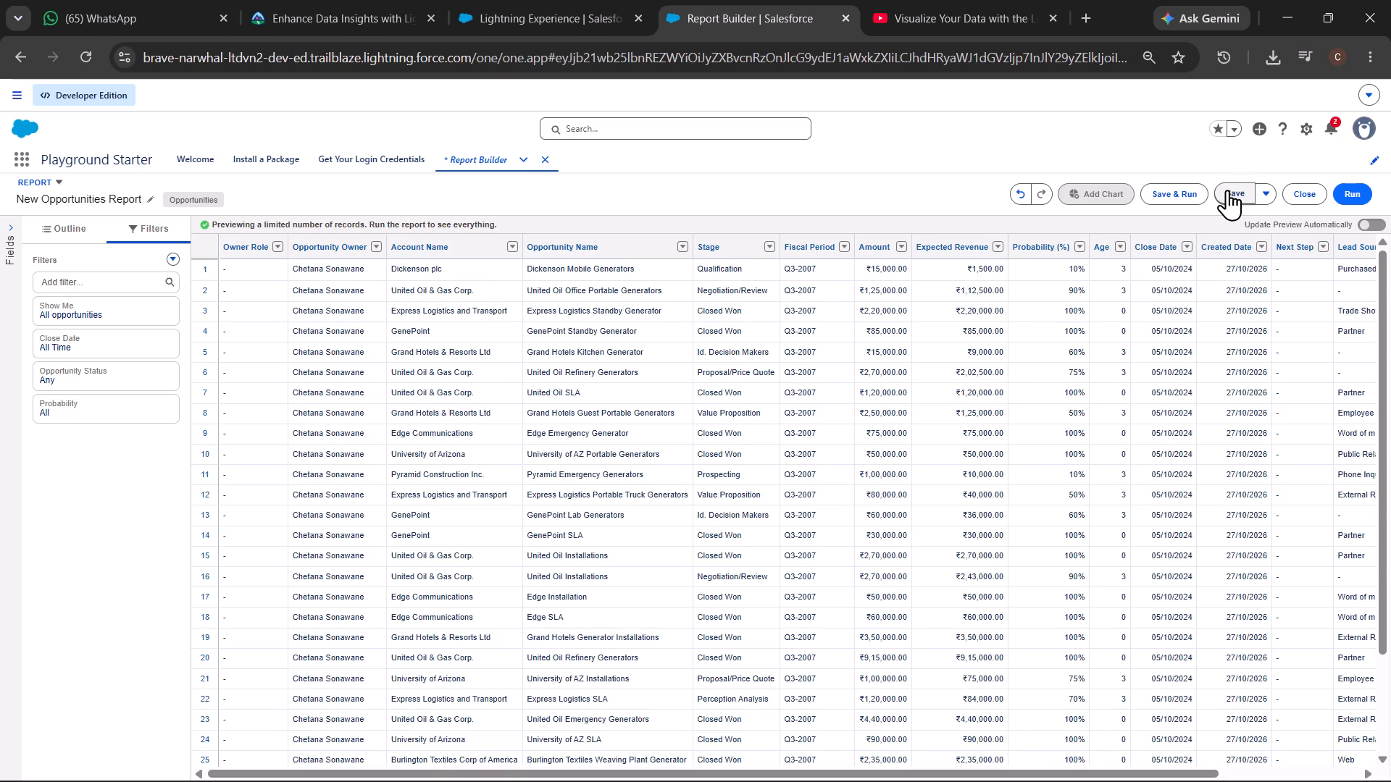
# Start saving the report and enter Opportunities in Stages as its report name, with the unique name generated from it.
pyautogui.click(1227, 190)
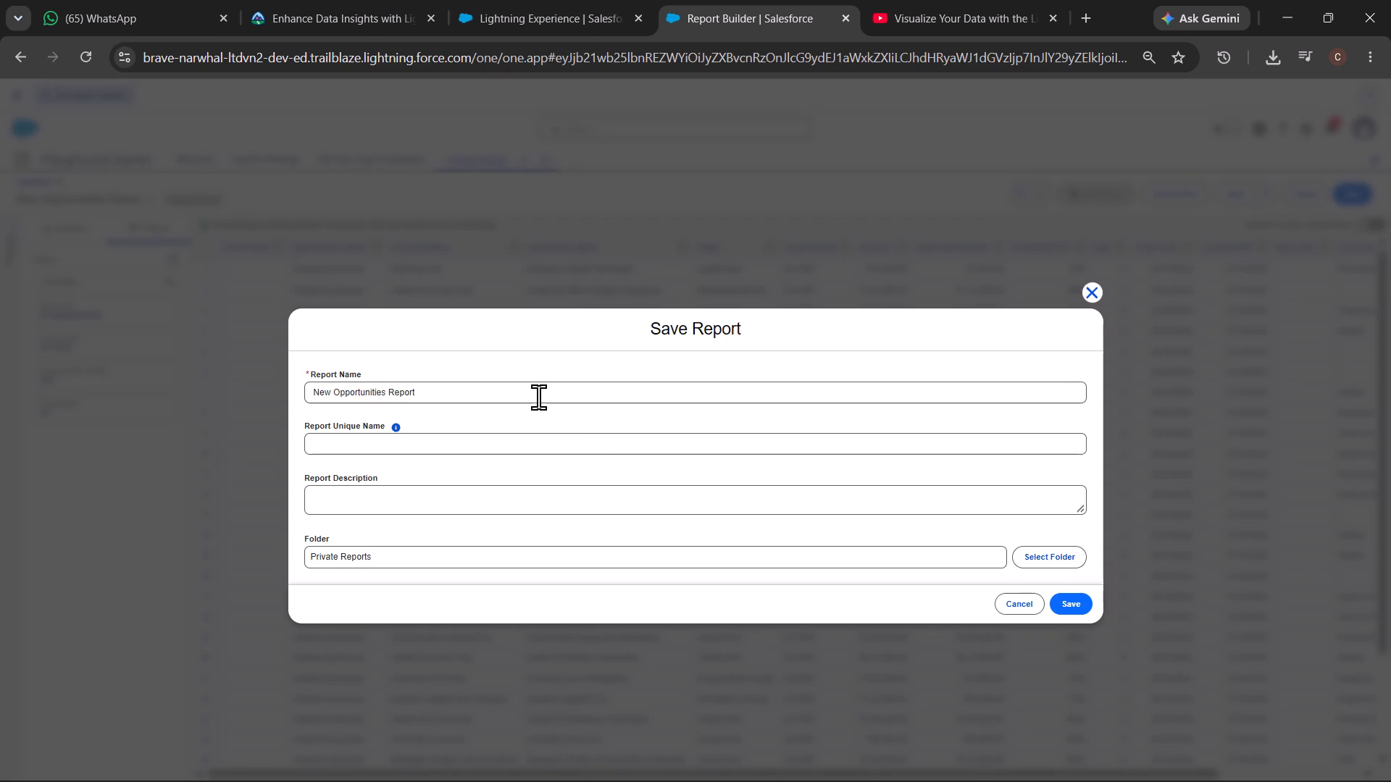
pyautogui.tripleClick(538, 397)
pyautogui.hotkey('ctrl', 'v')
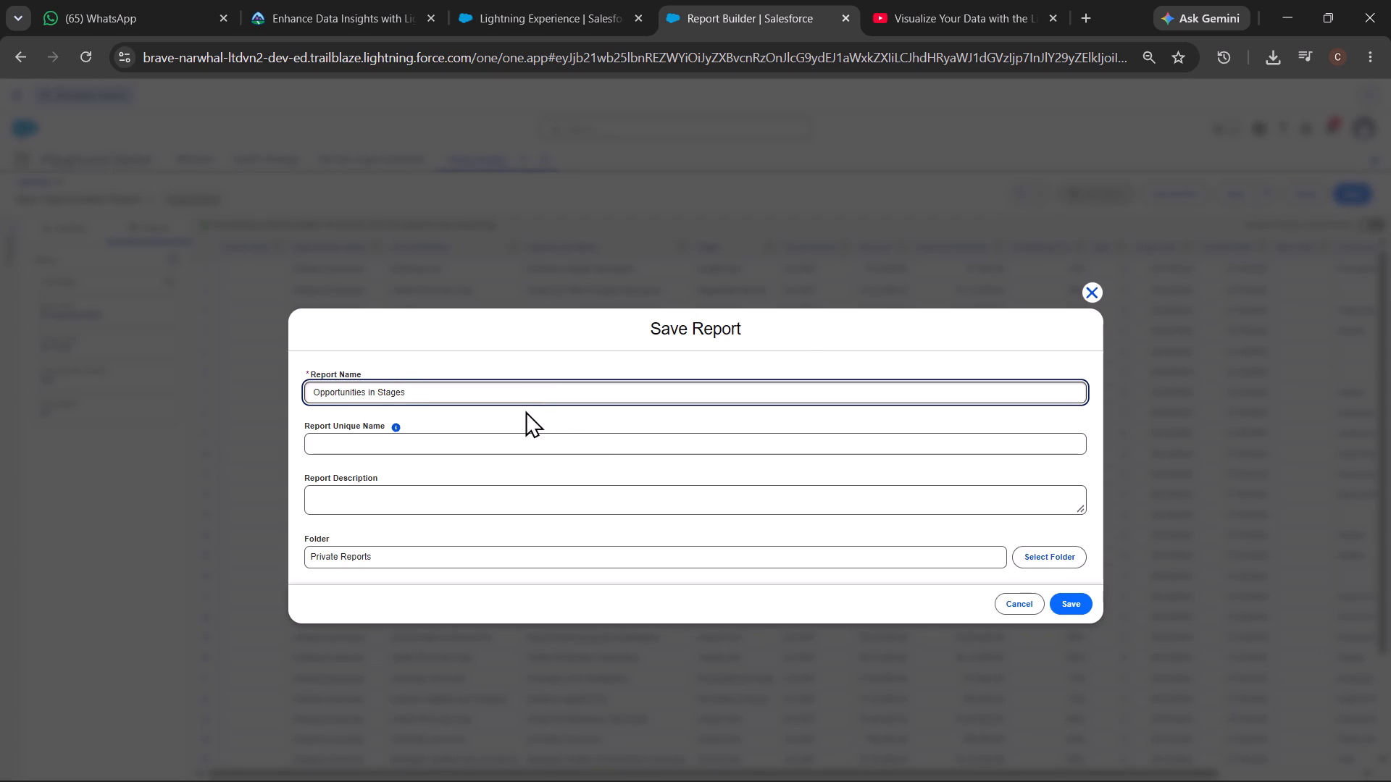
pyautogui.click(522, 434)
pyautogui.click(467, 555)
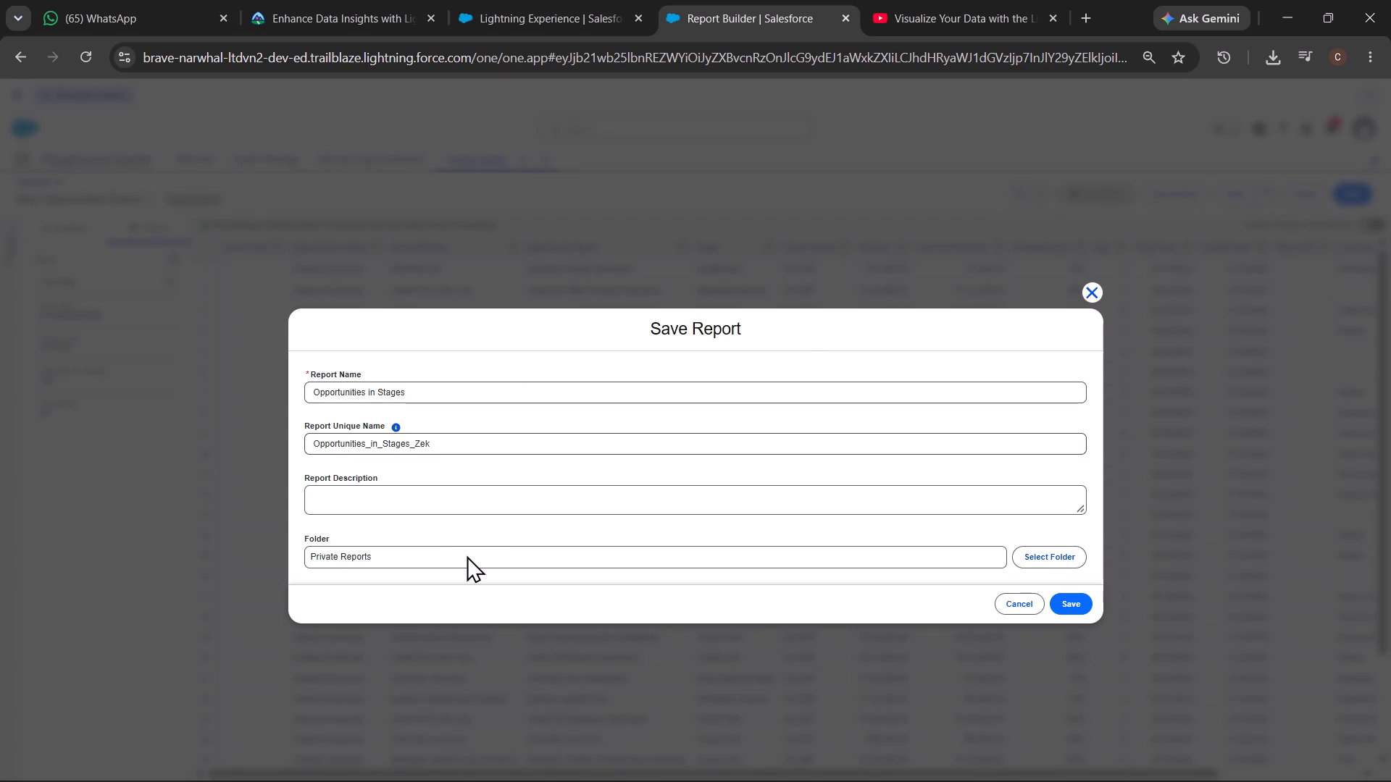
# Put the walkthrough video back among the main window's tabs and rewatch the part between saving the report and searching for Dashboards.
pyautogui.moveTo(954, 5); pyautogui.dragTo(517, 397)
pyautogui.click(517, 397)
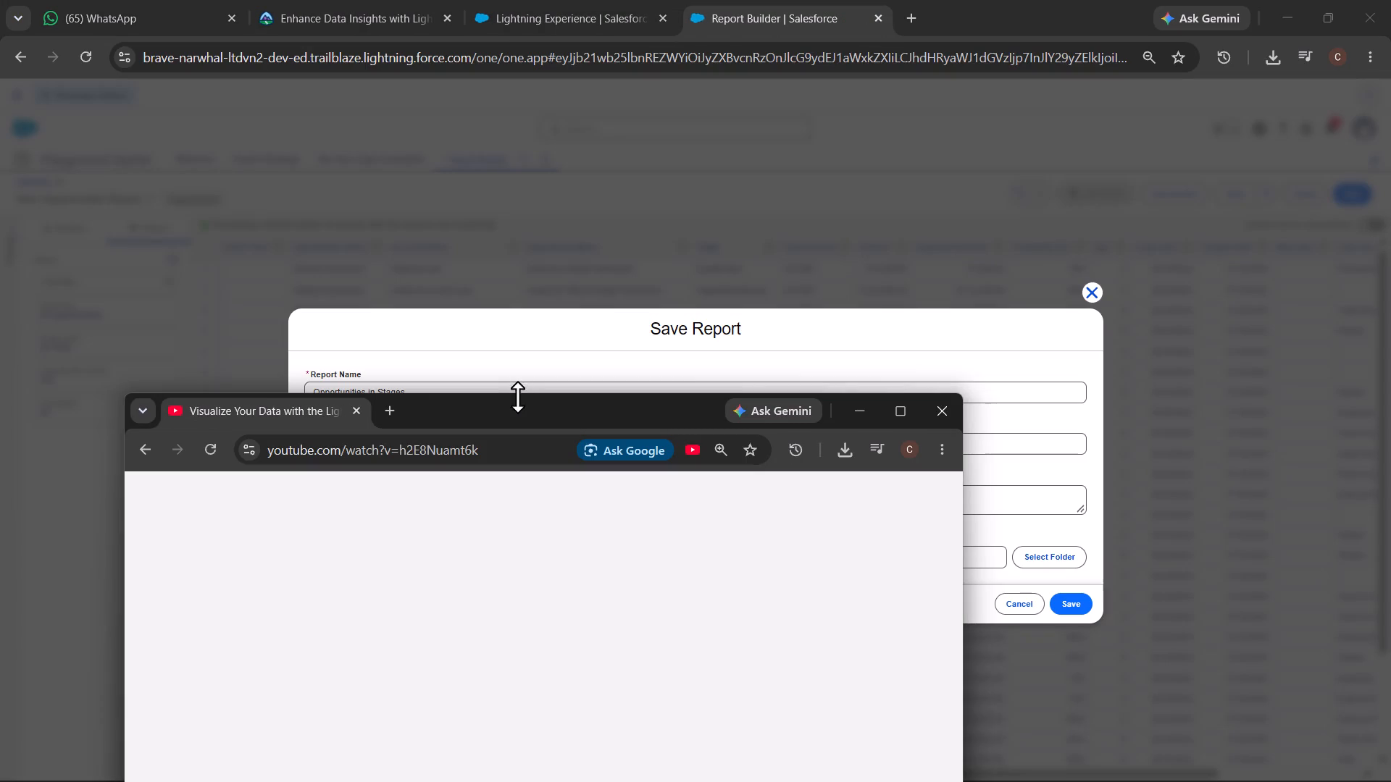
pyautogui.click(891, 403)
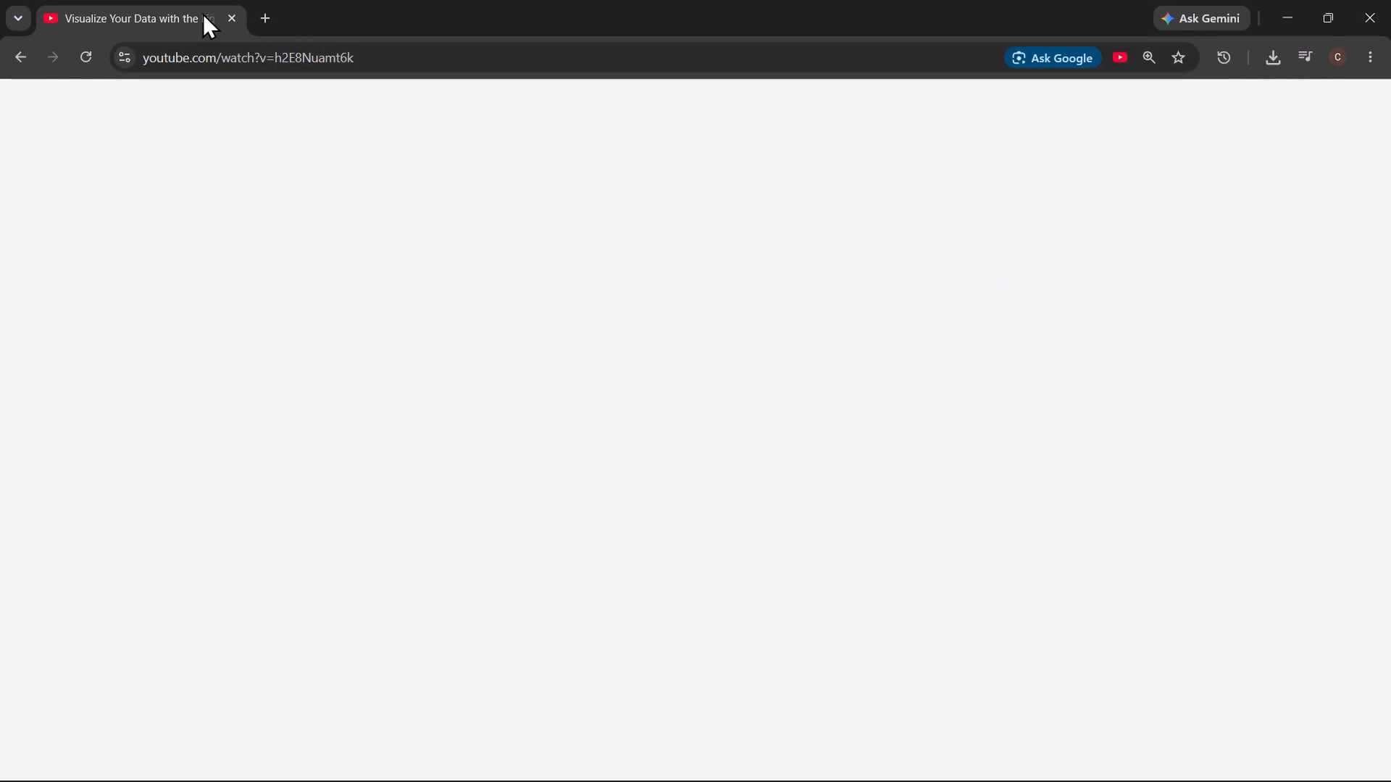
pyautogui.moveTo(202, 12); pyautogui.dragTo(803, 7)
pyautogui.click(435, 442)
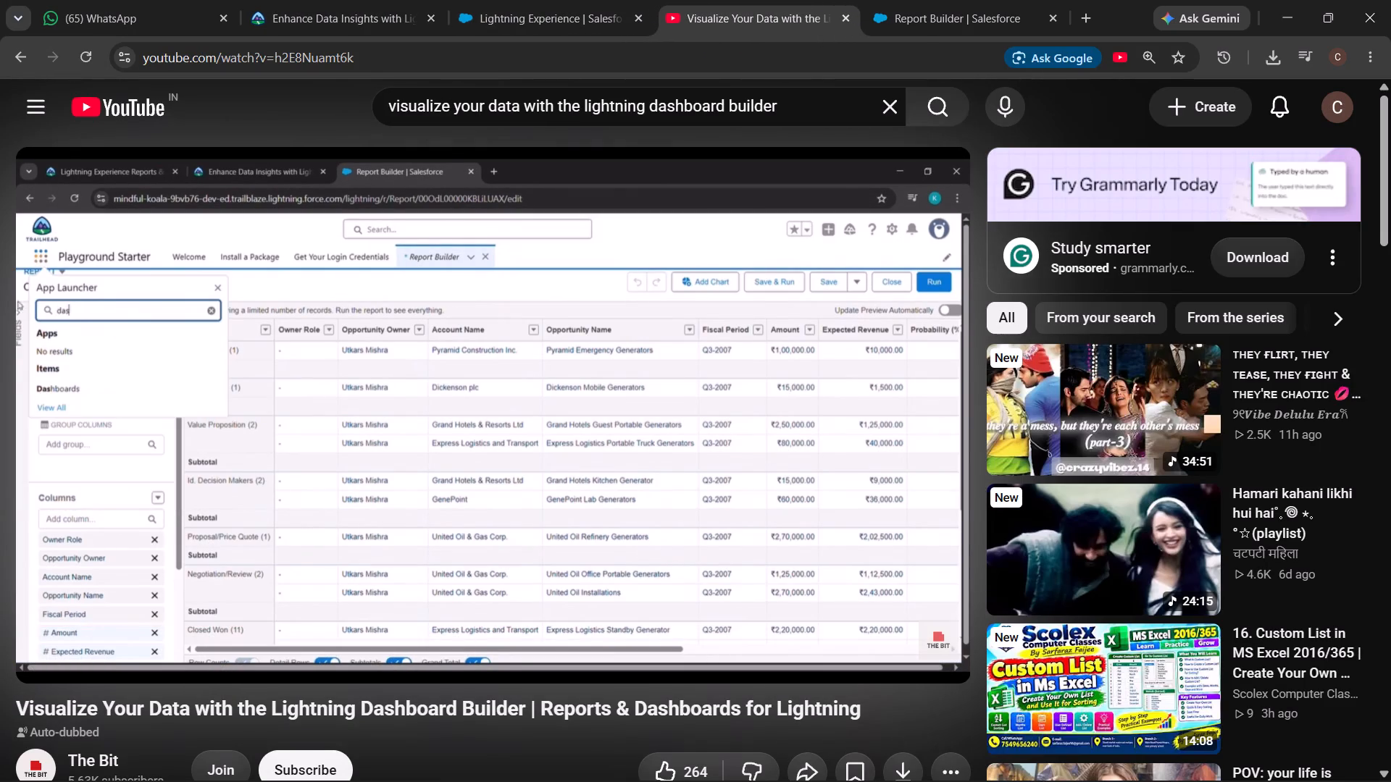
pyautogui.press('Left')
pyautogui.press('Left')
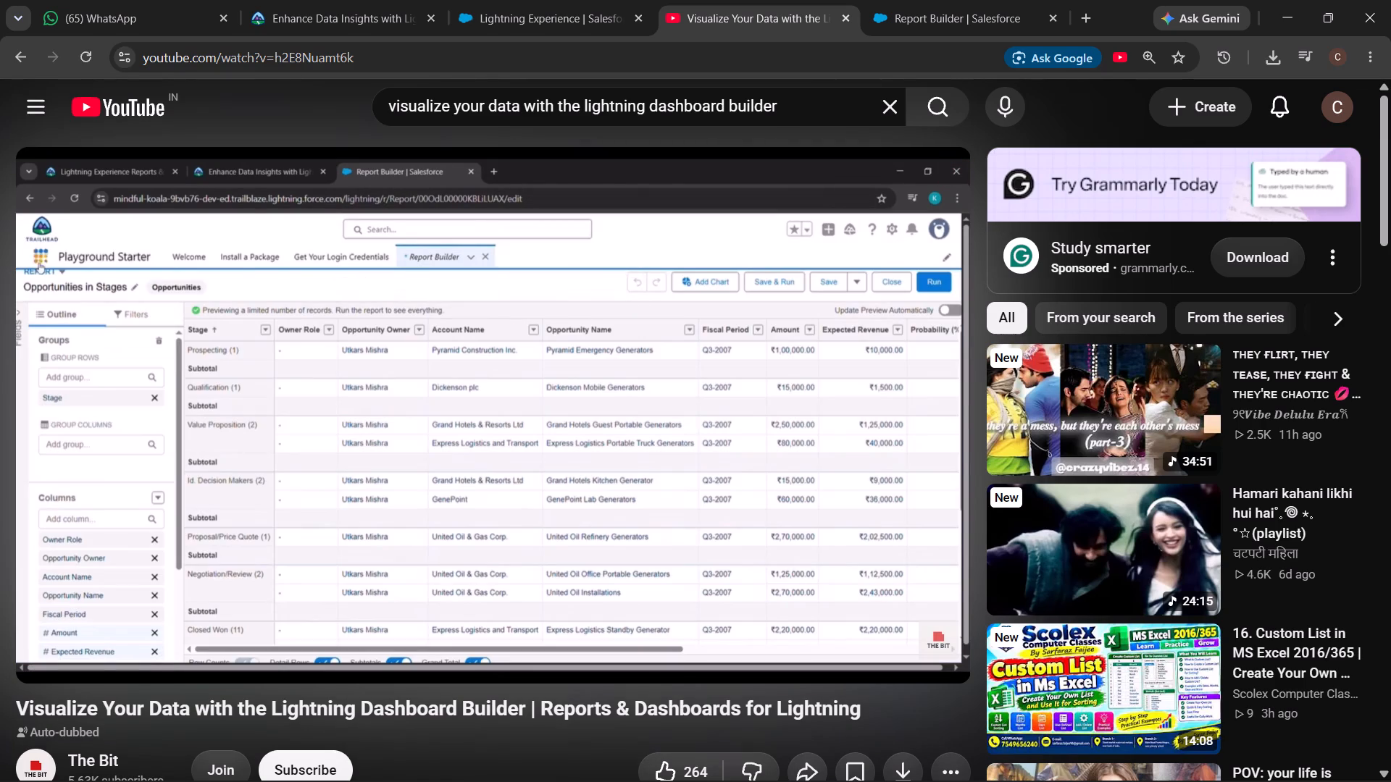
pyautogui.click(317, 510)
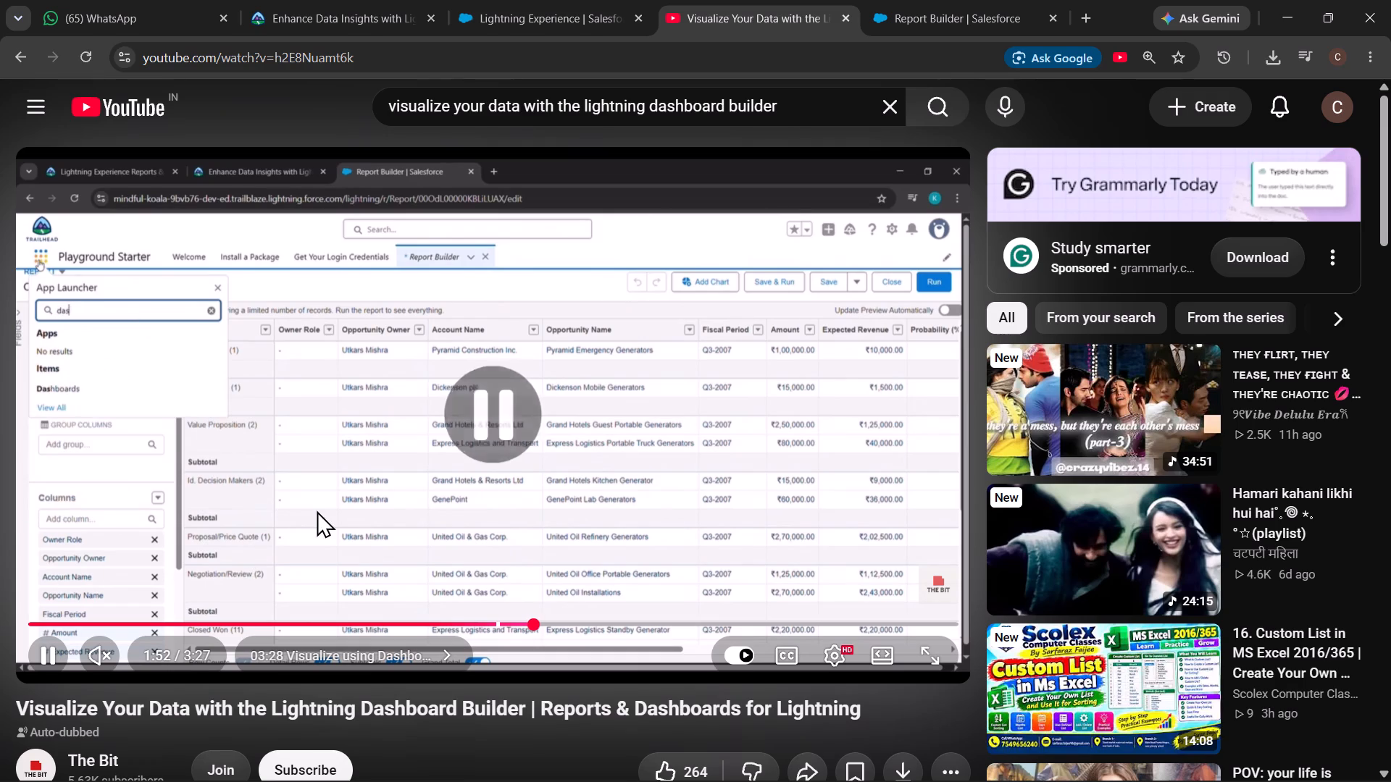
# Return to the pending report save, trim the report unique name to Opp, and save the Opportunities in Stages report.
pyautogui.click(960, 0)
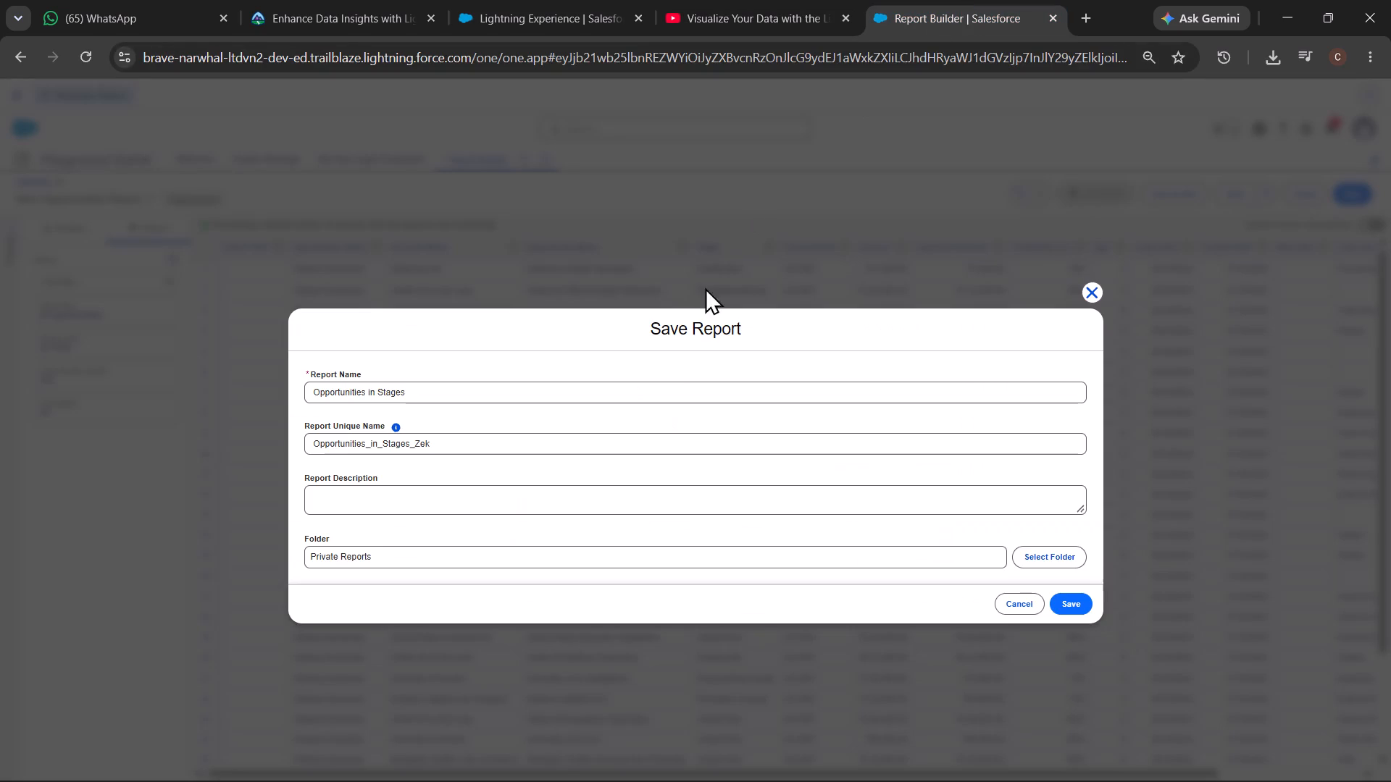
pyautogui.click(985, 434)
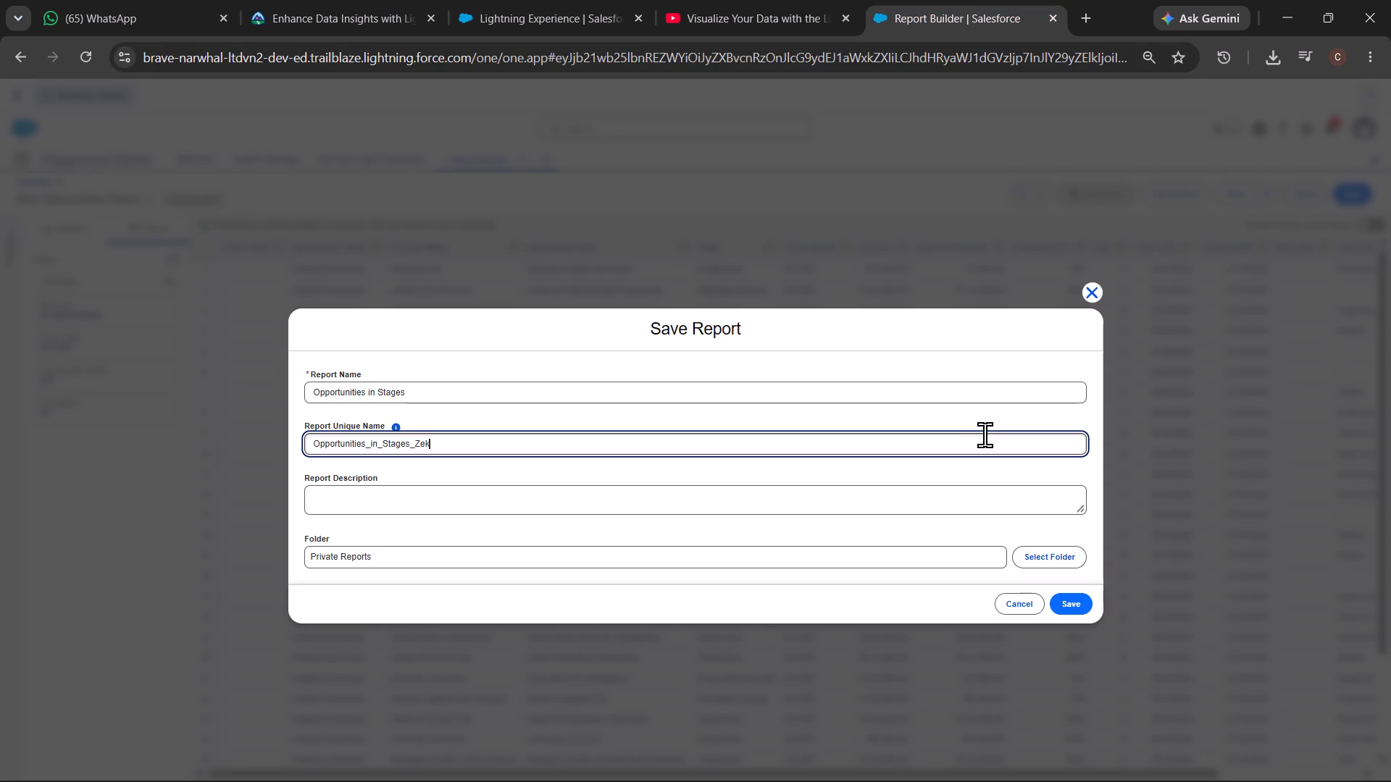
pyautogui.press('BackSpace')
pyautogui.press('BackSpace')
pyautogui.press('BackSpace')
pyautogui.press('BackSpace')
pyautogui.press('BackSpace')
pyautogui.press('BackSpace')
pyautogui.press('BackSpace')
pyautogui.press('BackSpace')
pyautogui.press('BackSpace')
pyautogui.press('BackSpace')
pyautogui.press('BackSpace')
pyautogui.press('BackSpace')
pyautogui.press('BackSpace')
pyautogui.press('BackSpace')
pyautogui.press('BackSpace')
pyautogui.press('BackSpace')
pyautogui.press('BackSpace')
pyautogui.press('BackSpace')
pyautogui.press('BackSpace')
pyautogui.press('BackSpace')
pyautogui.click(1079, 603)
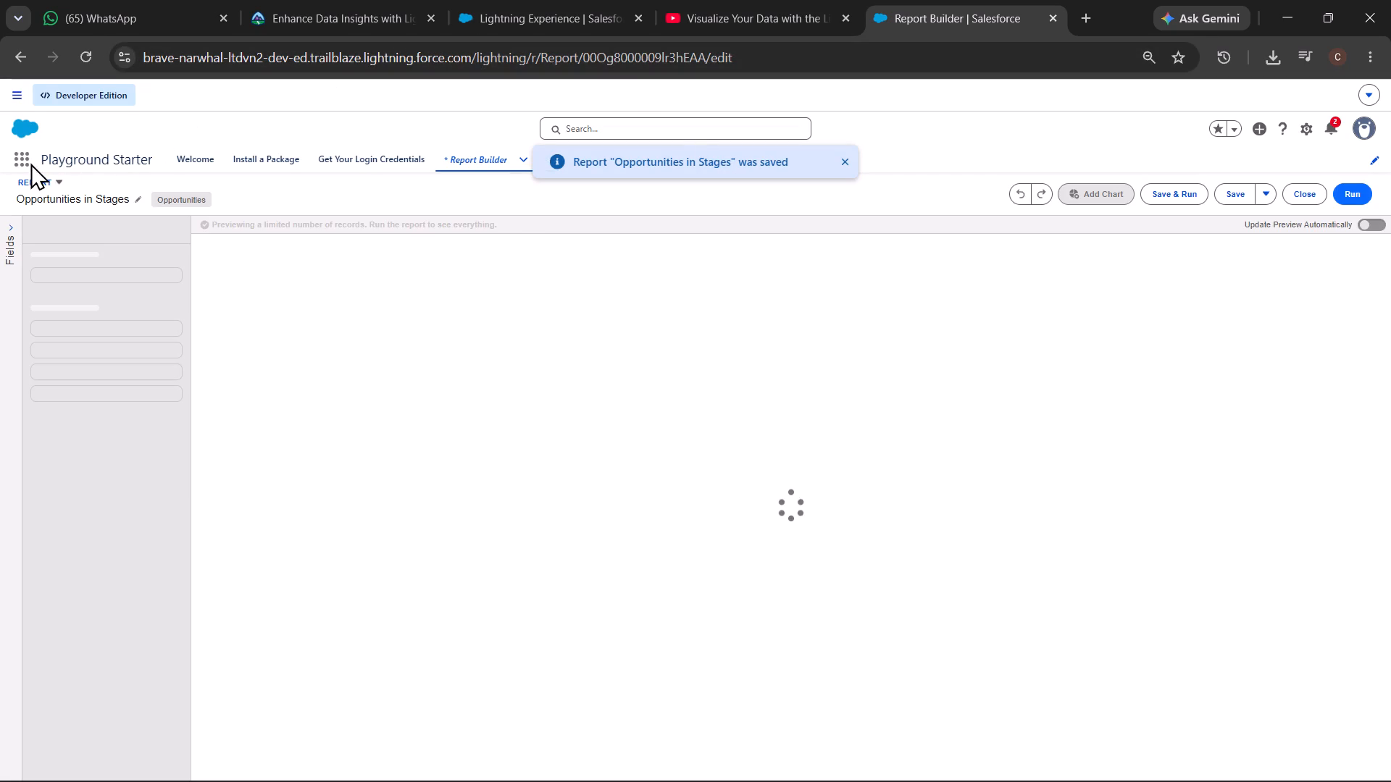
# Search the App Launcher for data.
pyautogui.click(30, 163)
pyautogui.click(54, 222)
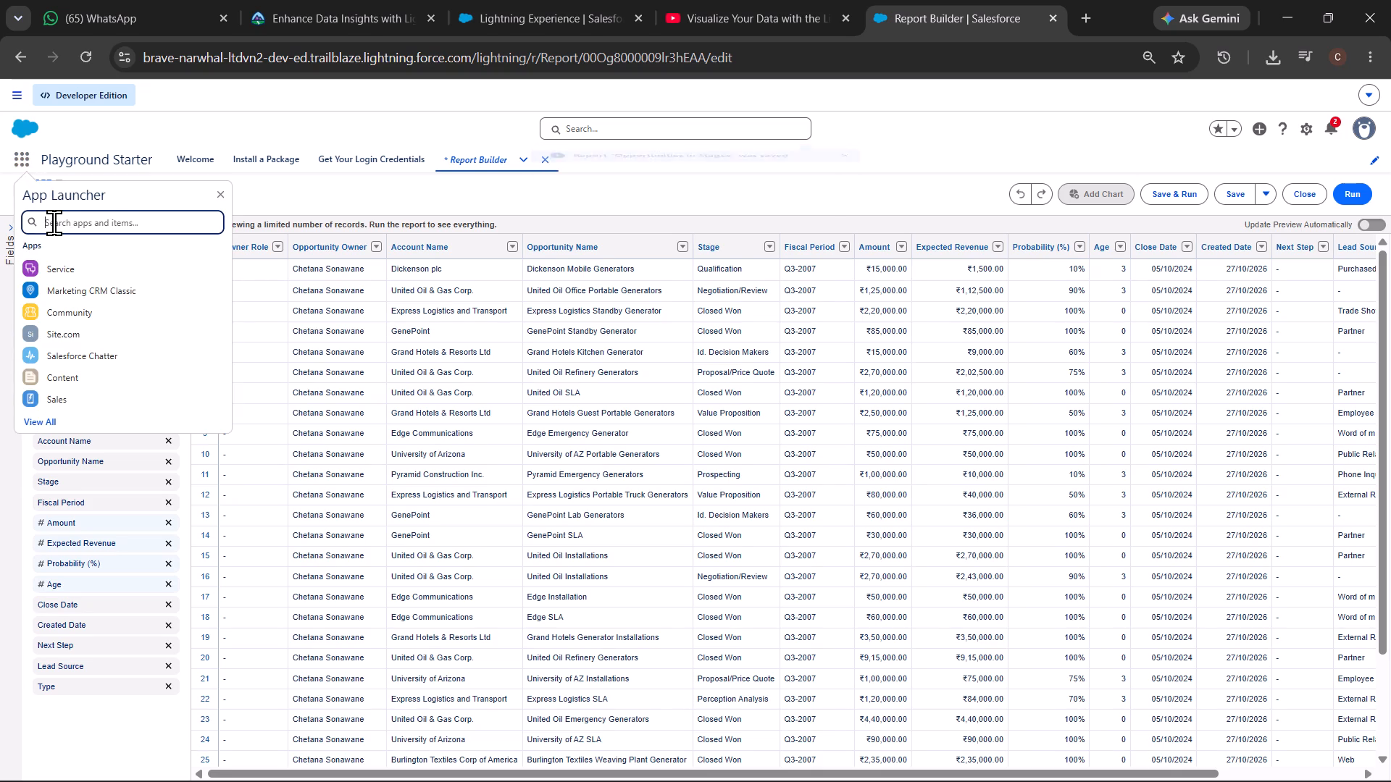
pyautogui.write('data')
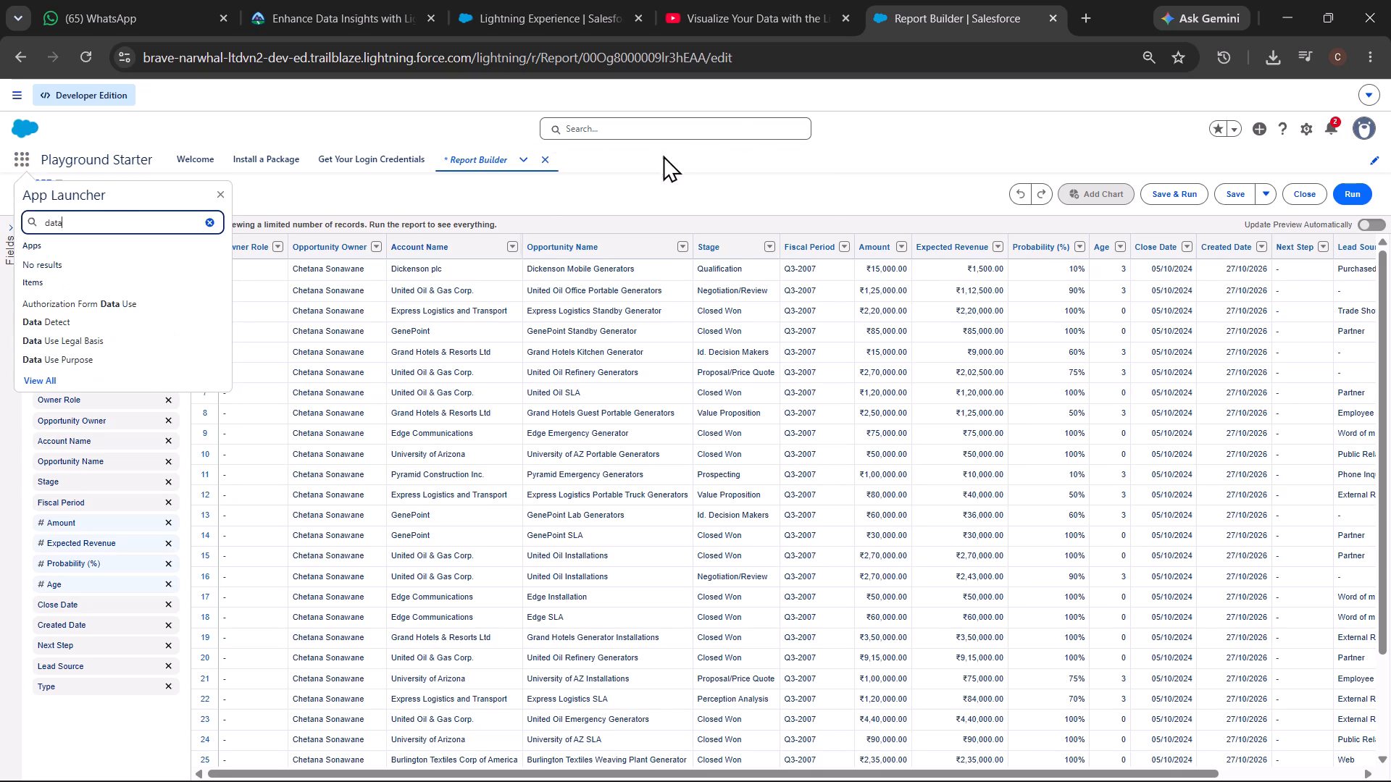
# Check the walkthrough video for how it gets from the saved report to the New Dashboard form.
pyautogui.click(732, 0)
pyautogui.click(556, 352)
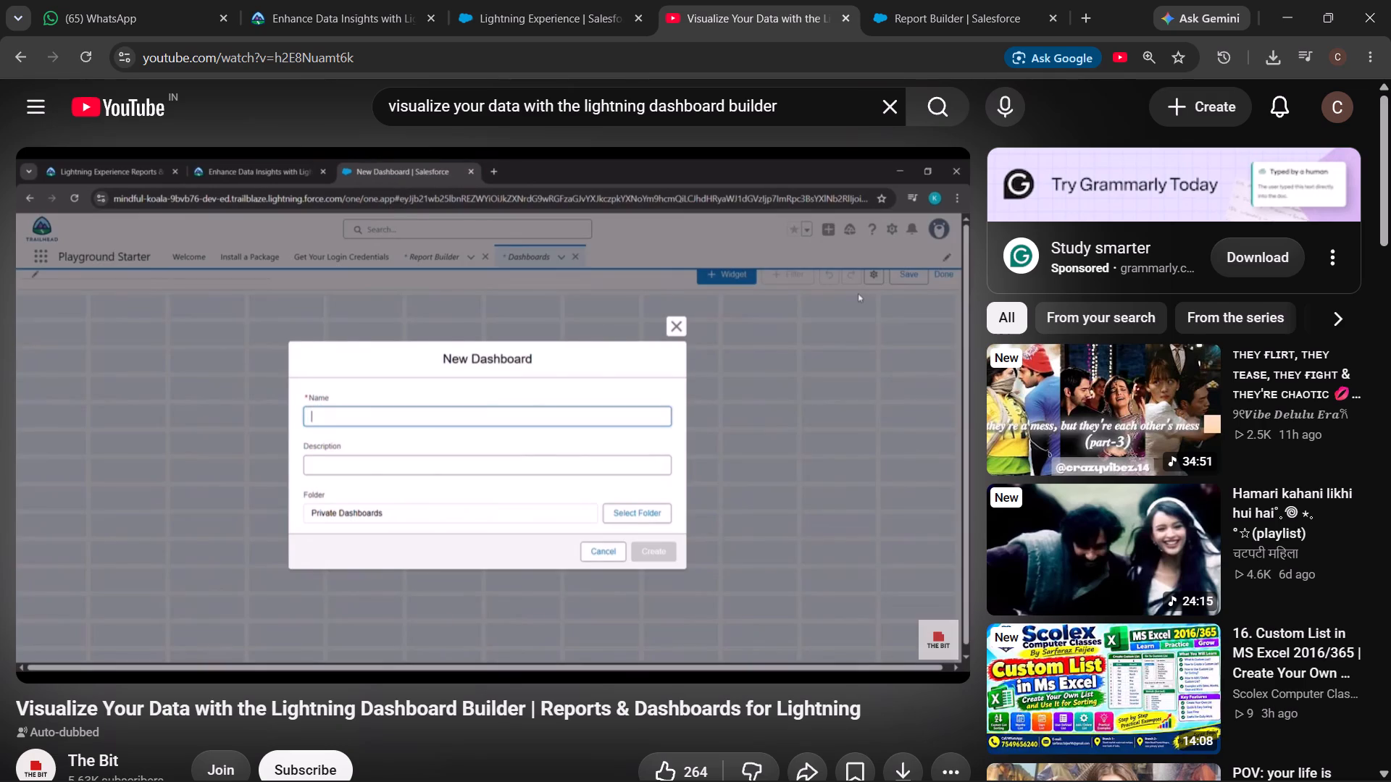
pyautogui.press('Left')
pyautogui.click(359, 369)
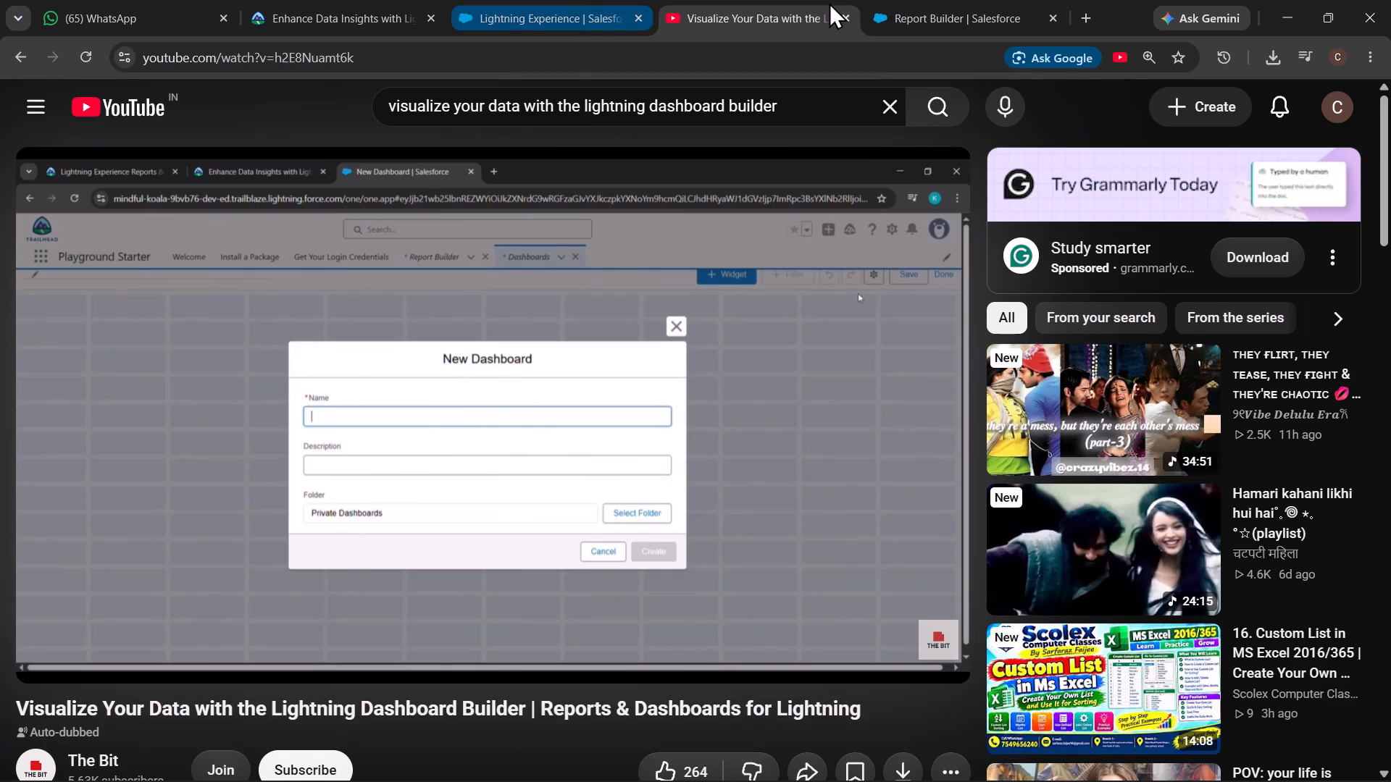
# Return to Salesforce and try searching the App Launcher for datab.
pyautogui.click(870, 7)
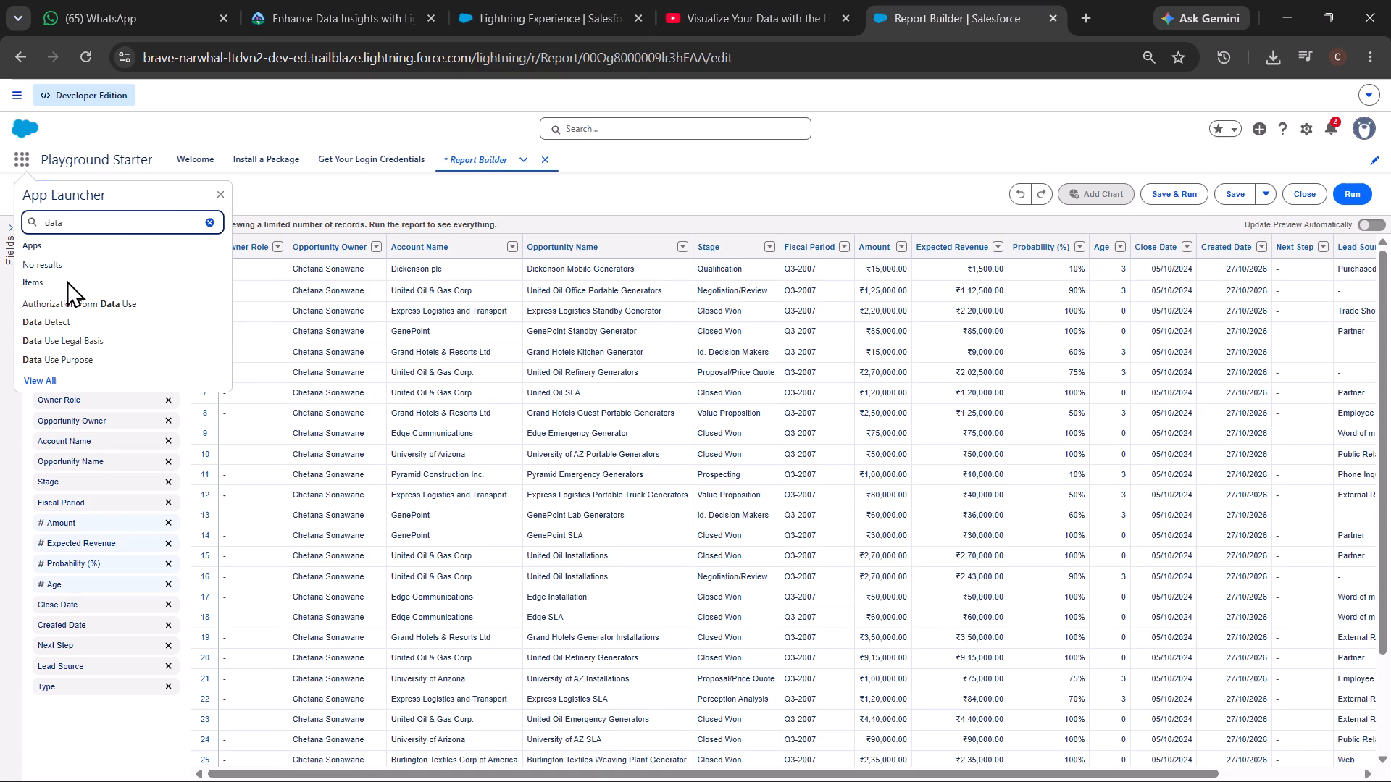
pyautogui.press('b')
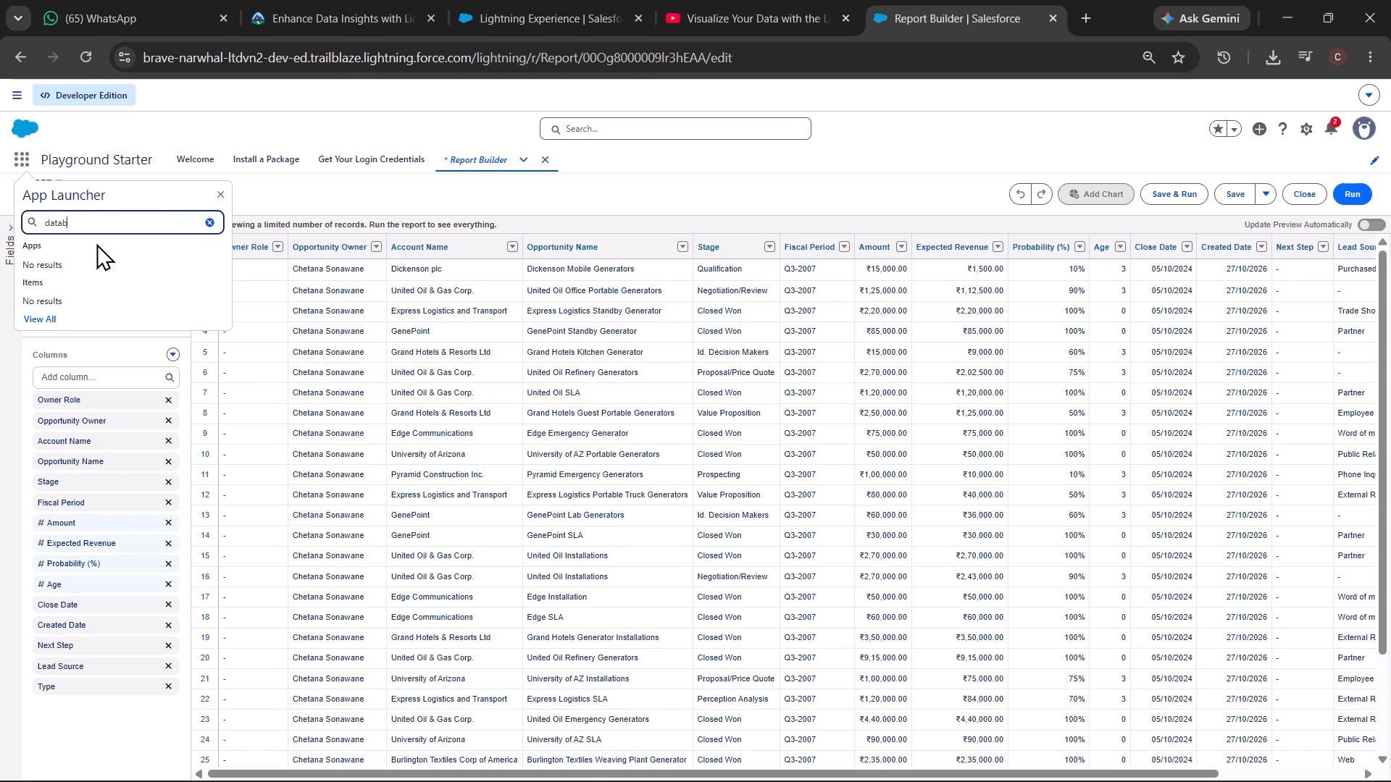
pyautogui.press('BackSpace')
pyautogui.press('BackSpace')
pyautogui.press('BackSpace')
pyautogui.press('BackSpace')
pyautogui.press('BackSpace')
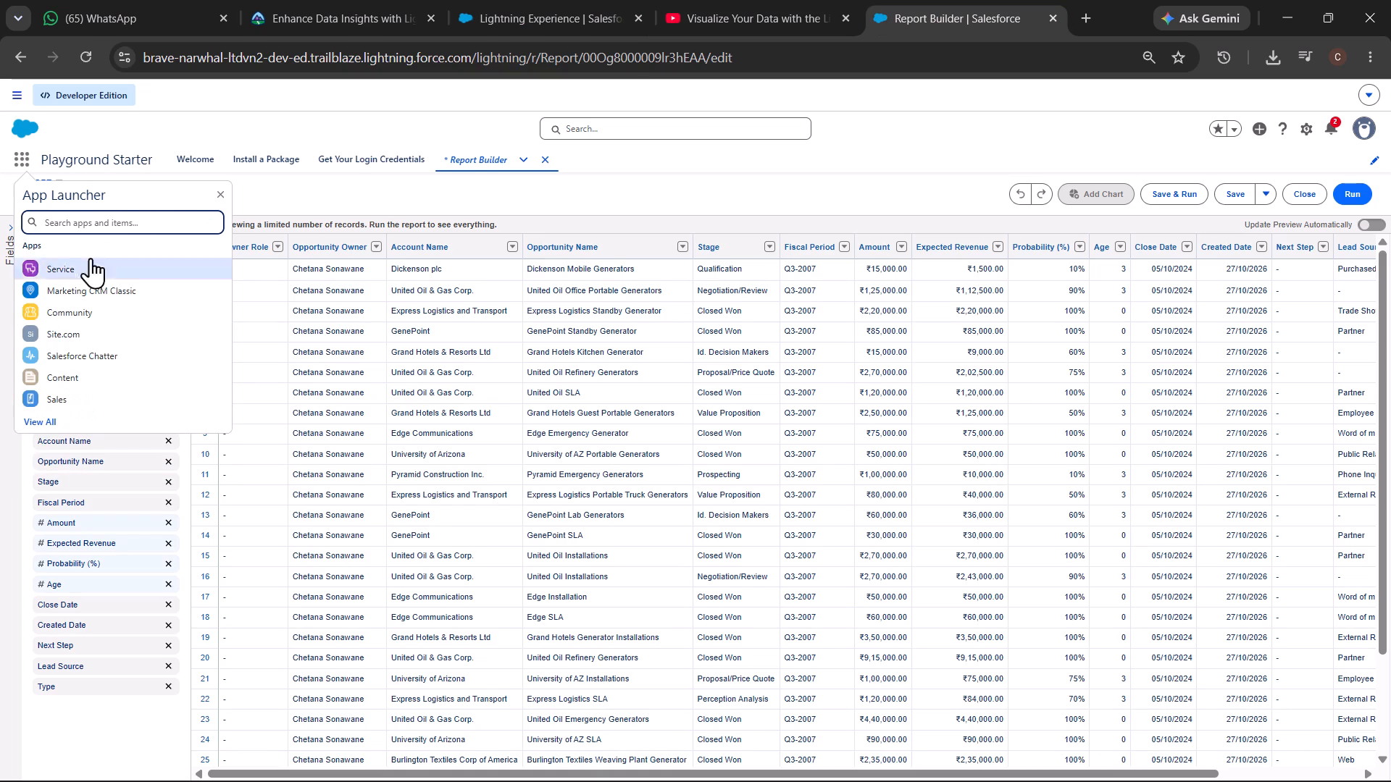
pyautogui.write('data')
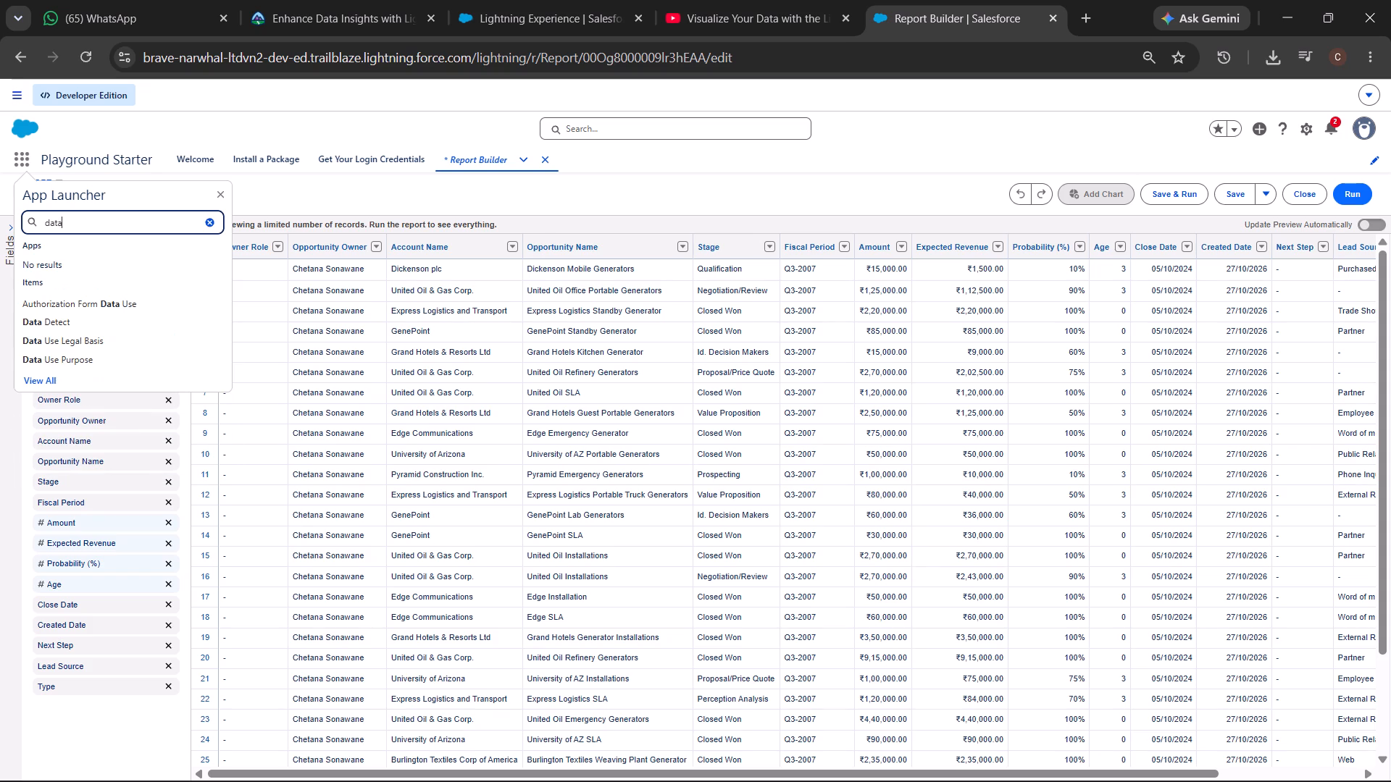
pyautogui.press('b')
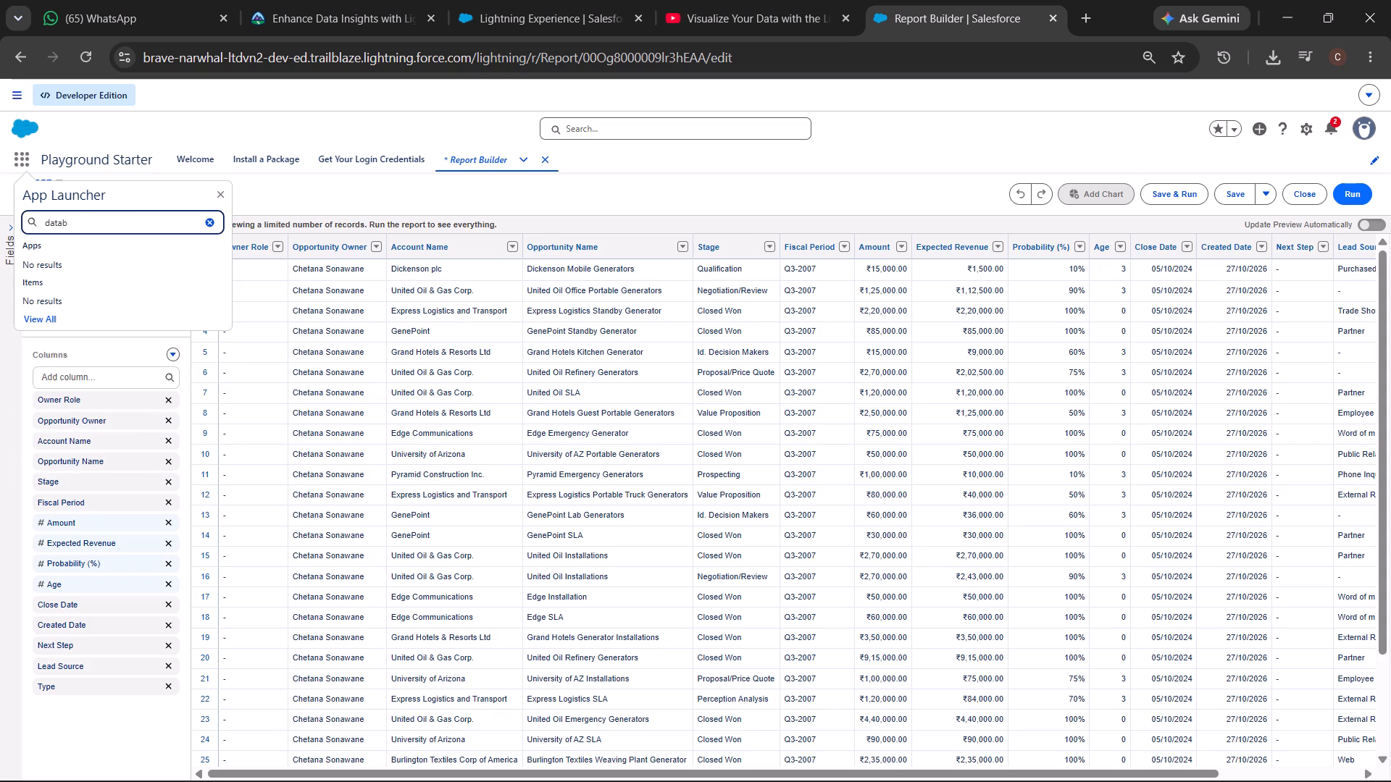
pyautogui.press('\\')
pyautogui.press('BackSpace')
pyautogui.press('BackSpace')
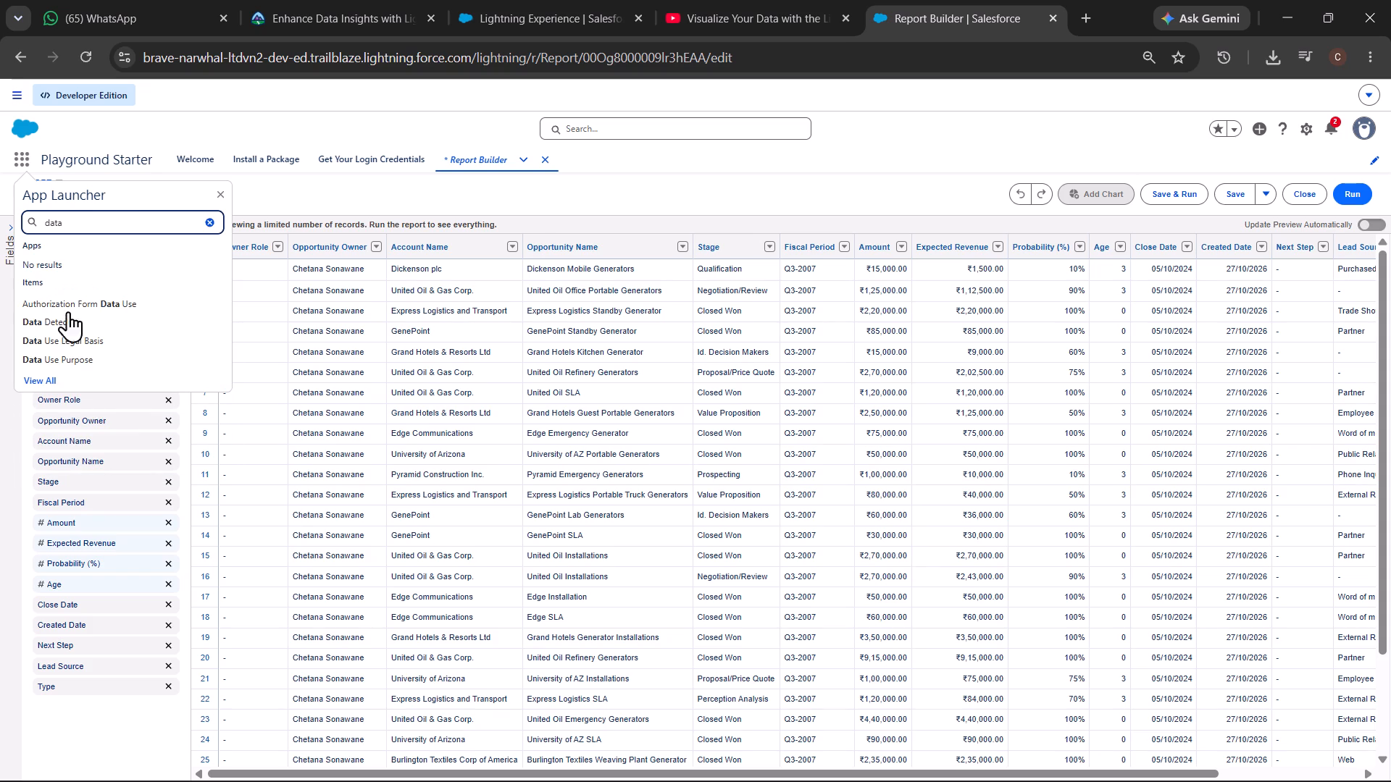
# Browse the App Launcher's full list of apps and items, close it, and look over the report preview.
pyautogui.click(41, 381)
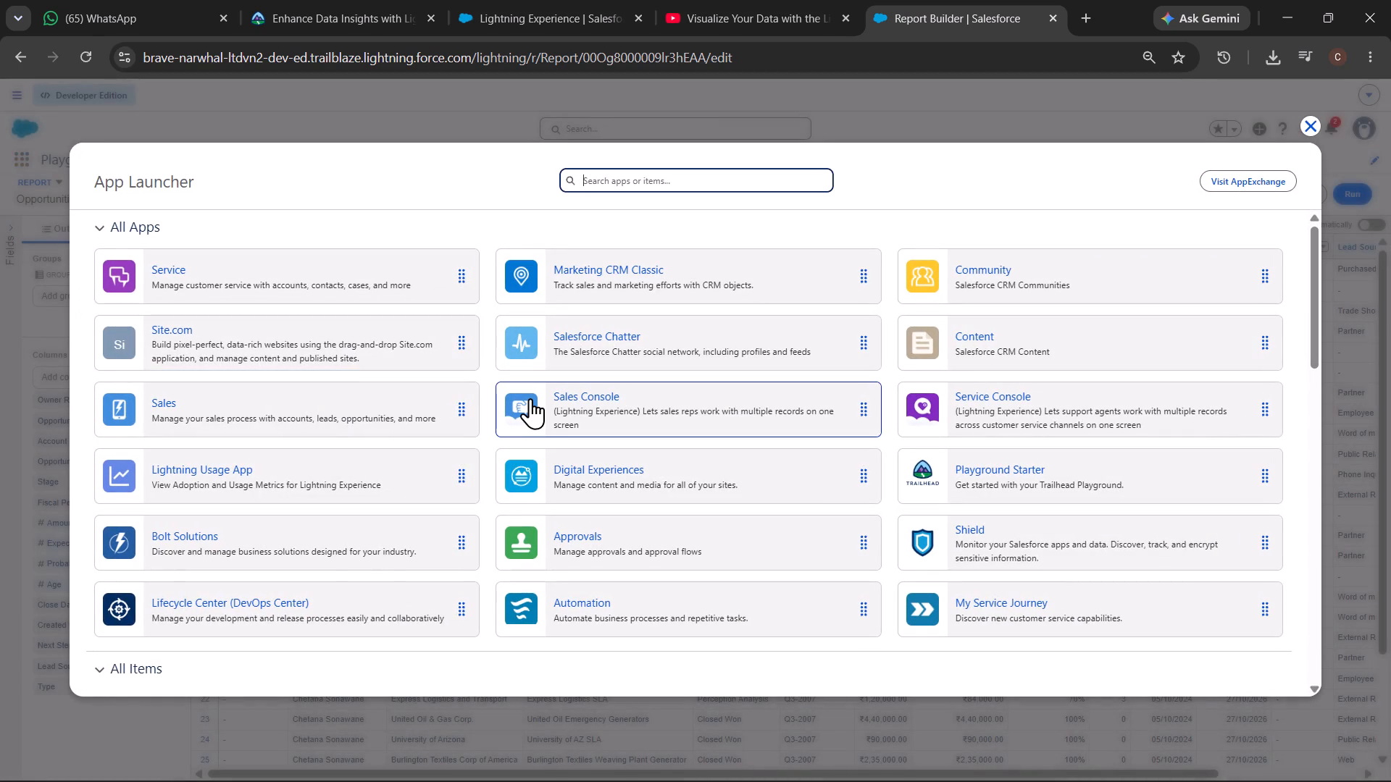
pyautogui.scroll(-2, 530, 398)
pyautogui.scroll(2, 530, 398)
pyautogui.click(141, 665)
pyautogui.scroll(-2, 335, 624)
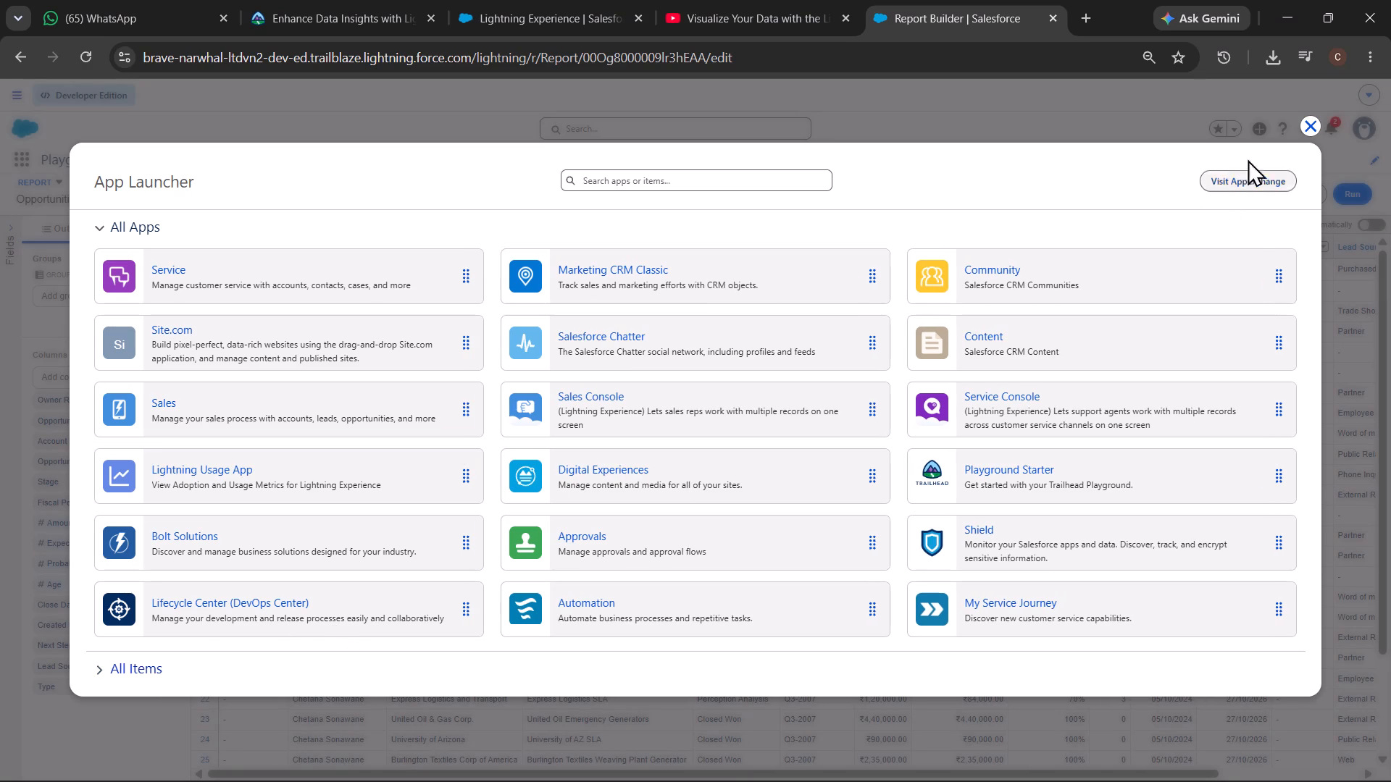
pyautogui.click(1314, 125)
pyautogui.scroll(1, 755, 375)
pyautogui.scroll(-2, 532, 212)
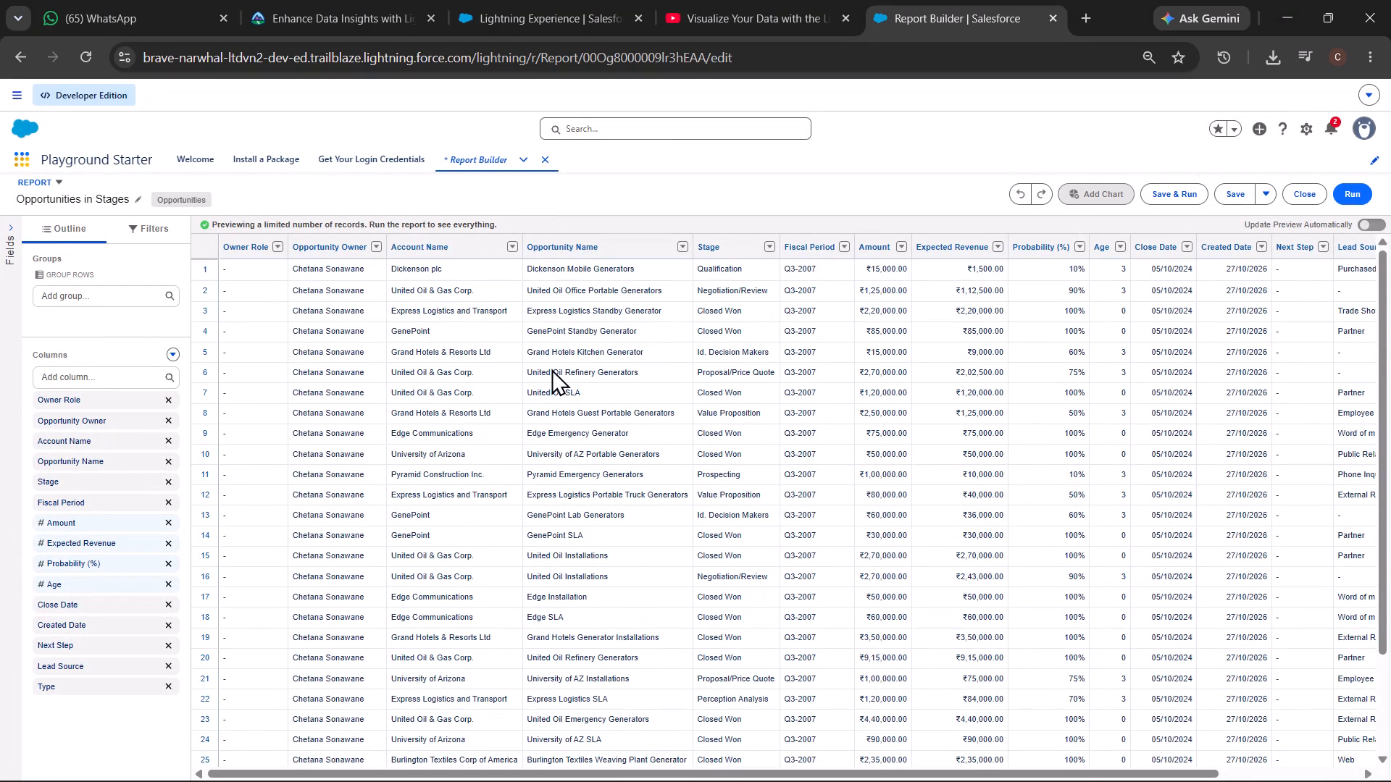
pyautogui.scroll(-11, 551, 369)
pyautogui.scroll(14, 551, 369)
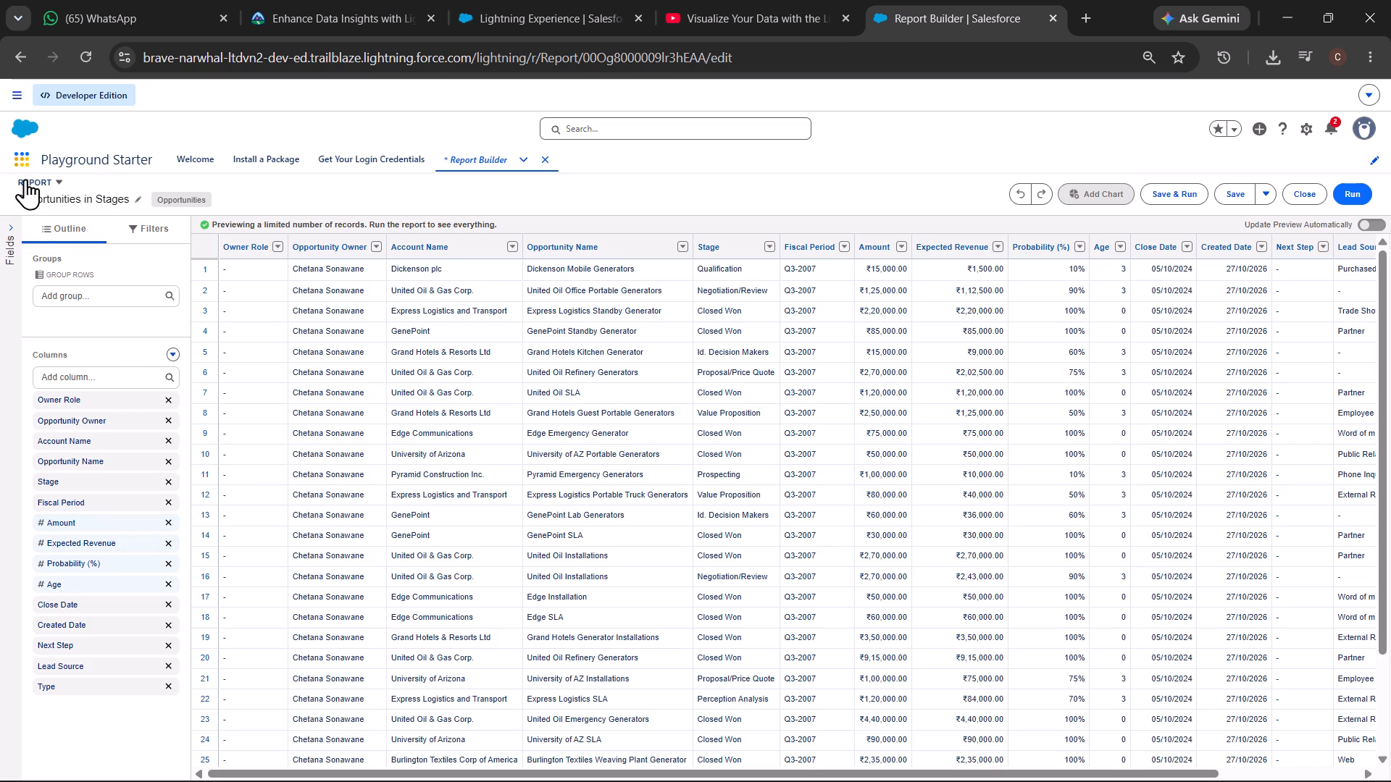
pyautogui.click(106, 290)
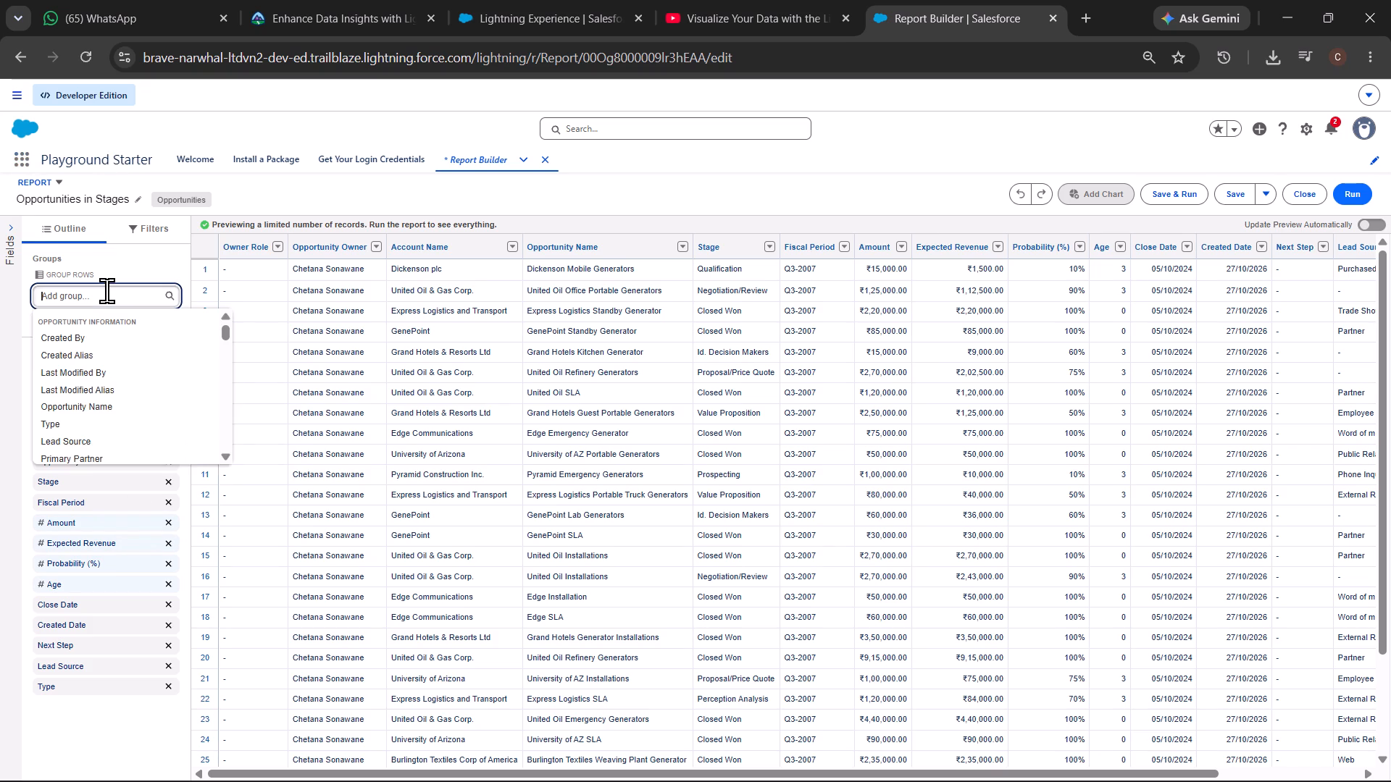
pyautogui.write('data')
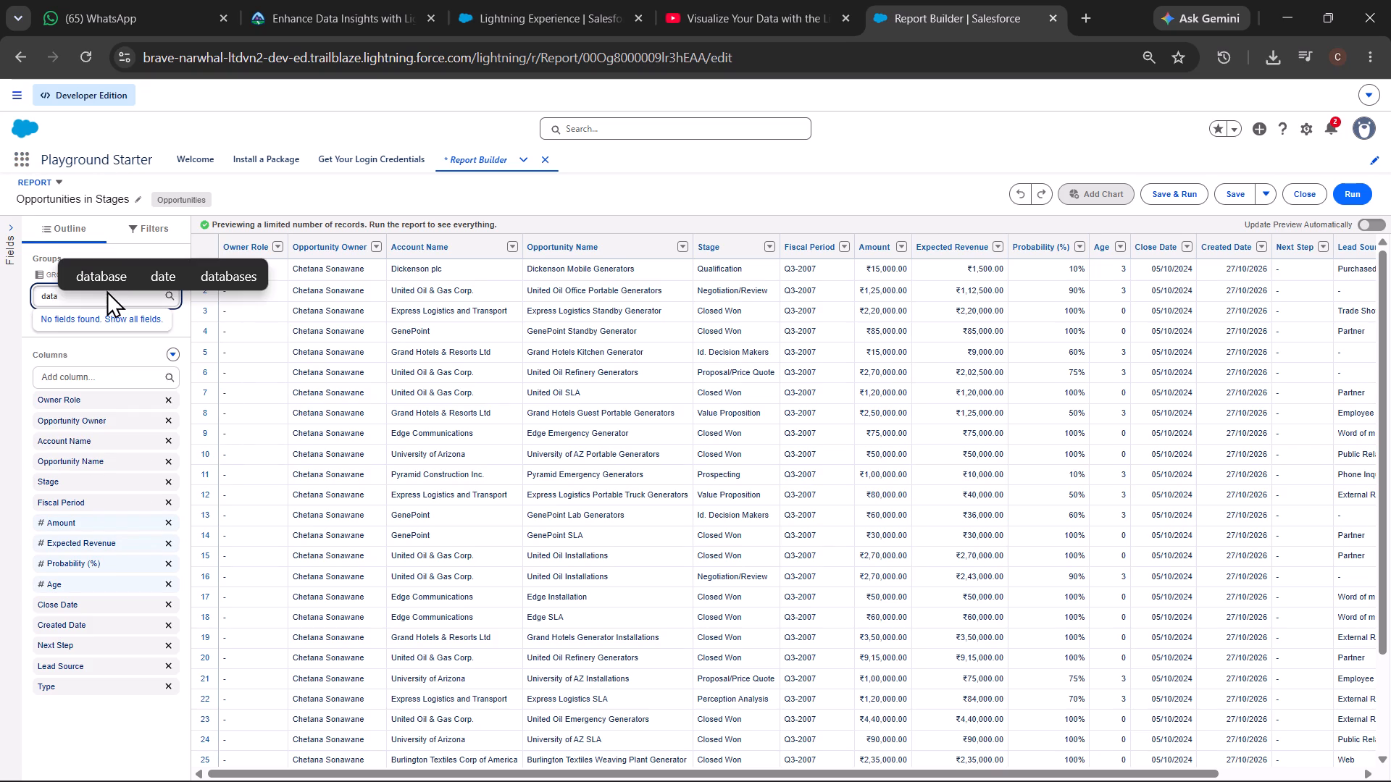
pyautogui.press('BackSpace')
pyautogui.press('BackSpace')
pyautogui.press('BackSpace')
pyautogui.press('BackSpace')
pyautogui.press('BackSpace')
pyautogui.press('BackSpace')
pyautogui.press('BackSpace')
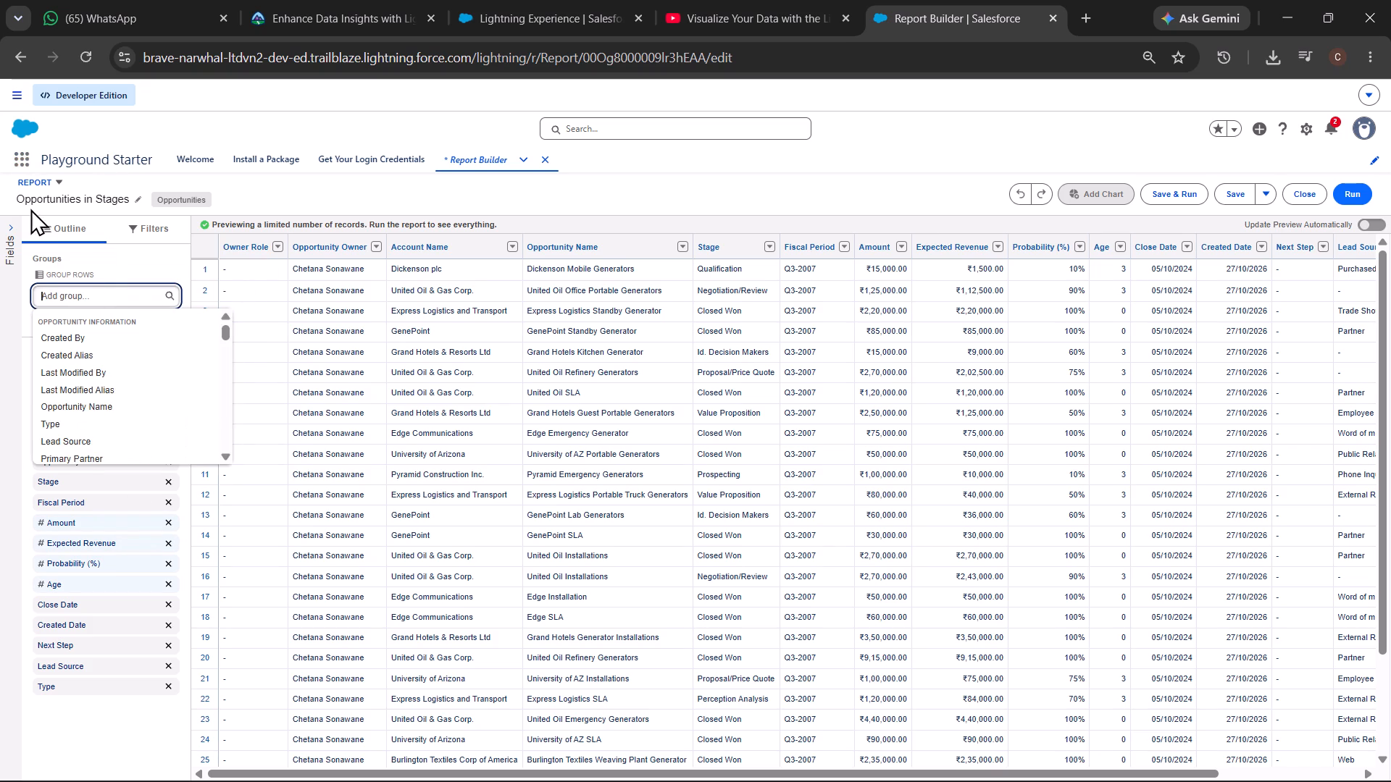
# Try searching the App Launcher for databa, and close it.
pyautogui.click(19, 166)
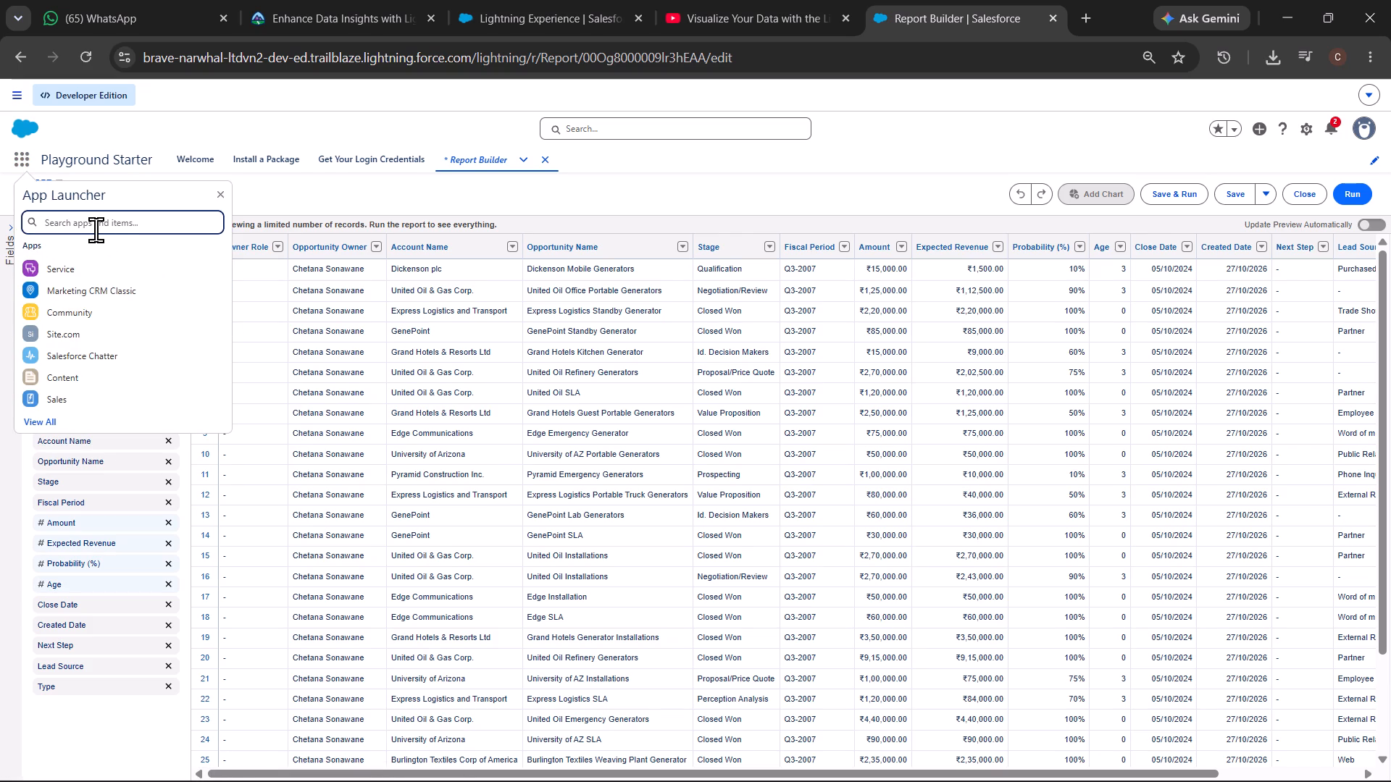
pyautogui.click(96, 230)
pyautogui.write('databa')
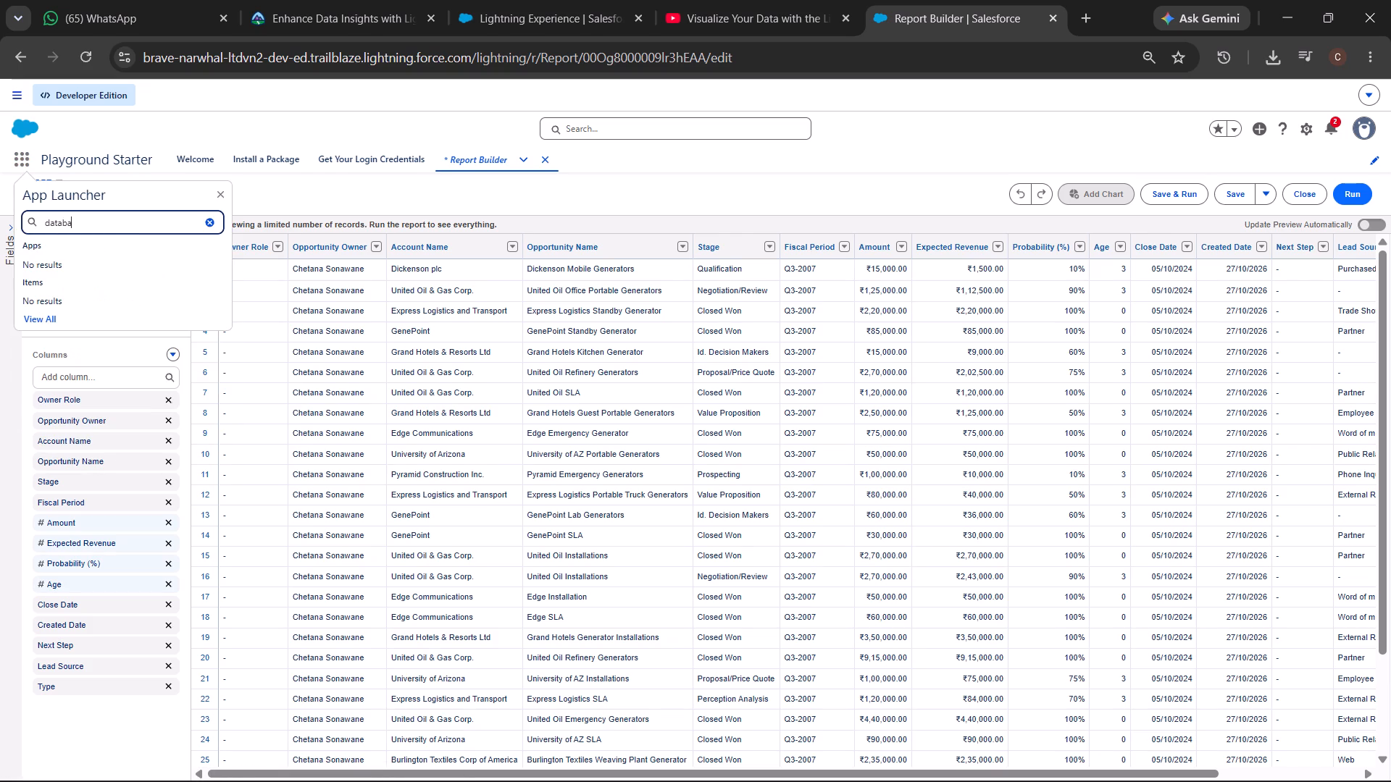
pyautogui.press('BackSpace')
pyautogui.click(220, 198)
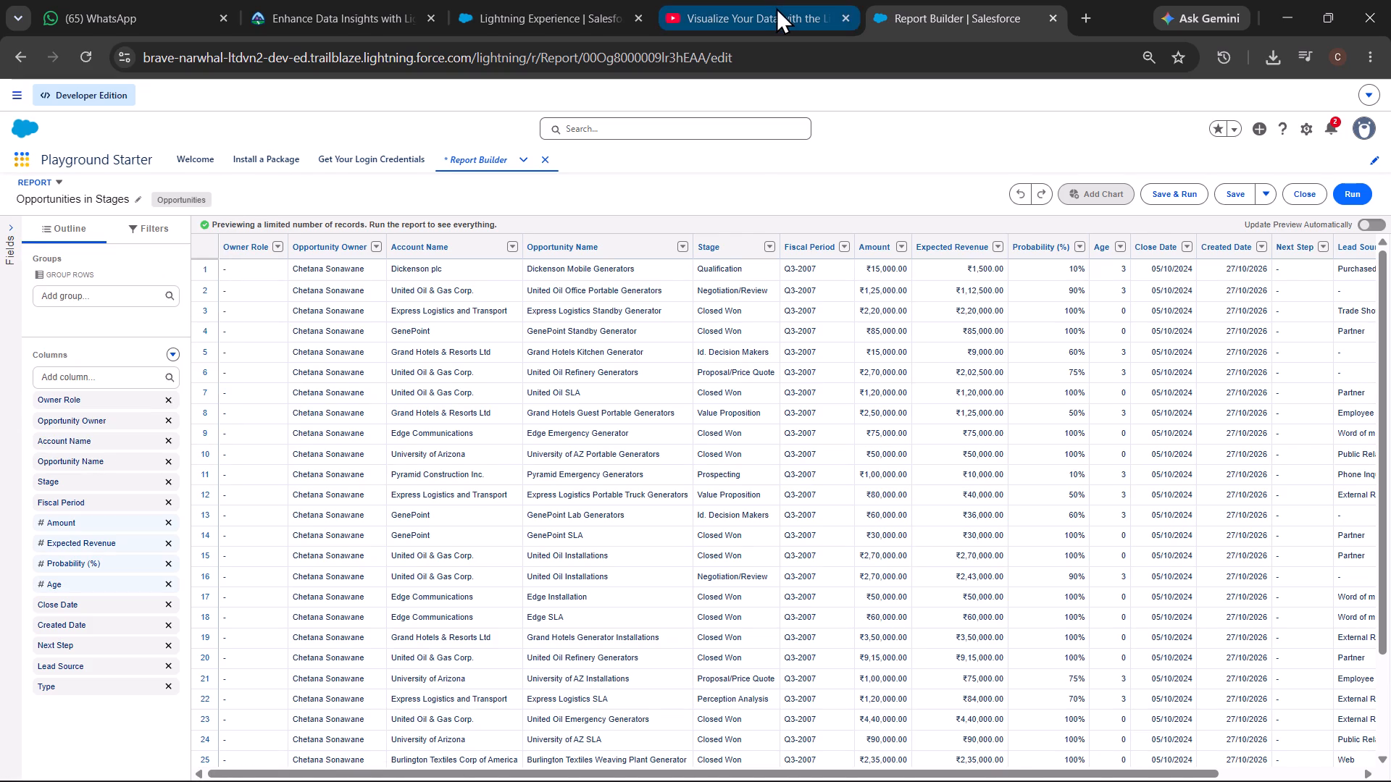
# Rewatch the walkthrough from grouping the report by Stage up to the opened Dashboards page.
pyautogui.click(775, 7)
pyautogui.press('Left')
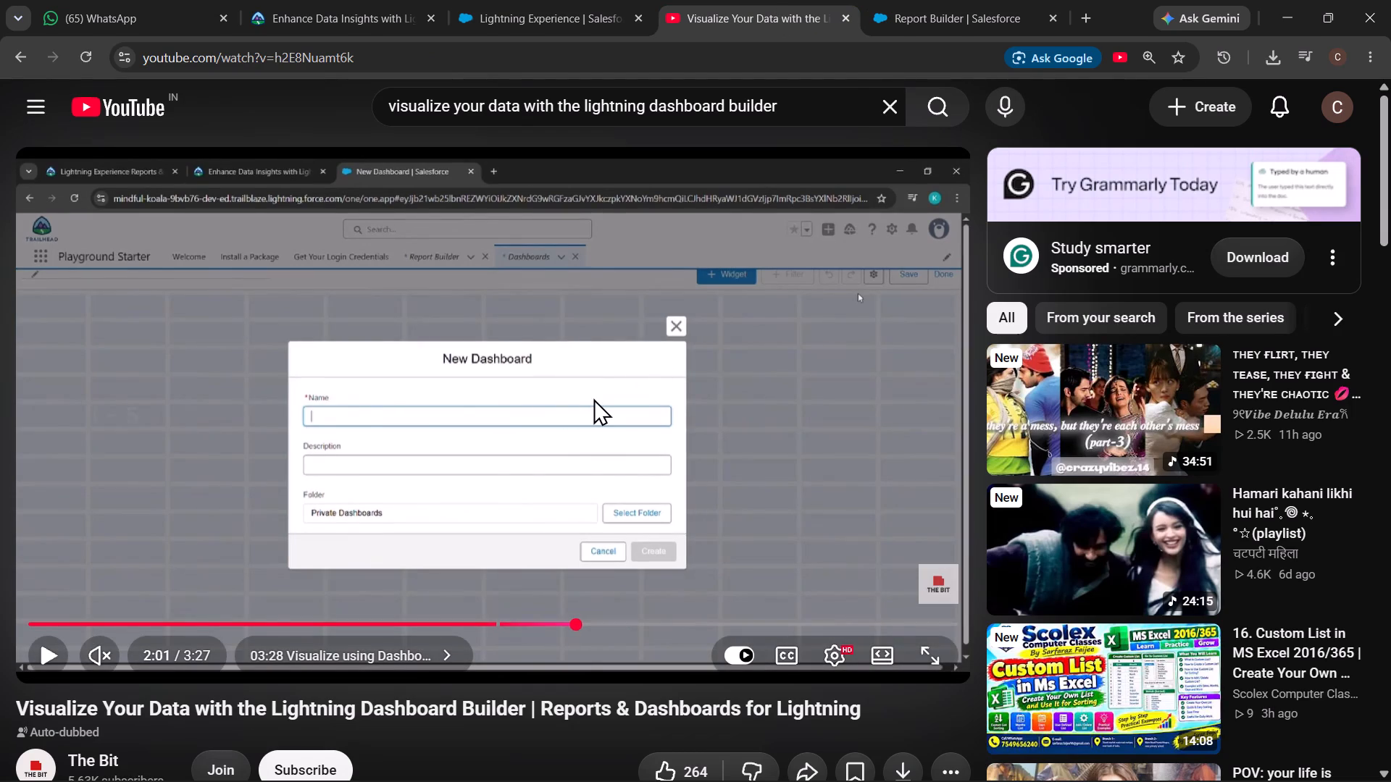
pyautogui.press('Left')
pyautogui.press('Left')
pyautogui.press('Left')
pyautogui.press('space')
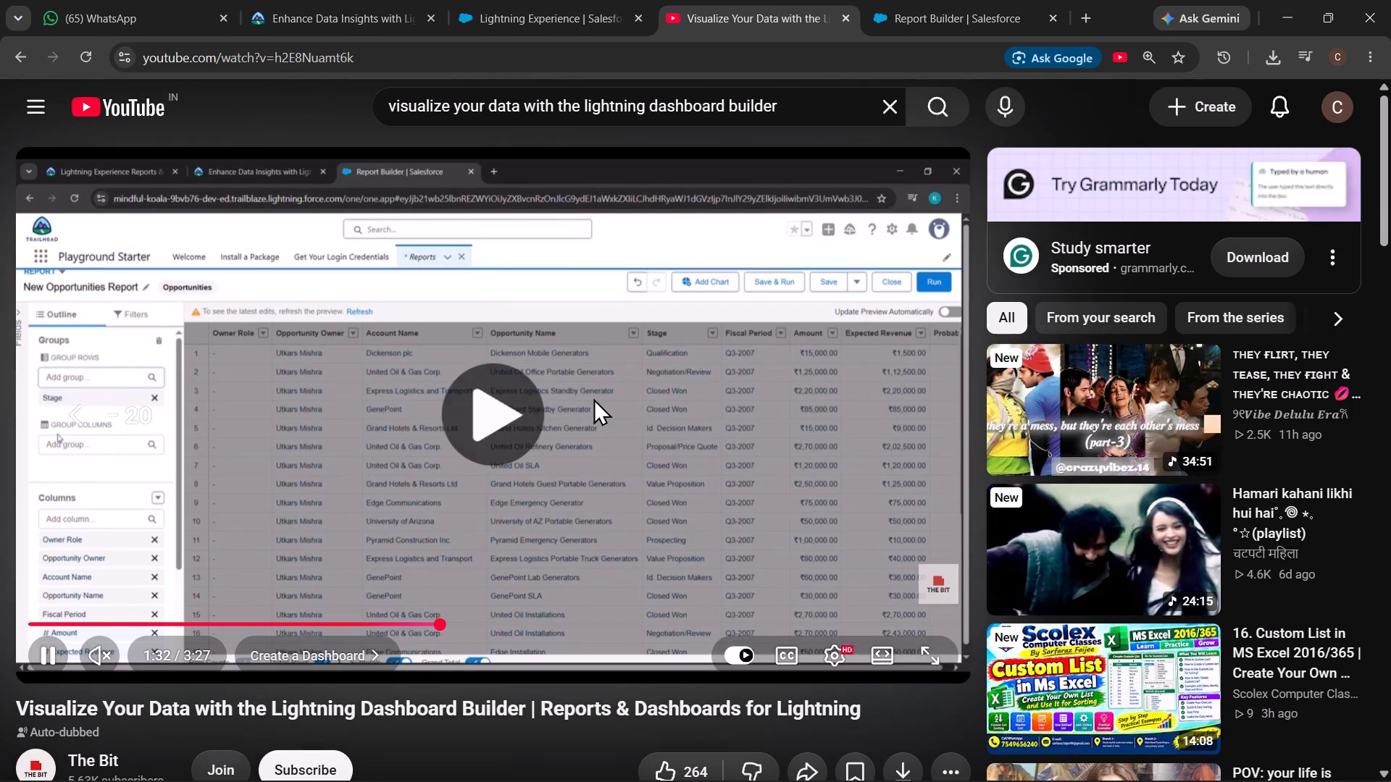
pyautogui.press('Right')
pyautogui.press('Left')
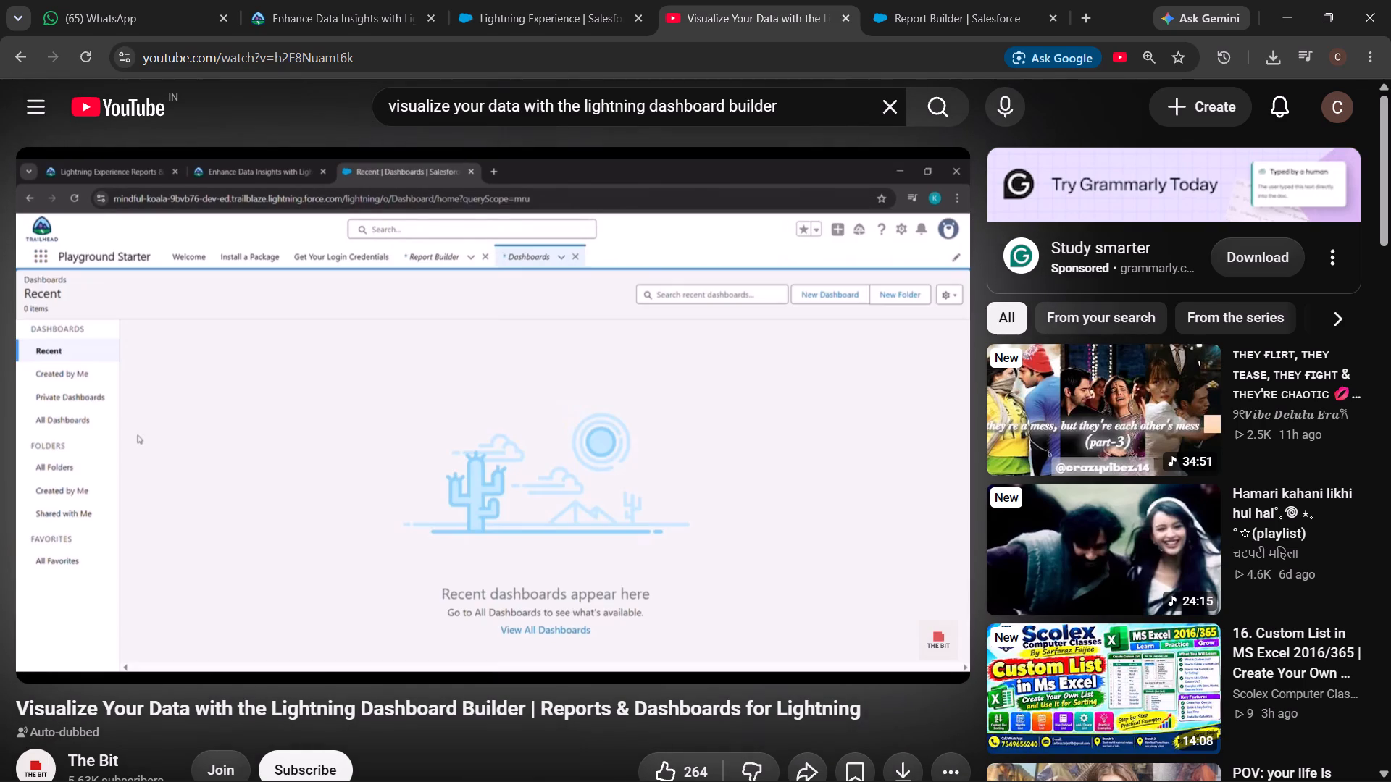
pyautogui.press('space')
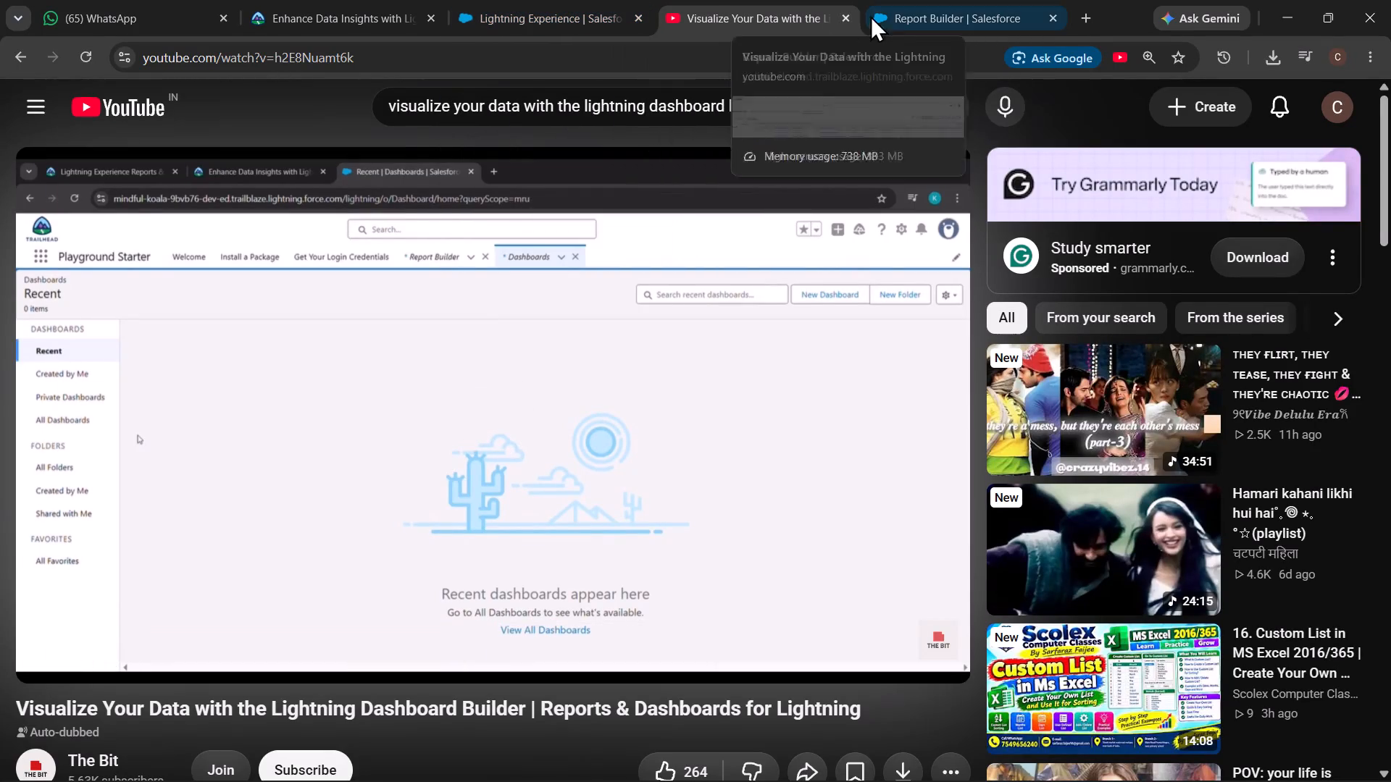
# Return to Salesforce, search the App Launcher for das, and open Dashboards.
pyautogui.click(890, 16)
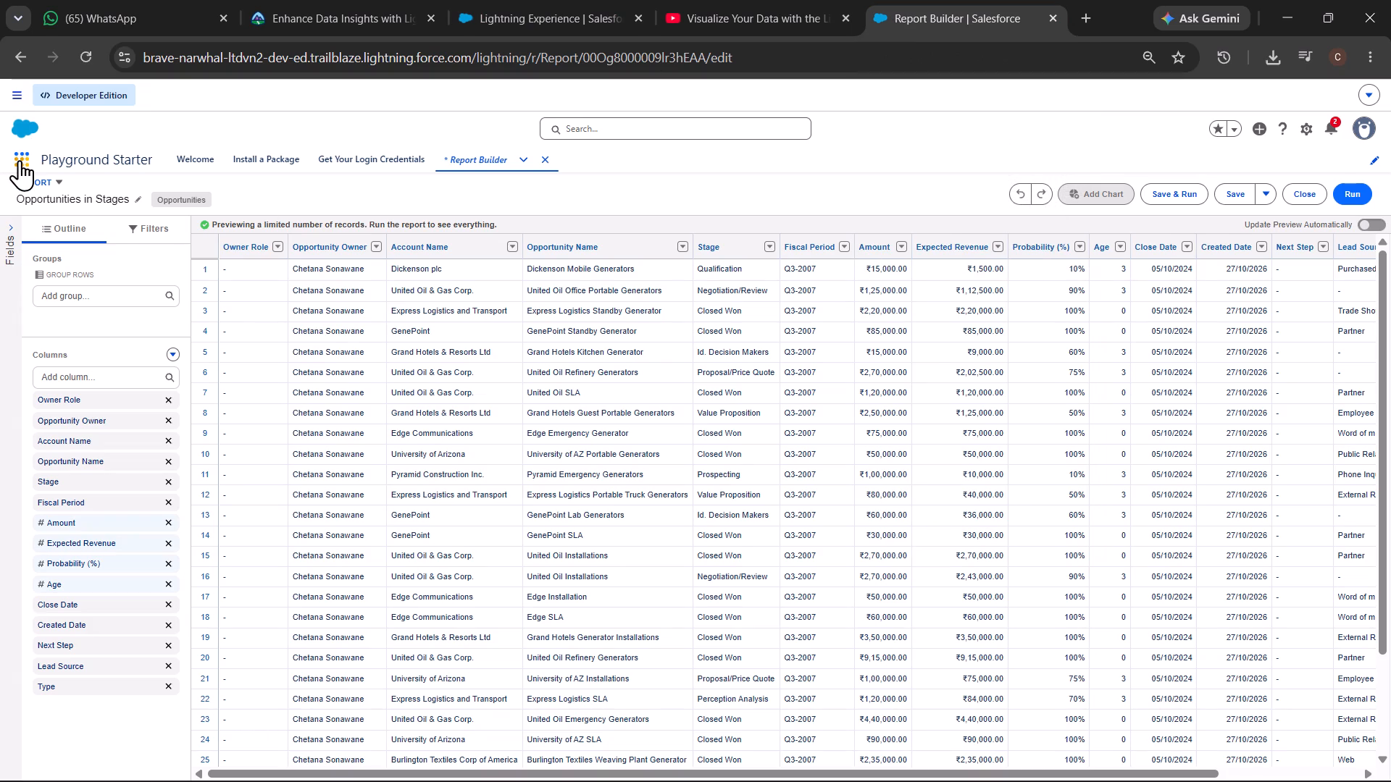
pyautogui.click(20, 160)
pyautogui.write('das')
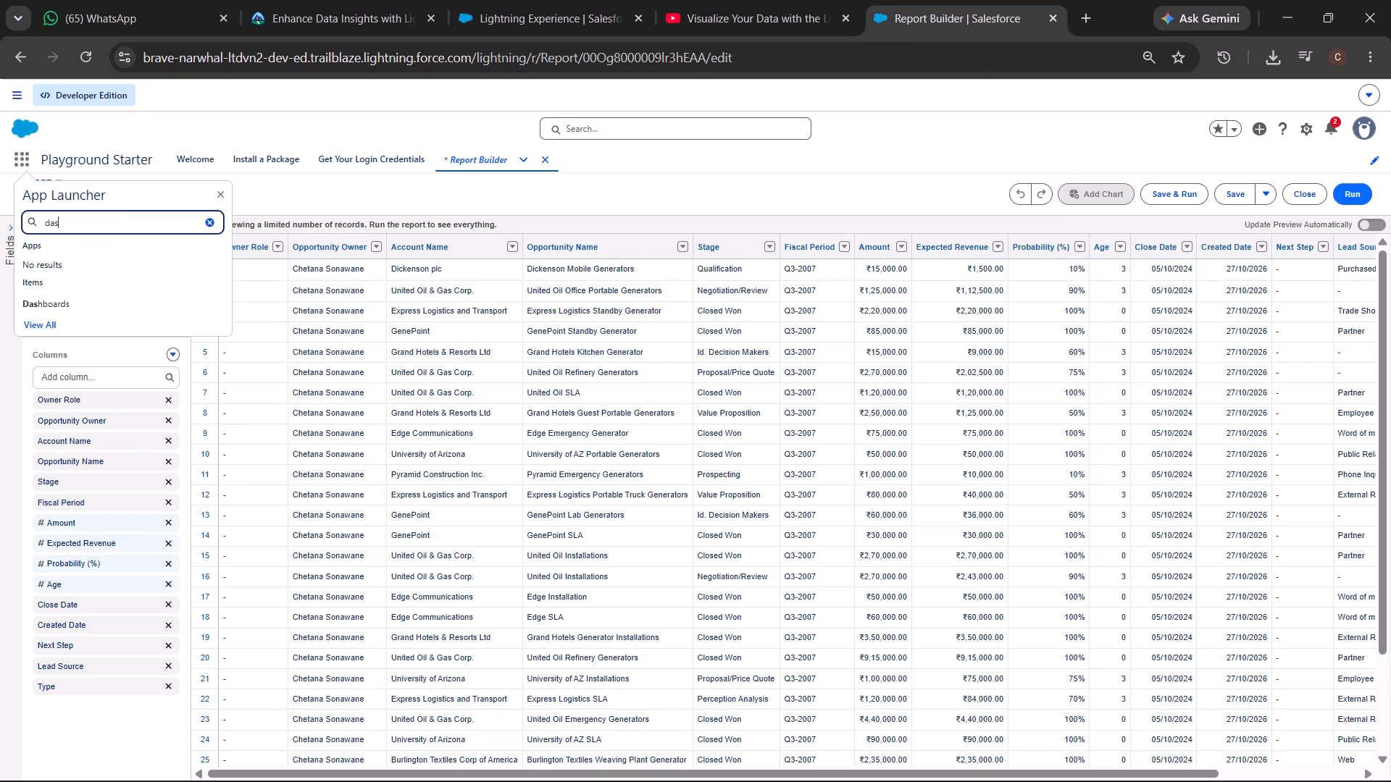
pyautogui.click(80, 304)
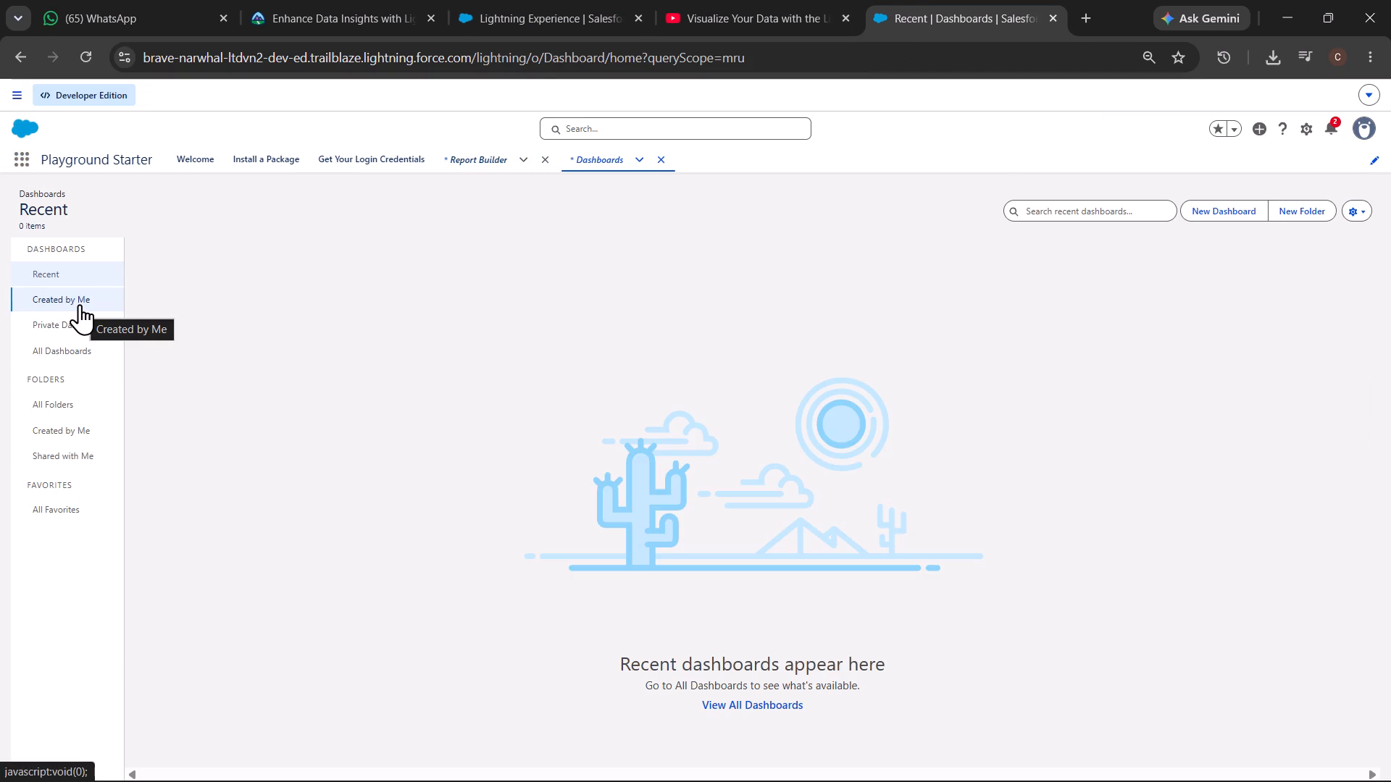
# Start creating a new dashboard.
pyautogui.click(1216, 219)
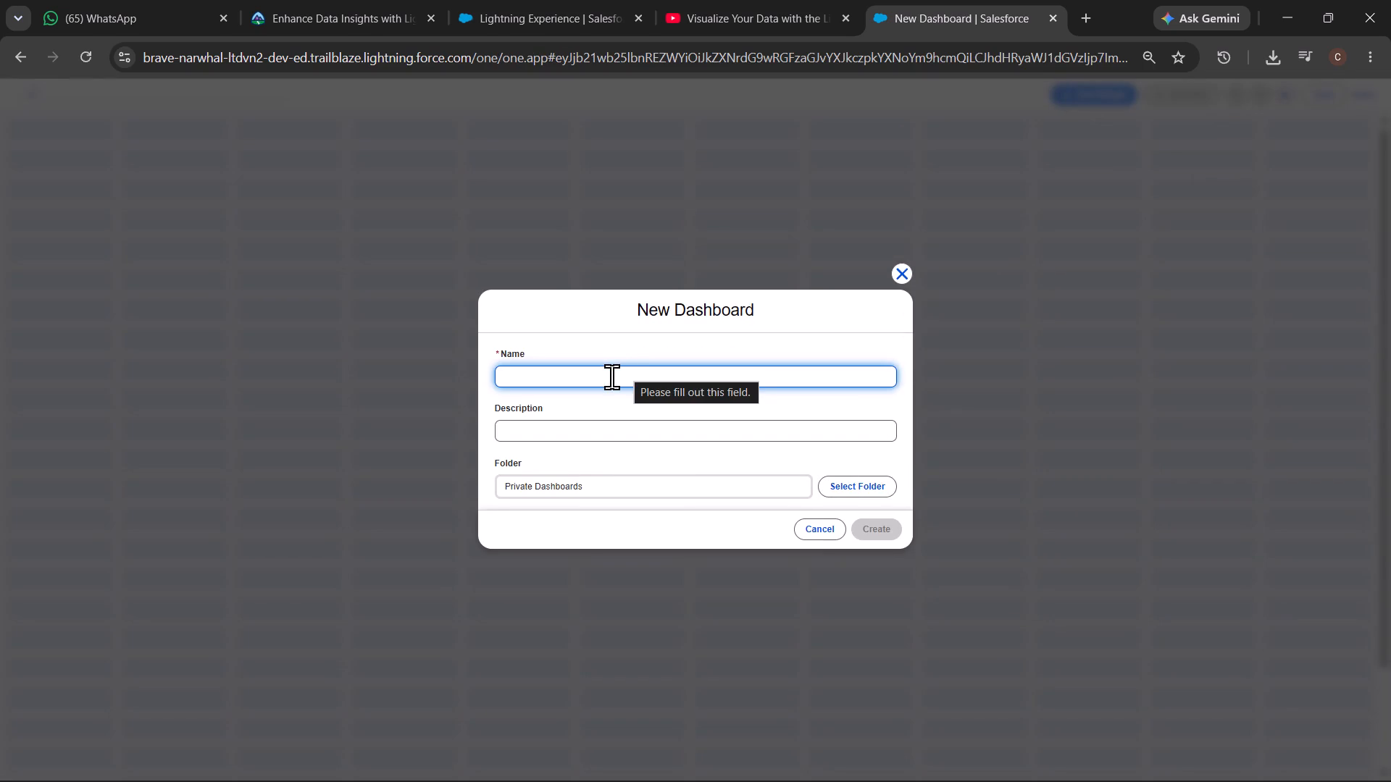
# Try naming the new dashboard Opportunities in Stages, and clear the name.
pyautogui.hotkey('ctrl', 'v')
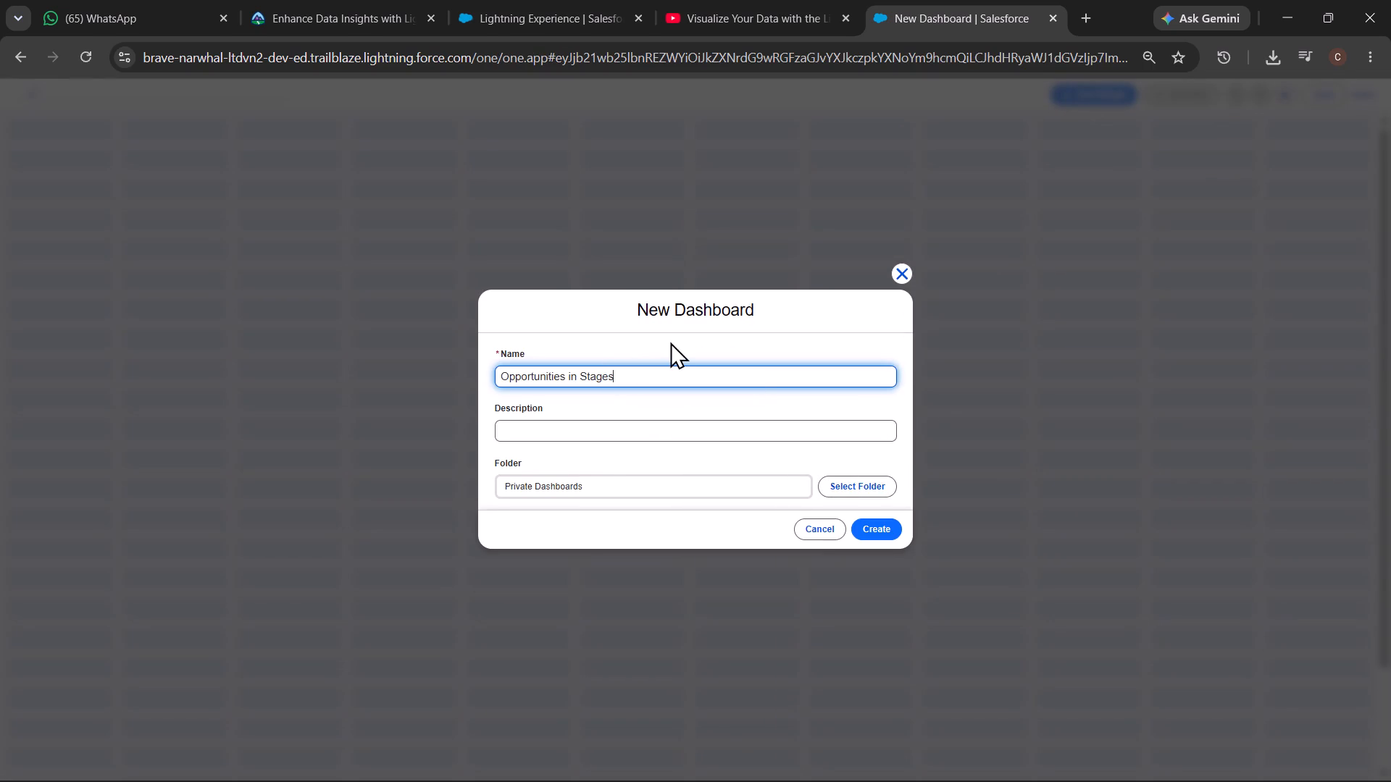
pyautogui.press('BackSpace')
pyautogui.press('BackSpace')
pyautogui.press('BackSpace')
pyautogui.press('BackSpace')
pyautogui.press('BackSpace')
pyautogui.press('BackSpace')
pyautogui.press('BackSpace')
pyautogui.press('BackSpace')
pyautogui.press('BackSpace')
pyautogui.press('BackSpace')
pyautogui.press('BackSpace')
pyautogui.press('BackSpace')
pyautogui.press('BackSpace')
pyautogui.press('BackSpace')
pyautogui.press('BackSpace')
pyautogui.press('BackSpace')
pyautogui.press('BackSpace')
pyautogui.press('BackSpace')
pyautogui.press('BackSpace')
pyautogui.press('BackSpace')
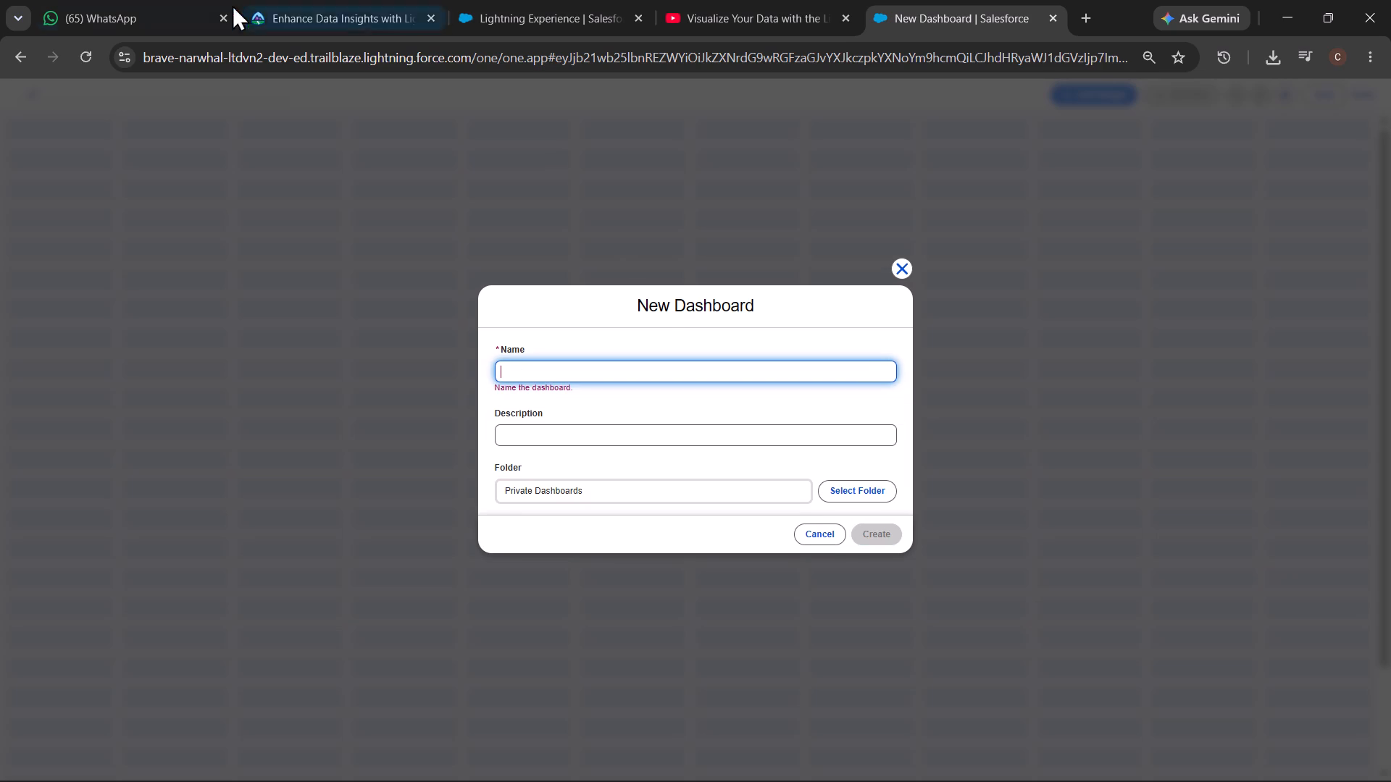
# Copy the dashboard name from the Trailhead challenge and name the new dashboard Big Deals.
pyautogui.click(358, 17)
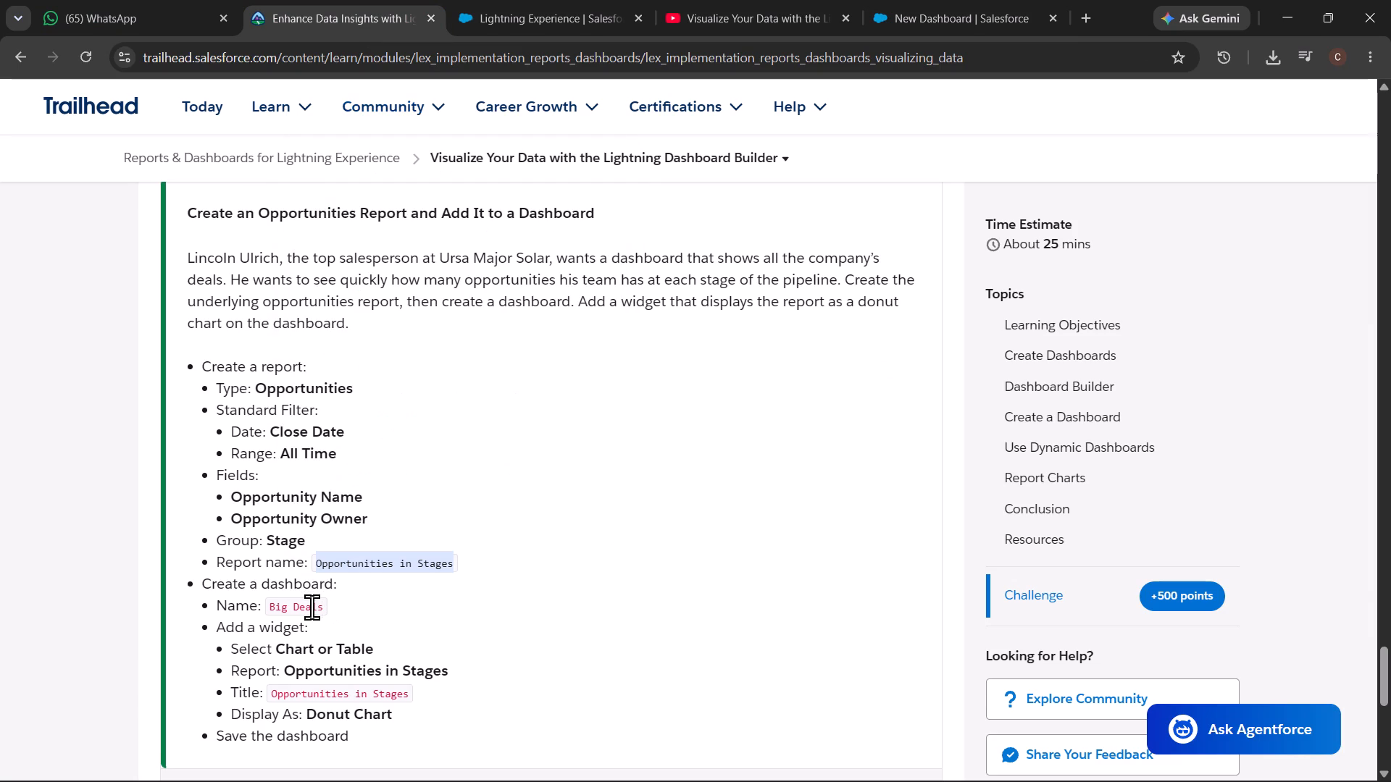
pyautogui.moveTo(322, 607); pyautogui.dragTo(272, 612)
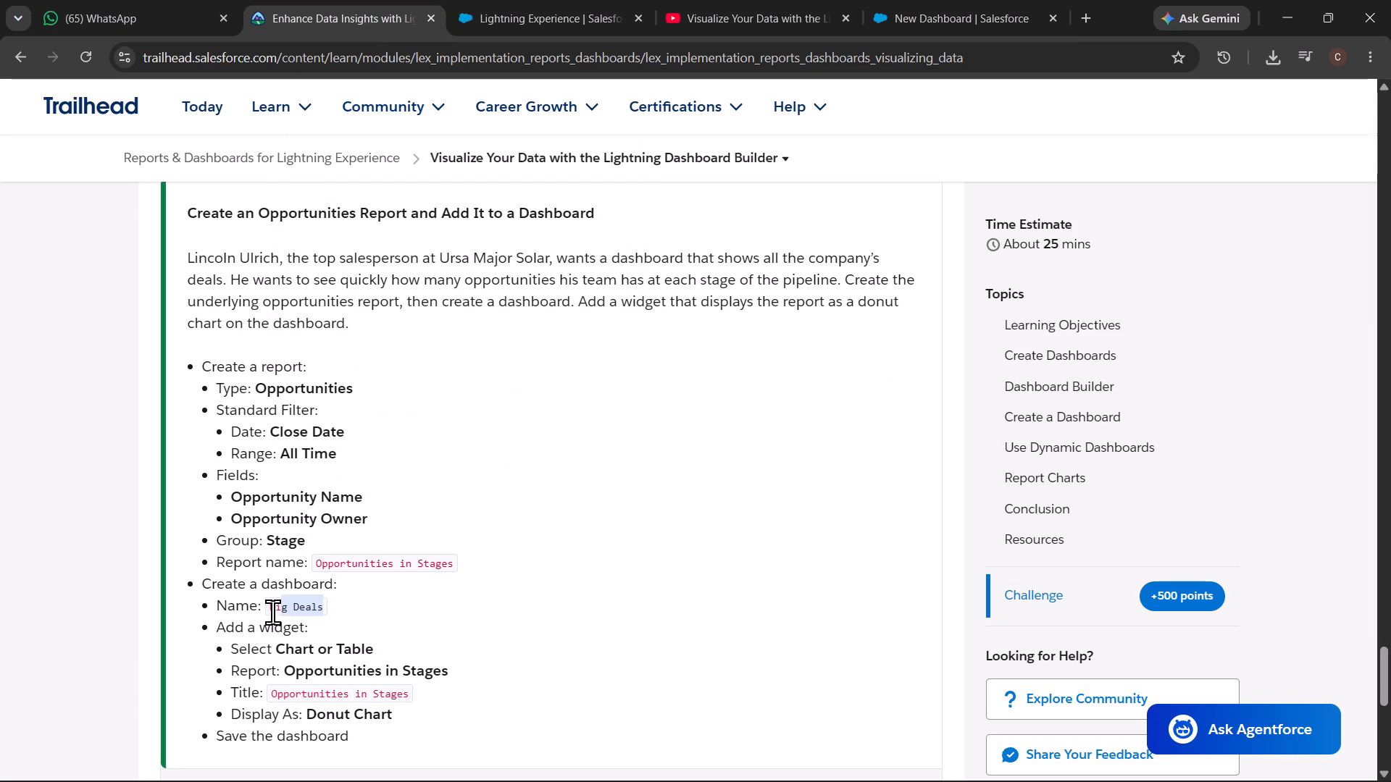
pyautogui.moveTo(272, 612); pyautogui.dragTo(267, 612)
pyautogui.hotkey('ctrl', 'c')
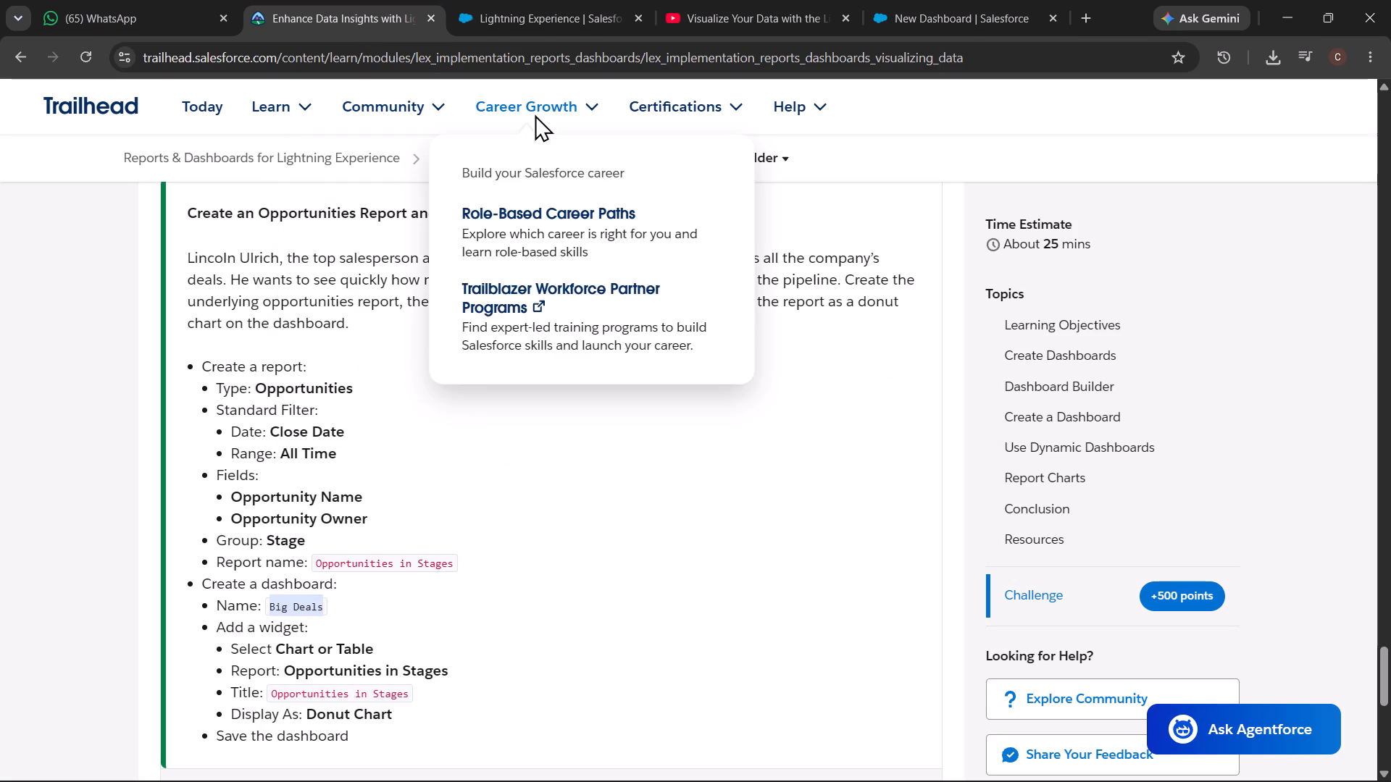
pyautogui.click(951, 13)
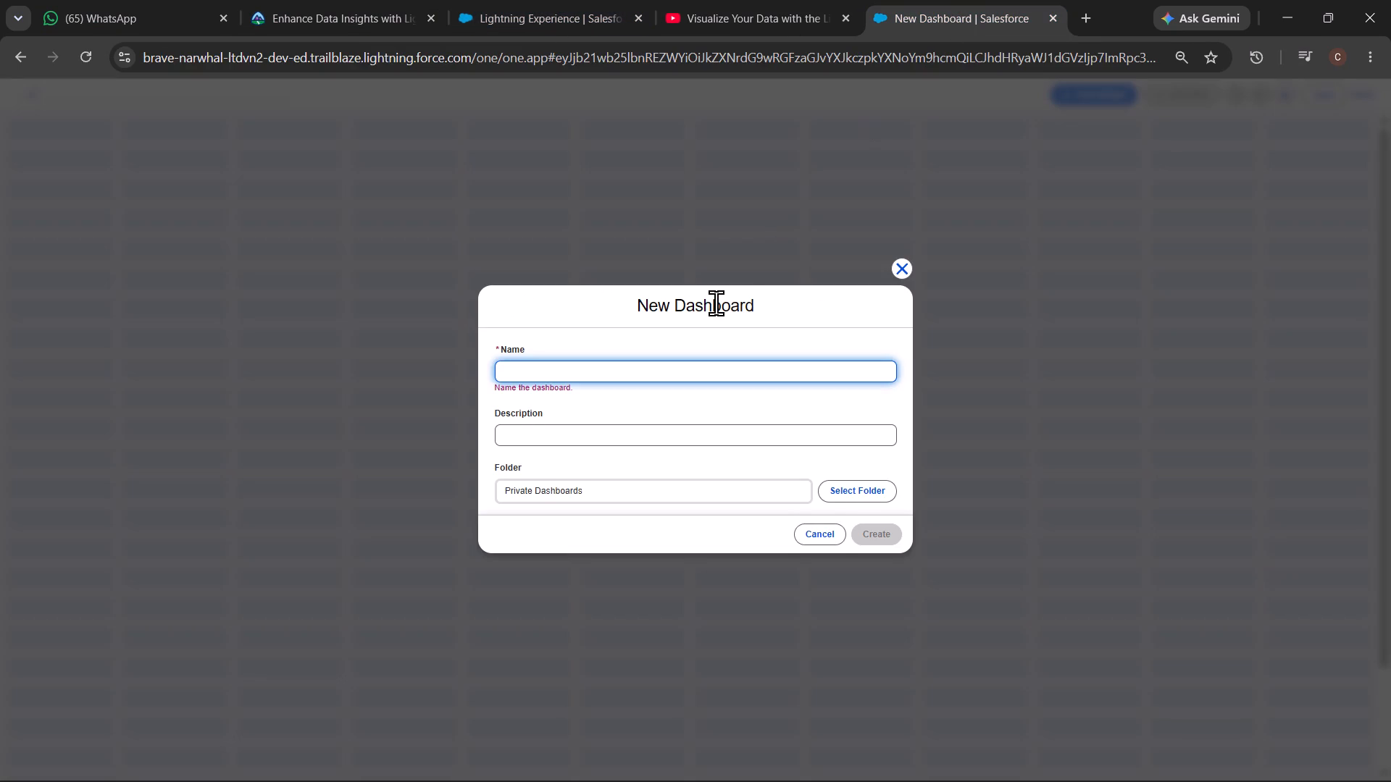
pyautogui.hotkey('ctrl', 'v')
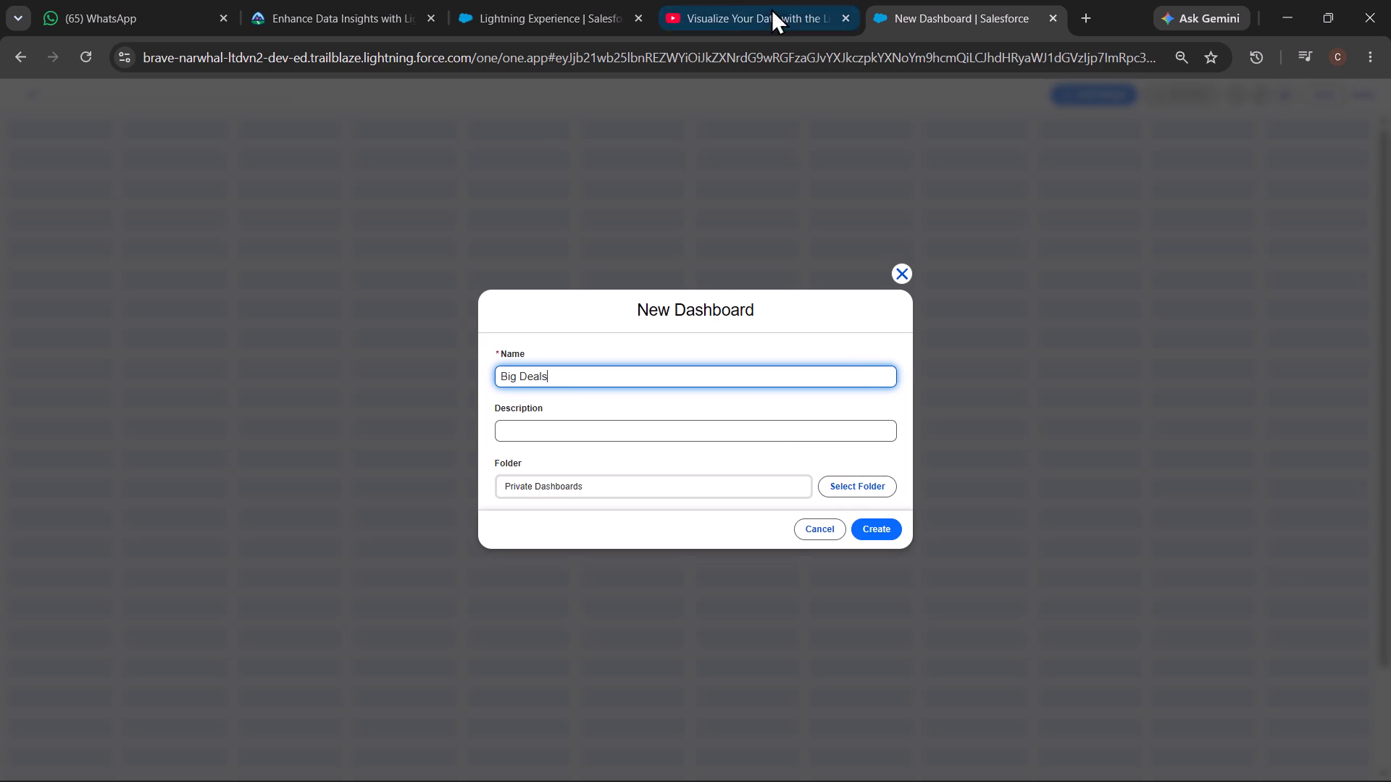
# Watch the walkthrough from creating the dashboard up to the widget settings, and return to the new dashboard in Salesforce.
pyautogui.click(731, 0)
pyautogui.click(741, 299)
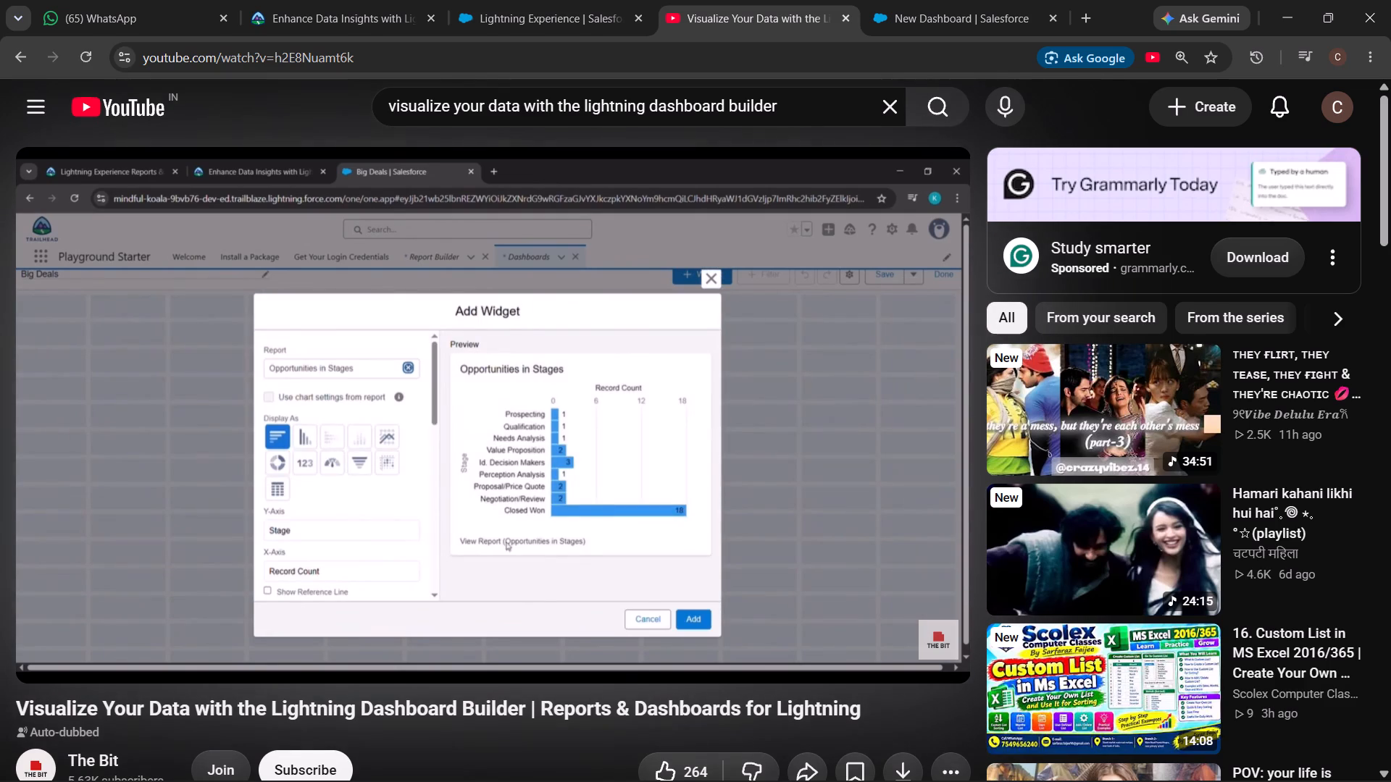
pyautogui.press('space')
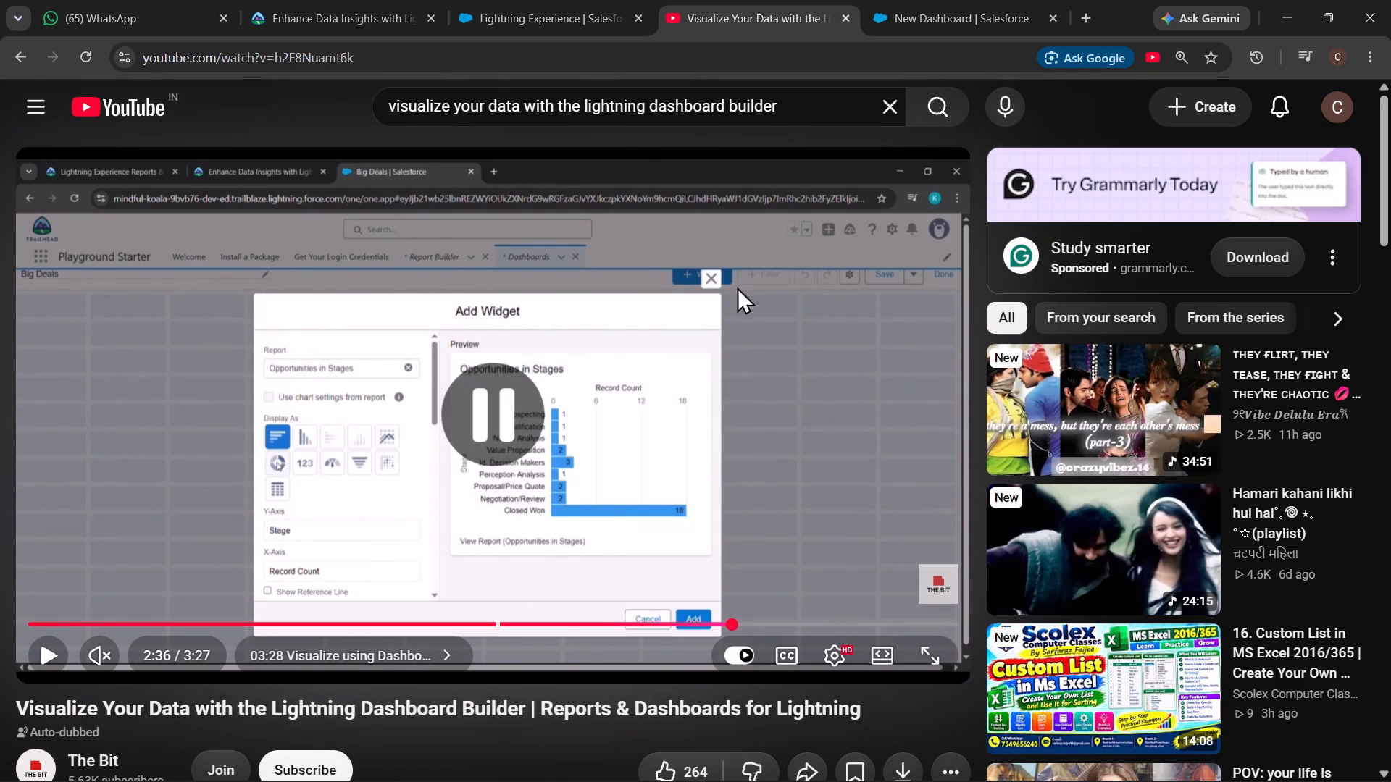
pyautogui.click(959, 14)
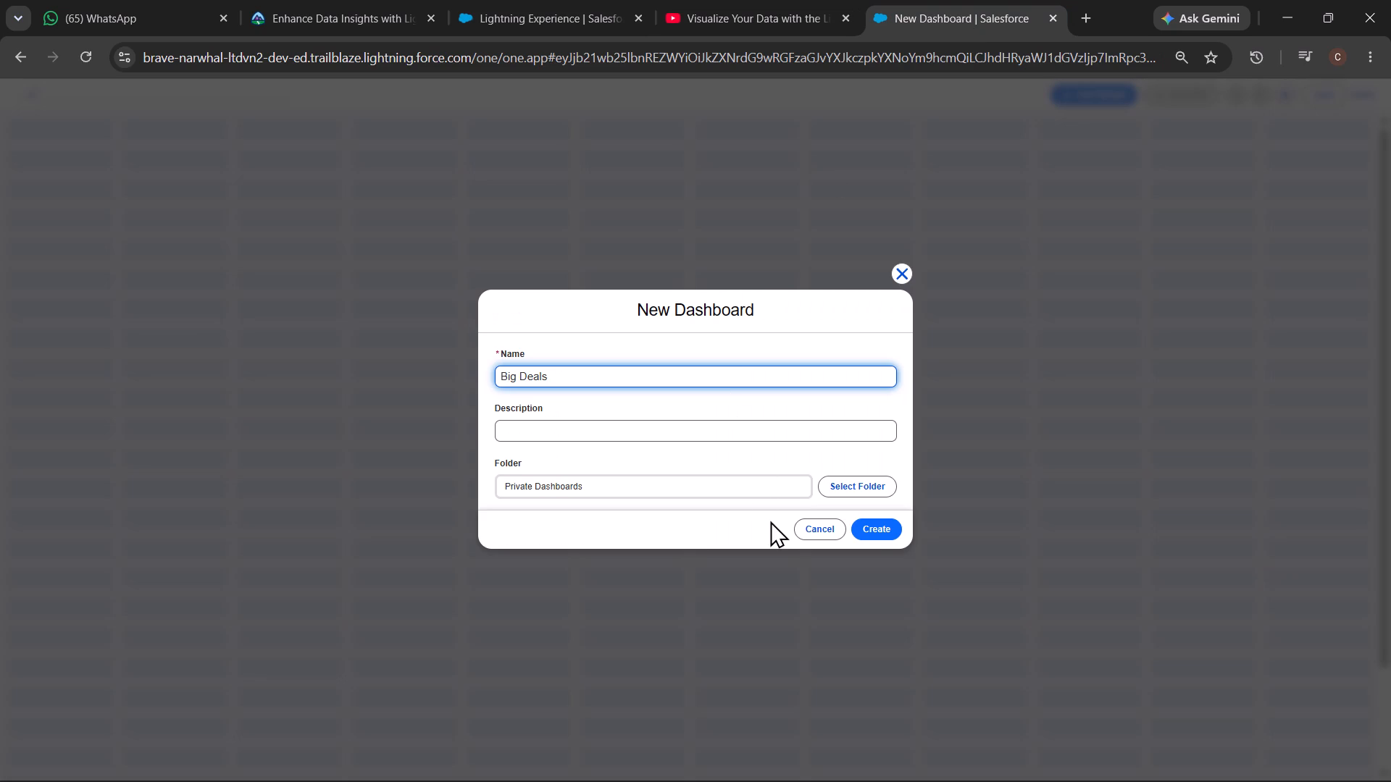
# Create the Big Deals dashboard in the Private Dashboards folder.
pyautogui.click(890, 518)
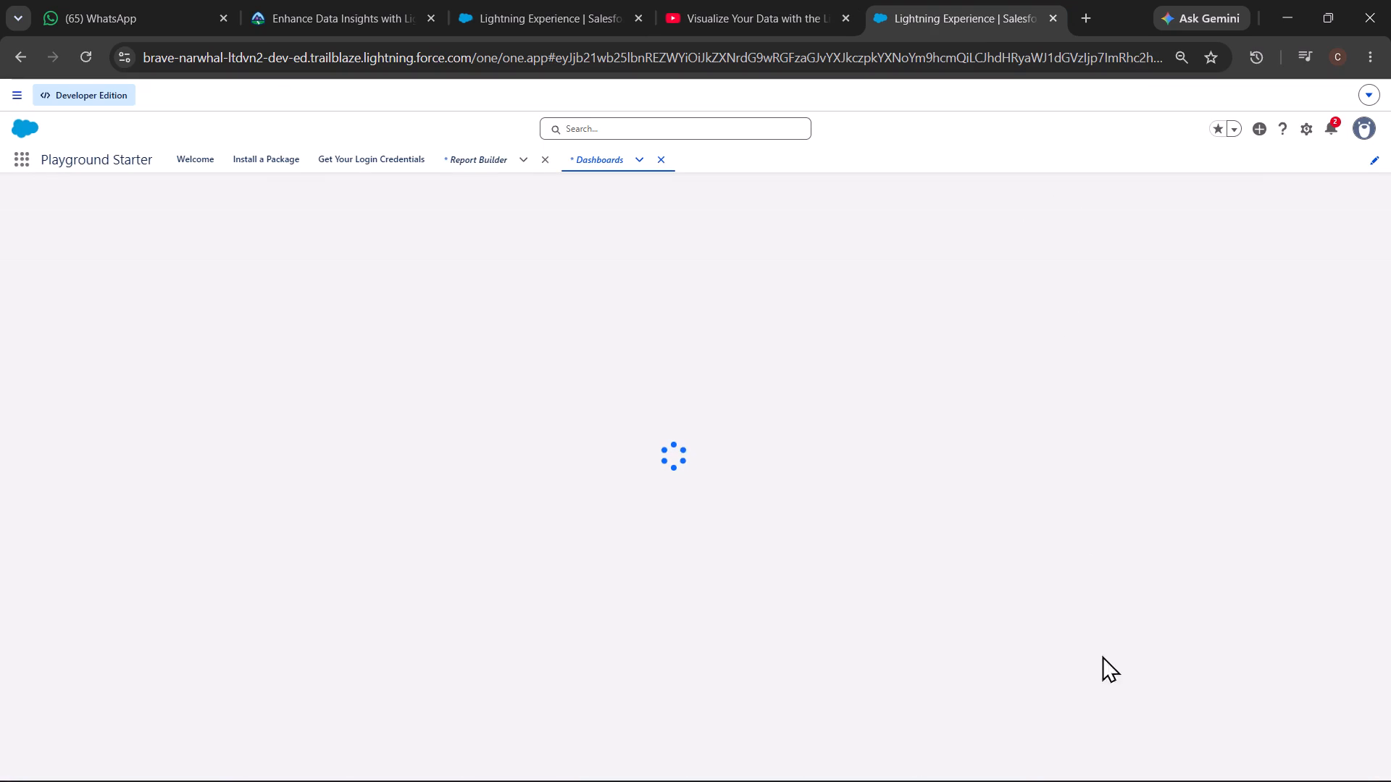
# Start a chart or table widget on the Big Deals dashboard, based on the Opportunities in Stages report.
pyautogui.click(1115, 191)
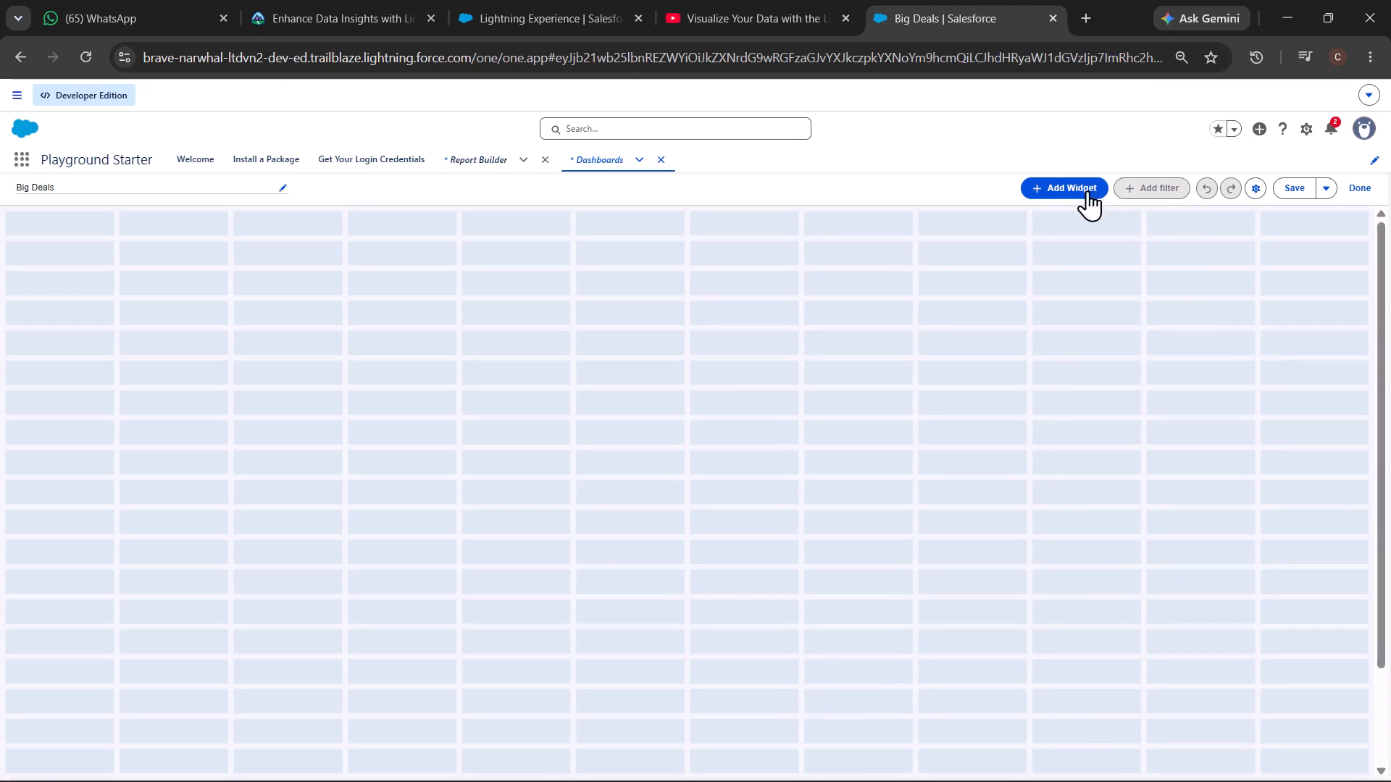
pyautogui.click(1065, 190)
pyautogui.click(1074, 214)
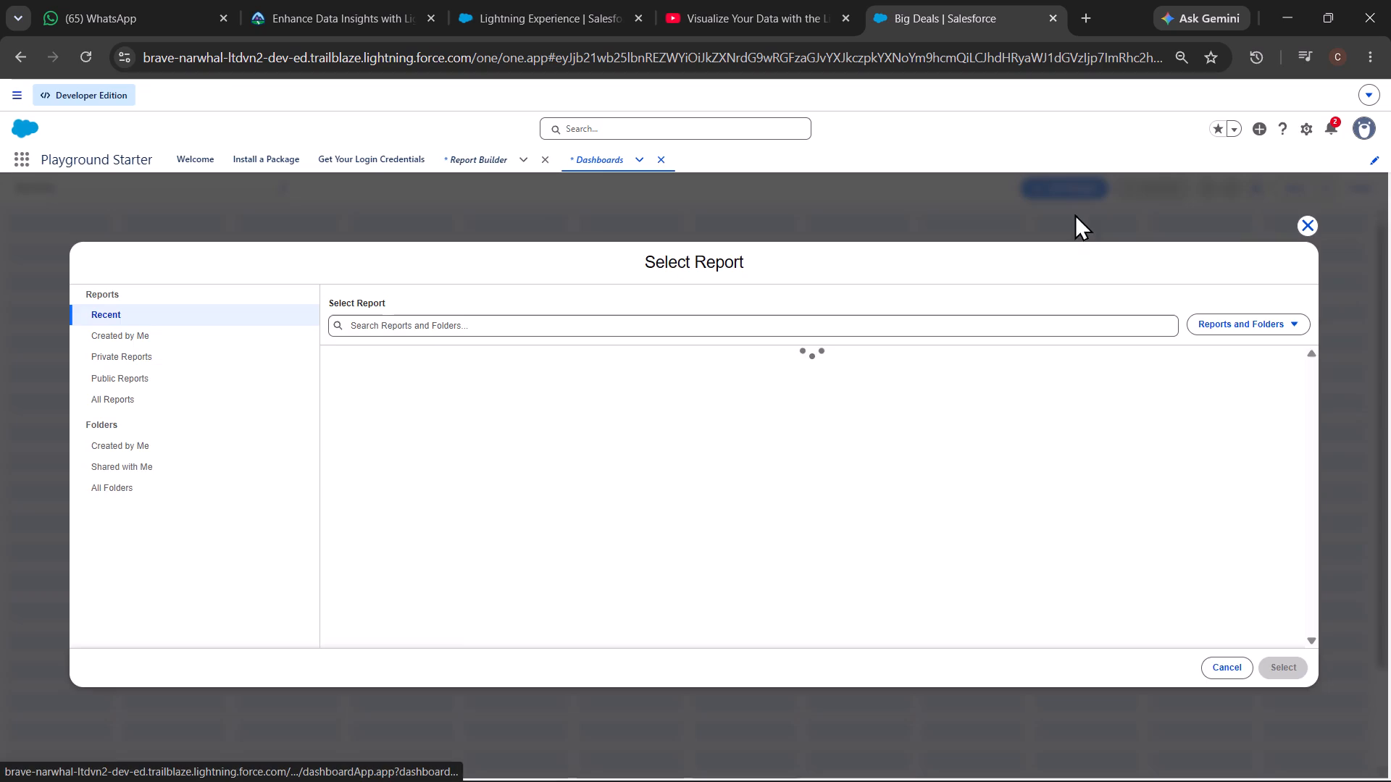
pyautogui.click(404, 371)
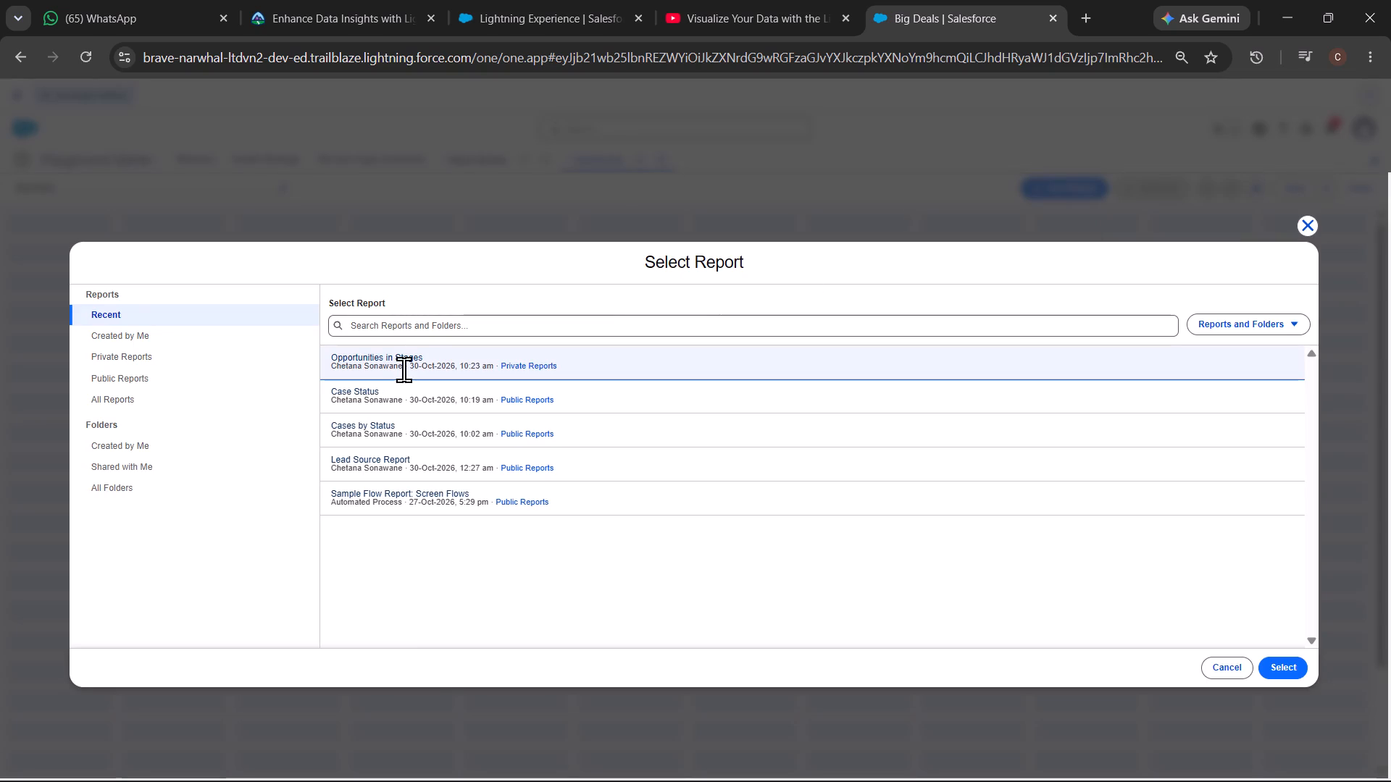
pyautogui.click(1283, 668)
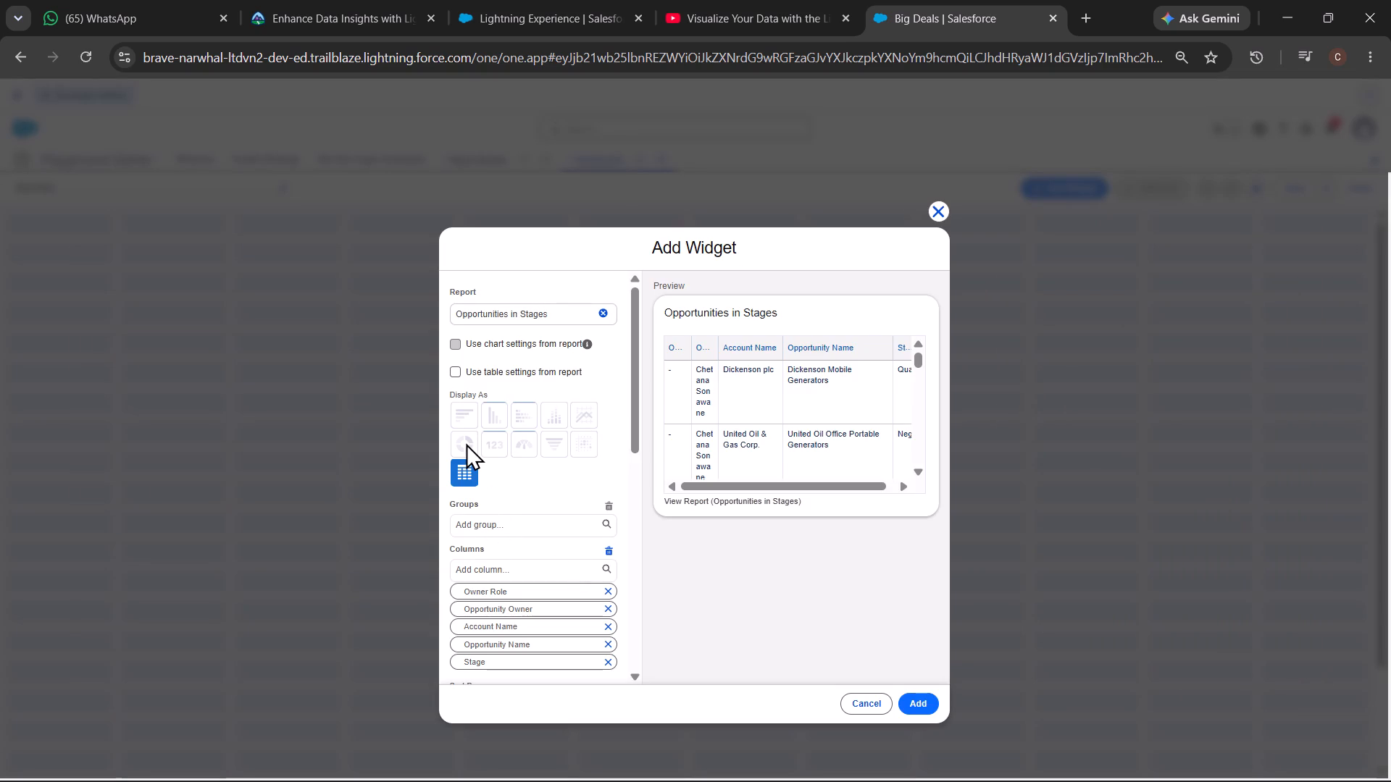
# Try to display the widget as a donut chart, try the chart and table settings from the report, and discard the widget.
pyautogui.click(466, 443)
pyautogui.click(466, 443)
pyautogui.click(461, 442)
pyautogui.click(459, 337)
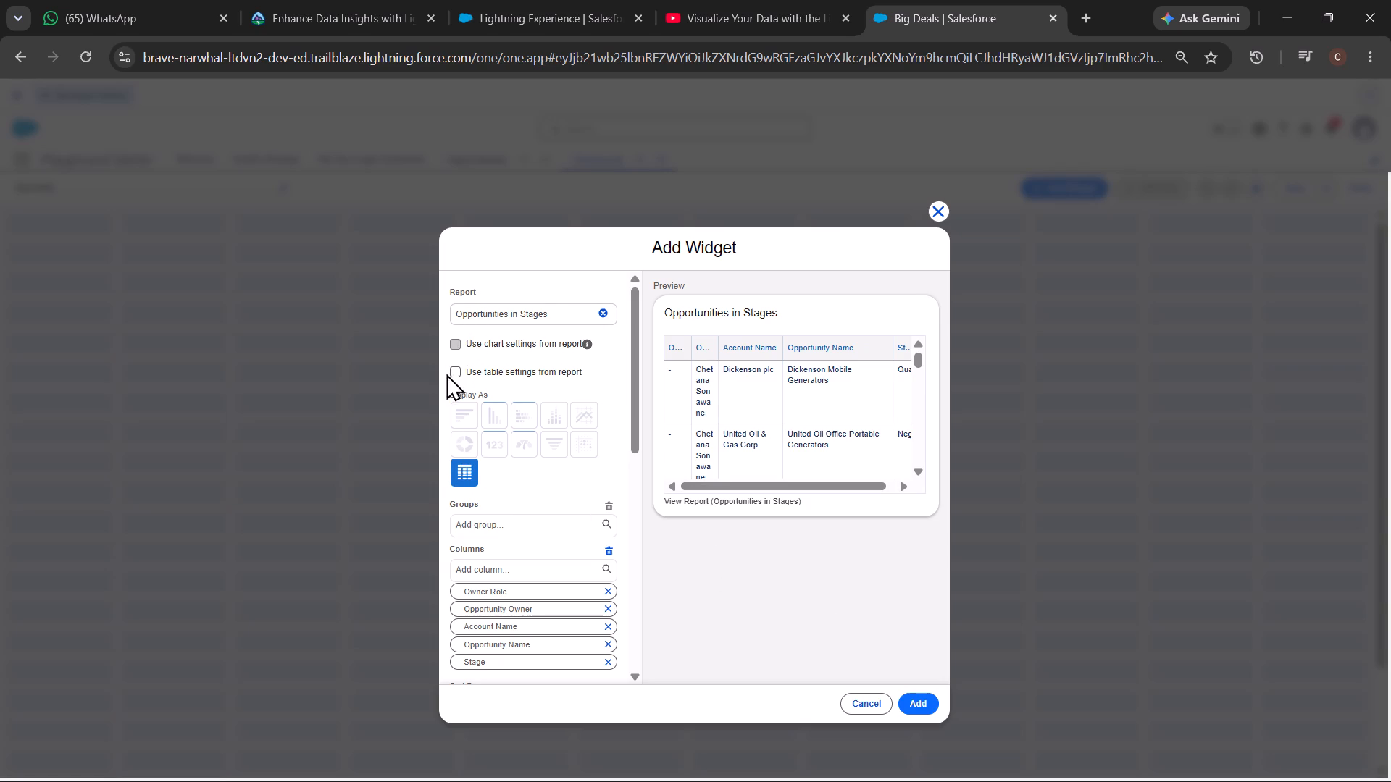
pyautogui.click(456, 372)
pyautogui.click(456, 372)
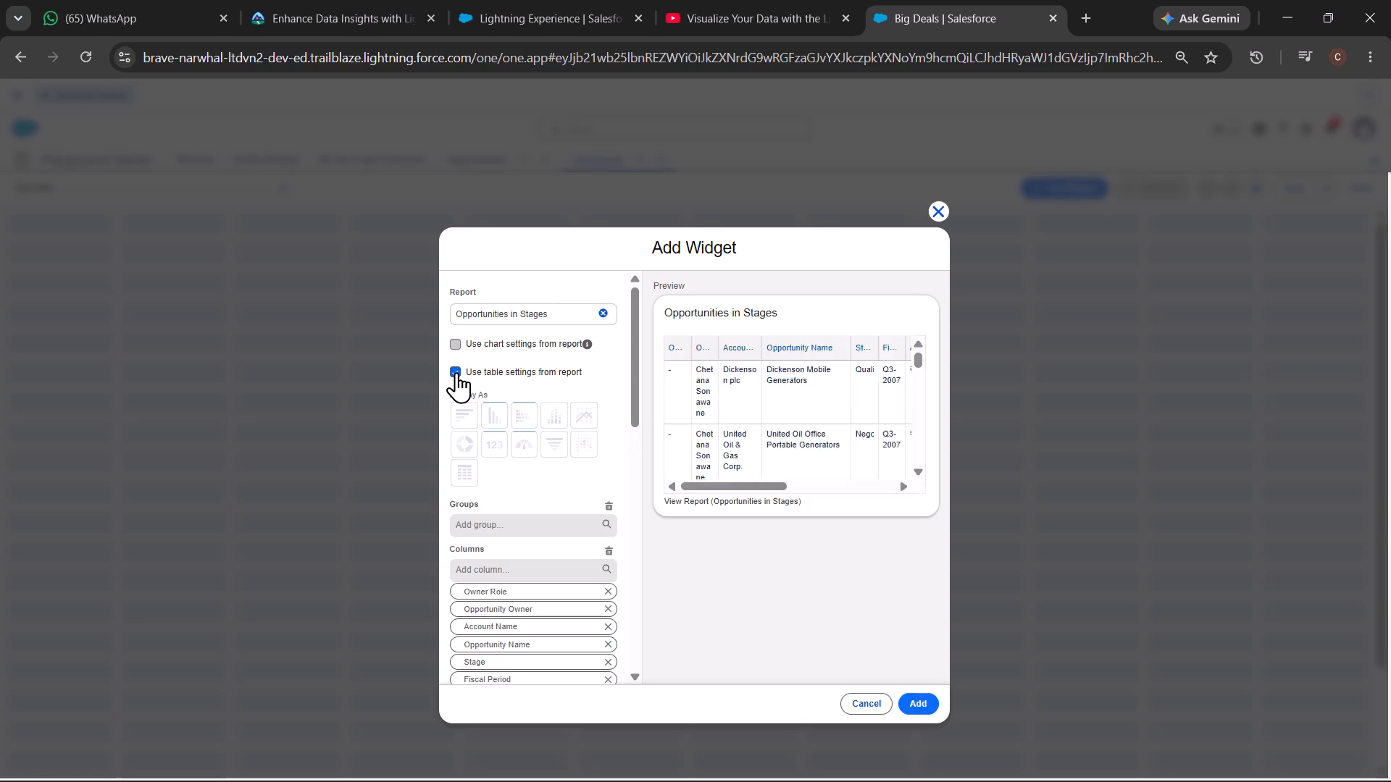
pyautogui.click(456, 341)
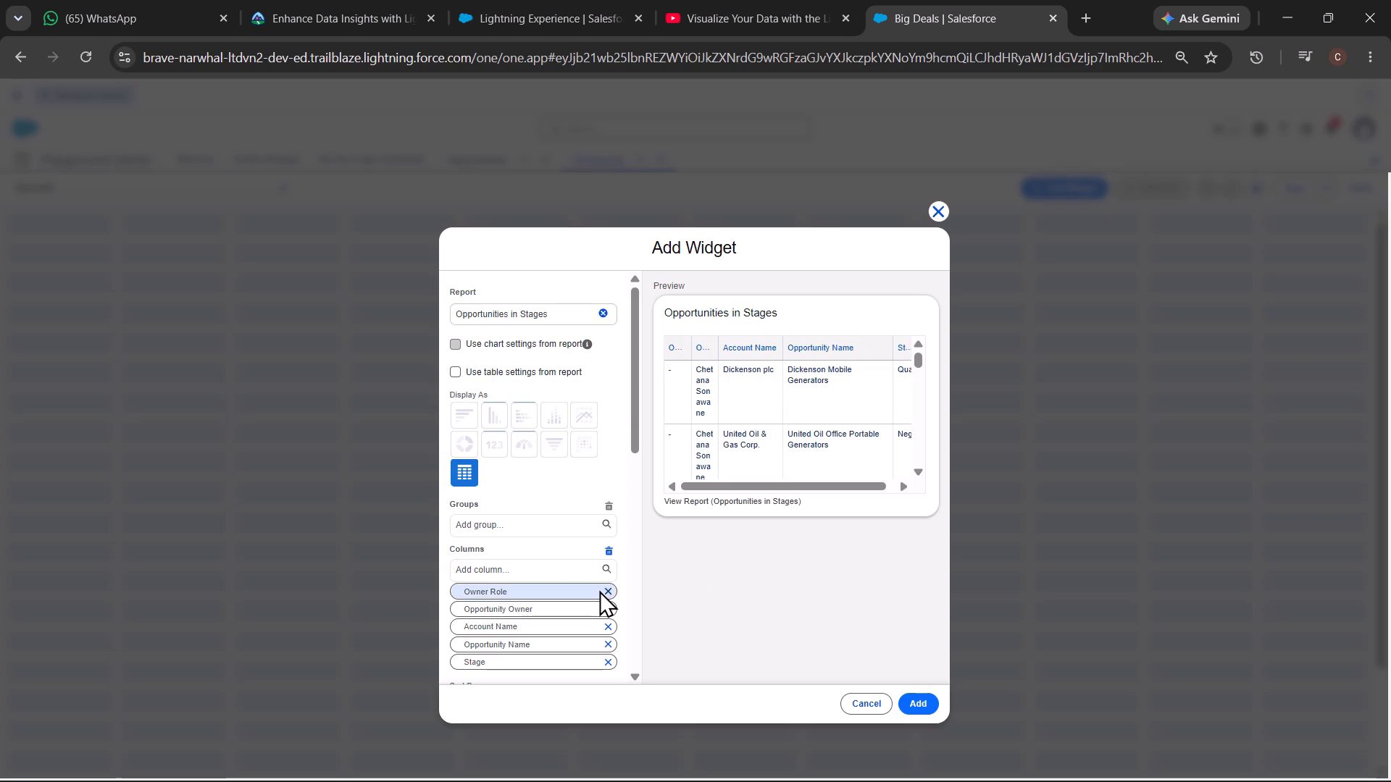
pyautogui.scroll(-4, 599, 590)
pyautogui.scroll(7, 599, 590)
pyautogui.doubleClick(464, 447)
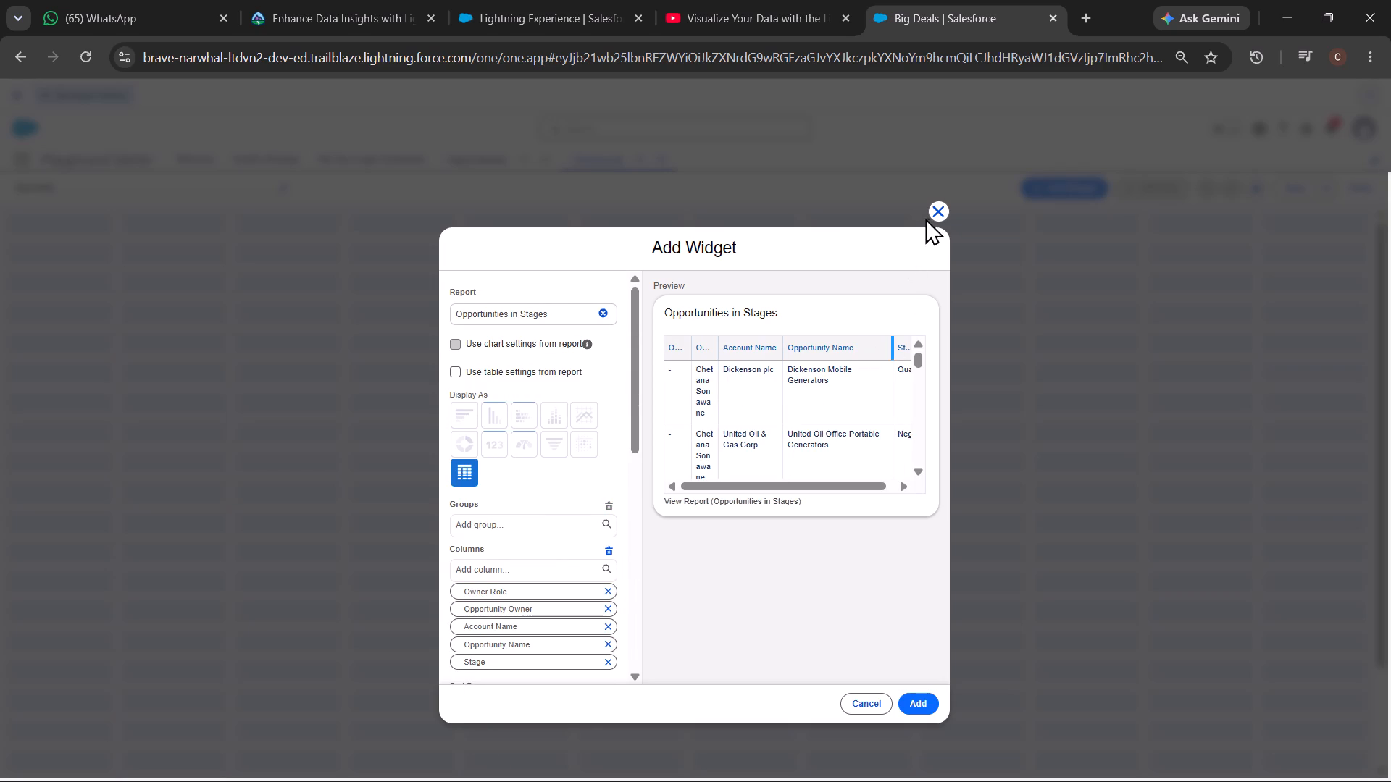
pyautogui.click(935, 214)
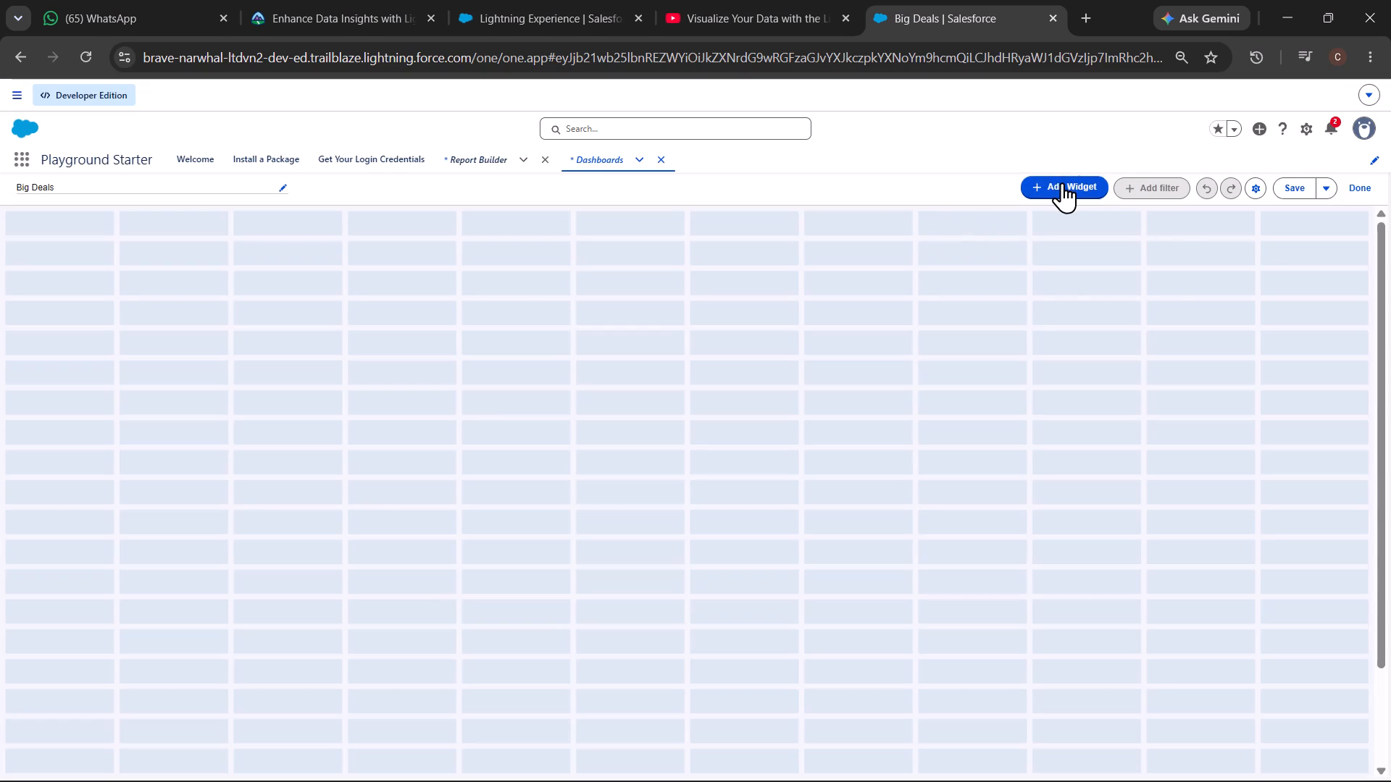
# Start a new chart or table widget on the Big Deals dashboard from the Opportunities in Stages report.
pyautogui.click(1062, 182)
pyautogui.click(1070, 209)
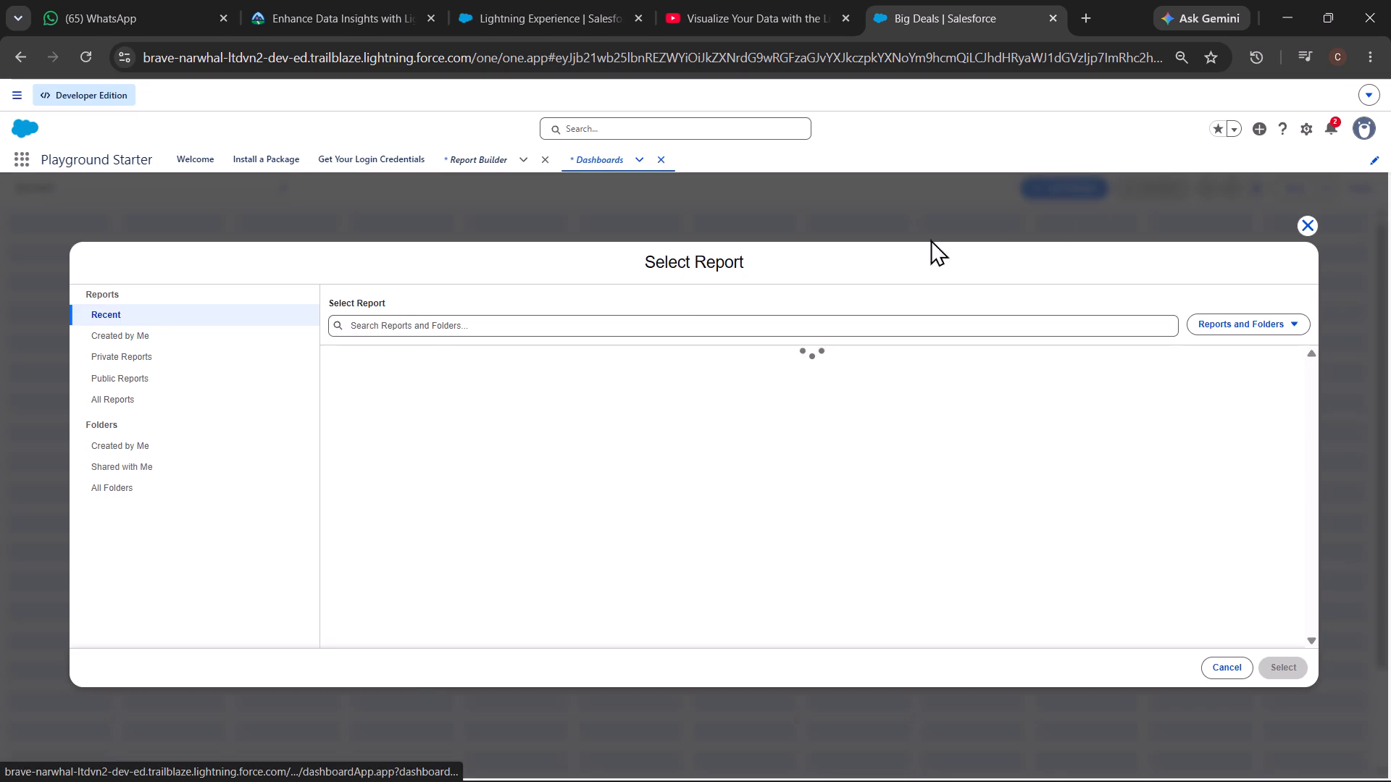
pyautogui.click(380, 353)
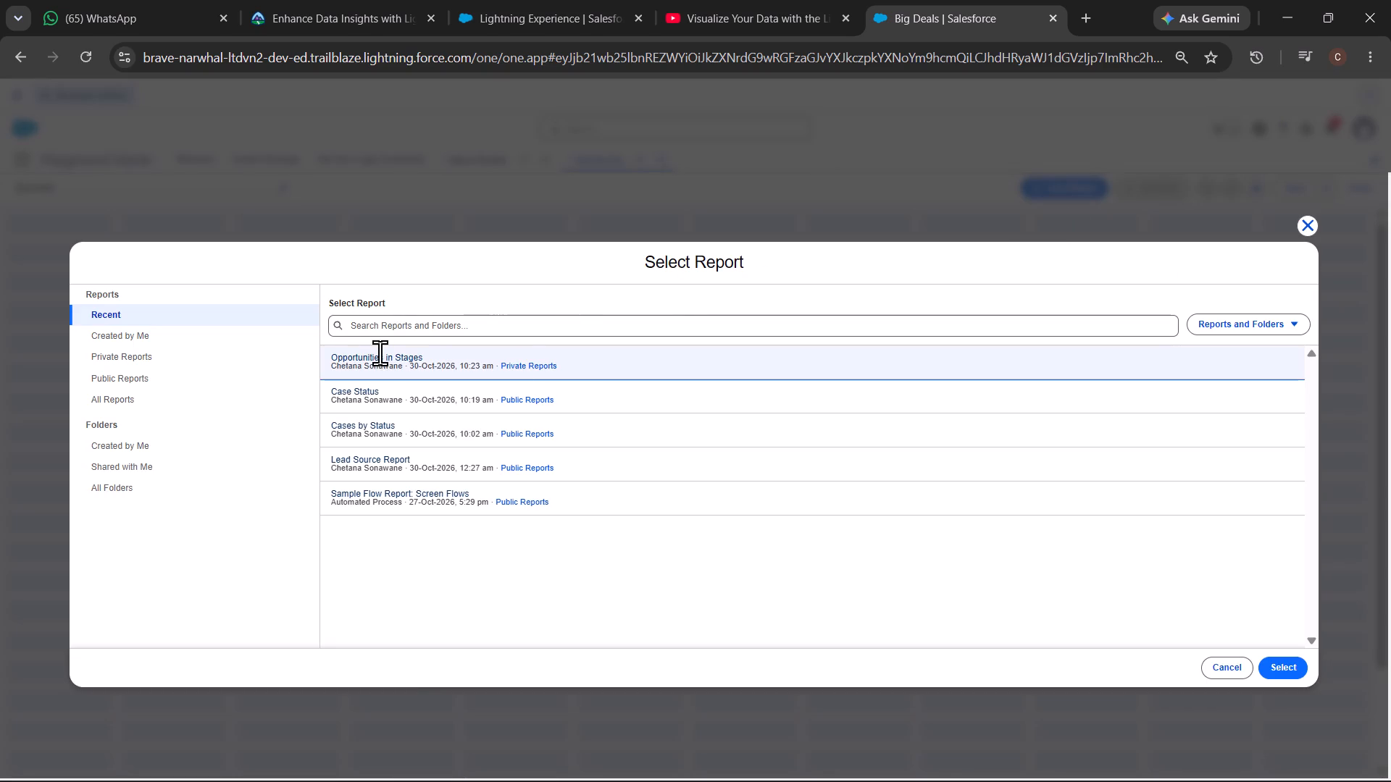
pyautogui.click(1285, 664)
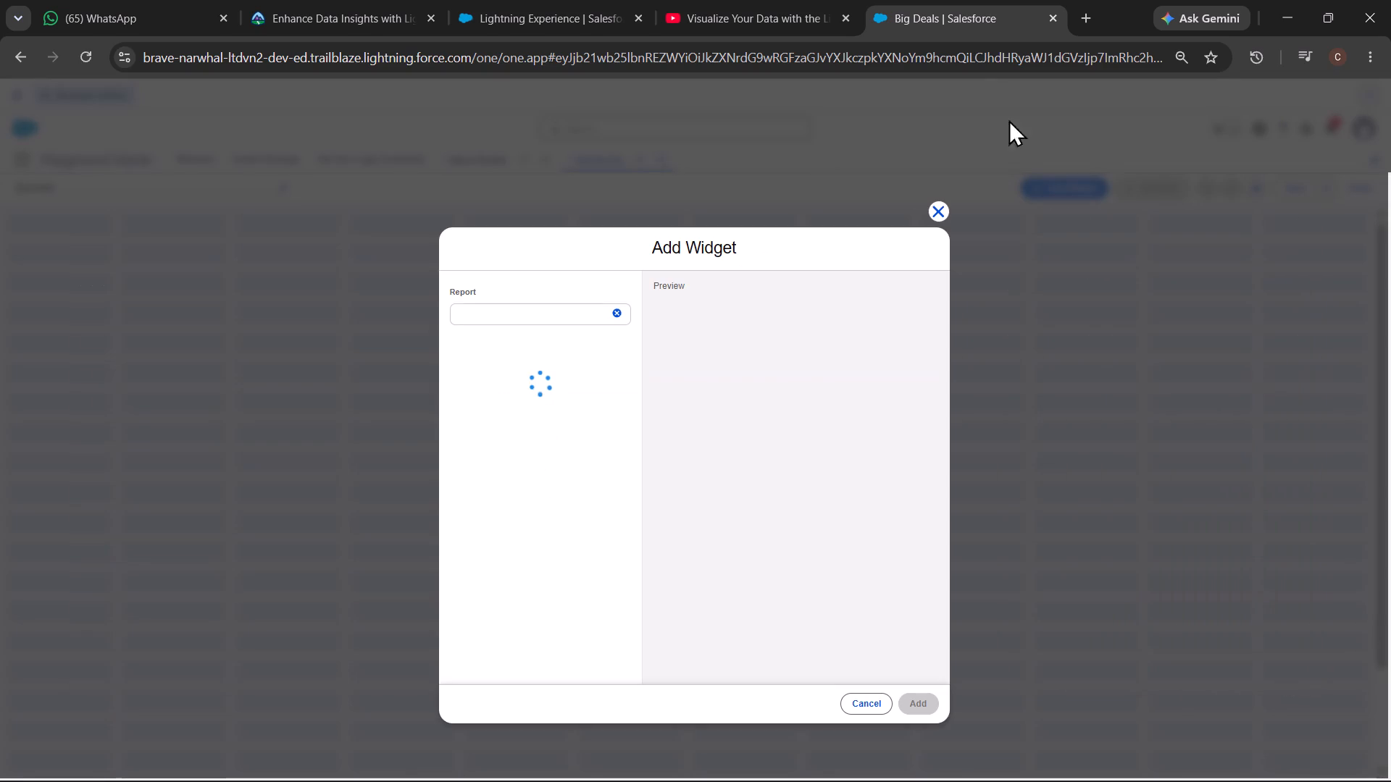
# Rewatch the walkthrough's part on choosing the donut chart in the widget settings.
pyautogui.click(767, 2)
pyautogui.click(564, 422)
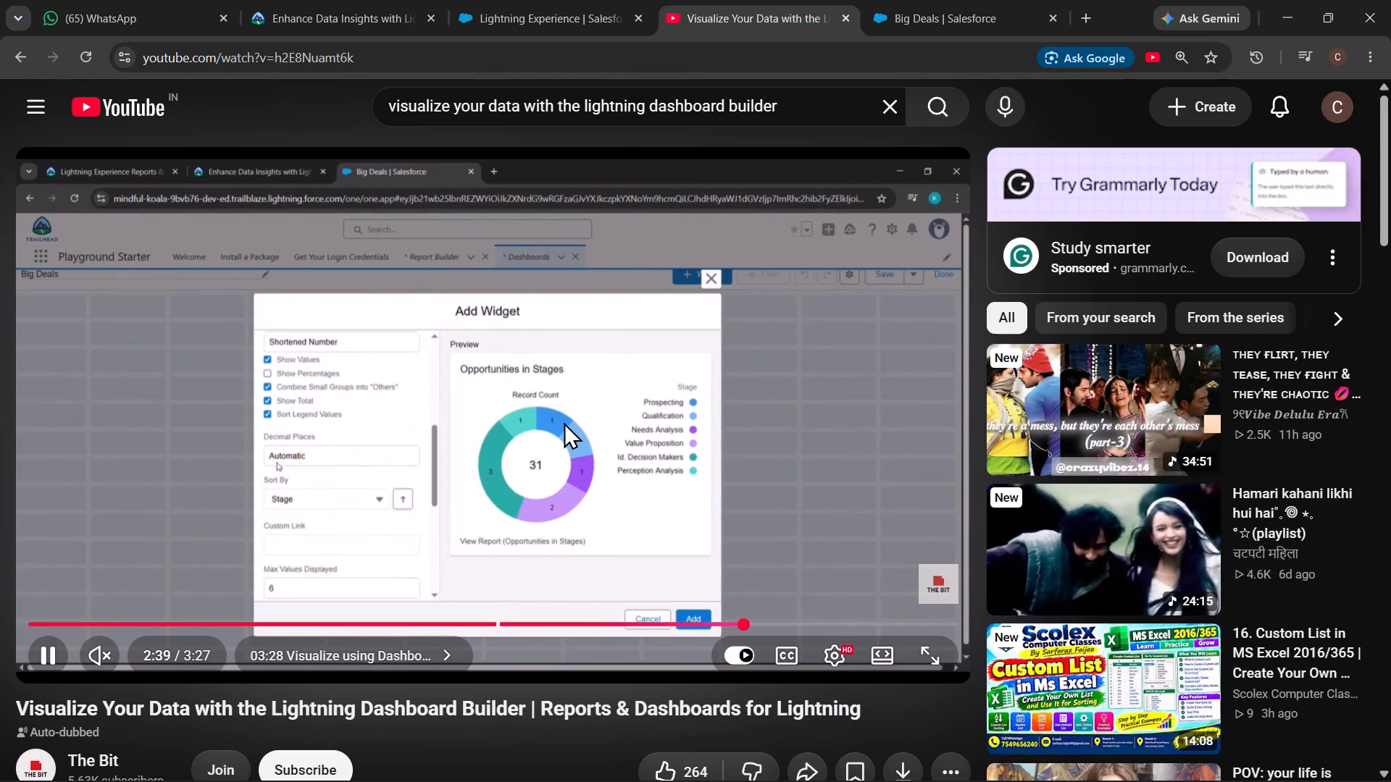
pyautogui.click(564, 422)
pyautogui.click(564, 422)
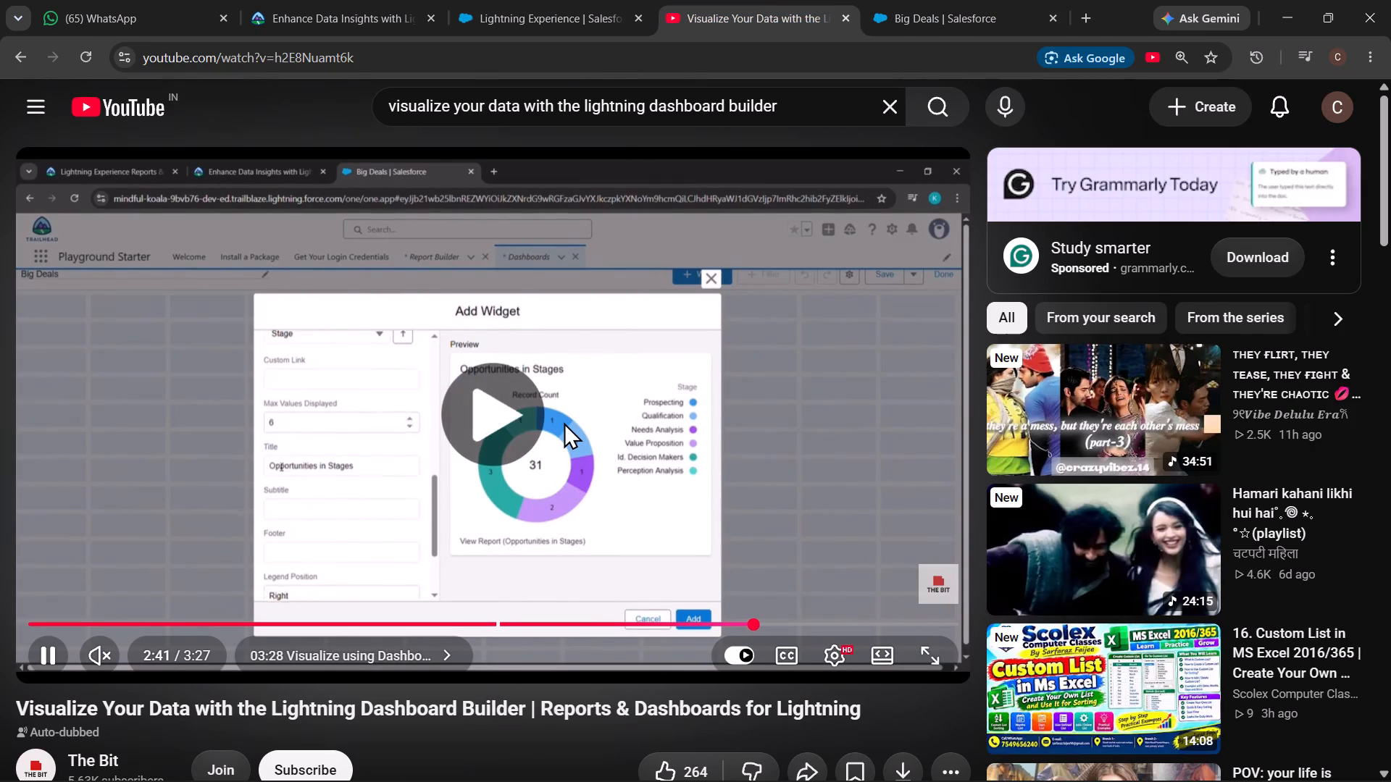
pyautogui.press('Left')
pyautogui.press('Left')
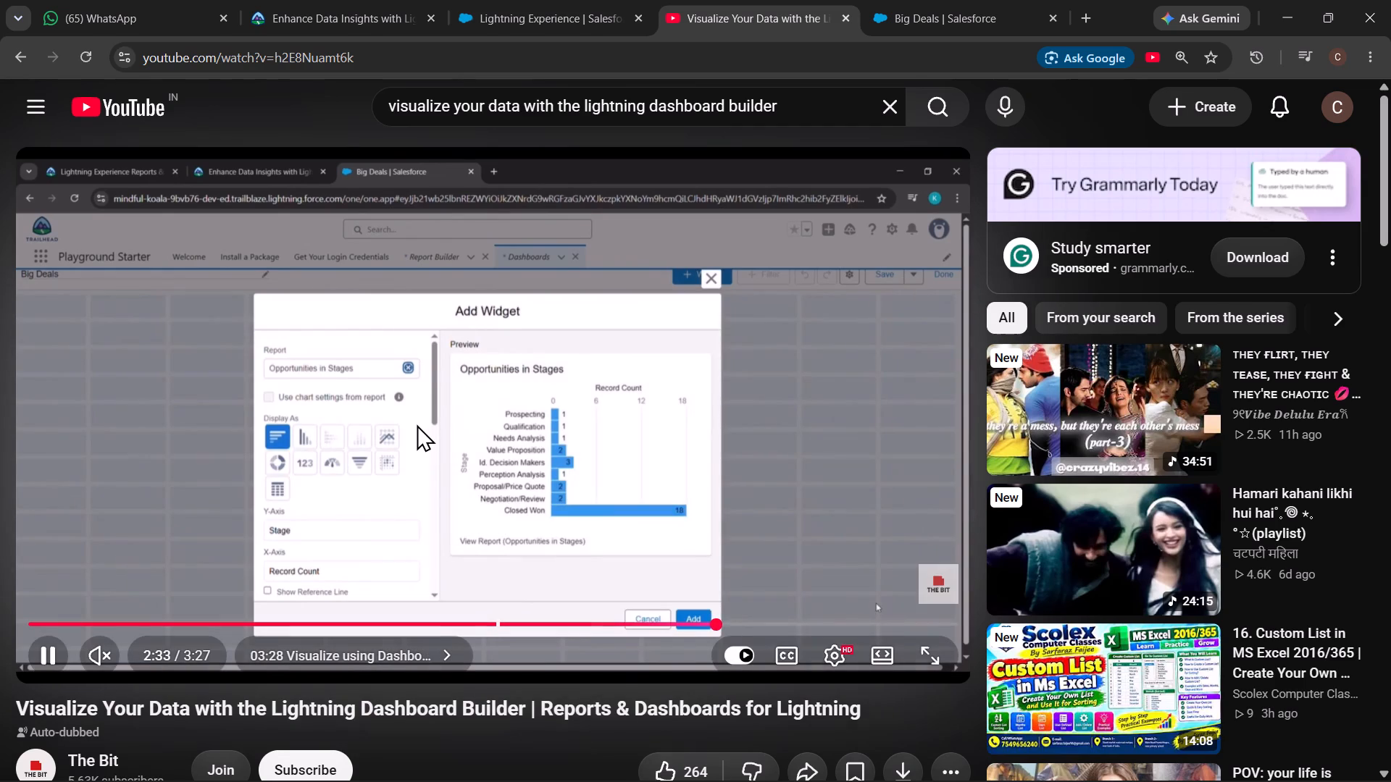
pyautogui.click(417, 424)
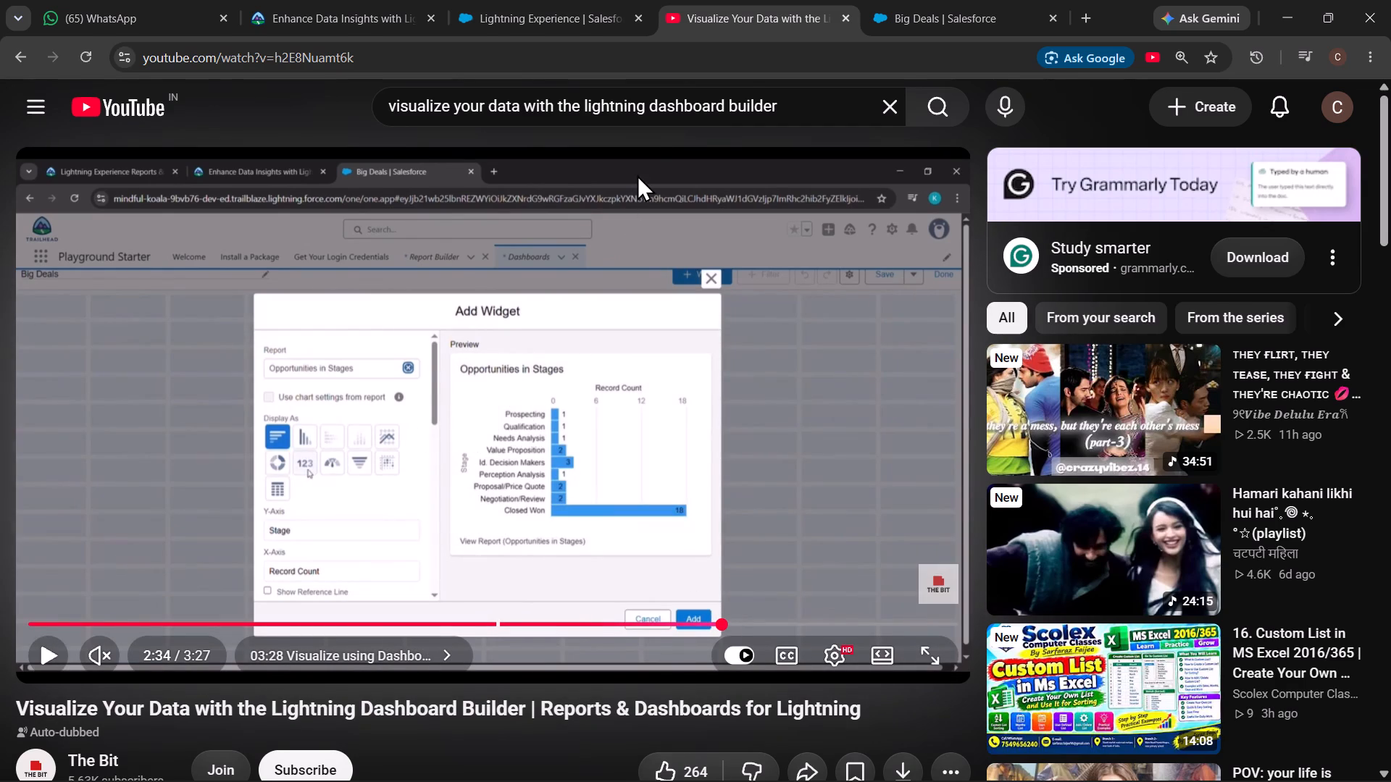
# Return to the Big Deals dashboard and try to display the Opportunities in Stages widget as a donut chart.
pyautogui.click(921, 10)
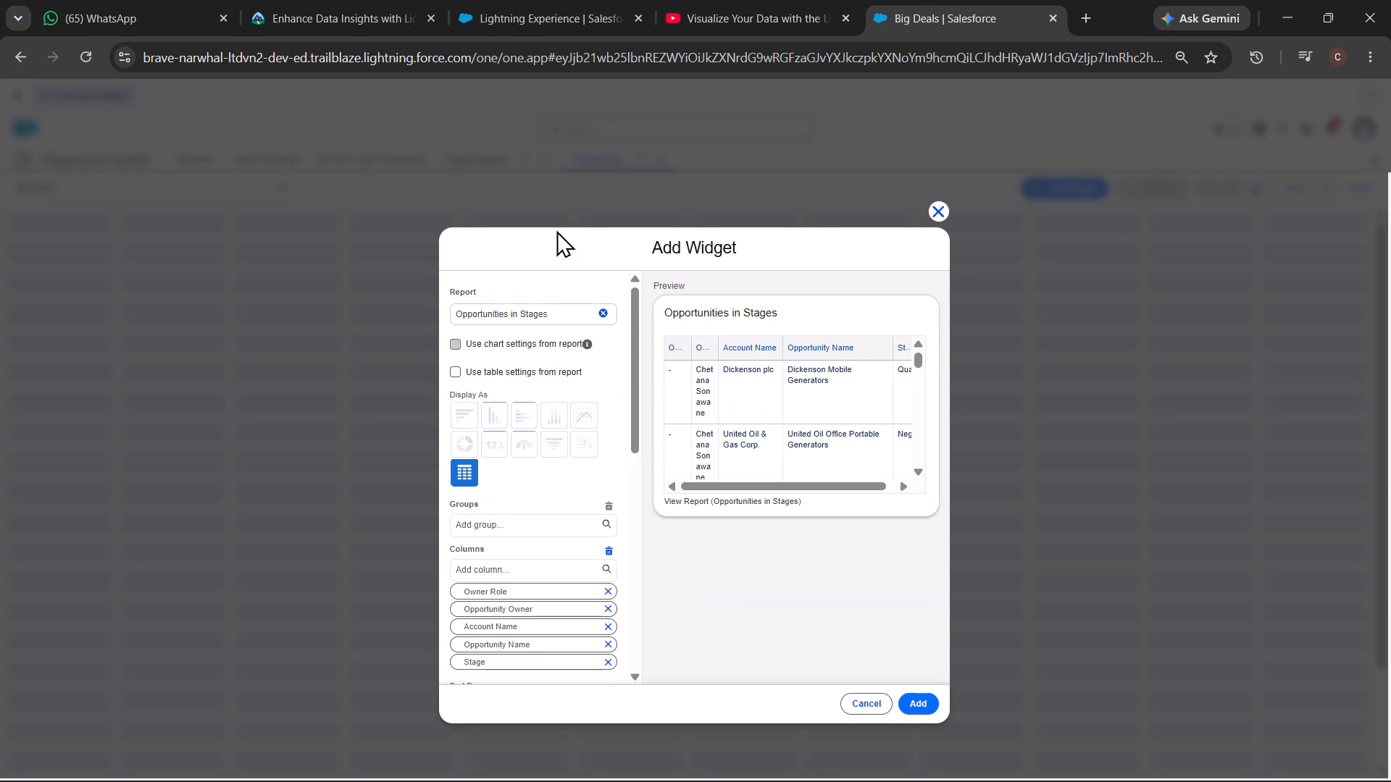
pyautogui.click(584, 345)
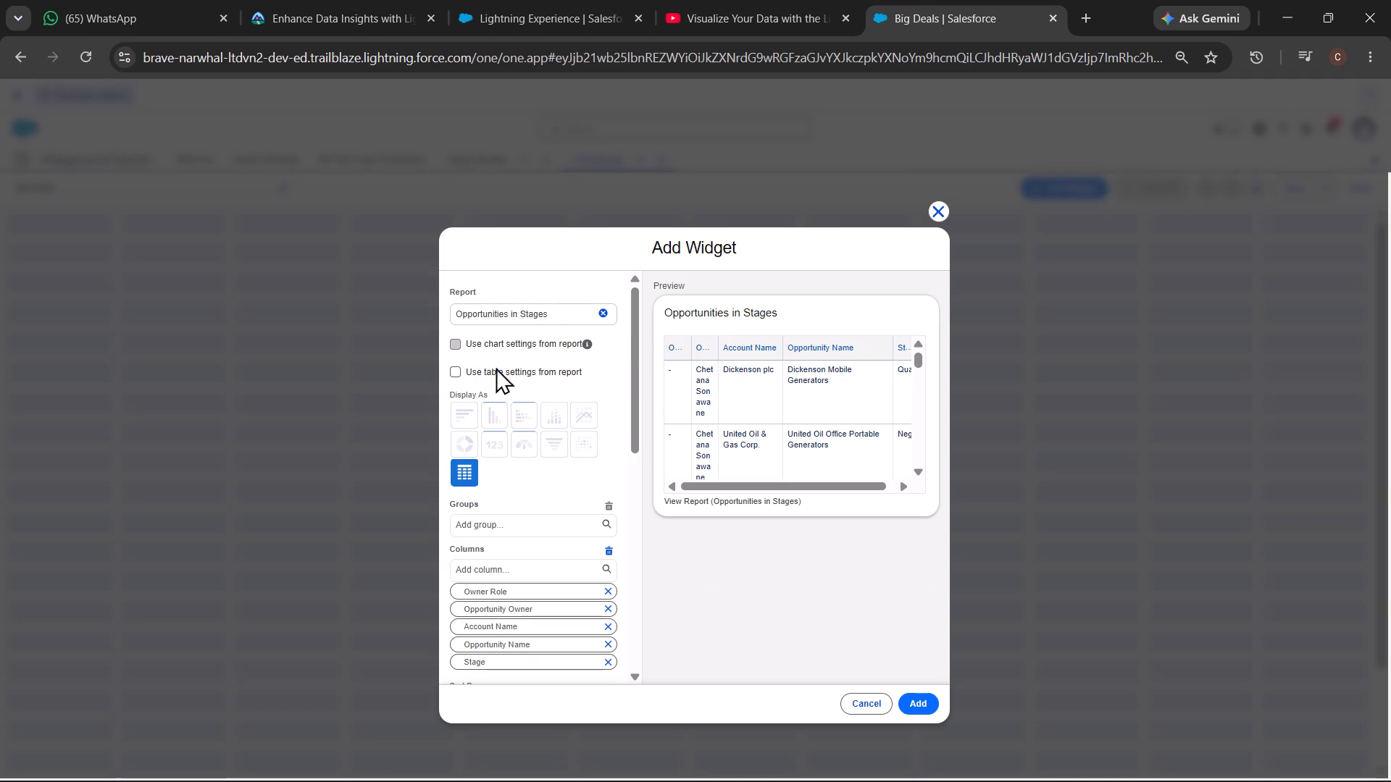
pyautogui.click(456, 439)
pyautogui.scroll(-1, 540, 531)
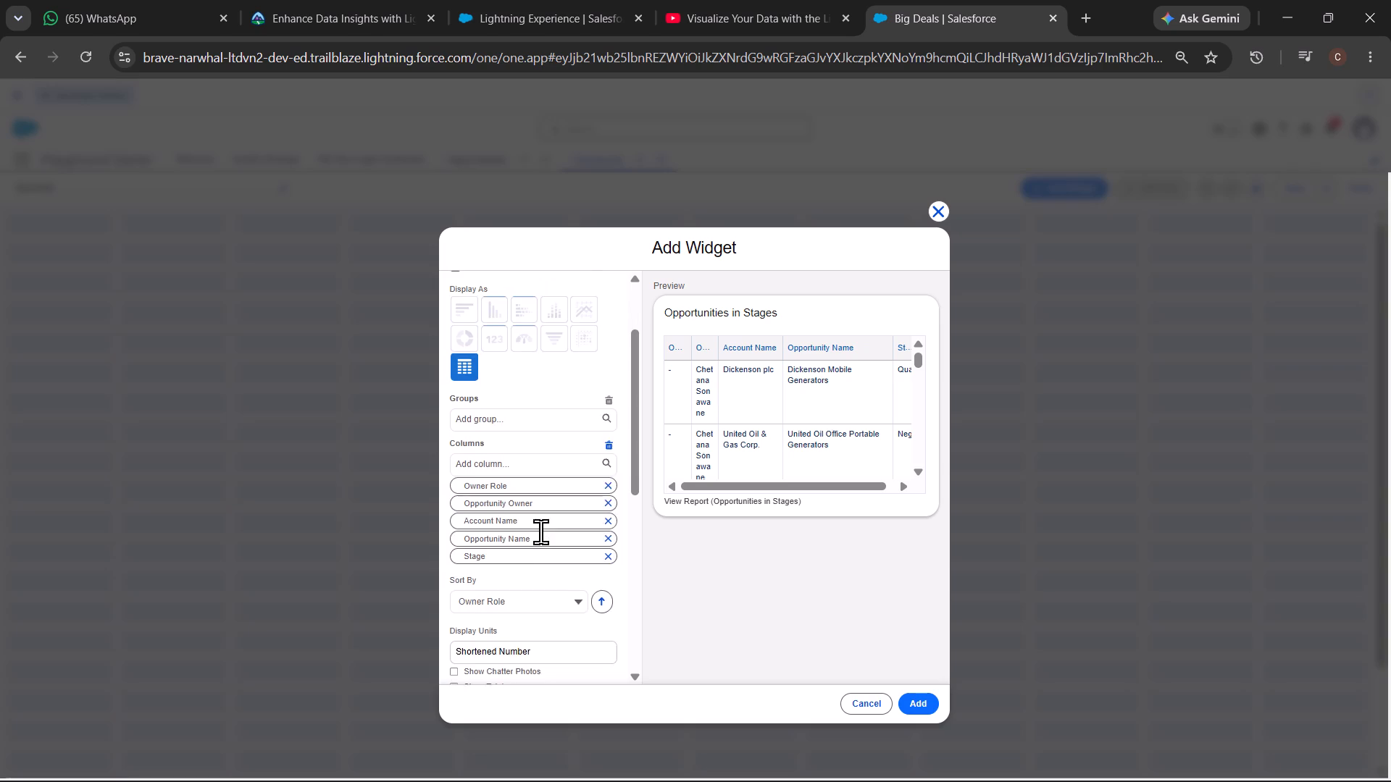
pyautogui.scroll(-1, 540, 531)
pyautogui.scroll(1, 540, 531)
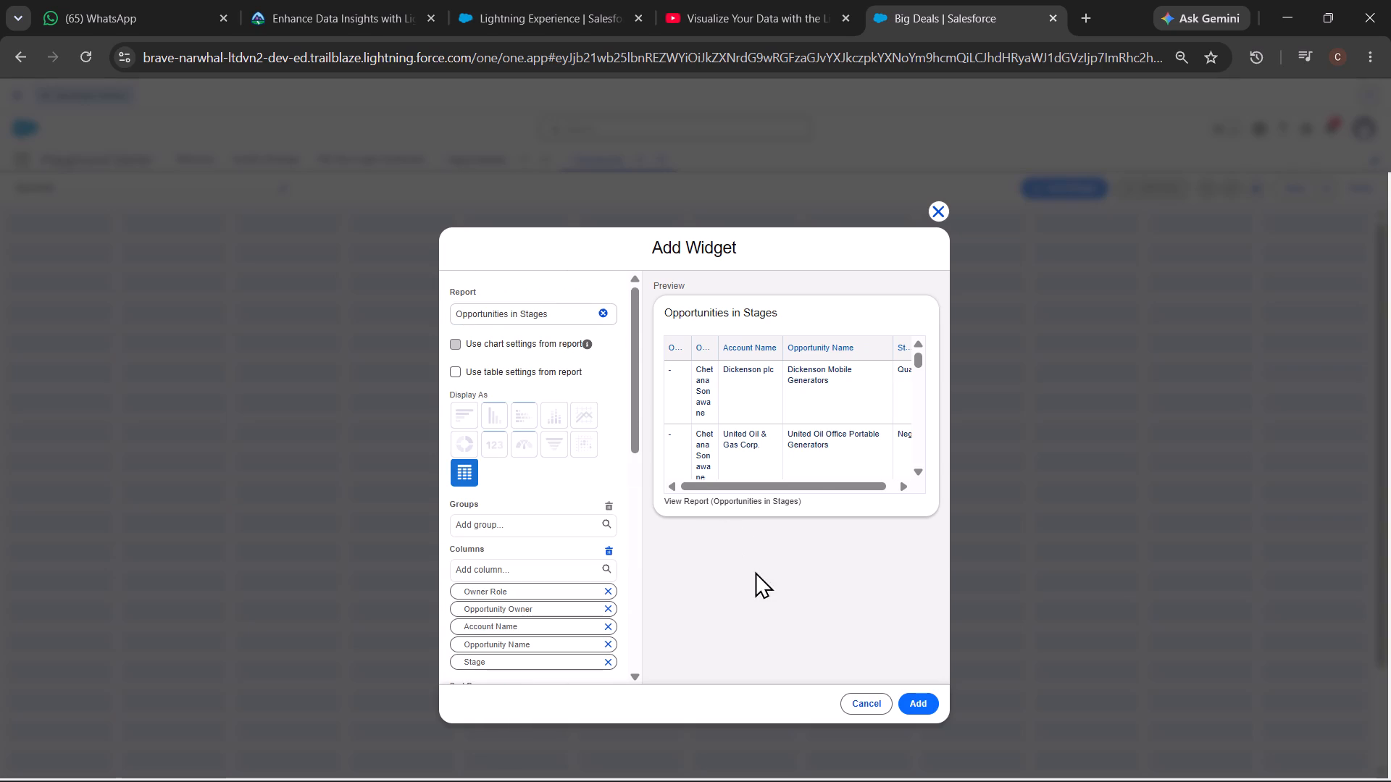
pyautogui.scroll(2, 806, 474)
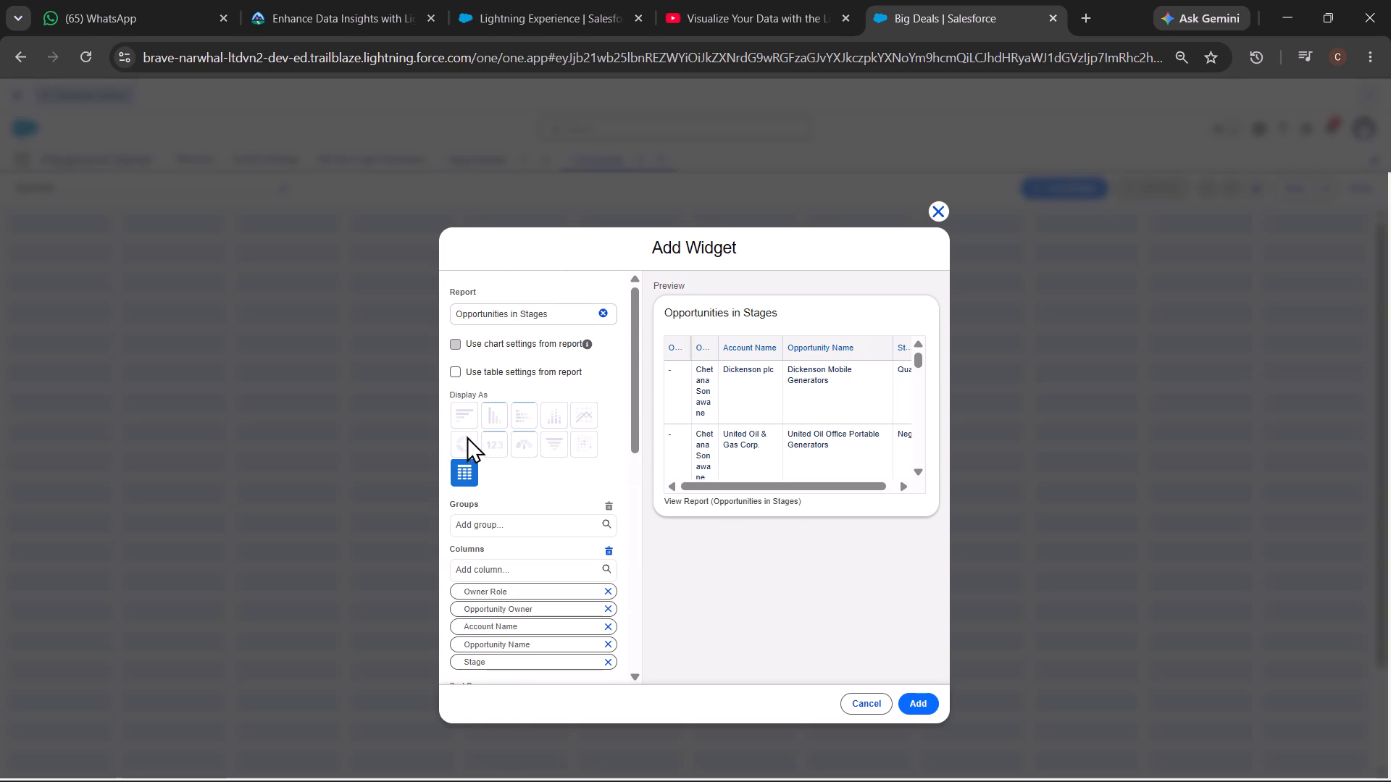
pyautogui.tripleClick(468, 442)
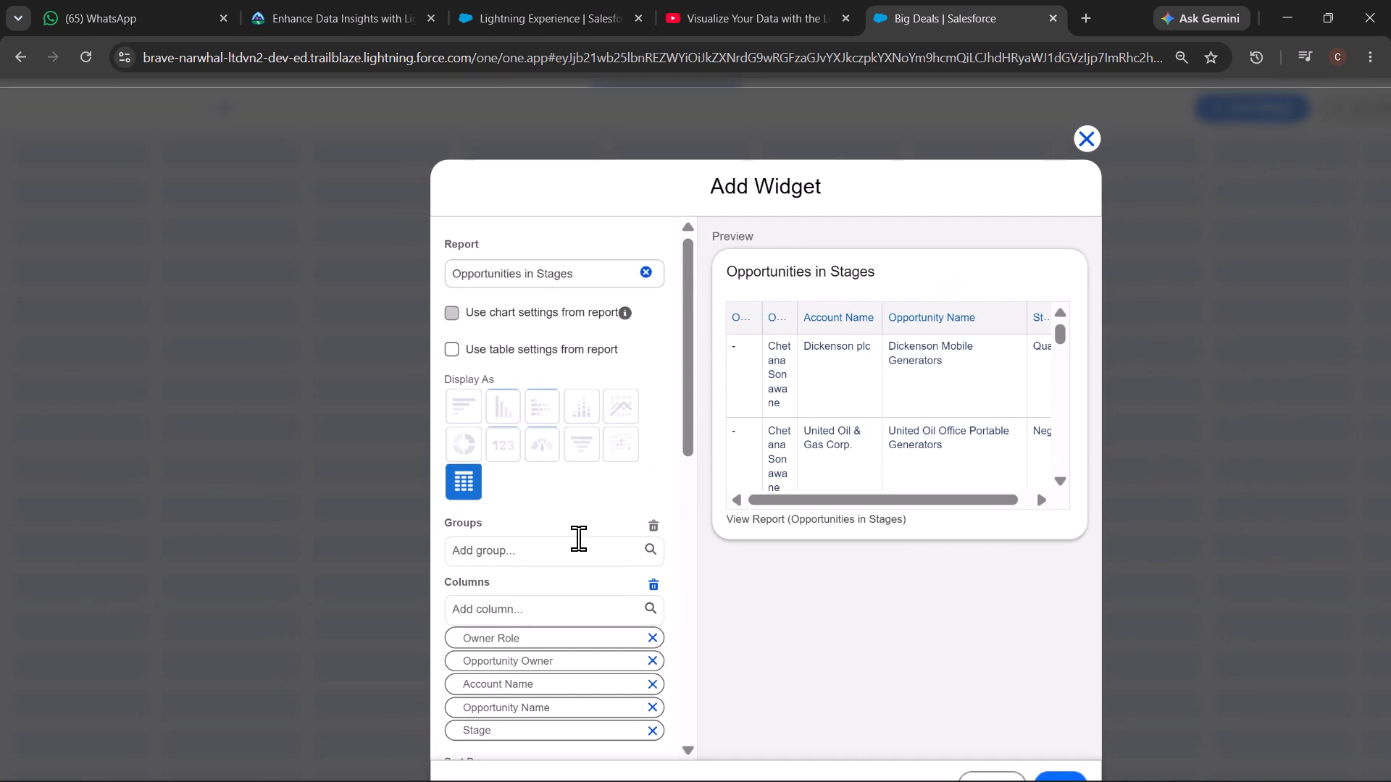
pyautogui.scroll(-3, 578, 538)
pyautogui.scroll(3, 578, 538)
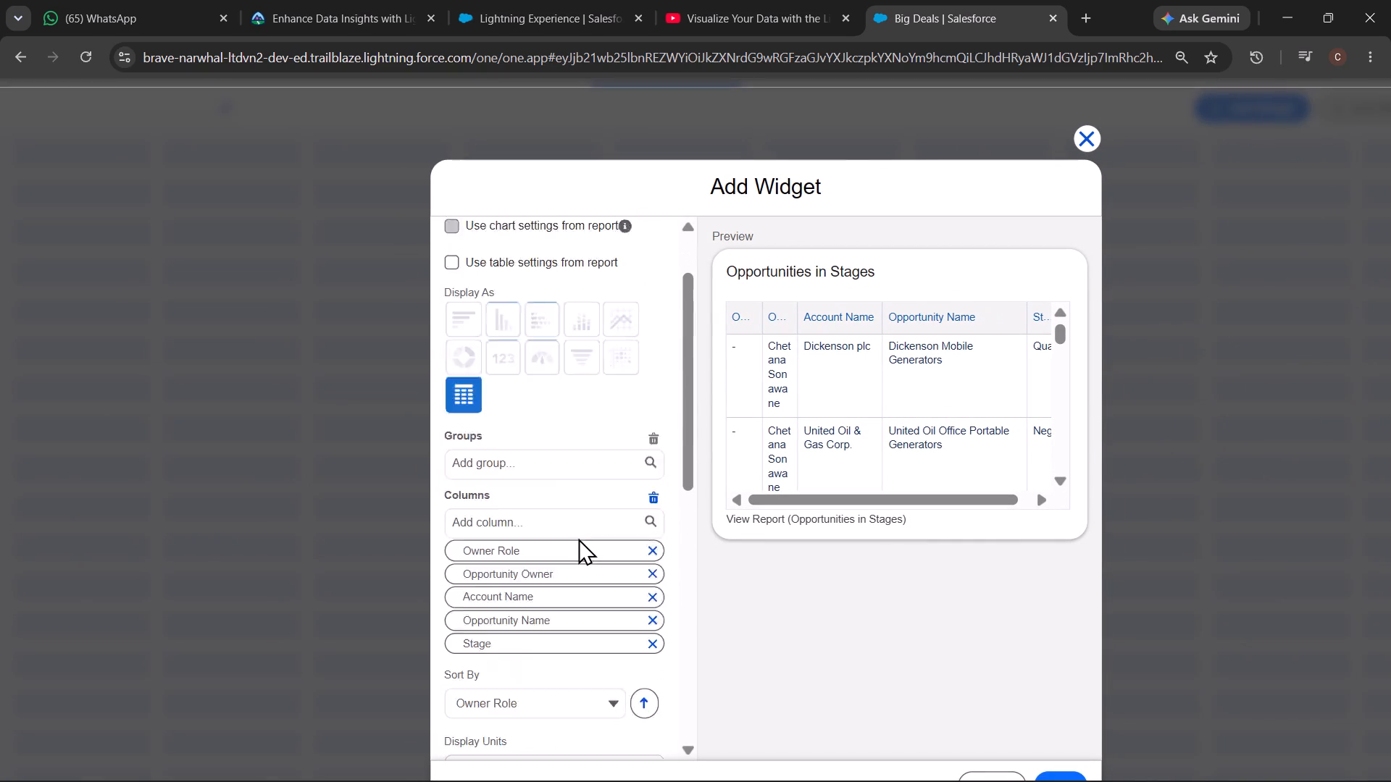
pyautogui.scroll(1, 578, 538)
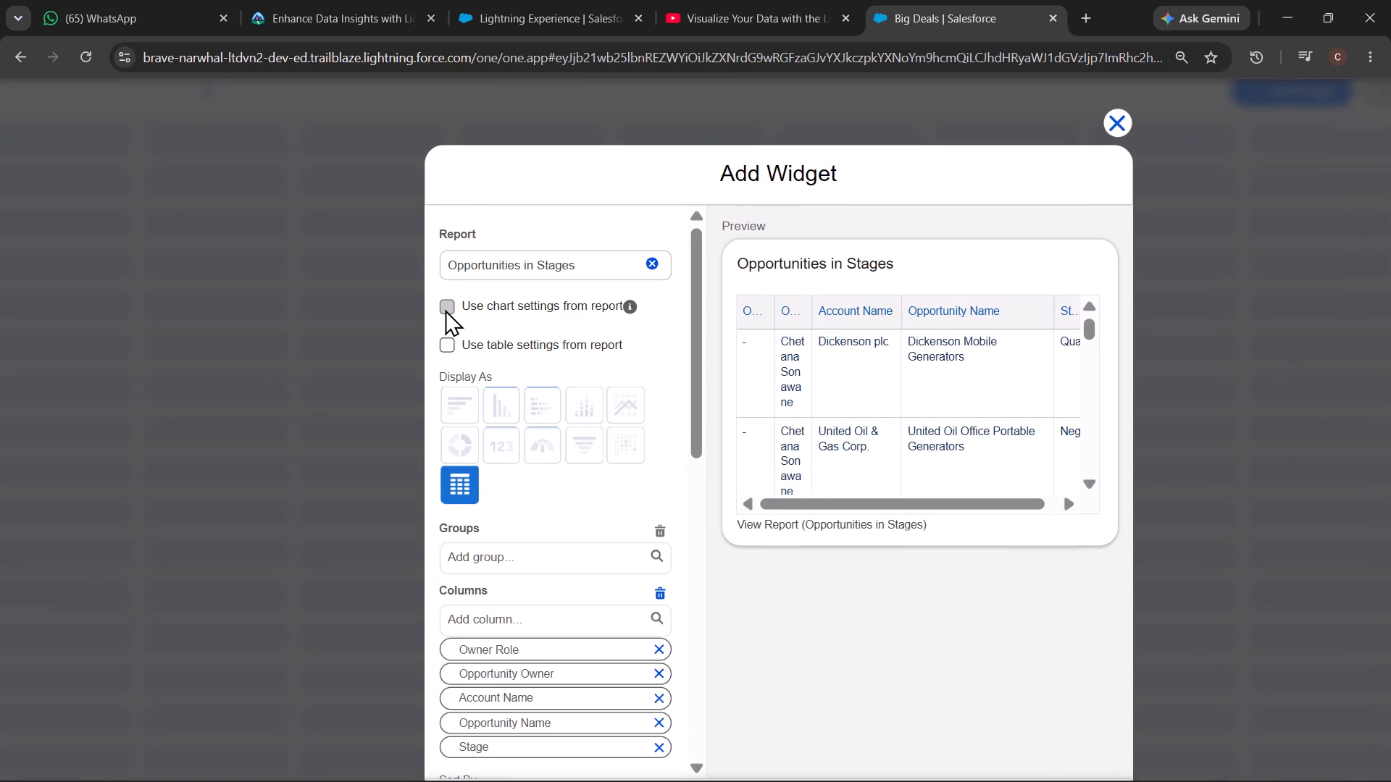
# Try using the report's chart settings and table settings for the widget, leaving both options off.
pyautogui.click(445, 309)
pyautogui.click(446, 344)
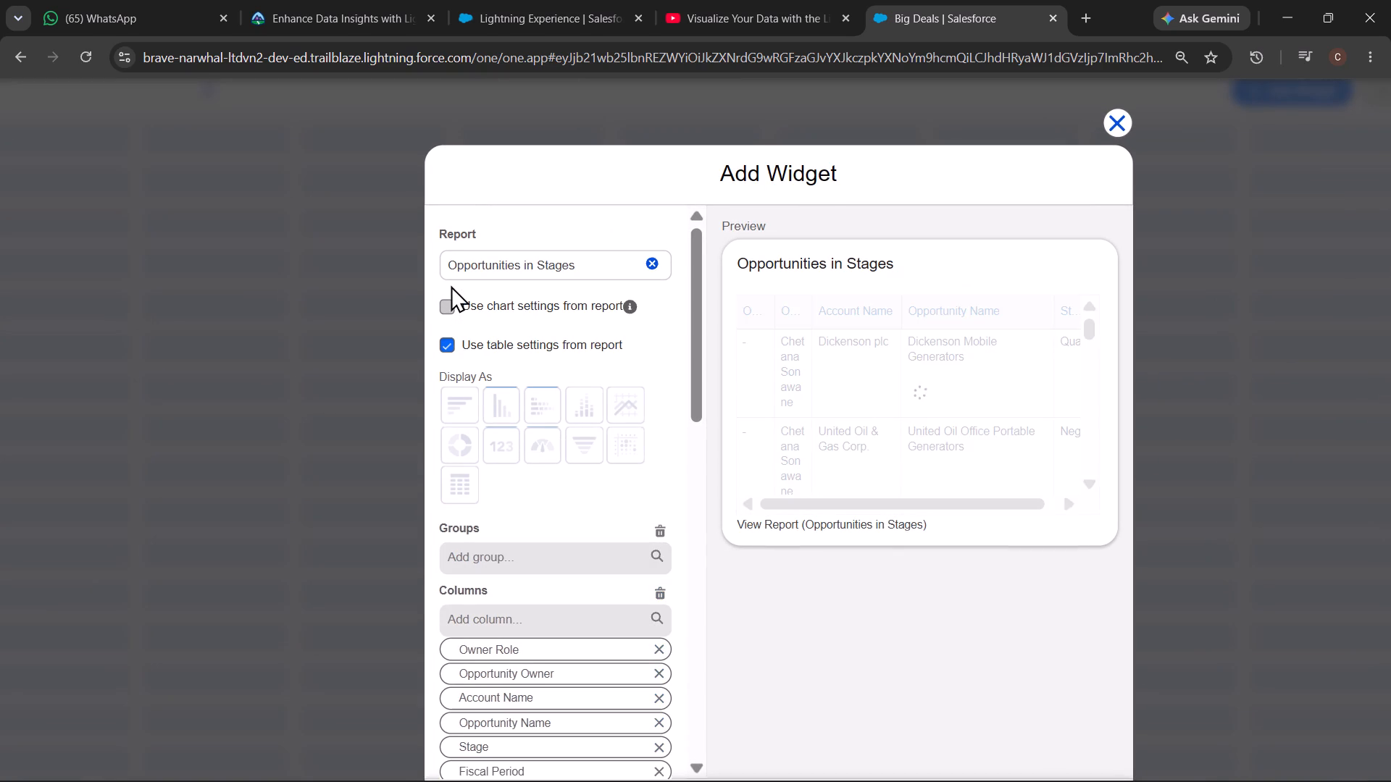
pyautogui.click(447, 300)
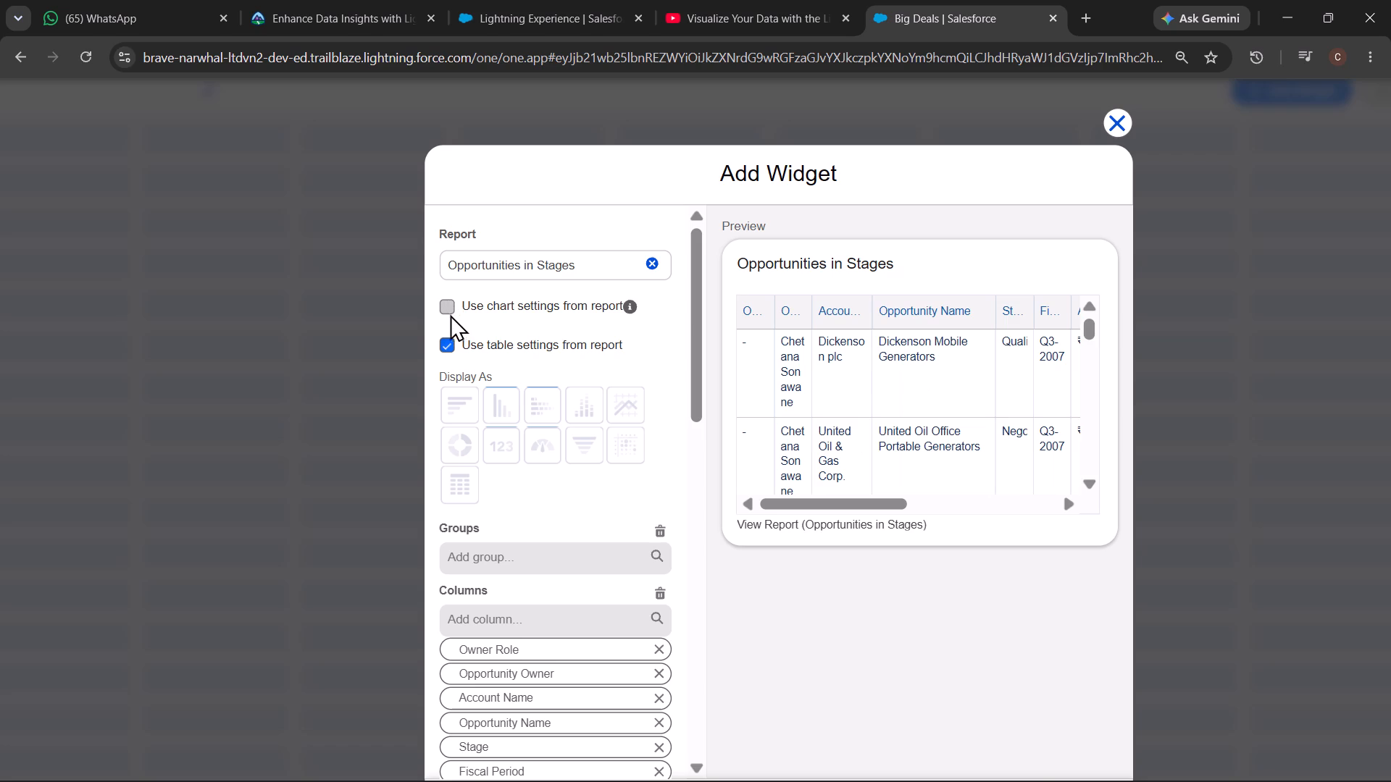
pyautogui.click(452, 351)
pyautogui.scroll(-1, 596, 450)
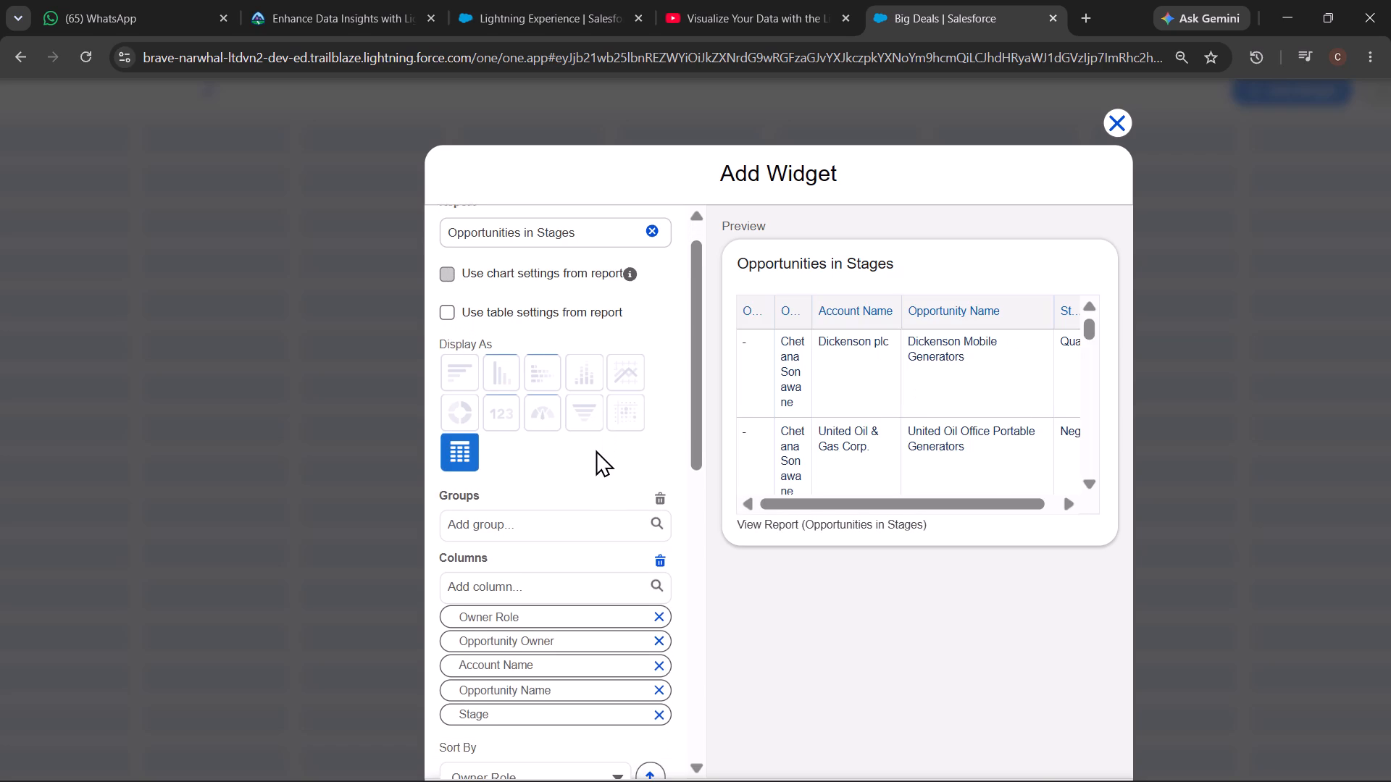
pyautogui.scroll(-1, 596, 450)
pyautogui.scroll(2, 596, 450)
pyautogui.press('Print')
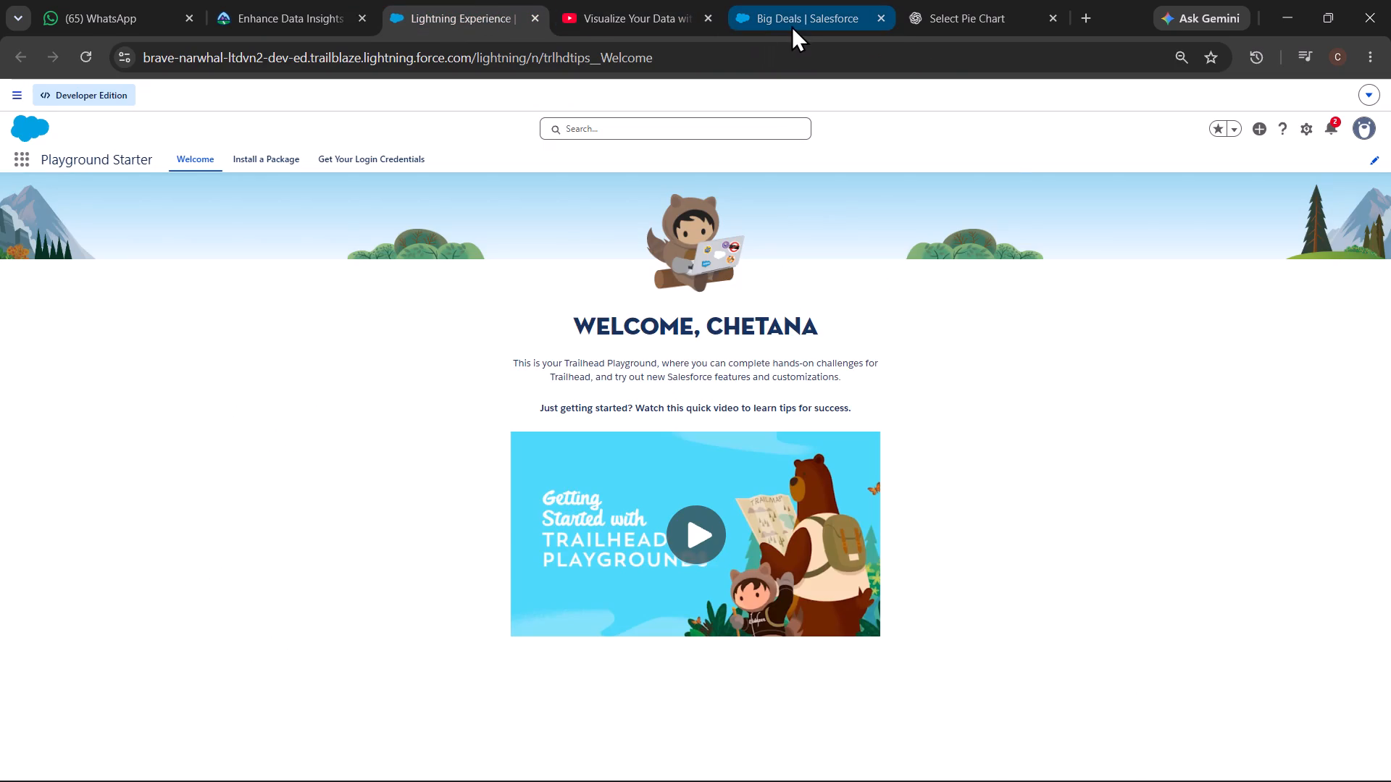
pyautogui.click(791, 25)
pyautogui.scroll(-1, 755, 108)
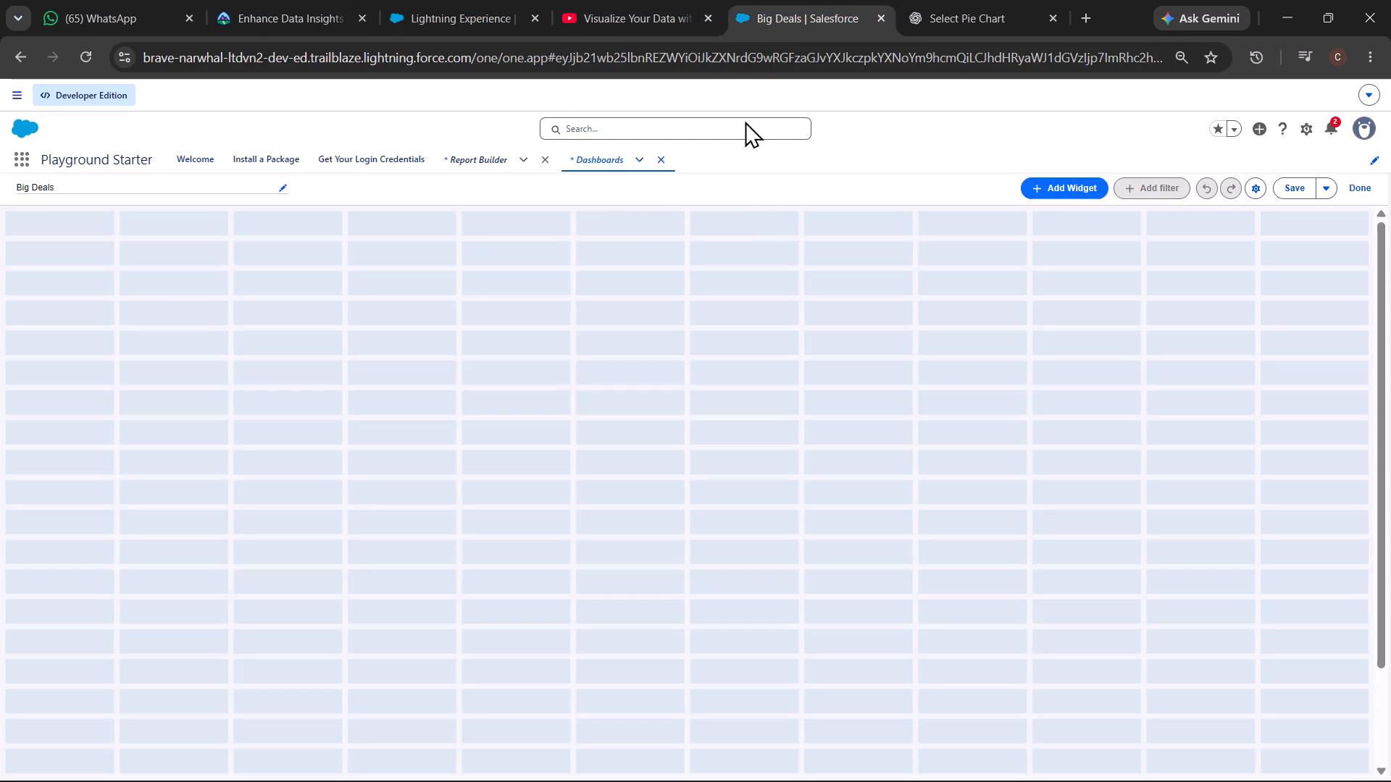
pyautogui.click(484, 159)
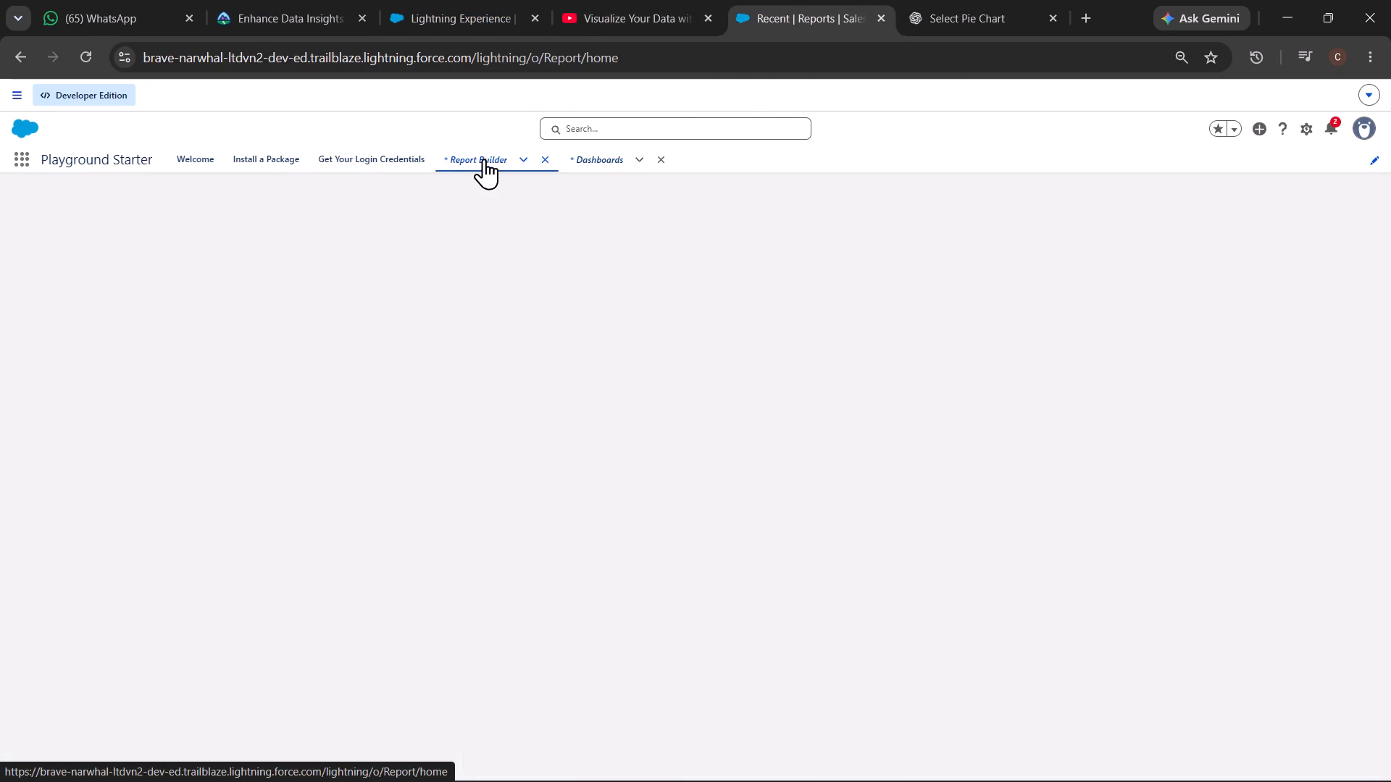
pyautogui.click(524, 161)
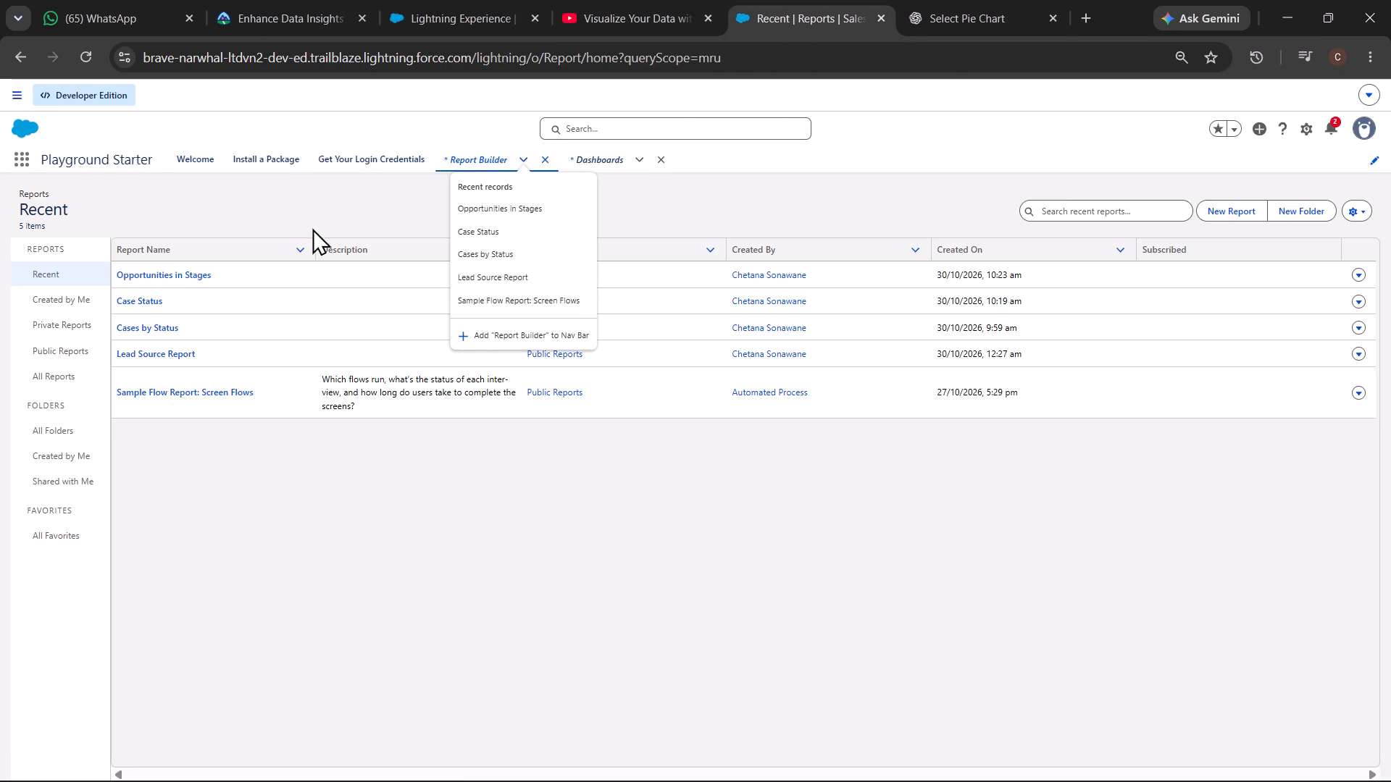
pyautogui.doubleClick(188, 269)
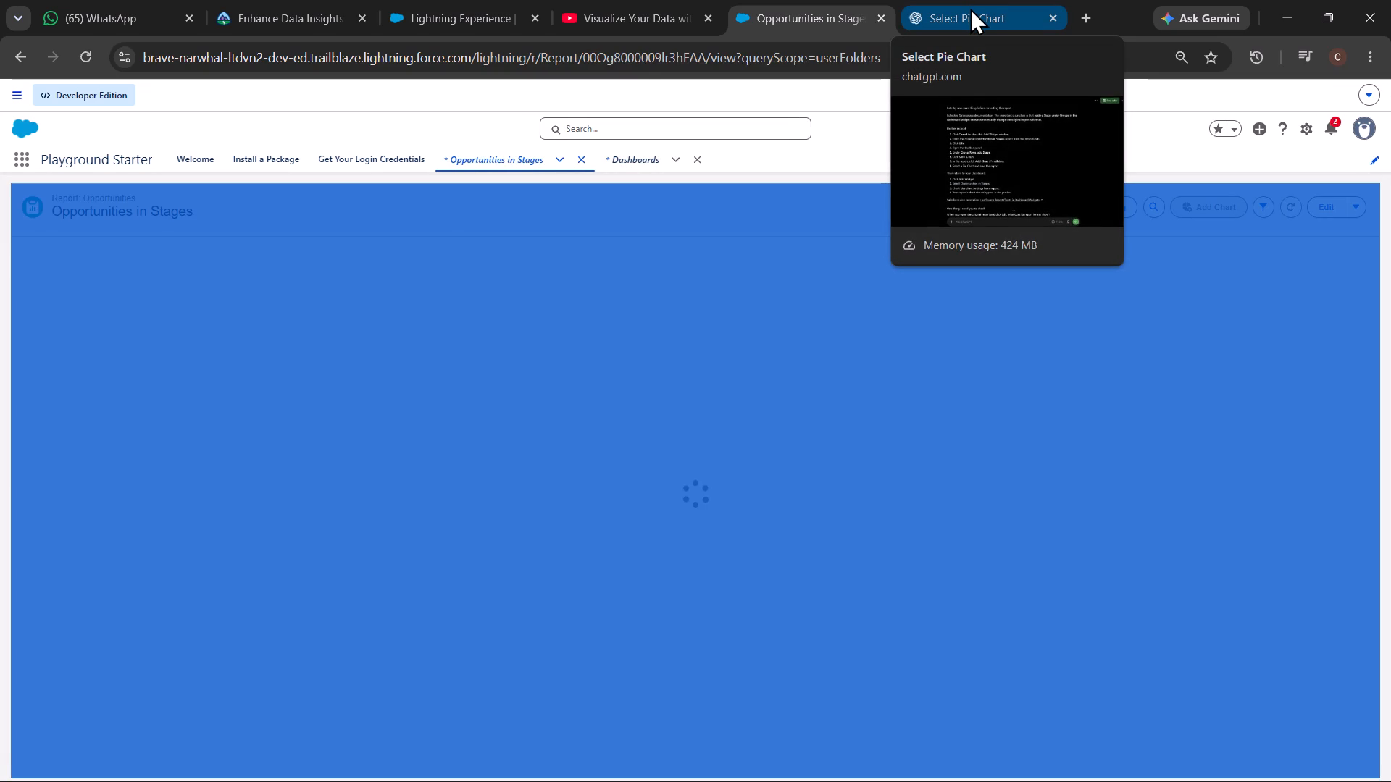
pyautogui.click(956, 14)
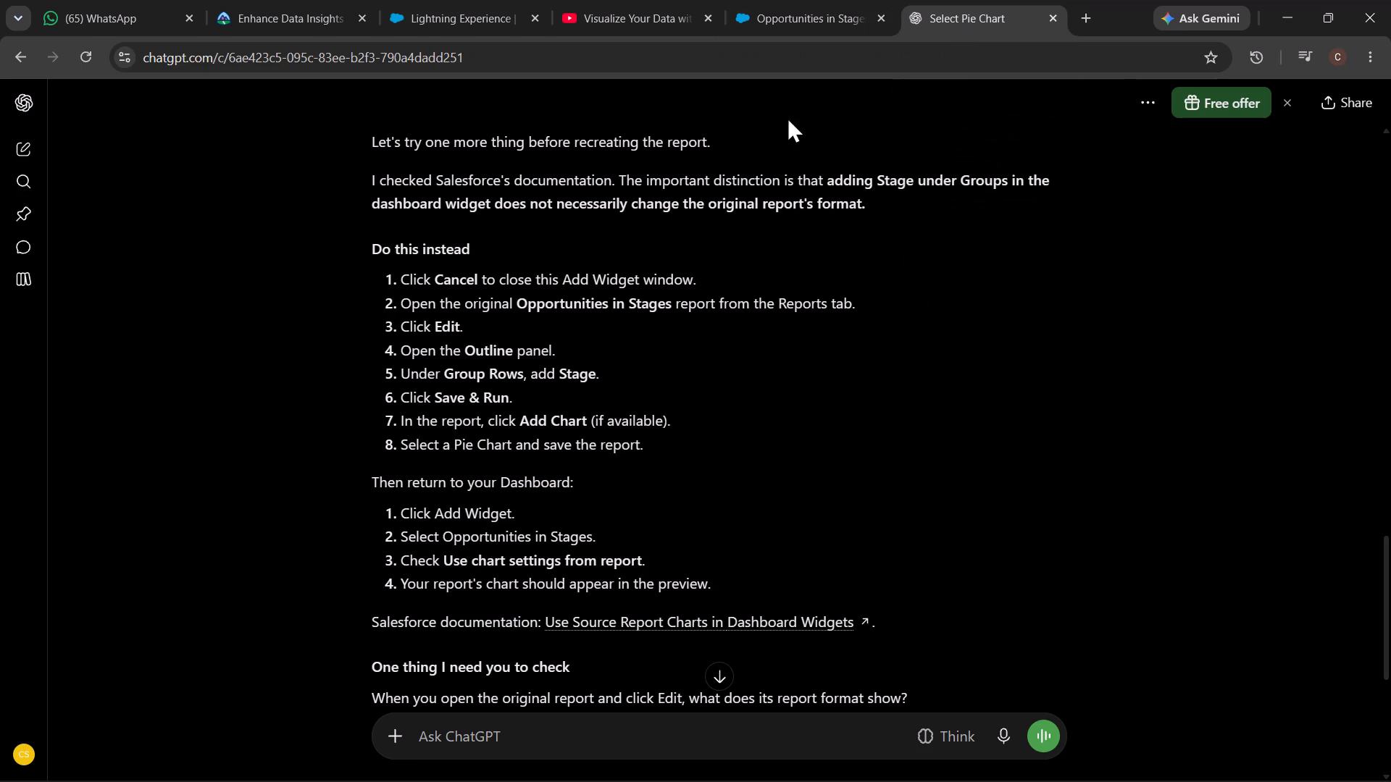
pyautogui.click(752, 8)
pyautogui.click(814, 154)
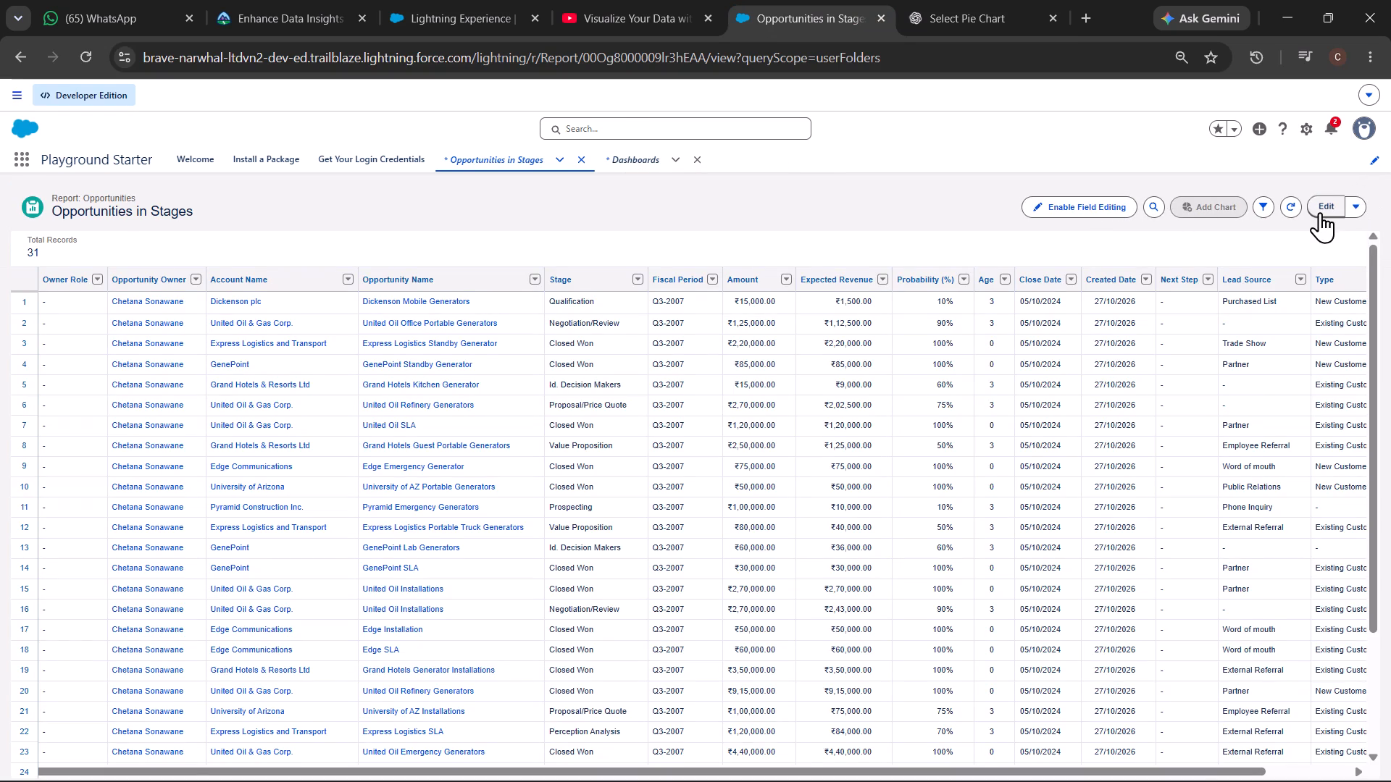
# Edit the Opportunities in Stages report and group its rows by Stage.
pyautogui.click(1320, 212)
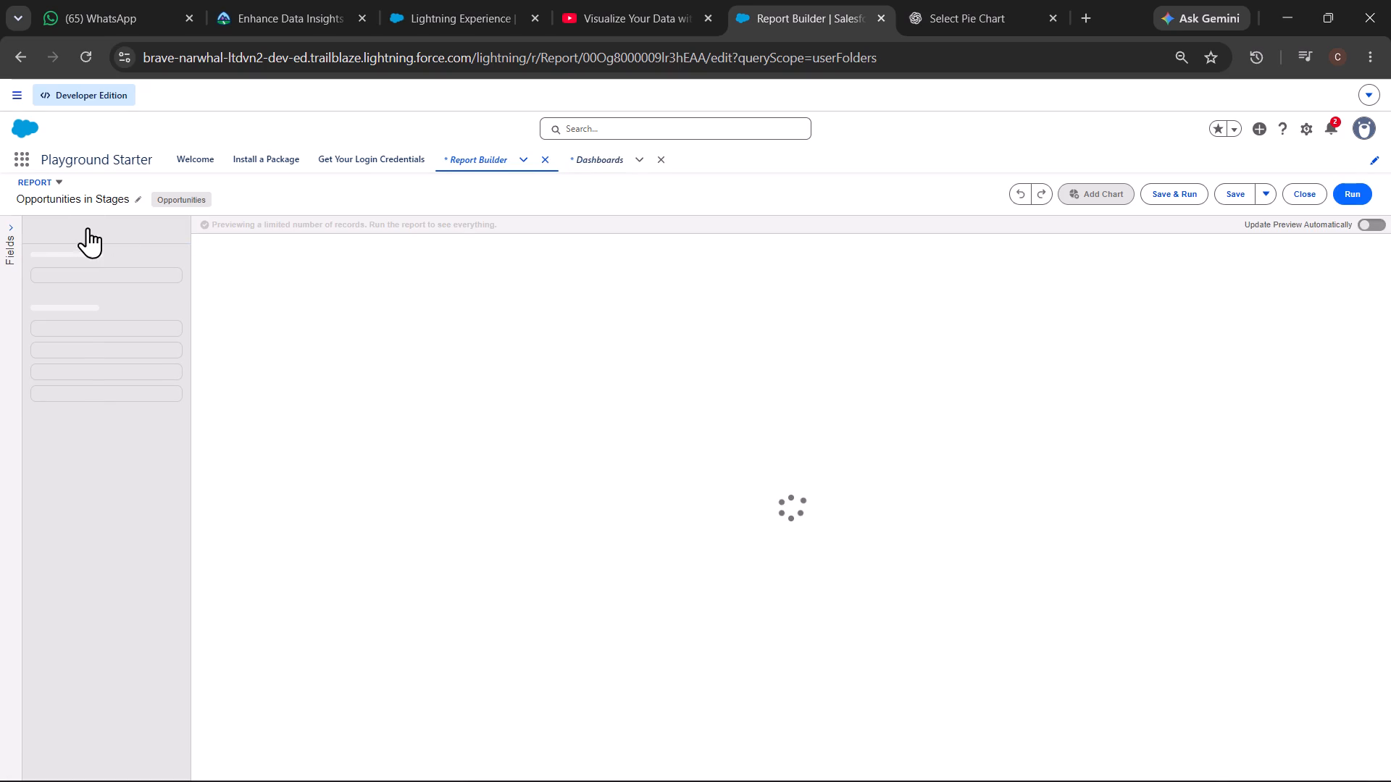
pyautogui.click(74, 227)
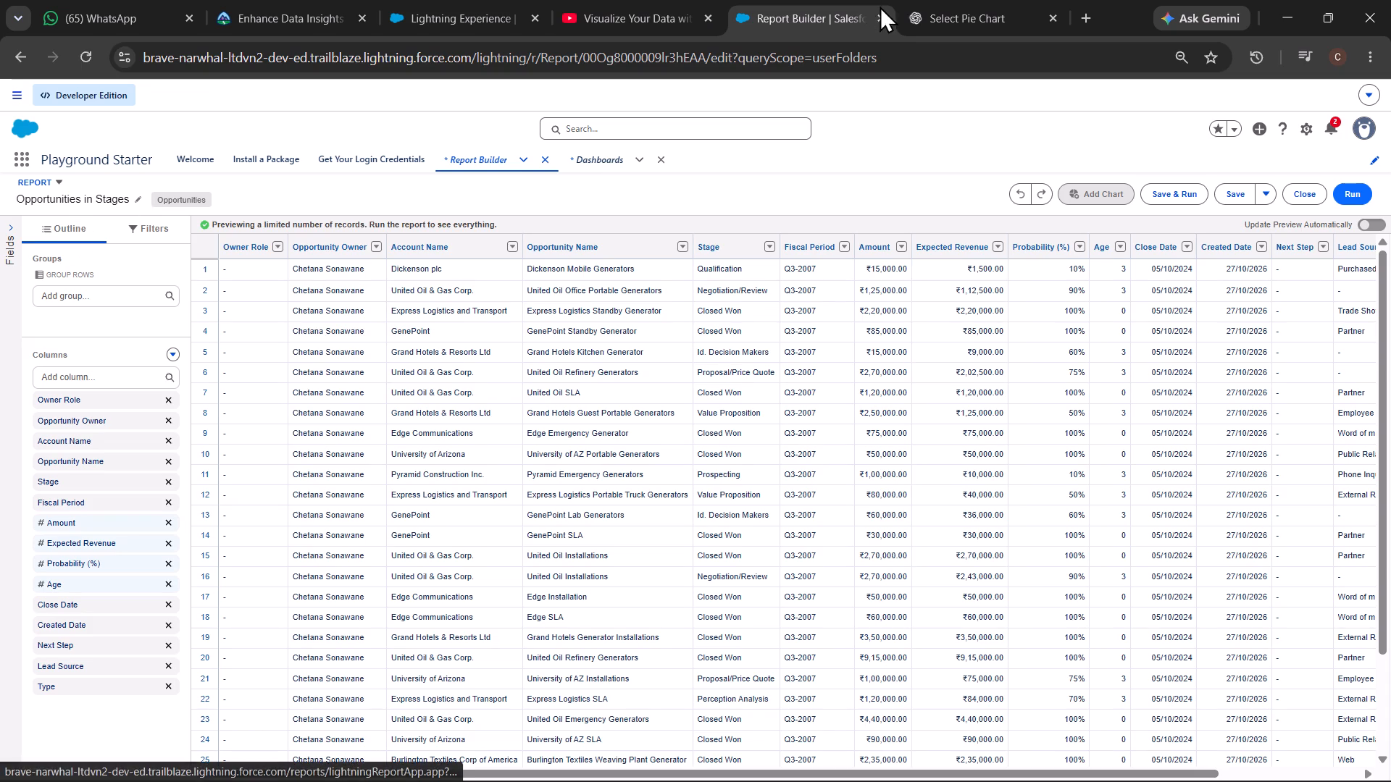
pyautogui.click(989, 8)
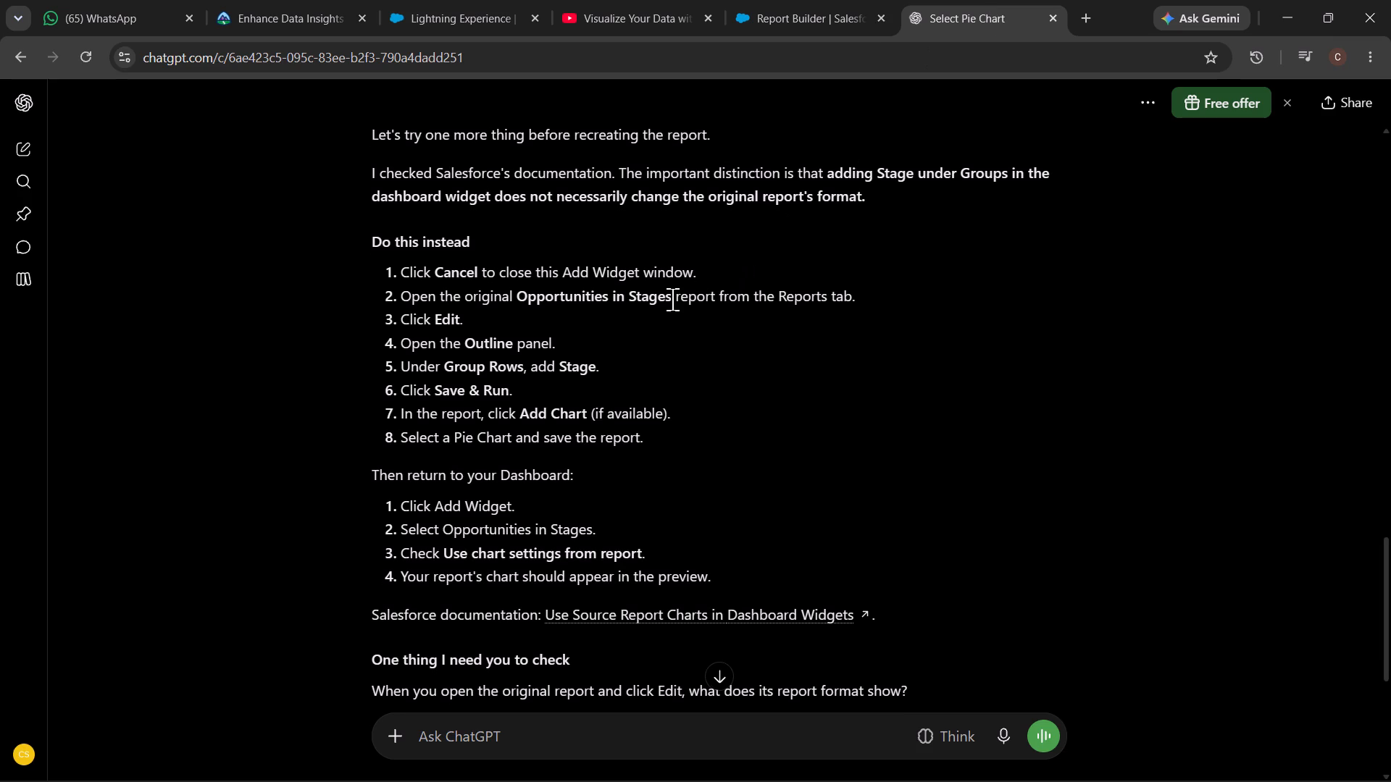
pyautogui.click(808, 7)
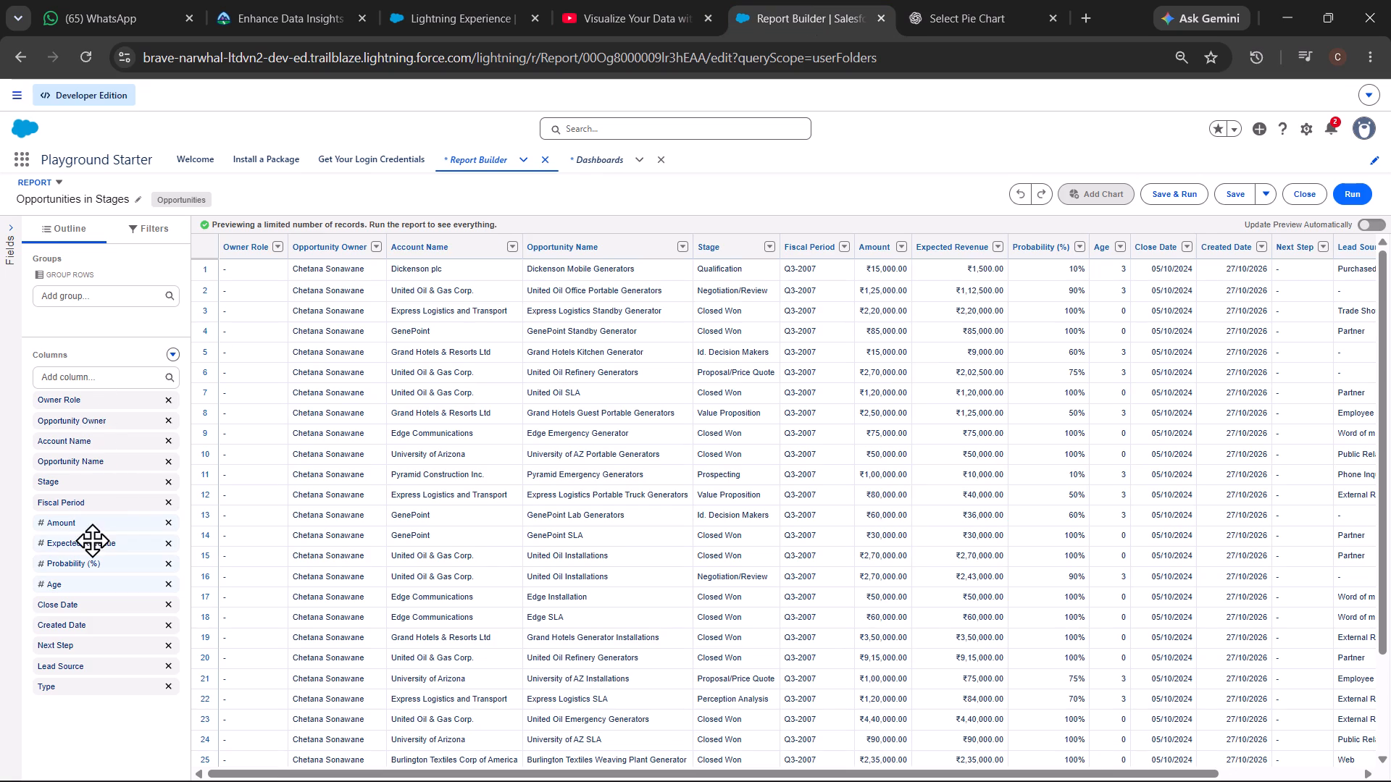
pyautogui.click(121, 290)
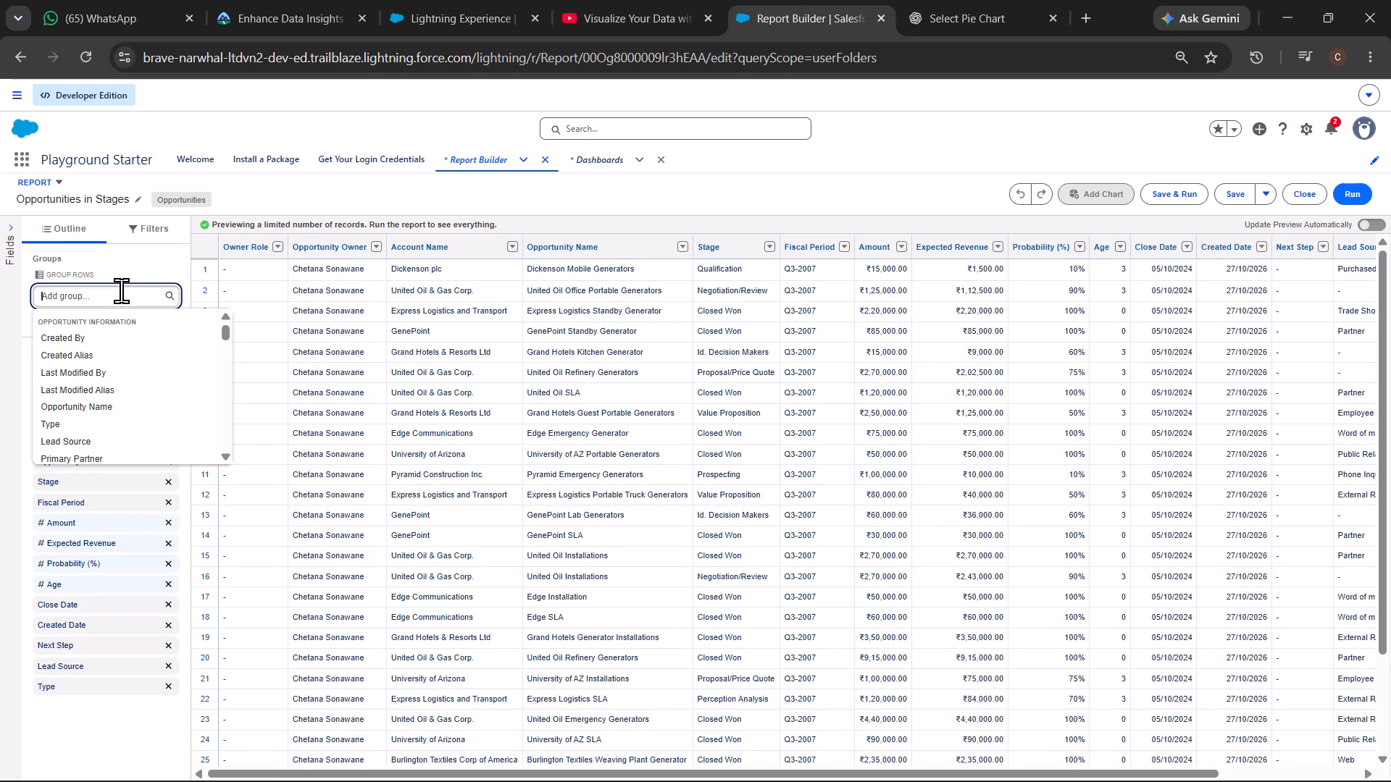
pyautogui.write('sa')
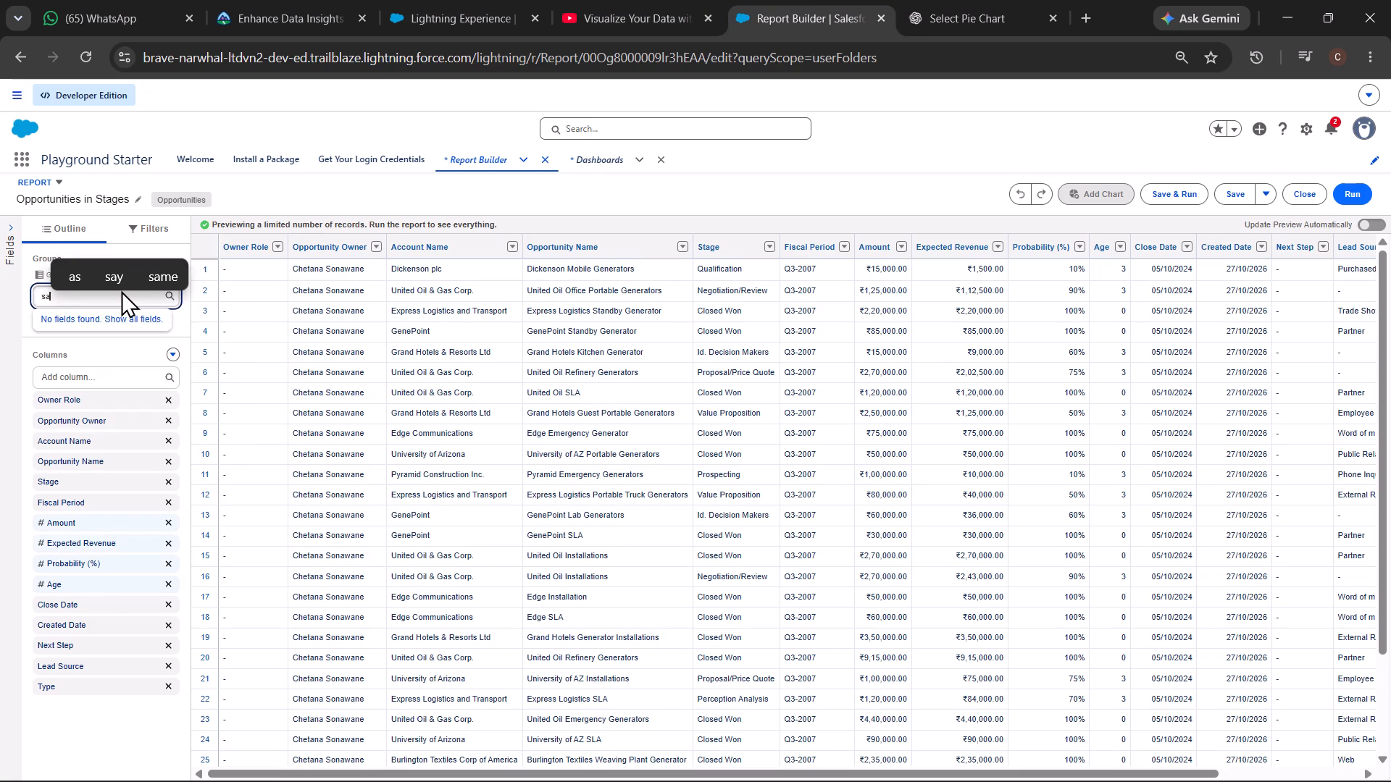
pyautogui.press('BackSpace')
pyautogui.press('BackSpace')
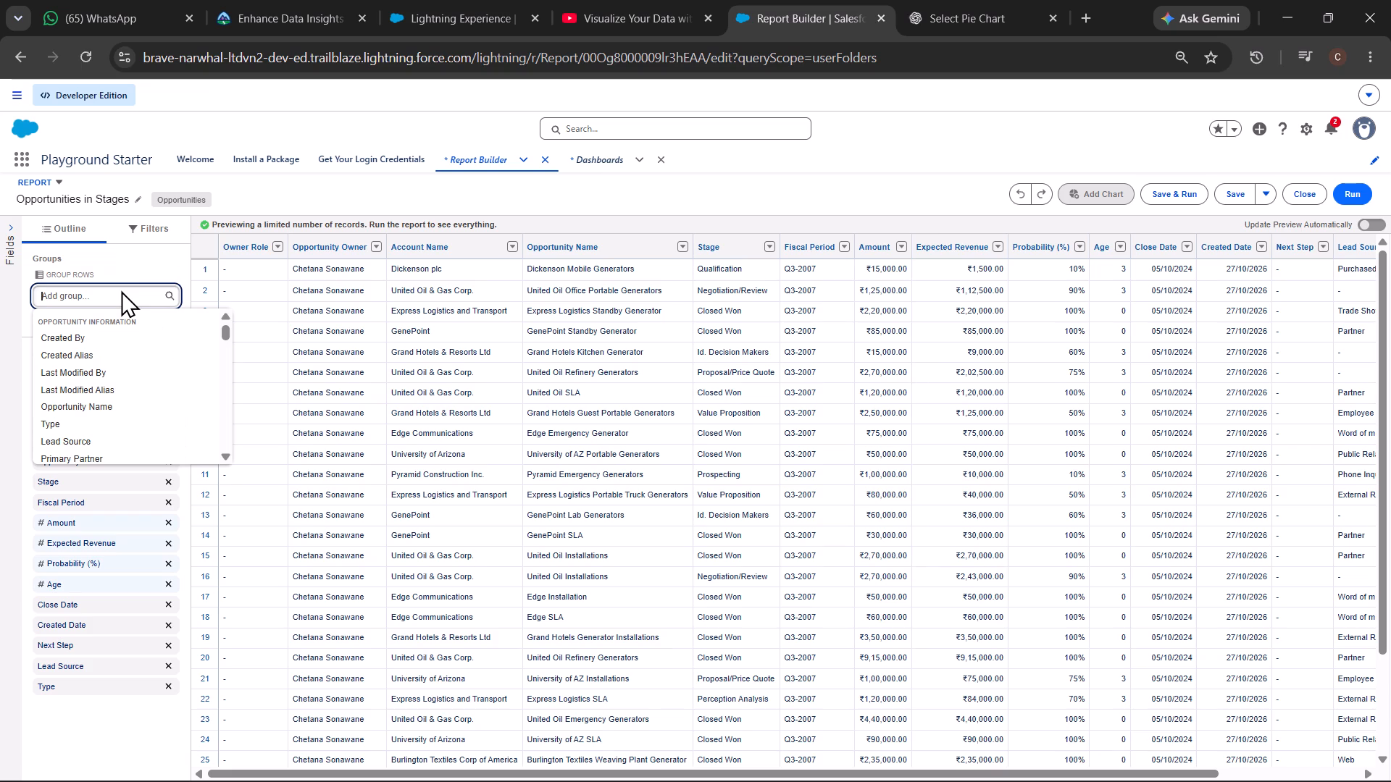
pyautogui.click(928, 0)
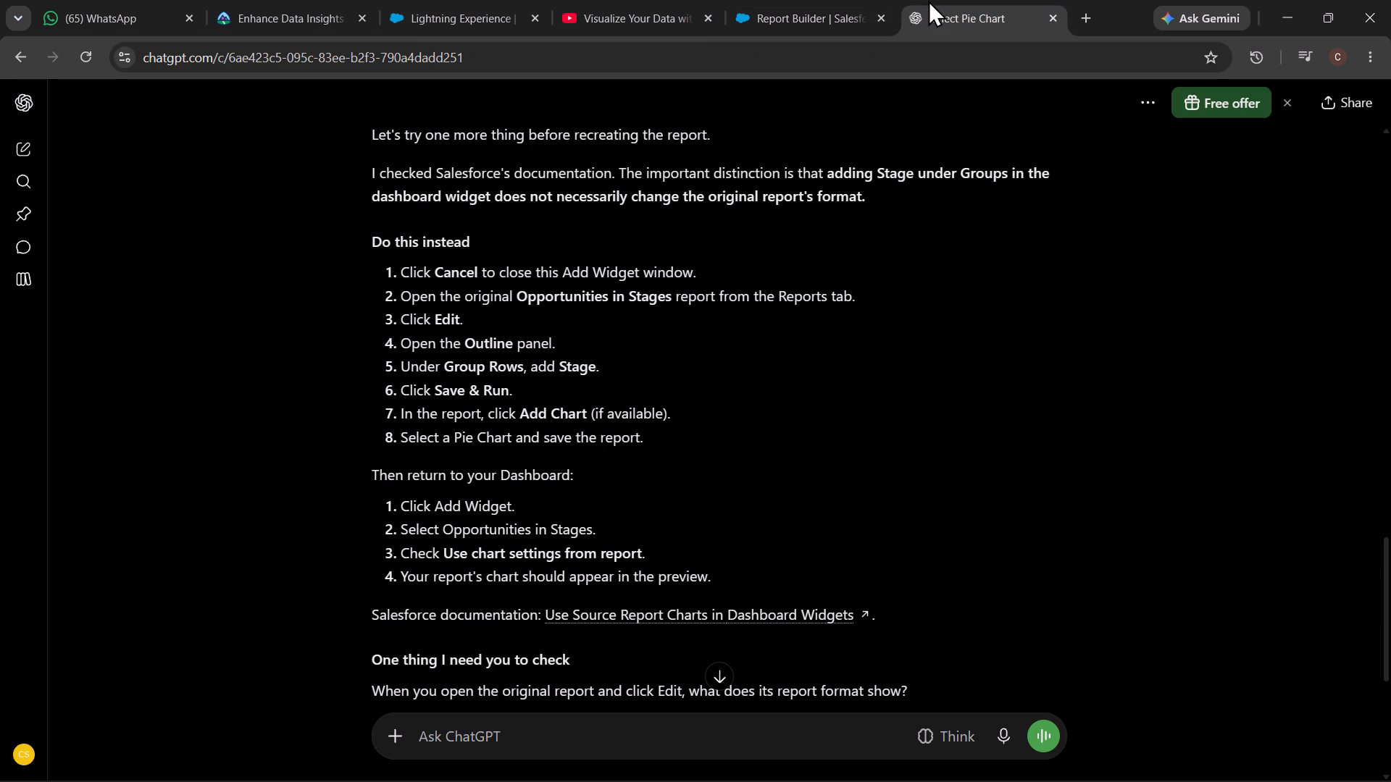
pyautogui.click(824, 8)
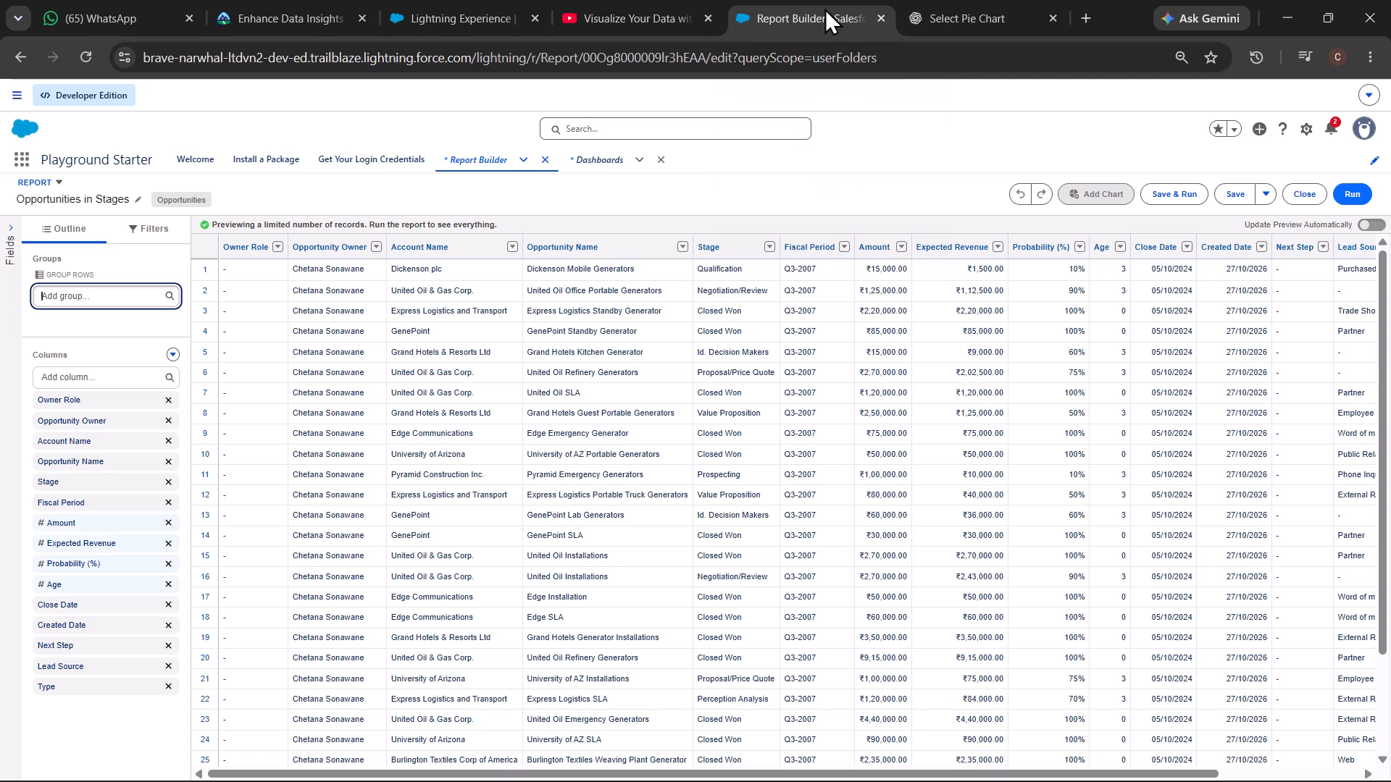
pyautogui.write('sta')
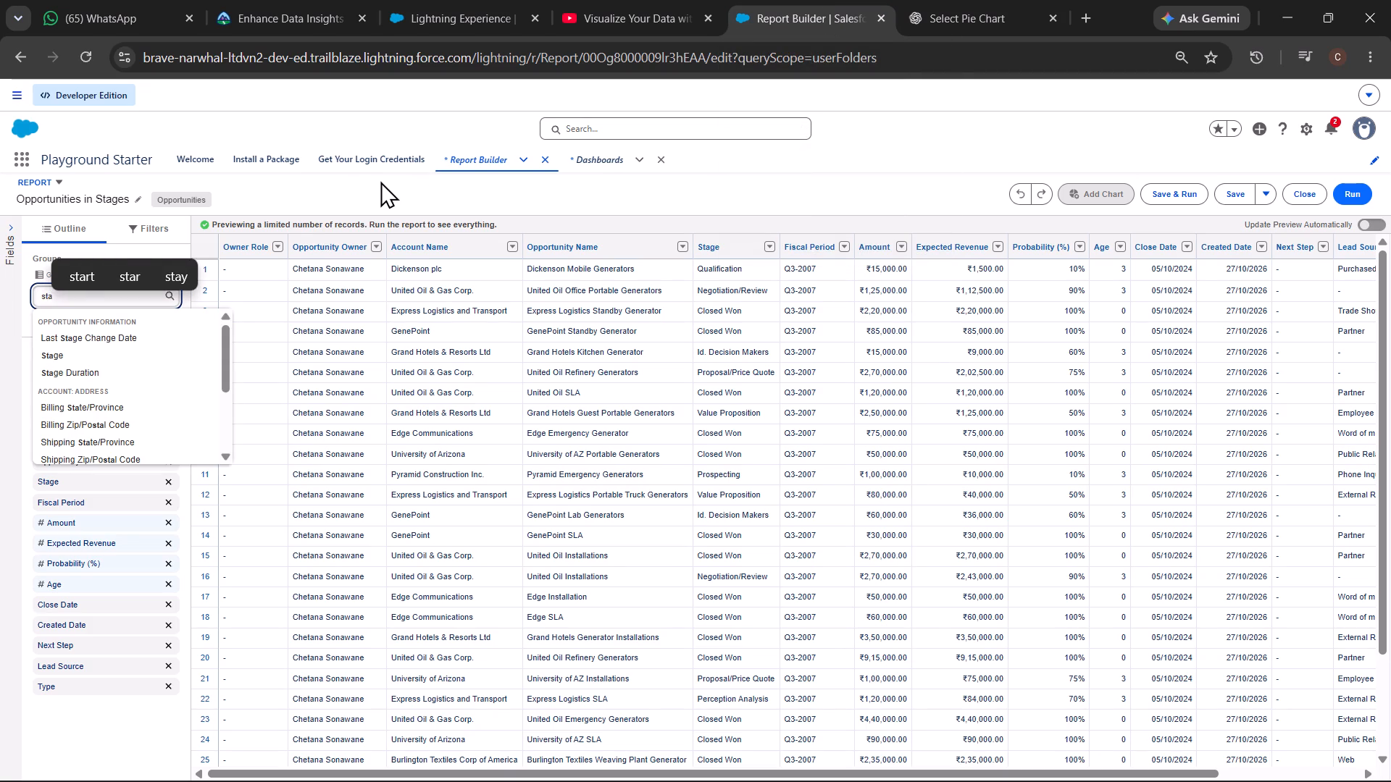
pyautogui.click(160, 358)
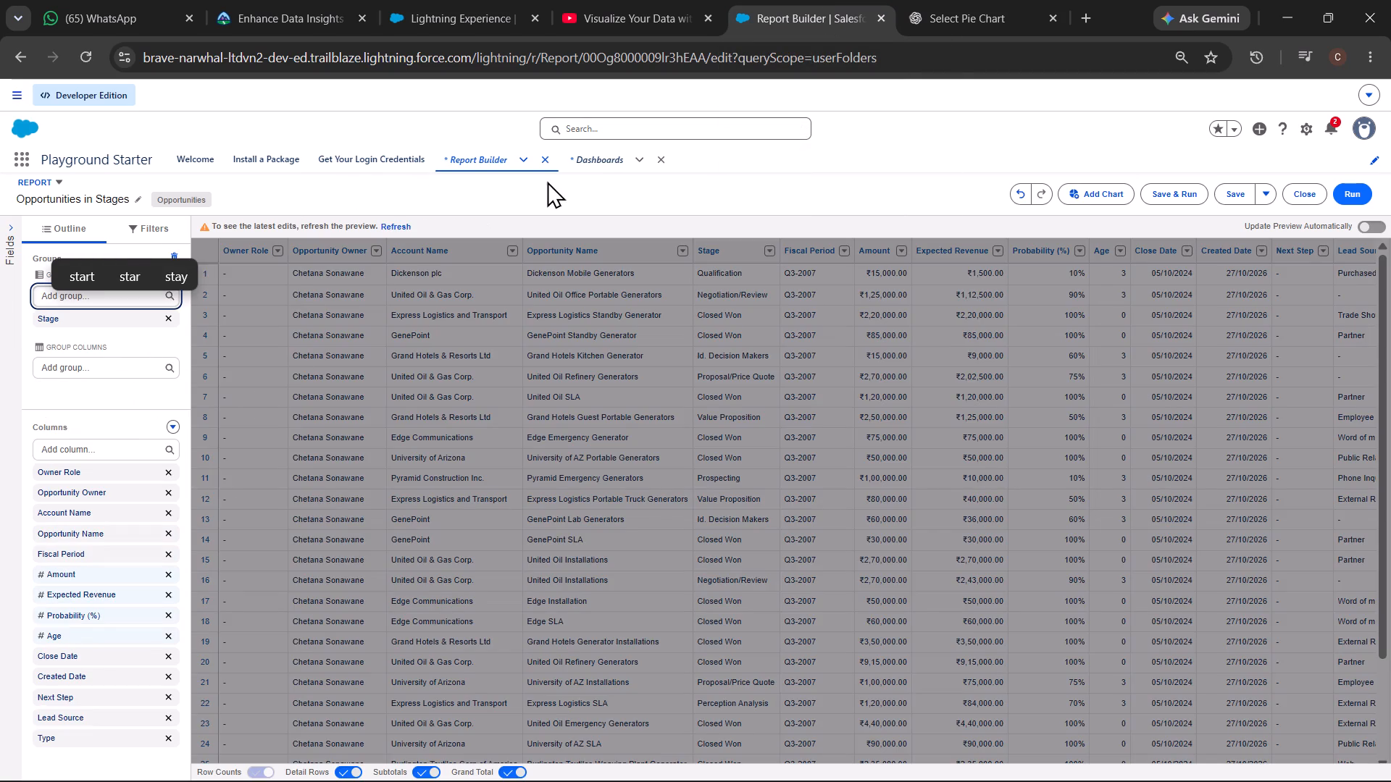
# Check the next ChatGPT instruction, and save and run the grouped Opportunities in Stages report.
pyautogui.click(1016, 16)
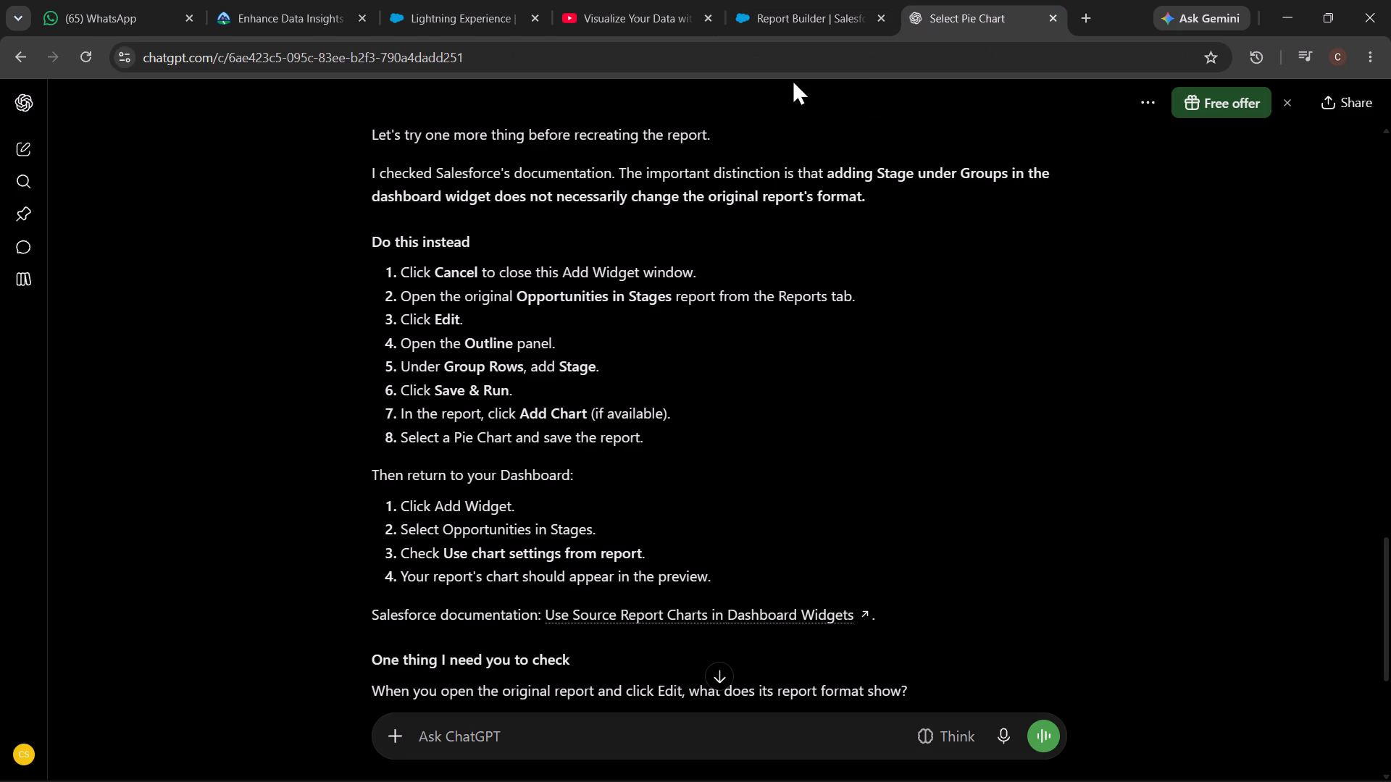
pyautogui.click(810, 0)
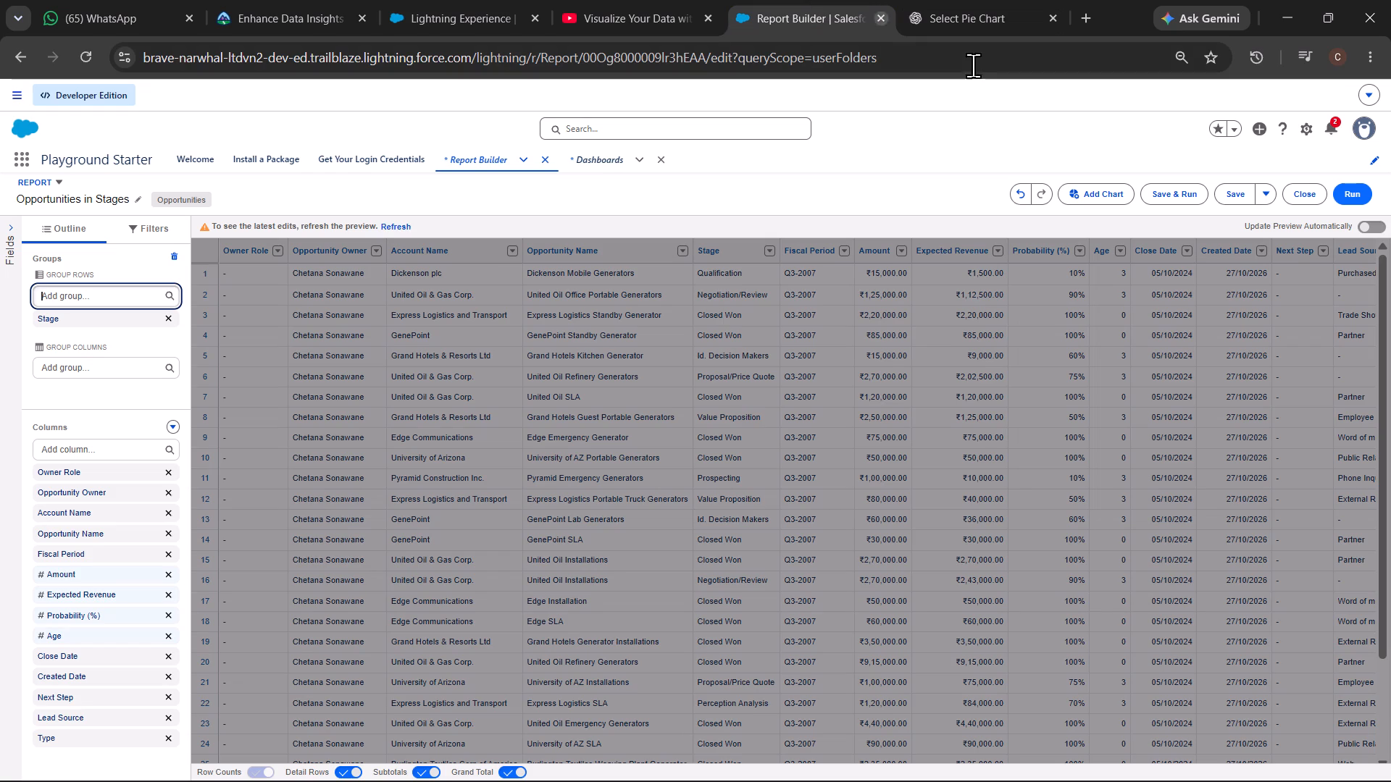
pyautogui.click(1187, 189)
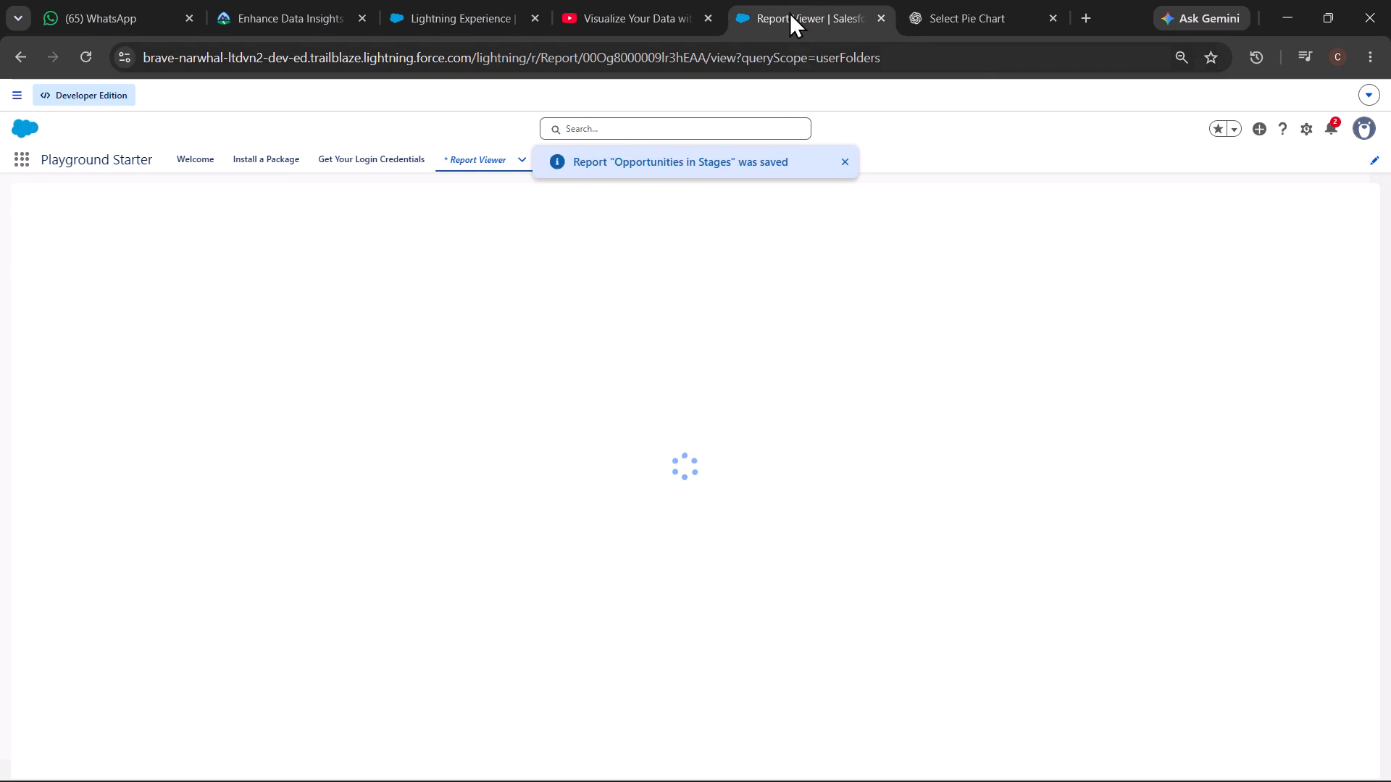
pyautogui.click(459, 122)
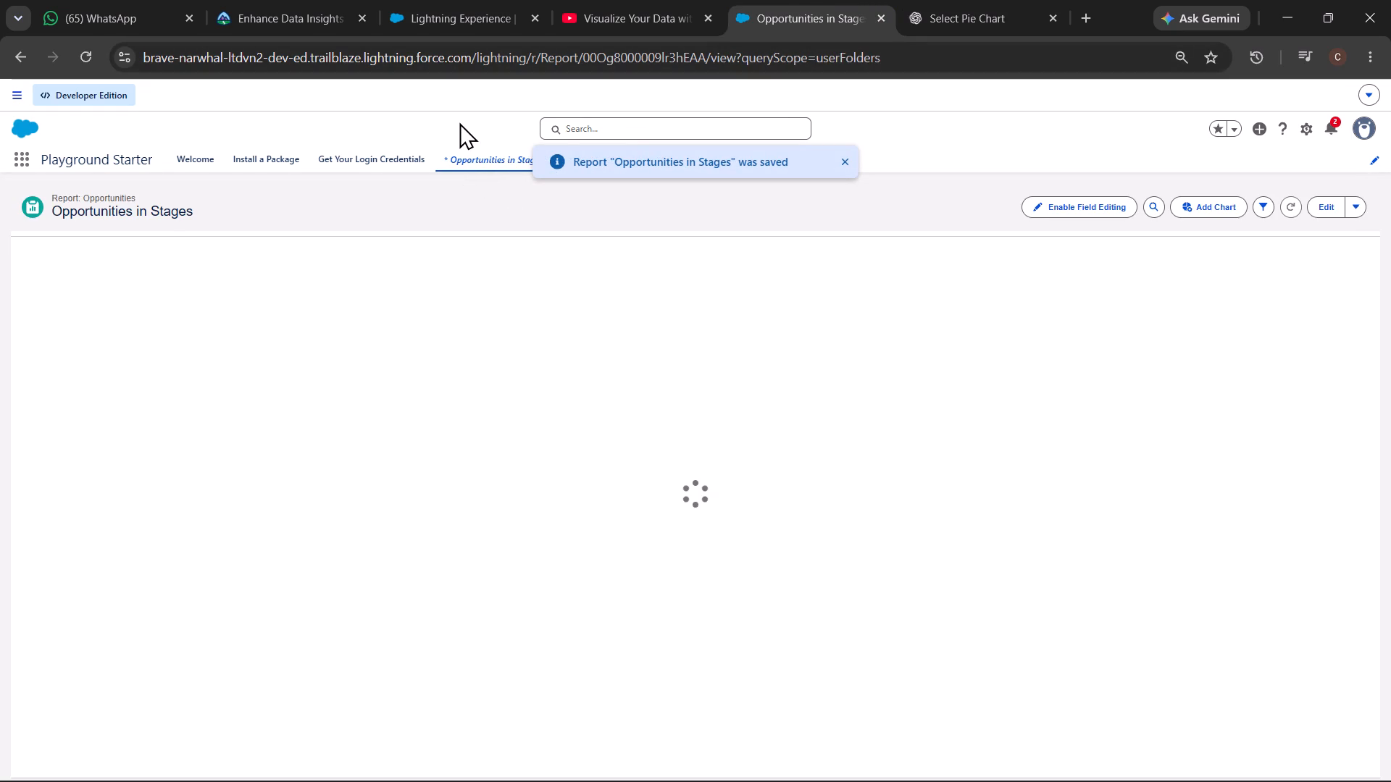
pyautogui.click(632, 258)
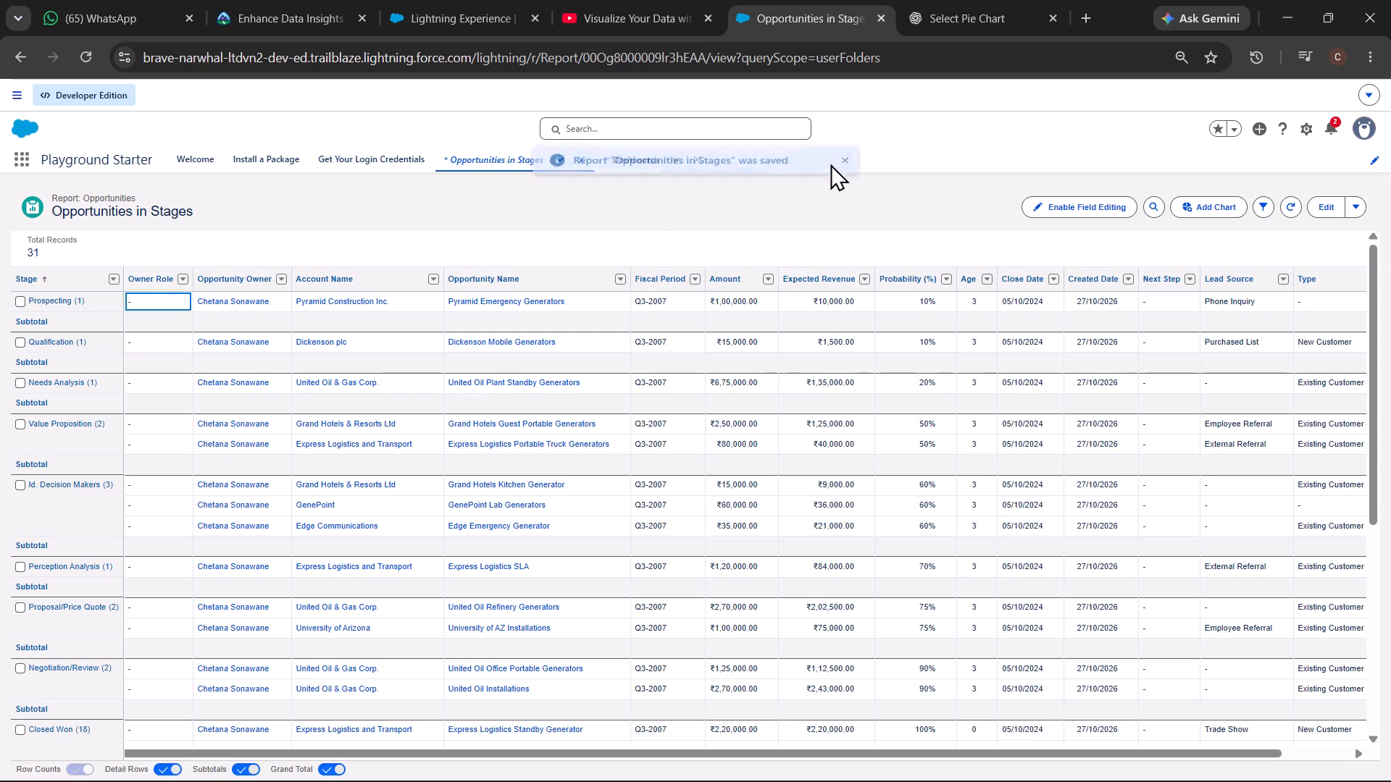
# Return to the dashboards list and open the Big Deals dashboard for editing.
pyautogui.click(646, 155)
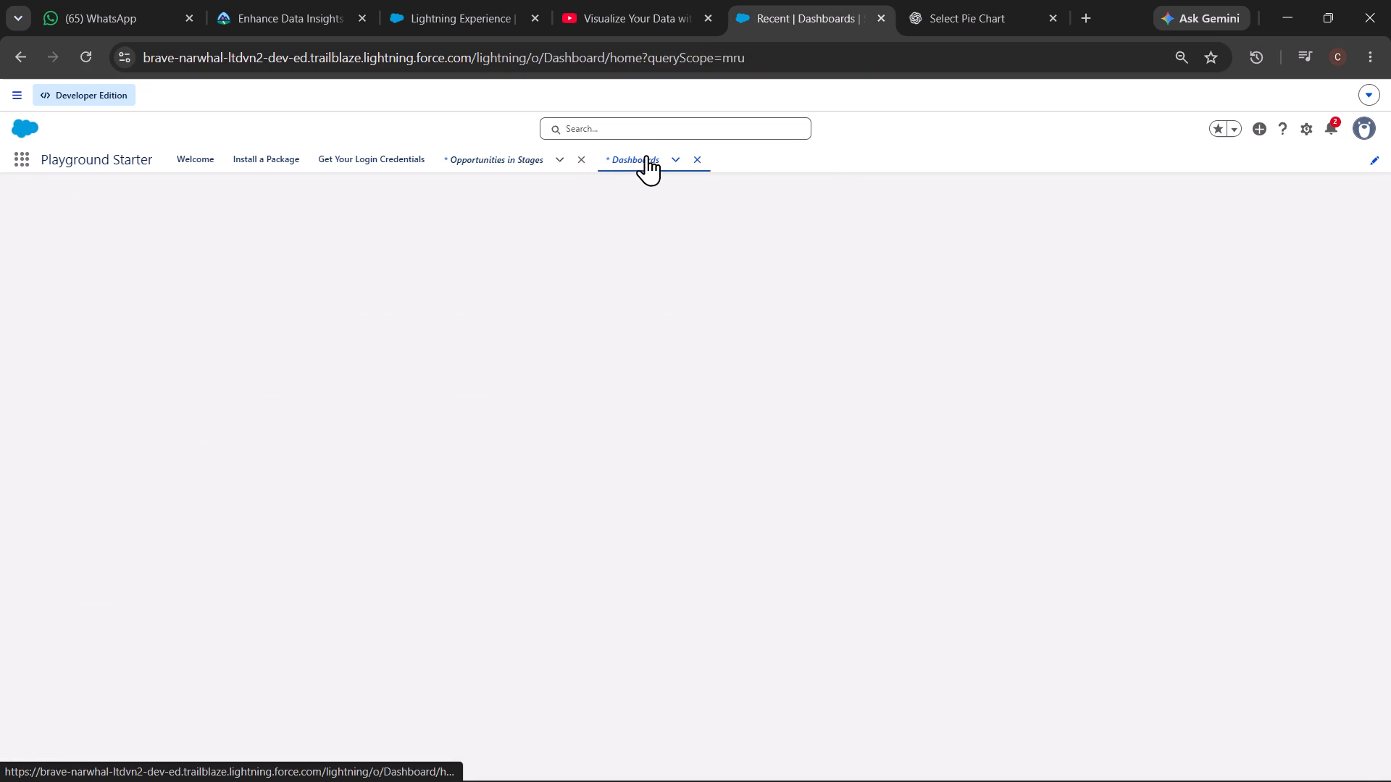
pyautogui.doubleClick(130, 275)
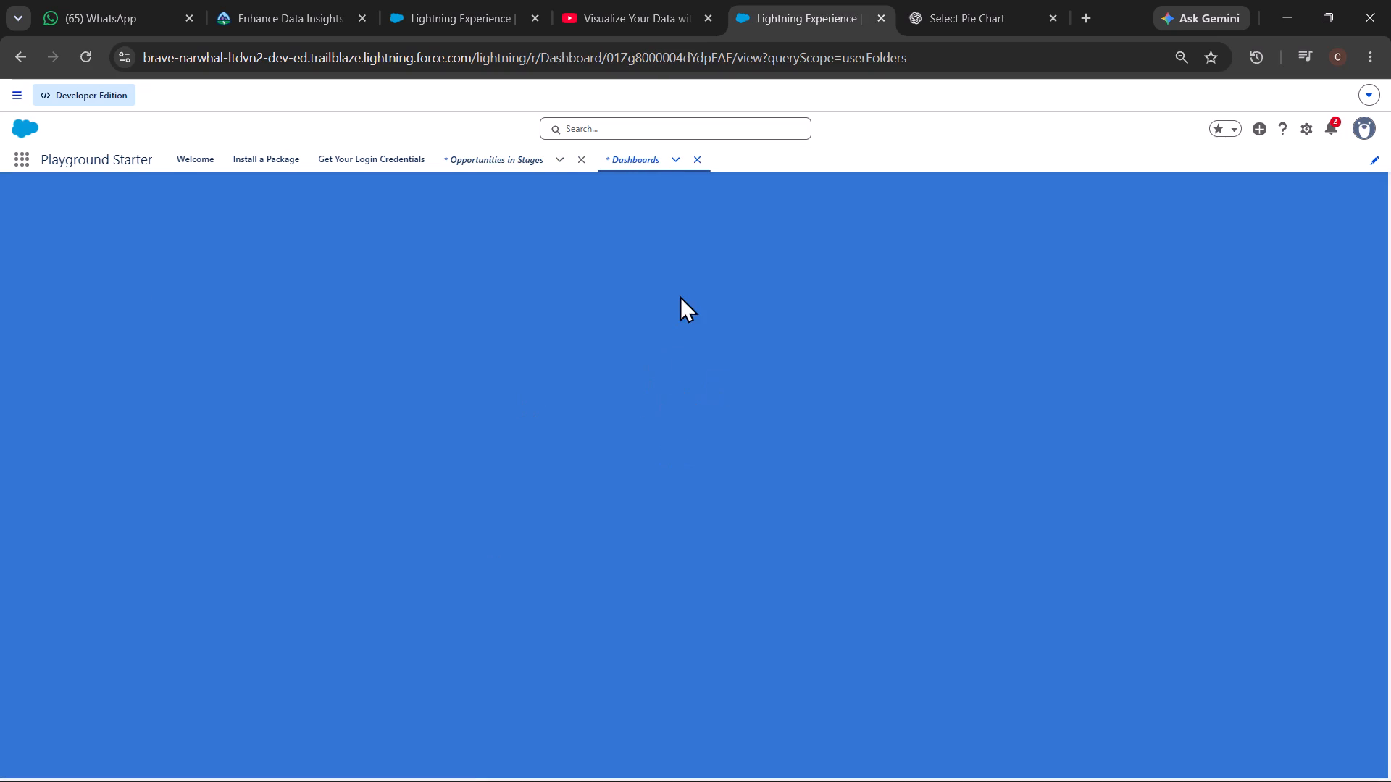
pyautogui.click(714, 353)
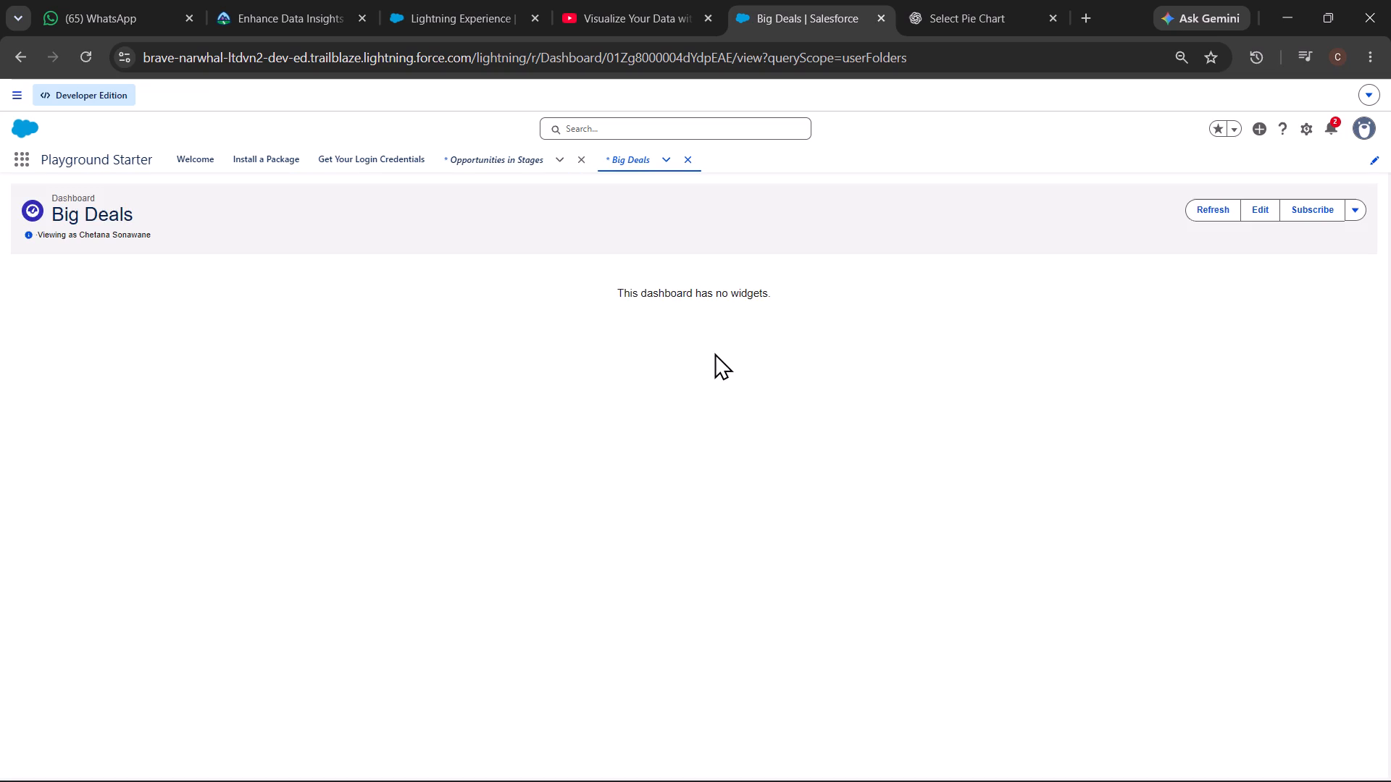
pyautogui.click(1224, 200)
pyautogui.click(1228, 208)
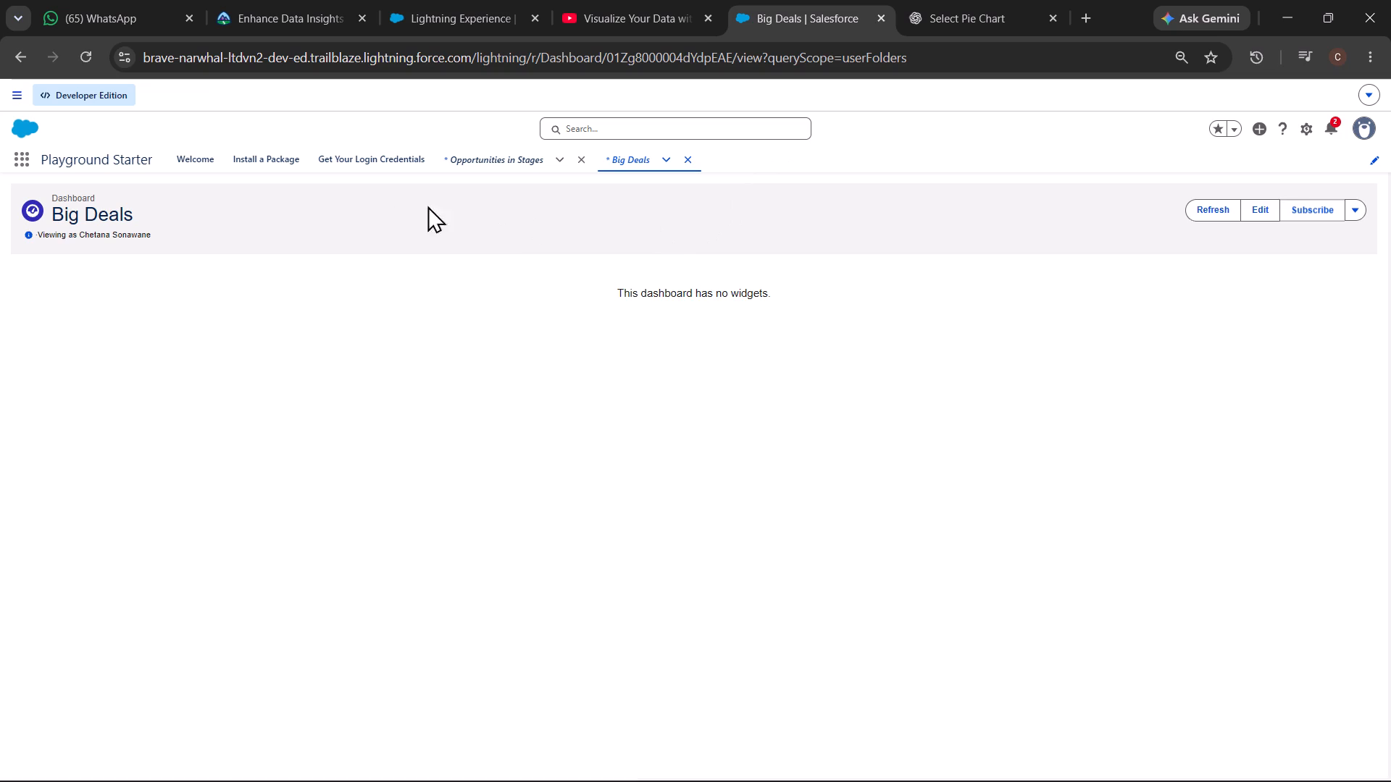
pyautogui.click(1258, 204)
# Start a chart widget from the Opportunities in Stages report and display it as a donut chart, checking the YouTube tutorial.
pyautogui.click(1065, 196)
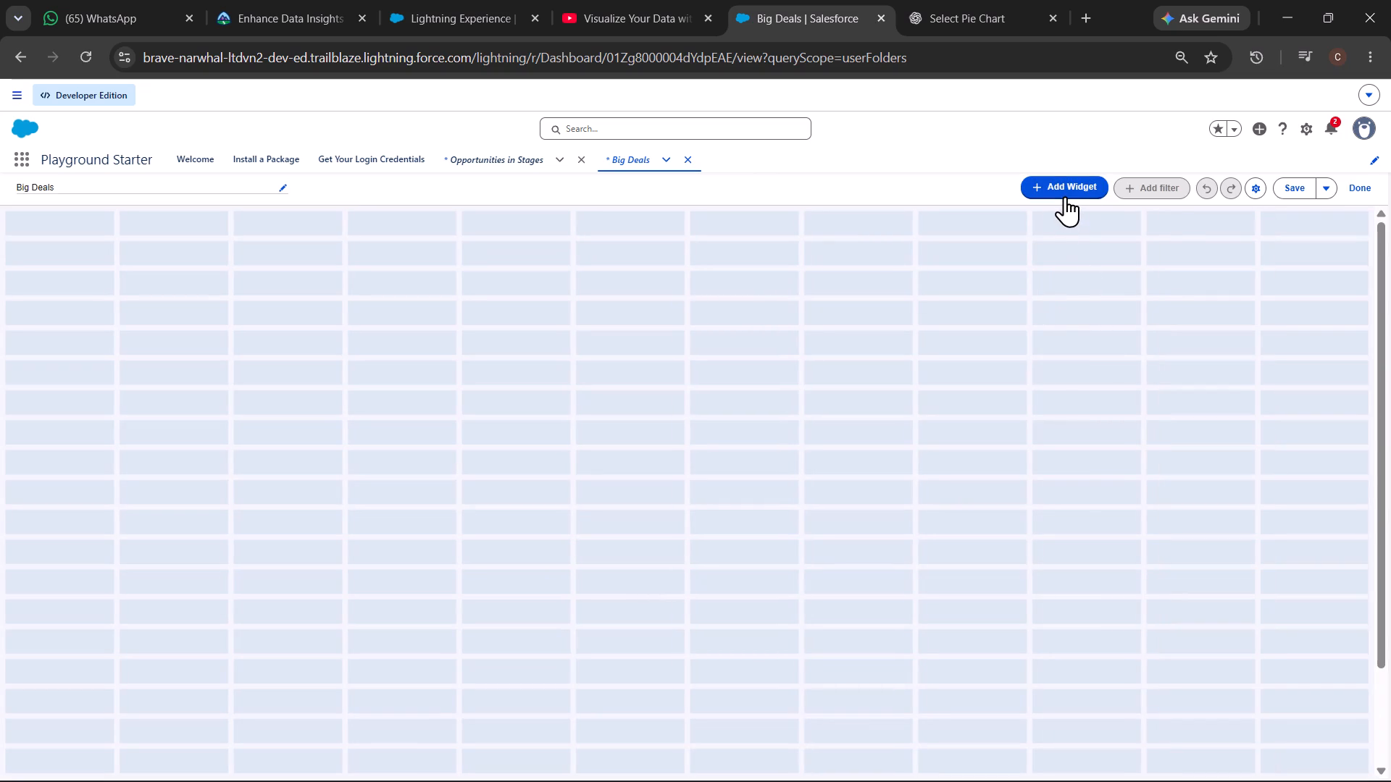
pyautogui.click(1066, 214)
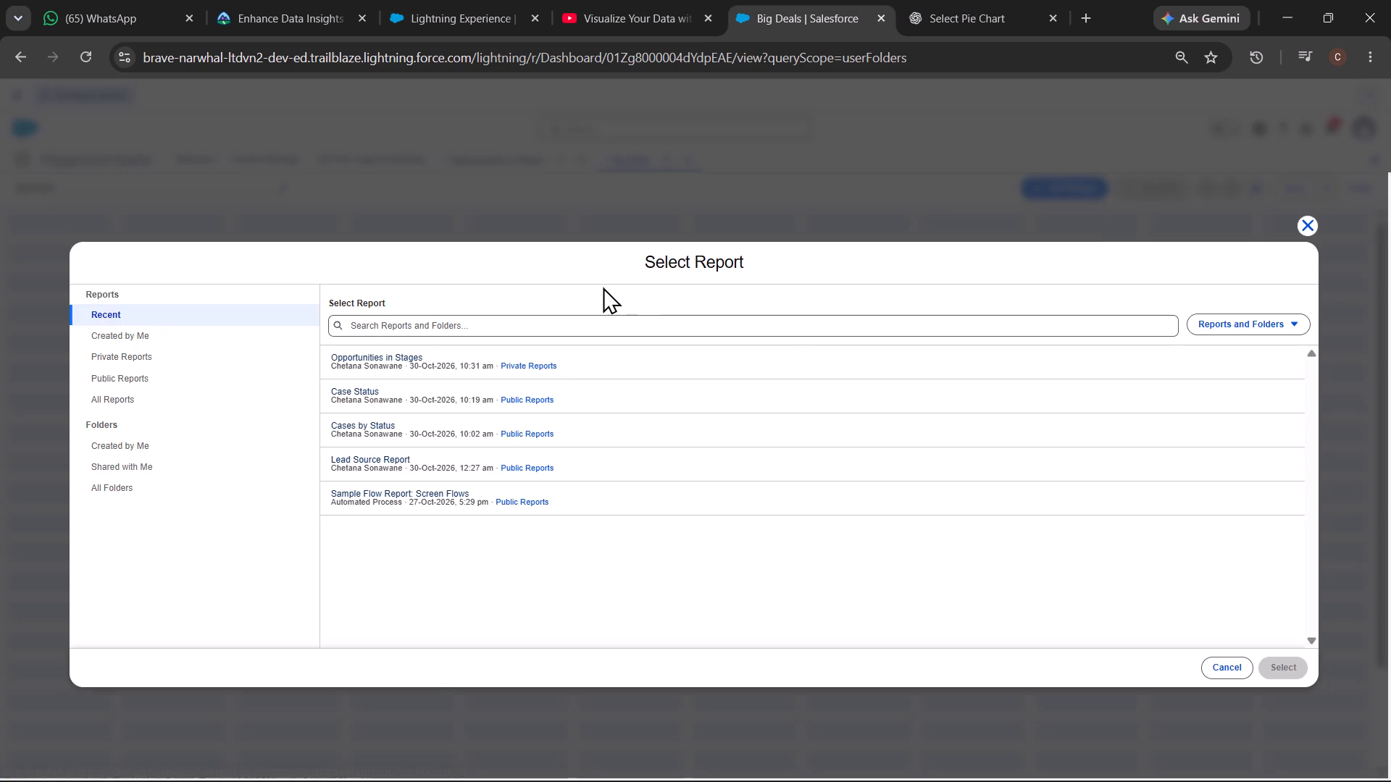
pyautogui.click(438, 353)
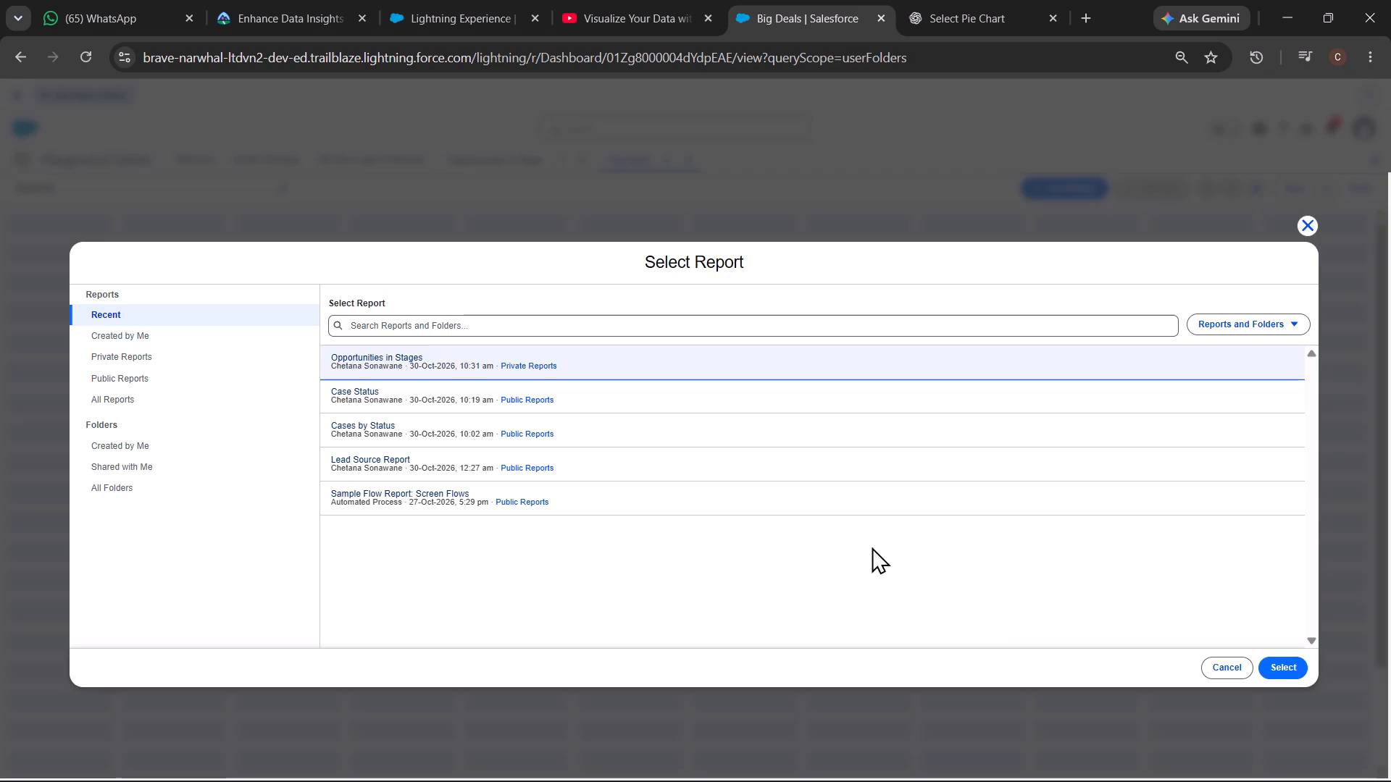
pyautogui.click(1291, 661)
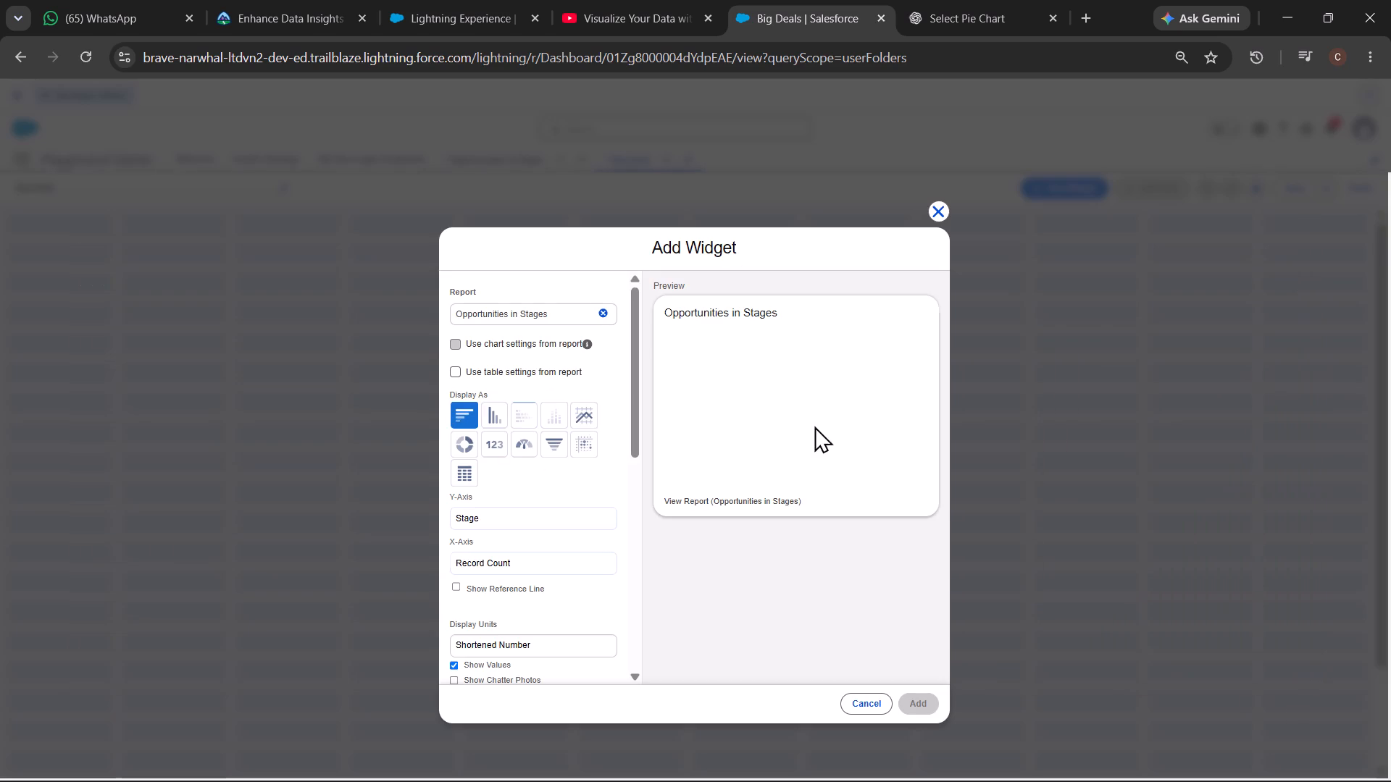
pyautogui.click(469, 444)
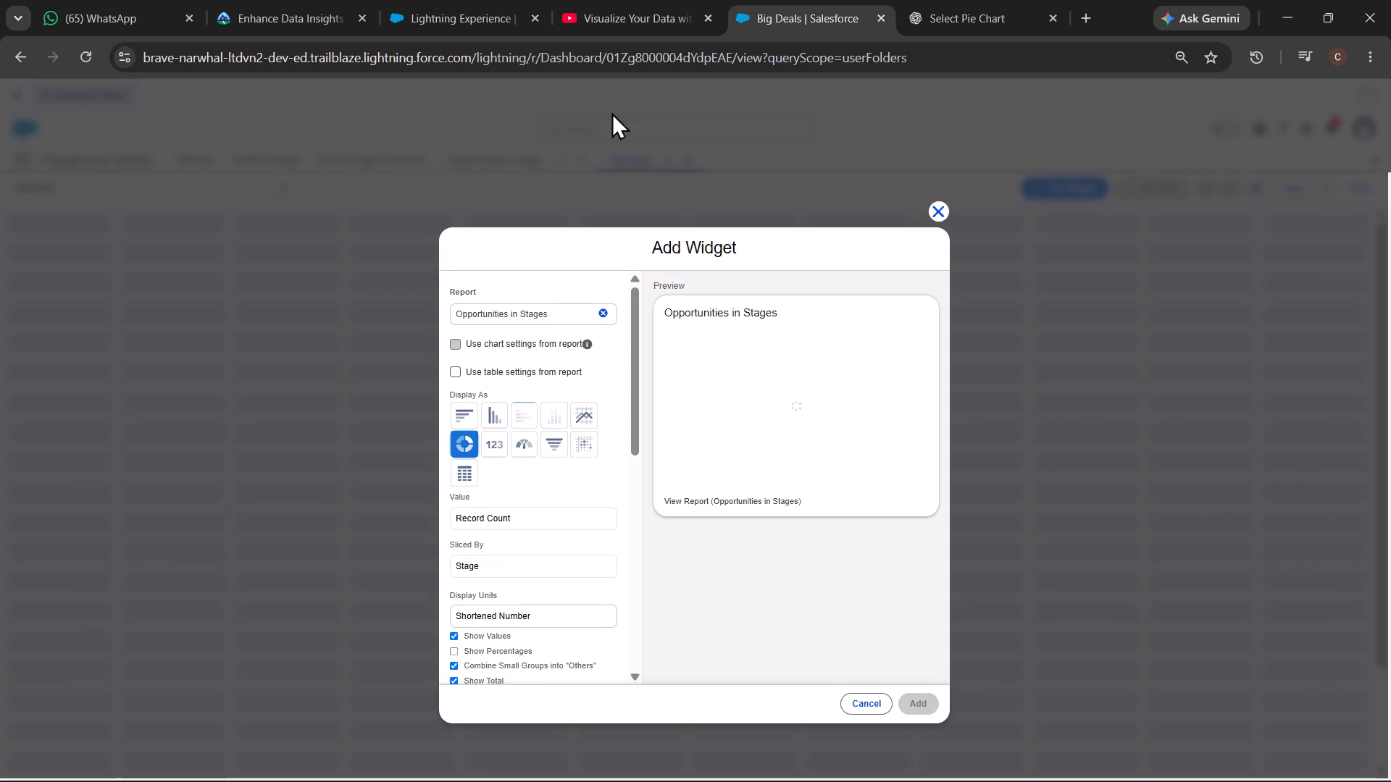
pyautogui.click(611, 10)
pyautogui.click(593, 256)
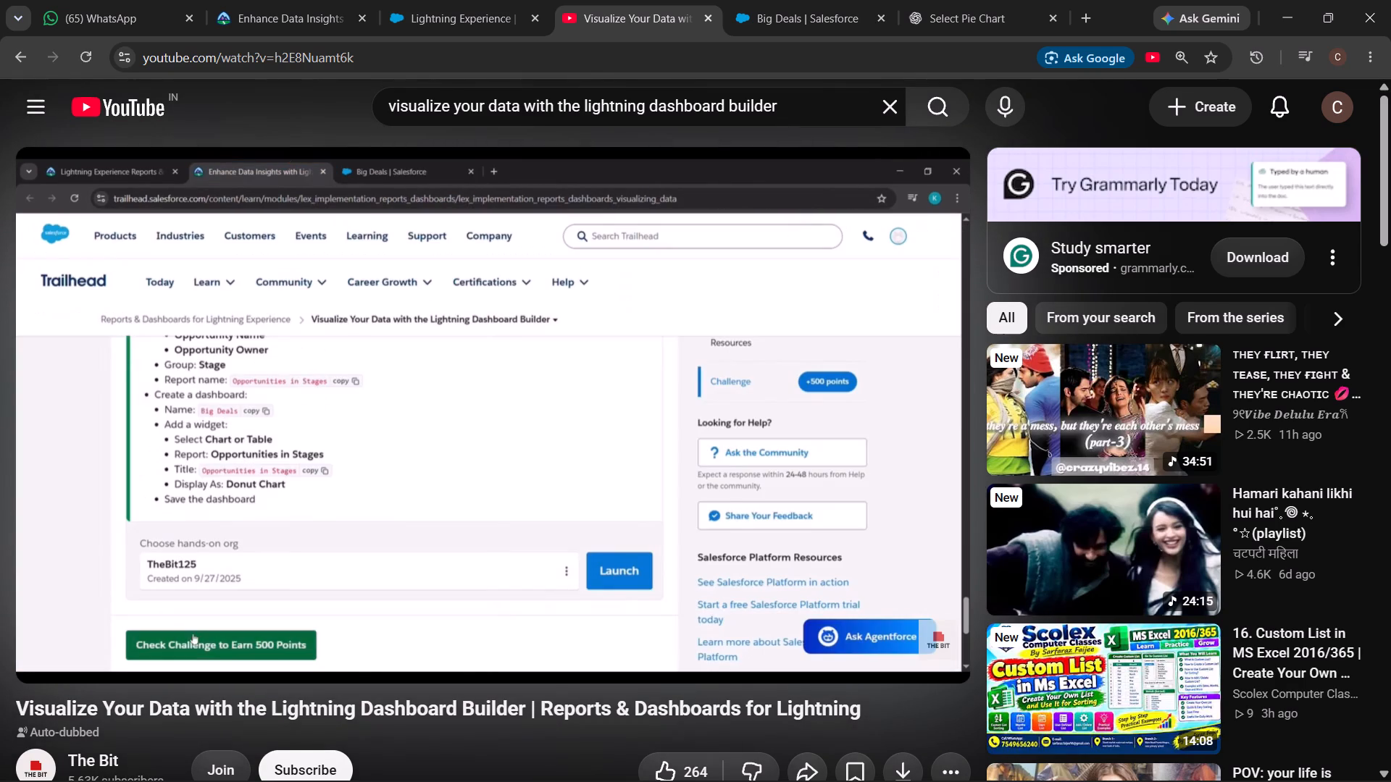
pyautogui.click(535, 411)
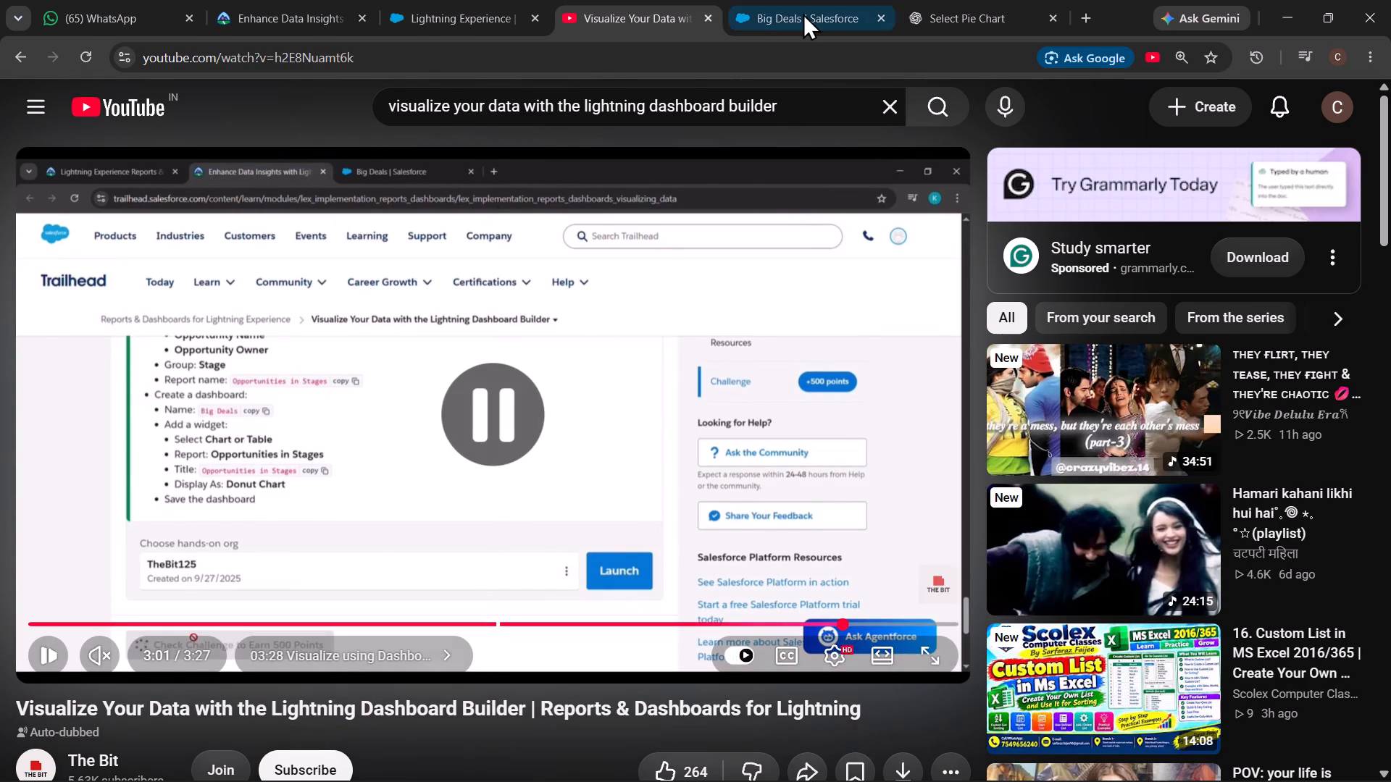
pyautogui.click(803, 11)
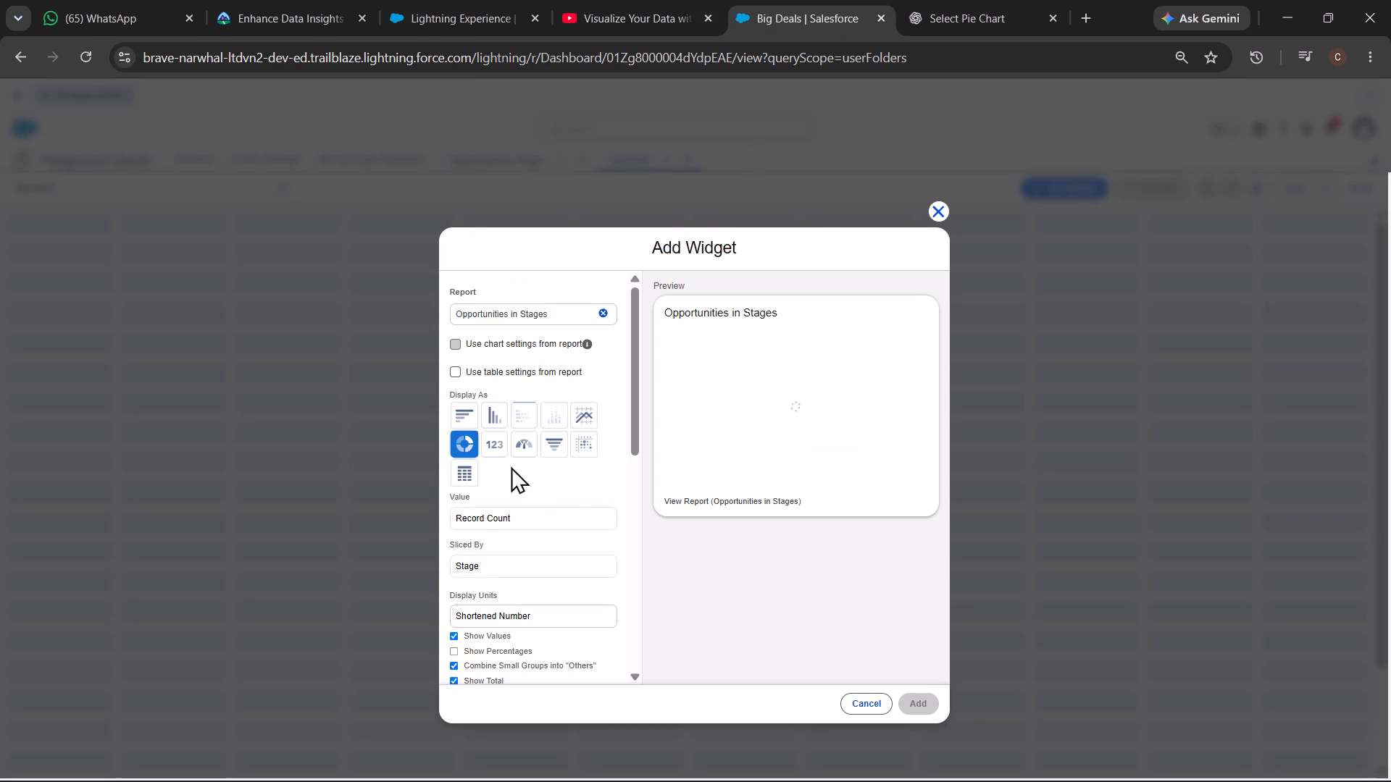
pyautogui.click(468, 442)
# Enable Show Percentages for the donut chart and add the widget to the Big Deals dashboard.
pyautogui.scroll(-4, 520, 572)
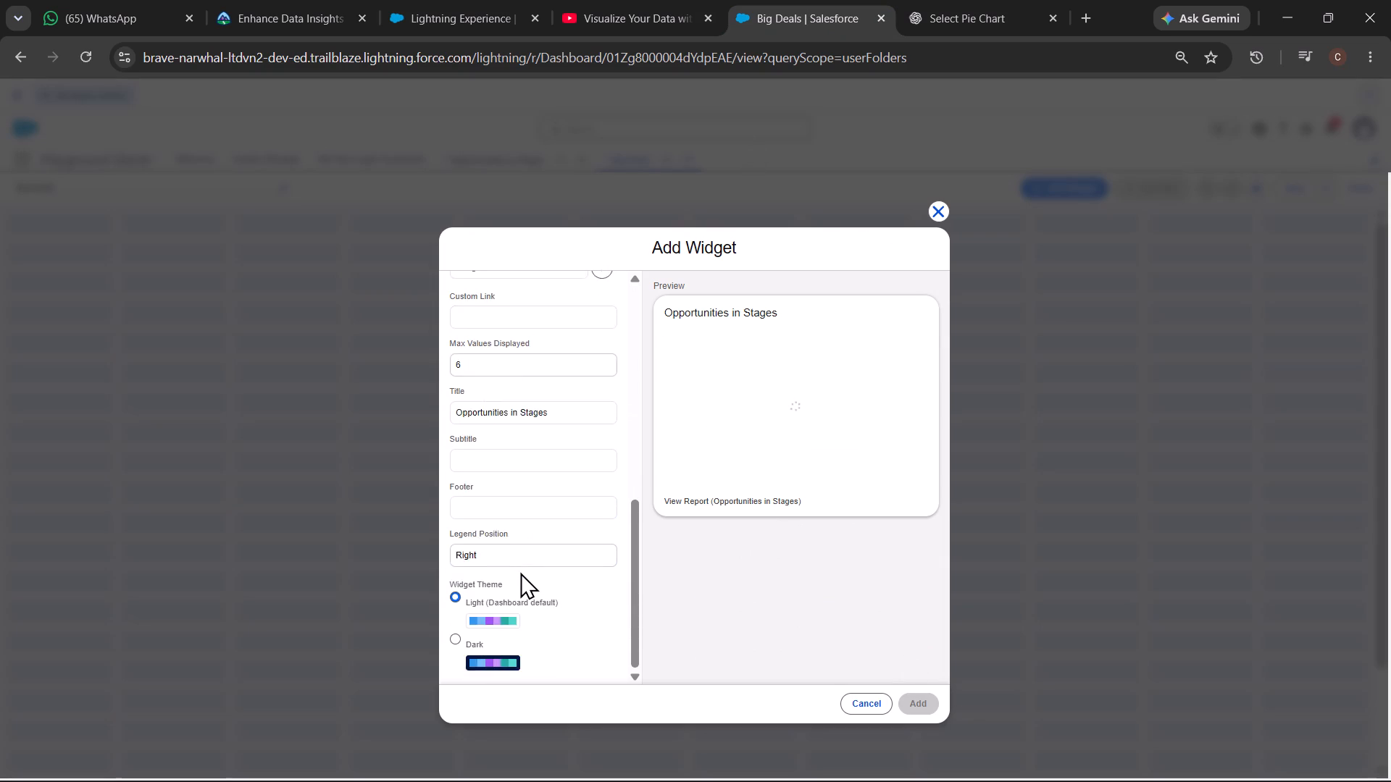
pyautogui.scroll(2, 520, 572)
pyautogui.scroll(-1, 520, 572)
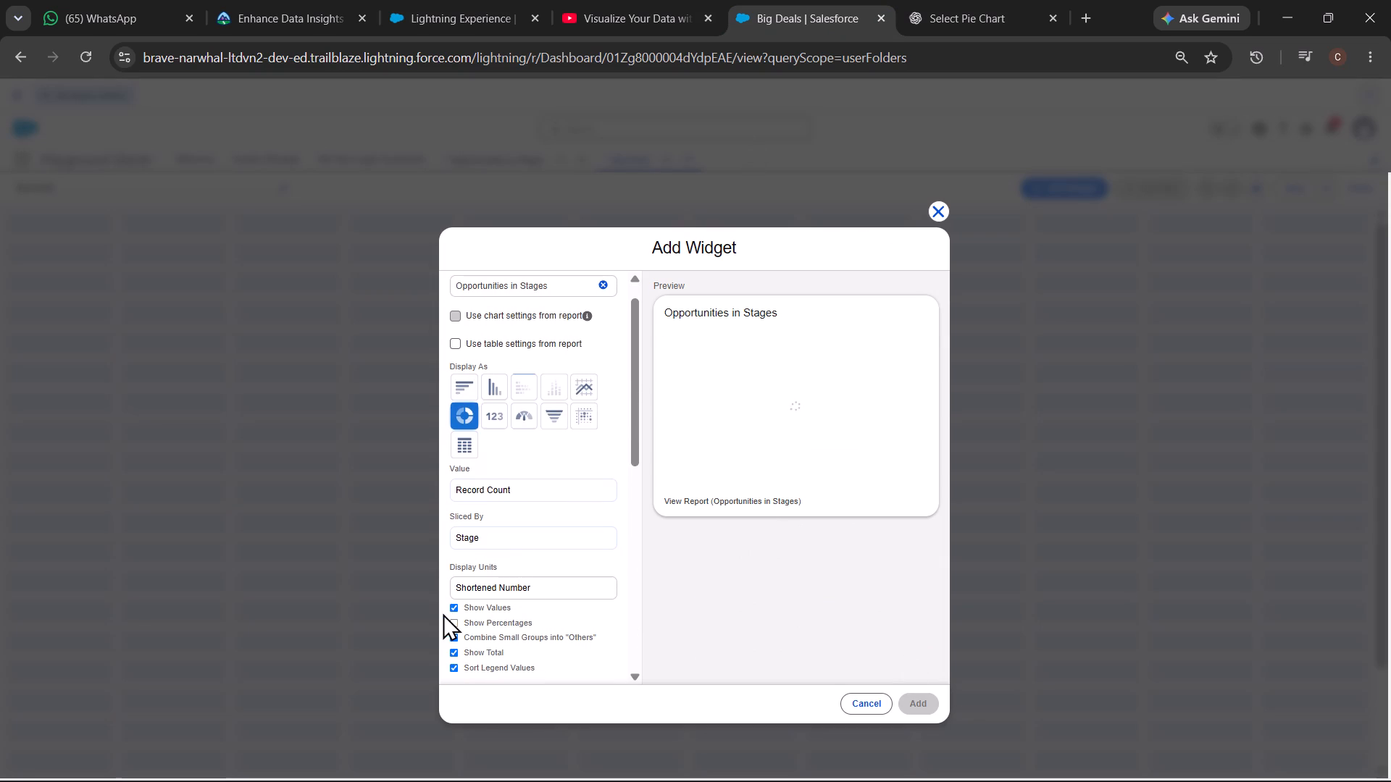
pyautogui.click(456, 620)
pyautogui.scroll(-1, 456, 620)
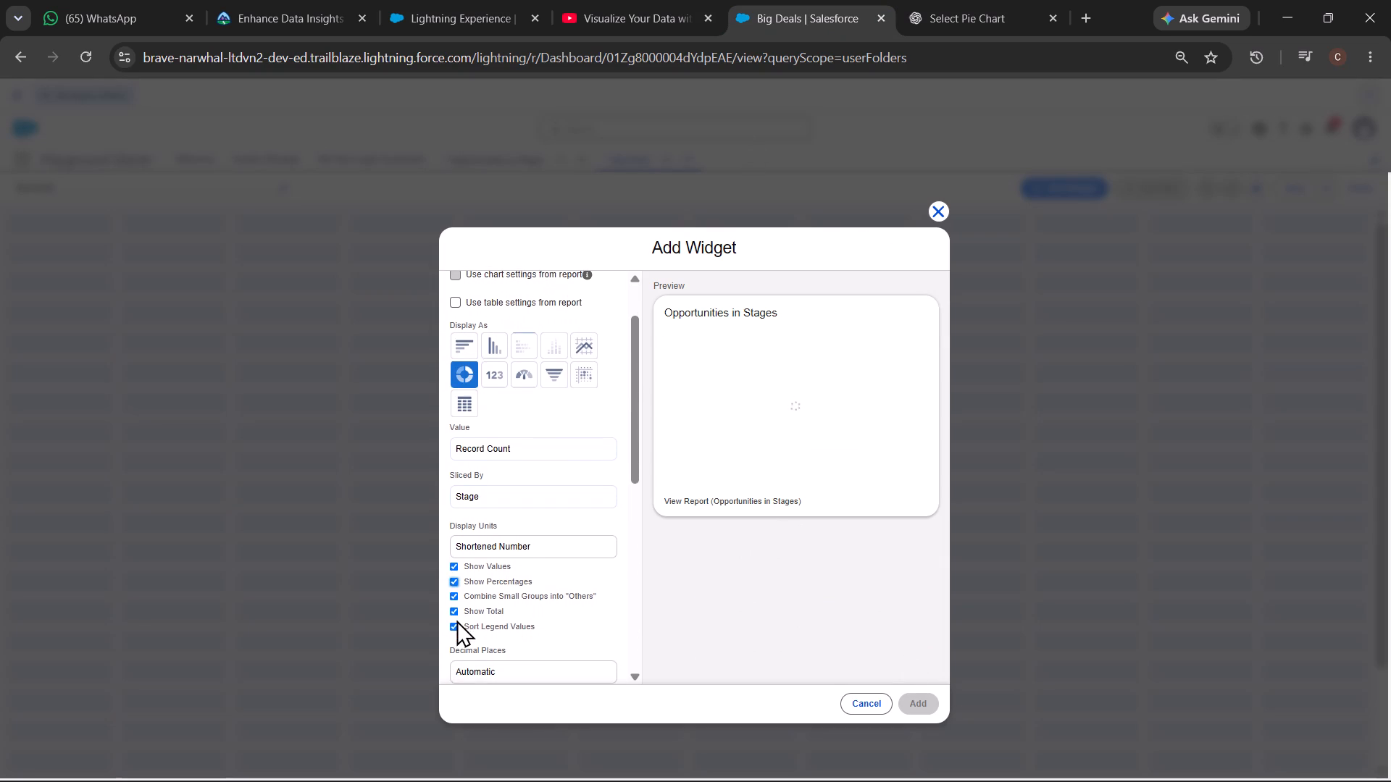
pyautogui.scroll(2, 488, 644)
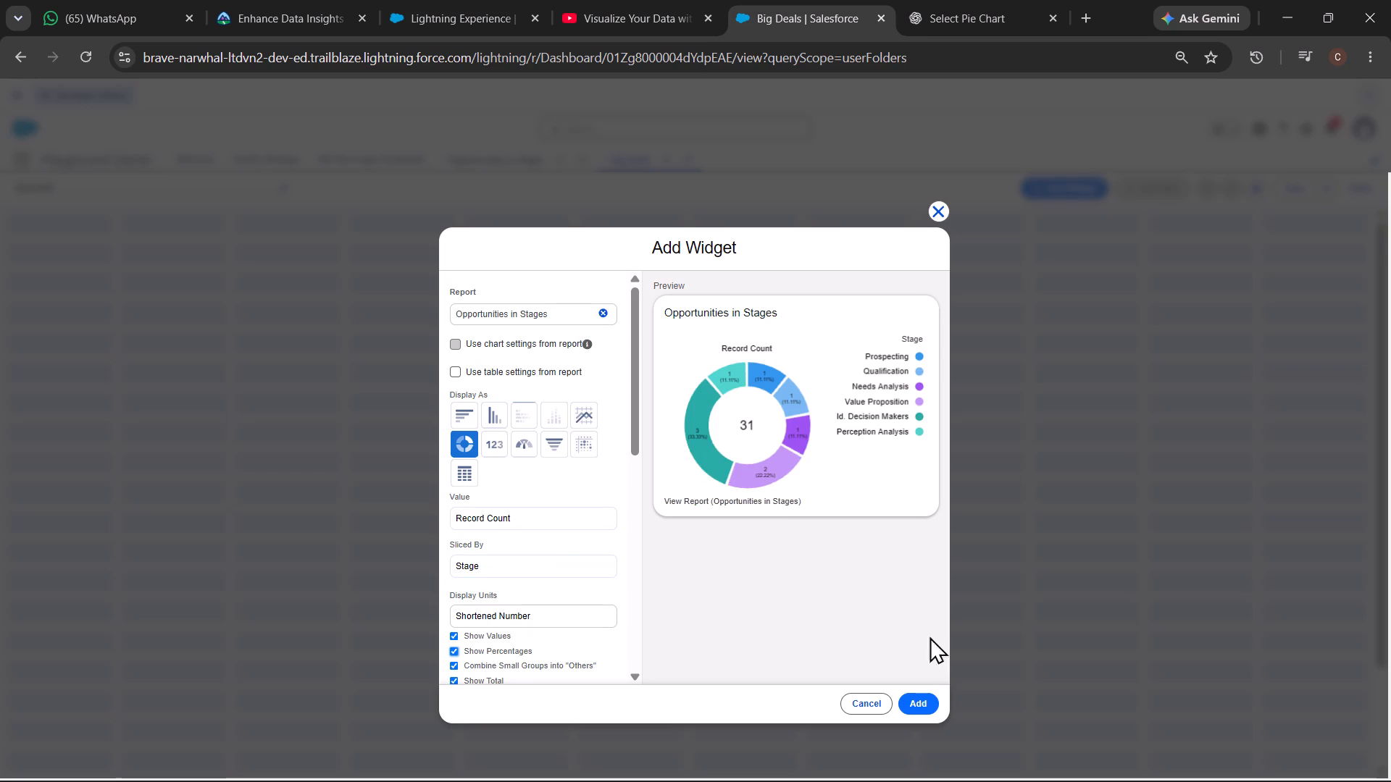
pyautogui.click(921, 702)
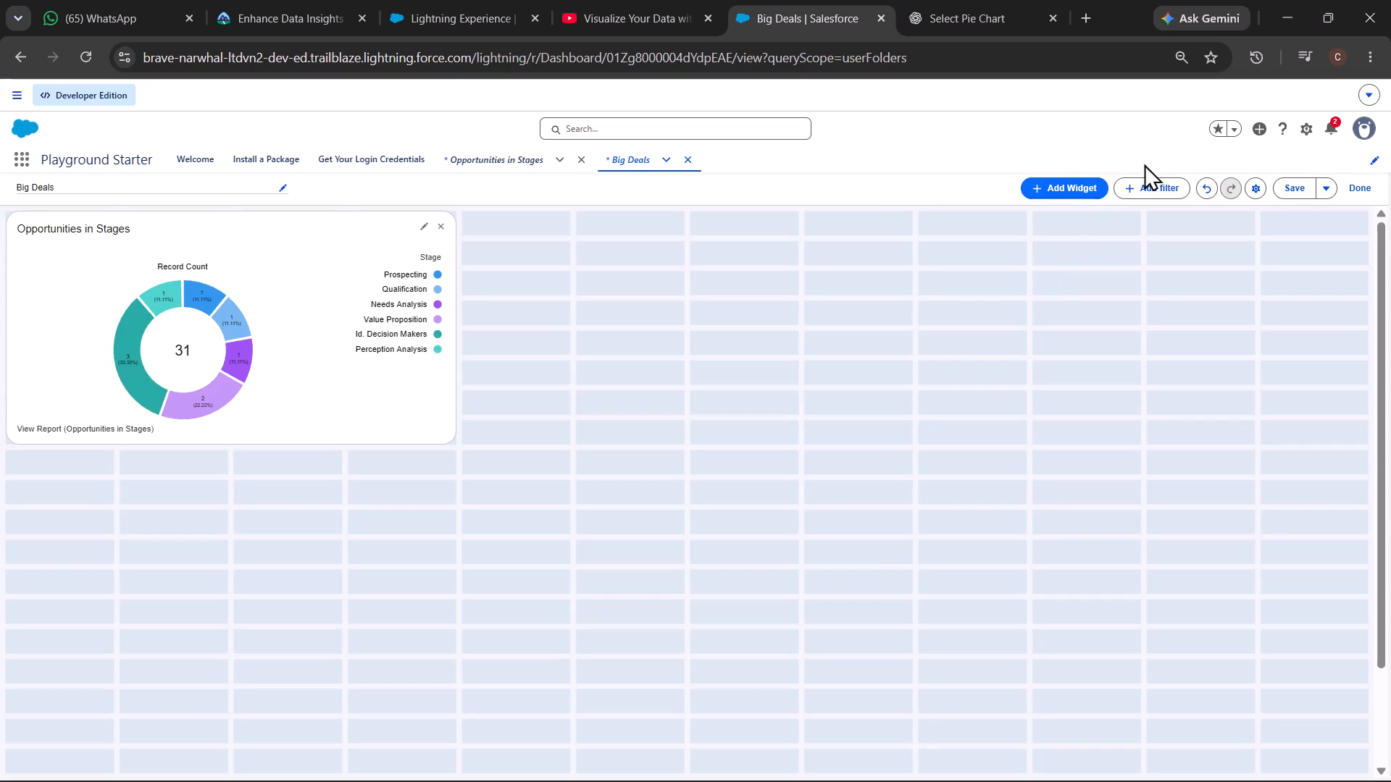
# Save the Big Deals dashboard, submit the Trailhead challenge for checking to earn 500 points, and continue past the badge page.
pyautogui.click(1285, 198)
pyautogui.click(278, 0)
pyautogui.scroll(-6, 309, 177)
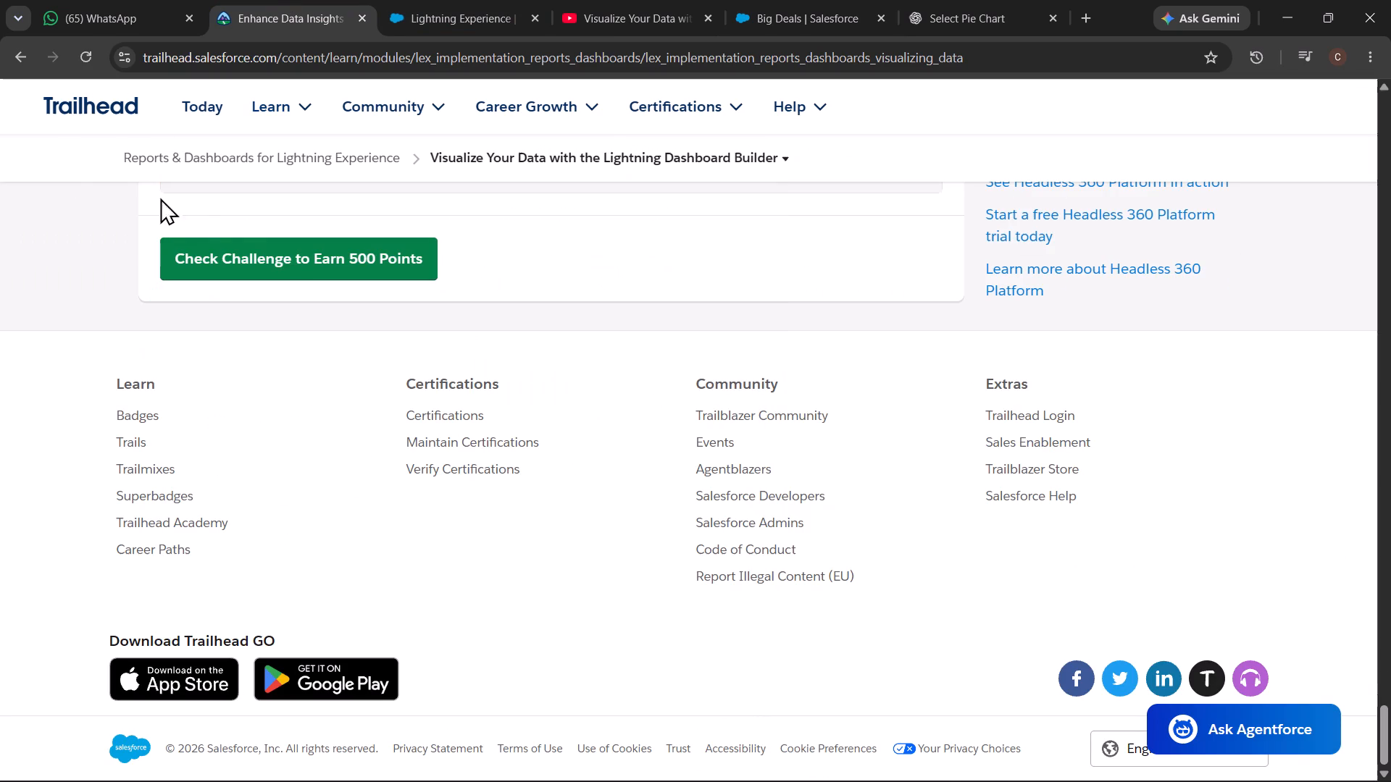
pyautogui.click(253, 242)
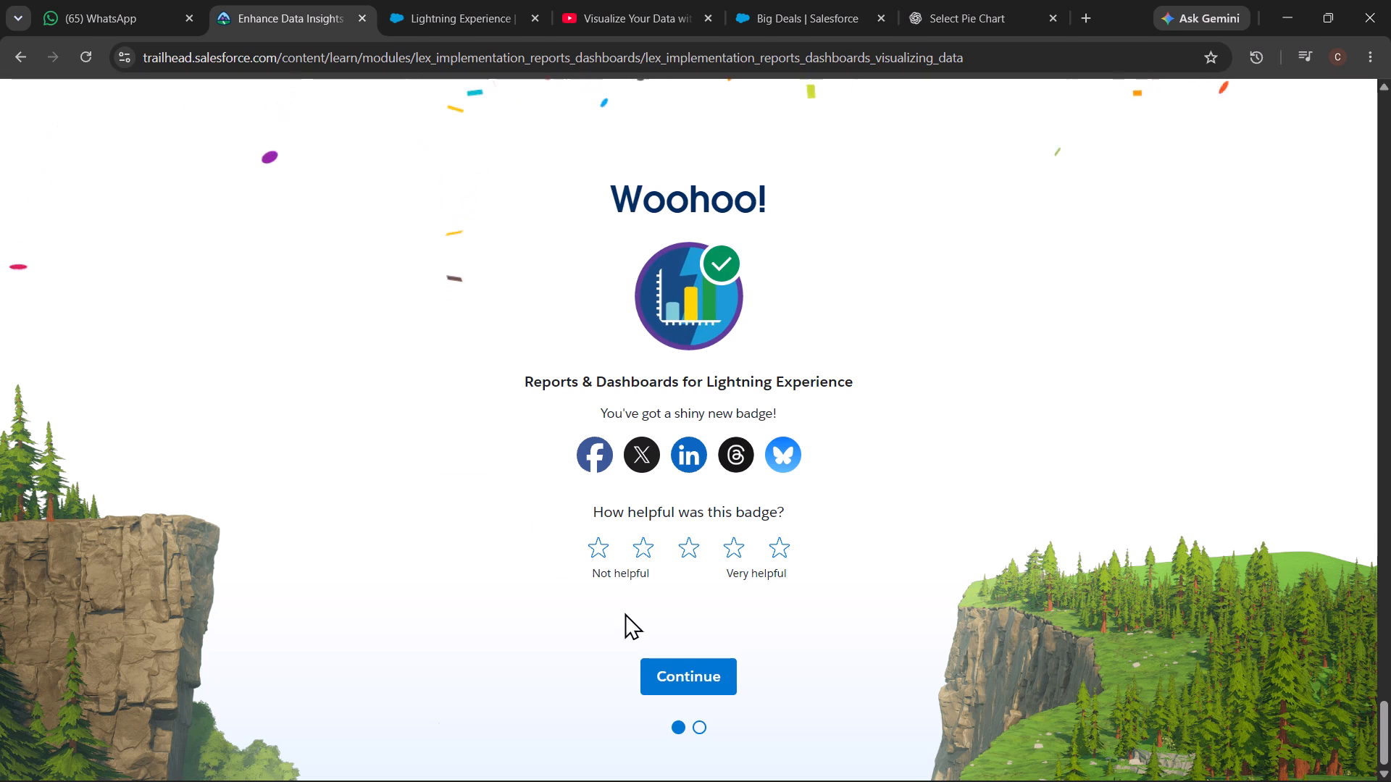
pyautogui.click(716, 692)
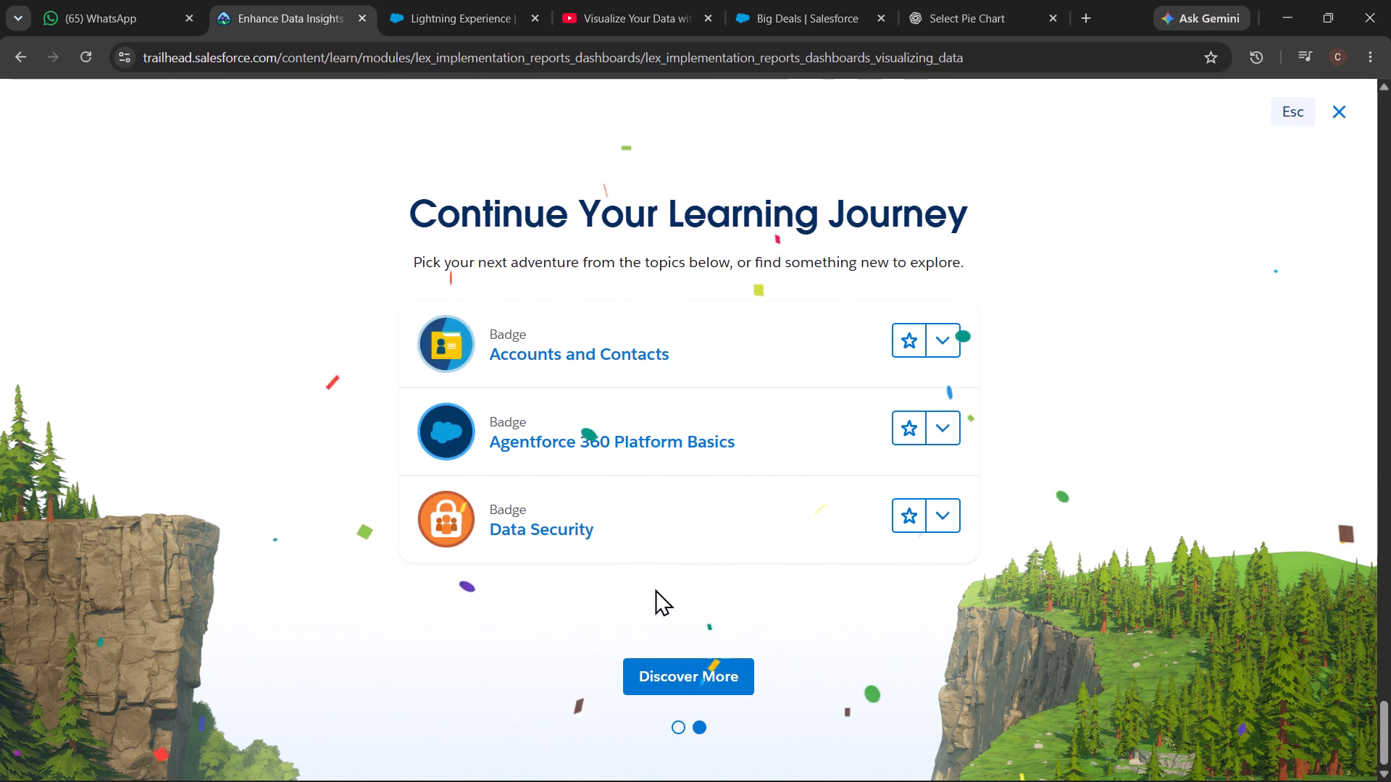
# Return to the Reports & Dashboards for Lightning Experience module page and review its unit list.
pyautogui.hscroll(10, 407, 308)
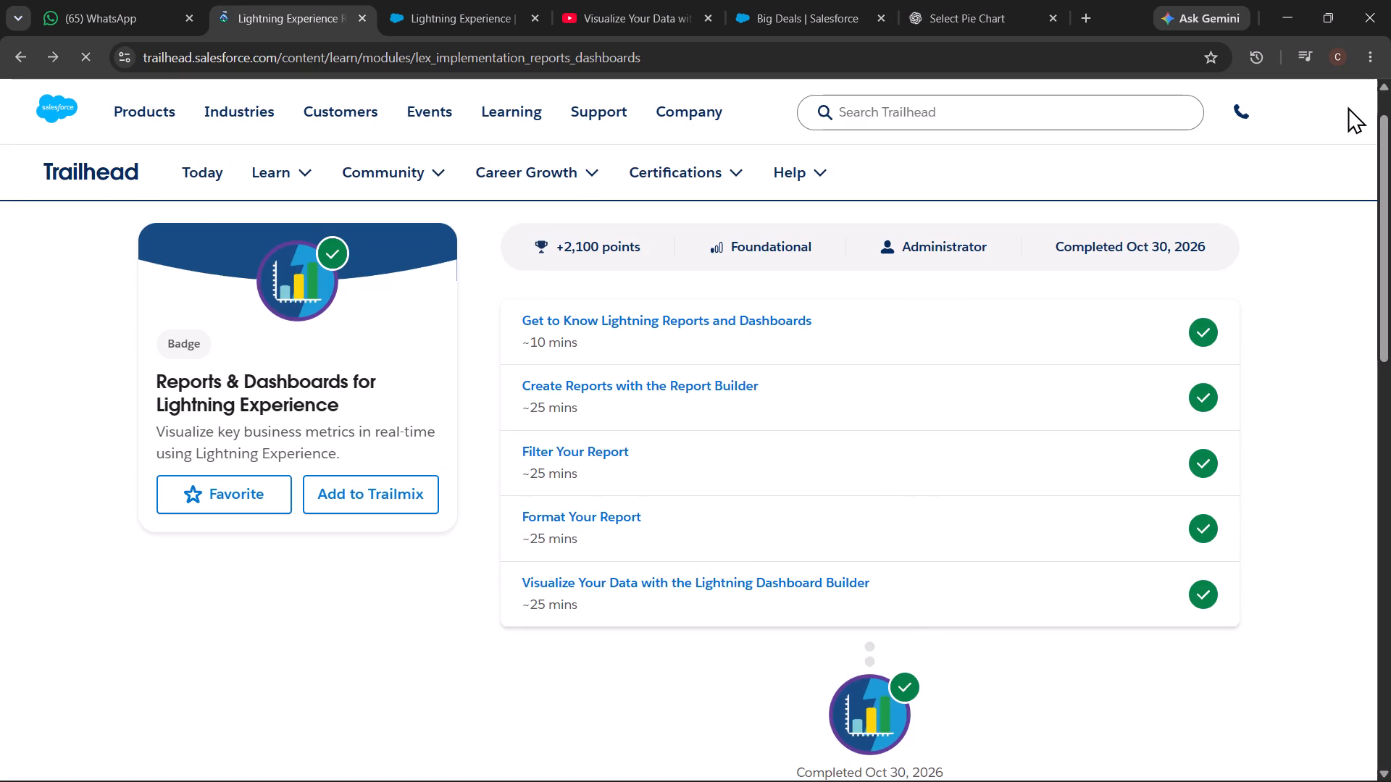
pyautogui.hscroll(-5, 664, 115)
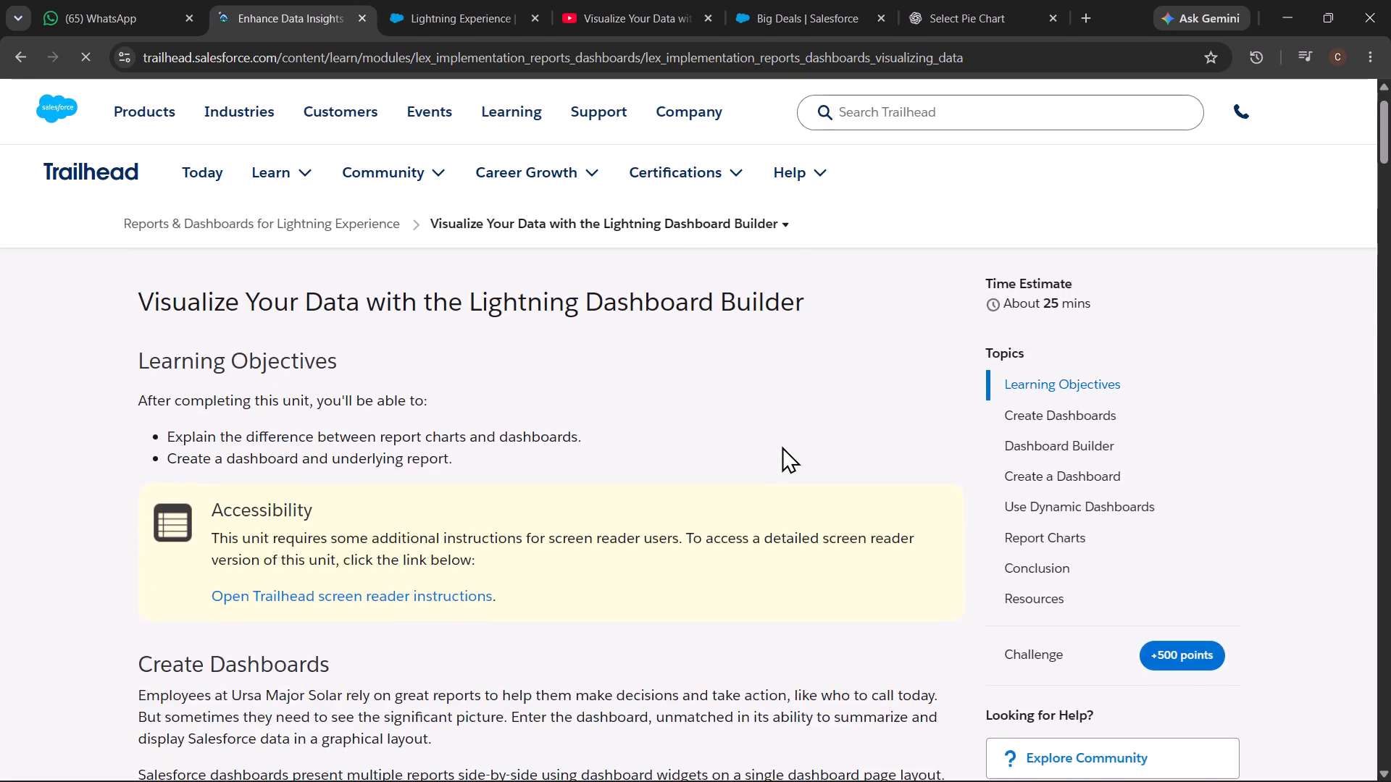
pyautogui.hscroll(-2, 782, 446)
pyautogui.scroll(5, 388, 253)
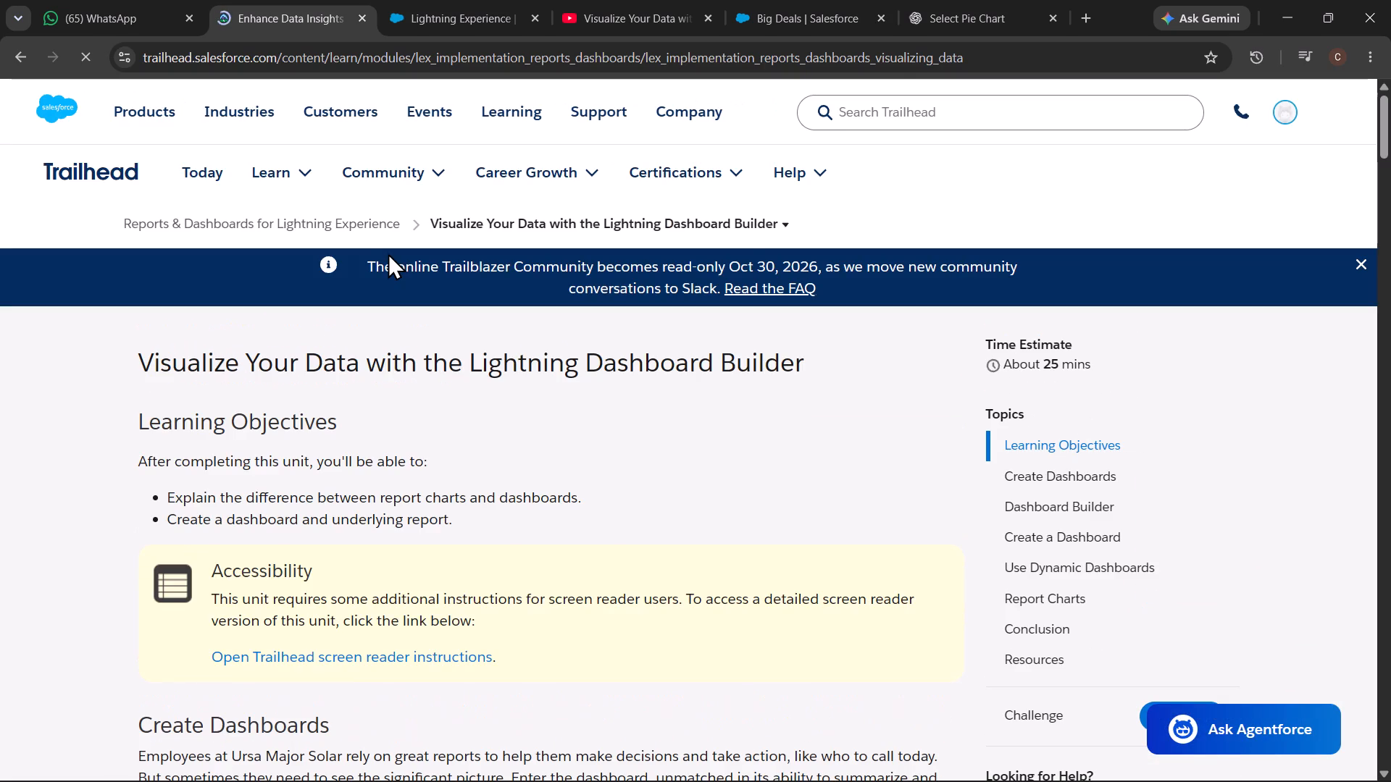
pyautogui.click(148, 224)
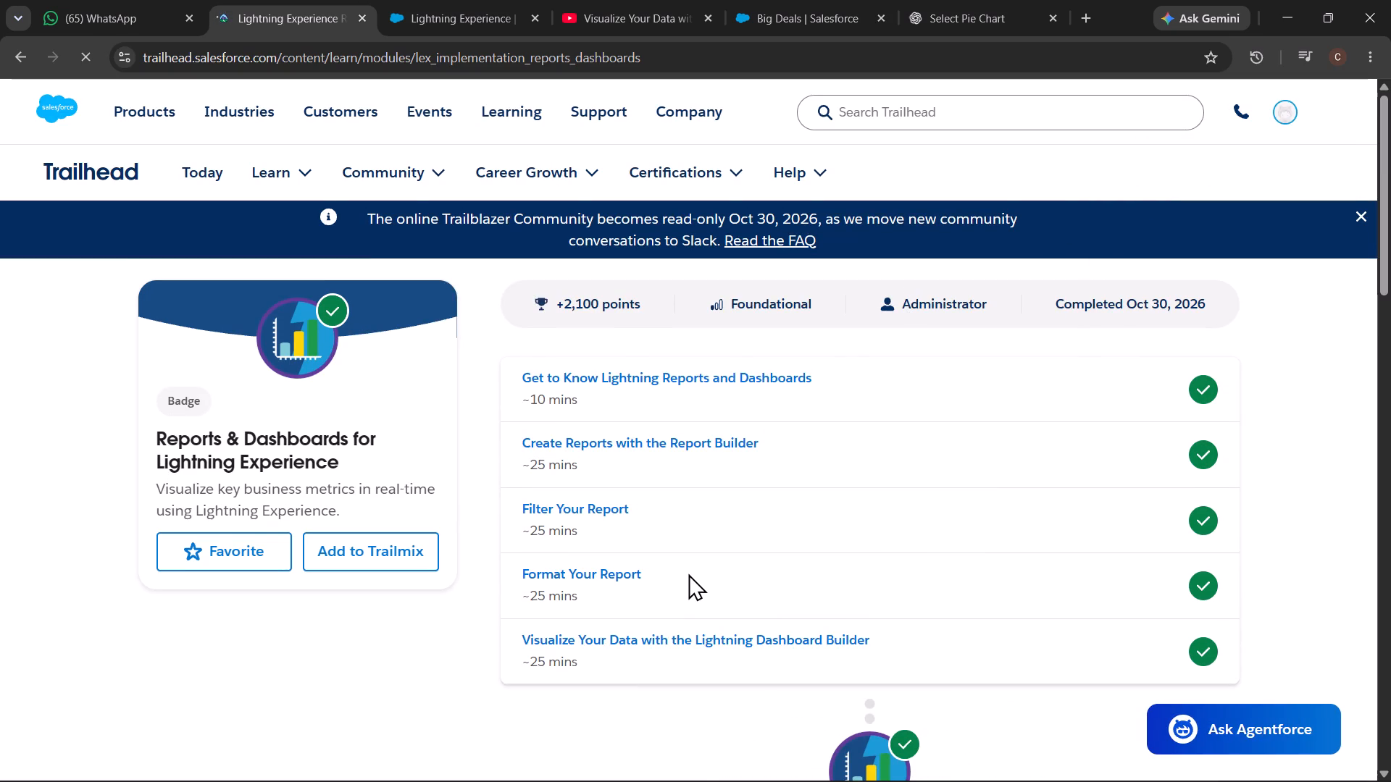
pyautogui.scroll(-2, 689, 573)
pyautogui.scroll(2, 689, 573)
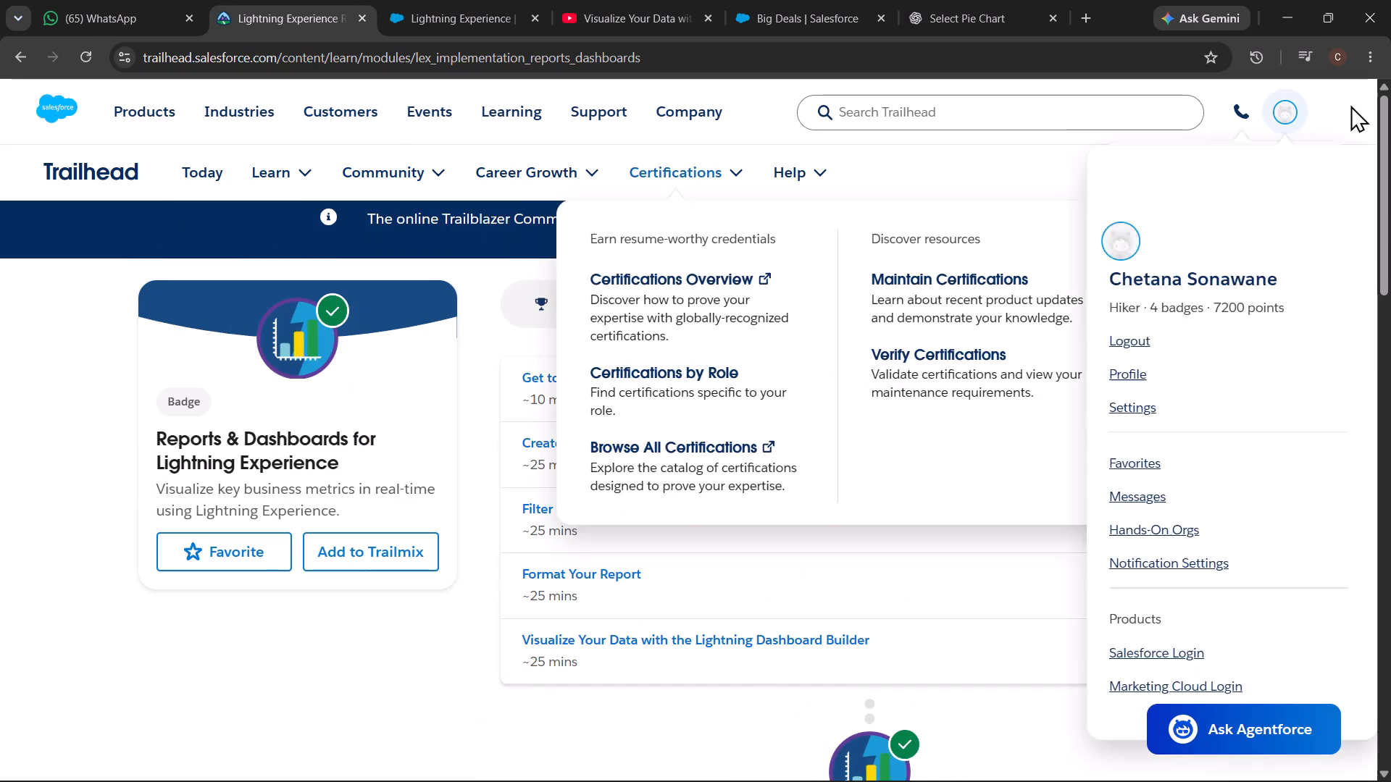
# Check the Trailhead account's badges and points summary, and look through the rest of the module page.
pyautogui.click(1275, 127)
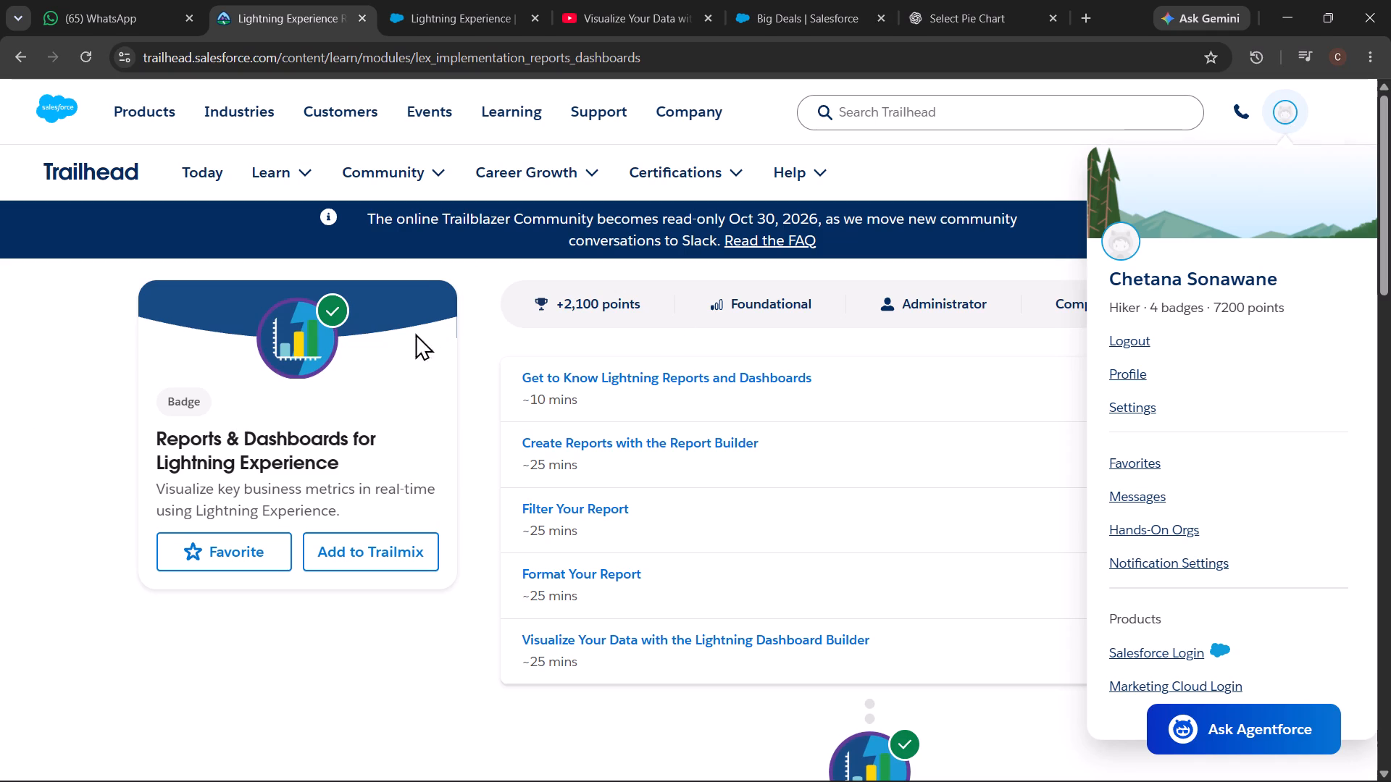
pyautogui.scroll(-4, 267, 483)
pyautogui.scroll(4, 267, 483)
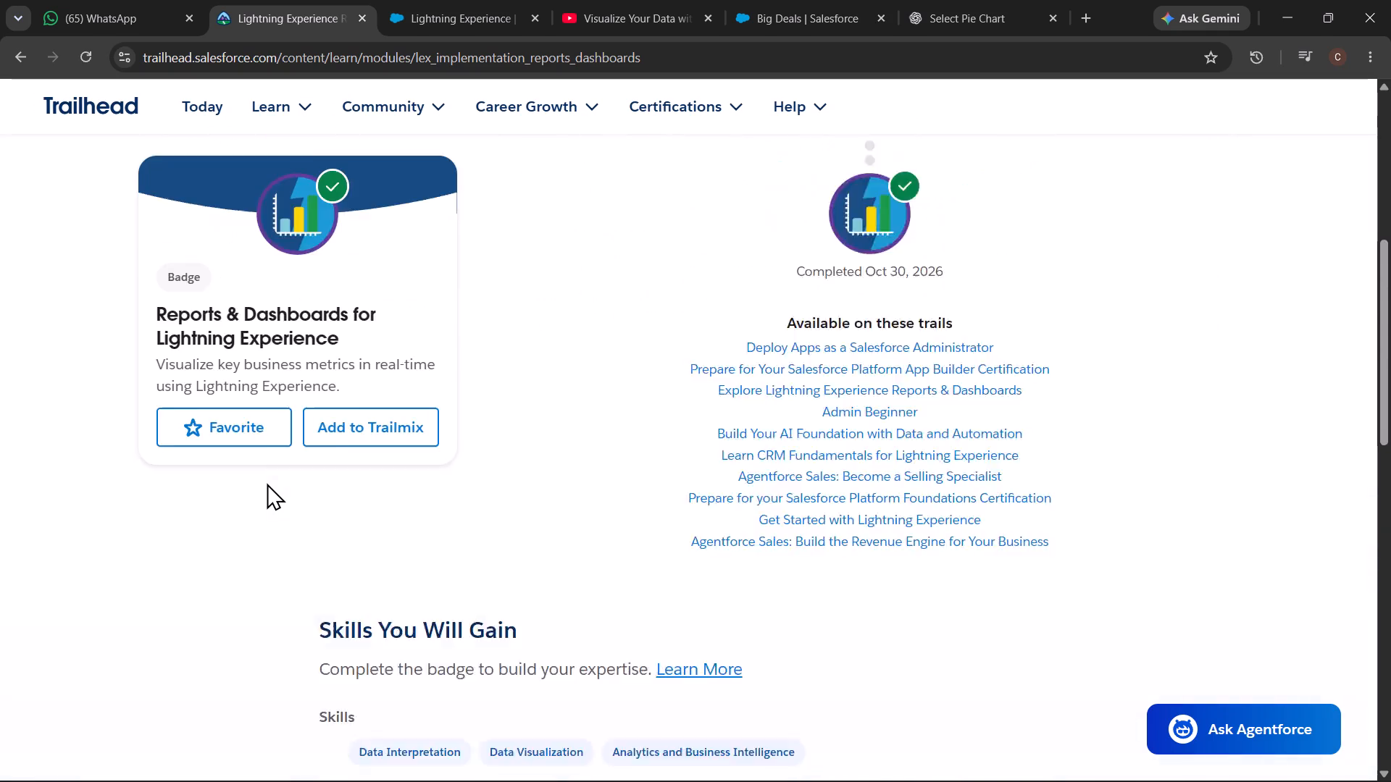
pyautogui.scroll(2, 267, 483)
pyautogui.hscroll(6, 233, 257)
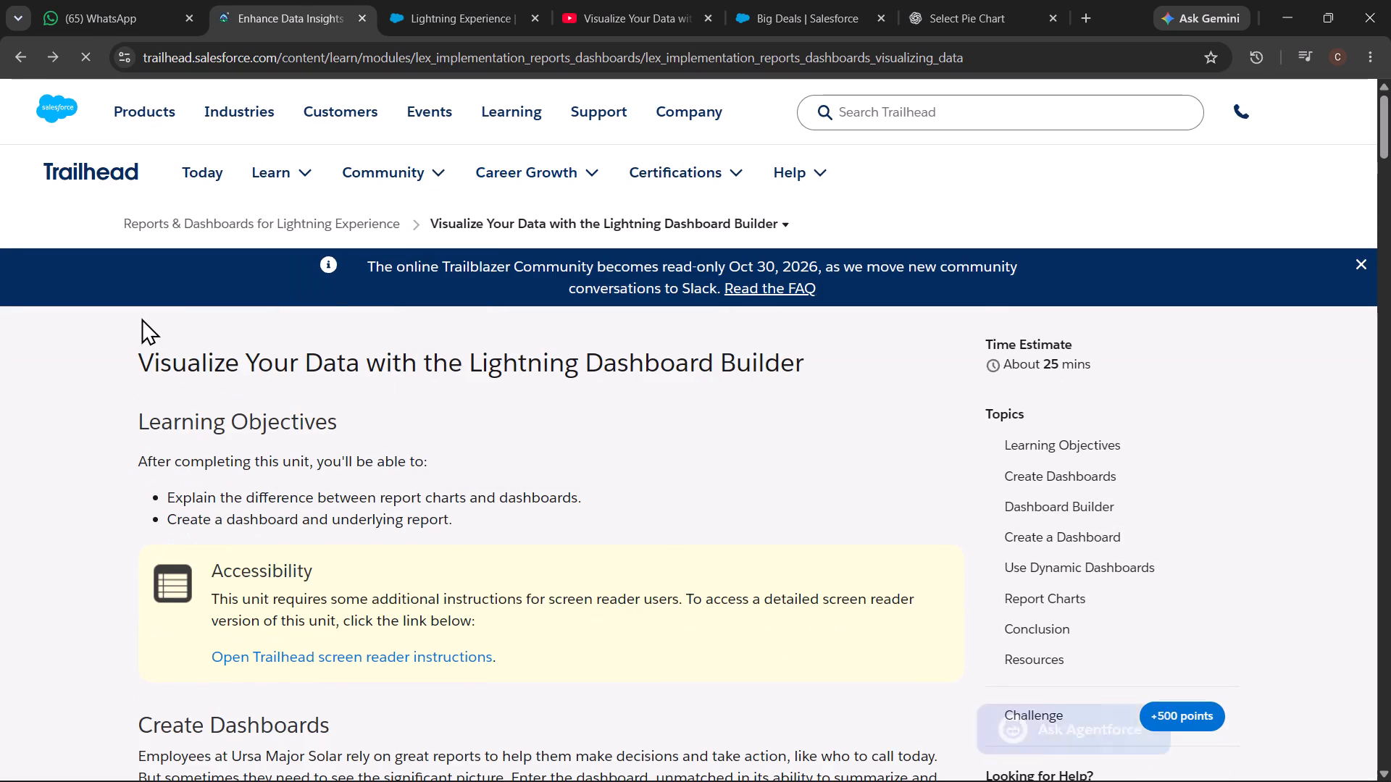
pyautogui.hscroll(8, 89, 383)
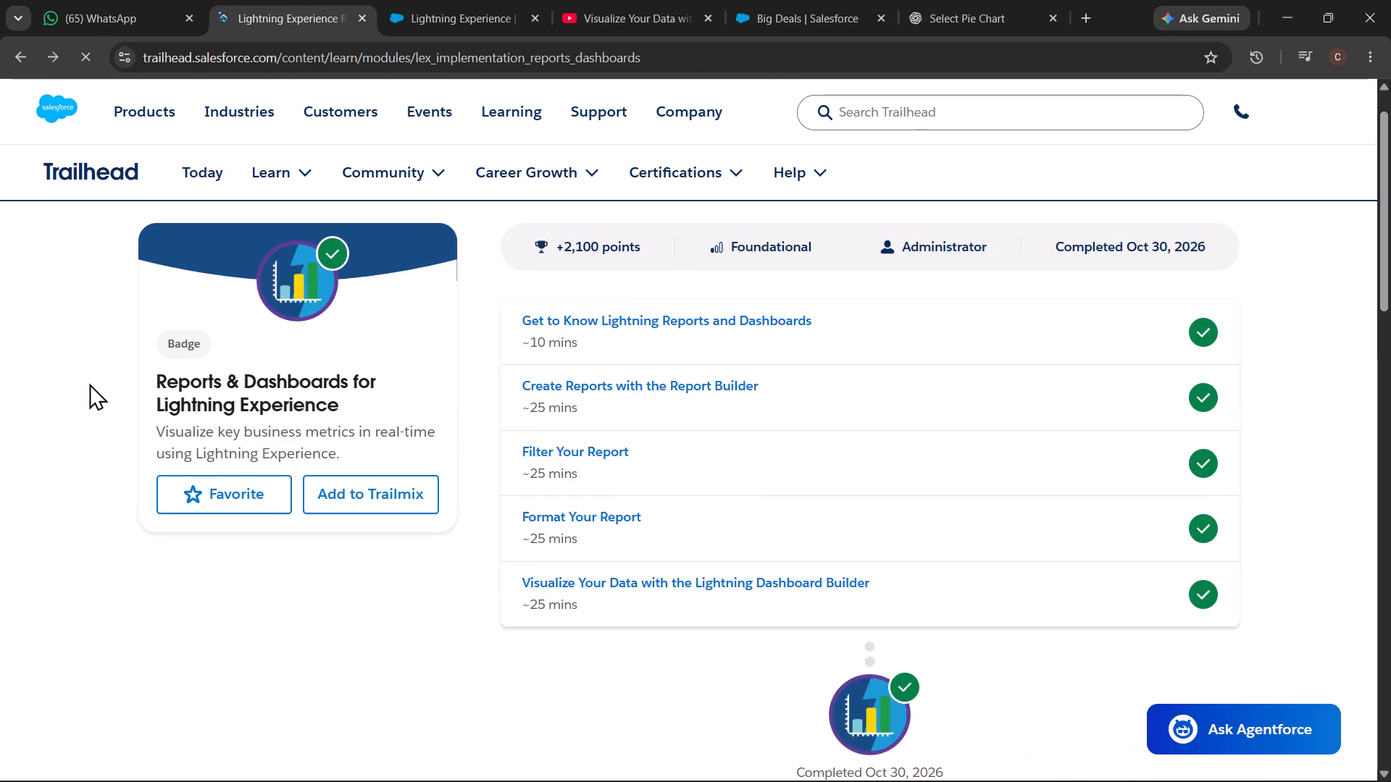
pyautogui.click(1293, 121)
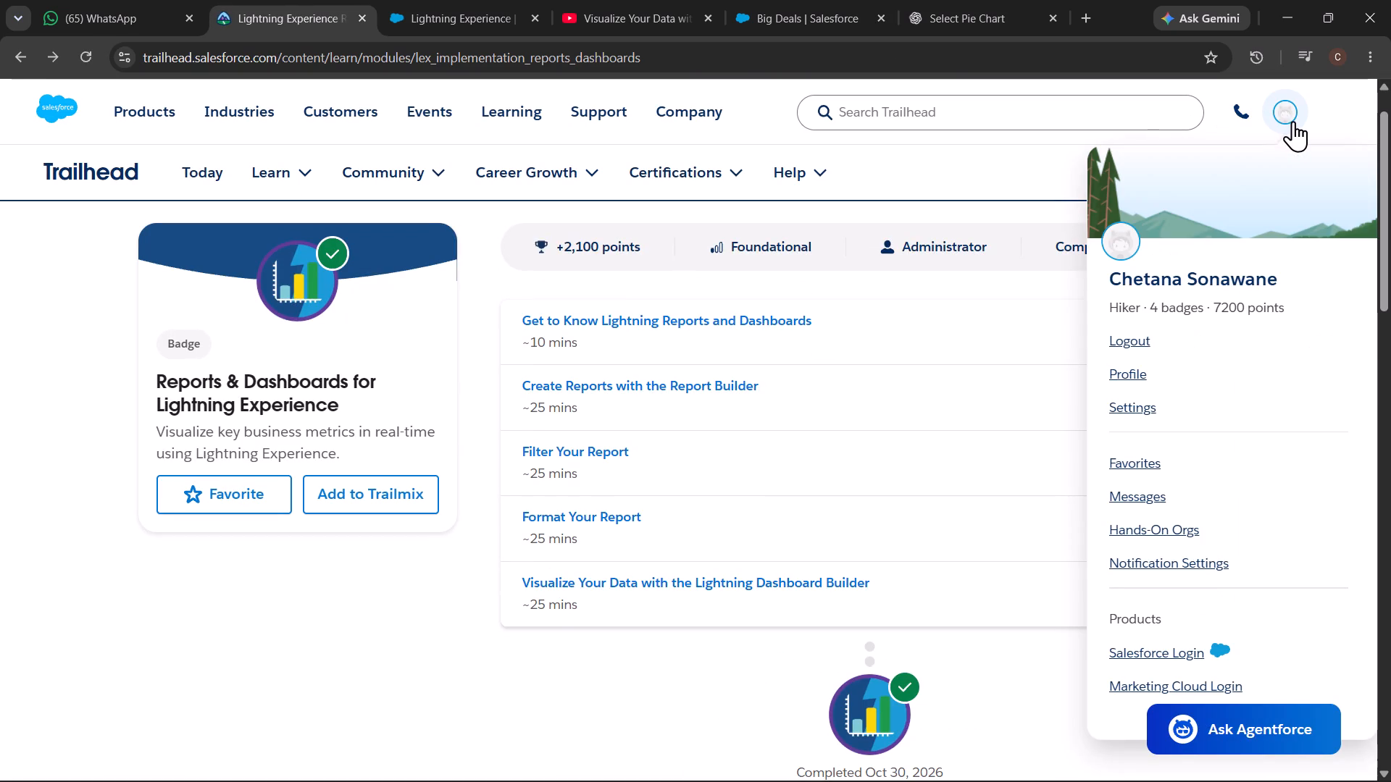
pyautogui.click(1194, 277)
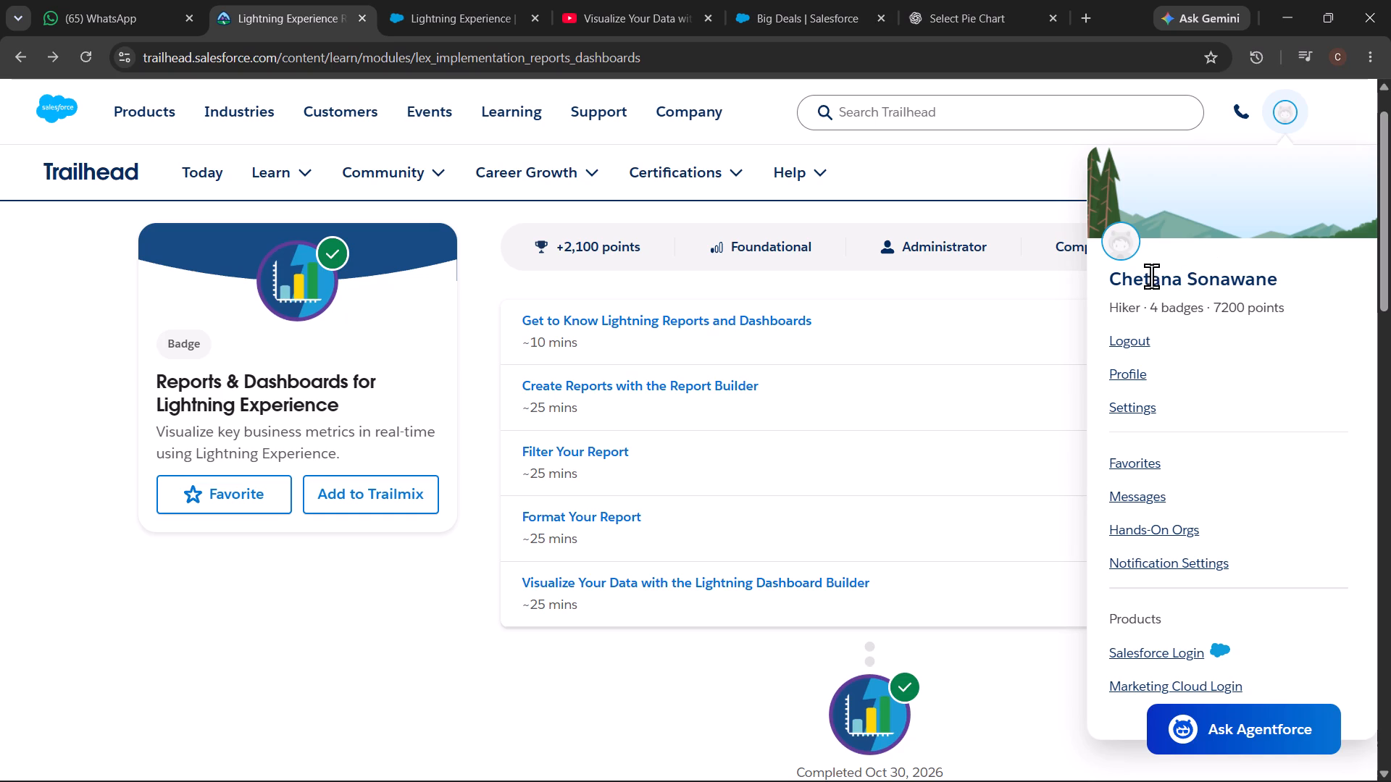
pyautogui.click(1107, 253)
pyautogui.scroll(-5, 278, 623)
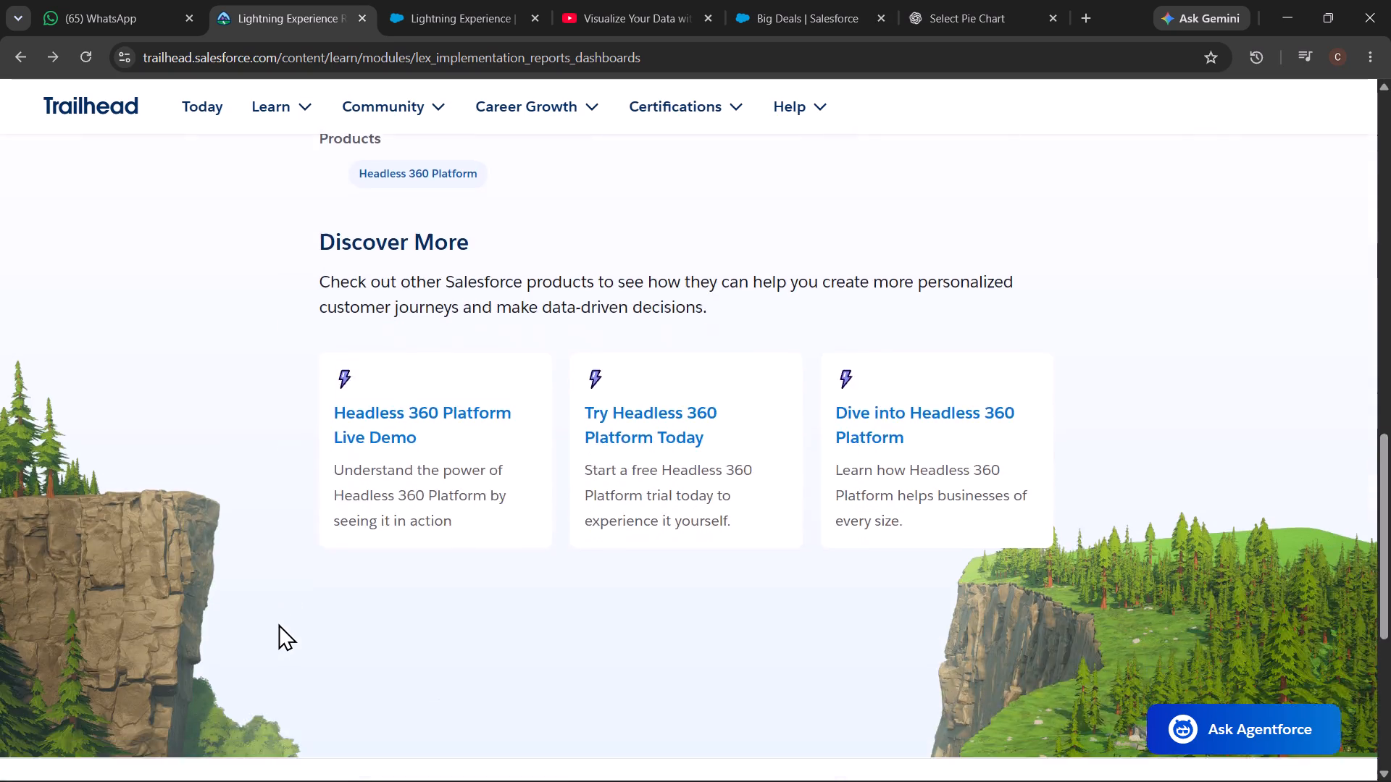
# Go back through the visited Format Your Report and Filter Your Report units to the Reports & Dashboards for Lightning Experience module page.
pyautogui.scroll(10, 278, 623)
pyautogui.hscroll(10, 275, 447)
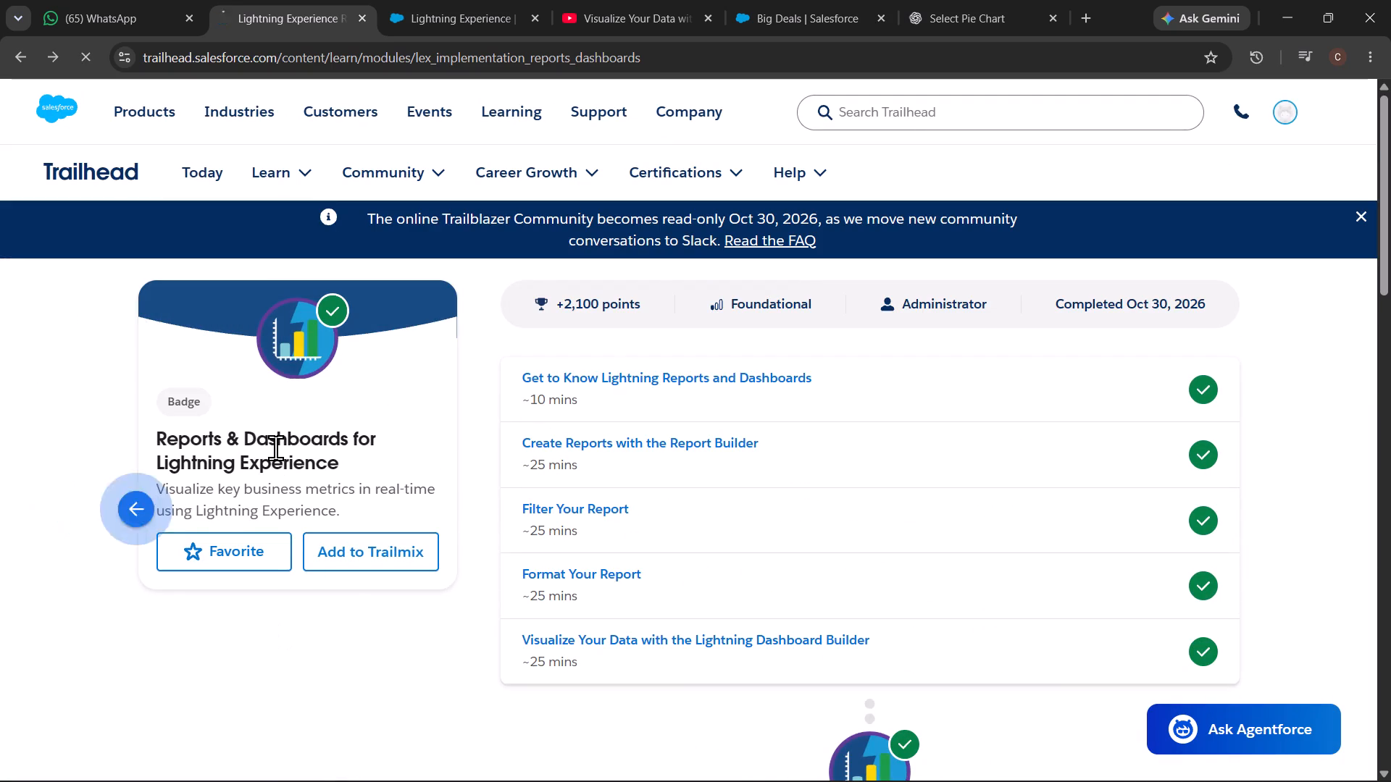
pyautogui.hscroll(9, 275, 447)
pyautogui.scroll(1, 275, 447)
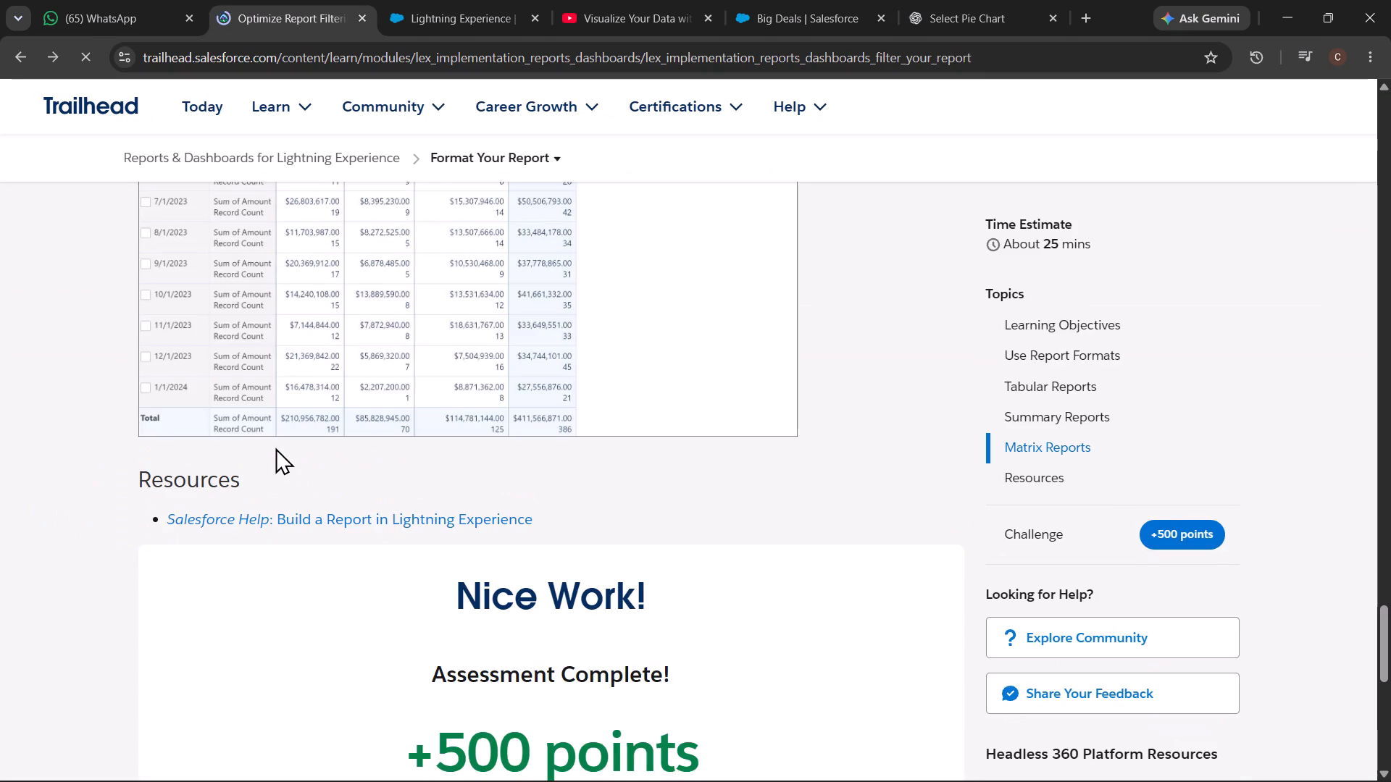
pyautogui.scroll(20, 275, 447)
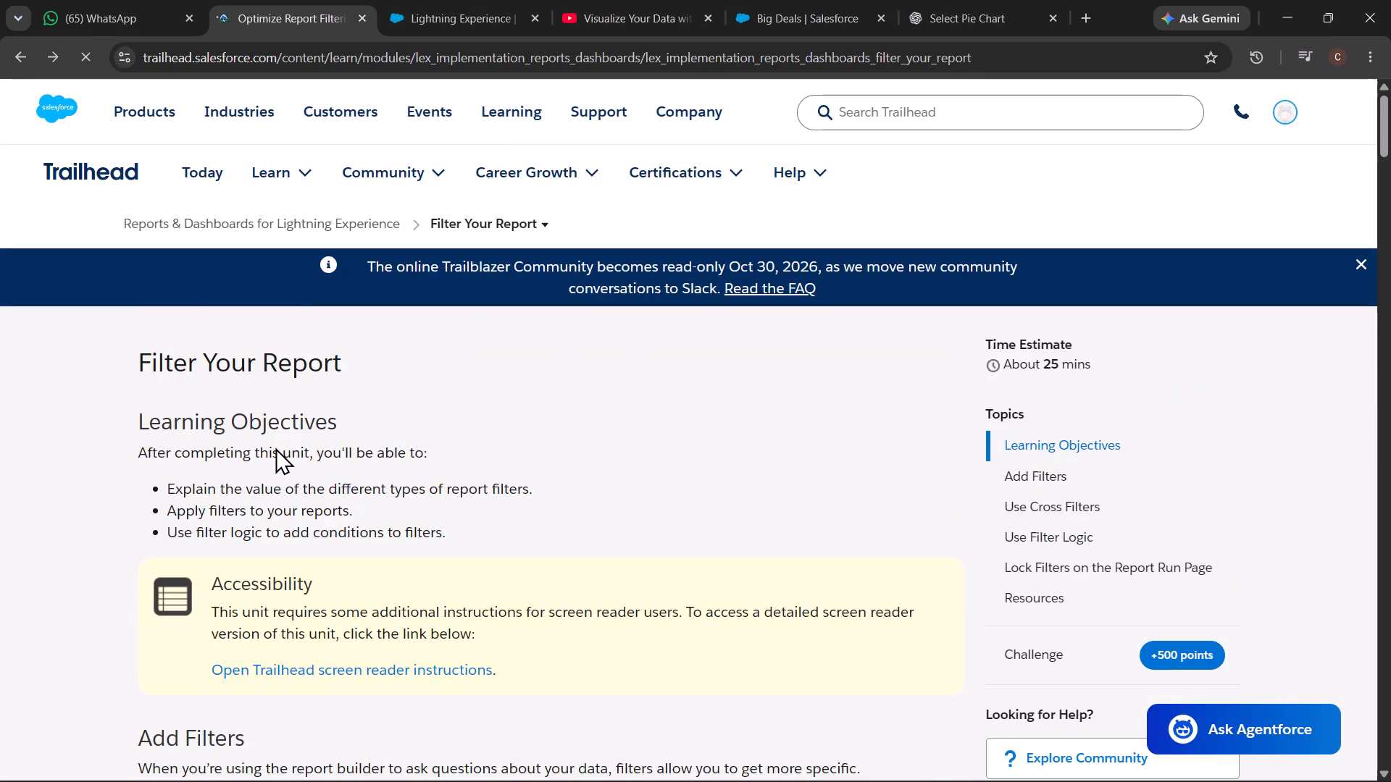
pyautogui.hscroll(16, 286, 245)
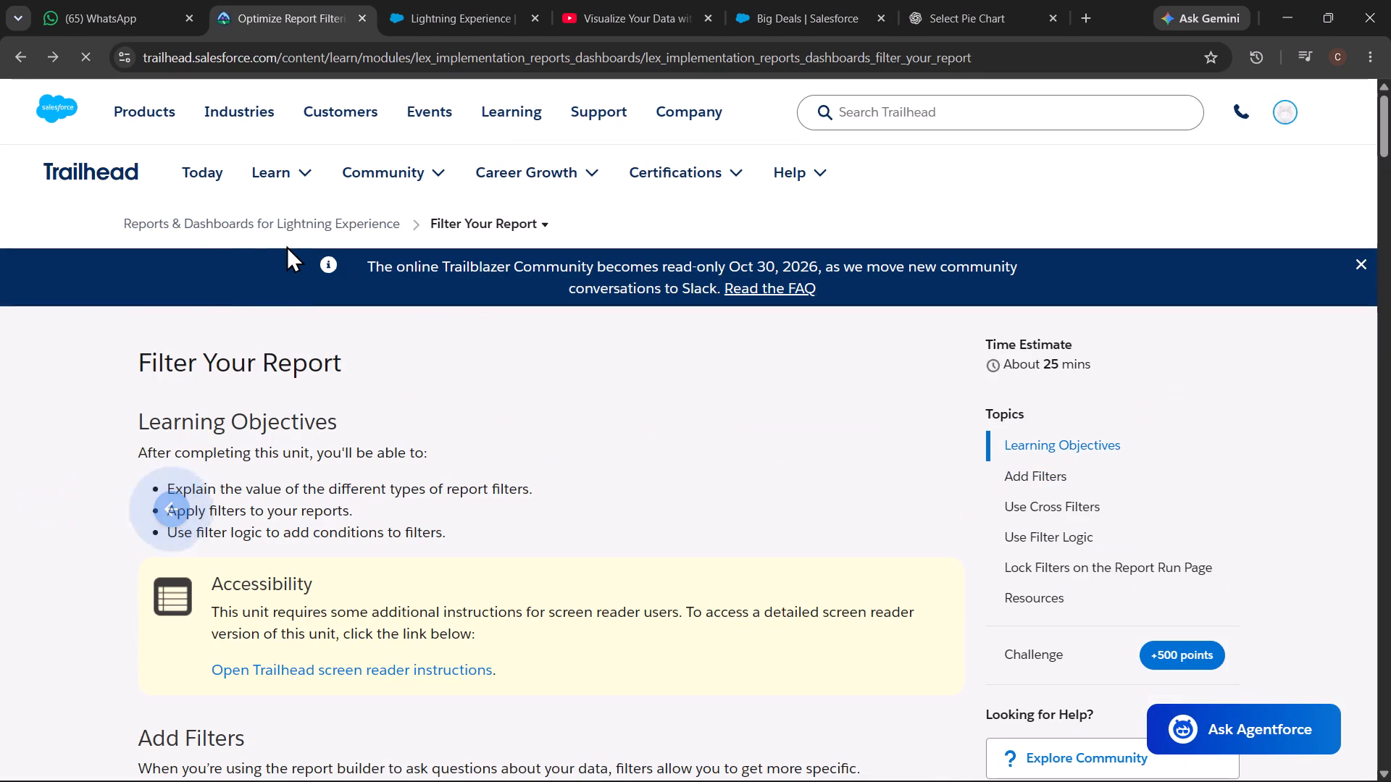
pyautogui.hscroll(17, 286, 245)
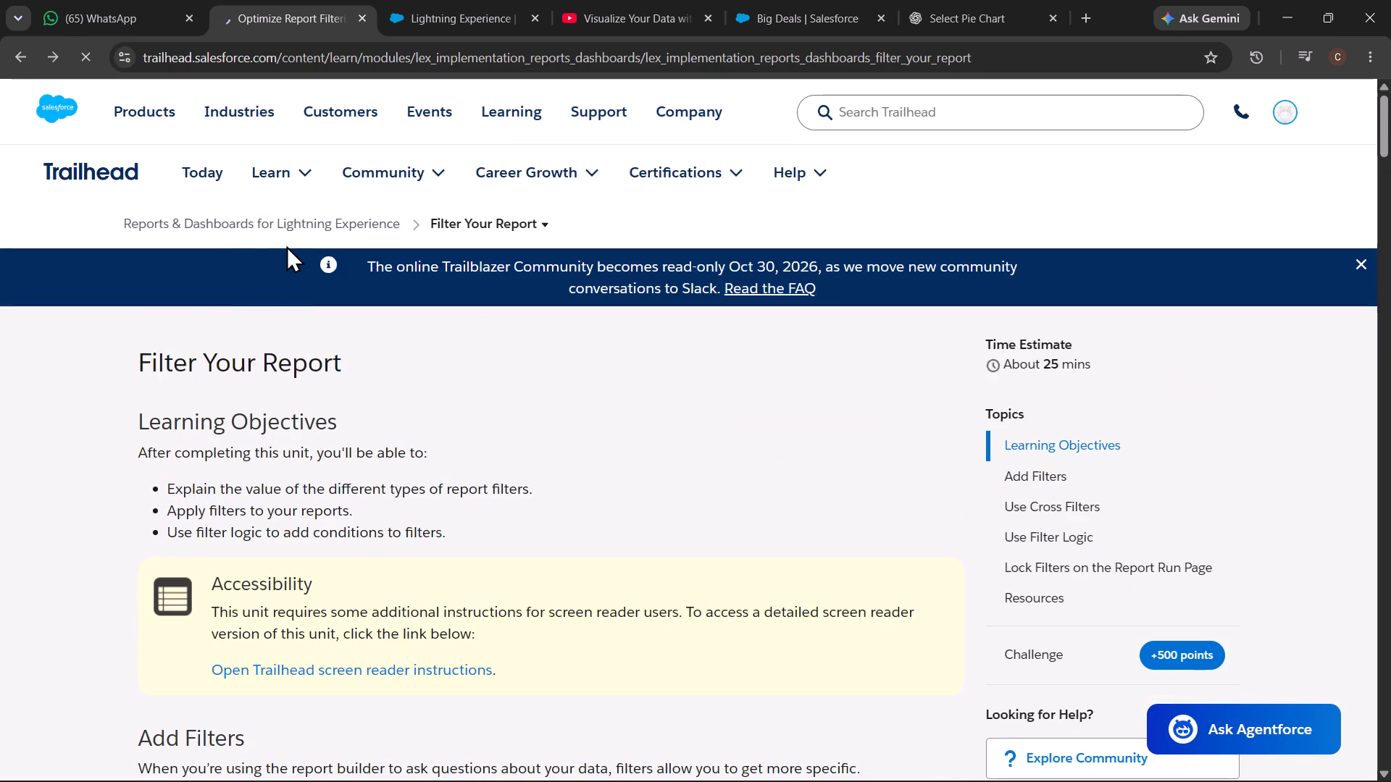
pyautogui.hscroll(13, 286, 245)
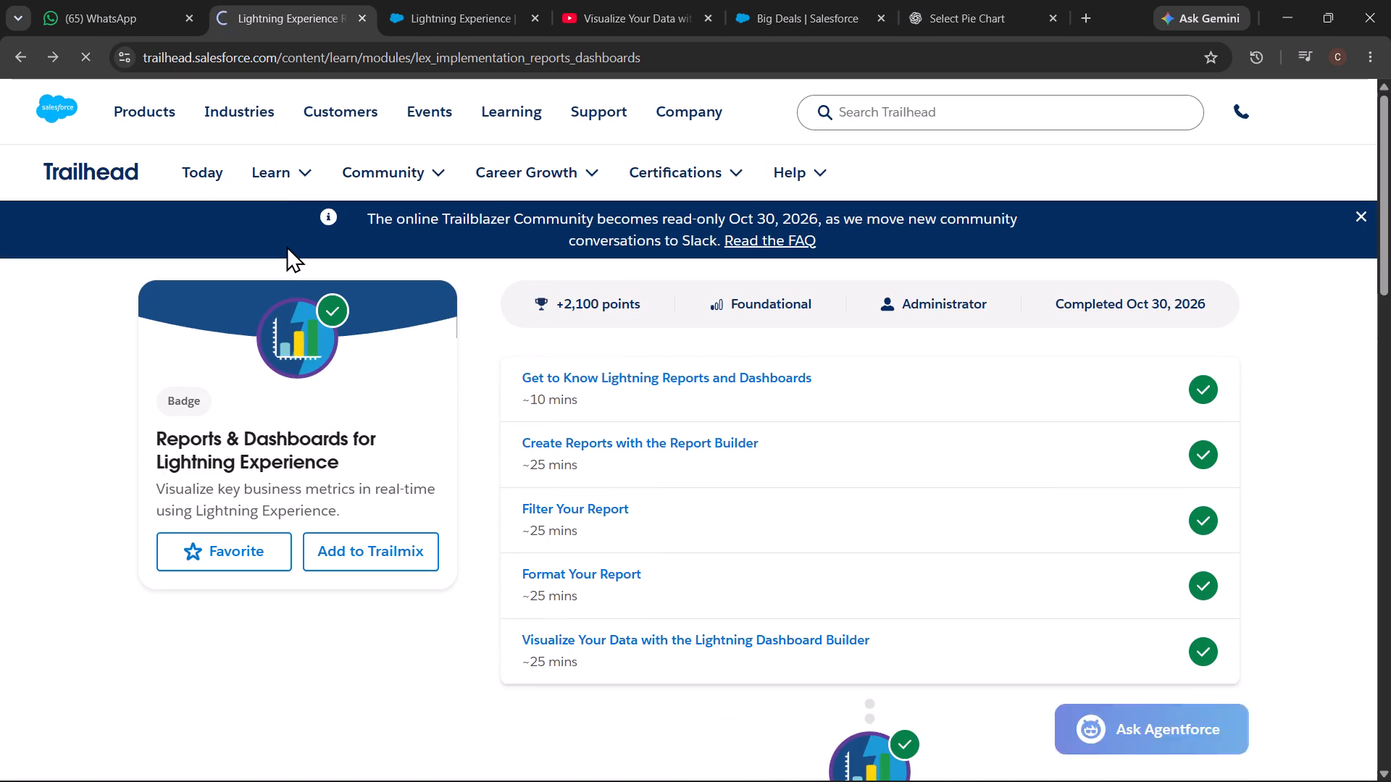
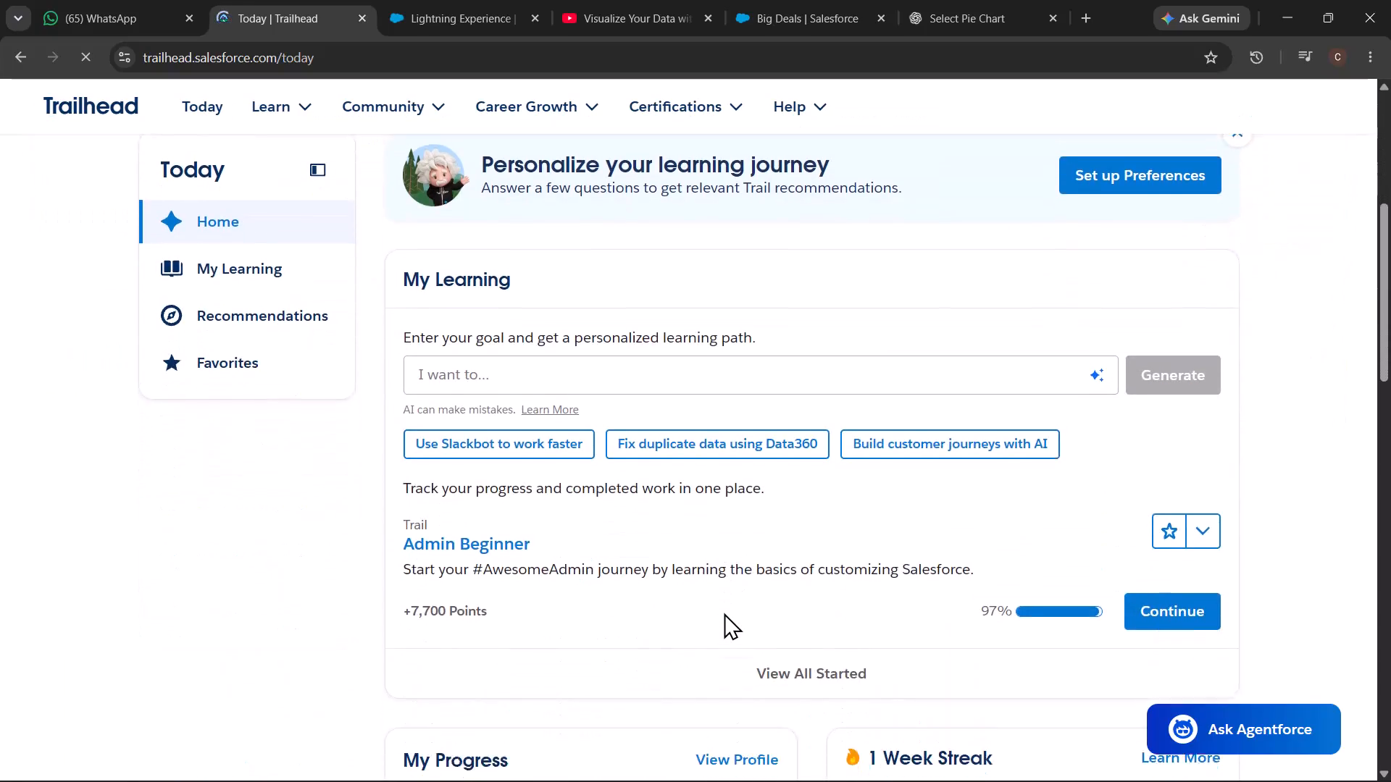
# Look through the Trailhead Today page and open the in-progress Admin Beginner trail from My Learning.
pyautogui.scroll(-5, 724, 613)
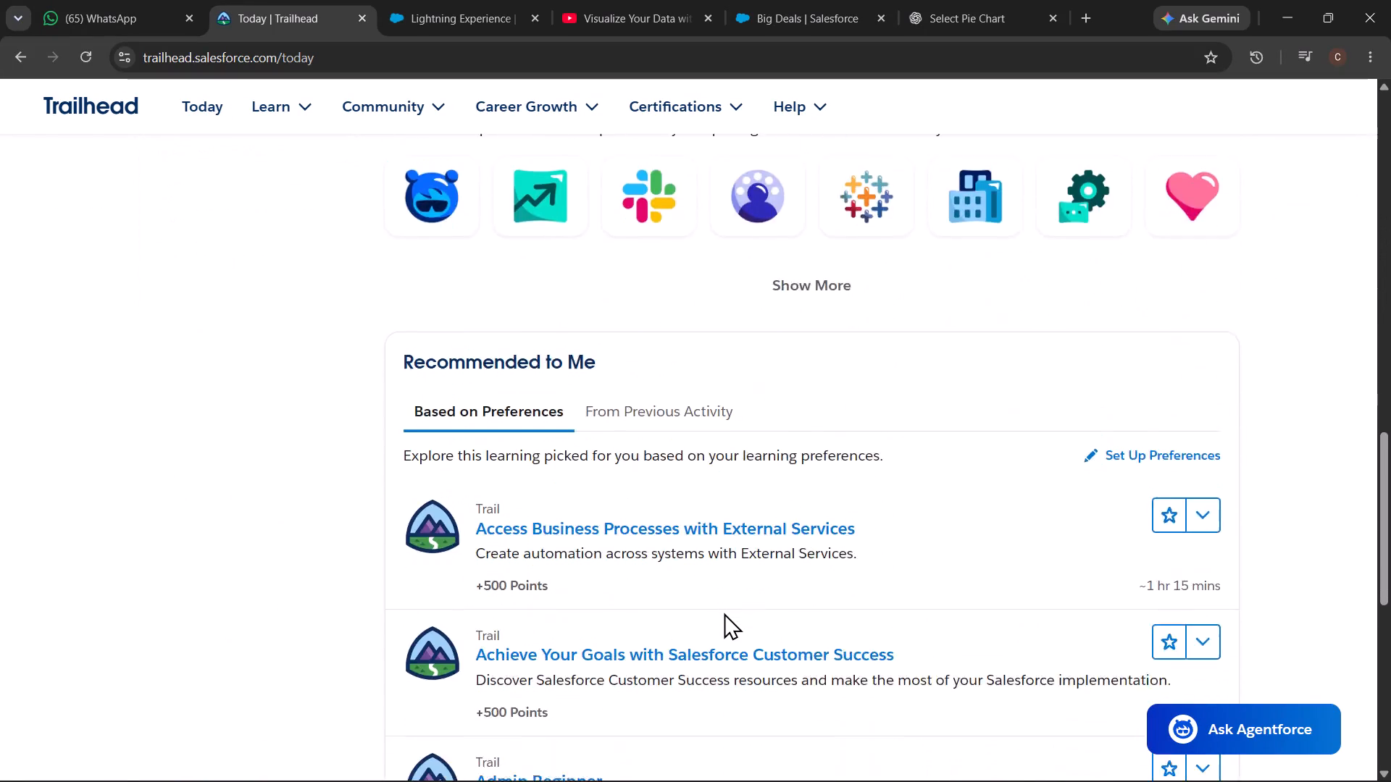
pyautogui.scroll(2, 724, 613)
pyautogui.scroll(-1, 724, 613)
pyautogui.scroll(3, 724, 613)
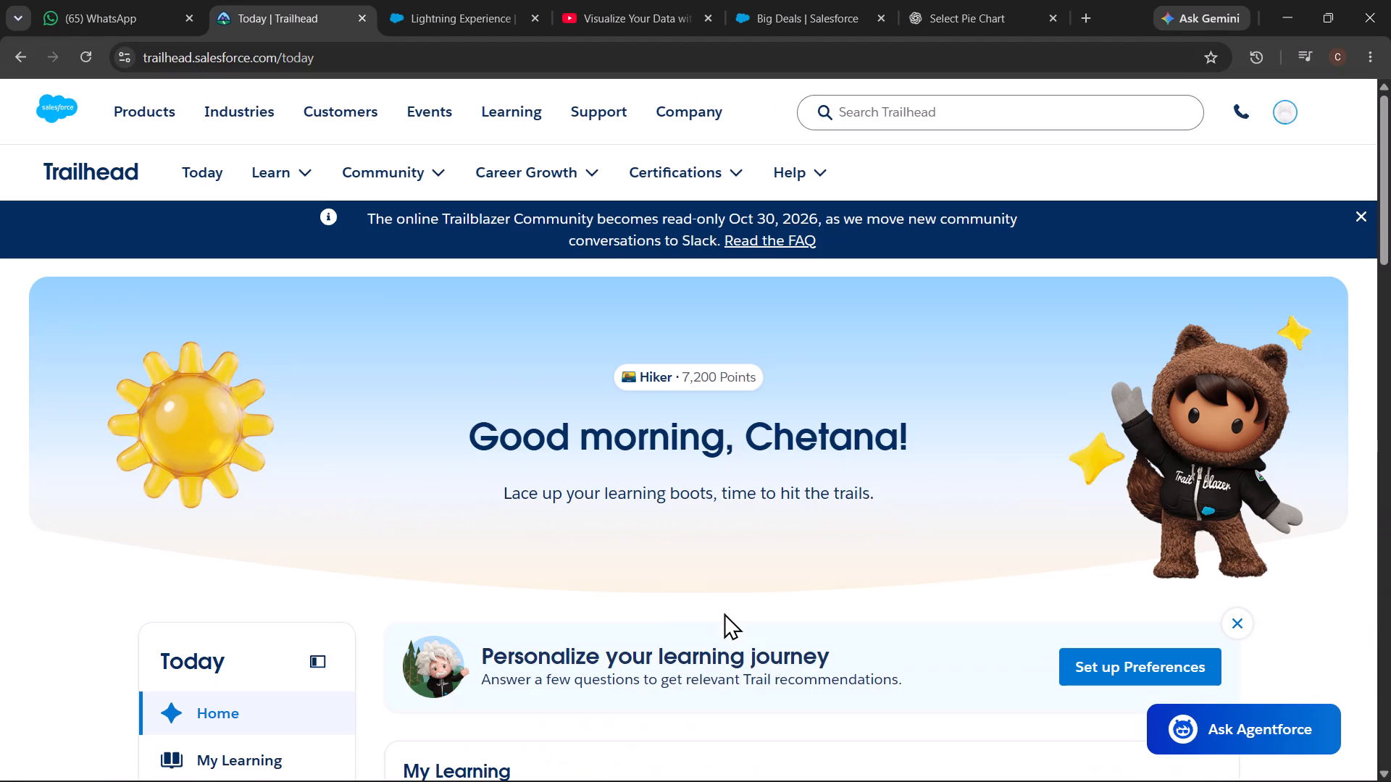
pyautogui.scroll(-1, 504, 675)
pyautogui.click(288, 613)
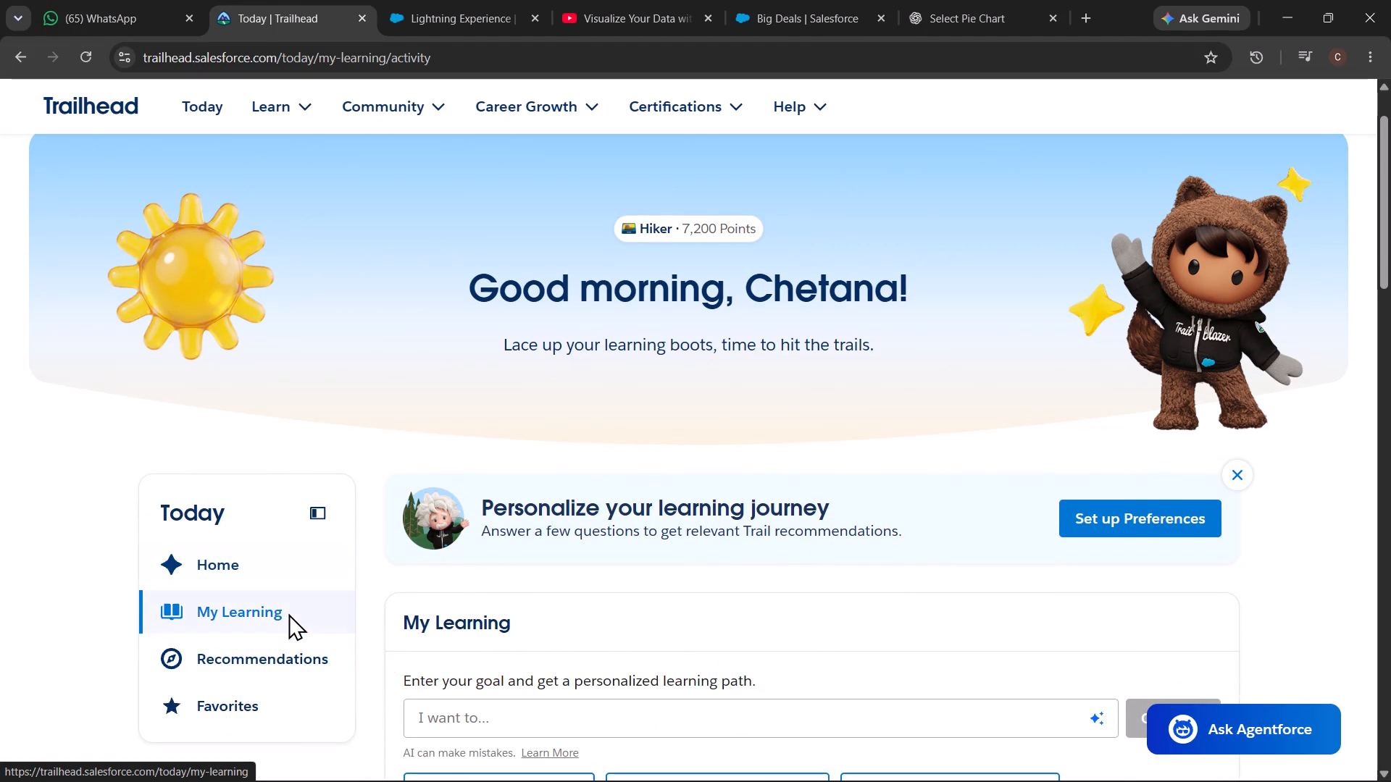
pyautogui.scroll(-4, 522, 666)
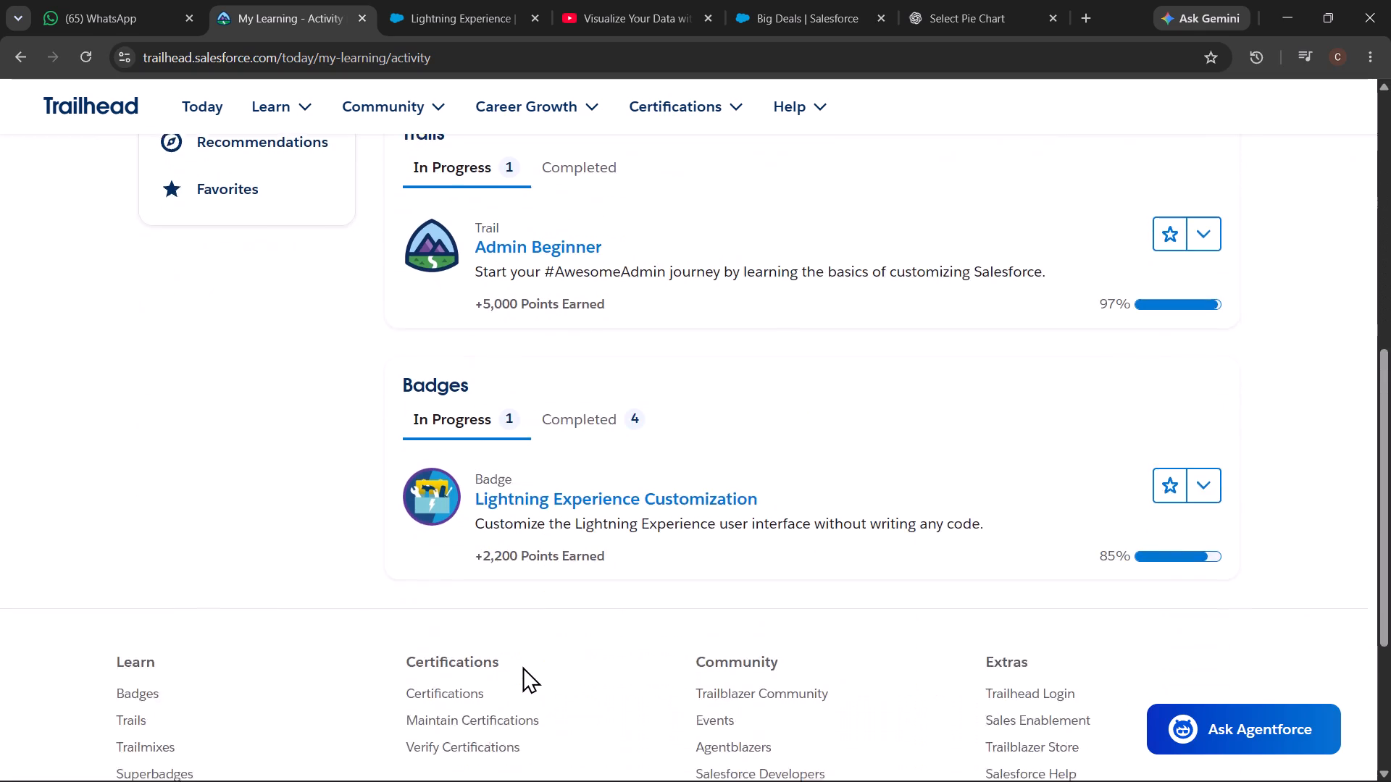
pyautogui.scroll(-1, 522, 666)
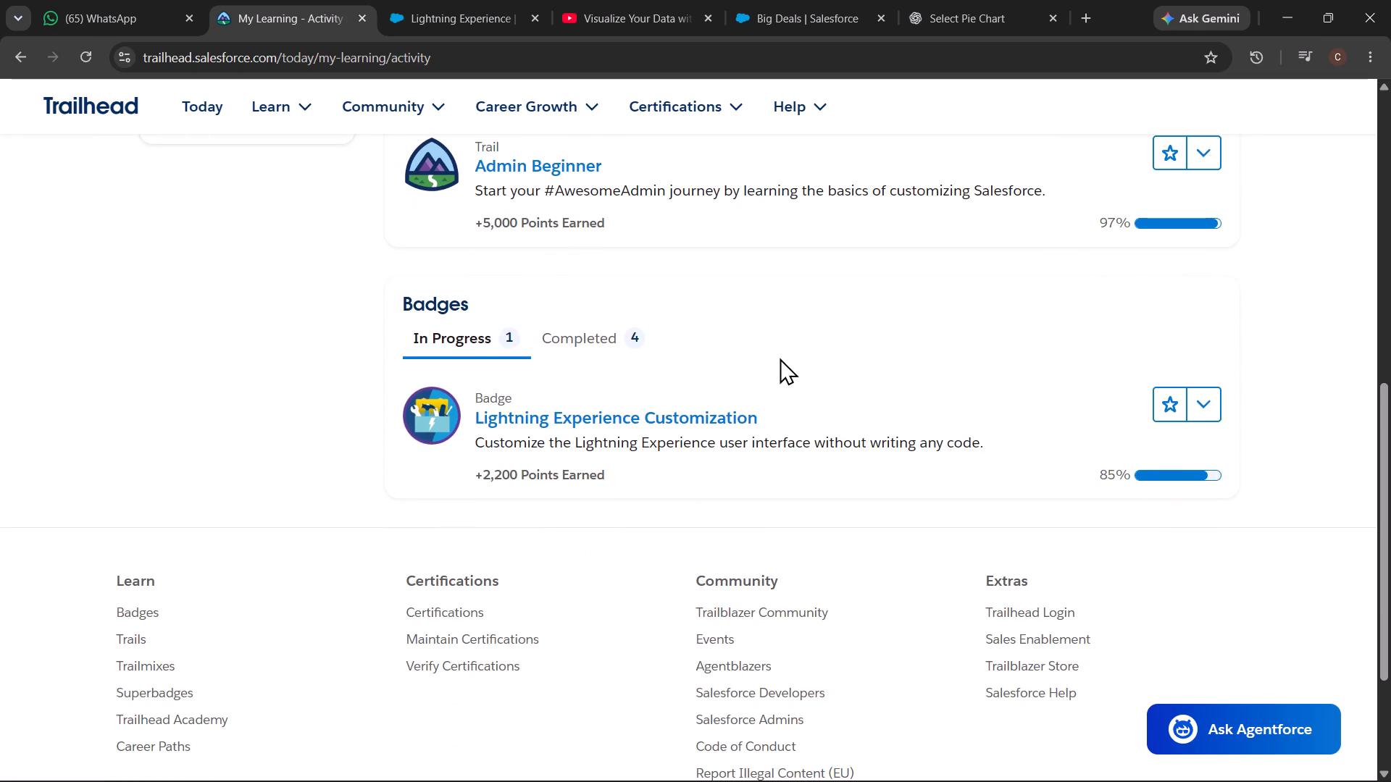
pyautogui.scroll(1, 780, 358)
pyautogui.click(565, 247)
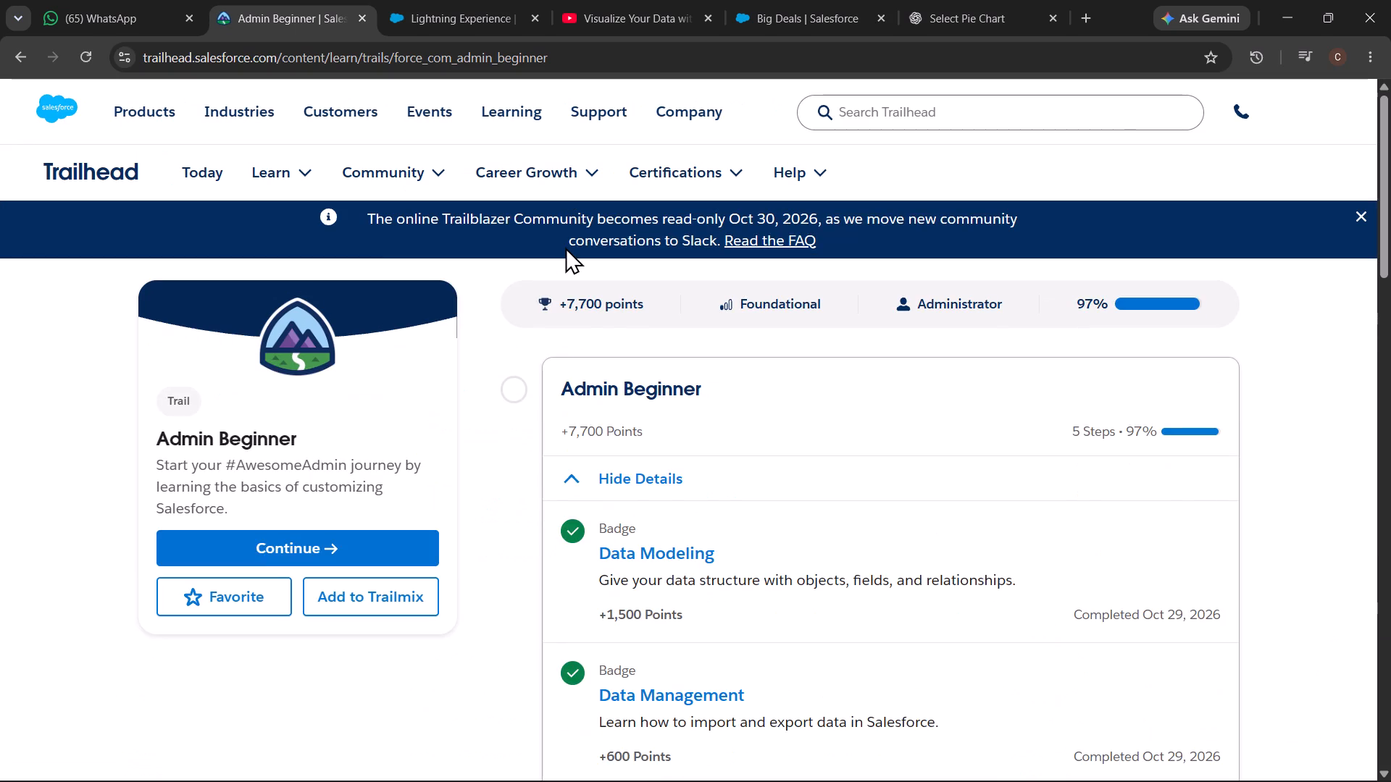
# Open the incomplete Customize Record Page Components and Fields unit in the trail's Lightning Experience Customization badge.
pyautogui.scroll(-4, 740, 495)
pyautogui.scroll(1, 740, 495)
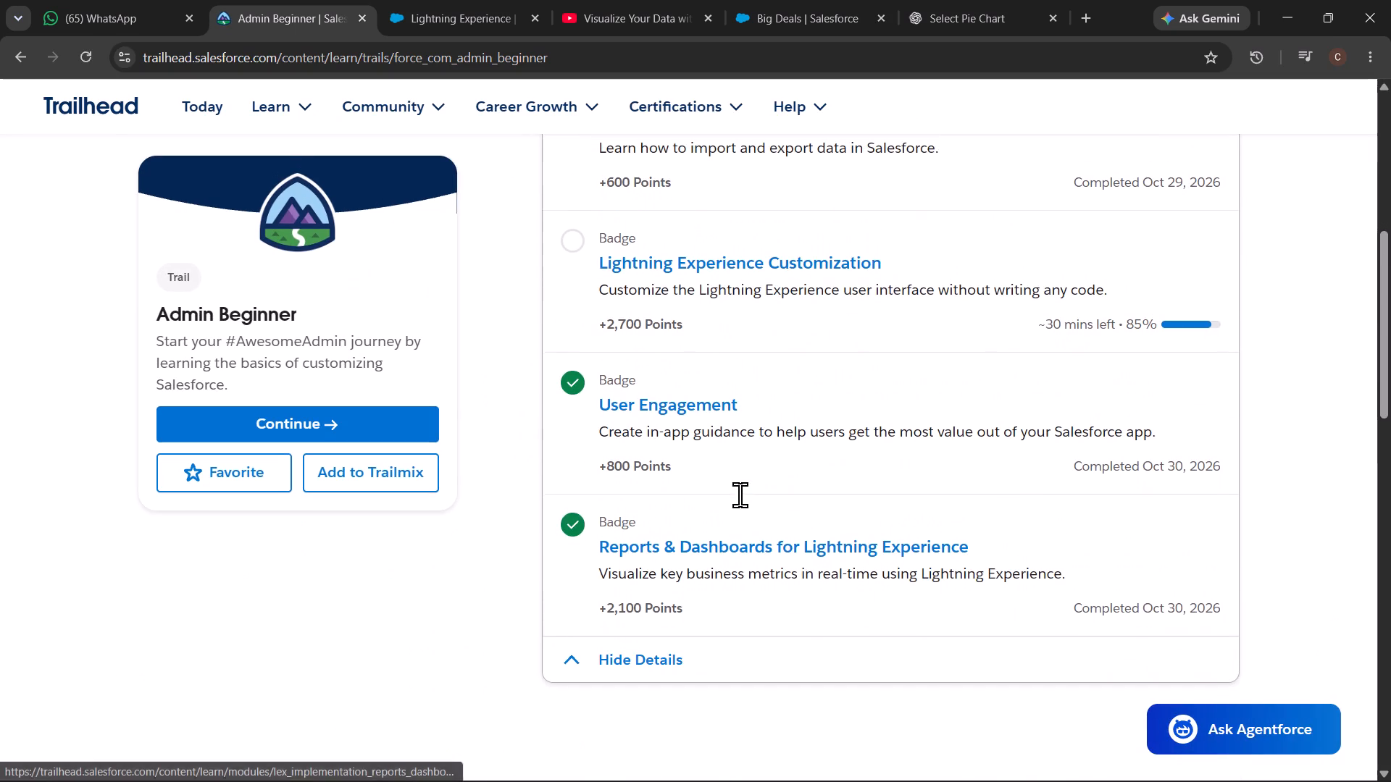
pyautogui.click(738, 261)
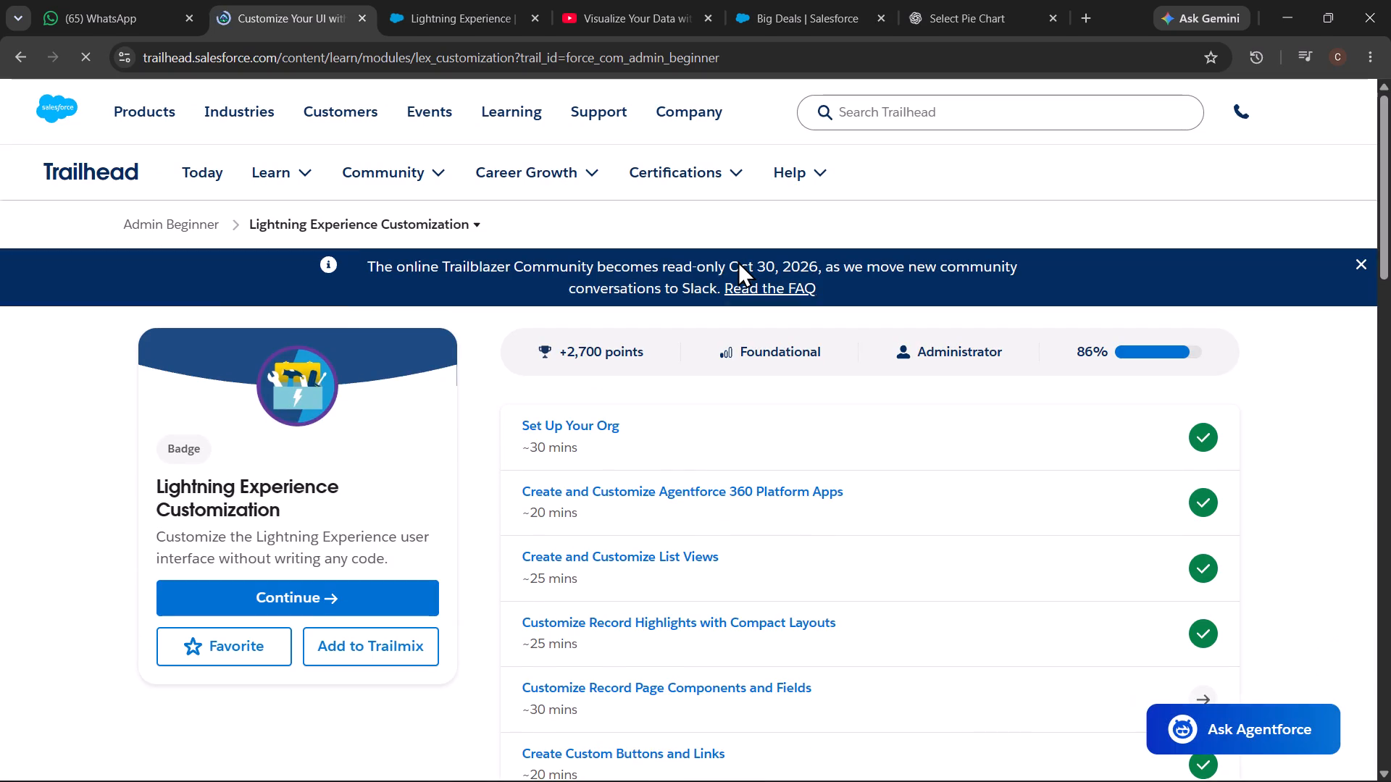
pyautogui.click(740, 689)
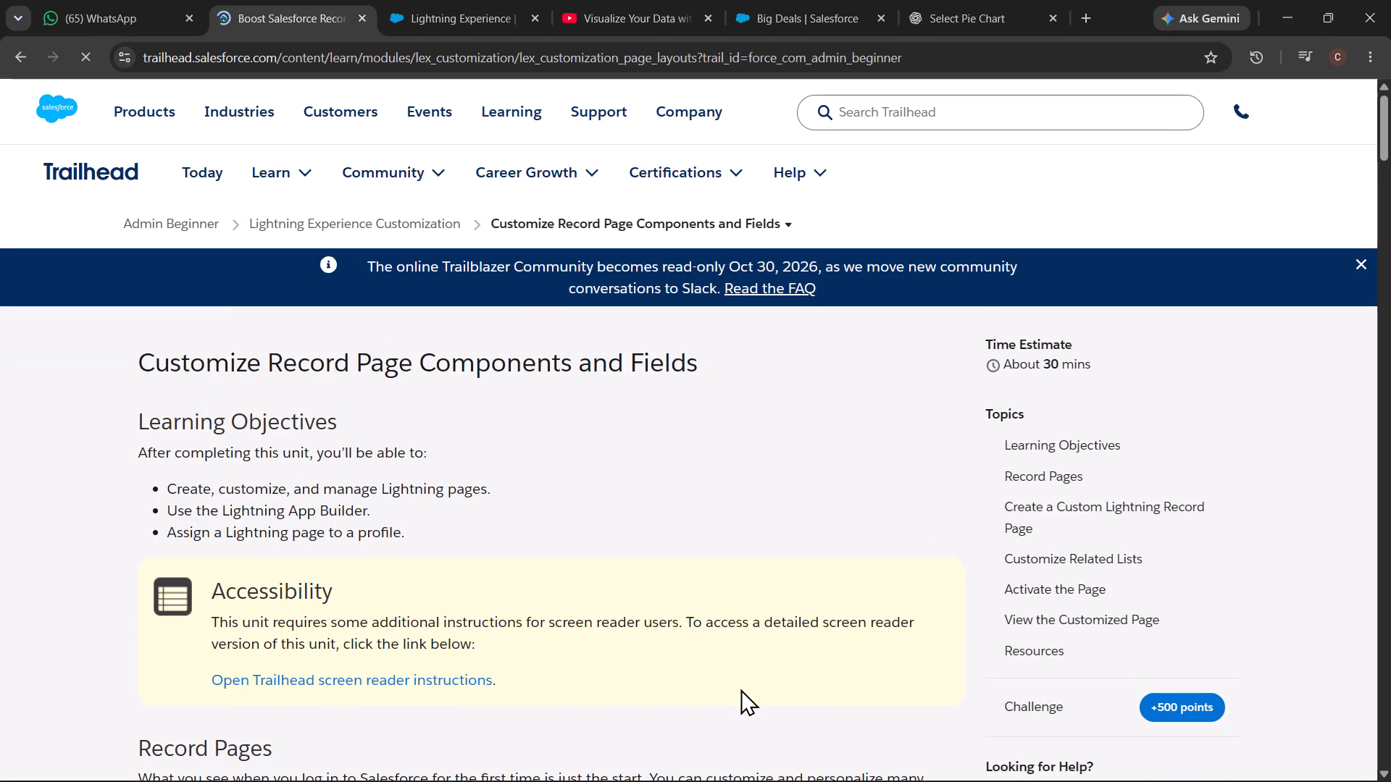
# Skim the unit's instructions on record pages, related lists and page activation.
pyautogui.scroll(-3, 740, 689)
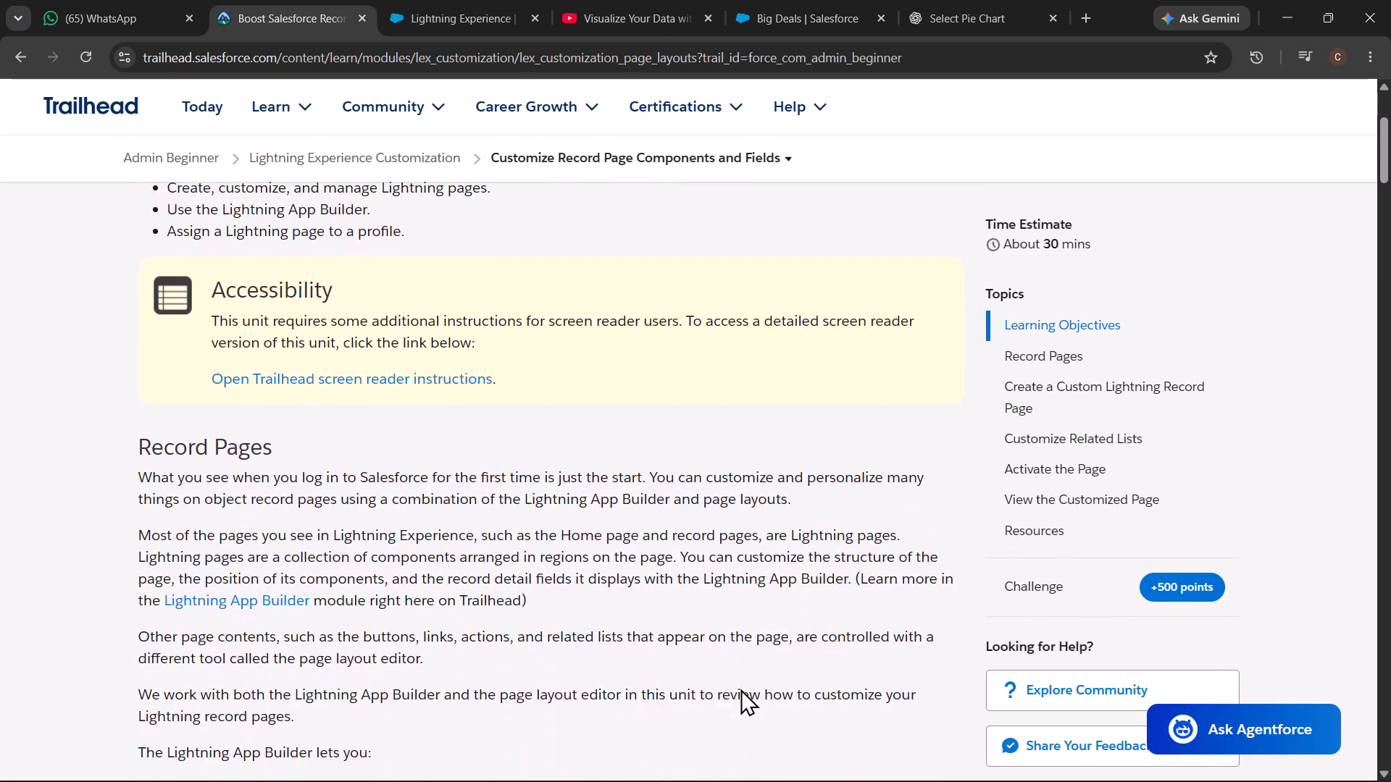
pyautogui.scroll(-4, 740, 689)
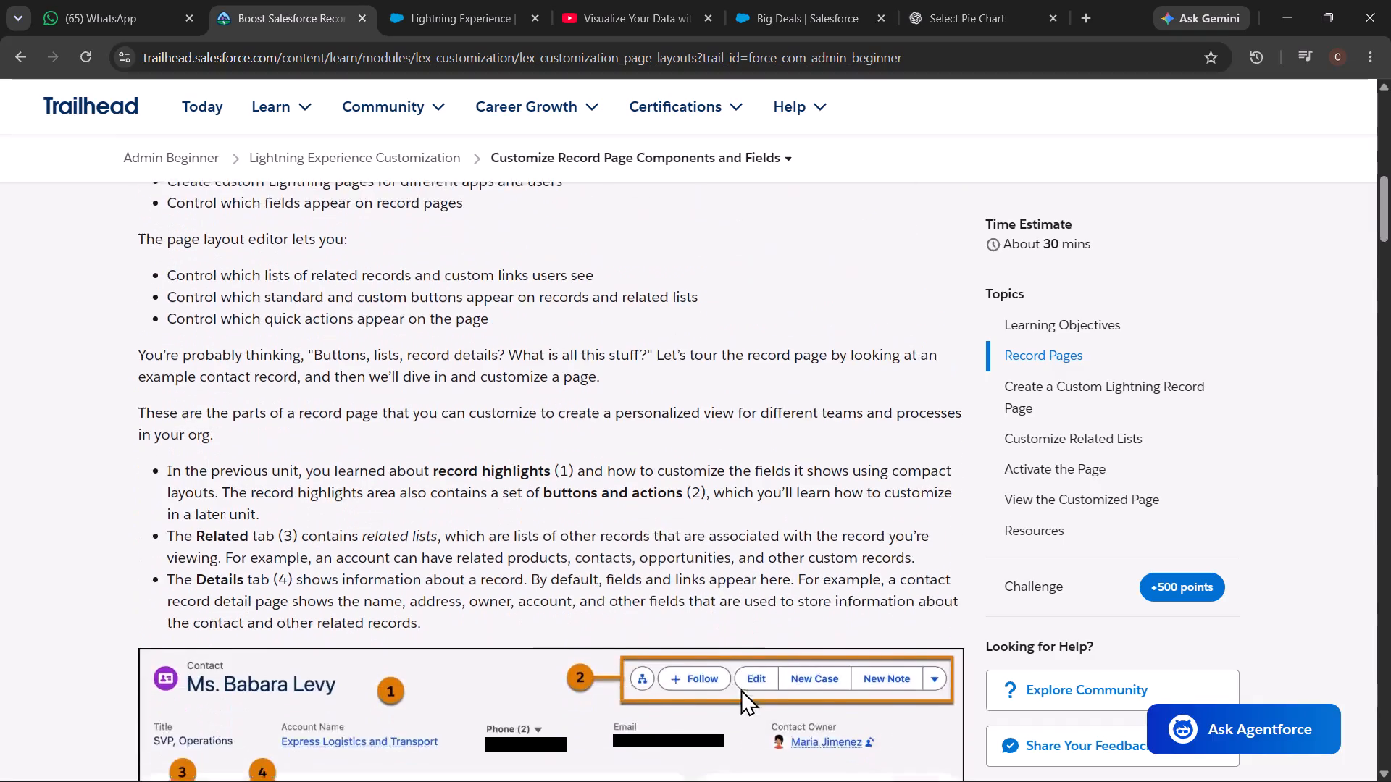
pyautogui.scroll(-5, 740, 689)
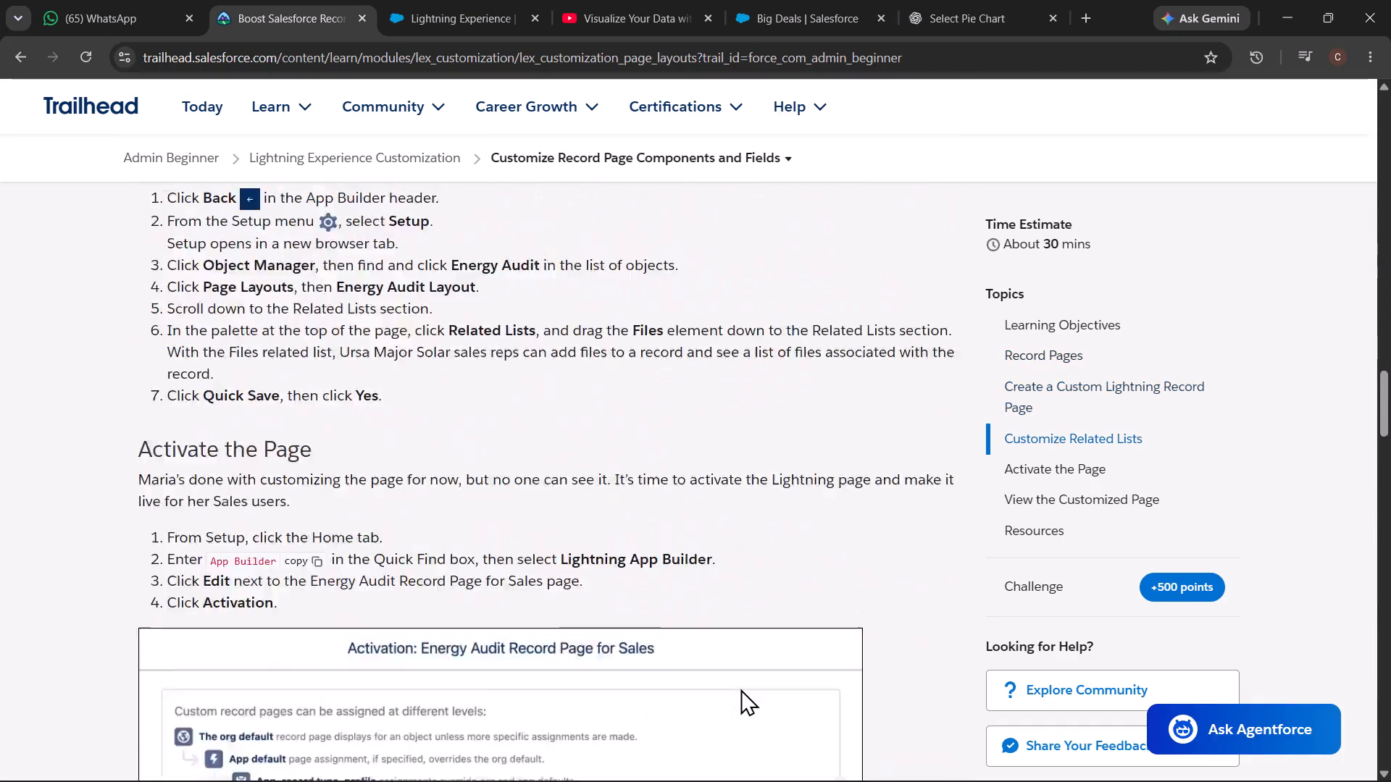
pyautogui.scroll(10, 740, 689)
pyautogui.scroll(14, 740, 689)
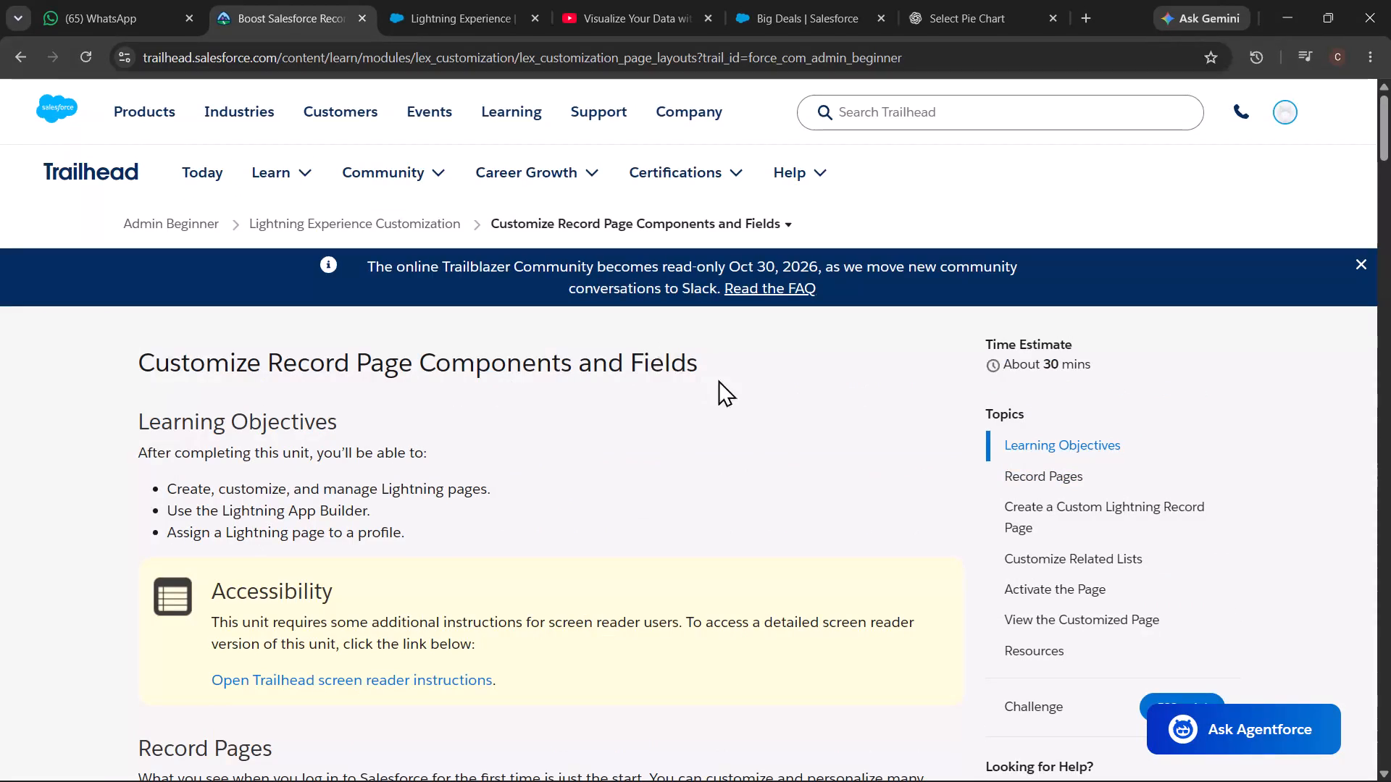
# Copy the unit title and search YouTube for "Customize Record Page Components and Fields".
pyautogui.moveTo(703, 360); pyautogui.dragTo(111, 340)
pyautogui.hotkey('ctrl', 'c')
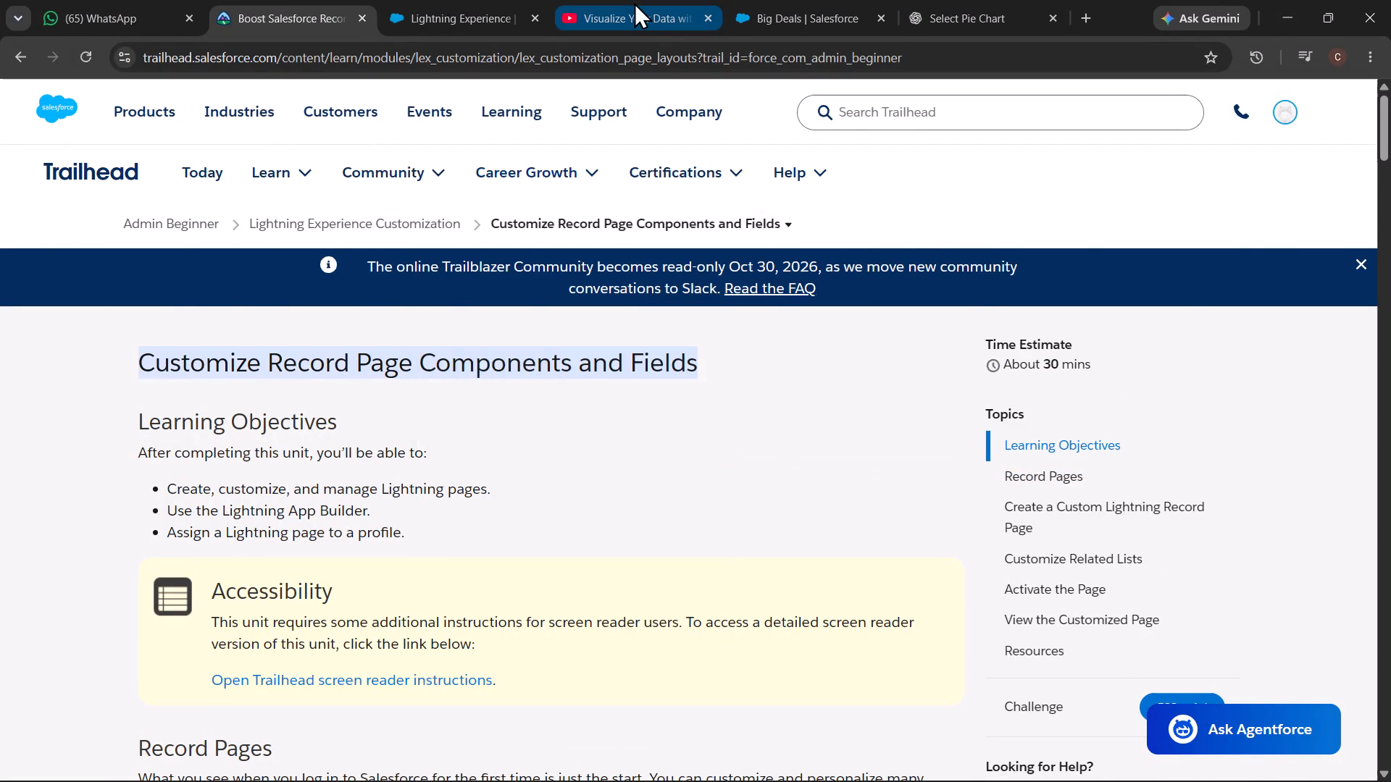
pyautogui.click(634, 2)
pyautogui.click(840, 101)
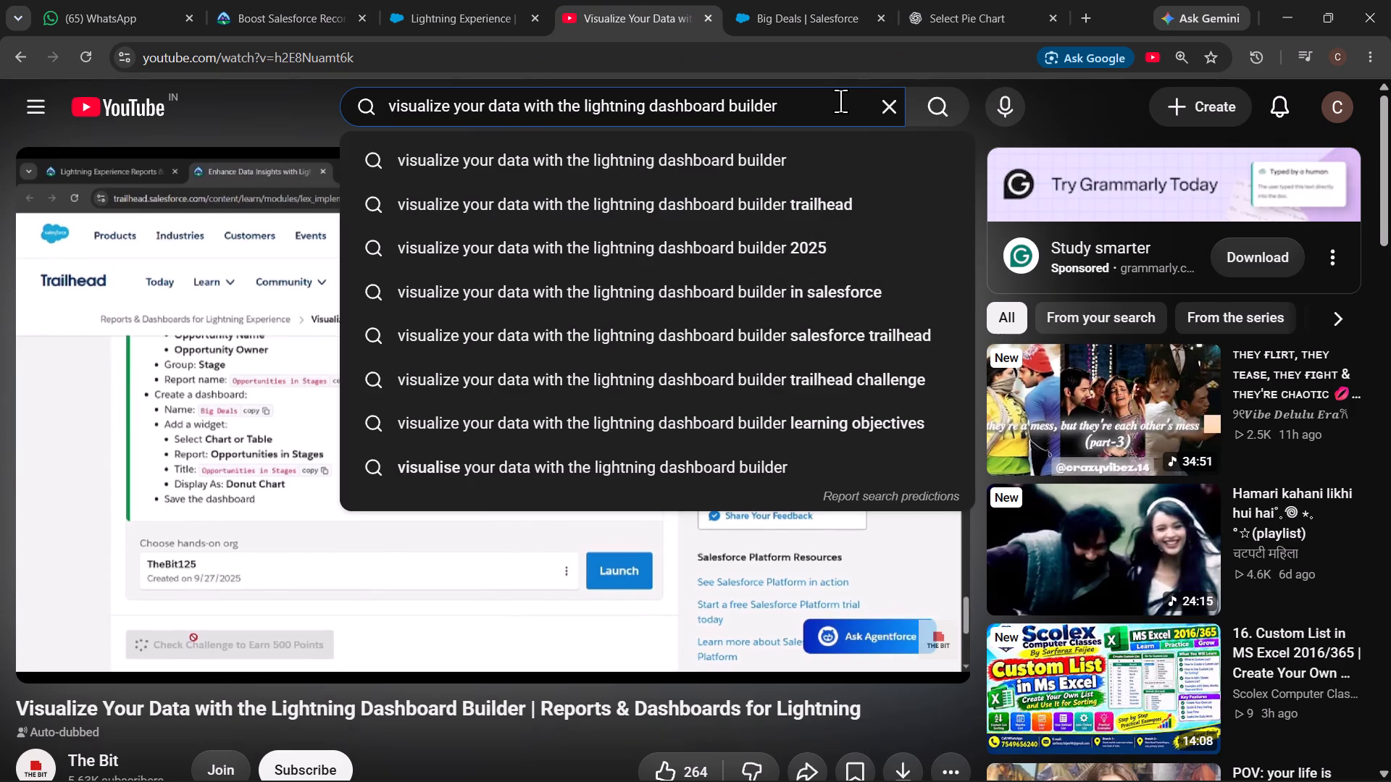
pyautogui.hotkey('ctrl', 'a')
pyautogui.hotkey('ctrl', 'v')
pyautogui.press('Return')
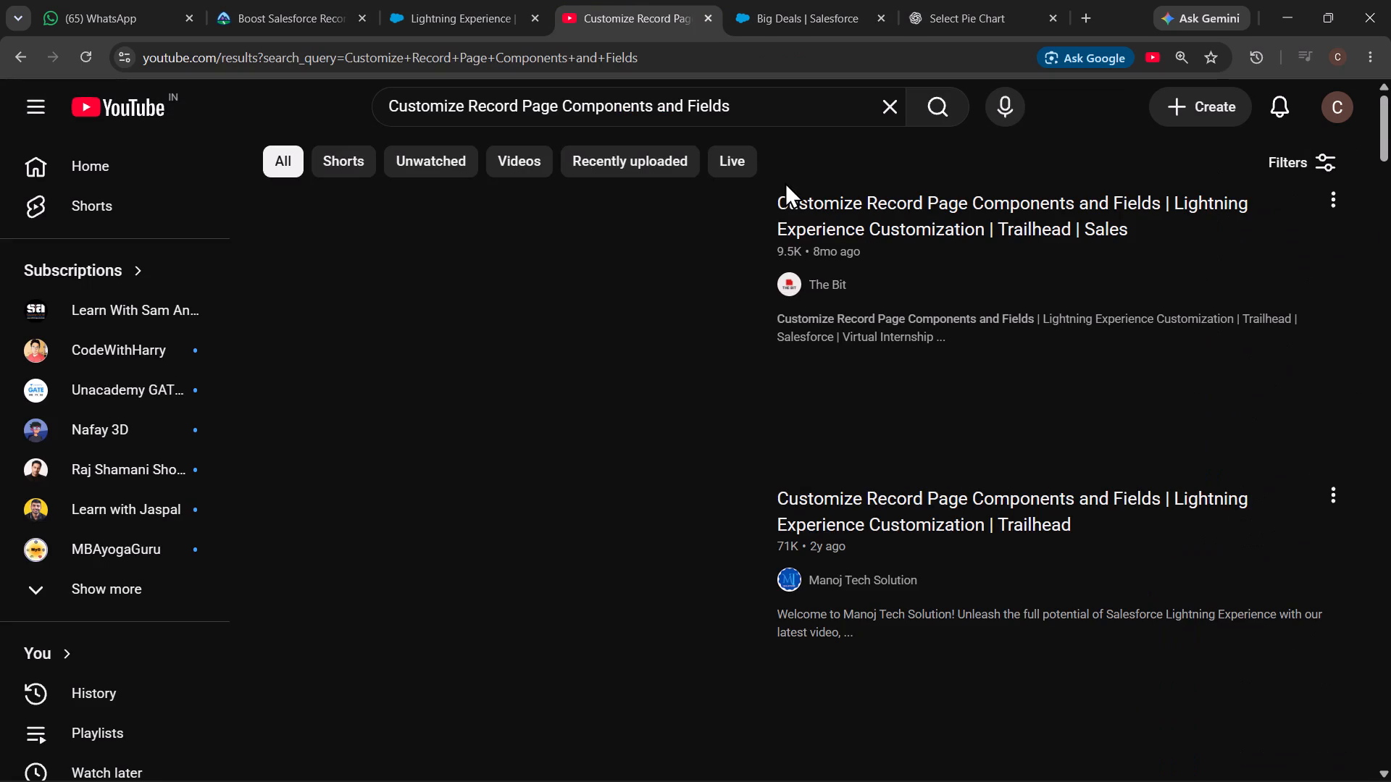
# Open The Bit's walkthrough video, skip the ad, watch up to opening Contact in Object Manager, and pause it.
pyautogui.click(609, 324)
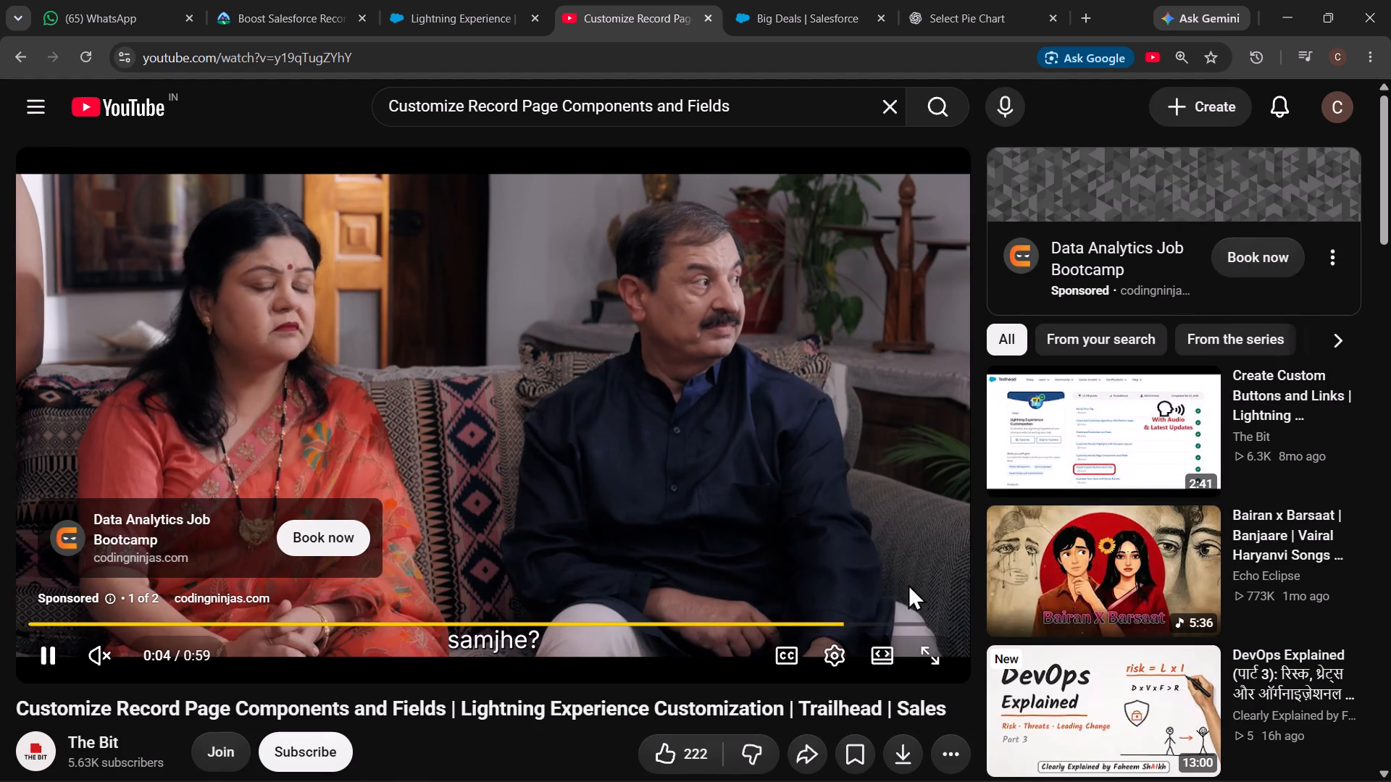
pyautogui.click(916, 604)
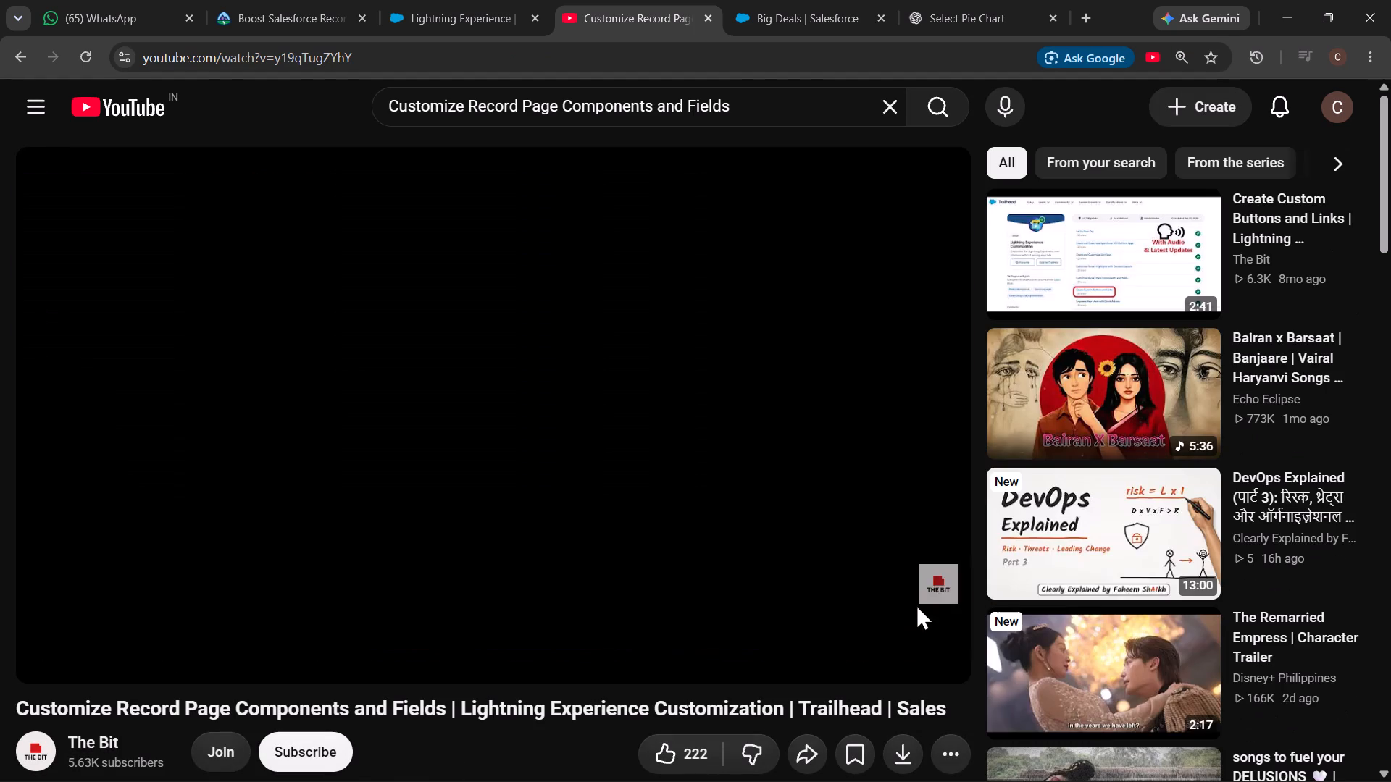
pyautogui.press('Right')
pyautogui.press('Right')
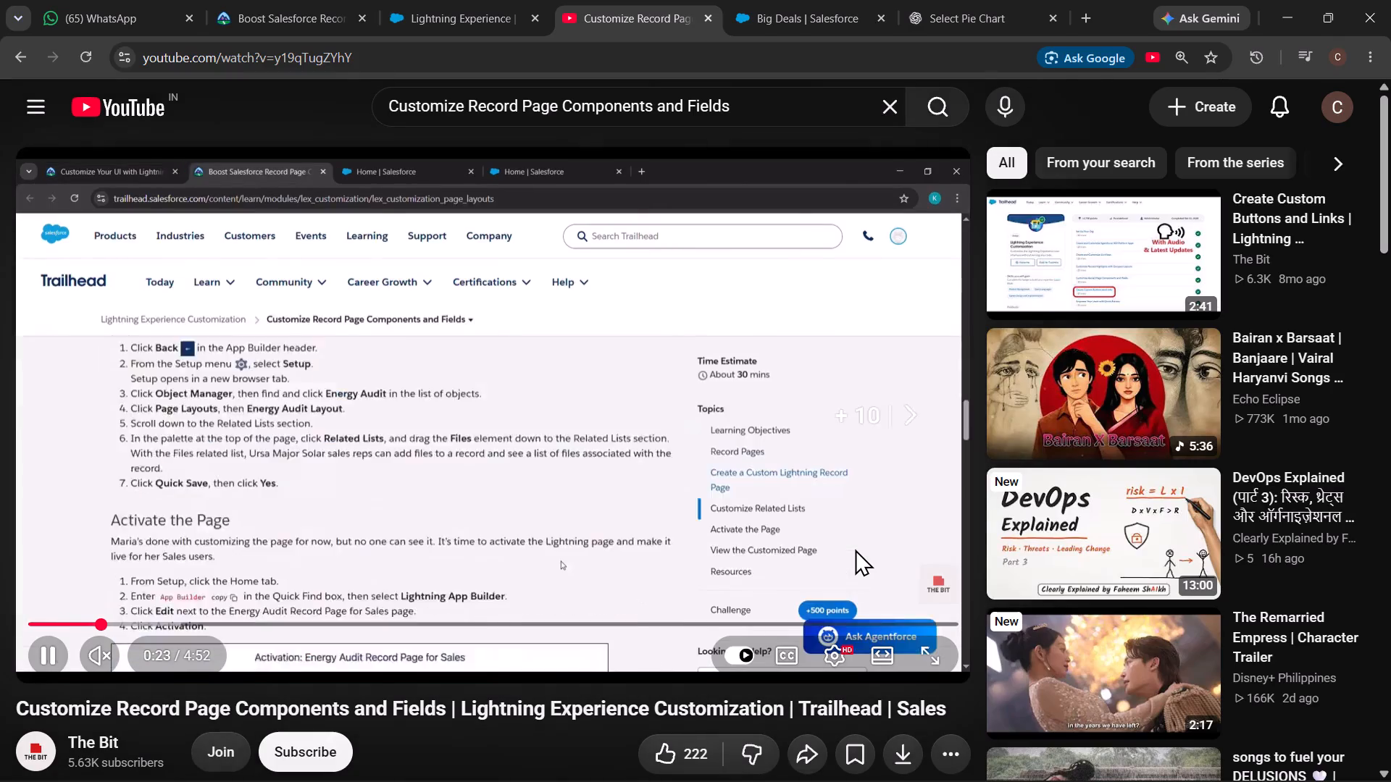
pyautogui.press('Right')
pyautogui.press('Right')
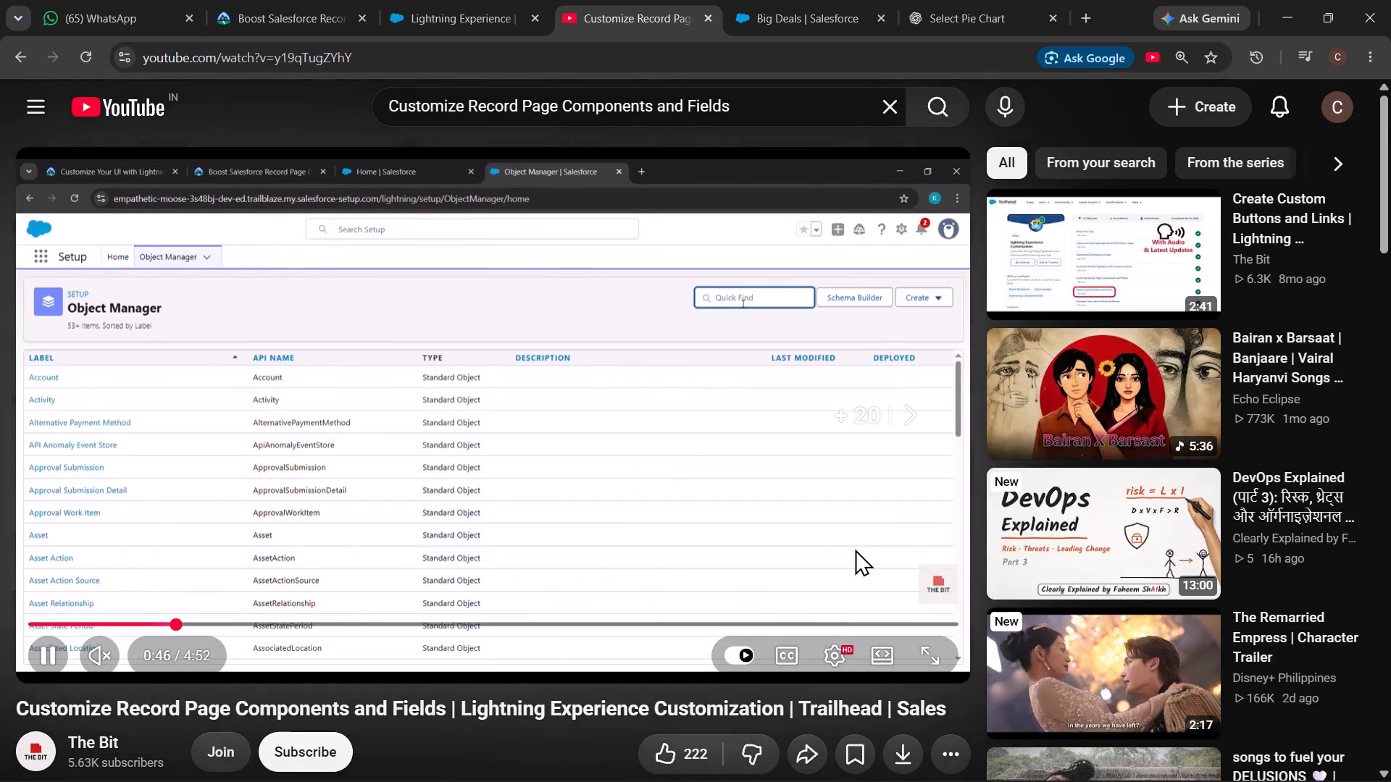
pyautogui.press('Left')
pyautogui.press('Left')
pyautogui.press('Left')
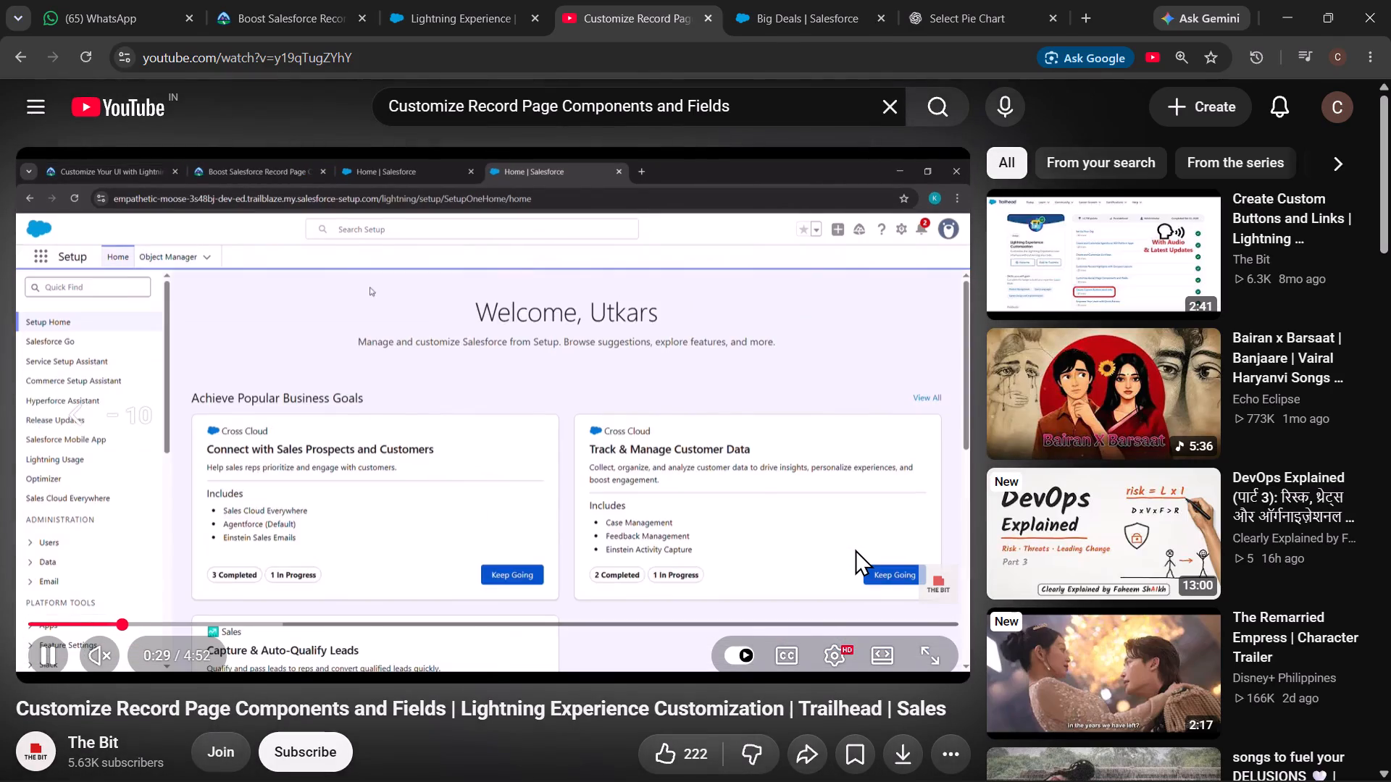
pyautogui.press('Left')
pyautogui.press('Right')
pyautogui.press('Left')
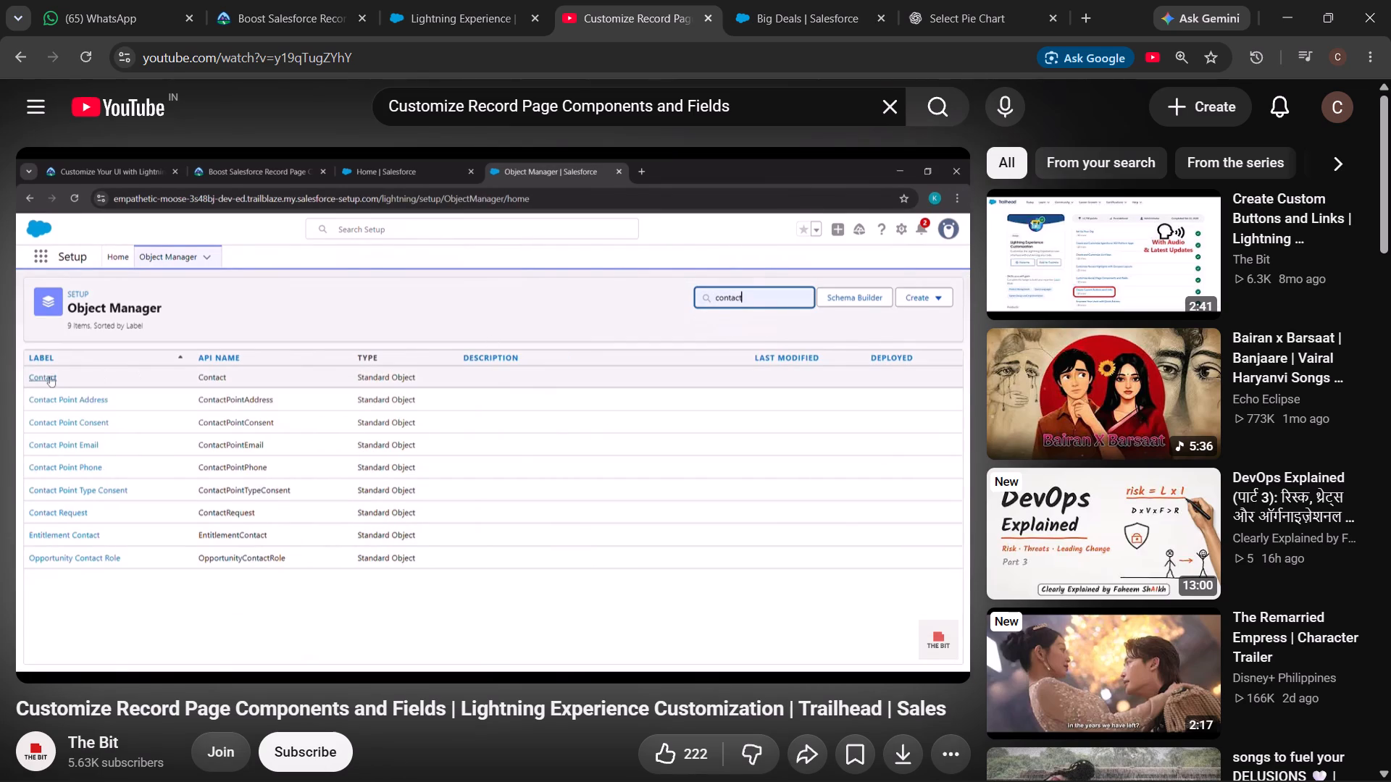
pyautogui.click(706, 521)
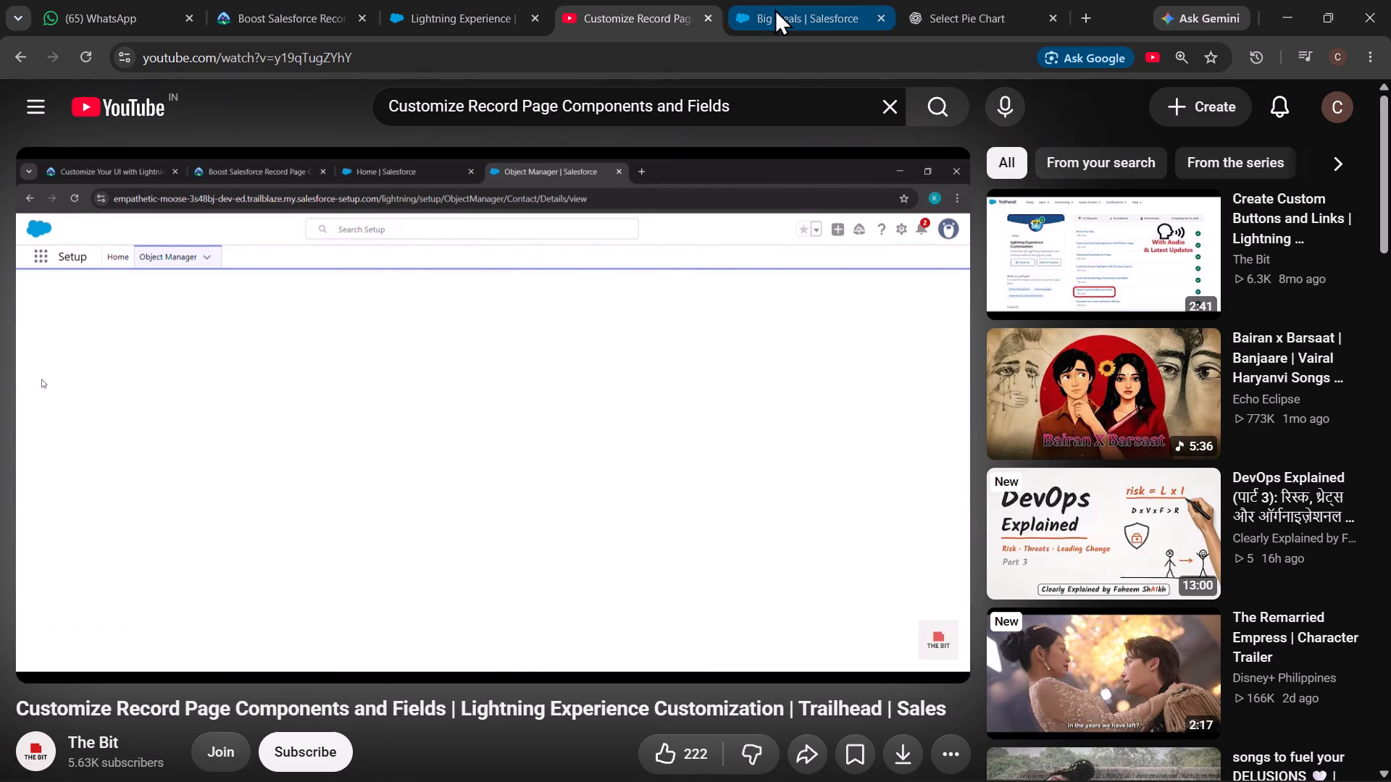
# Close the Big Deals dashboard page and launch the hands-on playground from the Trailhead unit's challenge section.
pyautogui.click(886, 17)
pyautogui.doubleClick(325, 25)
pyautogui.scroll(-7, 592, 398)
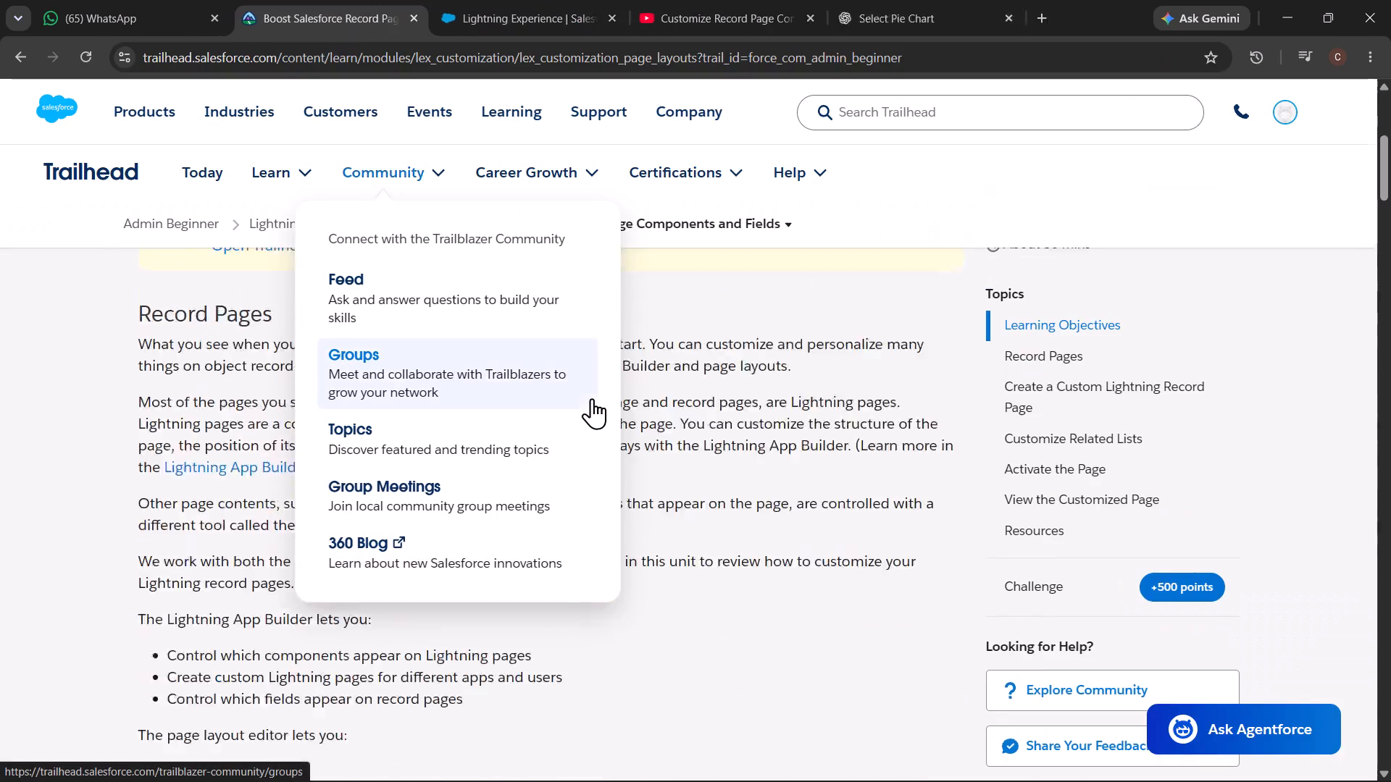
pyautogui.scroll(-3, 592, 398)
pyautogui.click(703, 485)
pyautogui.scroll(-7, 703, 485)
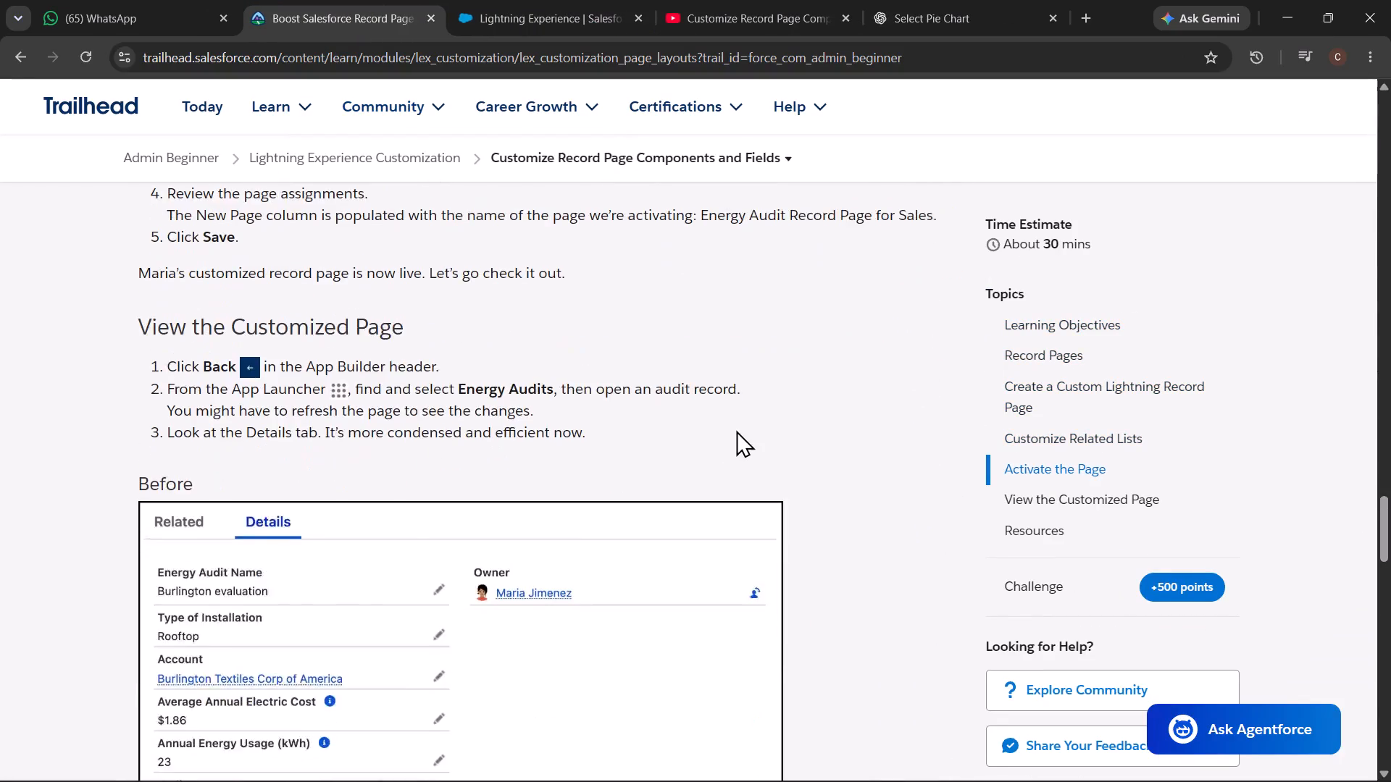
pyautogui.scroll(-10, 736, 430)
pyautogui.click(887, 299)
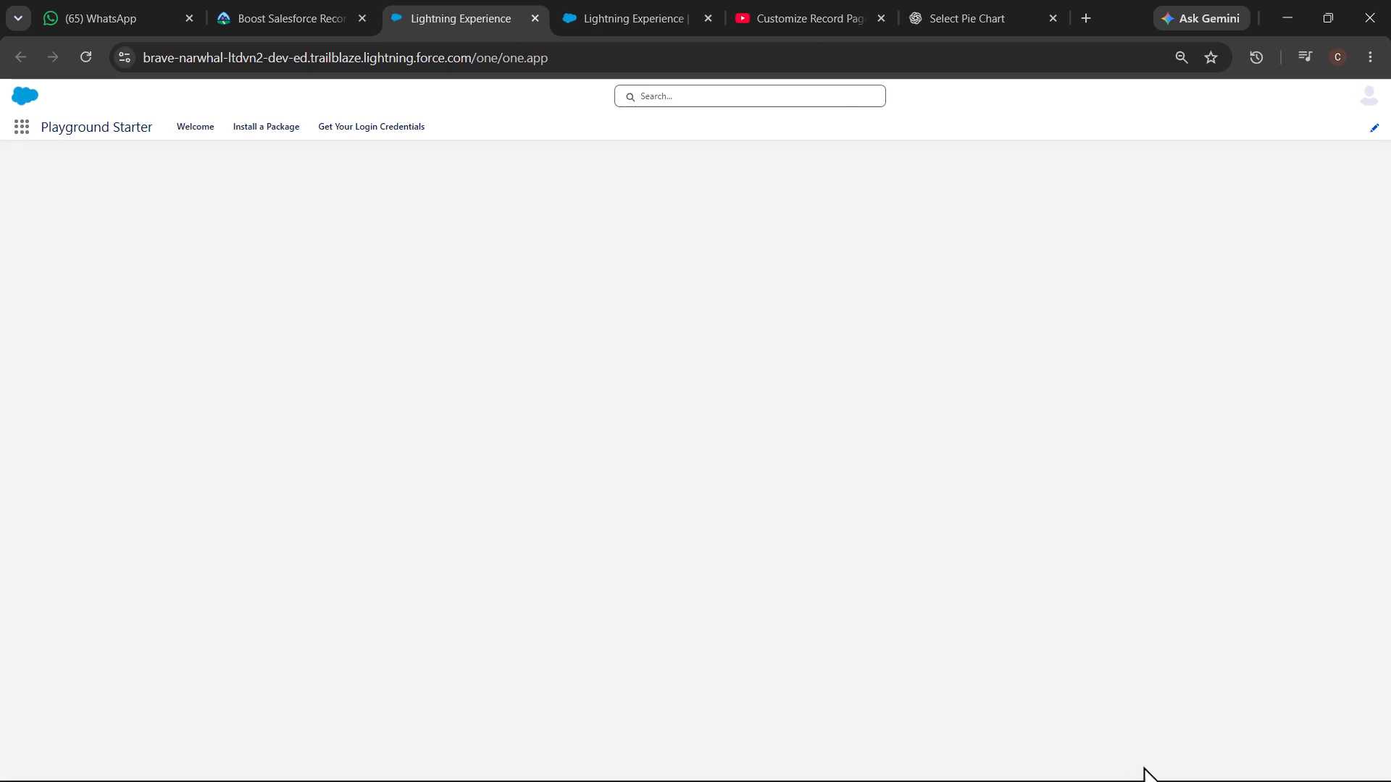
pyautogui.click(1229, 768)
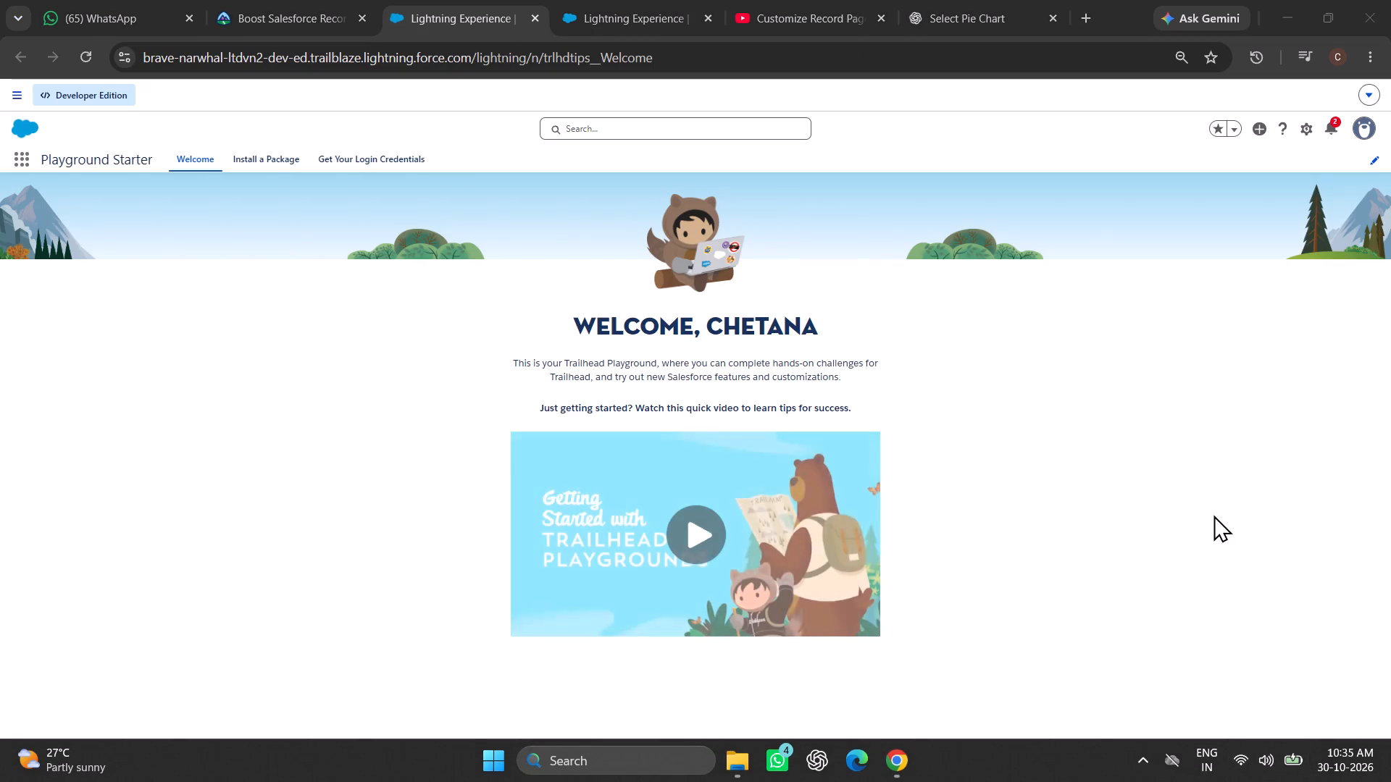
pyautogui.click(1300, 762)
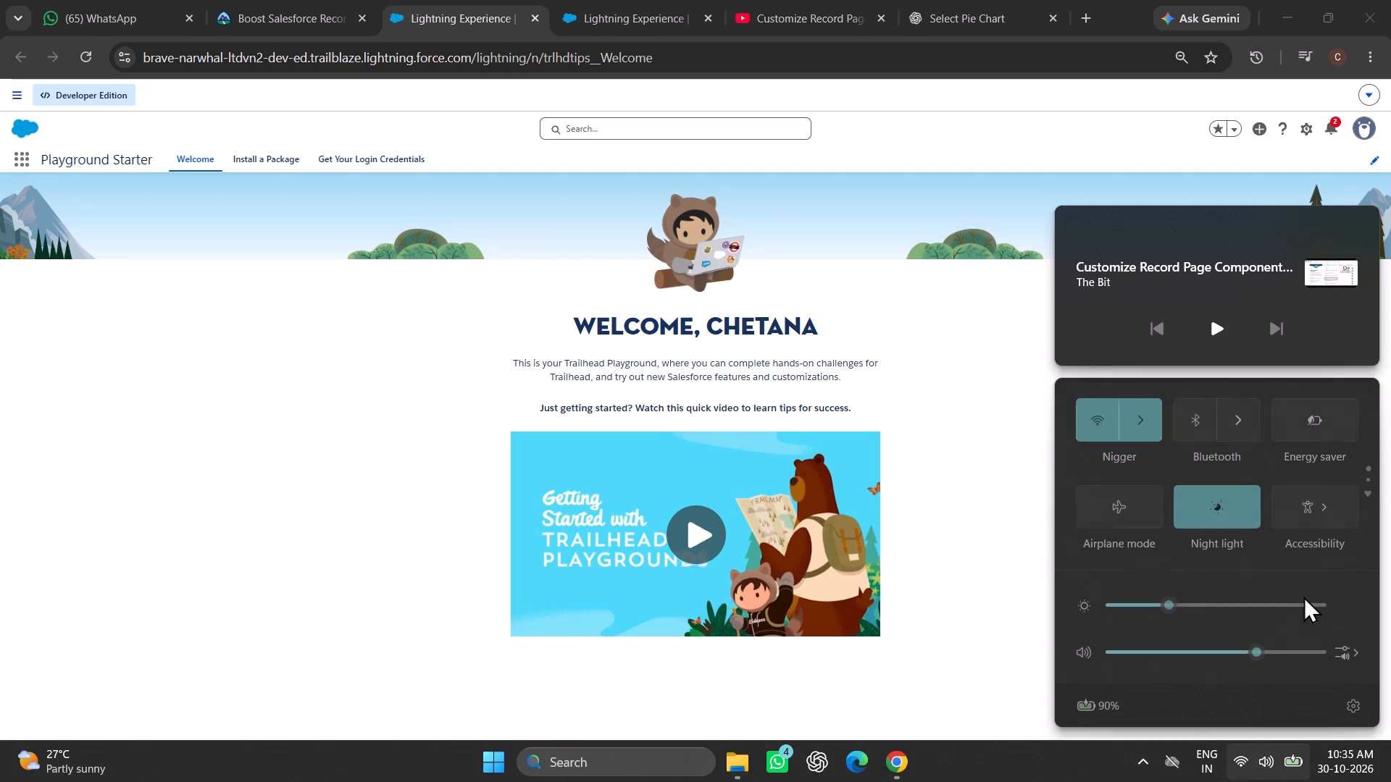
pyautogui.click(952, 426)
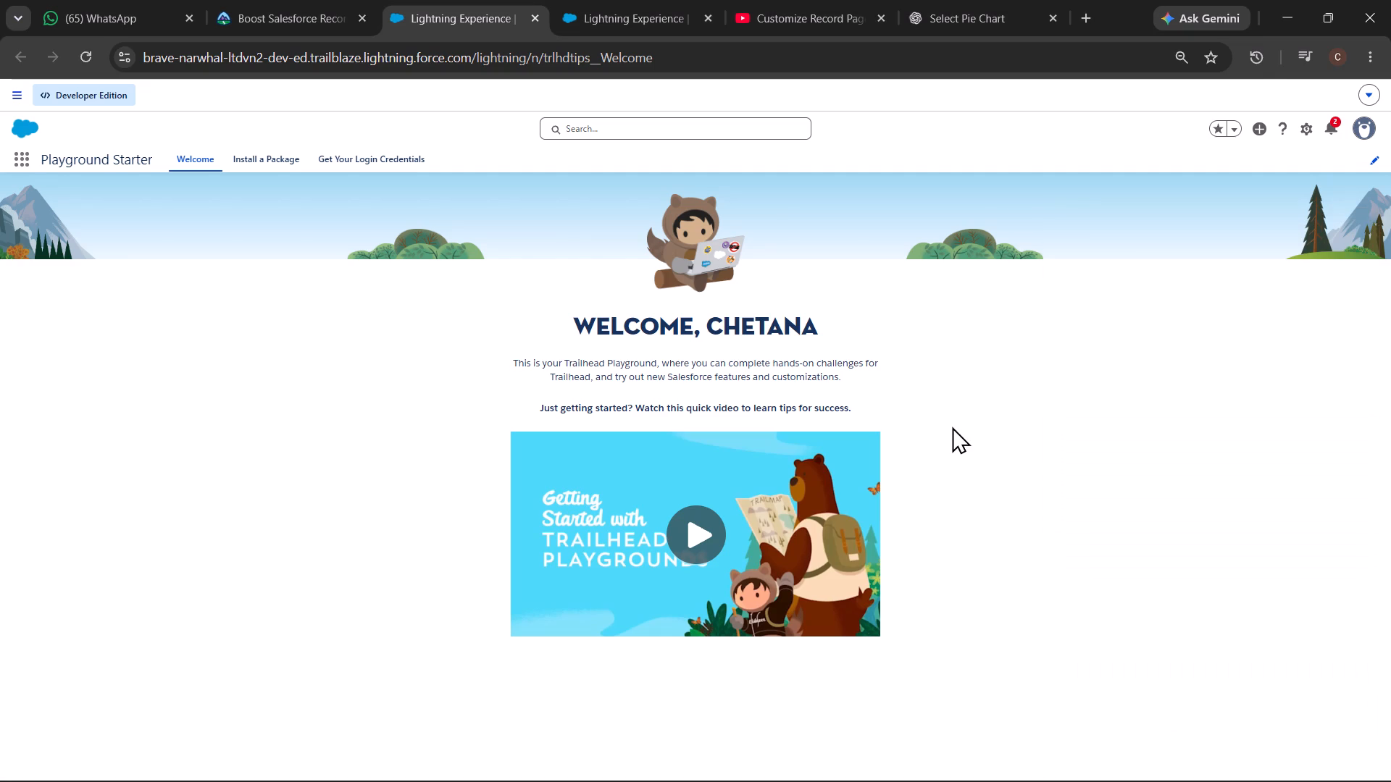
# Open the playground's Setup and find the Contact object in Object Manager by searching for "con".
pyautogui.click(1306, 125)
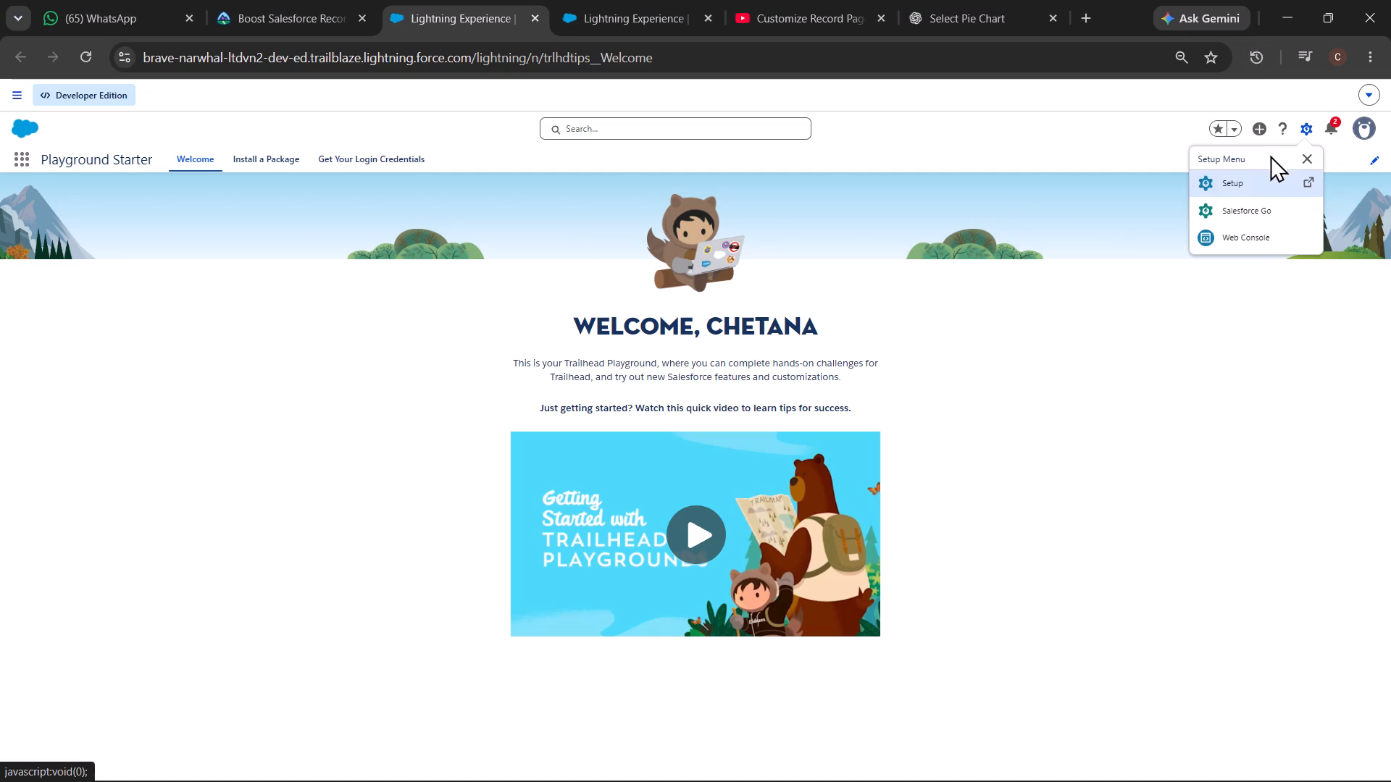
pyautogui.click(1261, 180)
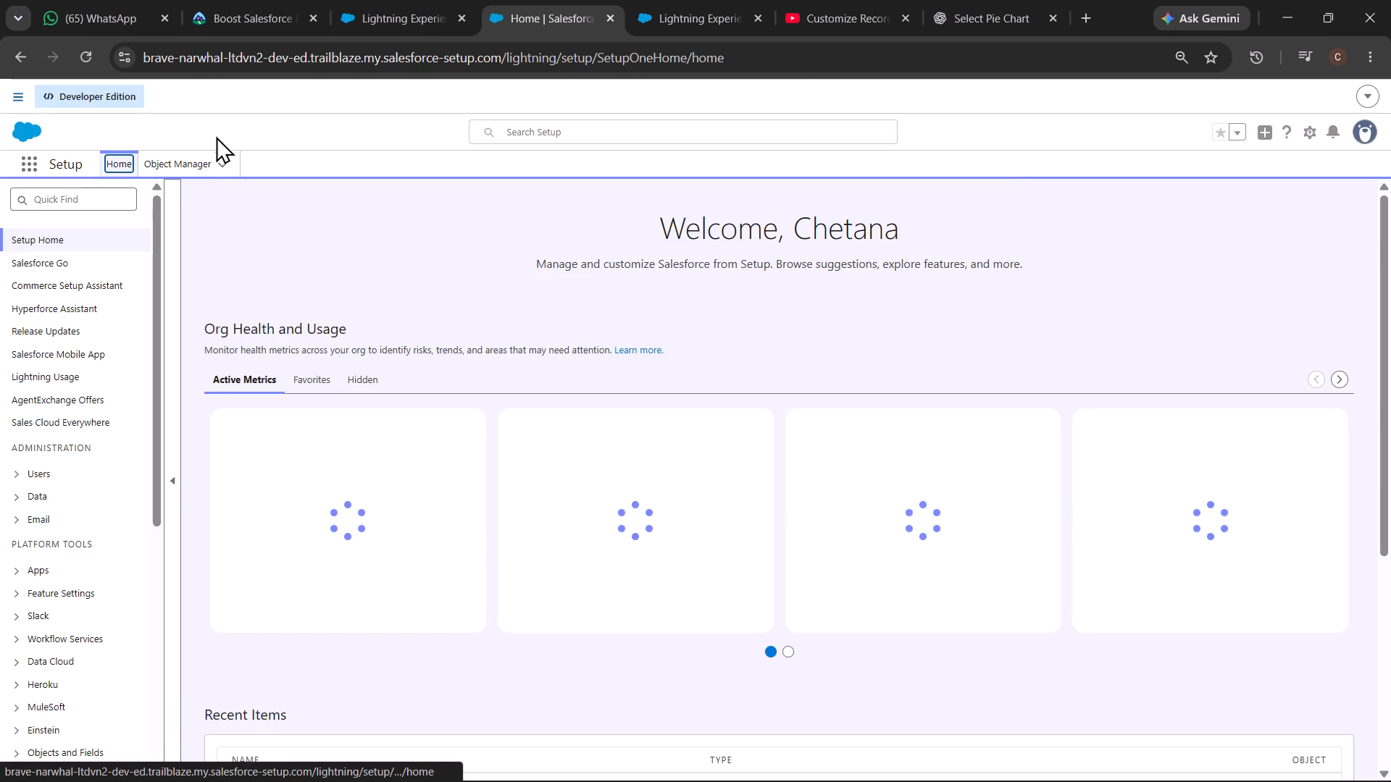
pyautogui.click(198, 169)
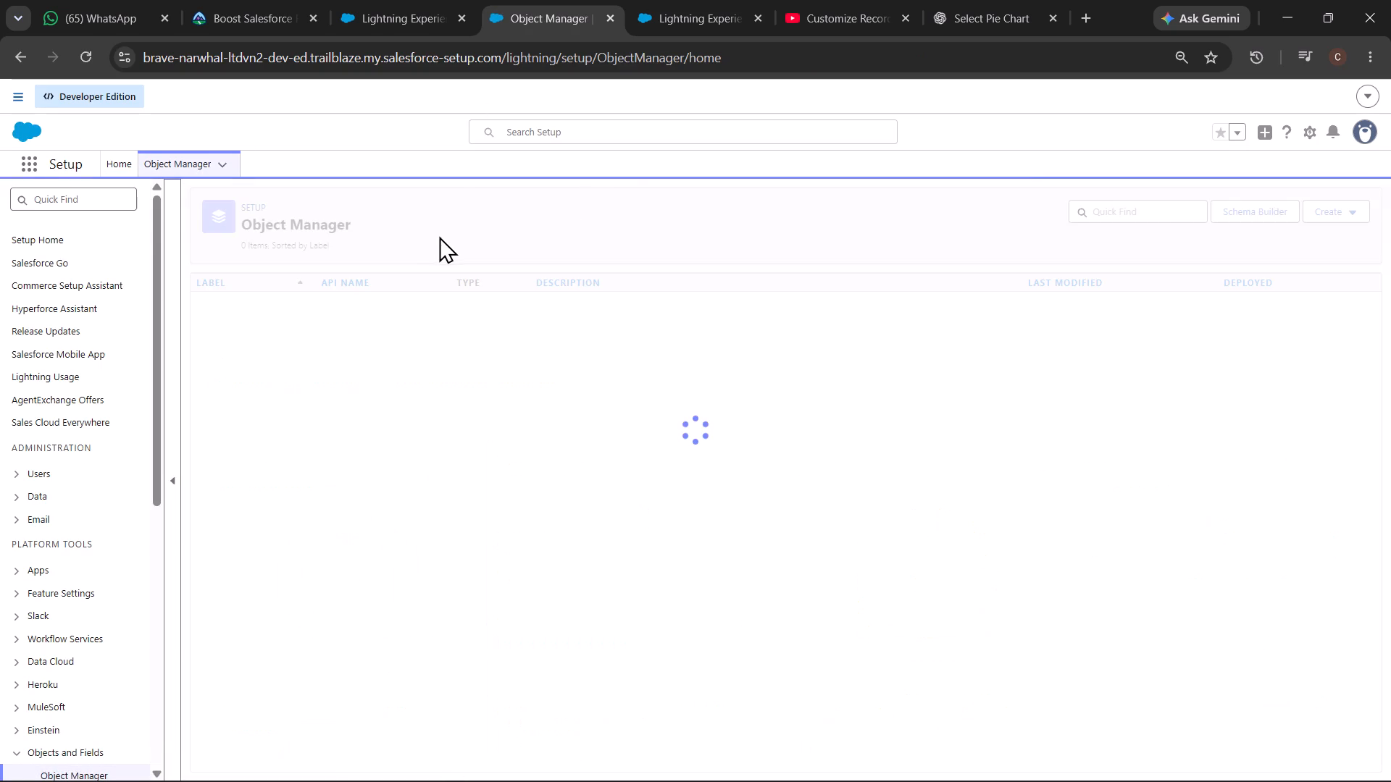
pyautogui.click(1093, 206)
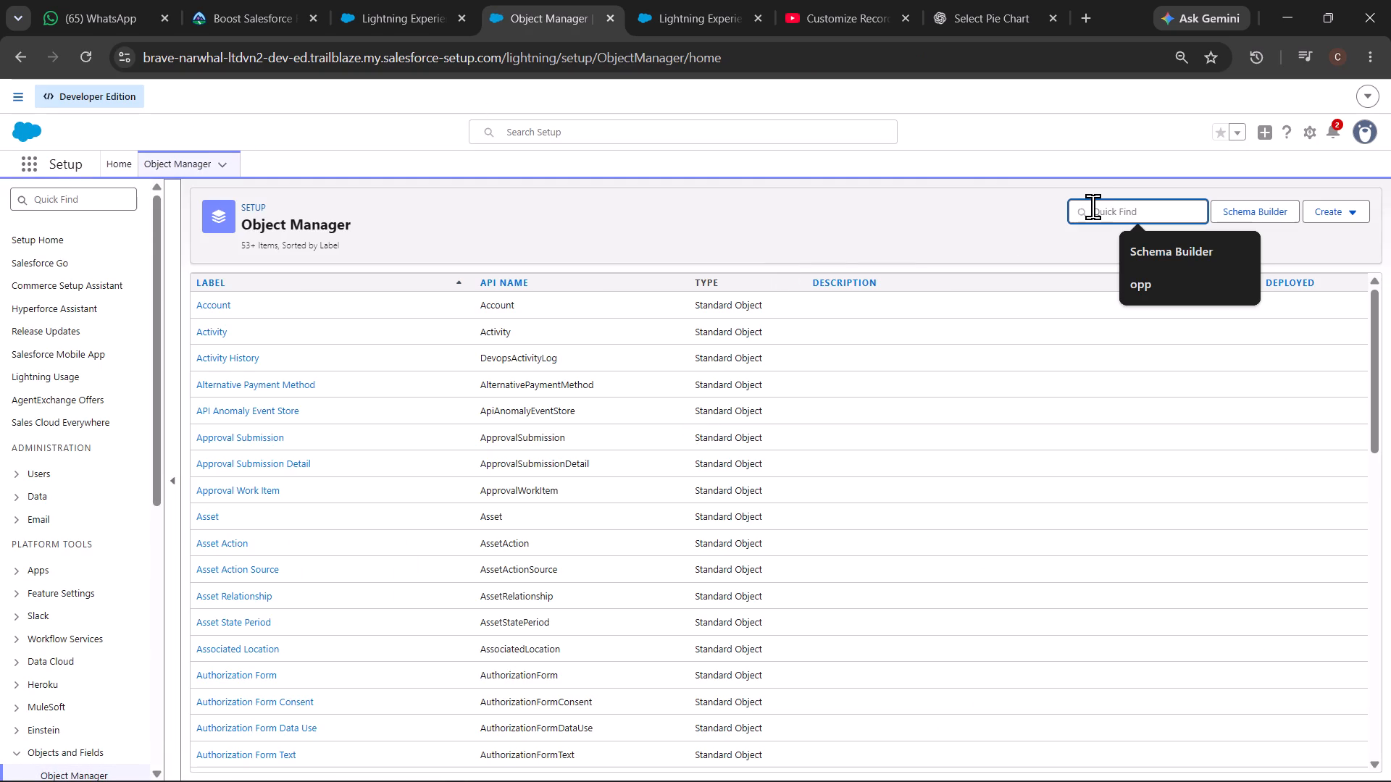
pyautogui.write('con')
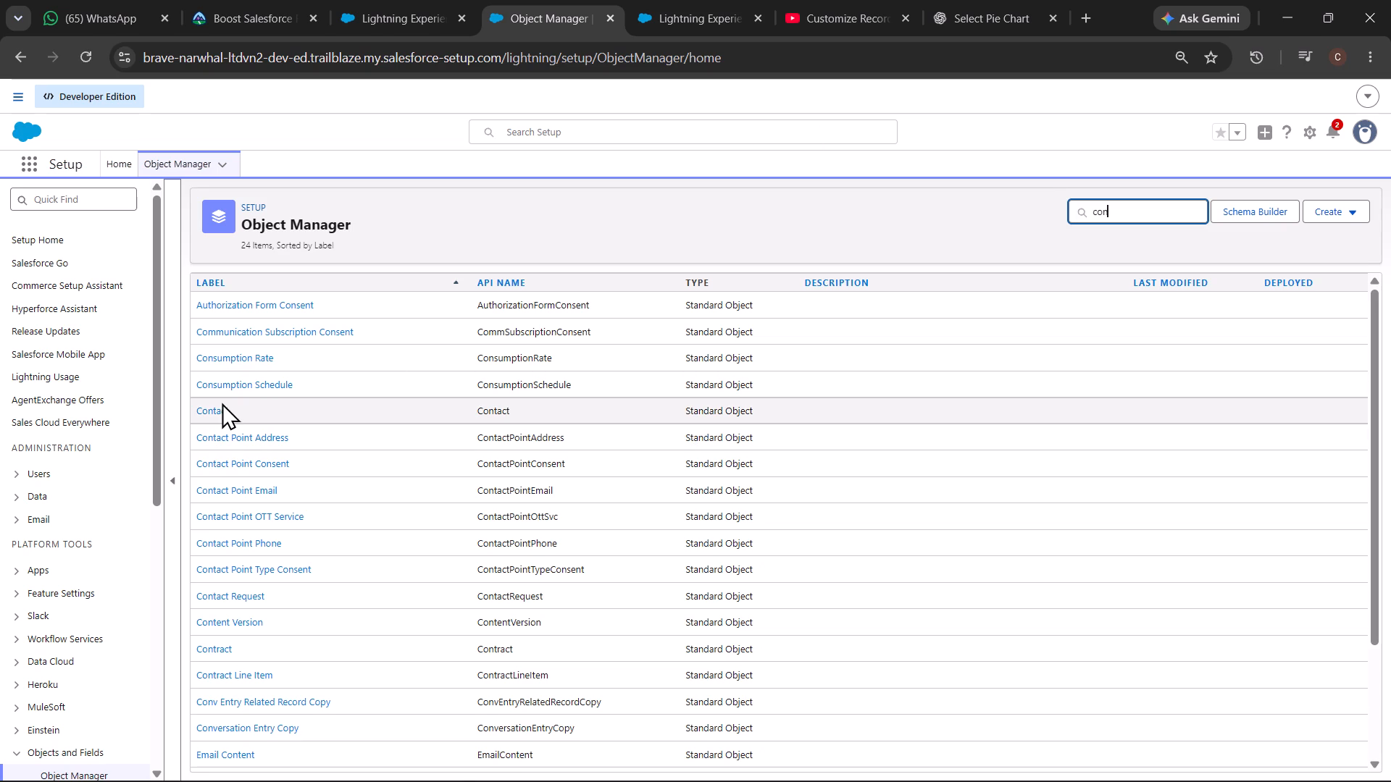
pyautogui.click(222, 406)
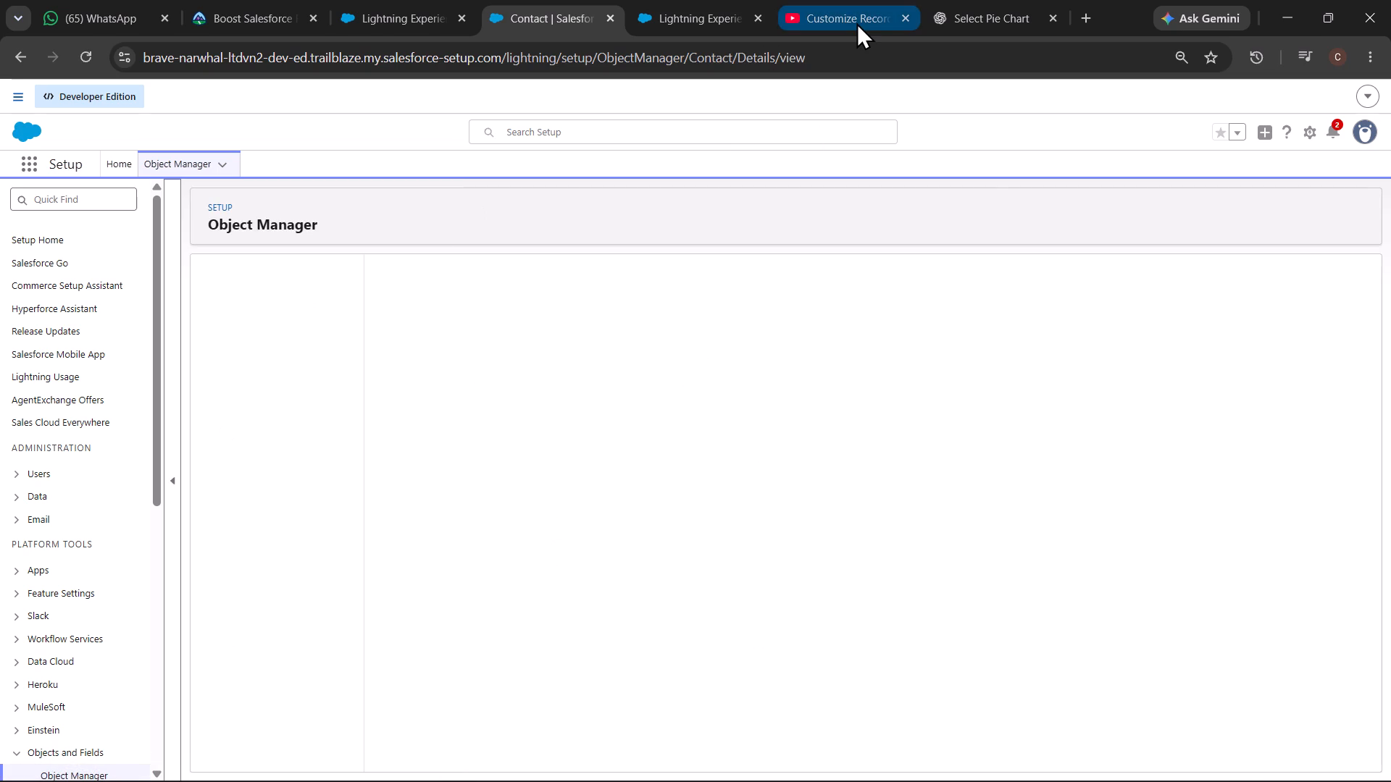
# Check the walkthrough video for the page layouts part, and open Contact Layout from the Contact object's page layouts.
pyautogui.click(856, 22)
pyautogui.click(730, 294)
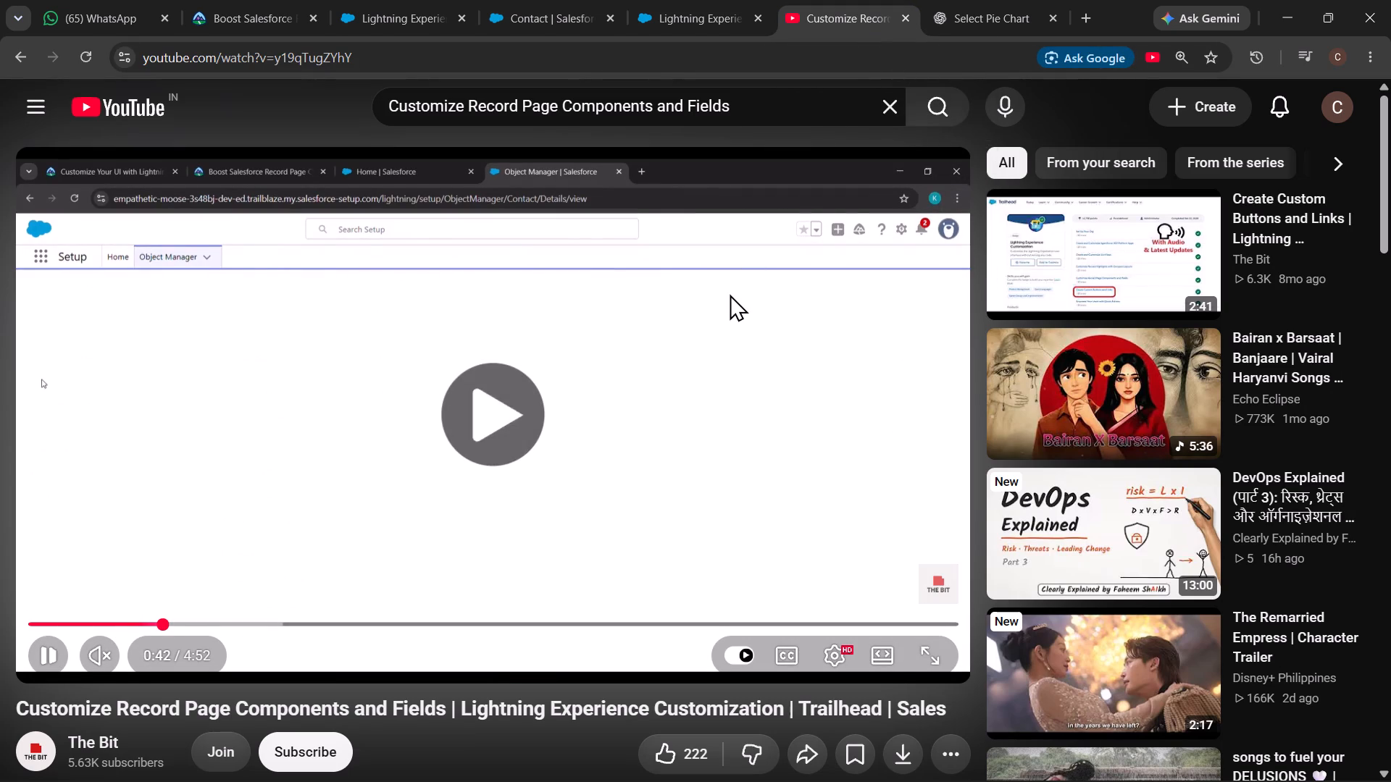
pyautogui.click(843, 661)
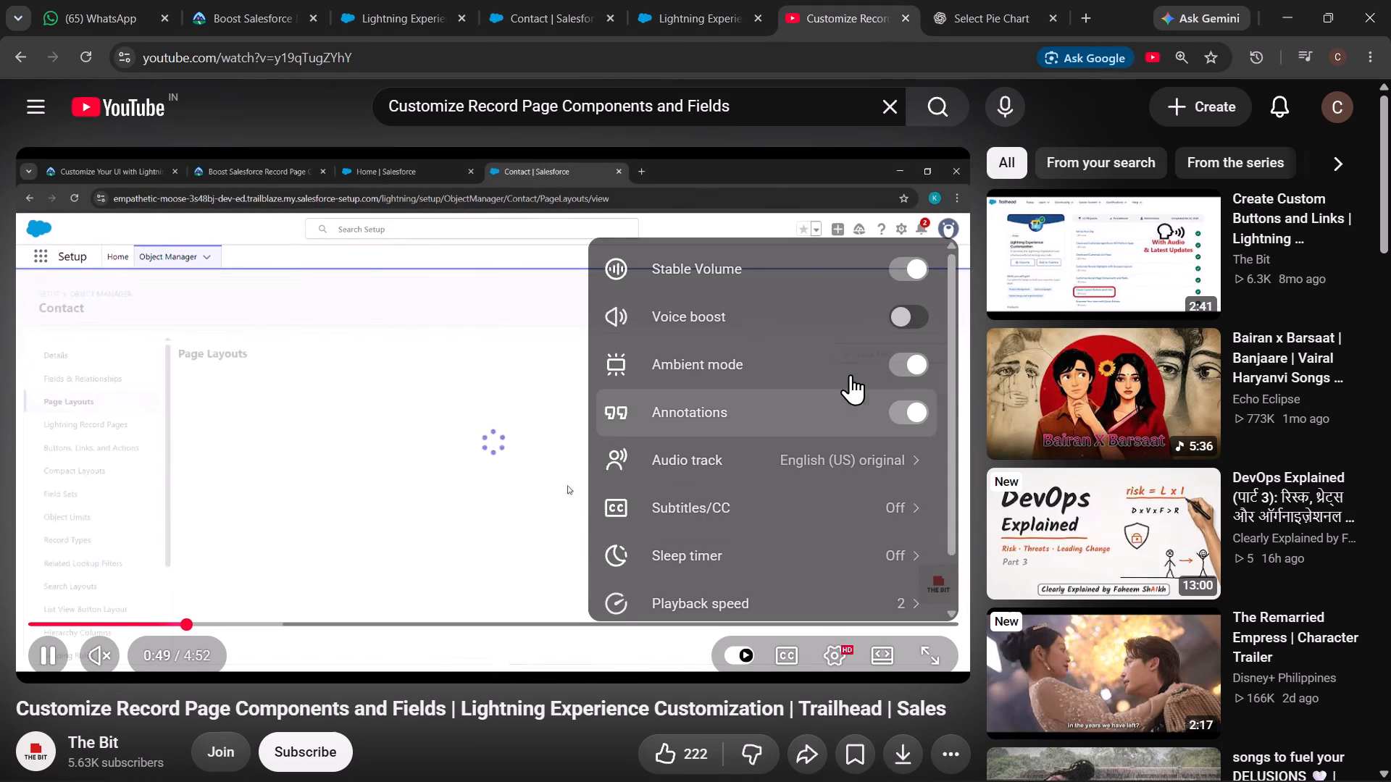
pyautogui.click(381, 353)
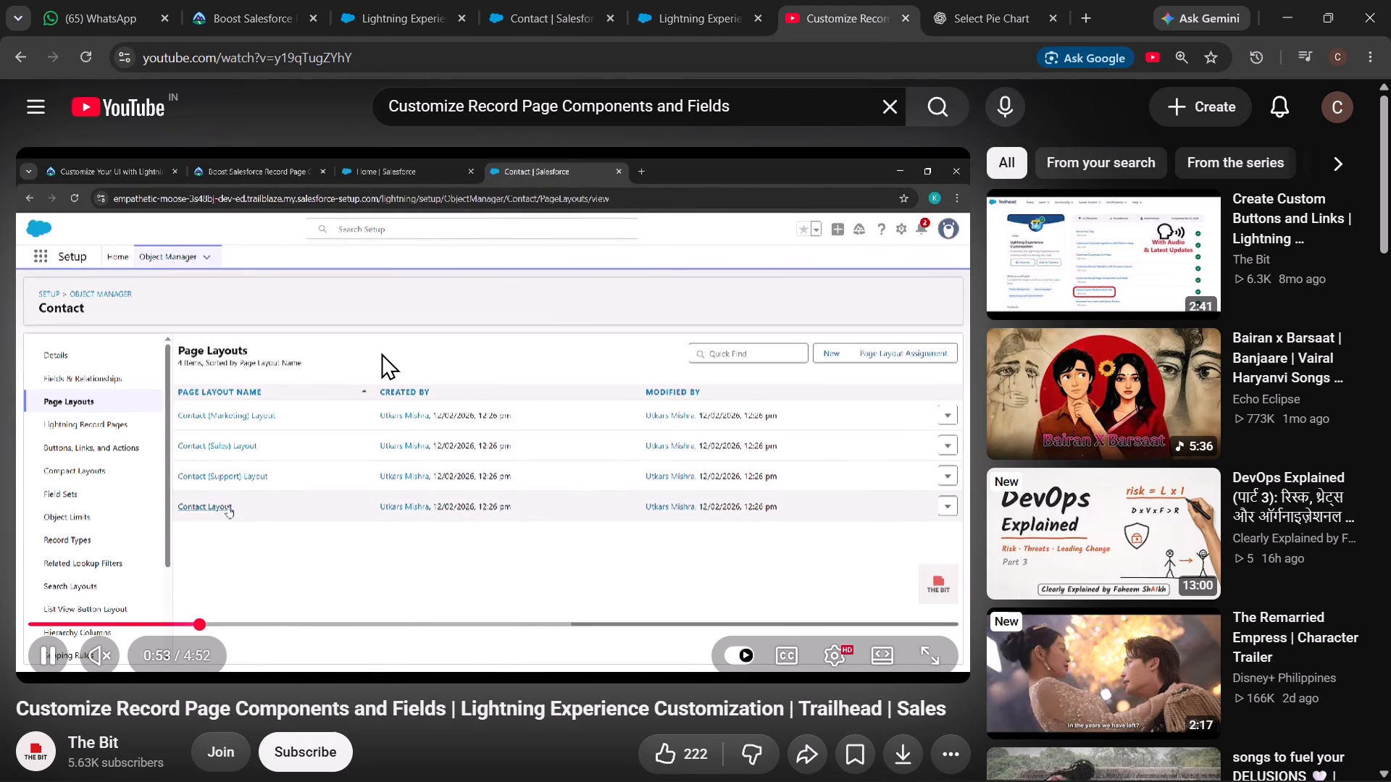
pyautogui.press('Left')
pyautogui.press('Left')
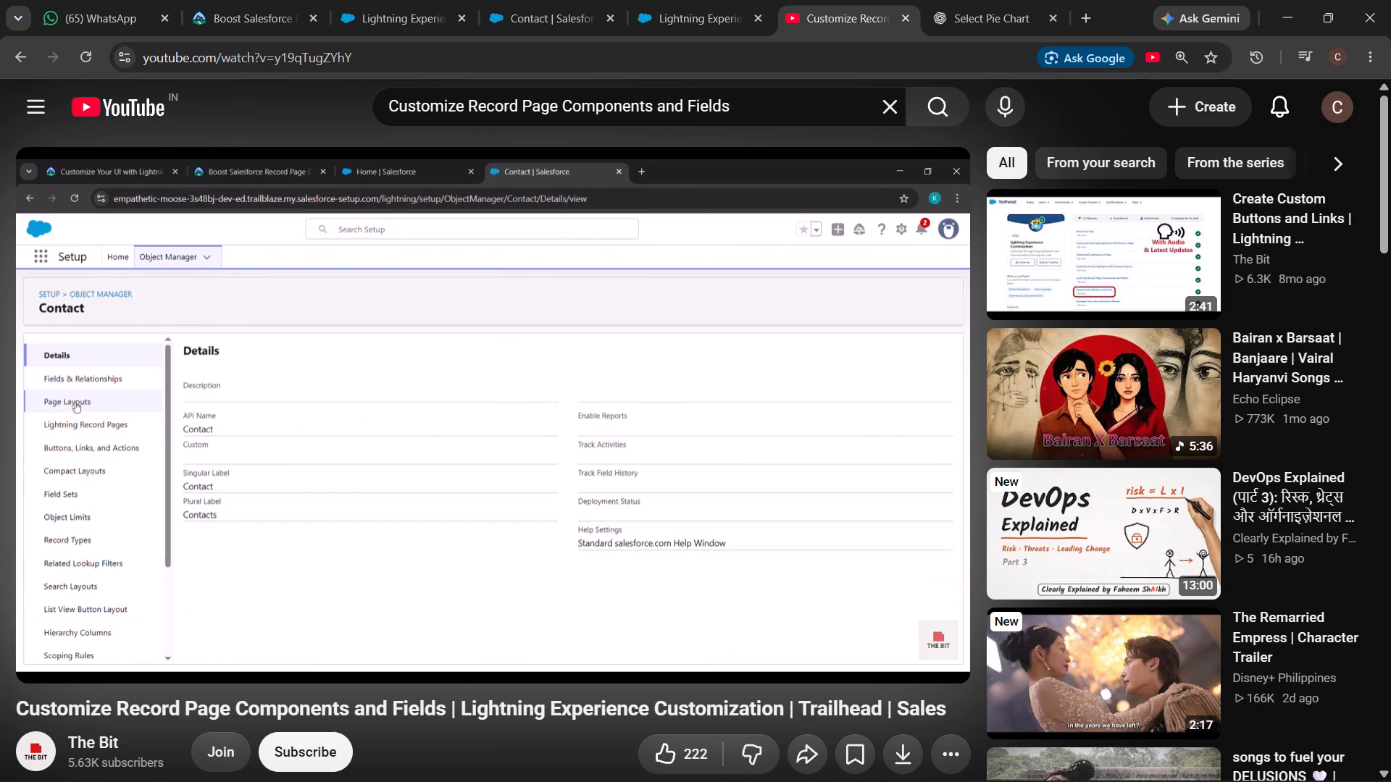
pyautogui.press('space')
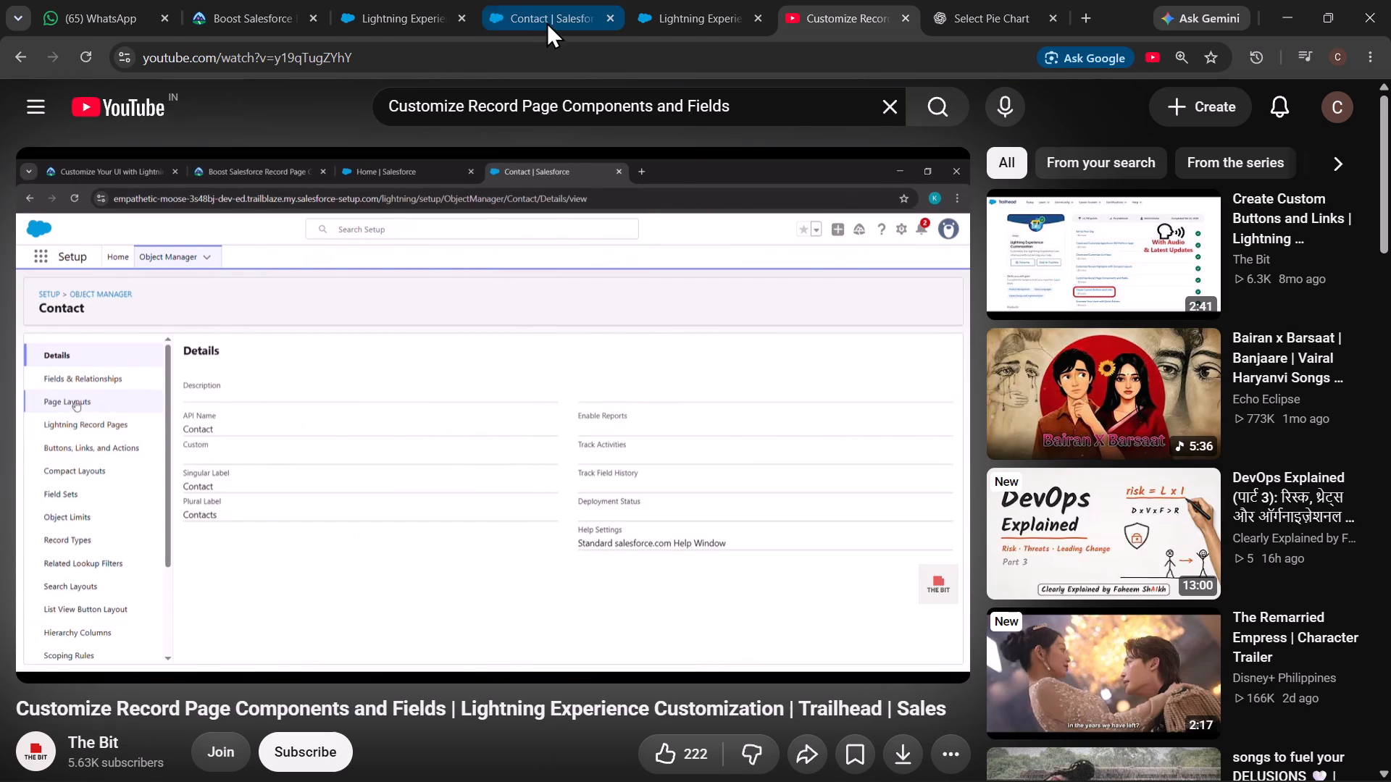
pyautogui.click(542, 16)
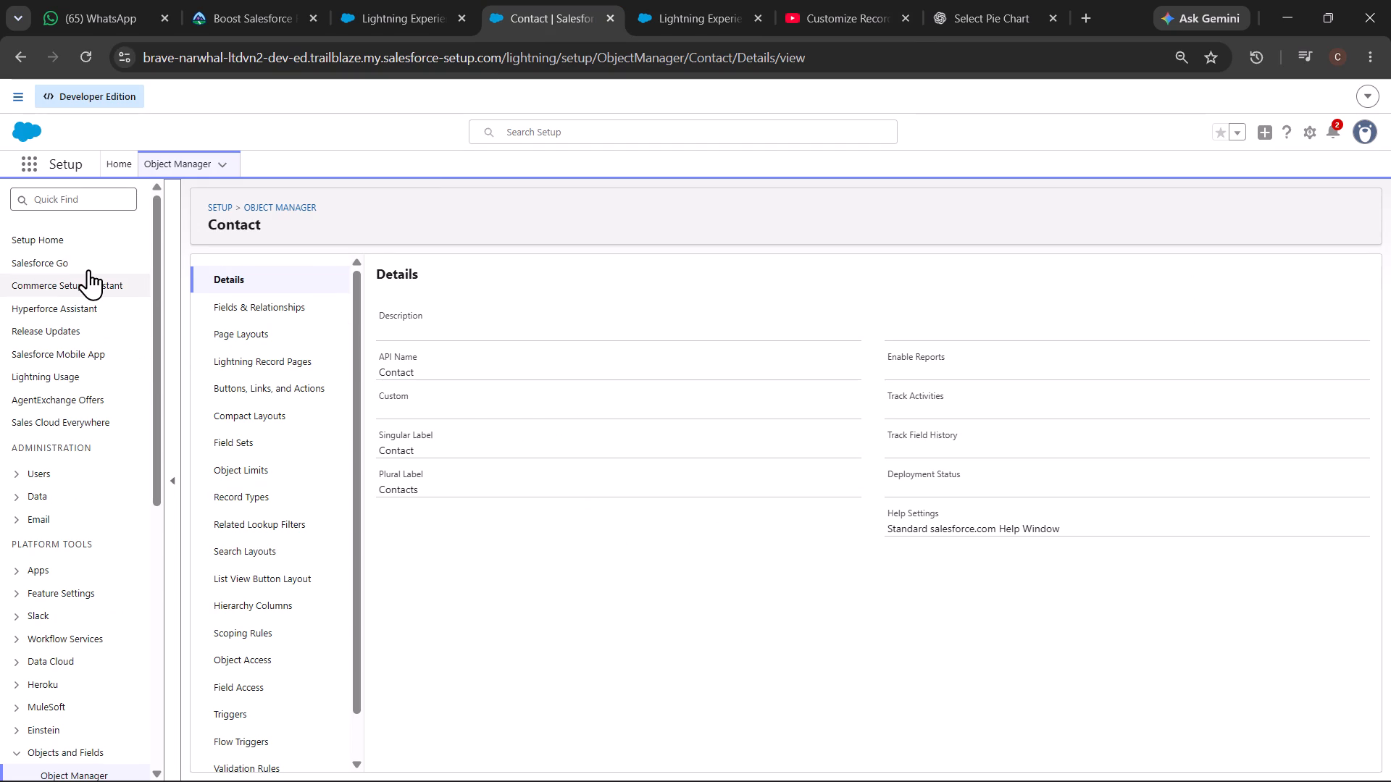
pyautogui.scroll(-2, 71, 391)
pyautogui.scroll(8, 71, 391)
pyautogui.click(277, 337)
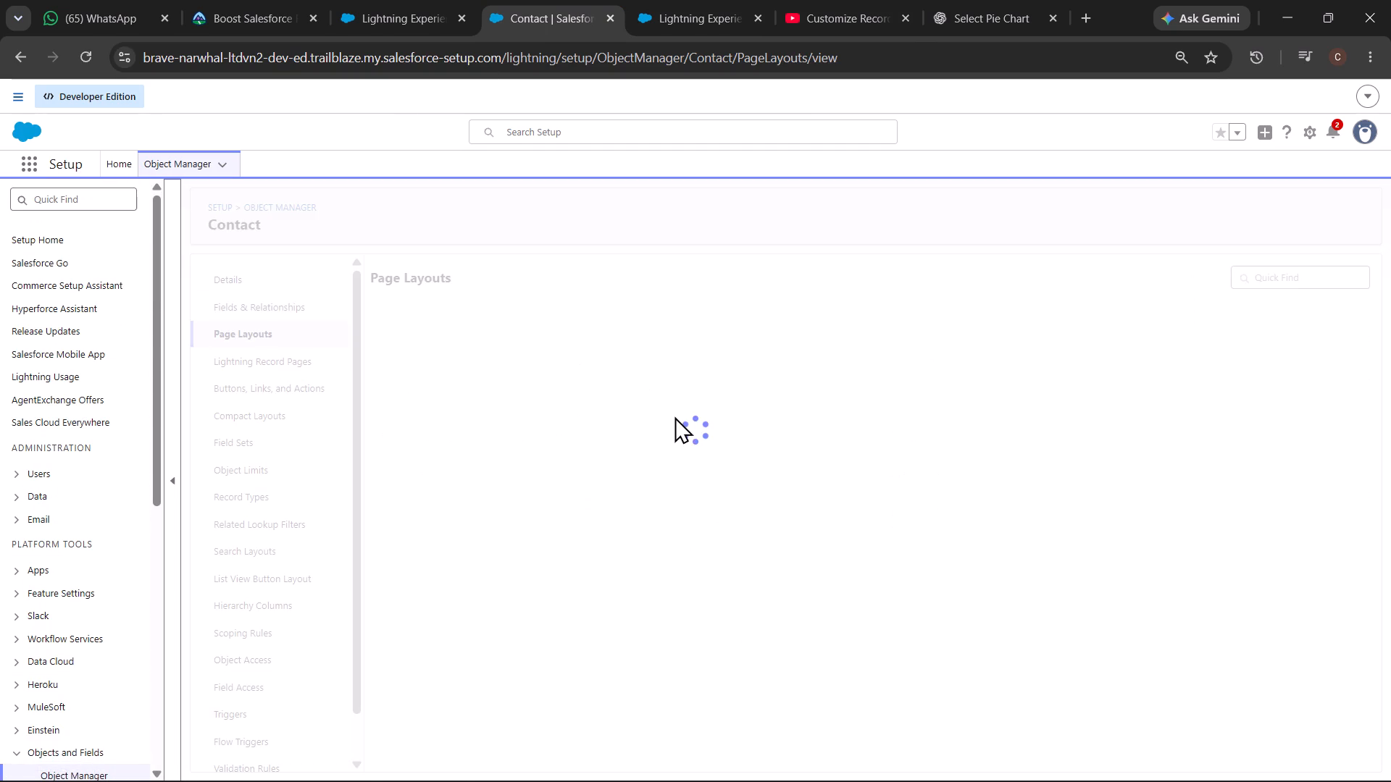
pyautogui.click(406, 459)
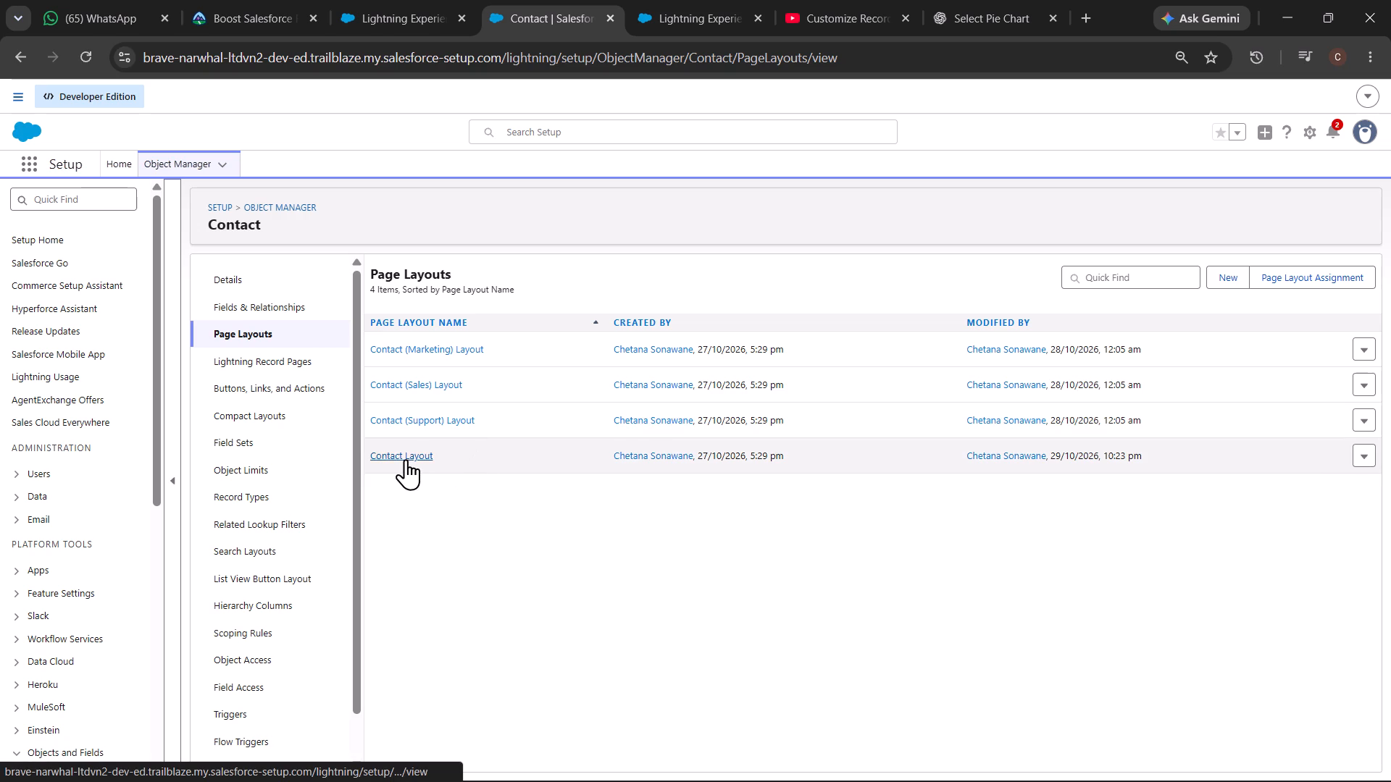
# Follow the walkthrough's field removal part and remove the Fax field from Contact Information in the Contact Layout.
pyautogui.click(824, 0)
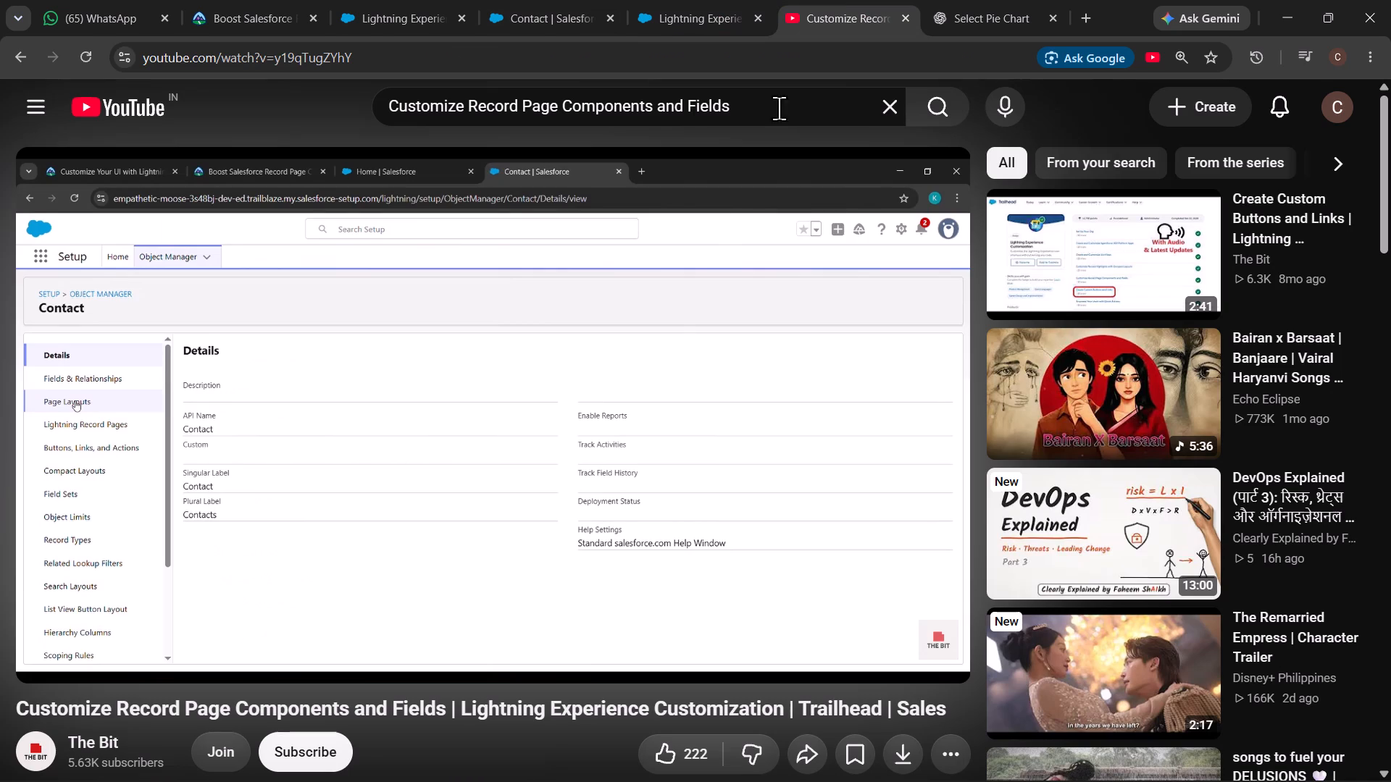
pyautogui.click(668, 312)
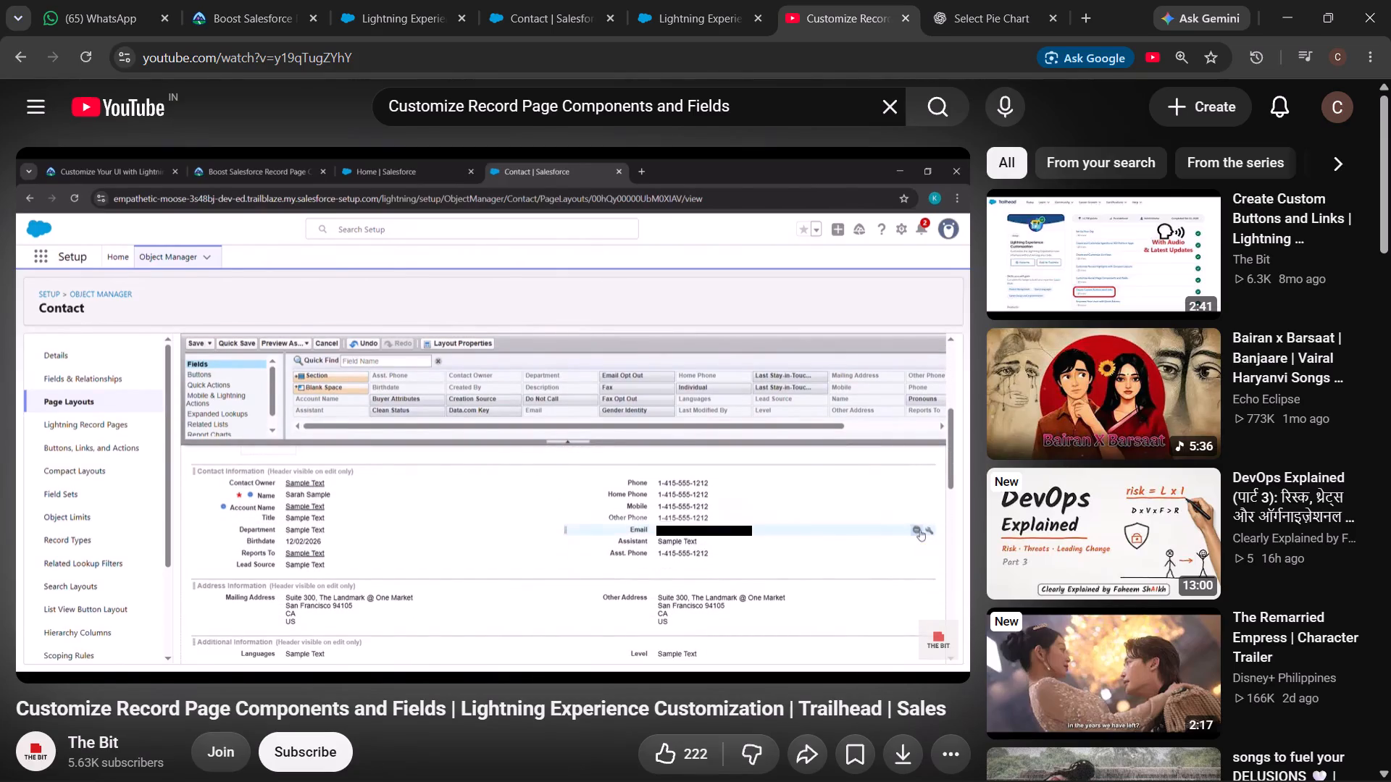
pyautogui.press('space')
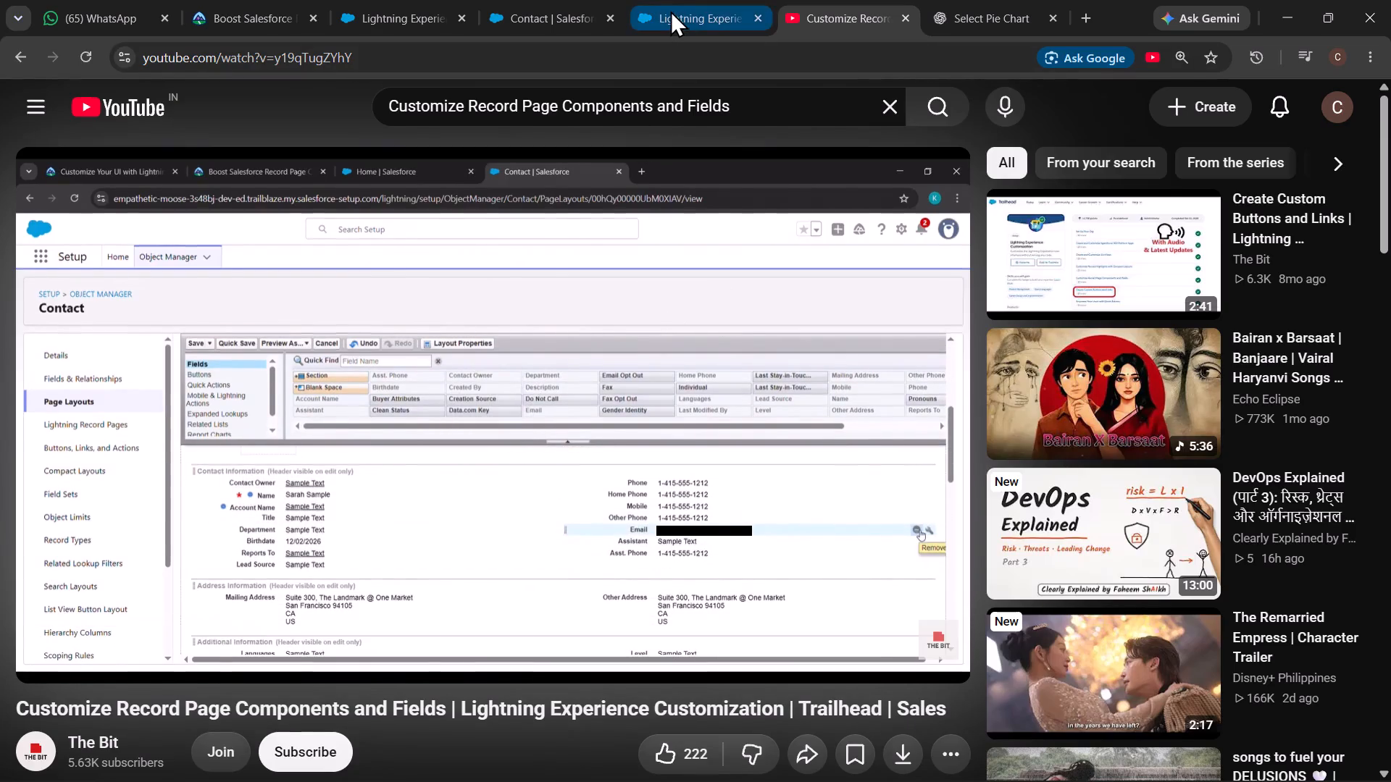
pyautogui.click(670, 10)
pyautogui.click(516, 8)
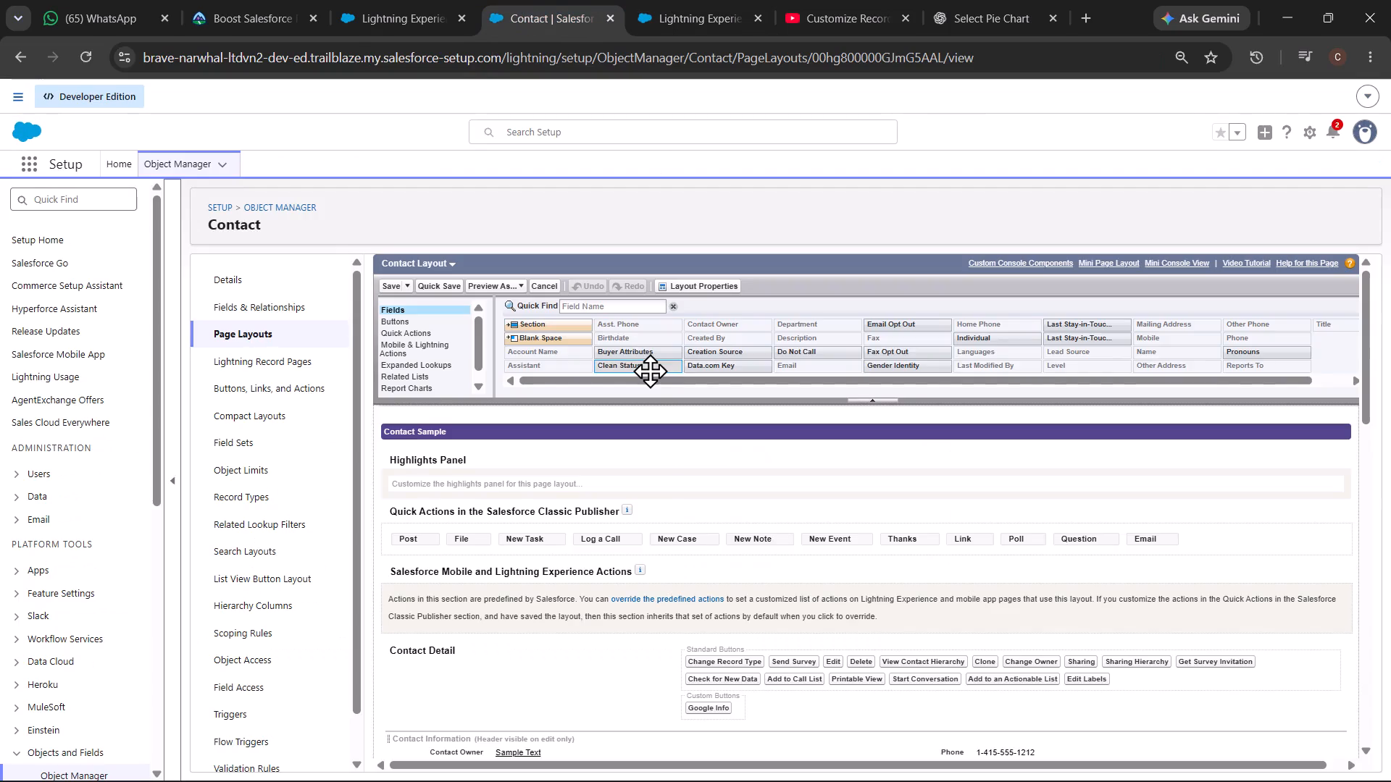
pyautogui.scroll(-2, 650, 371)
pyautogui.hscroll(-1, 650, 371)
pyautogui.scroll(-2, 650, 371)
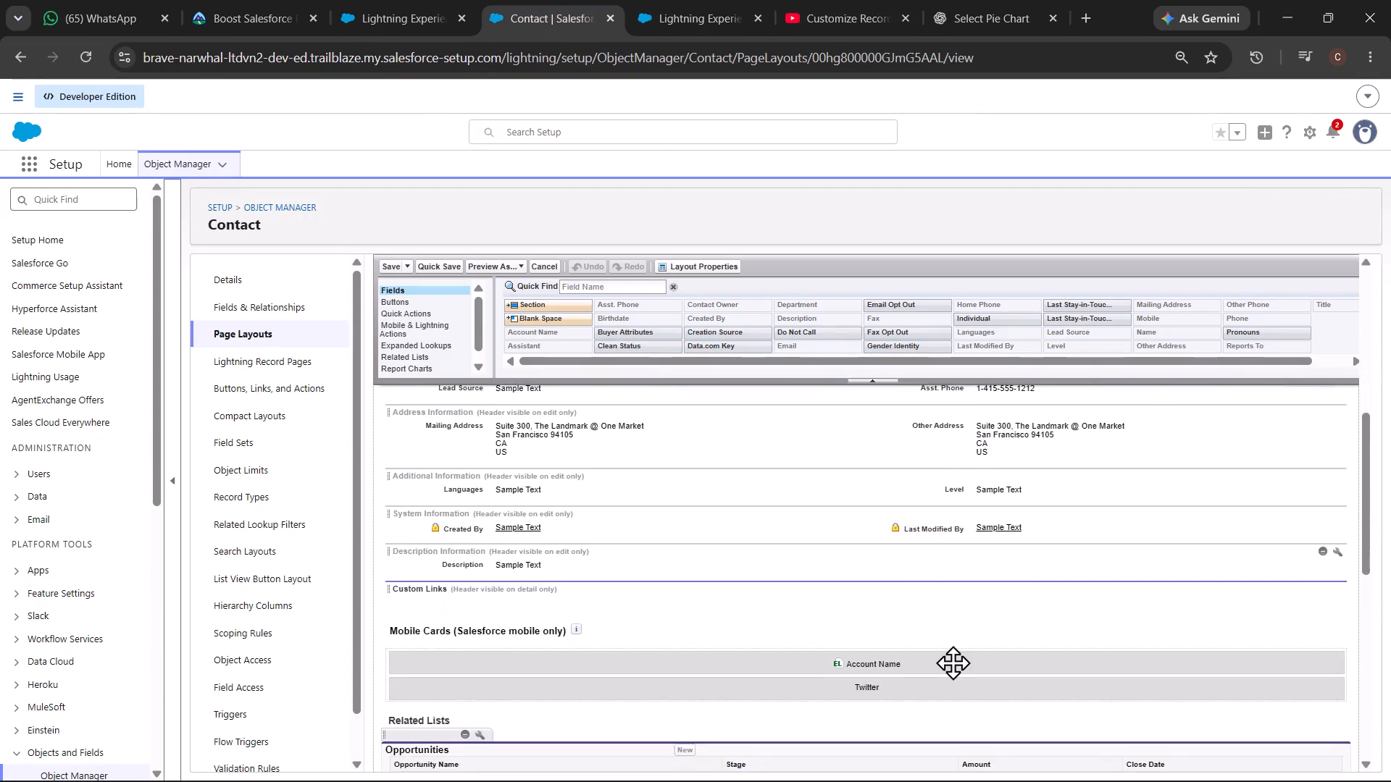
pyautogui.scroll(2, 953, 663)
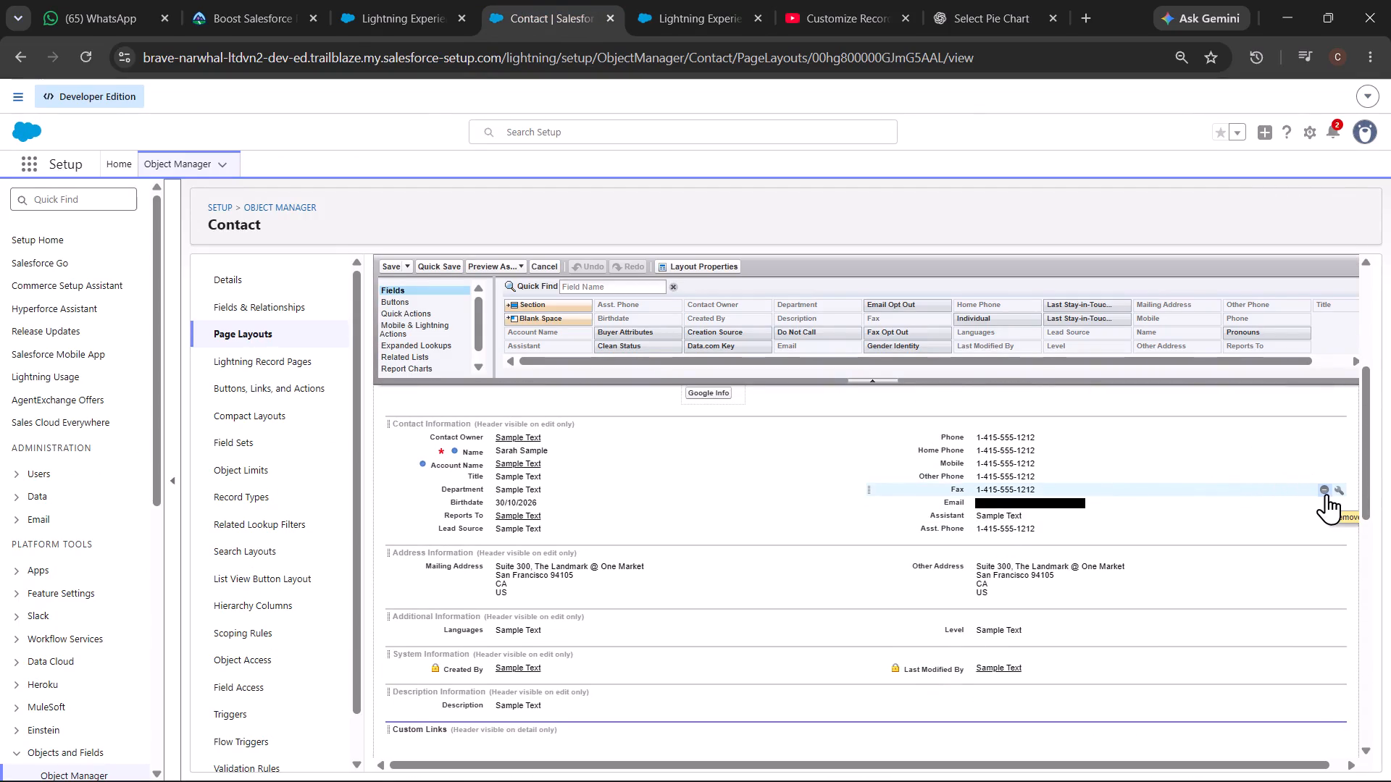
pyautogui.click(1327, 494)
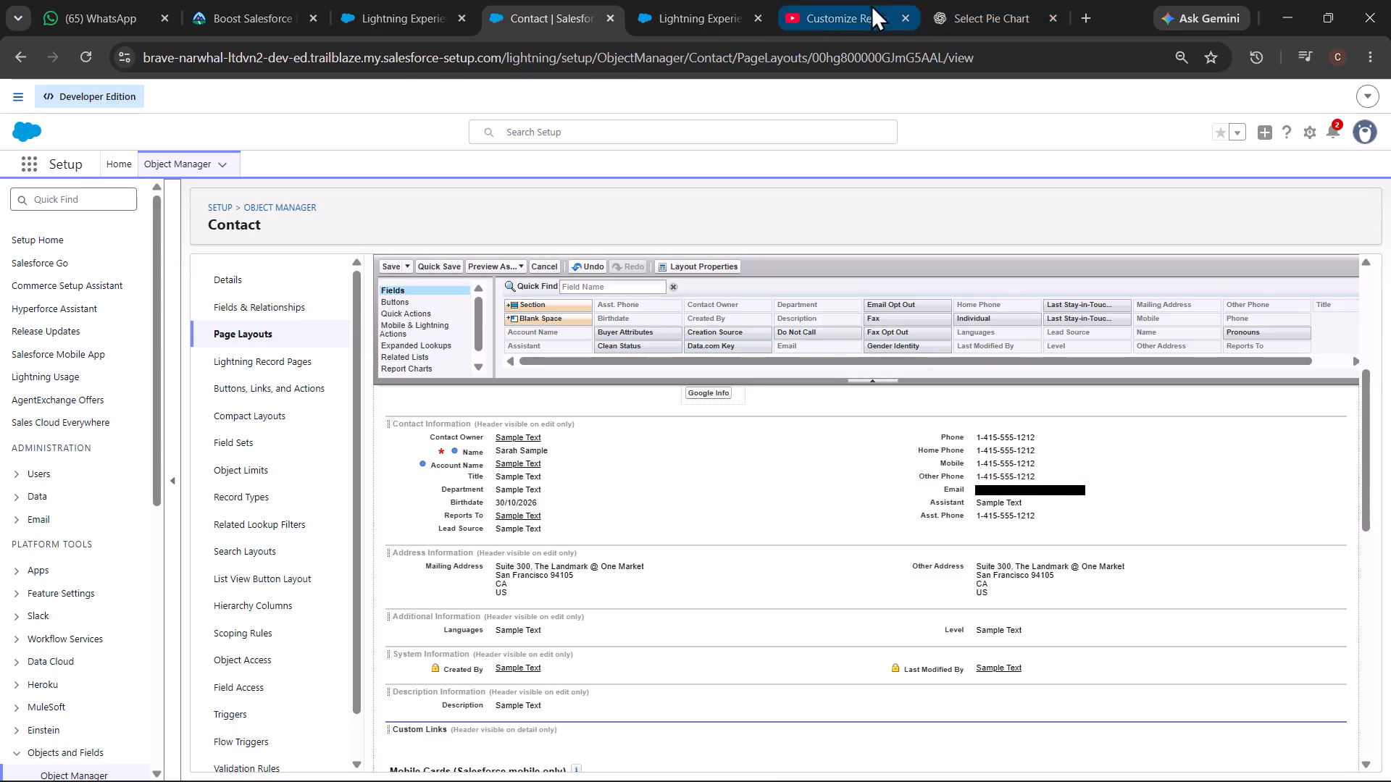
# Continue the walkthrough and remove the Other Phone and Home Phone fields from the layout's Contact Information section.
pyautogui.click(696, 22)
pyautogui.click(802, 25)
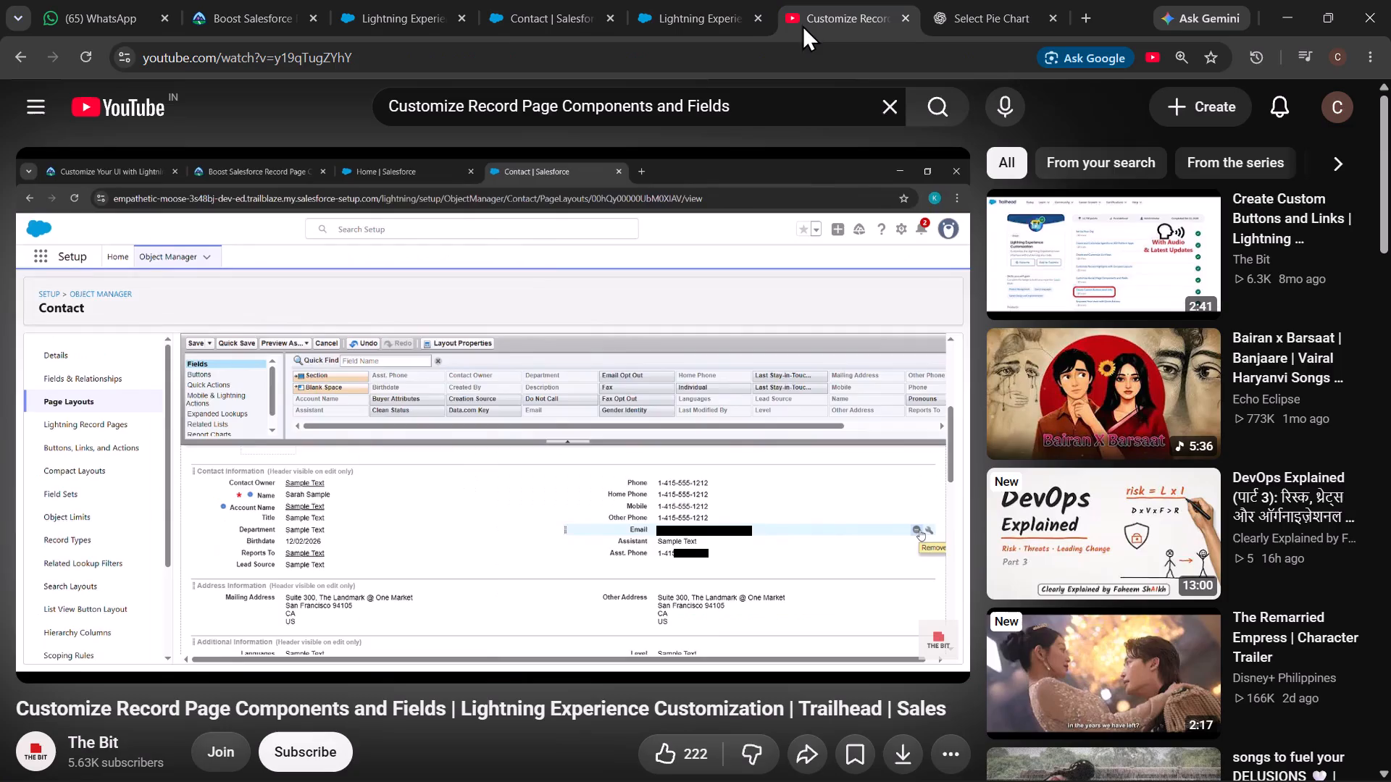
pyautogui.click(718, 361)
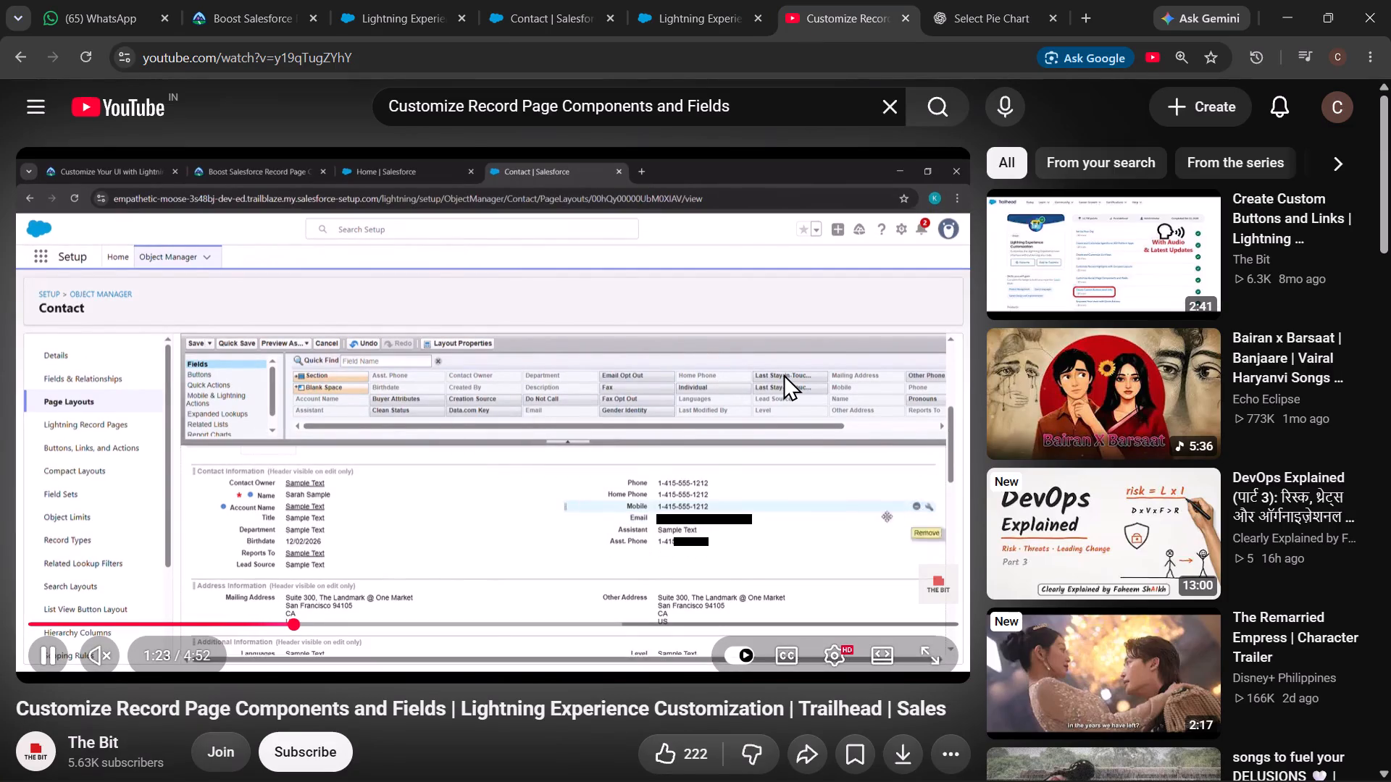
pyautogui.click(673, 439)
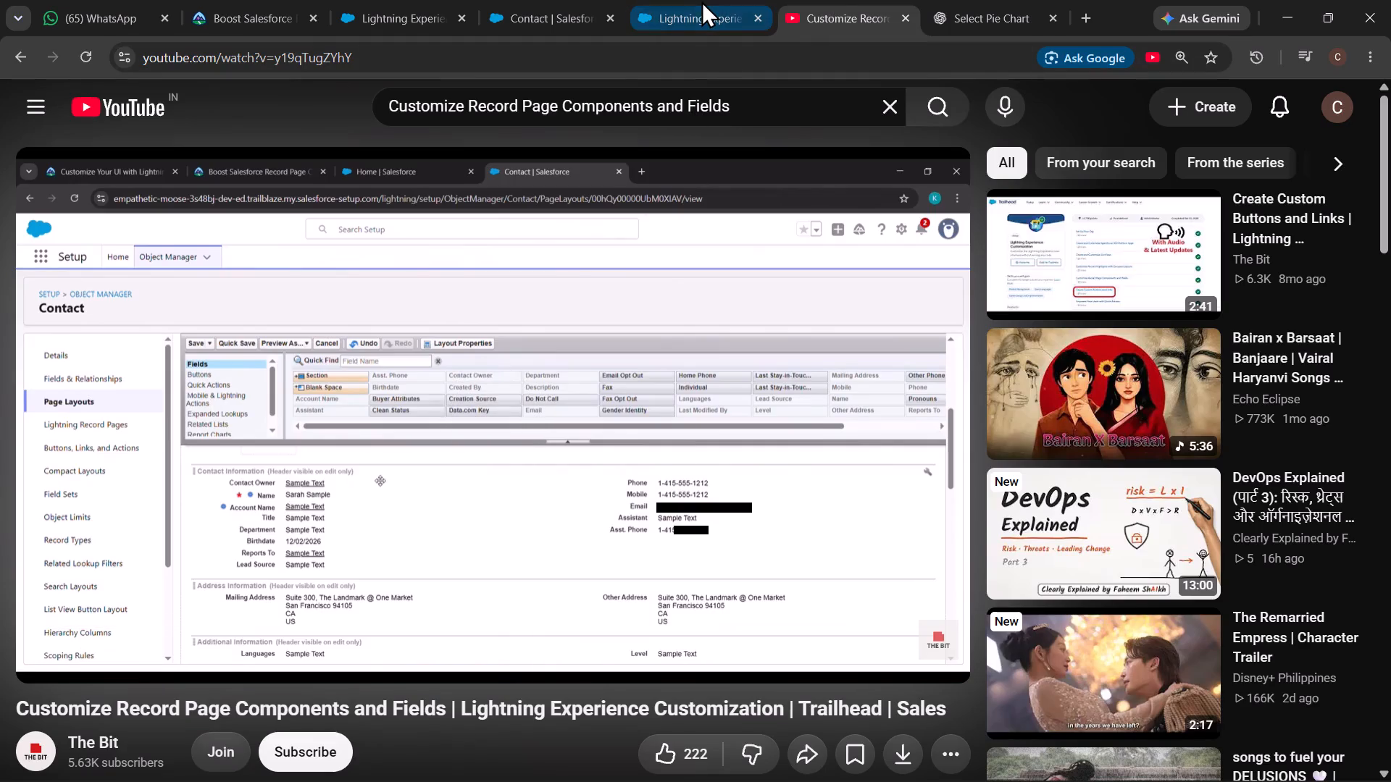
pyautogui.click(686, 14)
pyautogui.click(552, 7)
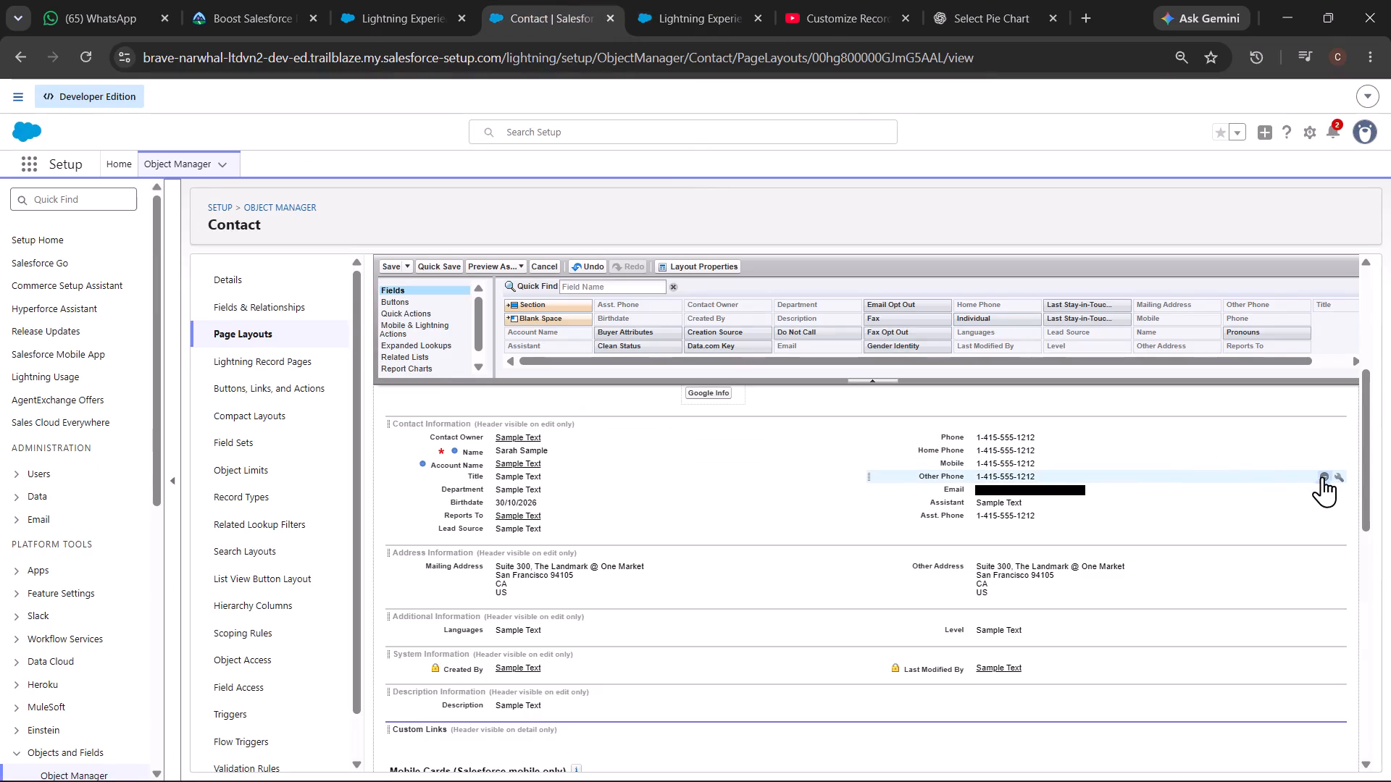
pyautogui.click(1327, 476)
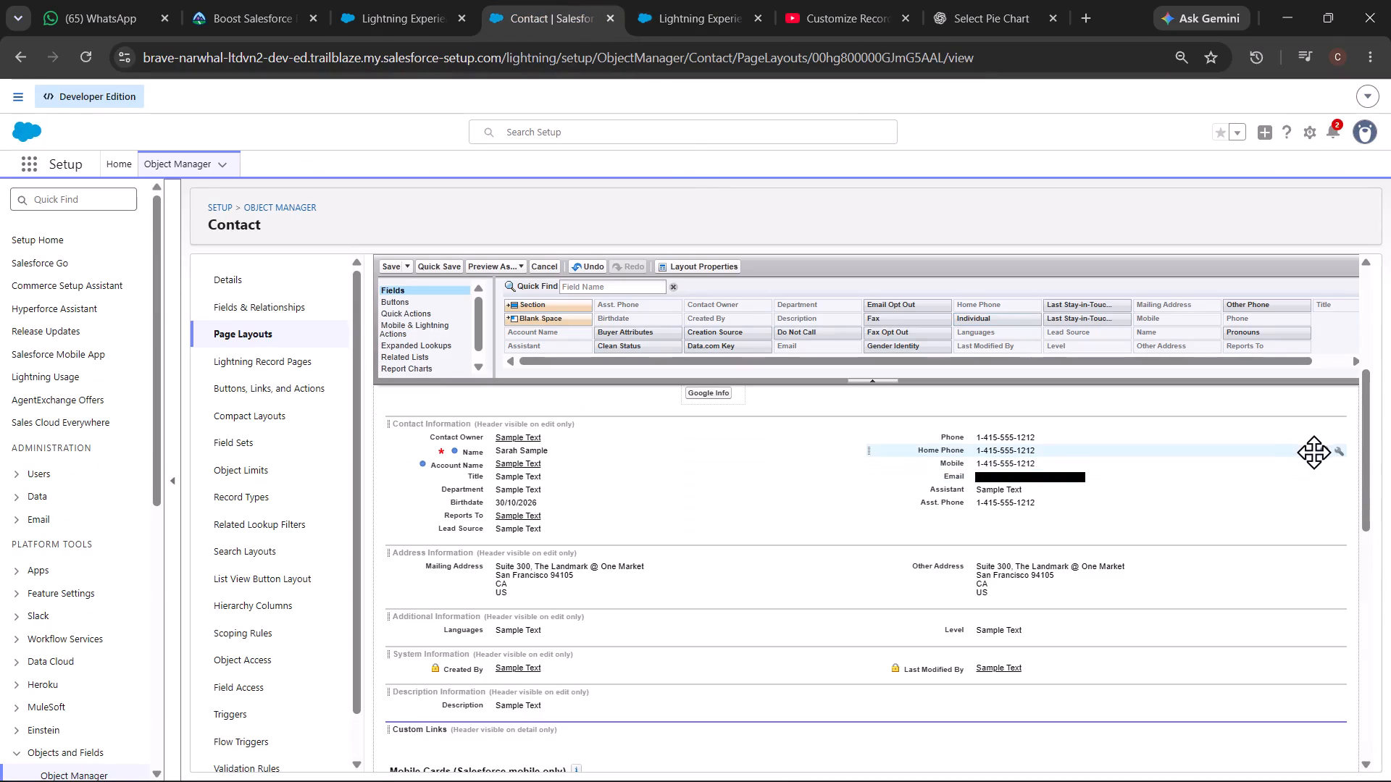
pyautogui.click(1321, 455)
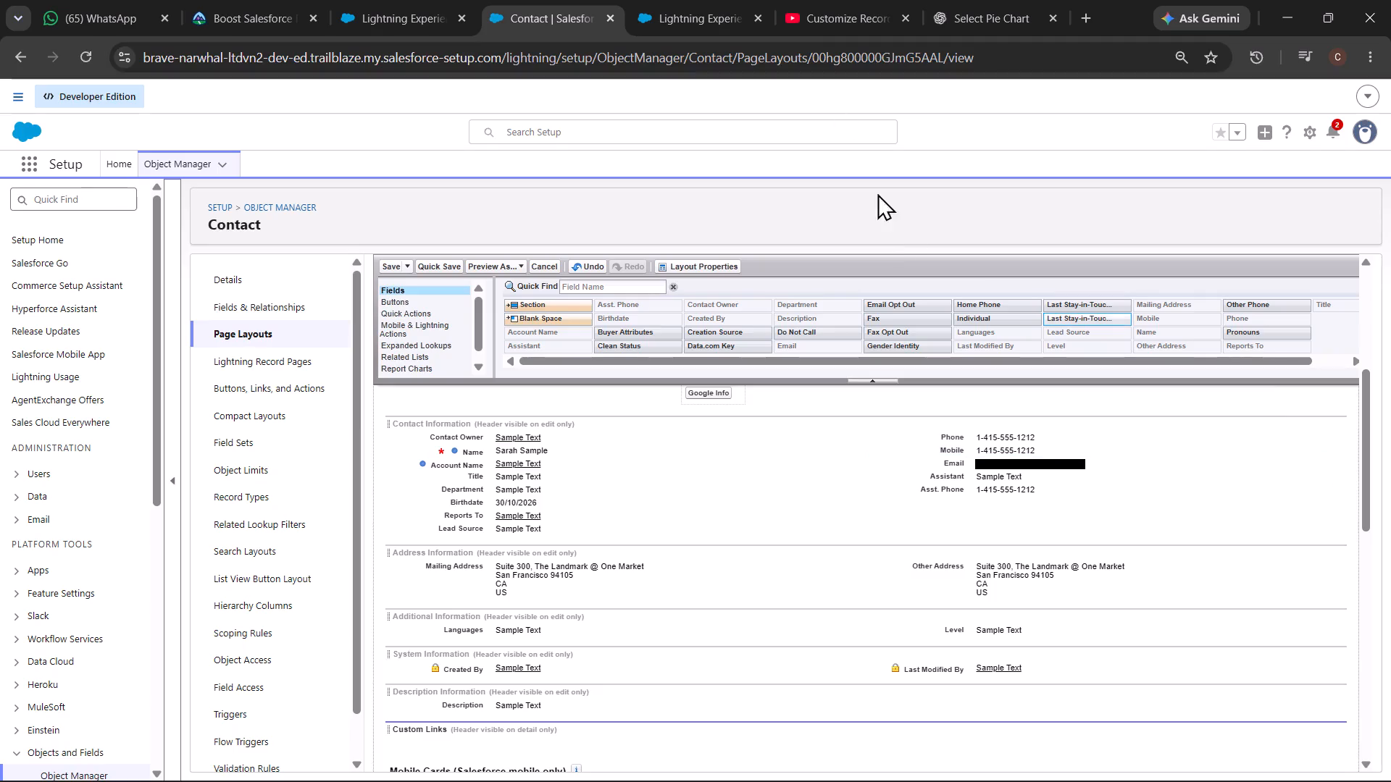
# Watch the walkthrough's related lists part and remove the Notes & Attachments related list from the Contact Layout.
pyautogui.click(809, 20)
pyautogui.click(711, 357)
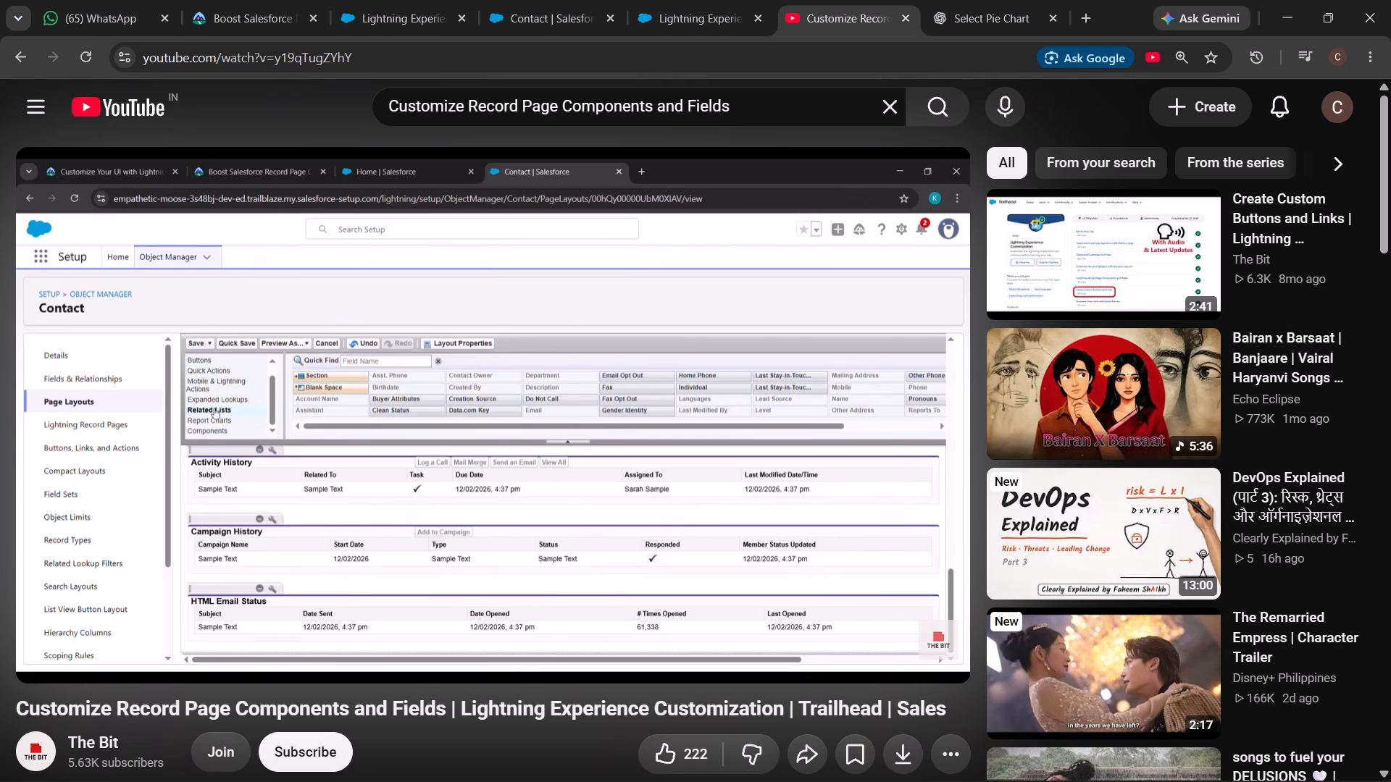
pyautogui.click(711, 357)
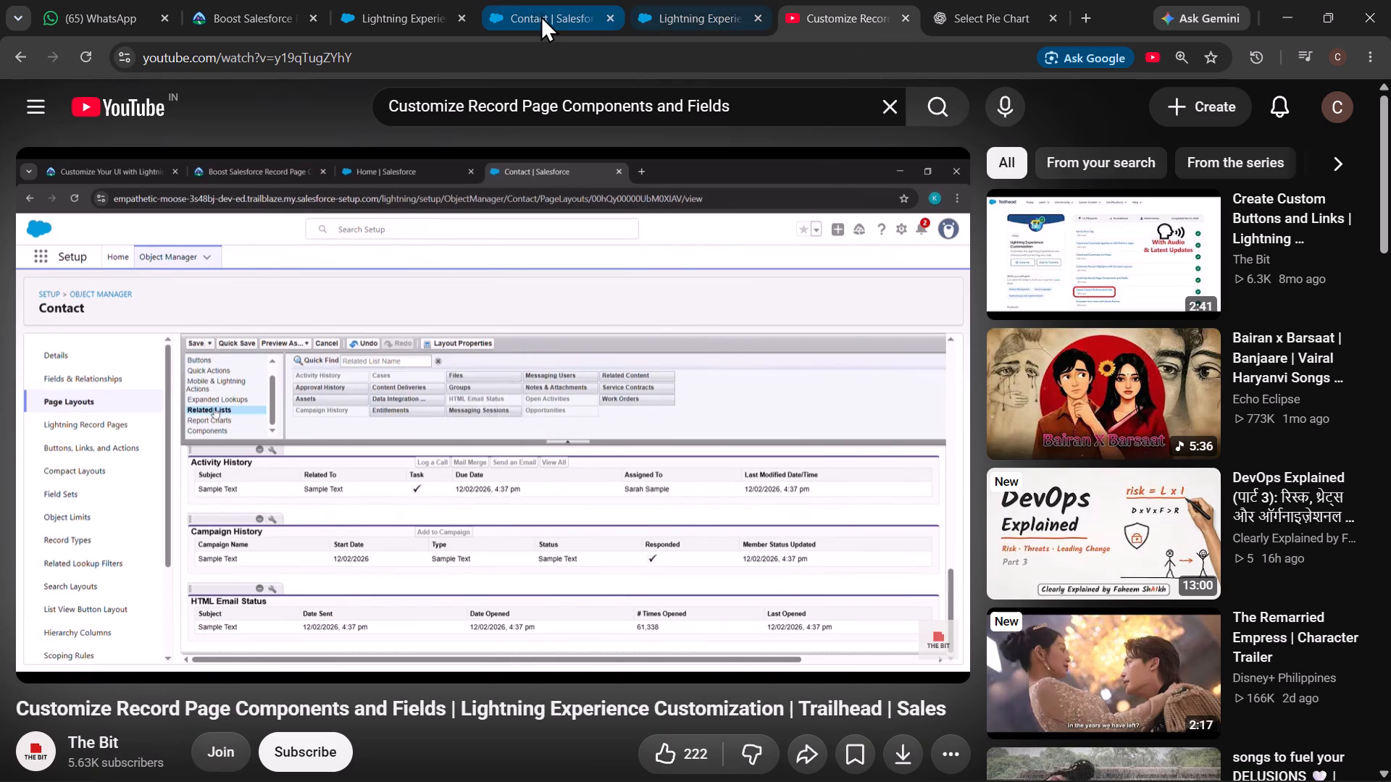
pyautogui.click(537, 15)
pyautogui.scroll(-4, 573, 505)
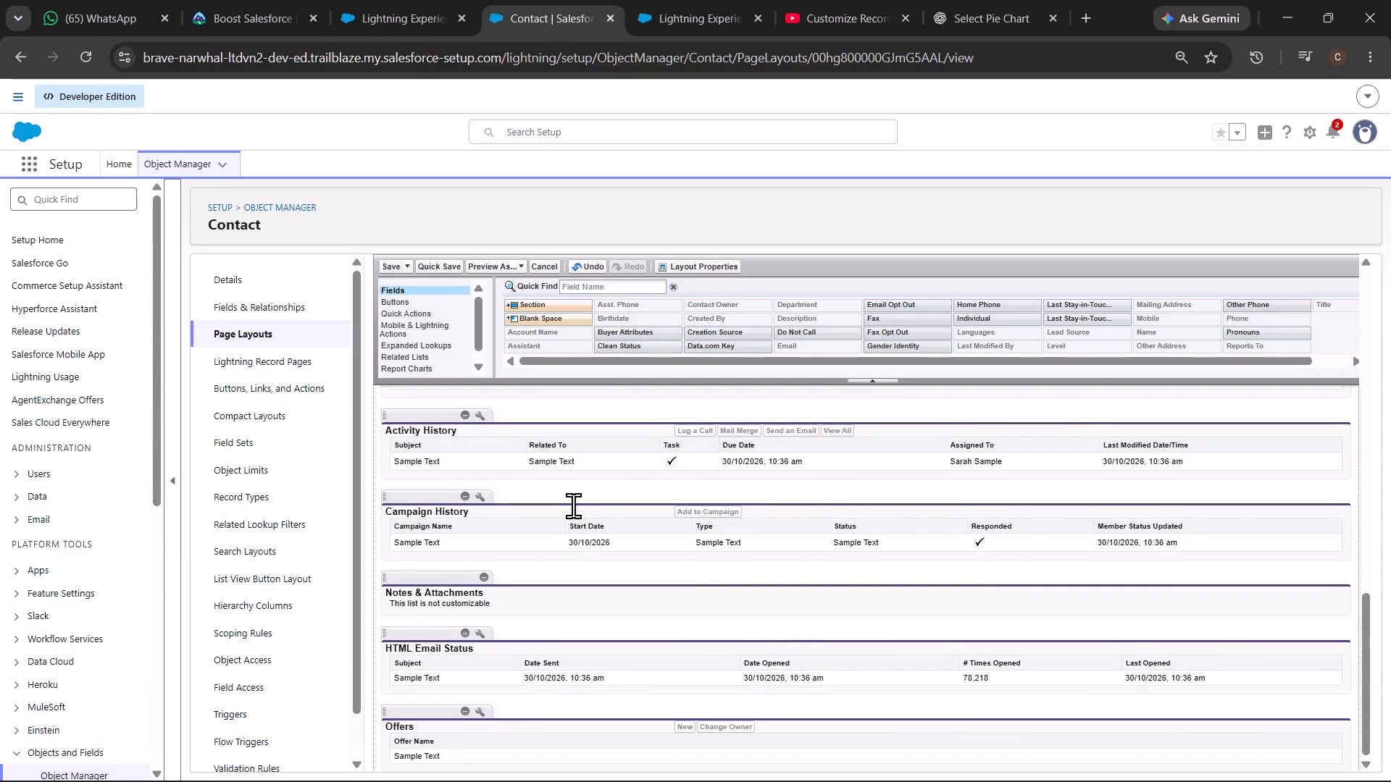
pyautogui.scroll(-2, 573, 505)
pyautogui.click(482, 562)
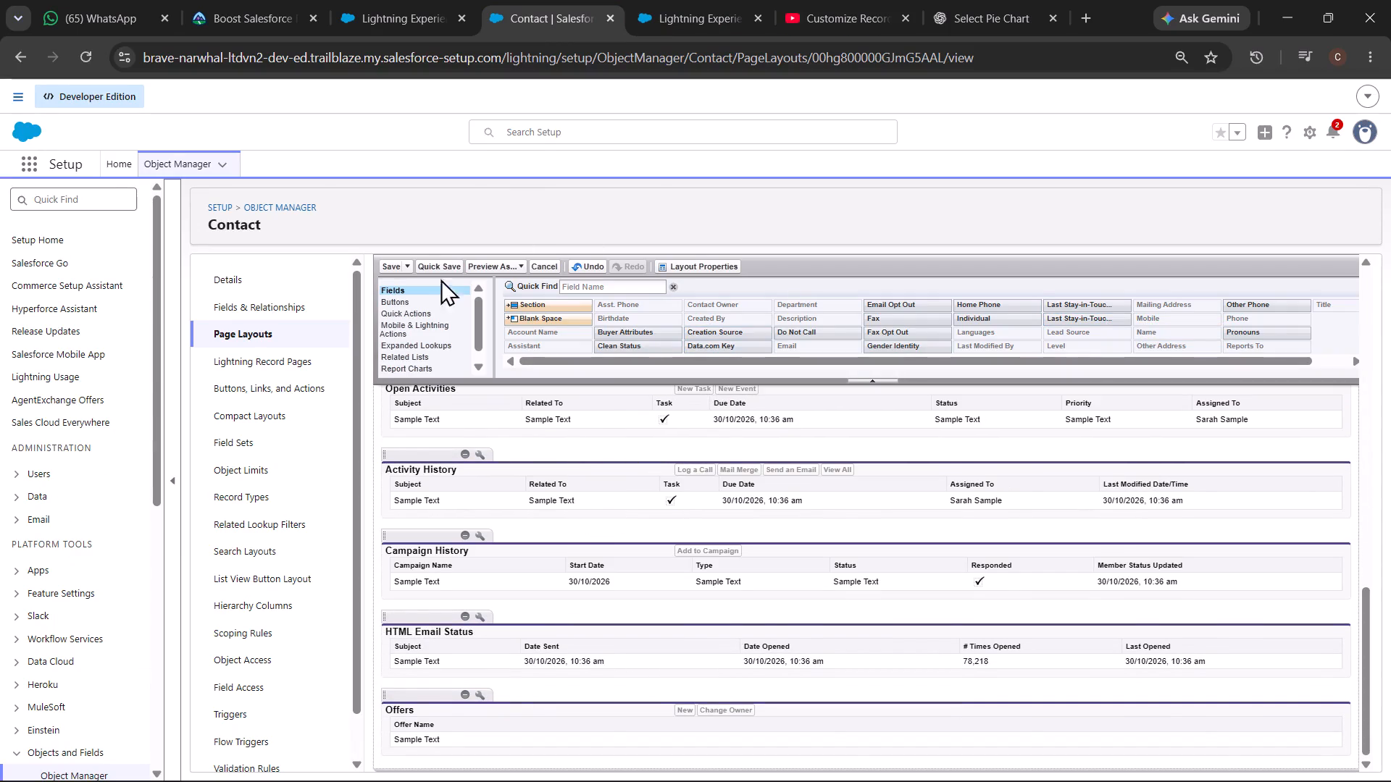
# Watch the walkthrough's part on adding the Files related list, and bring up the available related lists in the Contact Layout editor.
pyautogui.scroll(-1, 427, 340)
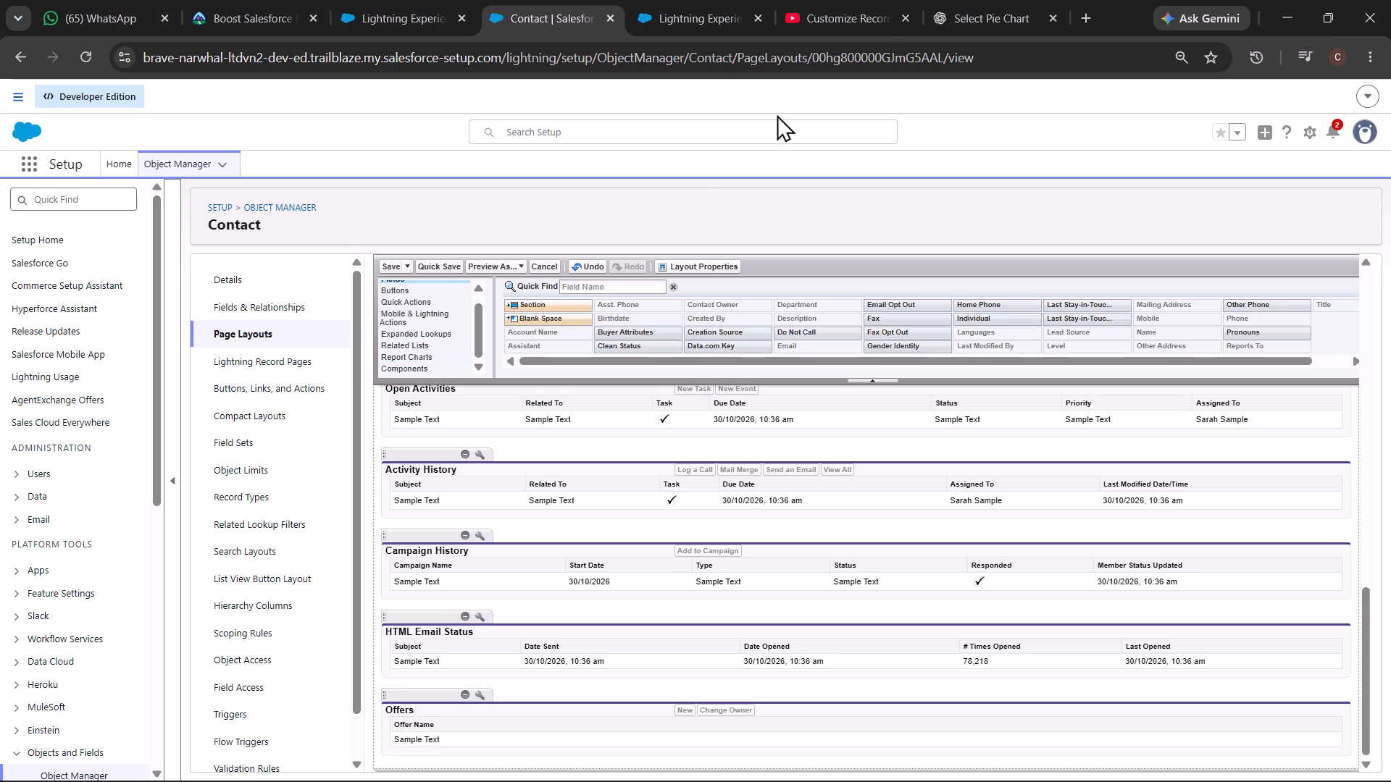
pyautogui.click(806, 4)
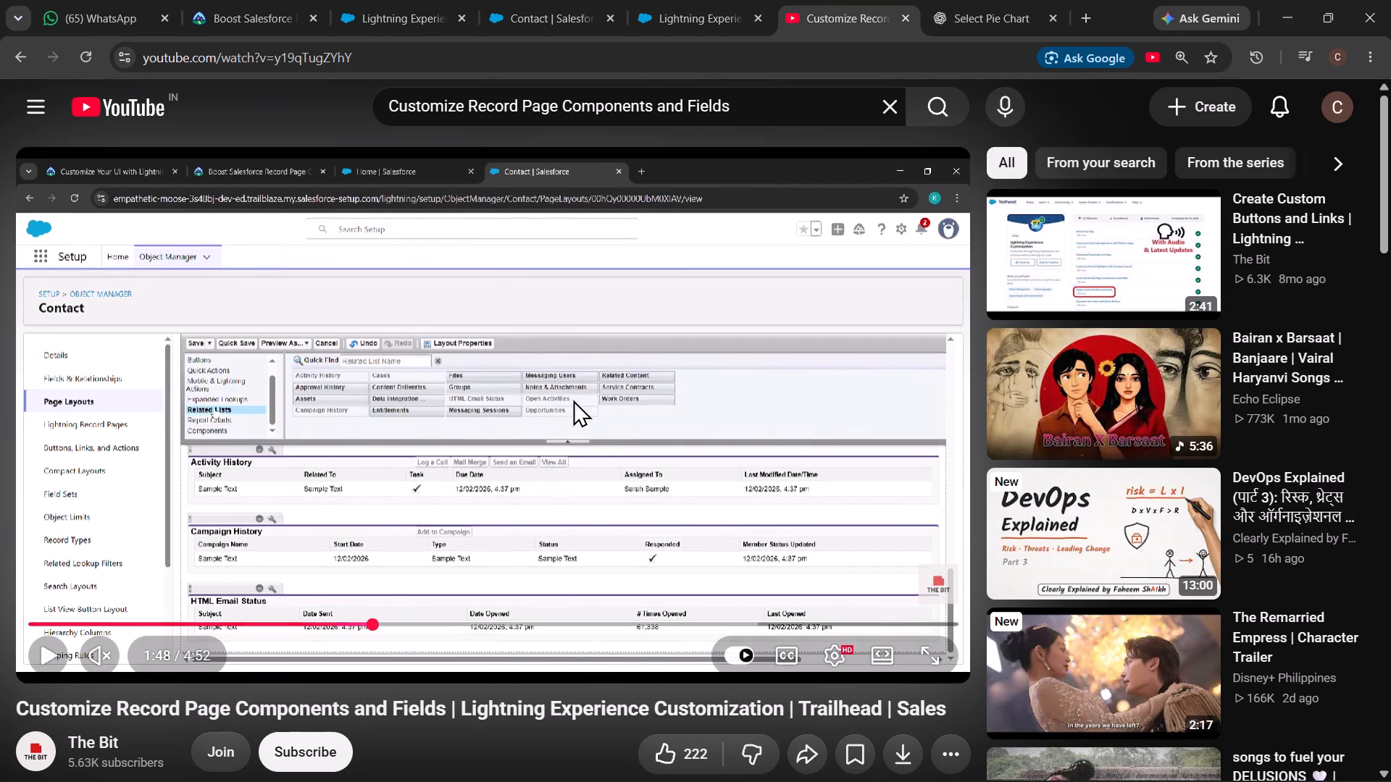
pyautogui.click(573, 400)
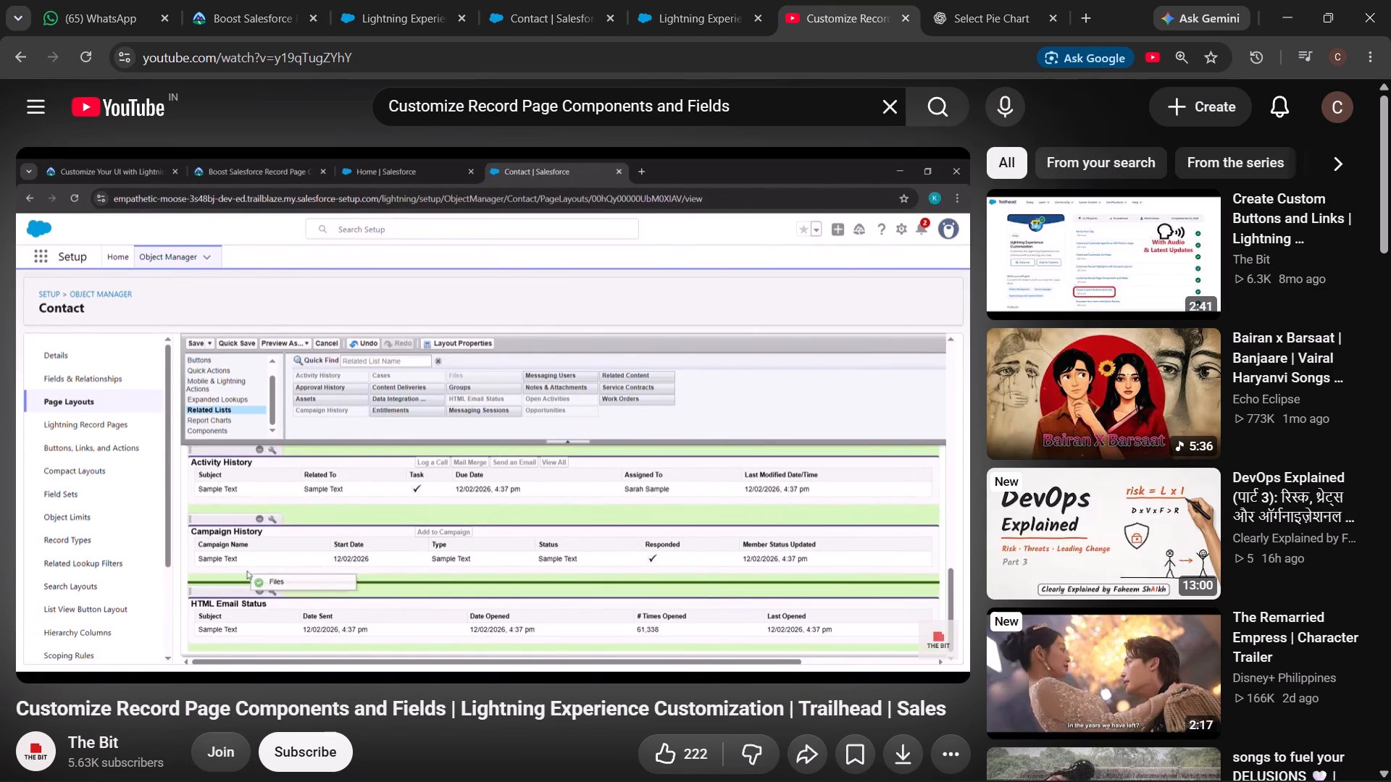
pyautogui.click(573, 400)
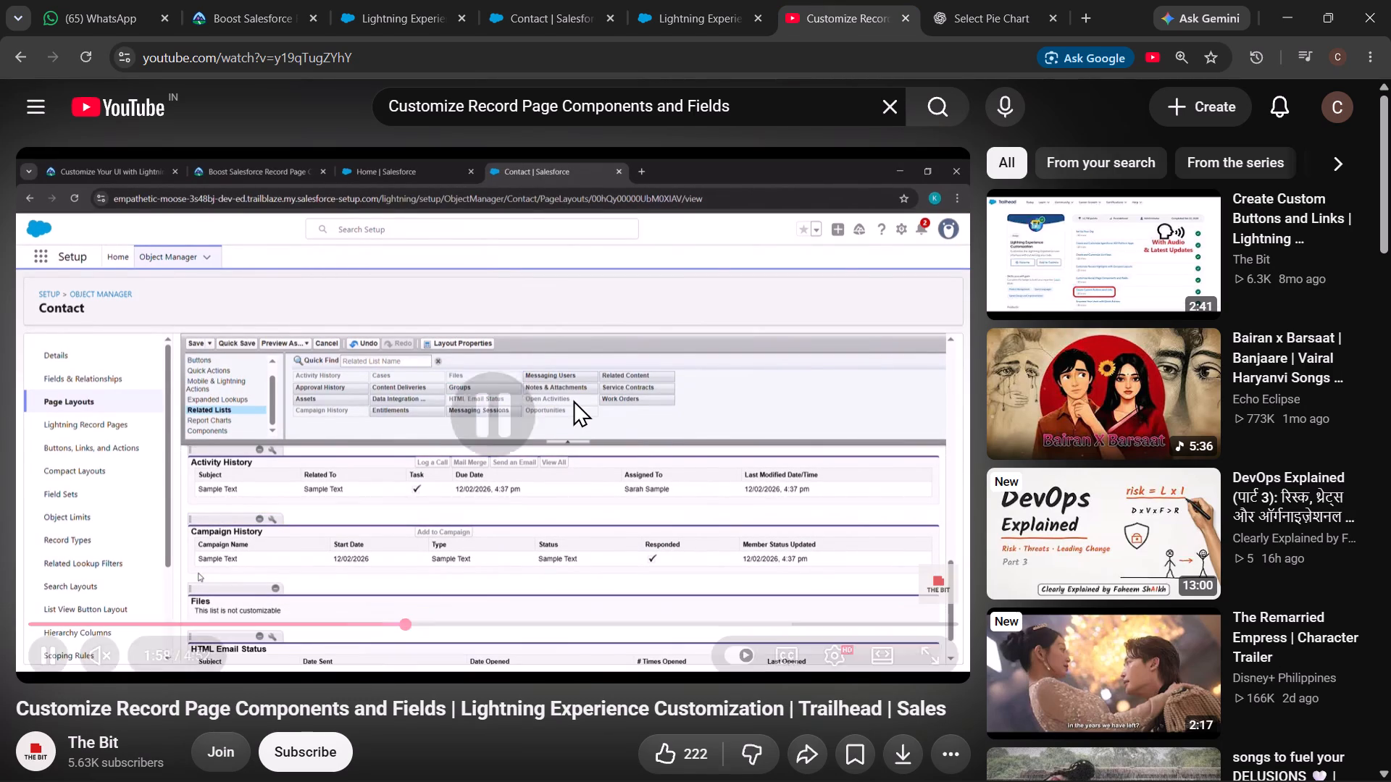
pyautogui.click(564, 14)
pyautogui.scroll(-1, 435, 316)
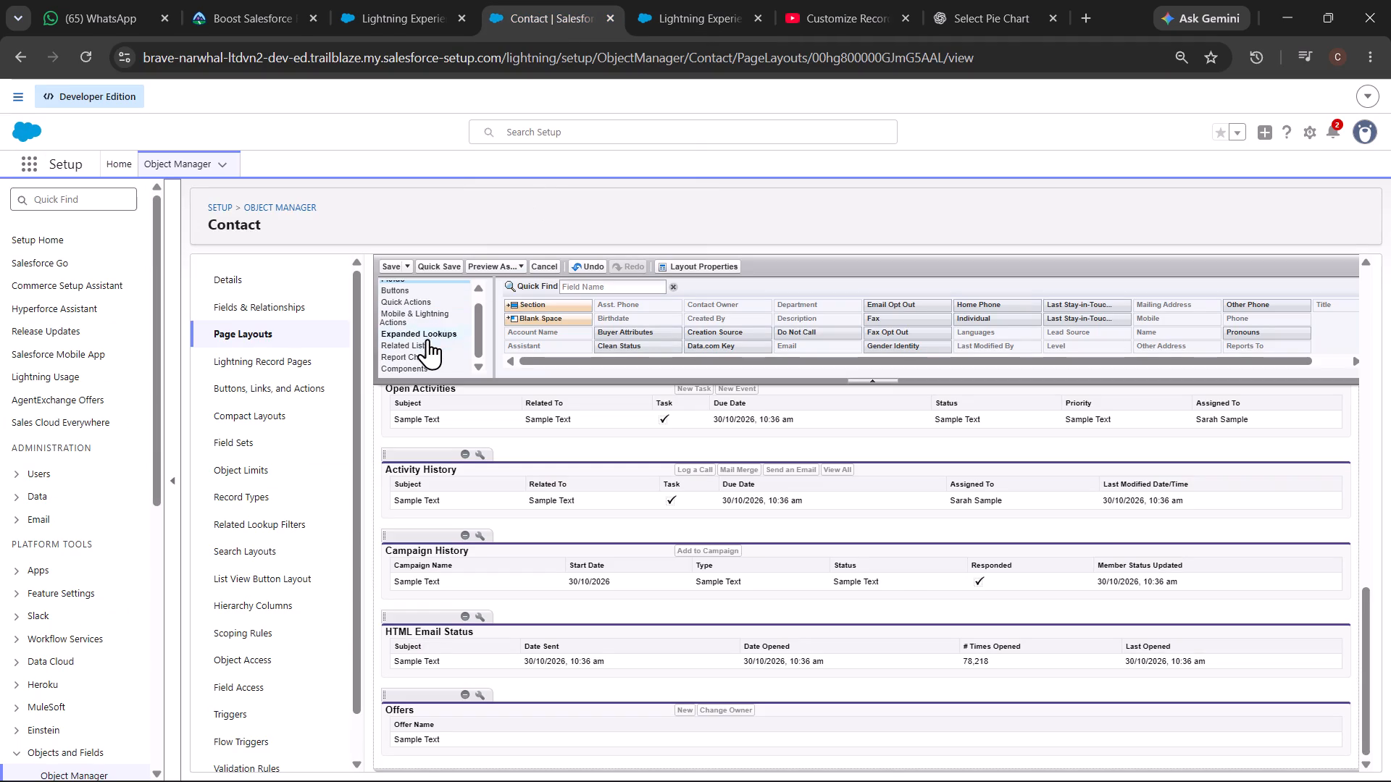
pyautogui.click(427, 341)
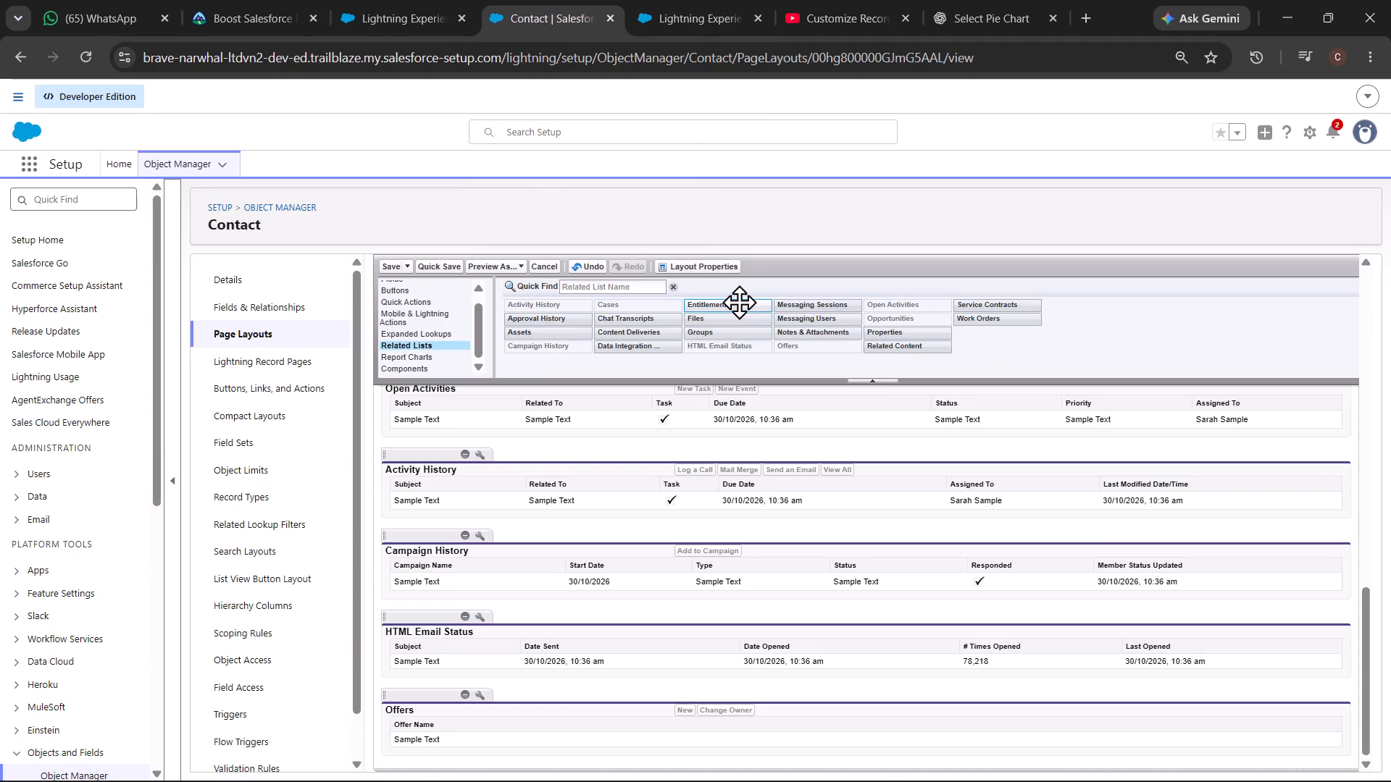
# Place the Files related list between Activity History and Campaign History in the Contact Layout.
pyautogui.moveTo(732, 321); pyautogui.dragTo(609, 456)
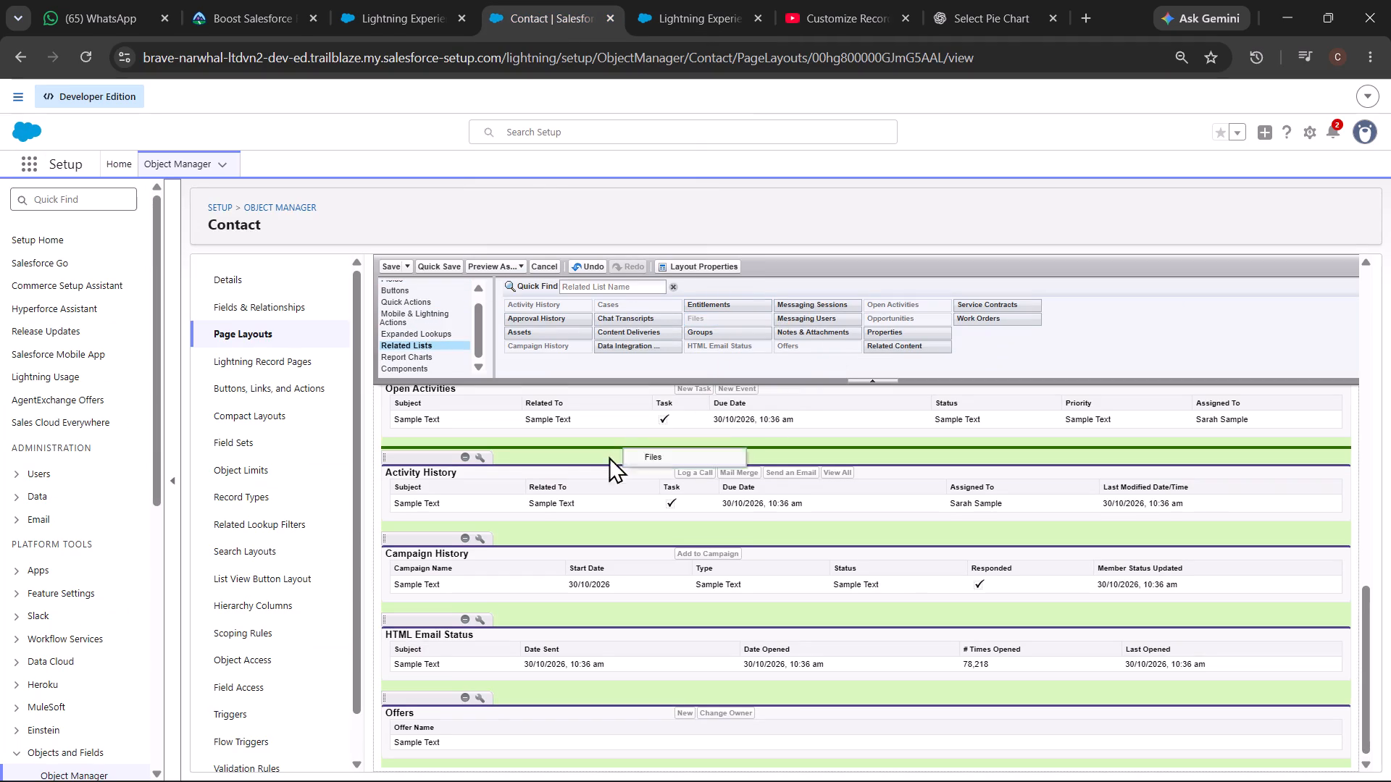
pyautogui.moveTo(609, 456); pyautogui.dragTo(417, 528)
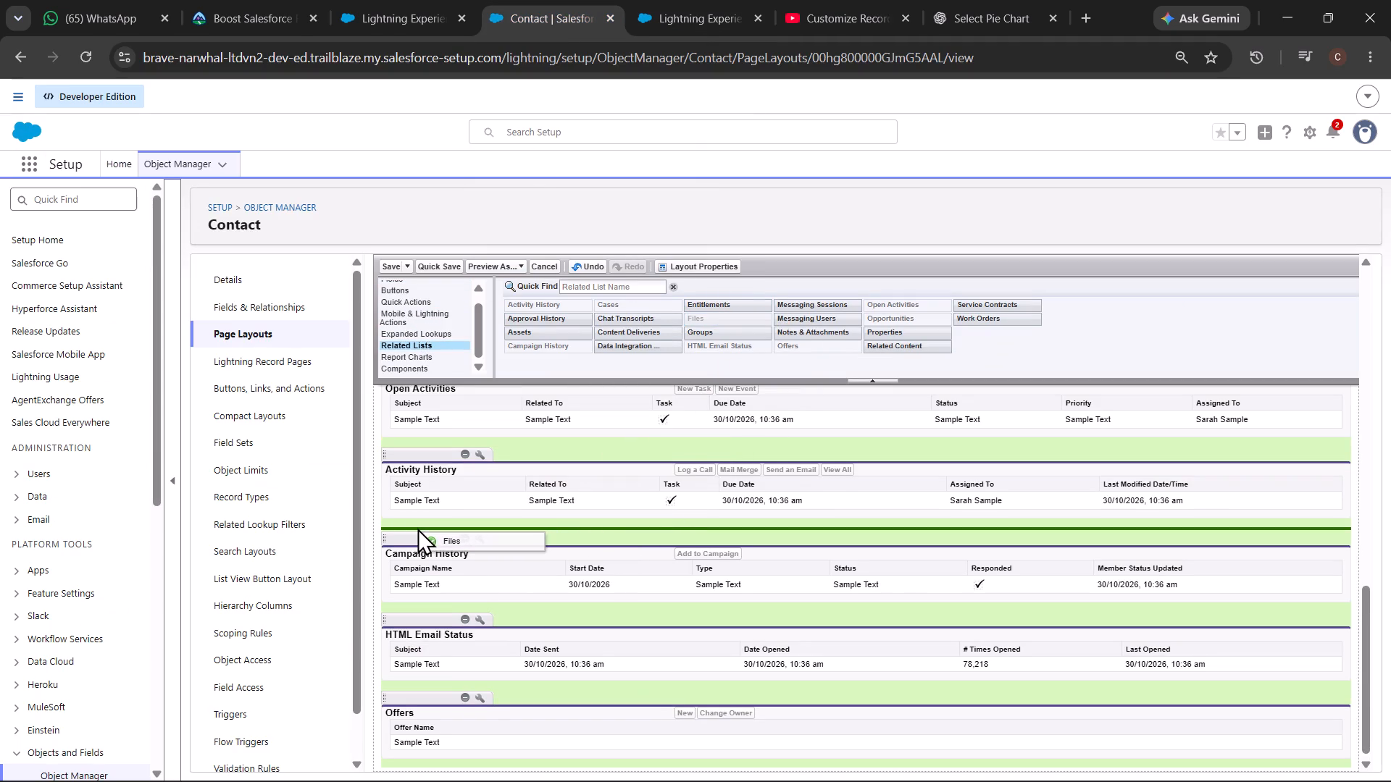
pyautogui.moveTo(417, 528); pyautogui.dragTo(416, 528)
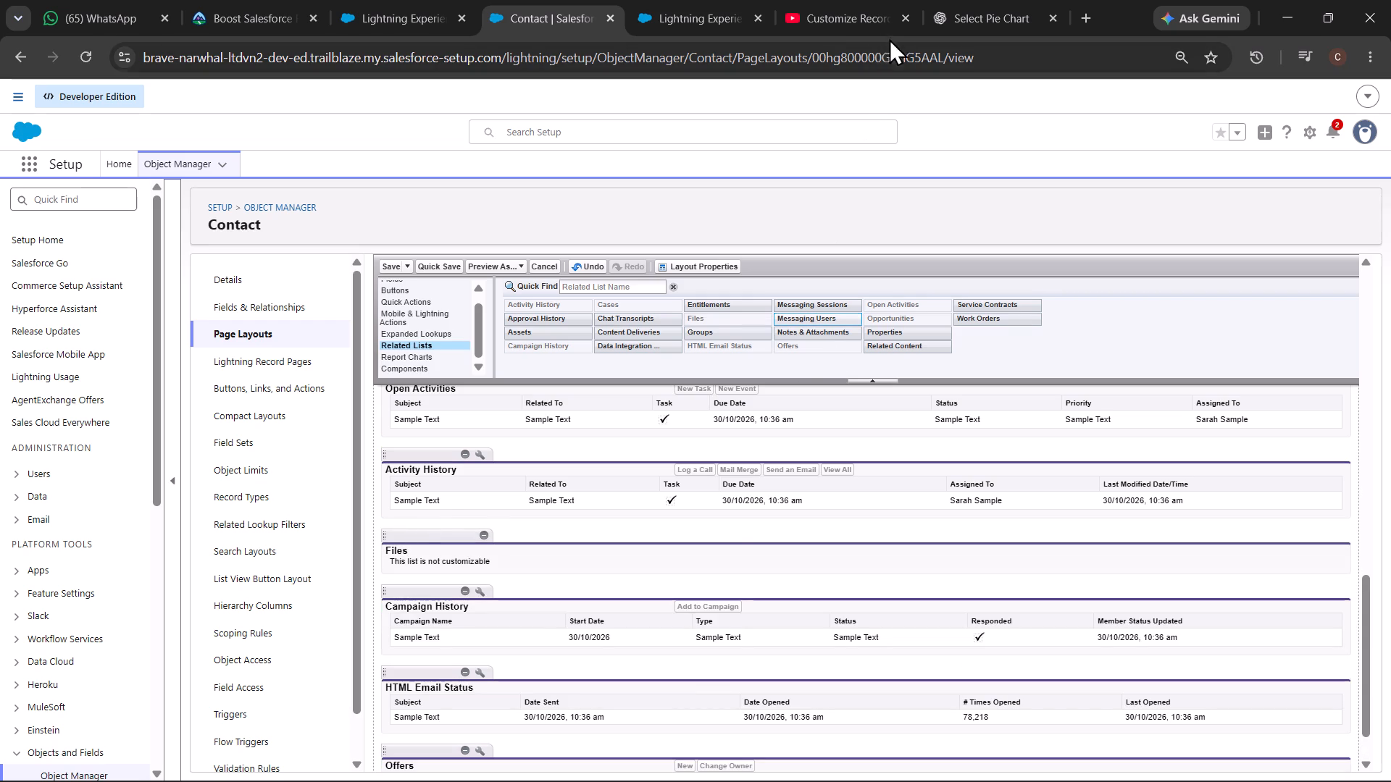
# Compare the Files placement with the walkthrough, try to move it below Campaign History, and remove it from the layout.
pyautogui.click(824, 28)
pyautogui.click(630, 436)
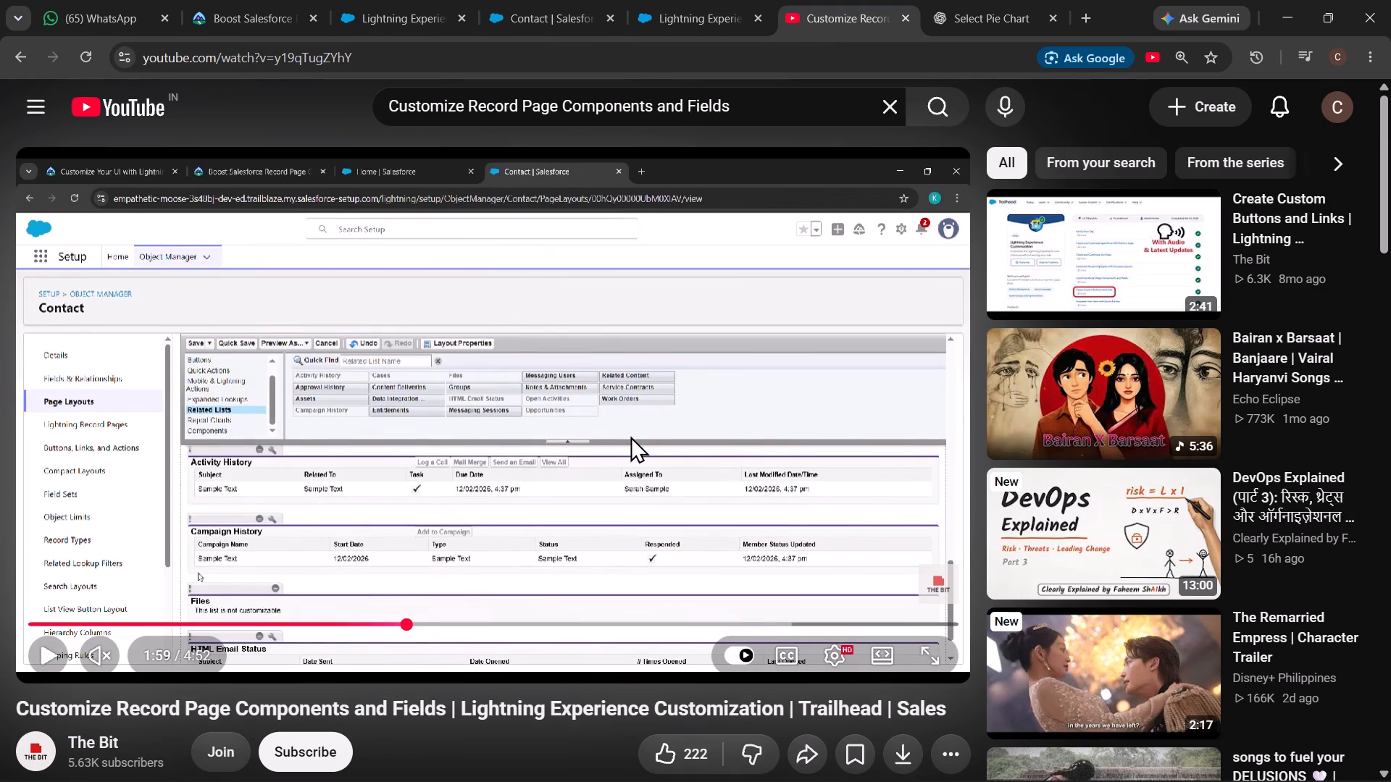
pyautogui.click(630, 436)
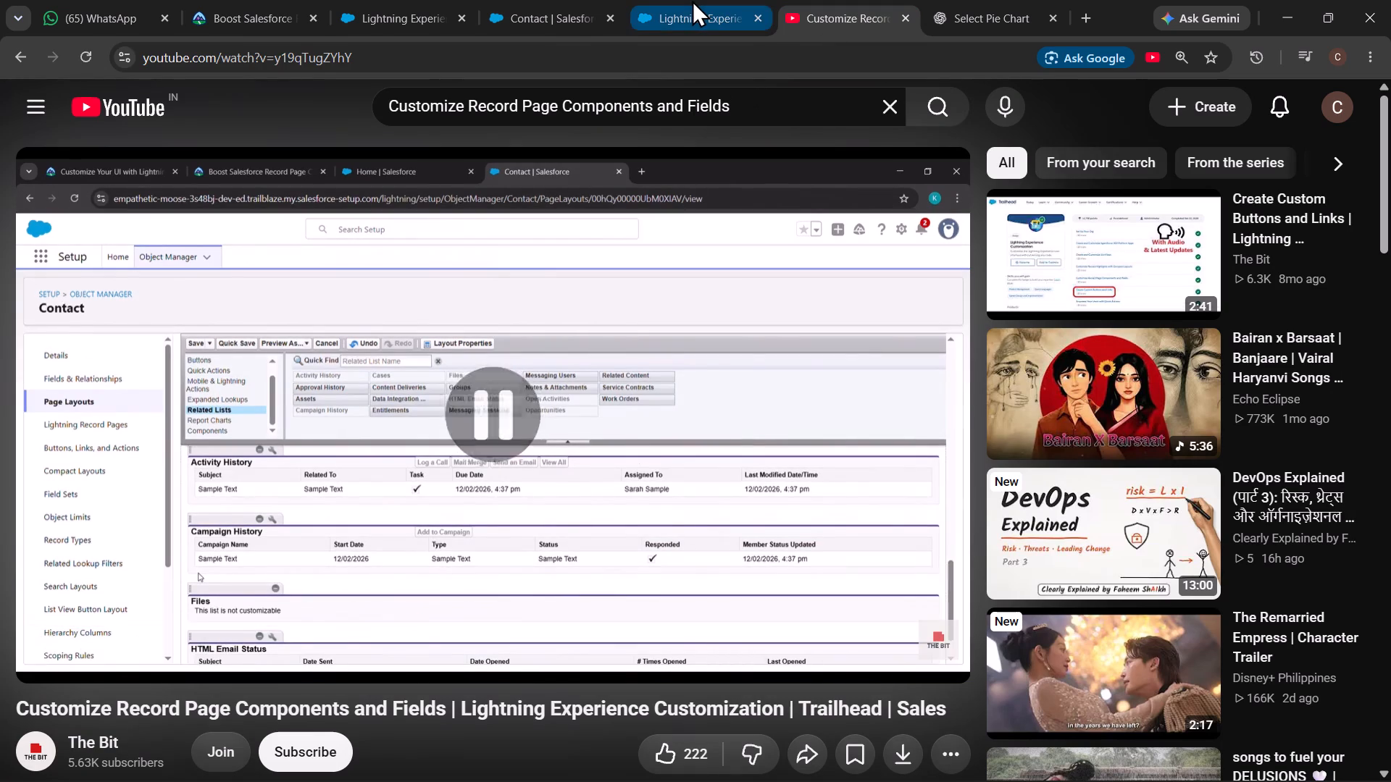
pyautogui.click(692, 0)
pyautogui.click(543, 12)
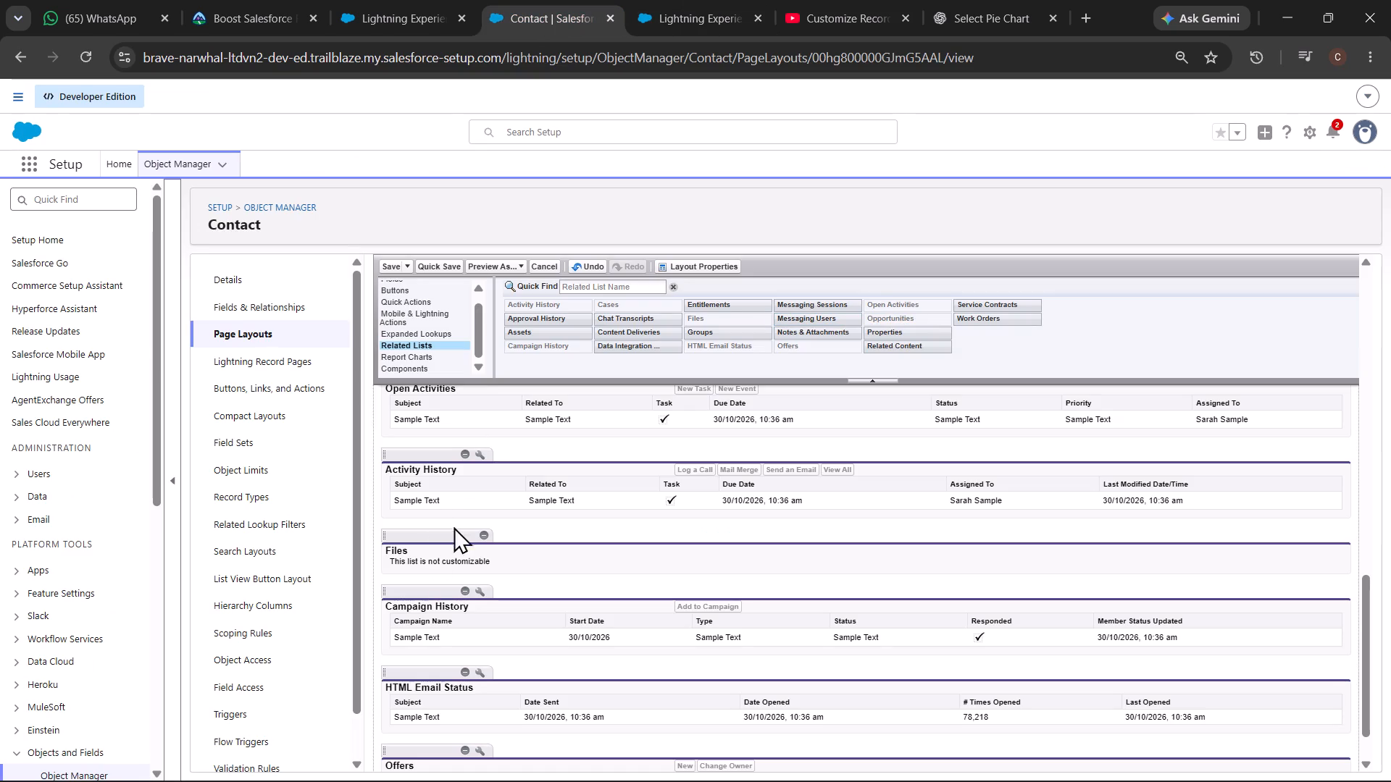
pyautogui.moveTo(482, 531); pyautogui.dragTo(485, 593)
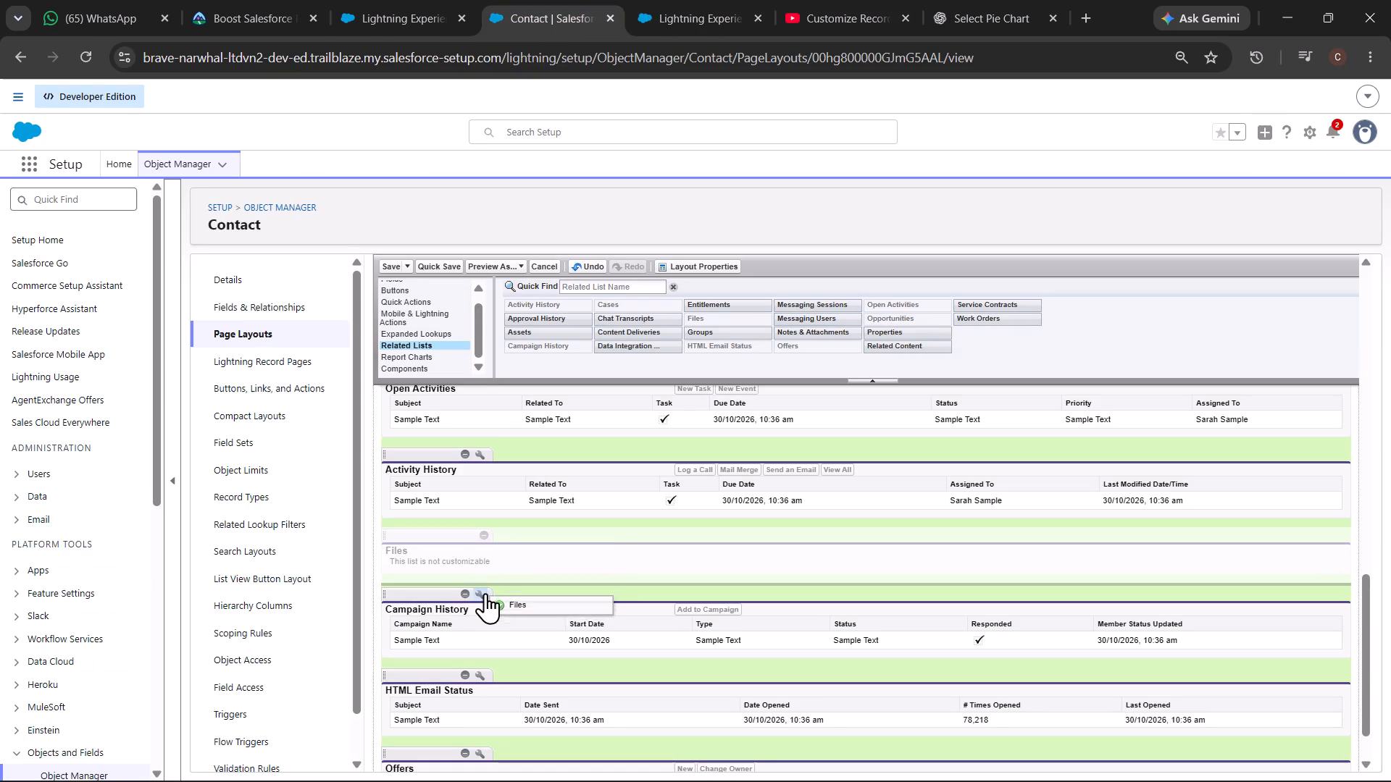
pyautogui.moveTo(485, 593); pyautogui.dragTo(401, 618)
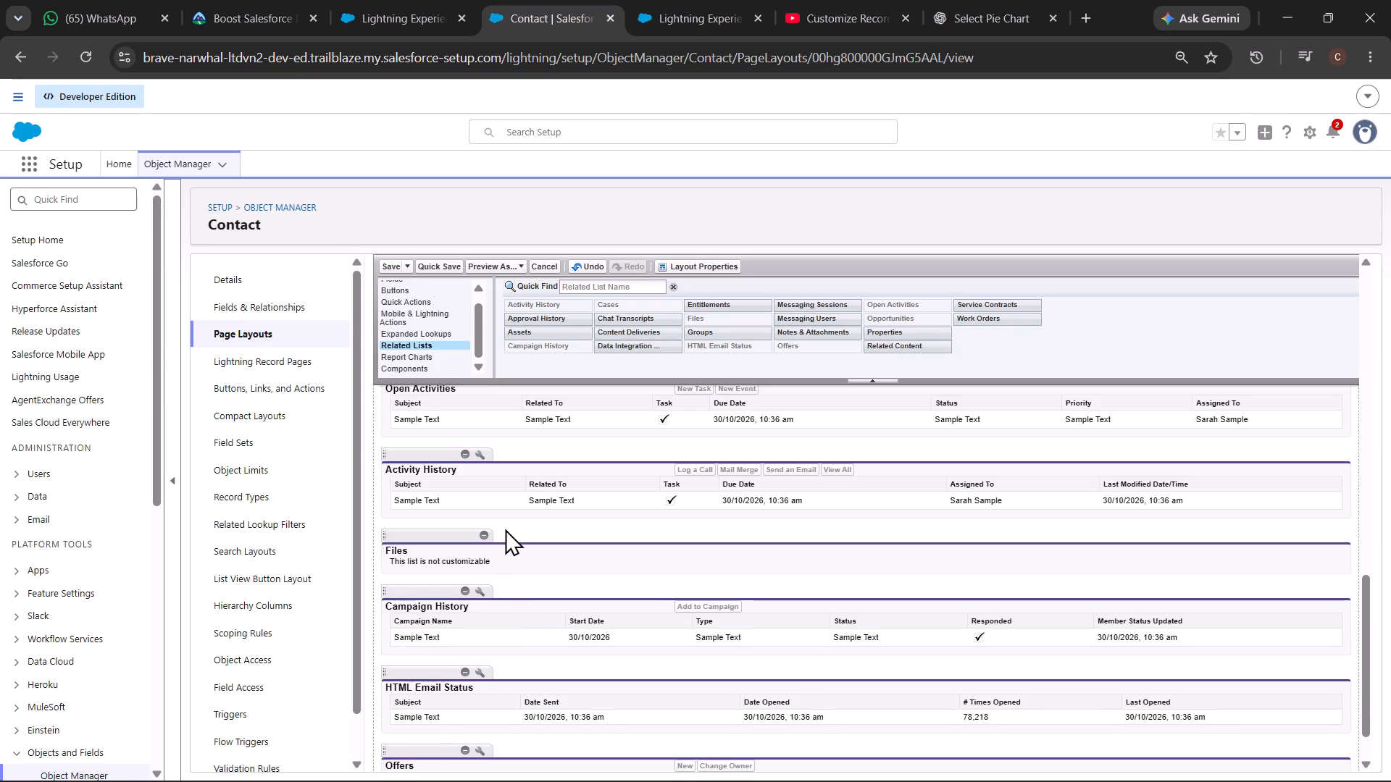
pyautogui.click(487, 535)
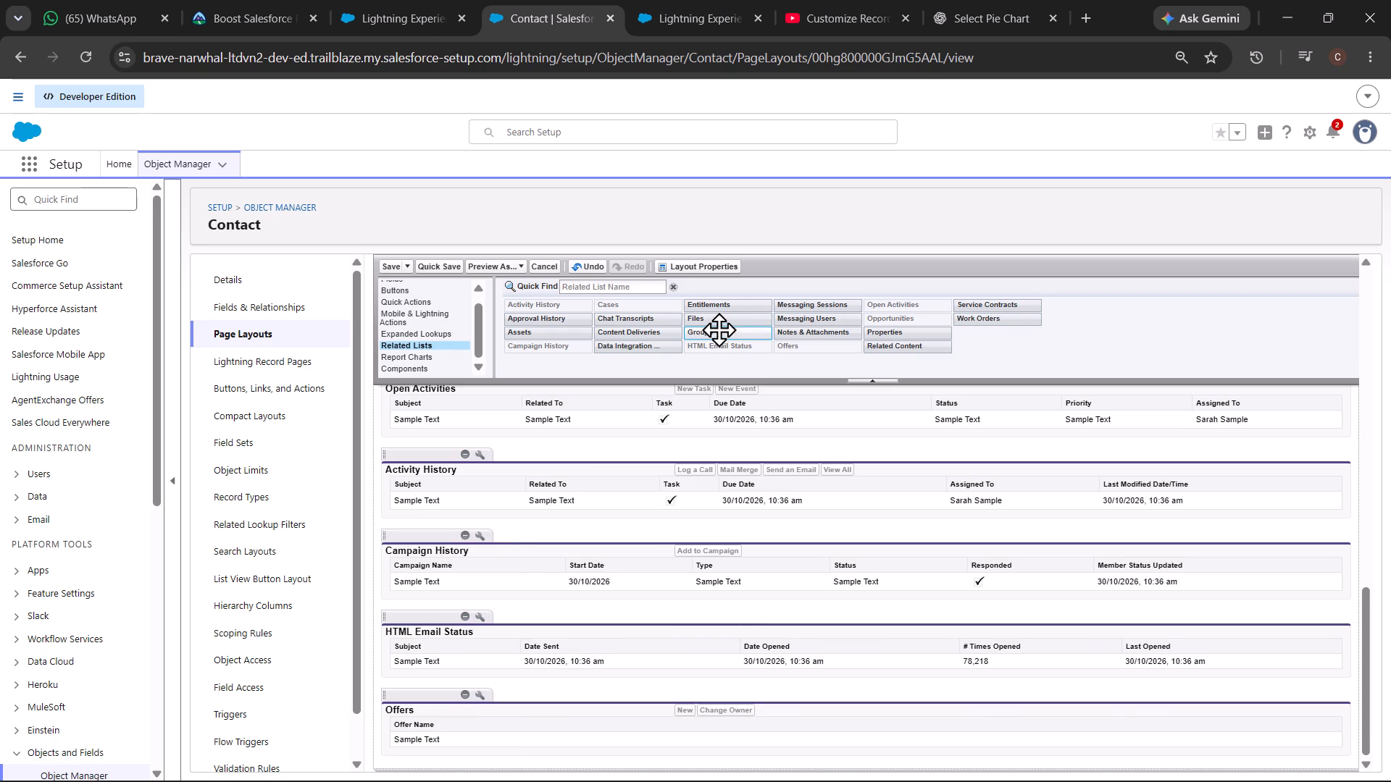
# Add the Files related list between Campaign History and HTML Email Status in the Contact Layout.
pyautogui.moveTo(724, 319); pyautogui.dragTo(456, 605)
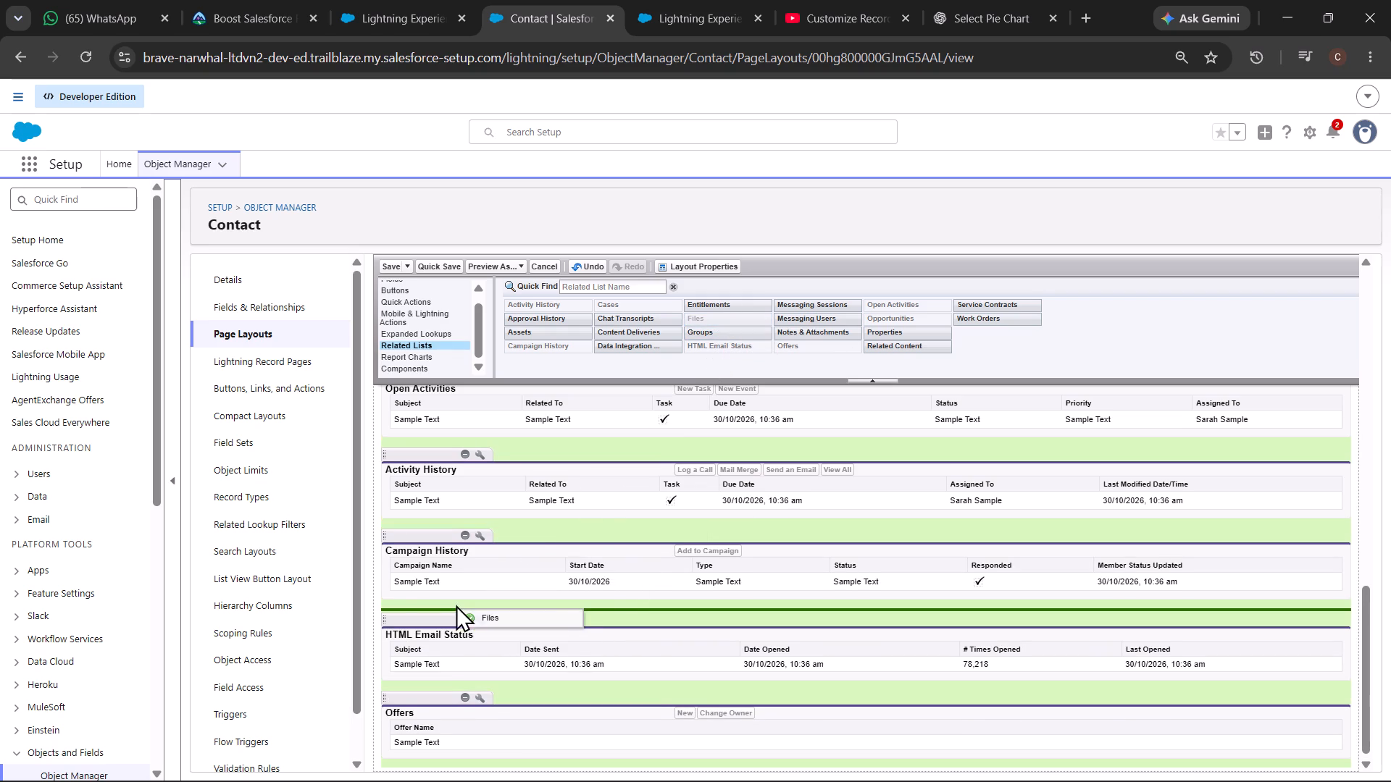
pyautogui.moveTo(456, 605); pyautogui.dragTo(389, 597)
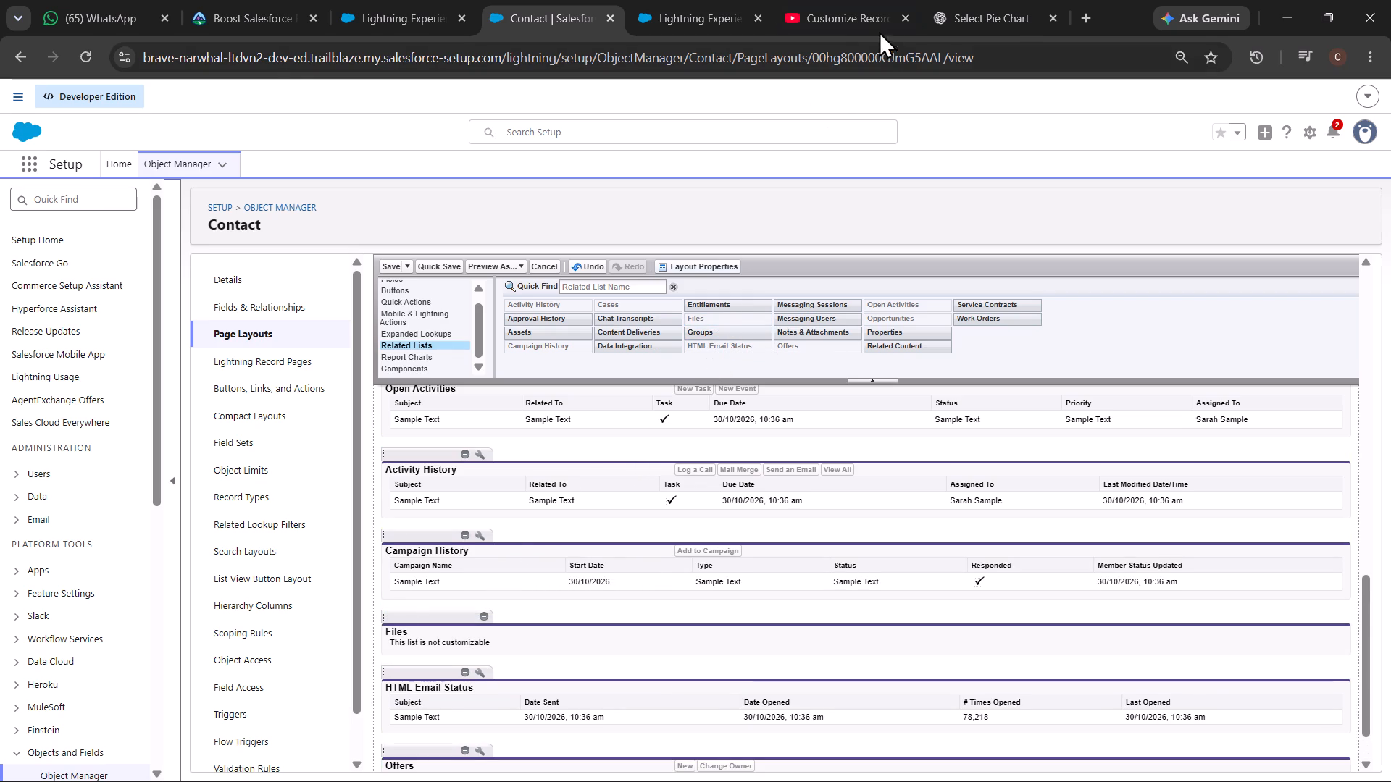
# Check the walkthrough's following part and save the Contact Layout without overwriting users' personal related list customizations.
pyautogui.click(847, 6)
pyautogui.click(606, 222)
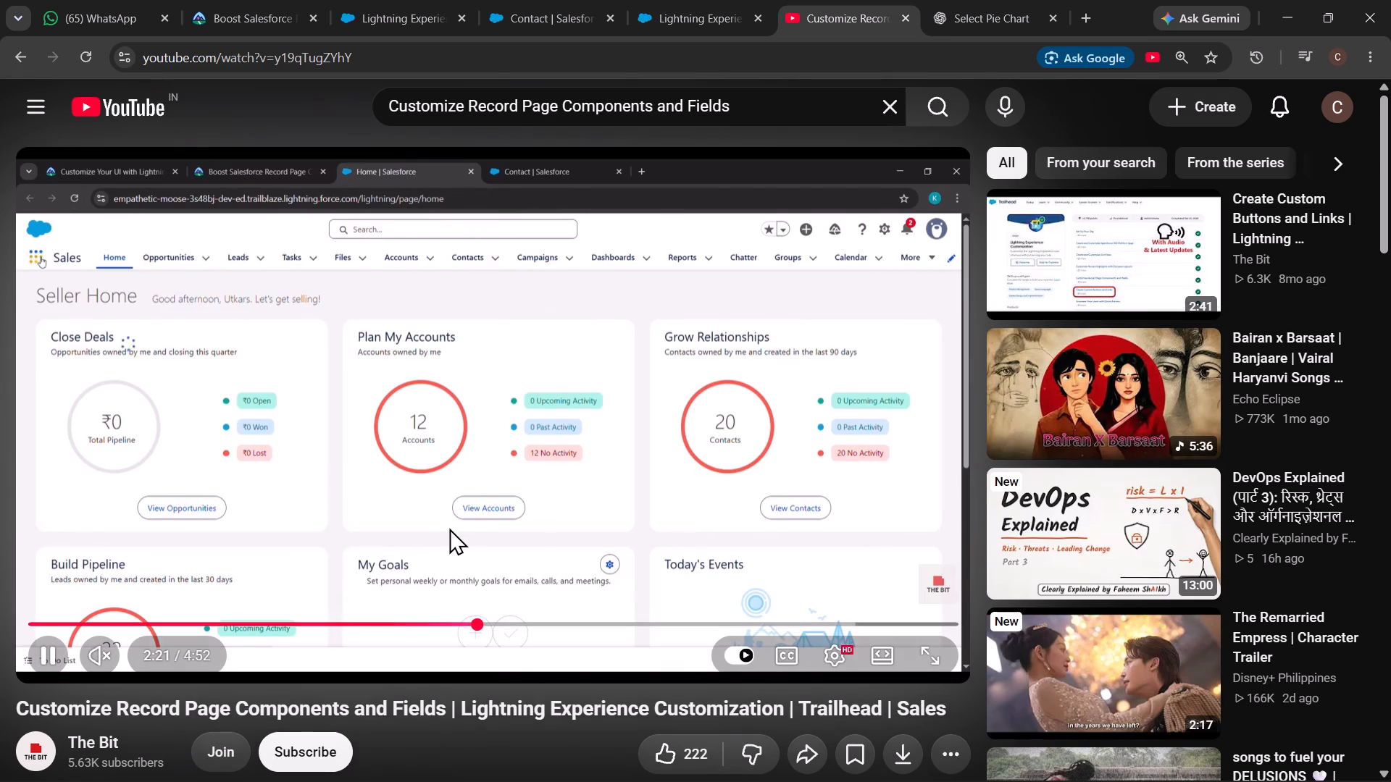
pyautogui.click(449, 528)
pyautogui.click(526, 5)
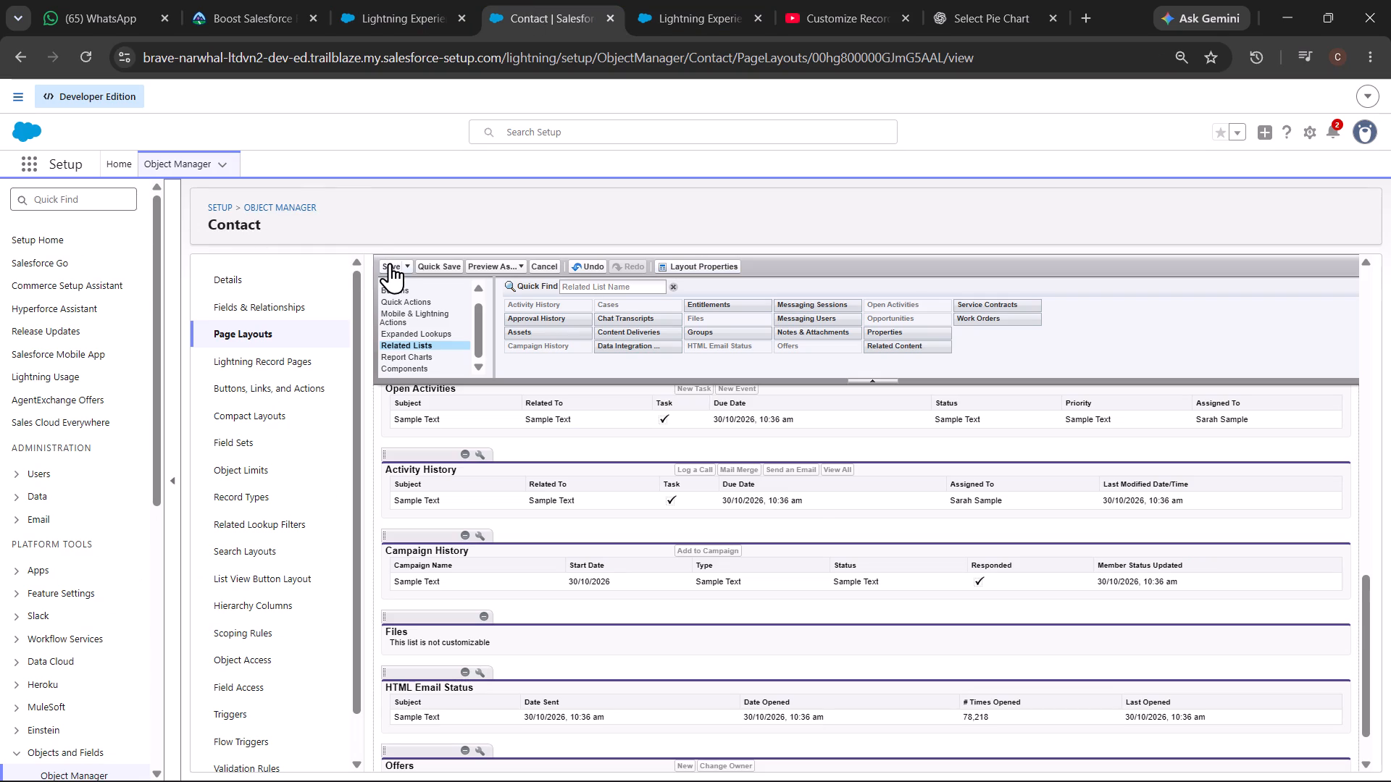
pyautogui.click(390, 263)
pyautogui.click(838, 572)
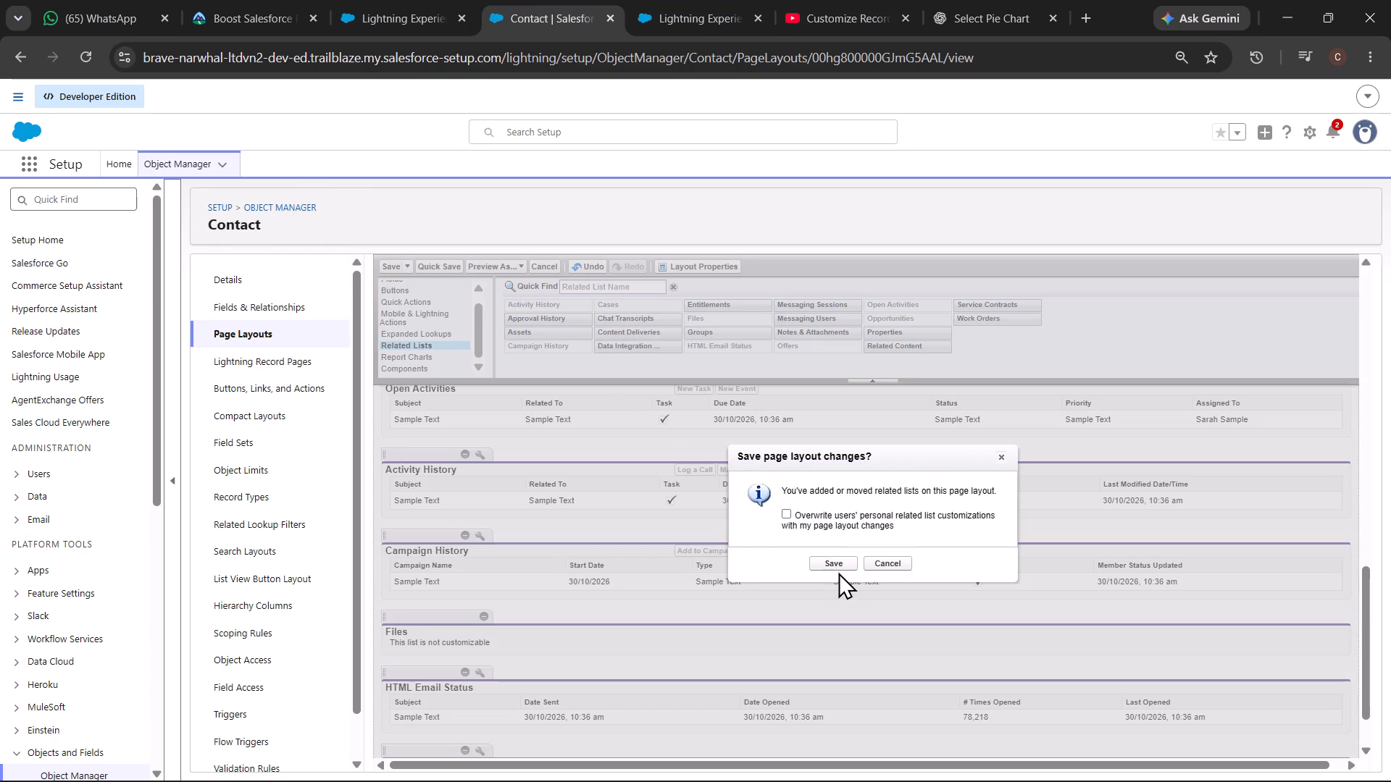
pyautogui.click(835, 563)
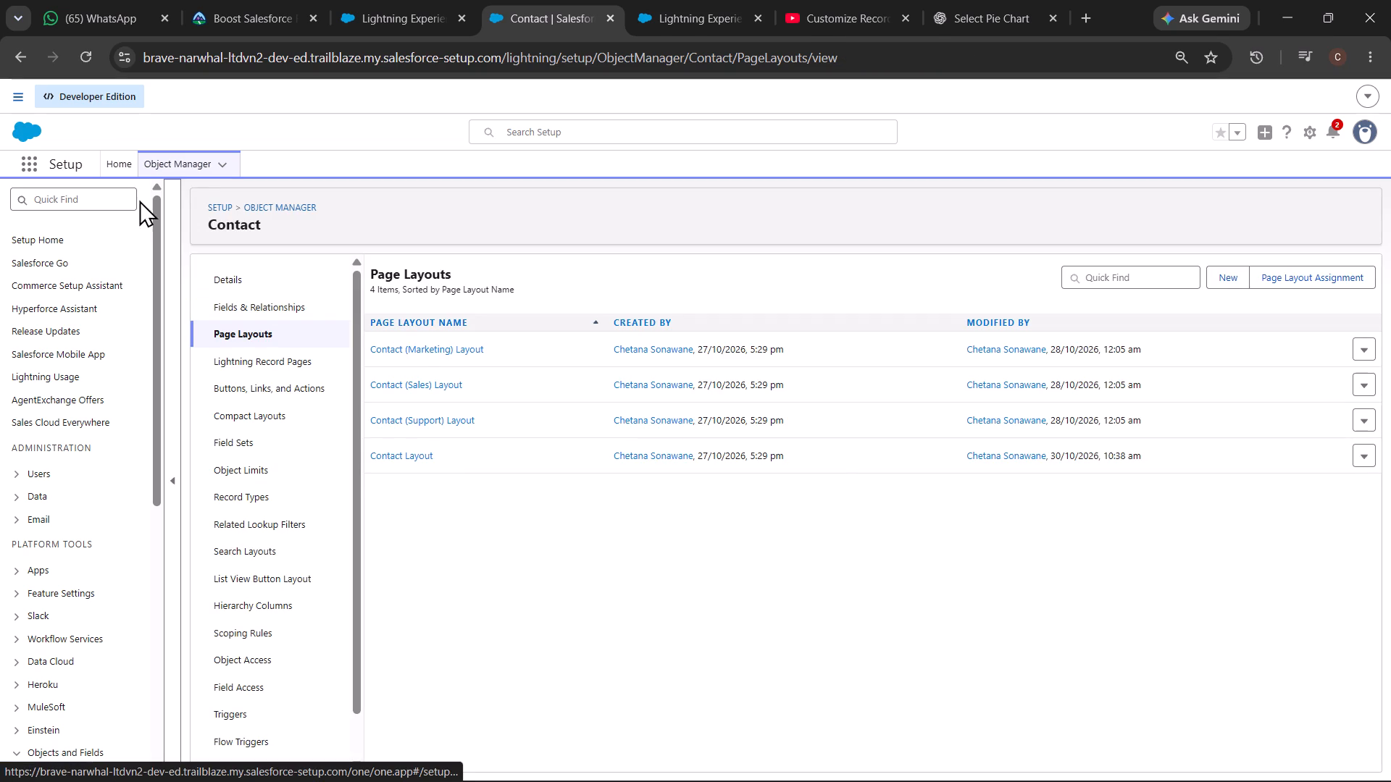
# Follow the walkthrough's contacts part: find Contacts by searching for "cont", and show the All Contacts list view.
pyautogui.click(802, 24)
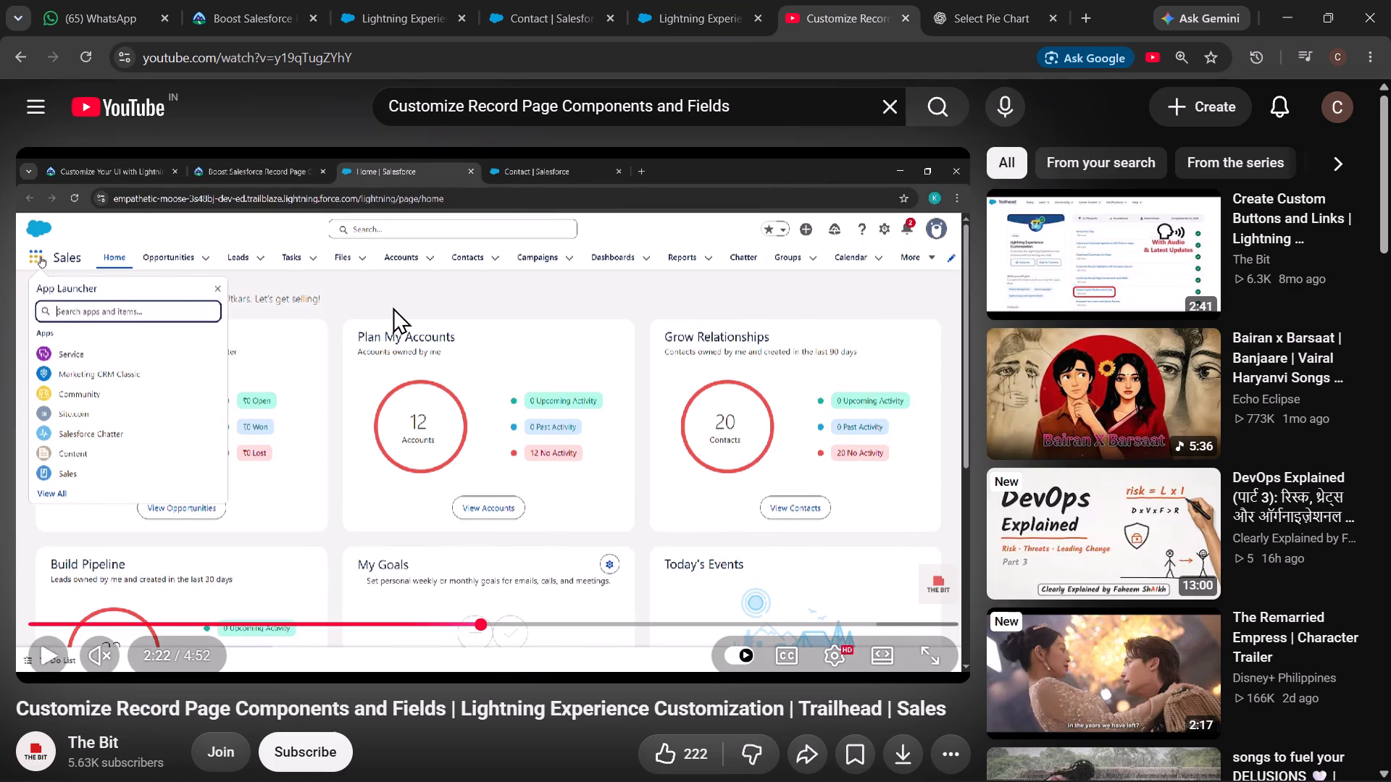
pyautogui.click(393, 307)
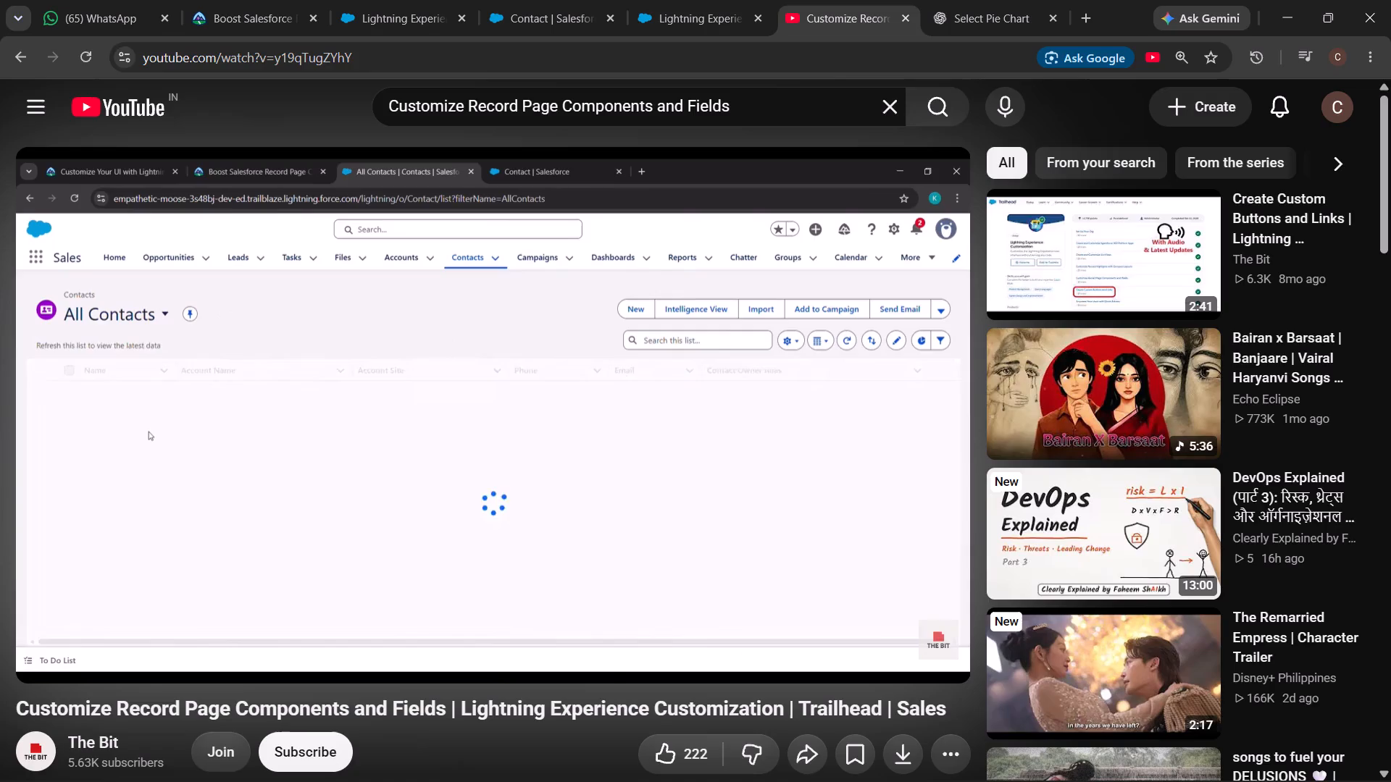
pyautogui.click(557, 394)
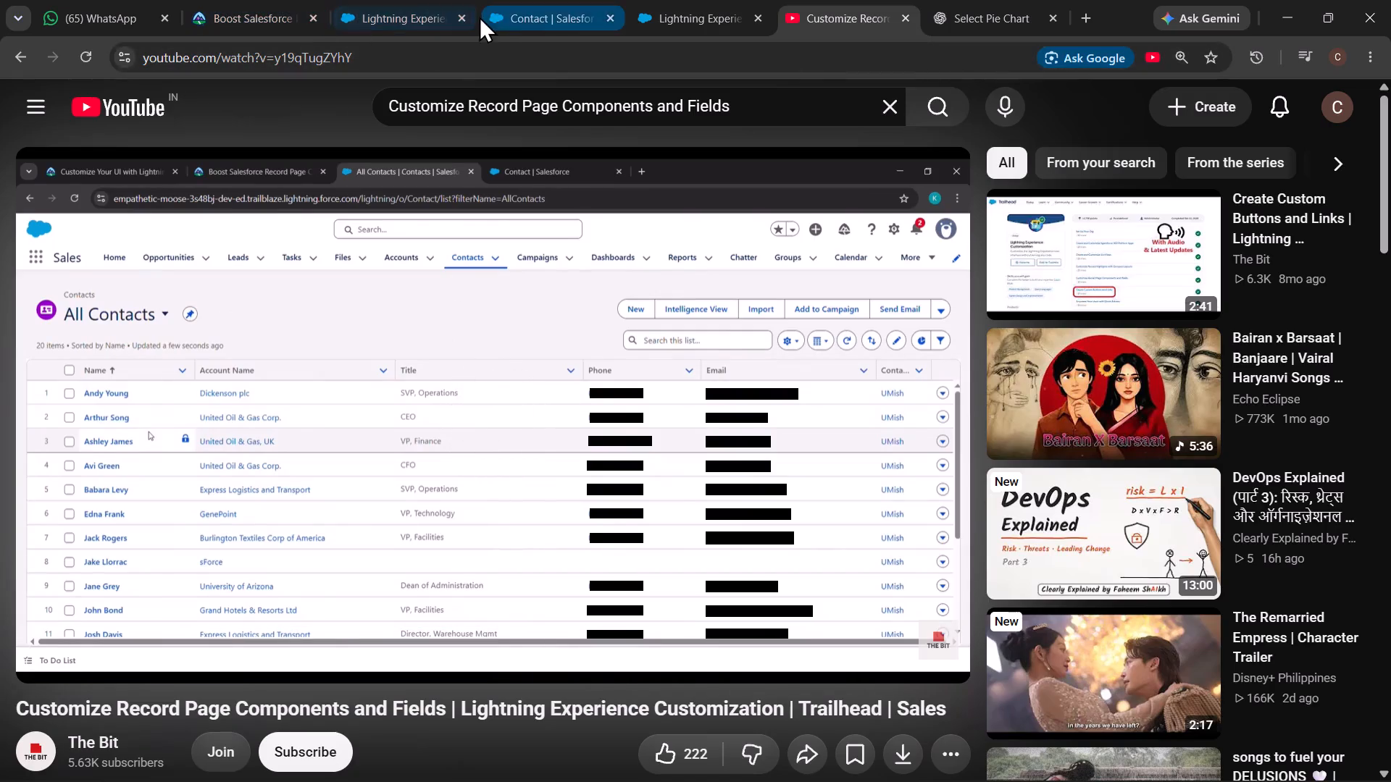
pyautogui.click(506, 14)
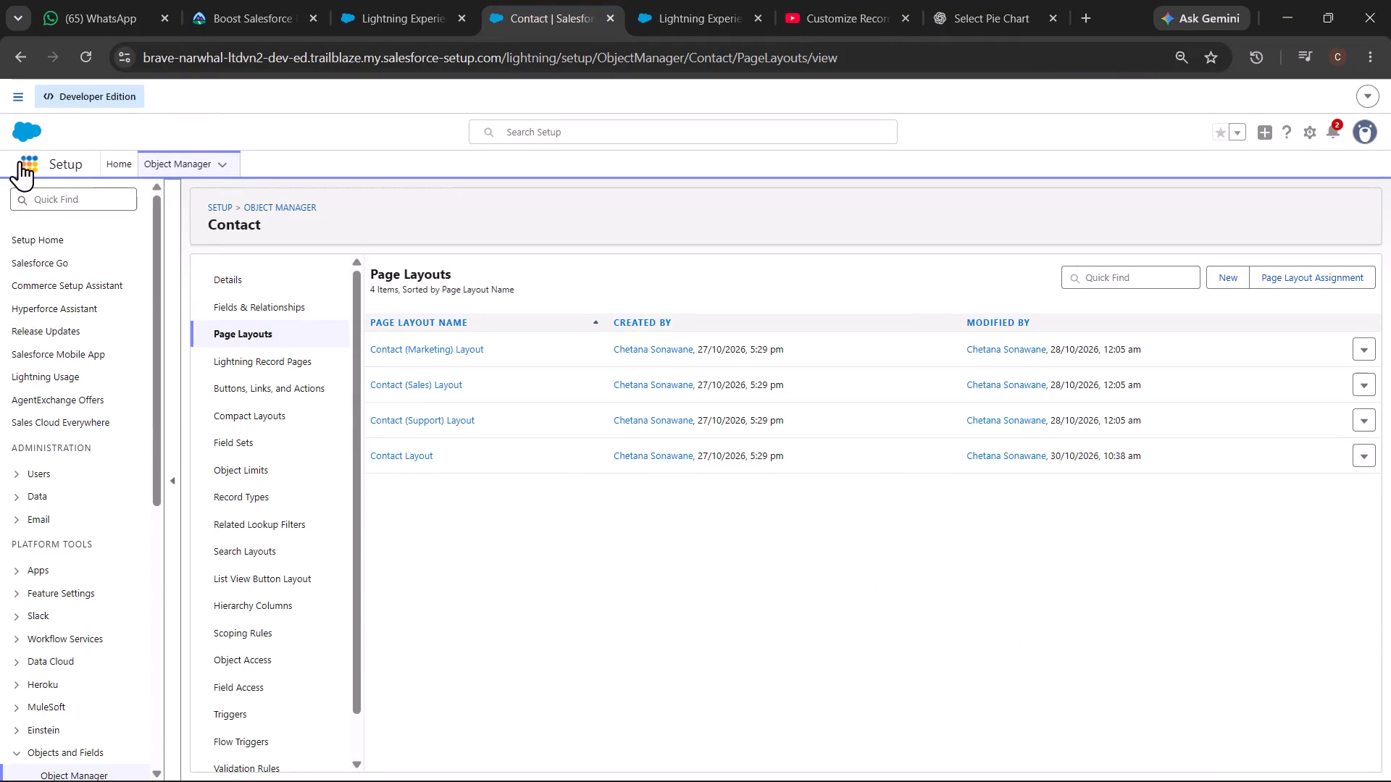
pyautogui.click(20, 161)
pyautogui.click(45, 220)
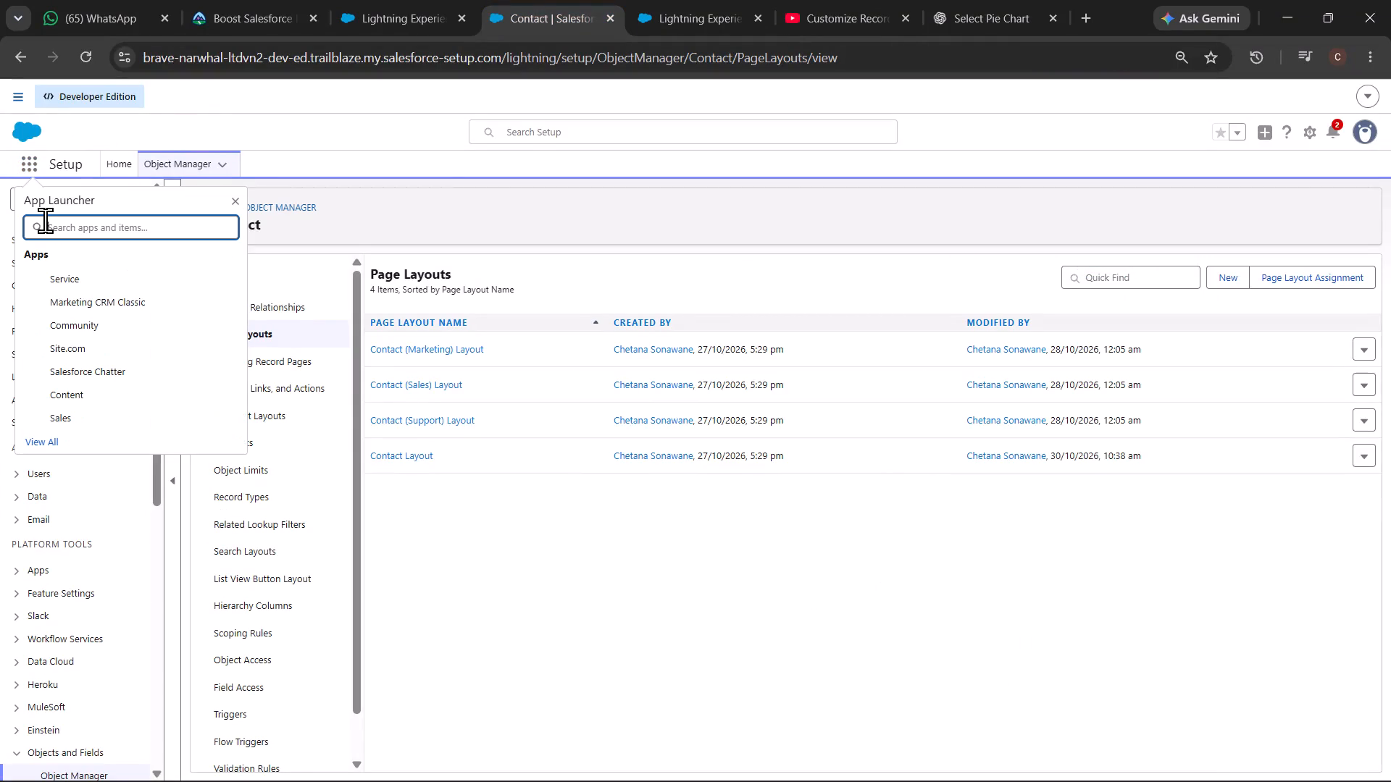
pyautogui.write('cont')
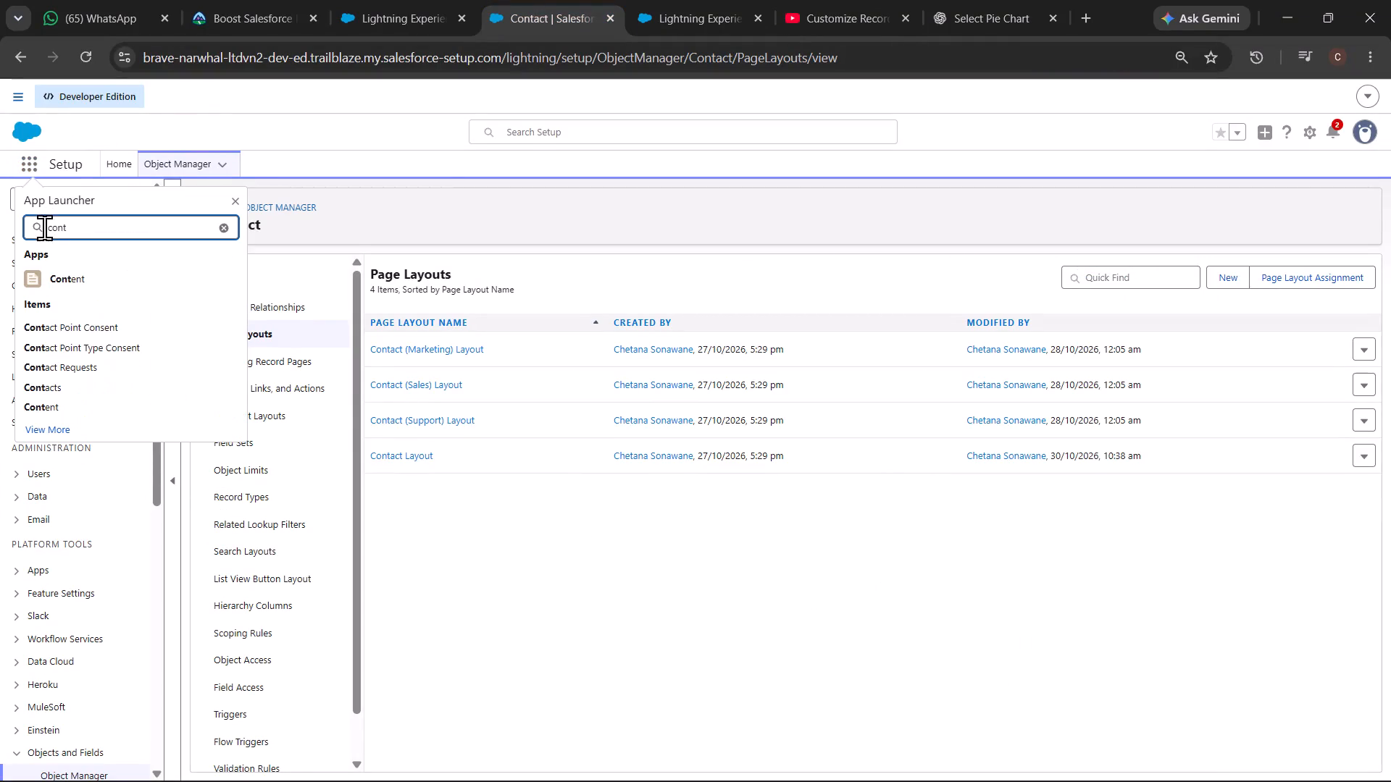
pyautogui.click(116, 395)
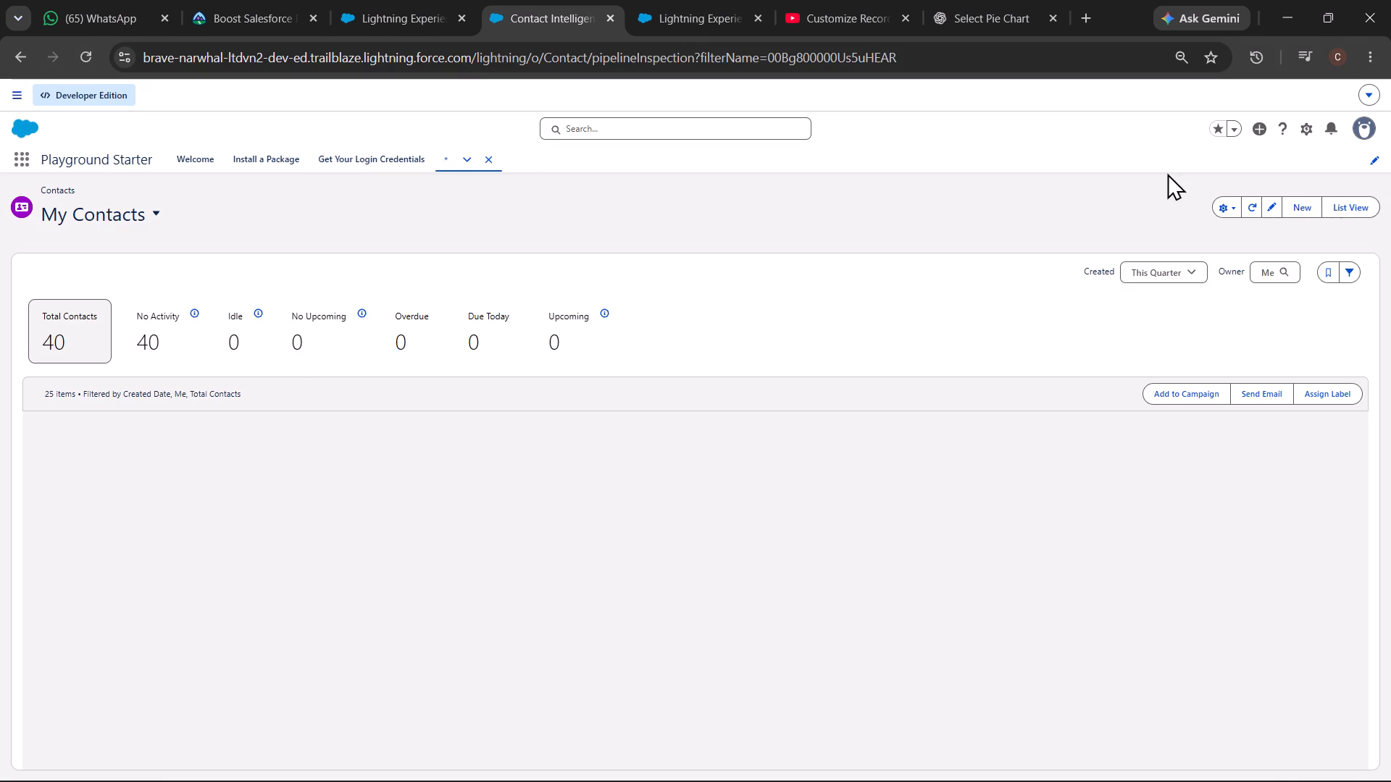
pyautogui.click(1353, 215)
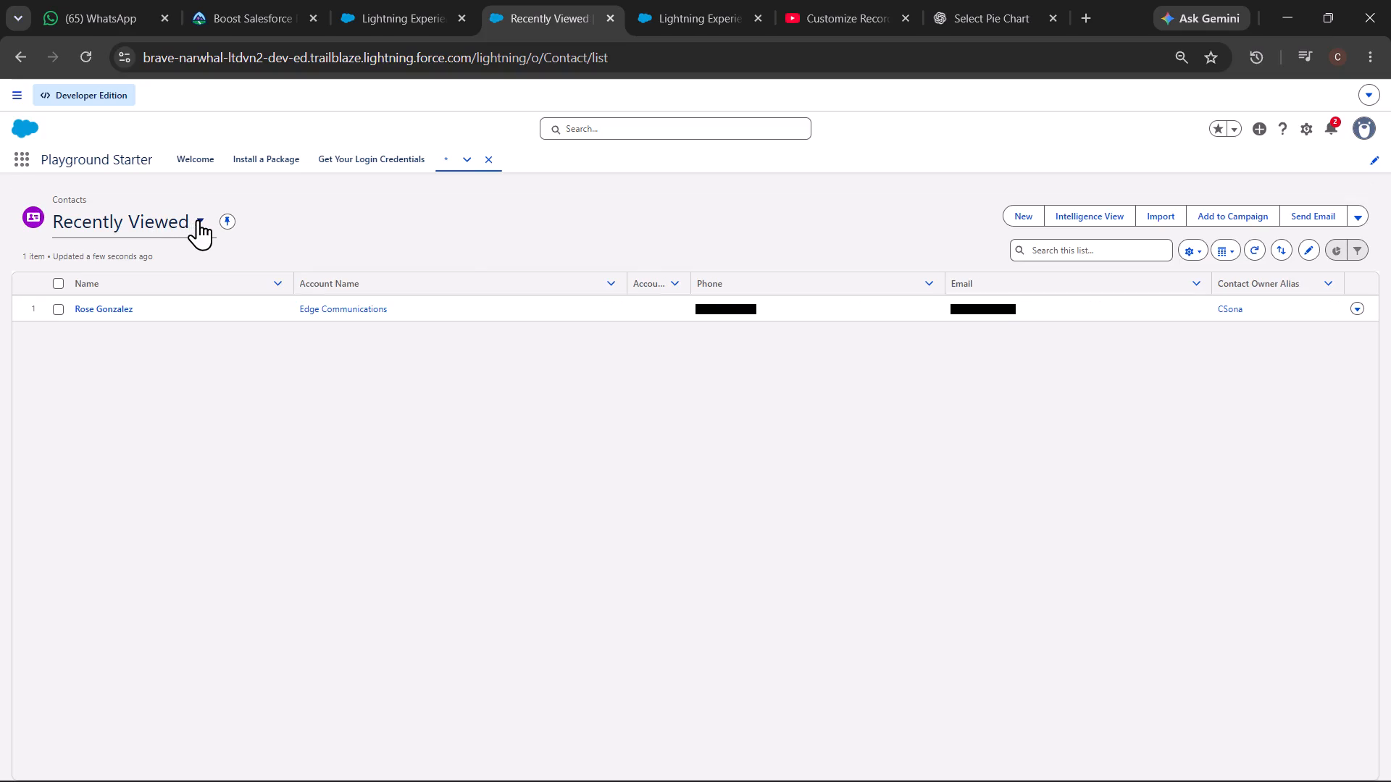
pyautogui.click(198, 219)
pyautogui.click(149, 312)
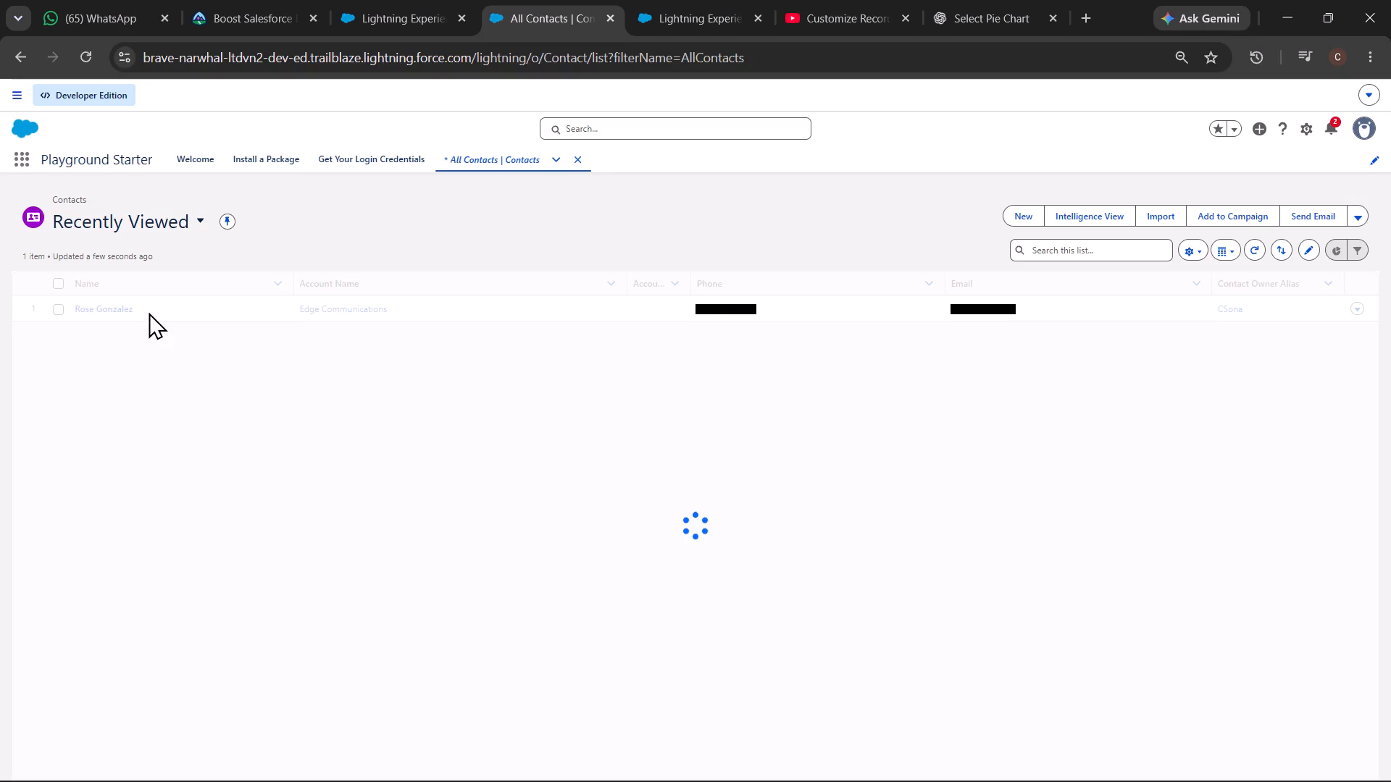
# Following the walkthrough, open the contact record of the United Oil & Gas Corp. CFO and open its record page for editing.
pyautogui.click(837, 7)
pyautogui.click(530, 403)
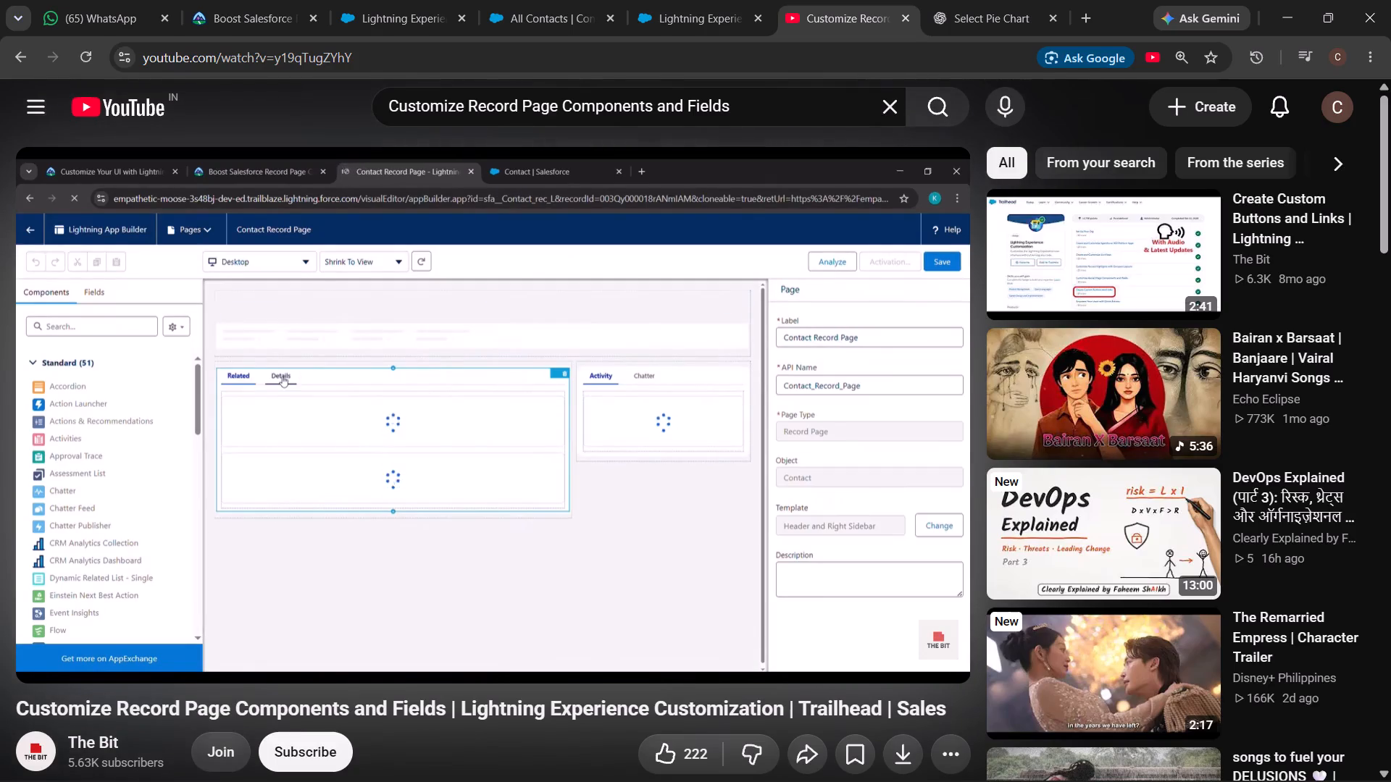
pyautogui.click(506, 442)
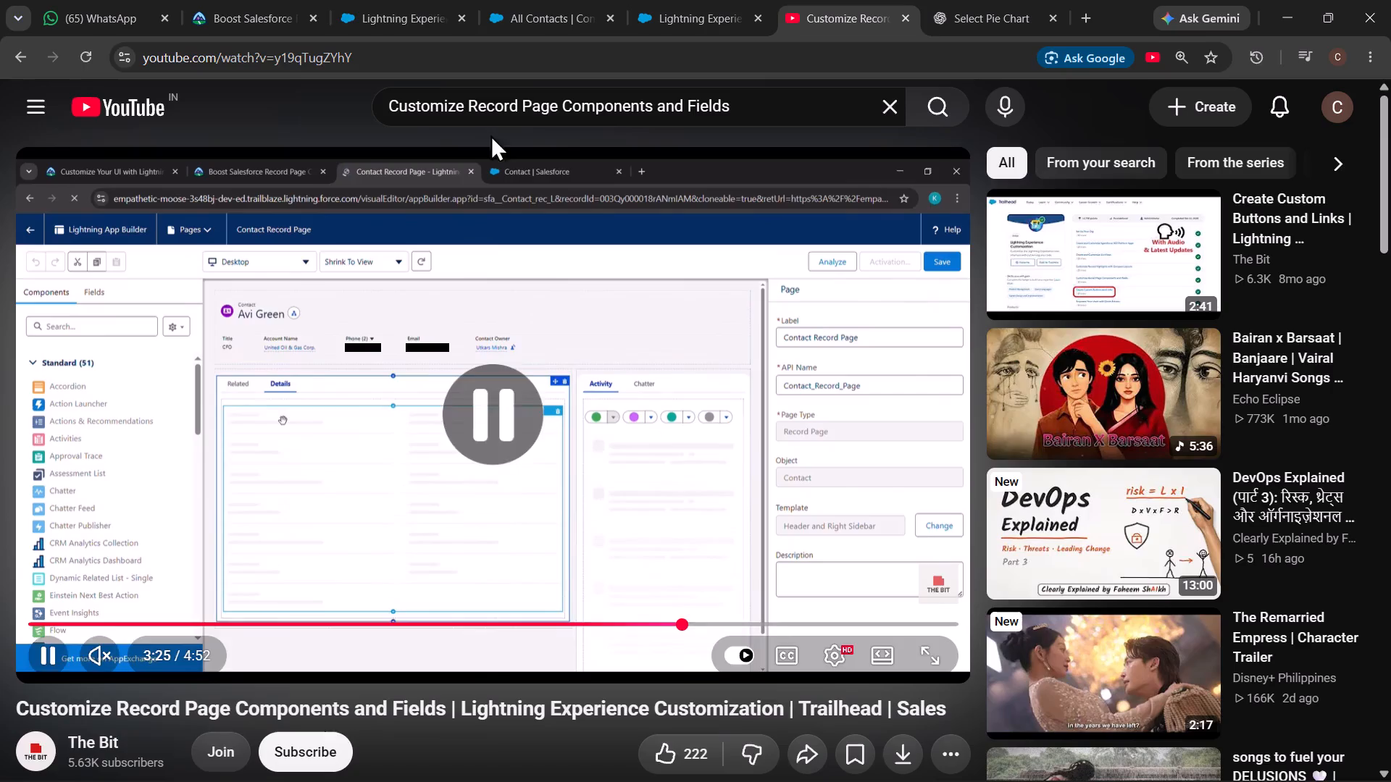
pyautogui.click(531, 13)
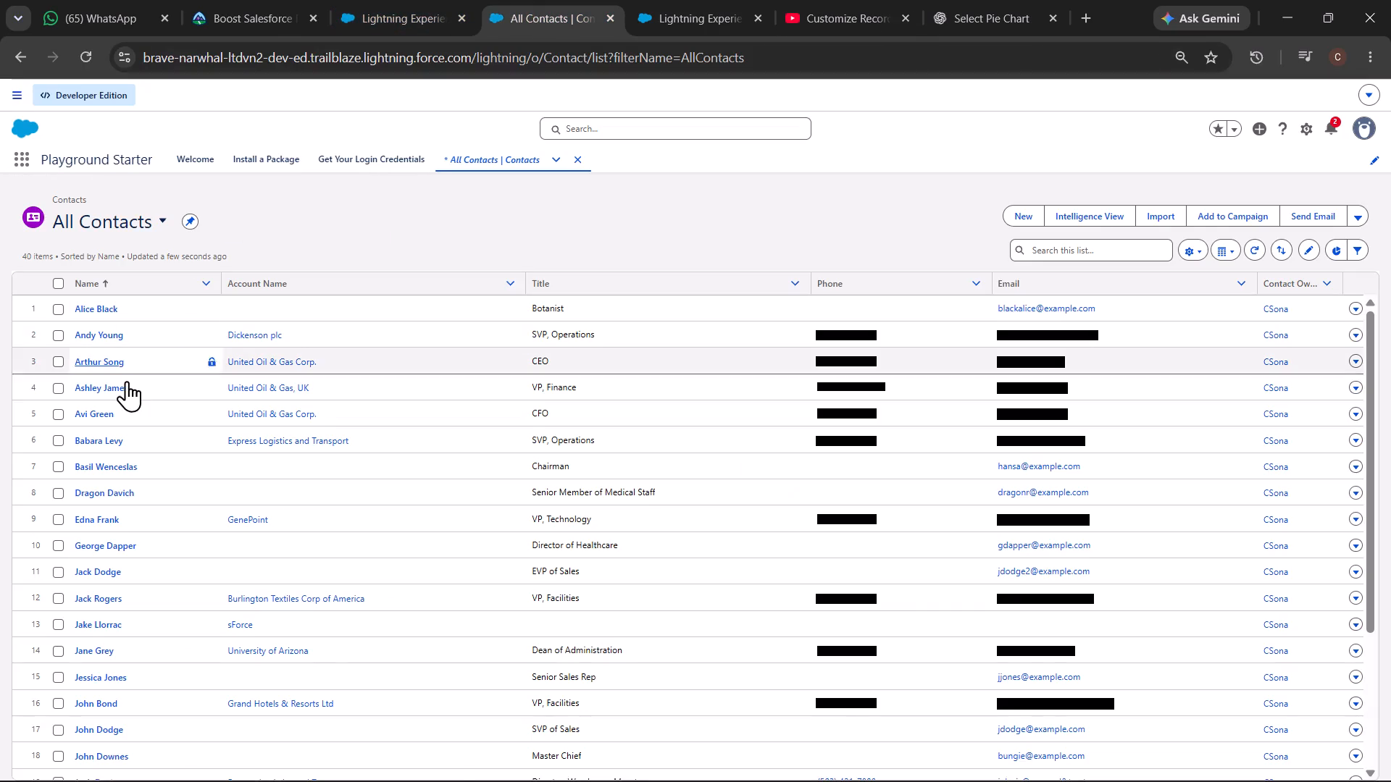
pyautogui.click(92, 419)
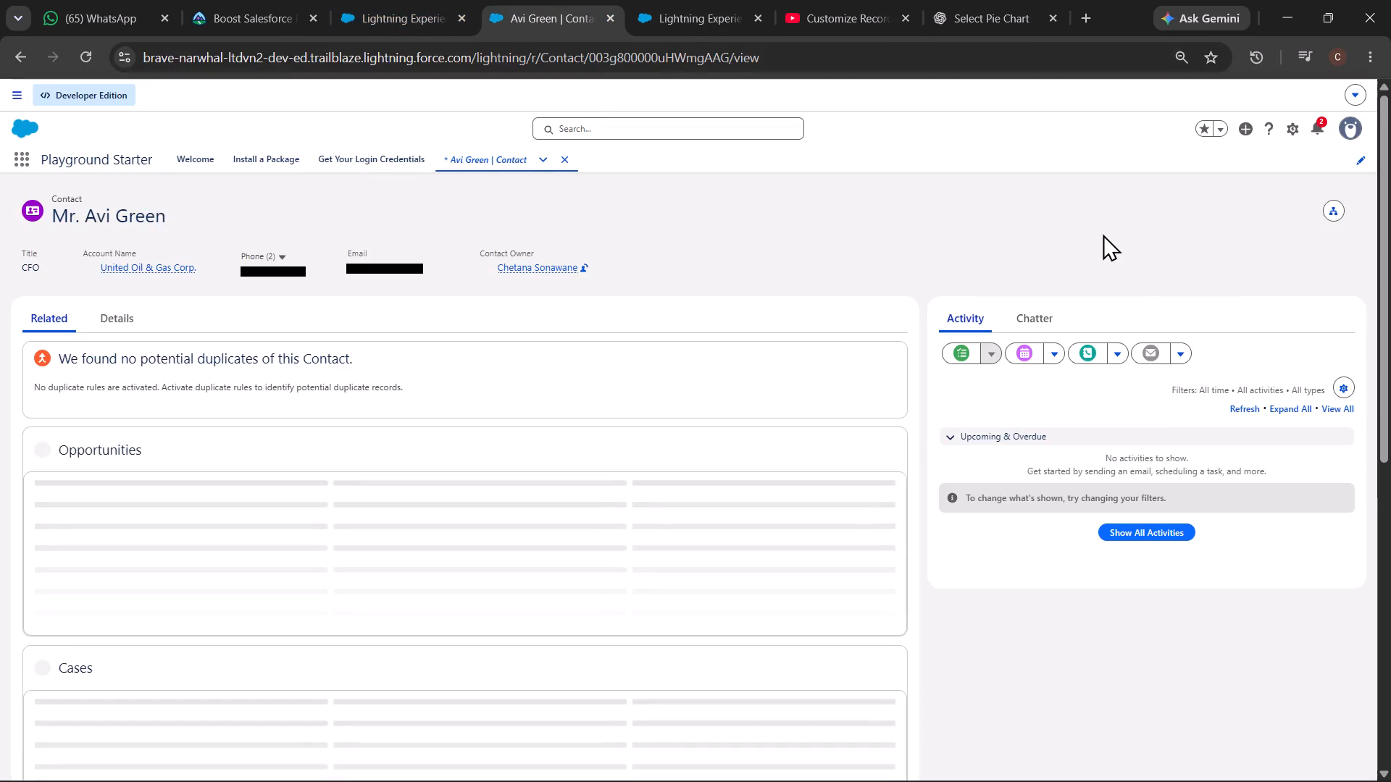
pyautogui.click(1295, 130)
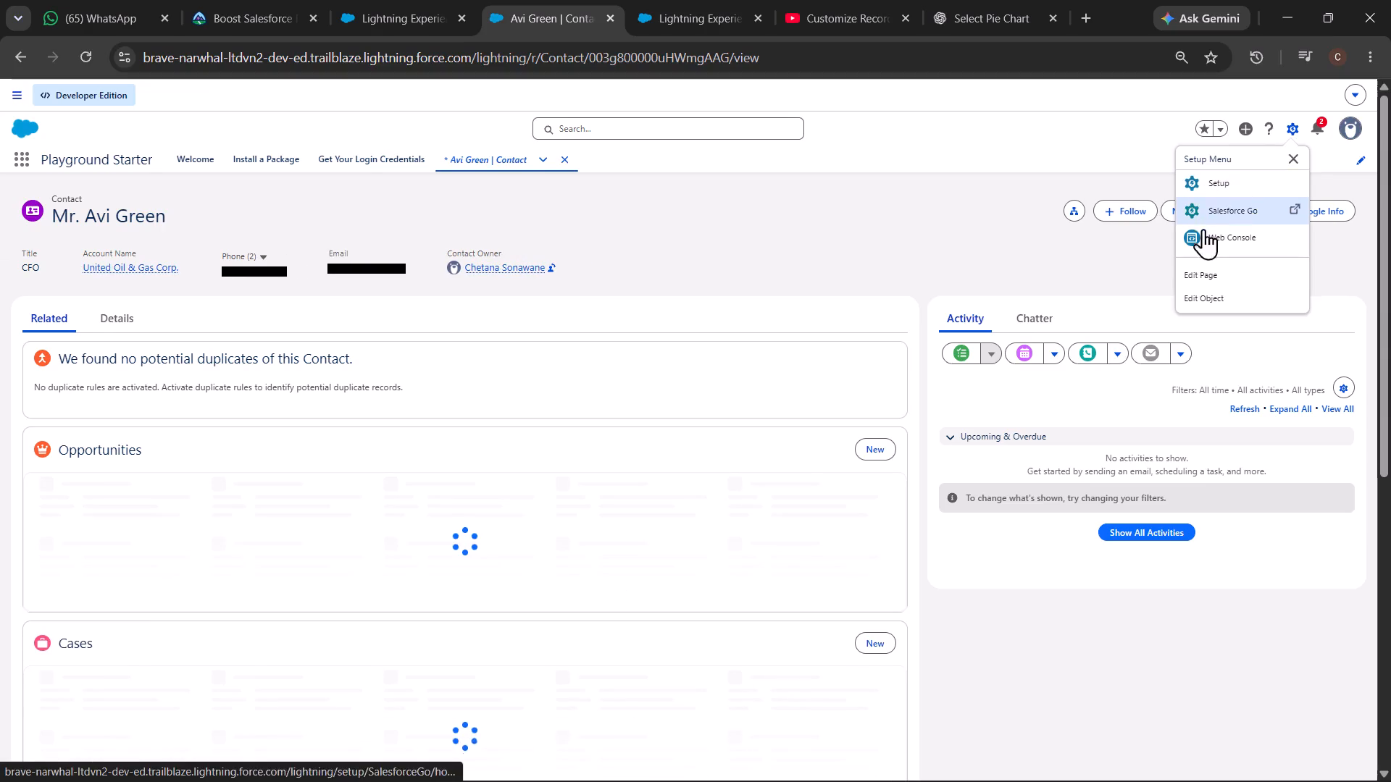
pyautogui.click(1219, 284)
# Check the walkthrough's Dynamic Forms part and examine the Details fields and the Activity and Chatter tabs on the Contact Record Page.
pyautogui.click(808, 17)
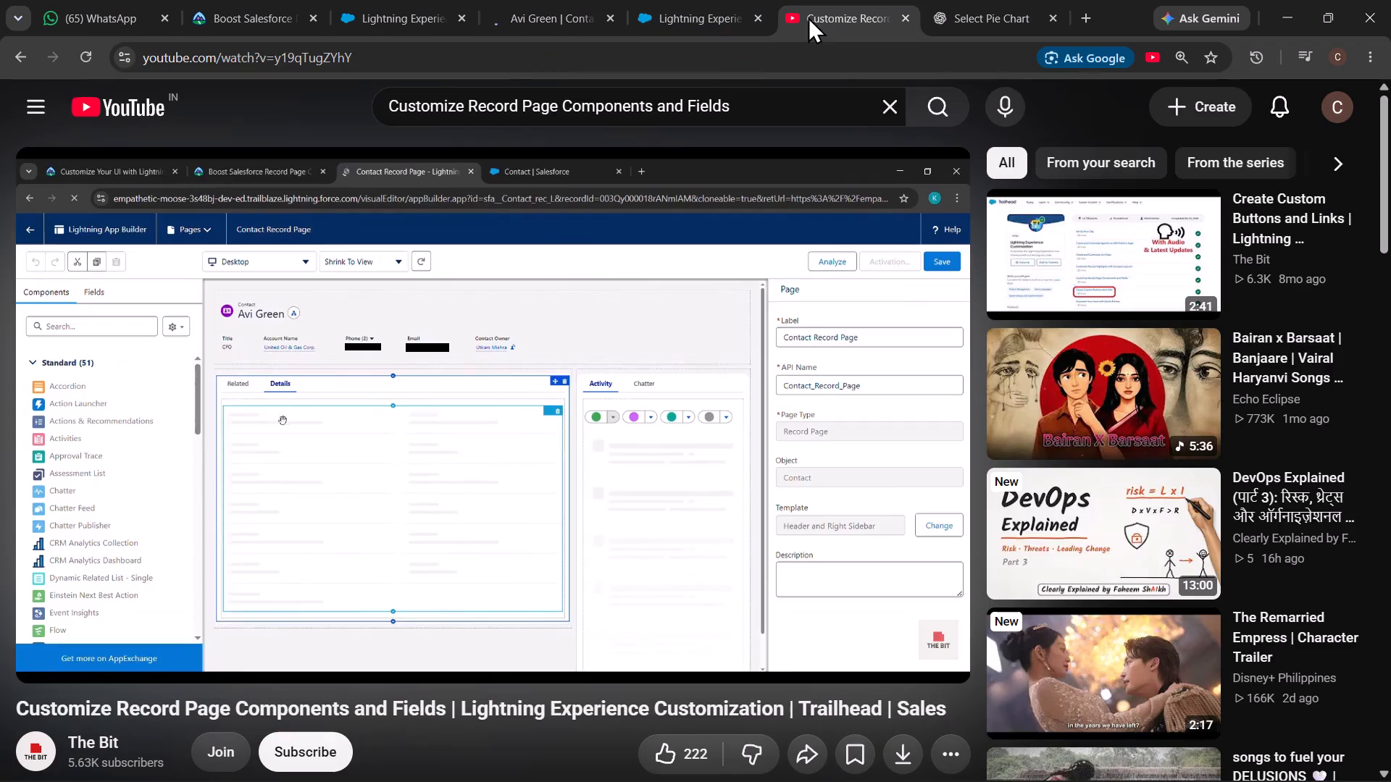
pyautogui.click(622, 274)
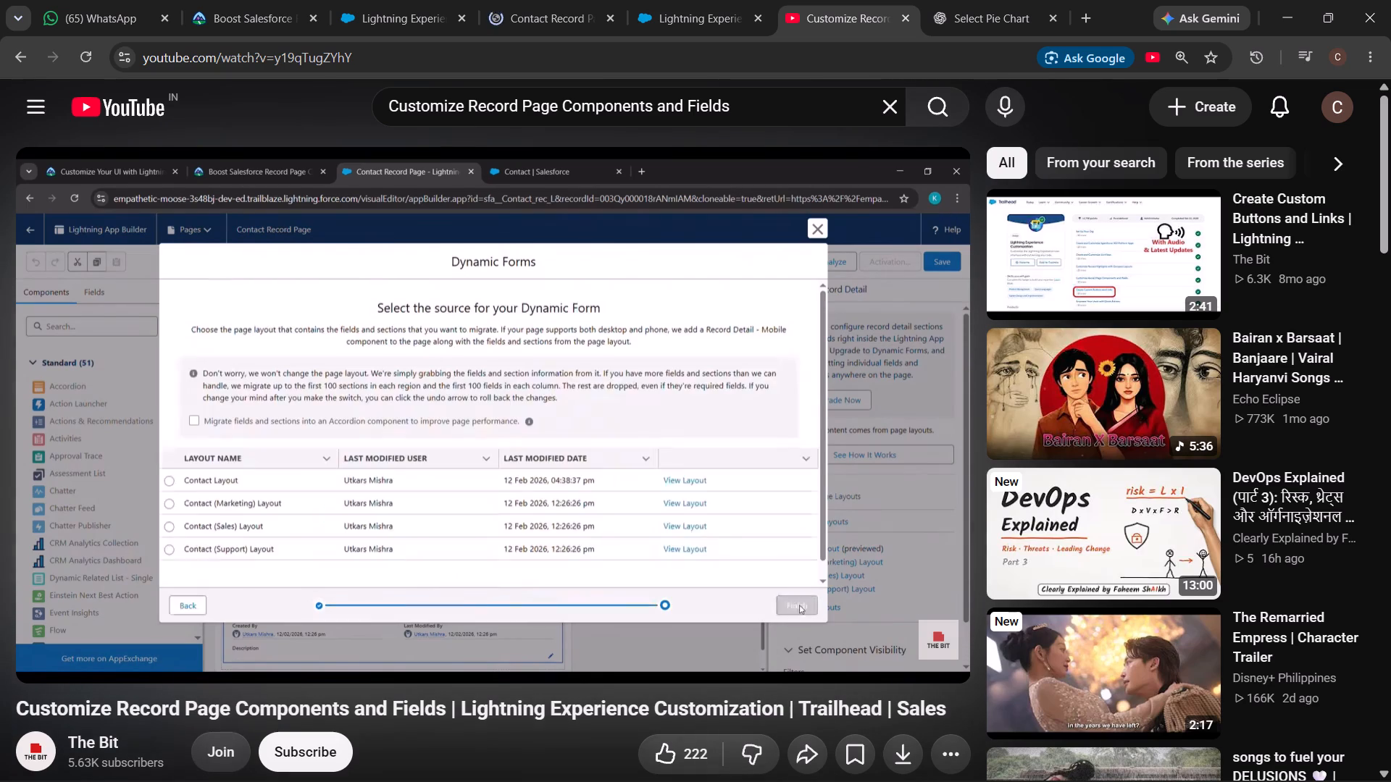
pyautogui.click(469, 314)
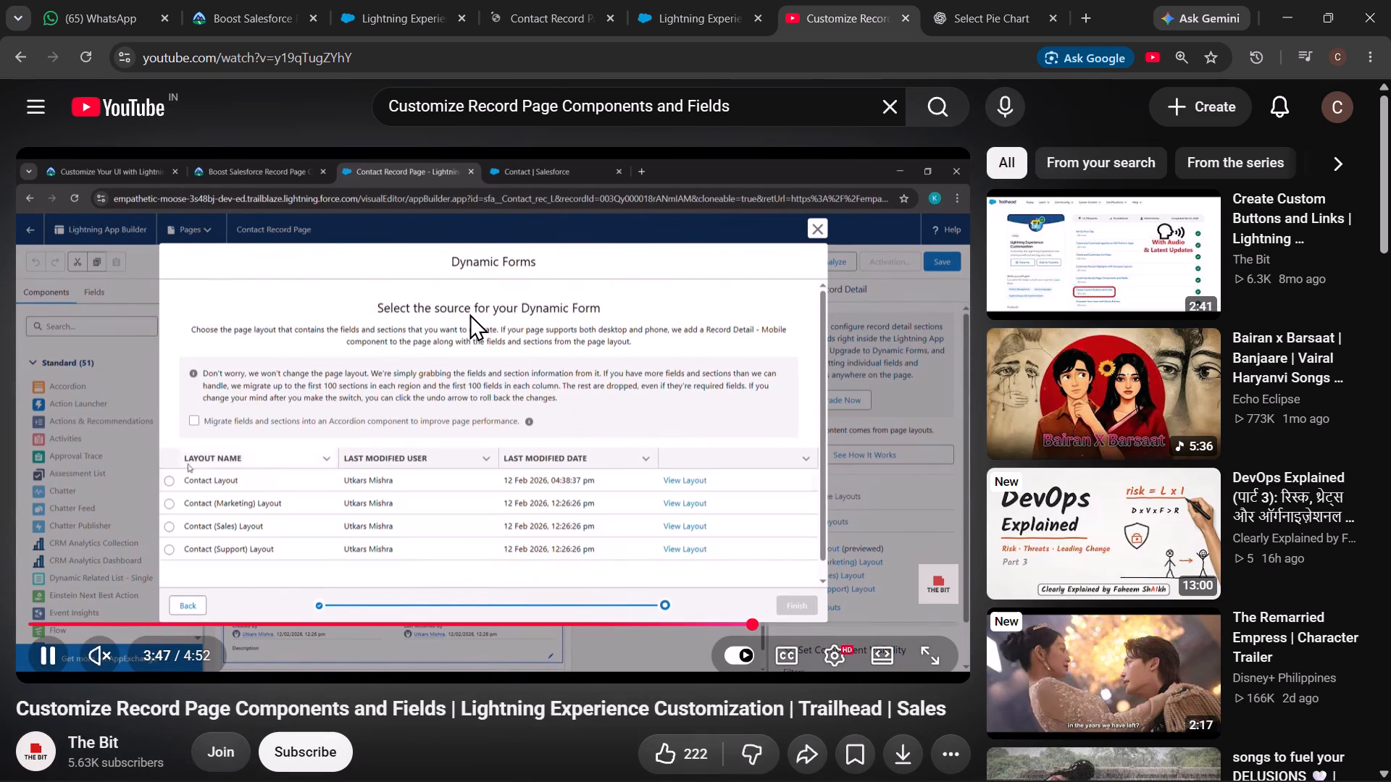
pyautogui.click(511, 4)
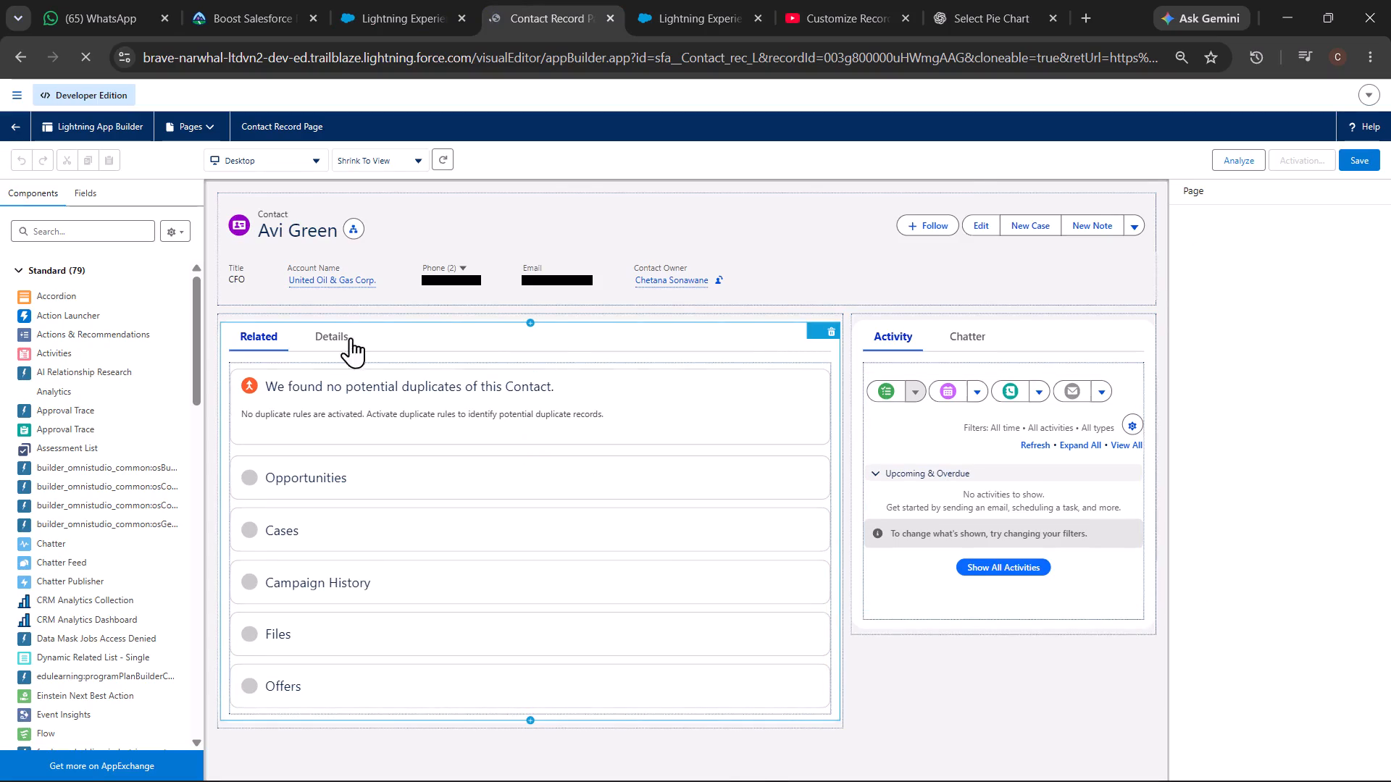
pyautogui.click(317, 330)
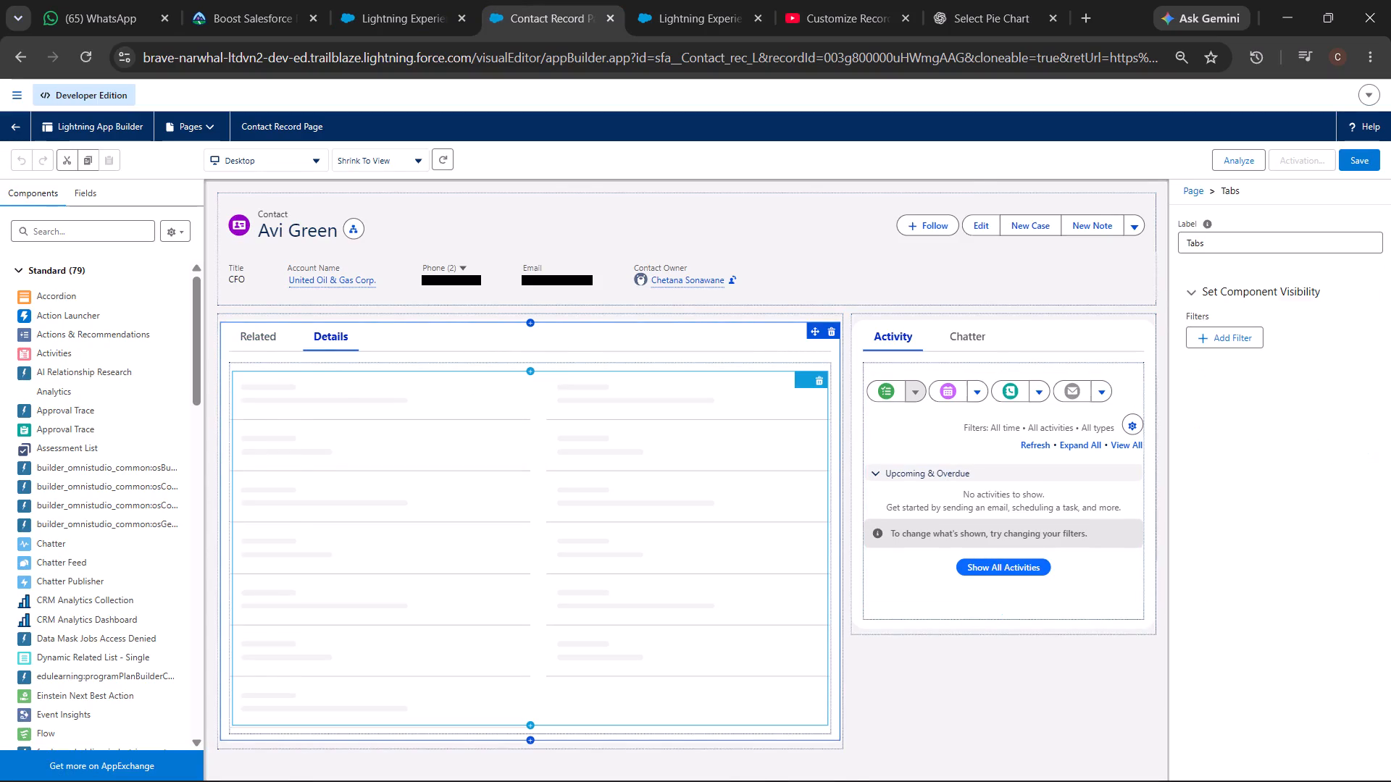
pyautogui.scroll(-1, 605, 424)
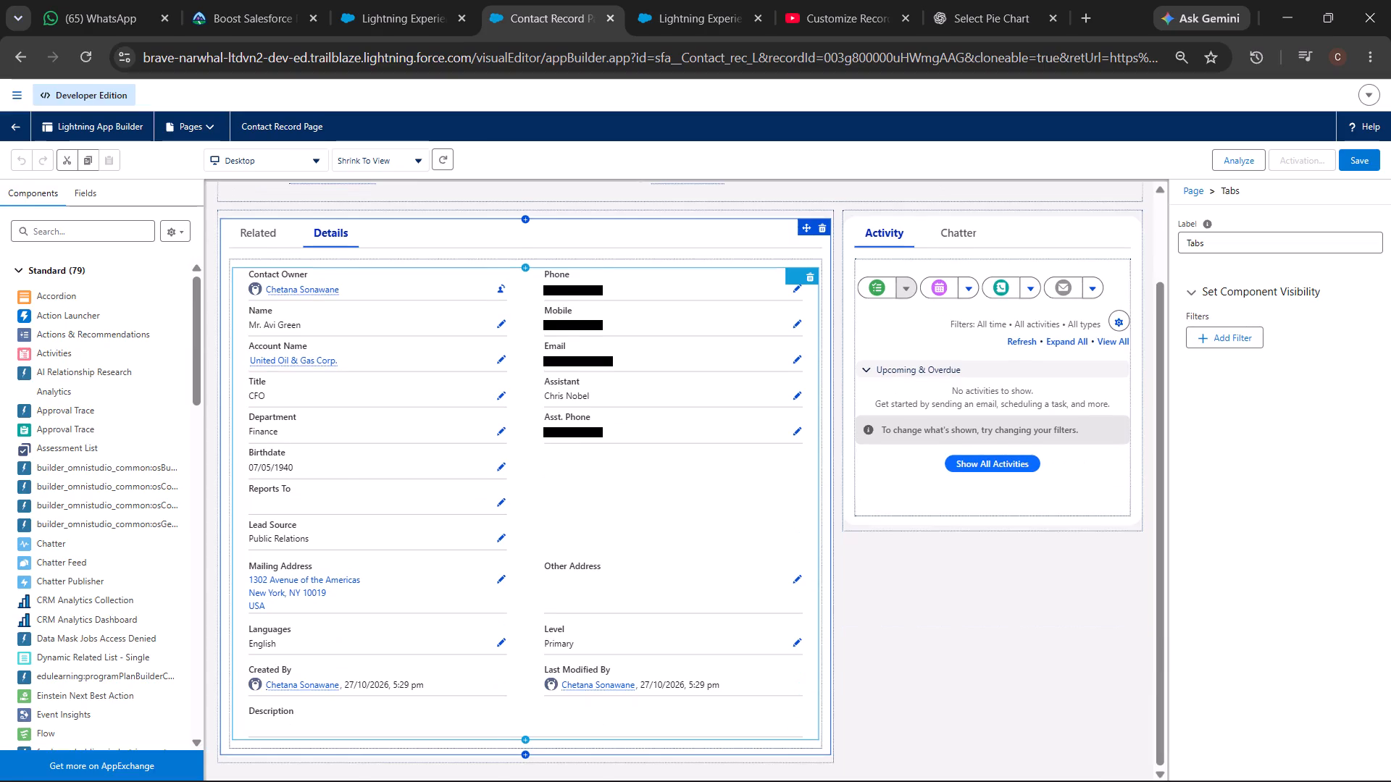
pyautogui.scroll(-2, 605, 424)
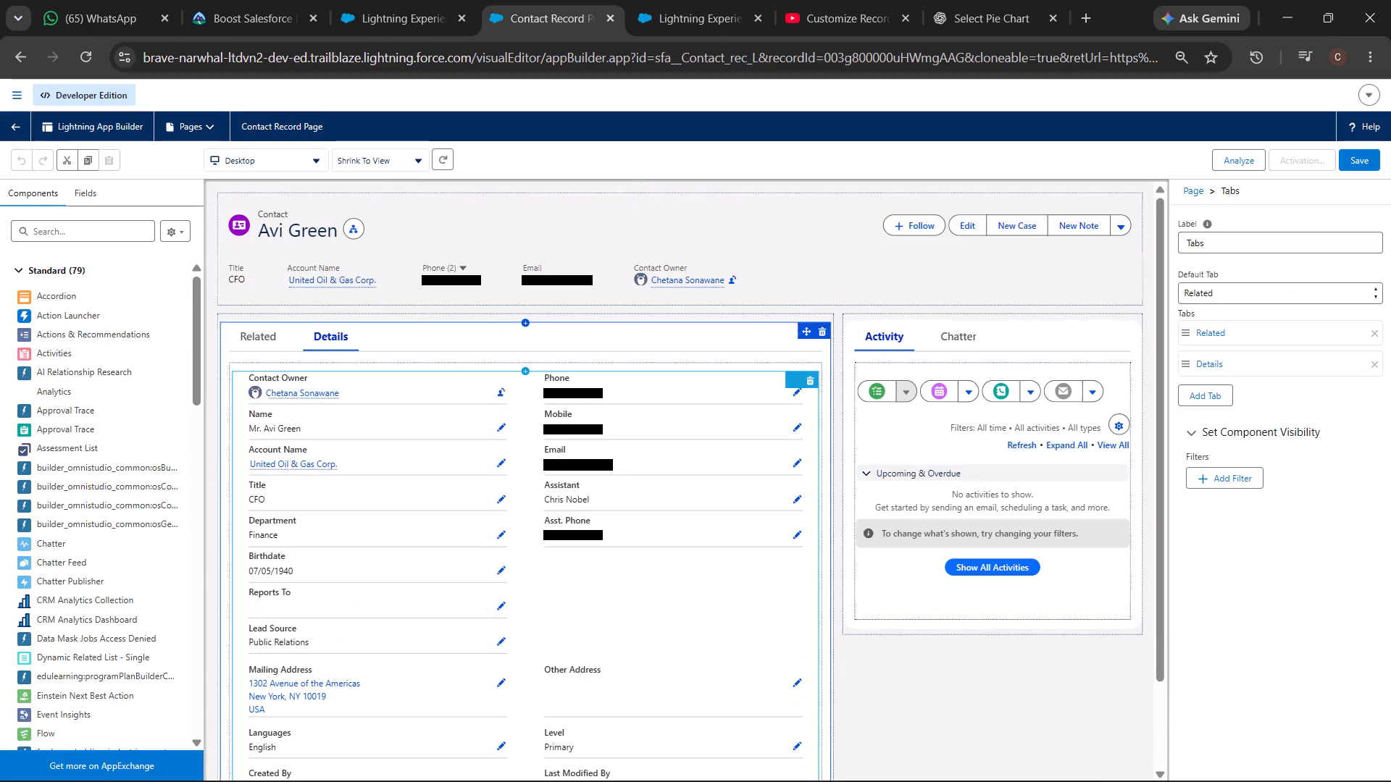
pyautogui.scroll(-2, 635, 388)
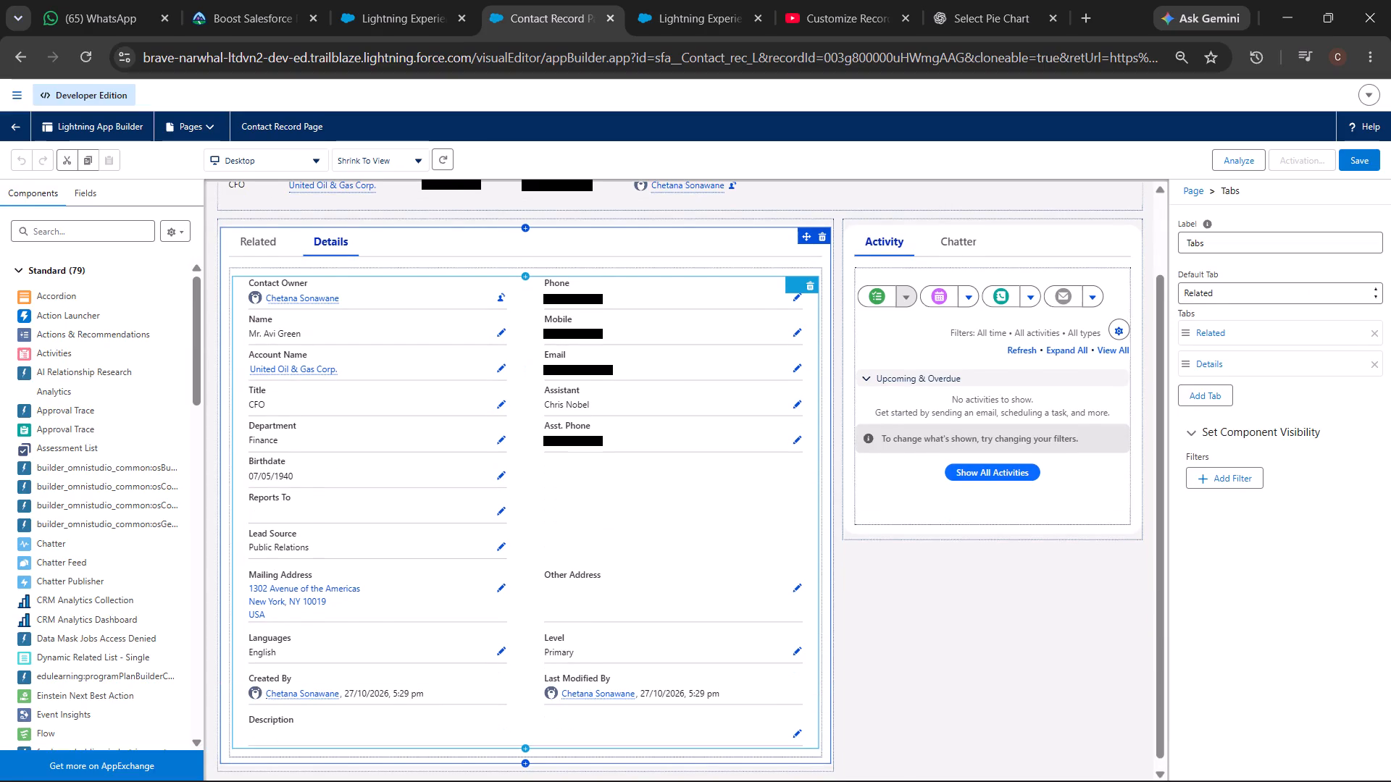
pyautogui.click(965, 245)
pyautogui.click(875, 246)
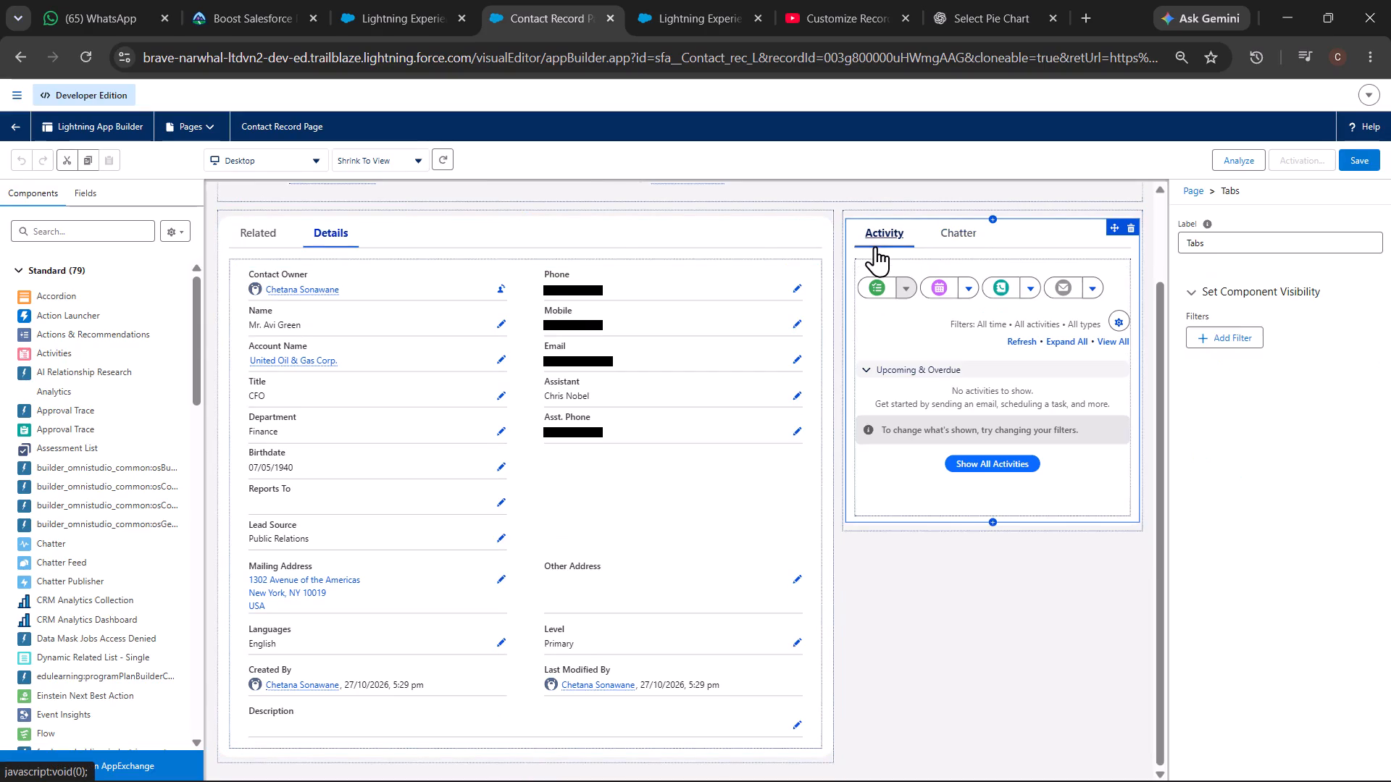
pyautogui.scroll(2, 743, 473)
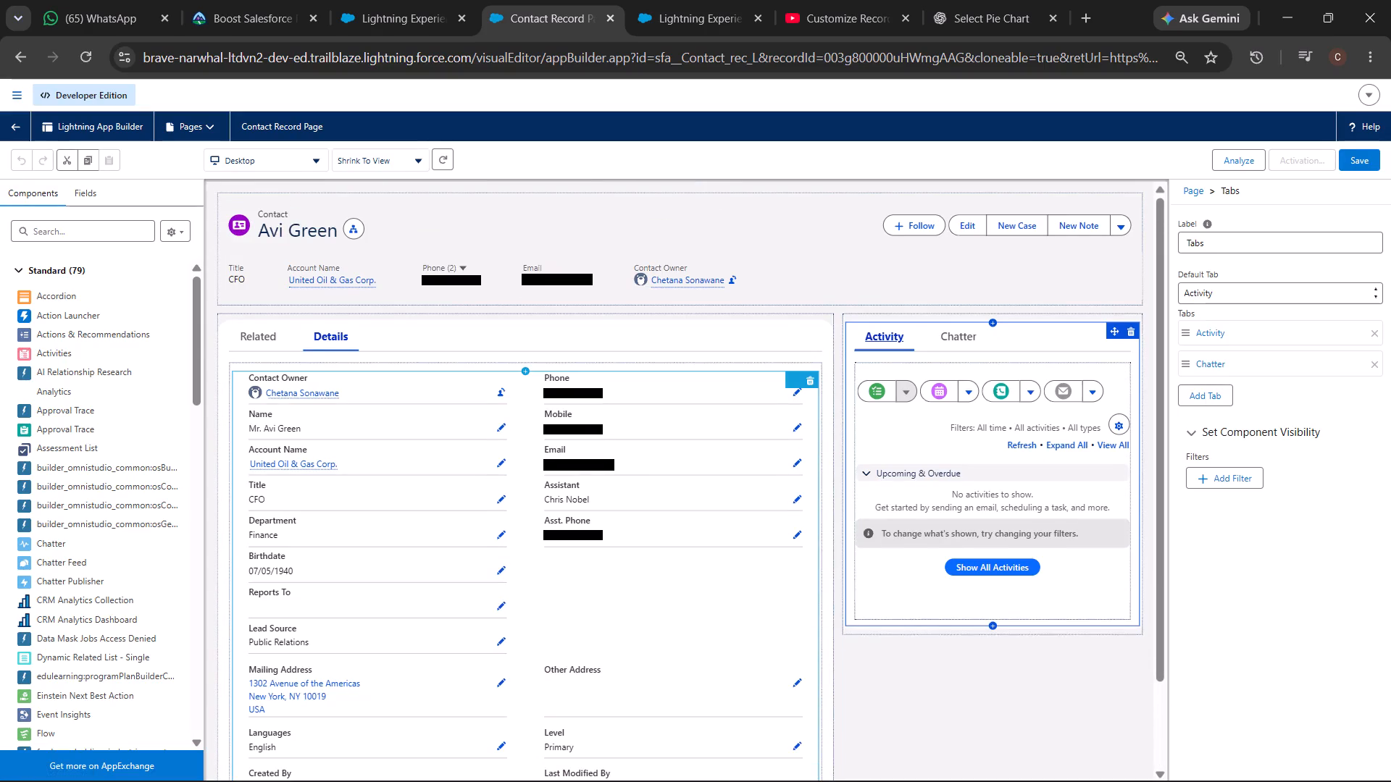
# Review the walkthrough from the Record Detail upgrade to Dynamic Forms through form factor assignment to the challenge check.
pyautogui.click(832, 10)
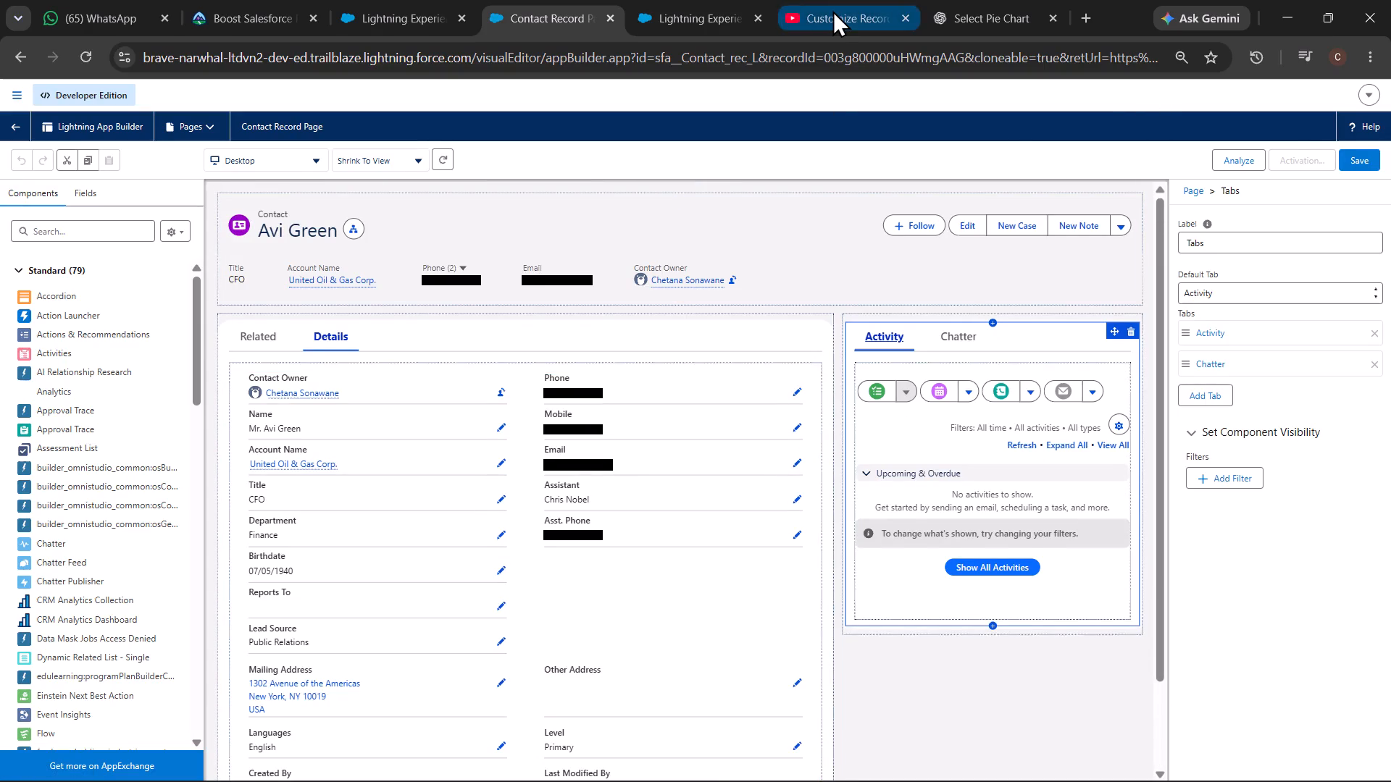
pyautogui.press('Left')
pyautogui.press('Left')
pyautogui.press('space')
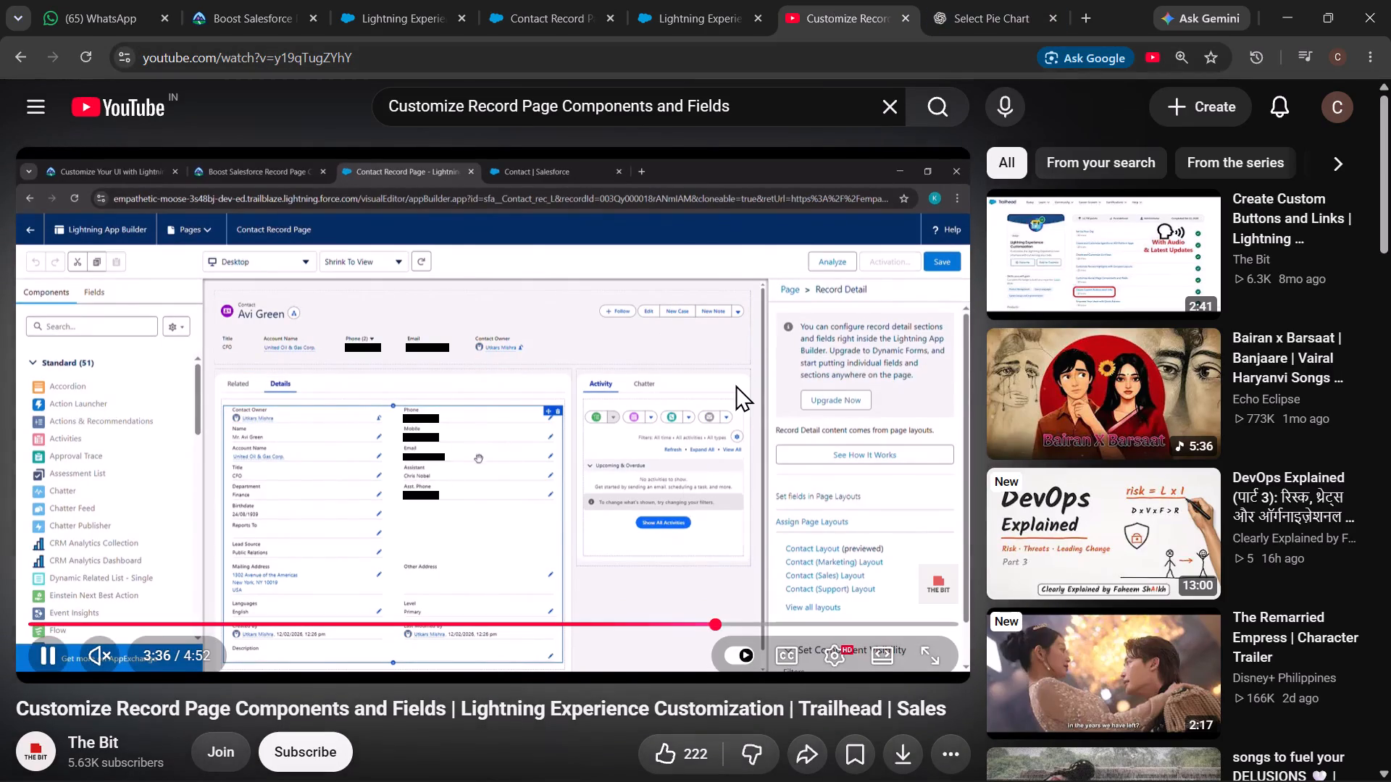
pyautogui.click(735, 384)
pyautogui.click(735, 384)
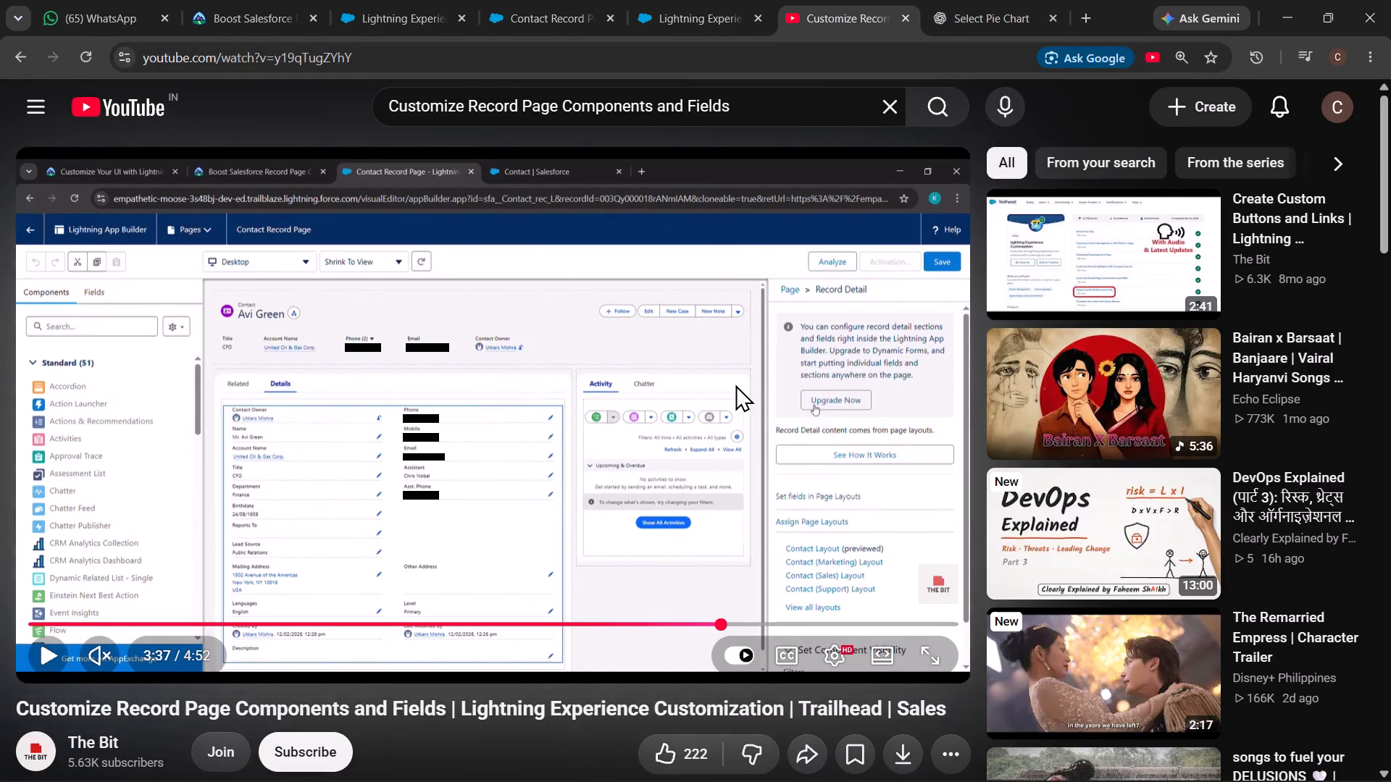
pyautogui.press('Right')
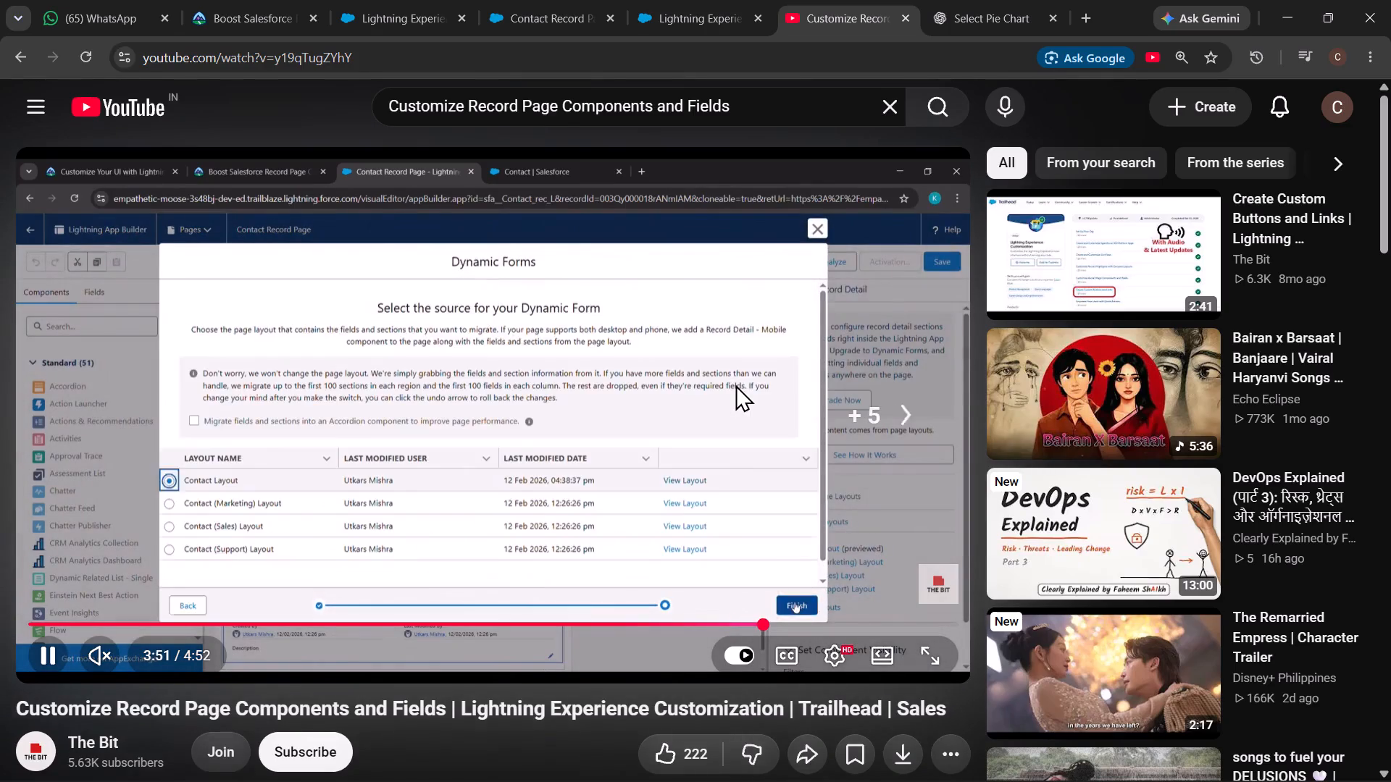
pyautogui.press('Right')
pyautogui.press('Right')
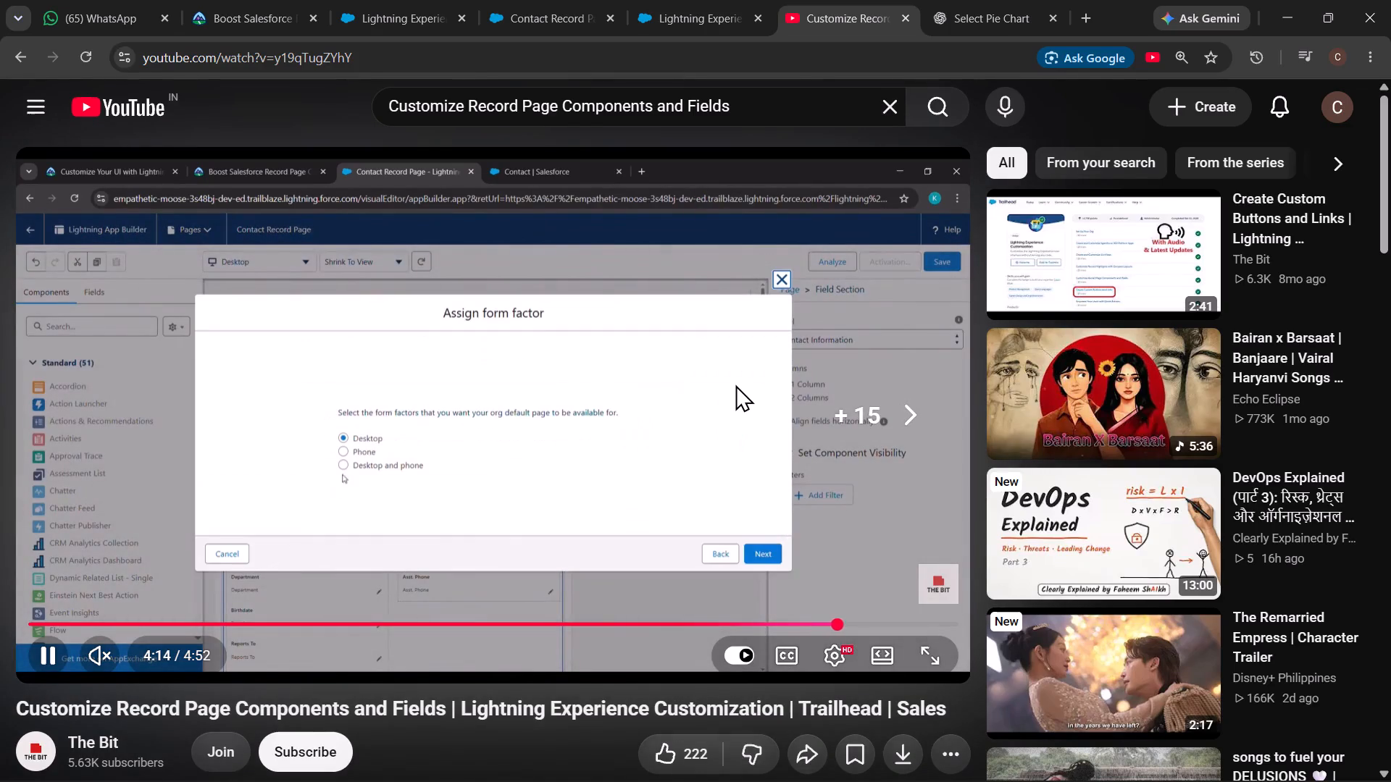
pyautogui.press('Right')
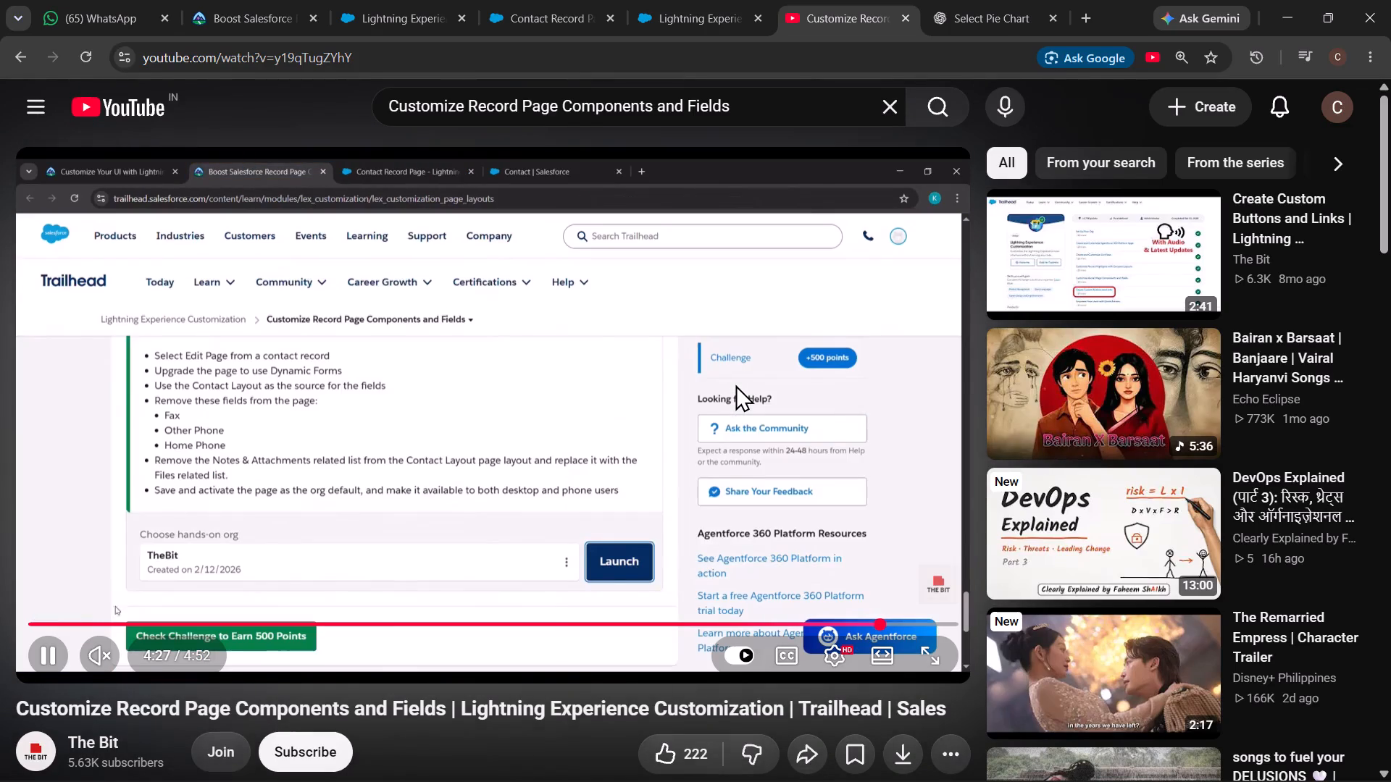
# Remove the tabs component containing Activity and Chatter from the Contact Record Page.
pyautogui.click(509, 0)
pyautogui.scroll(-1, 790, 461)
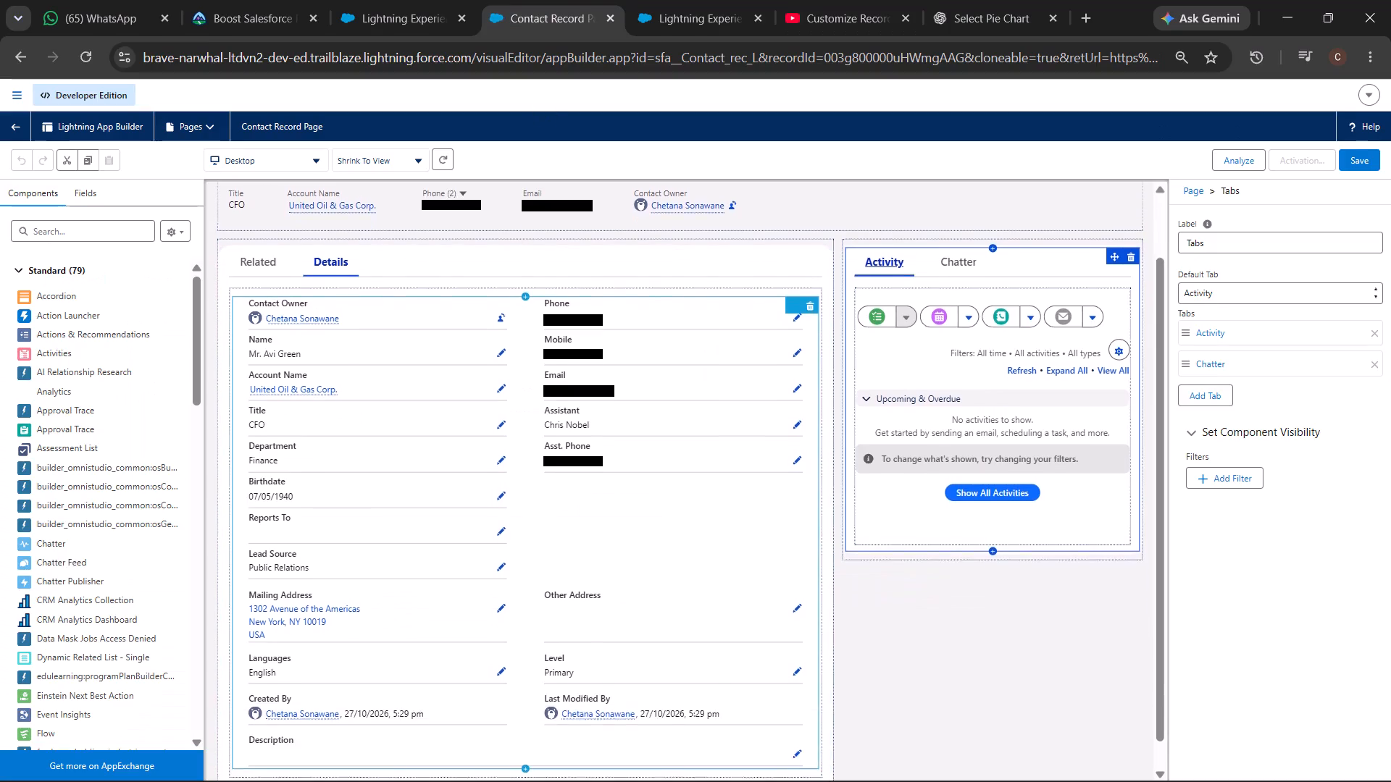
pyautogui.scroll(1, 790, 461)
pyautogui.scroll(-2, 761, 335)
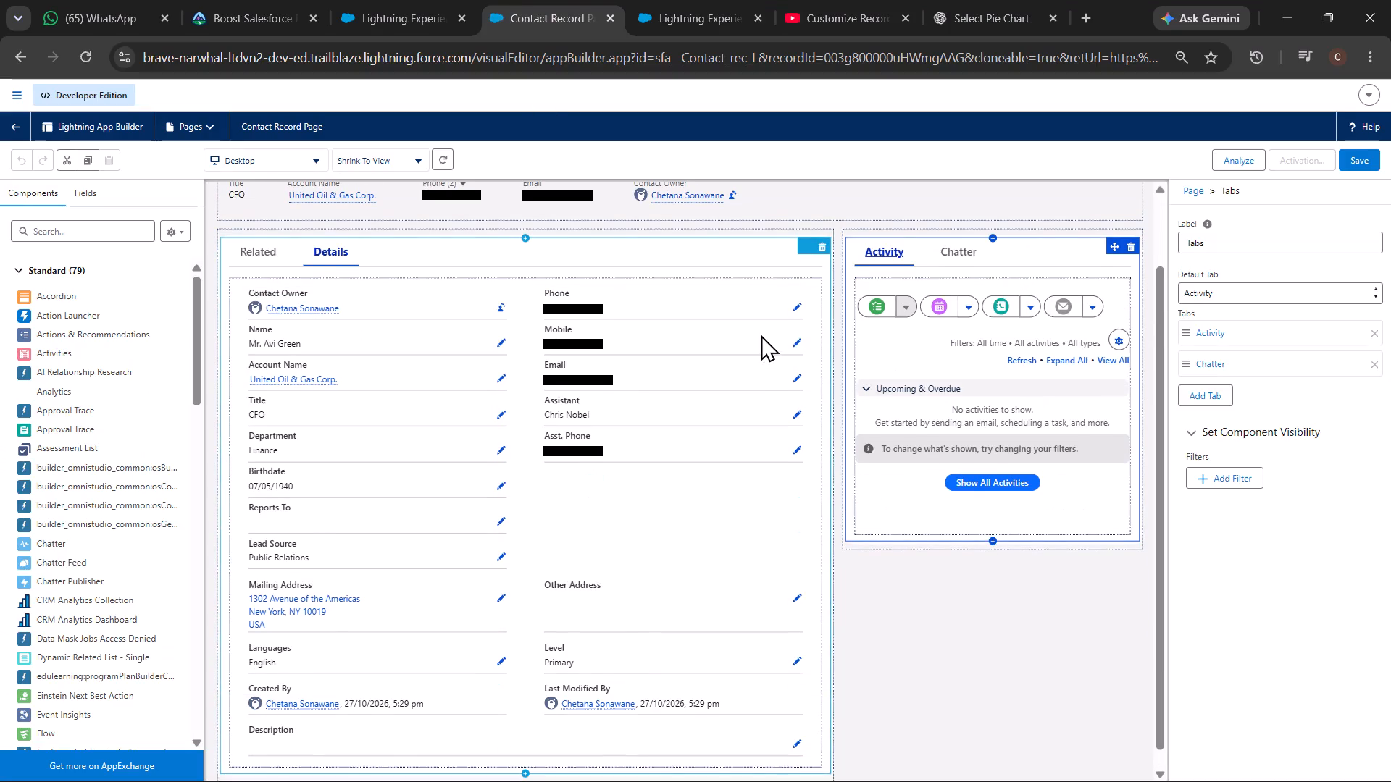
pyautogui.scroll(-1, 761, 335)
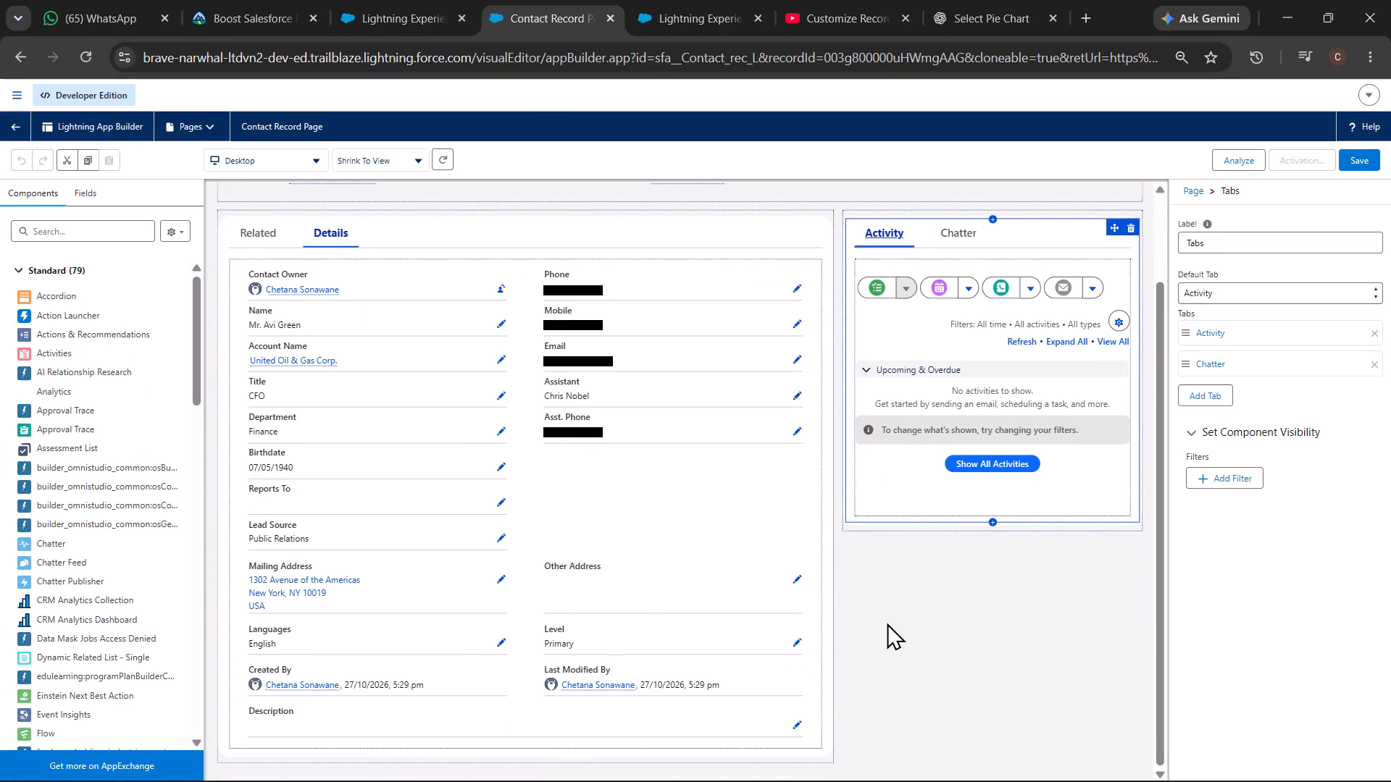
pyautogui.click(1129, 224)
# Examine the Contact Record Page's remaining components, page properties and preview form factor options.
pyautogui.scroll(1, 937, 487)
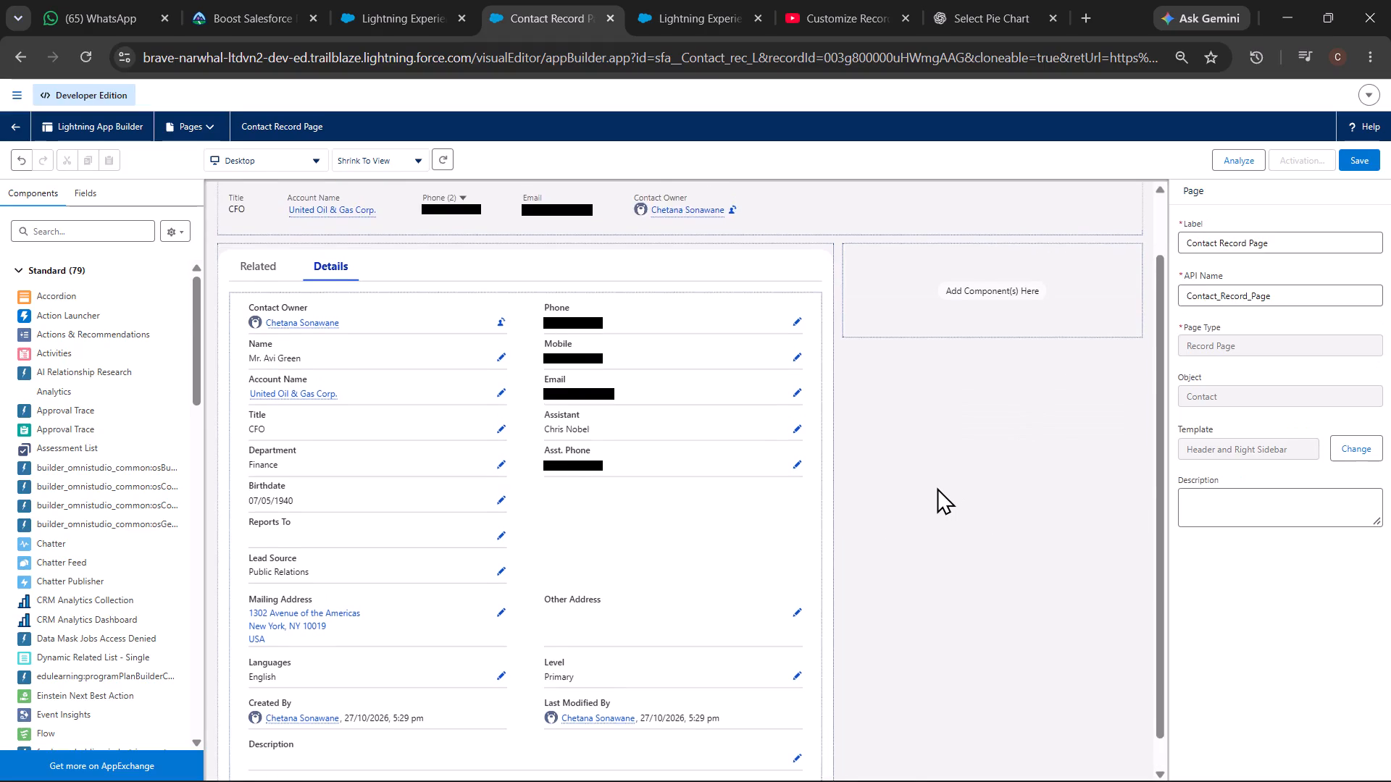
pyautogui.scroll(1, 937, 487)
pyautogui.scroll(-1, 791, 430)
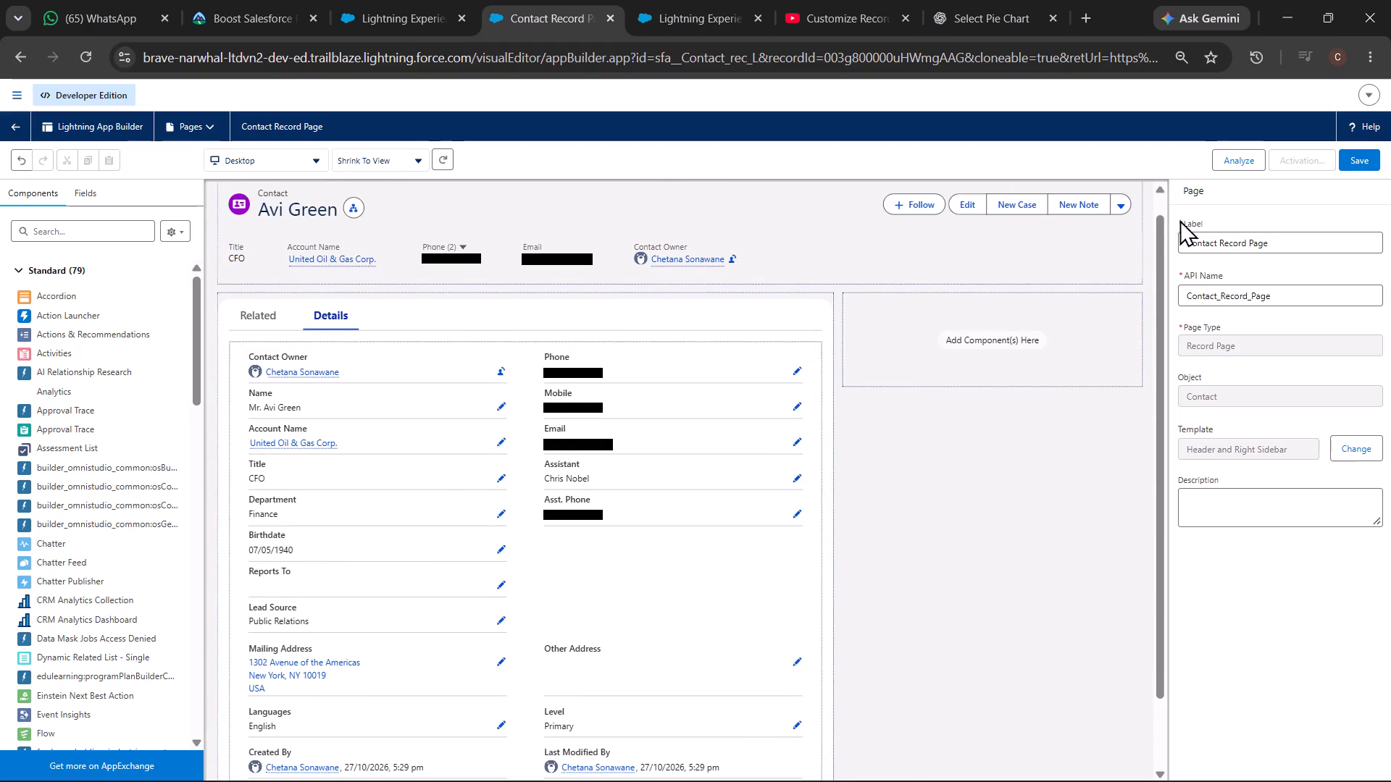
pyautogui.click(1192, 190)
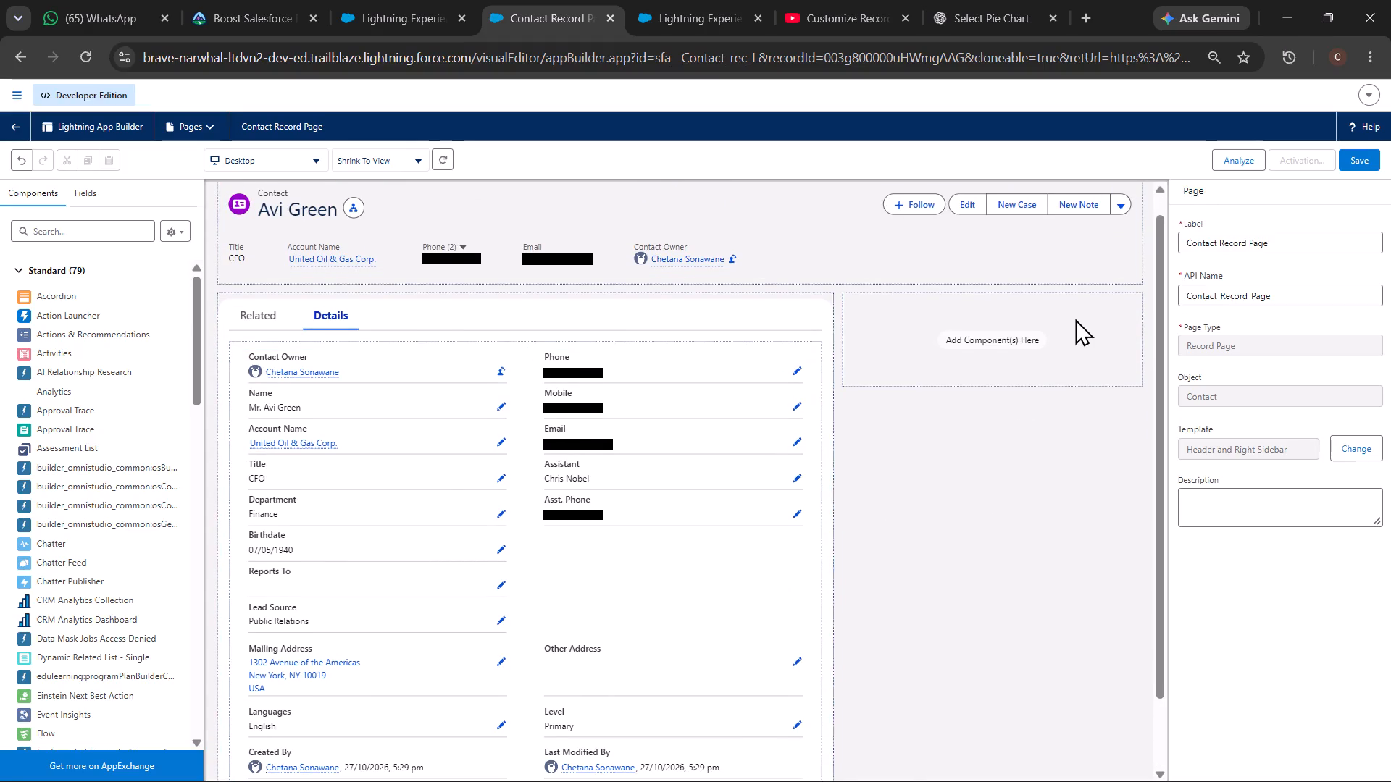
pyautogui.scroll(1, 1075, 319)
pyautogui.scroll(-3, 1075, 319)
pyautogui.scroll(2, 1075, 319)
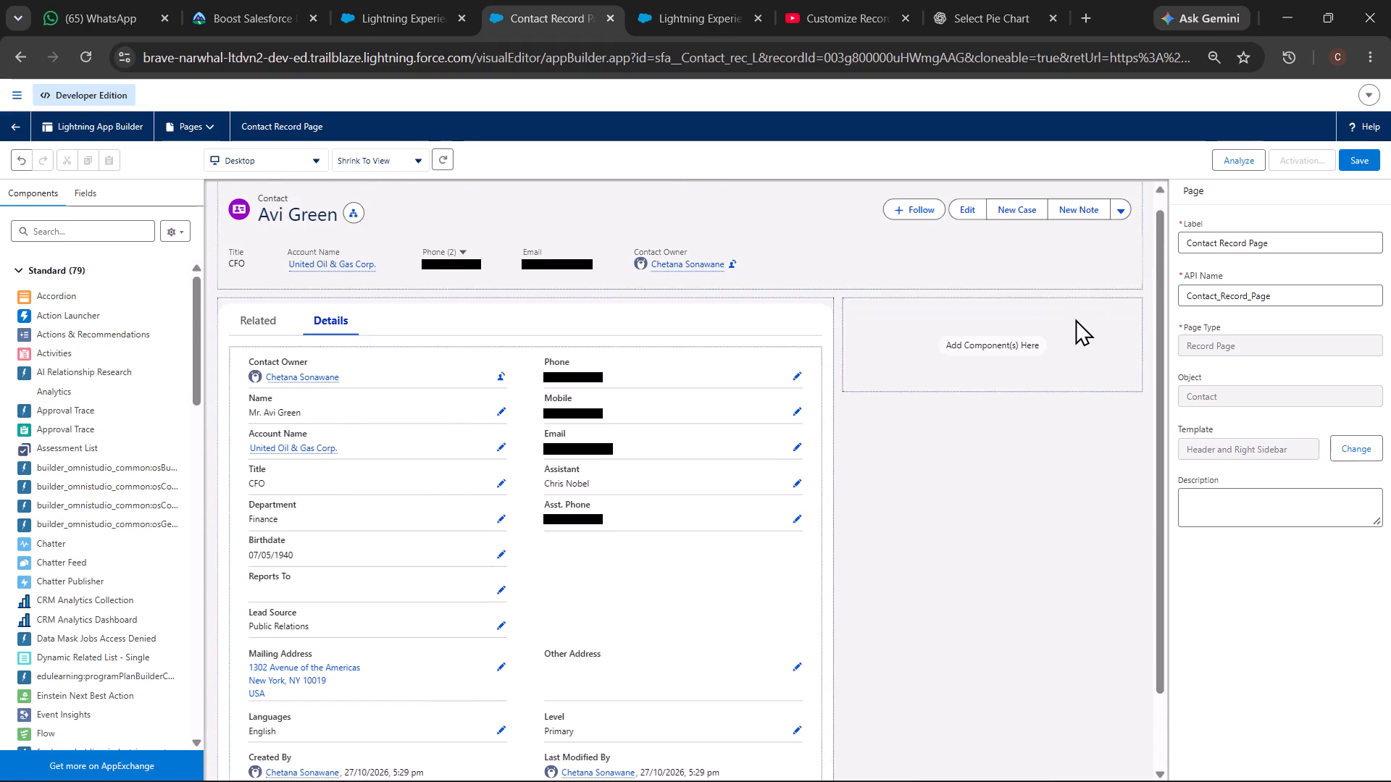
pyautogui.scroll(1, 1075, 319)
pyautogui.click(298, 162)
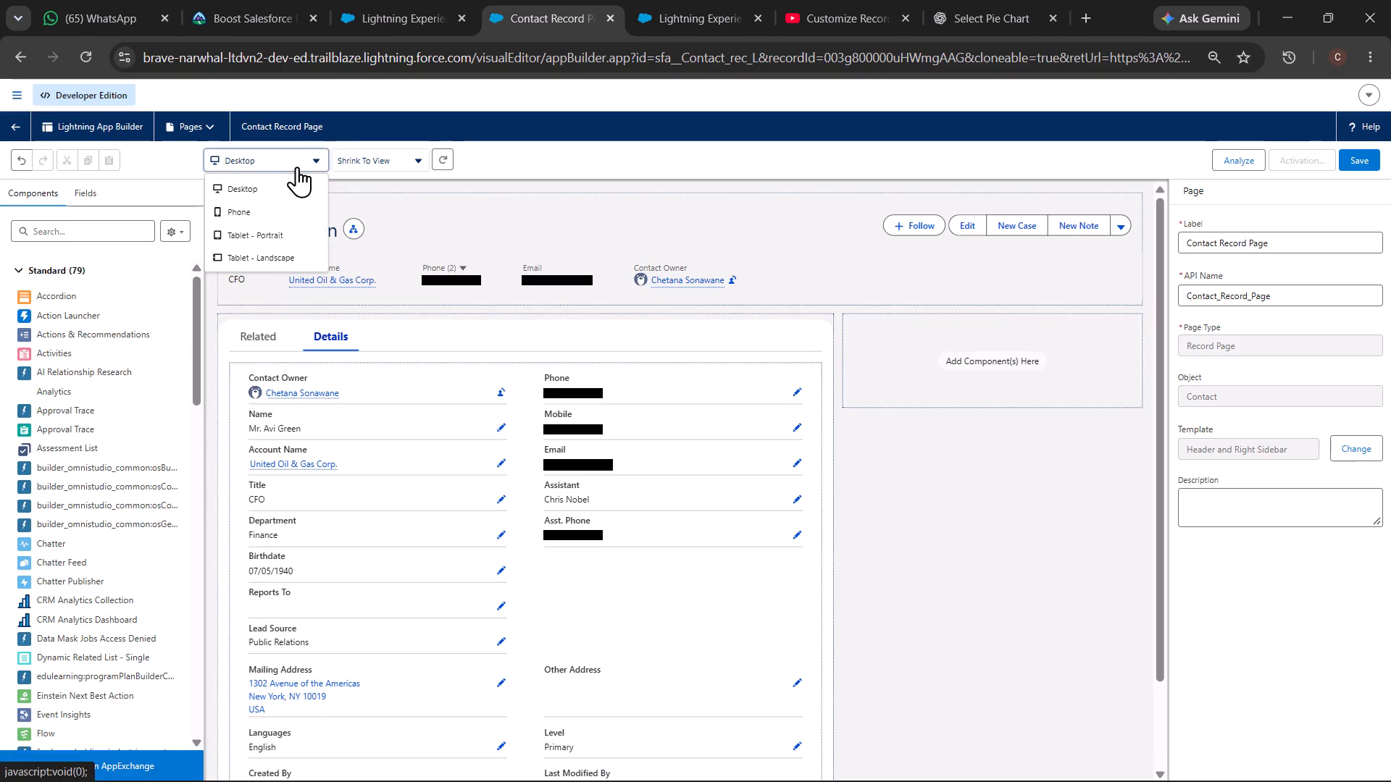
pyautogui.click(977, 539)
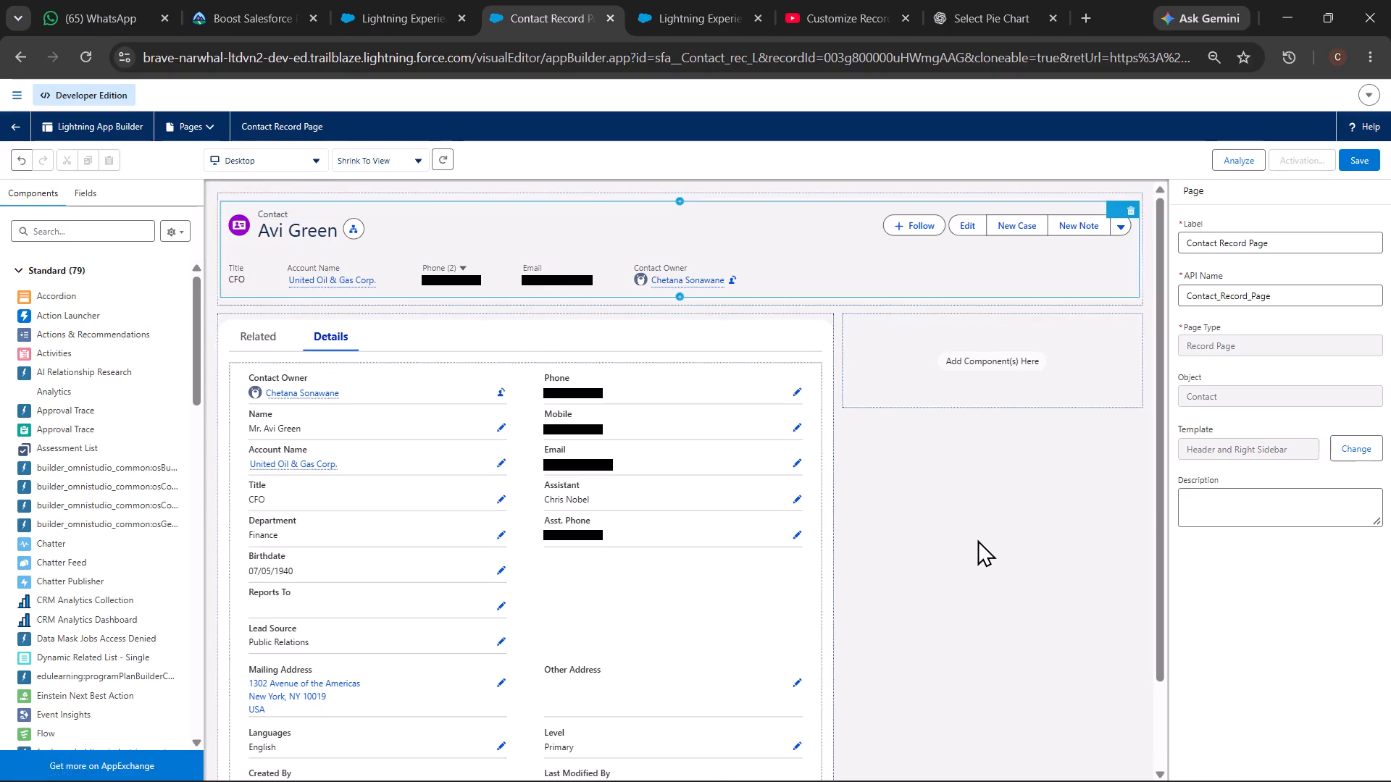
pyautogui.scroll(-3, 977, 539)
# Save the Contact Record Page, open its activation settings, and close them without assigning the page as the org default.
pyautogui.click(1356, 164)
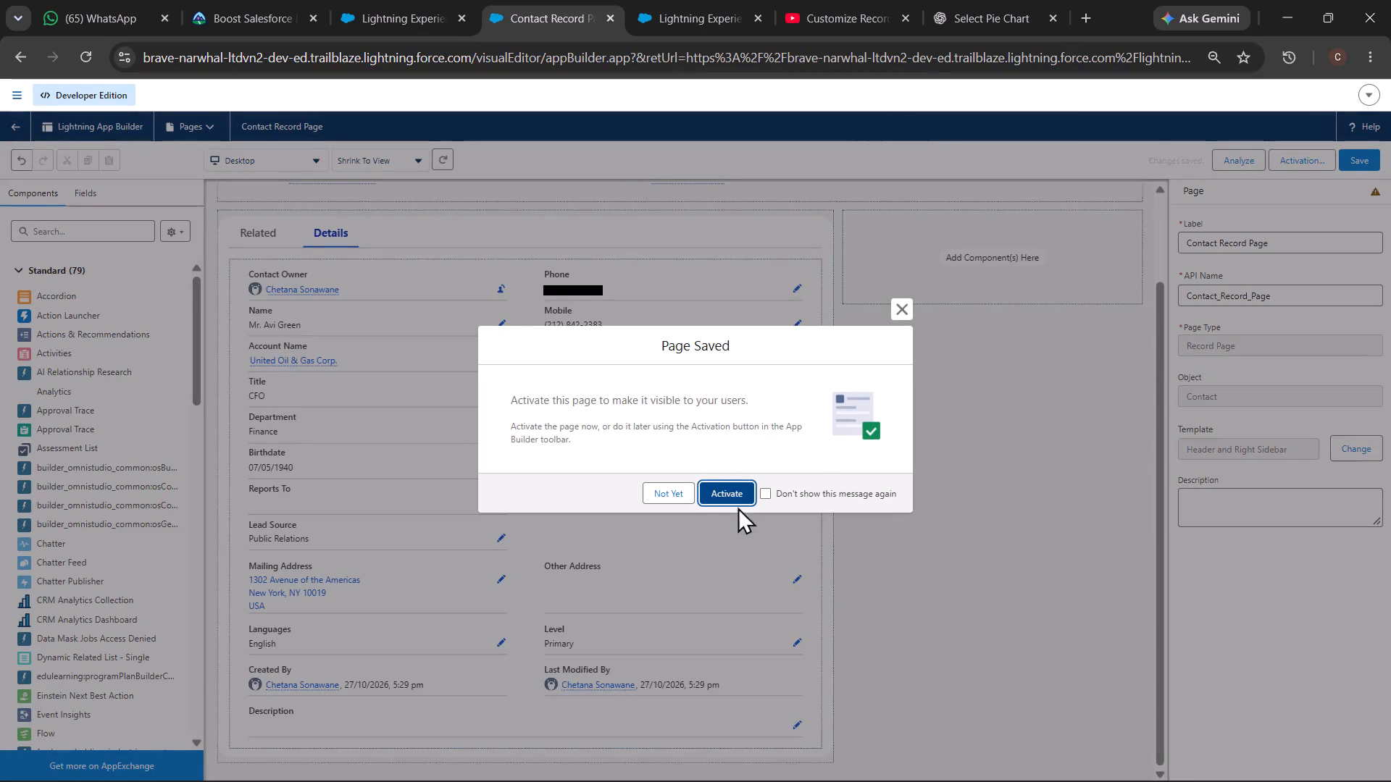
pyautogui.click(714, 491)
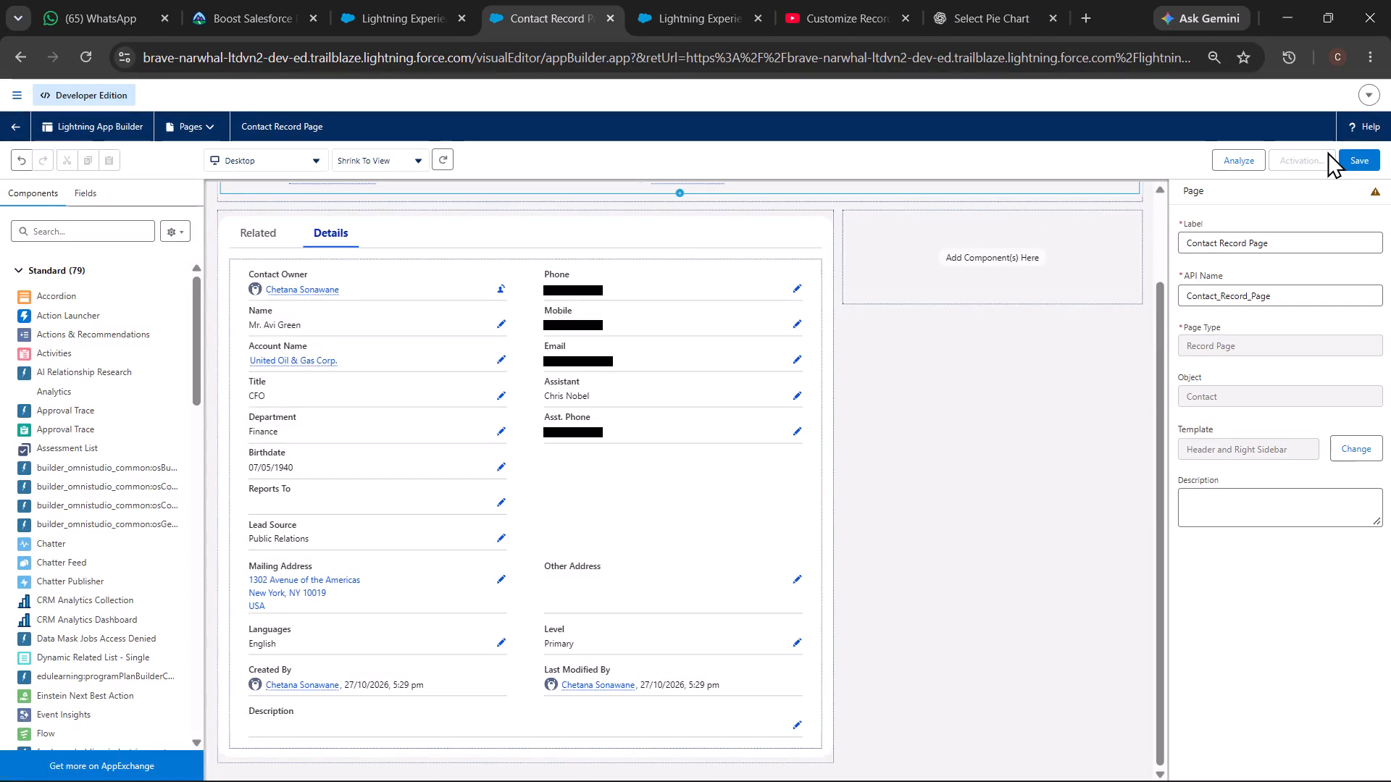
pyautogui.click(1366, 159)
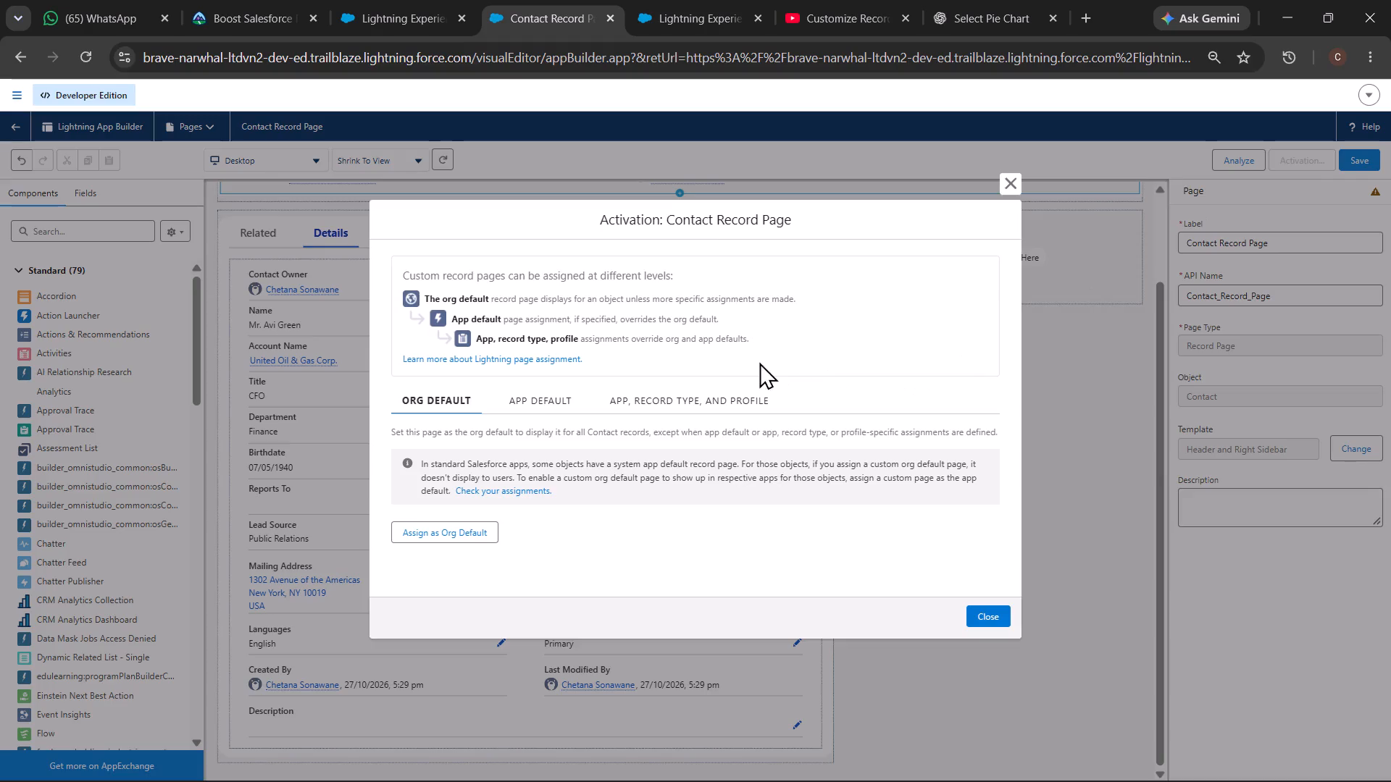
pyautogui.click(987, 610)
pyautogui.scroll(-8, 722, 416)
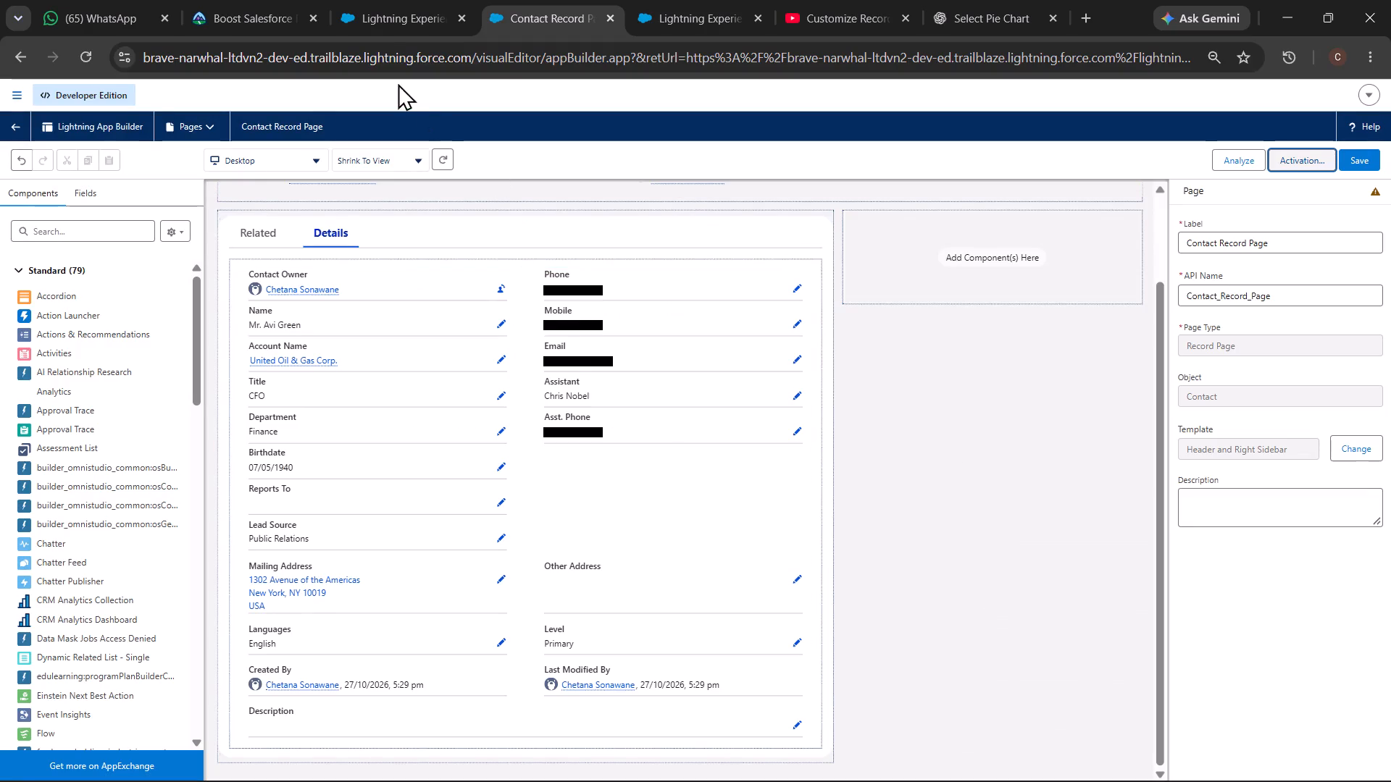
# Return to Trailhead and submit the Customize Record Page Components and Fields challenge for checking.
pyautogui.click(240, 0)
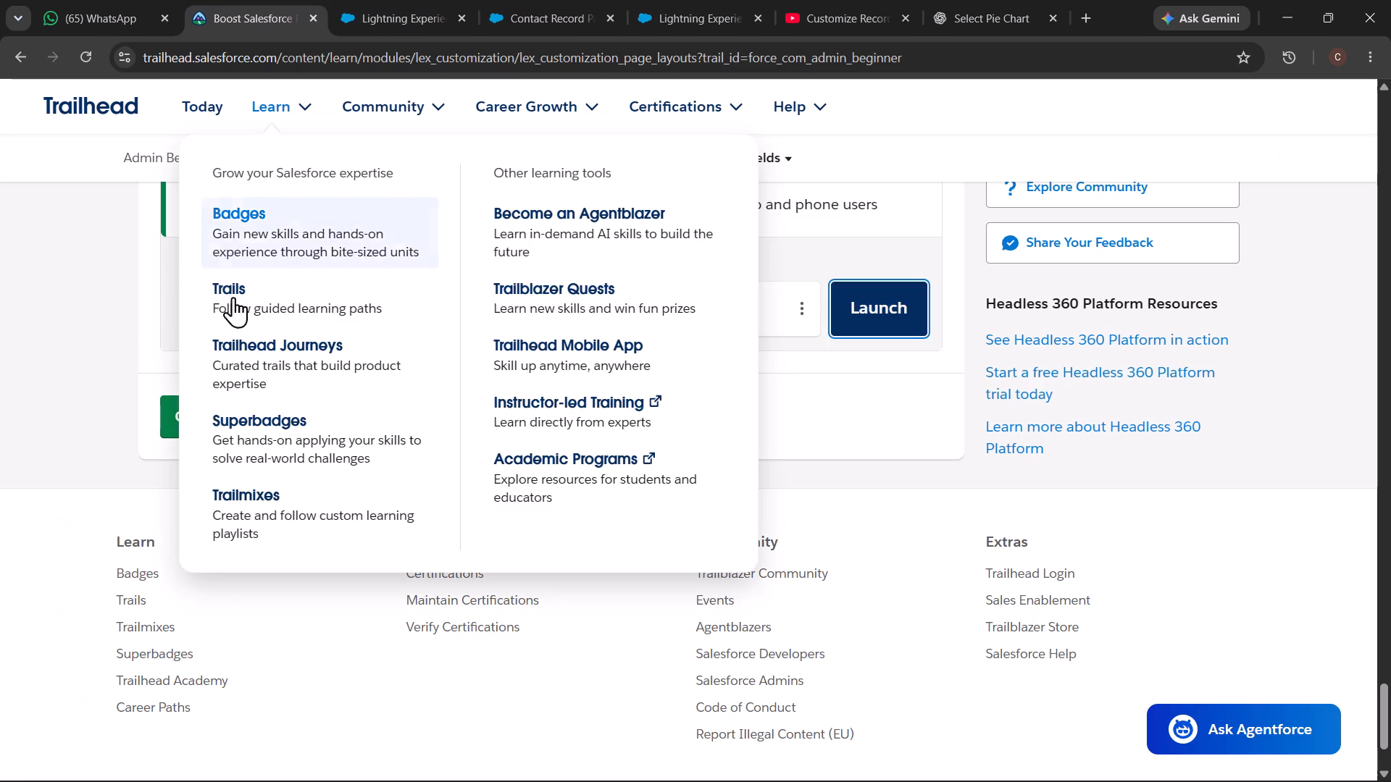
pyautogui.click(198, 424)
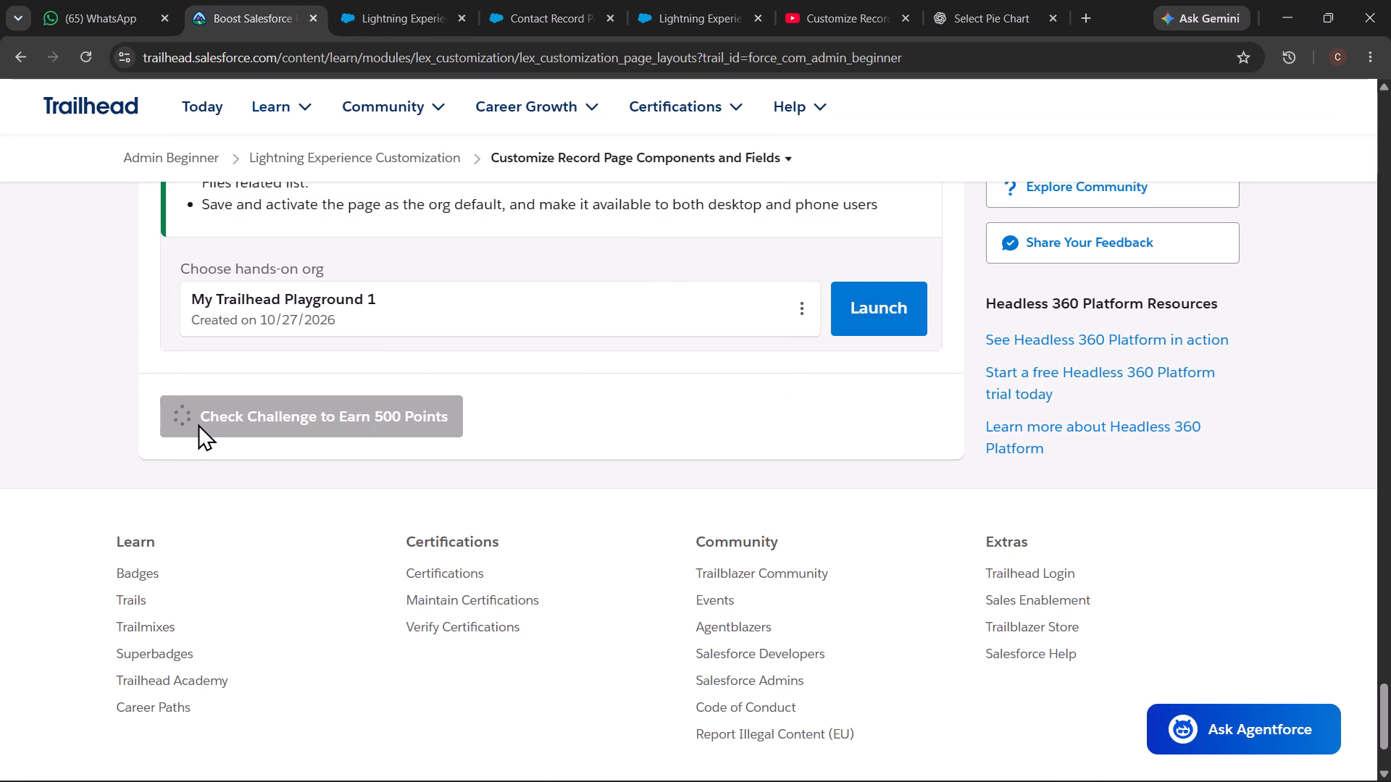
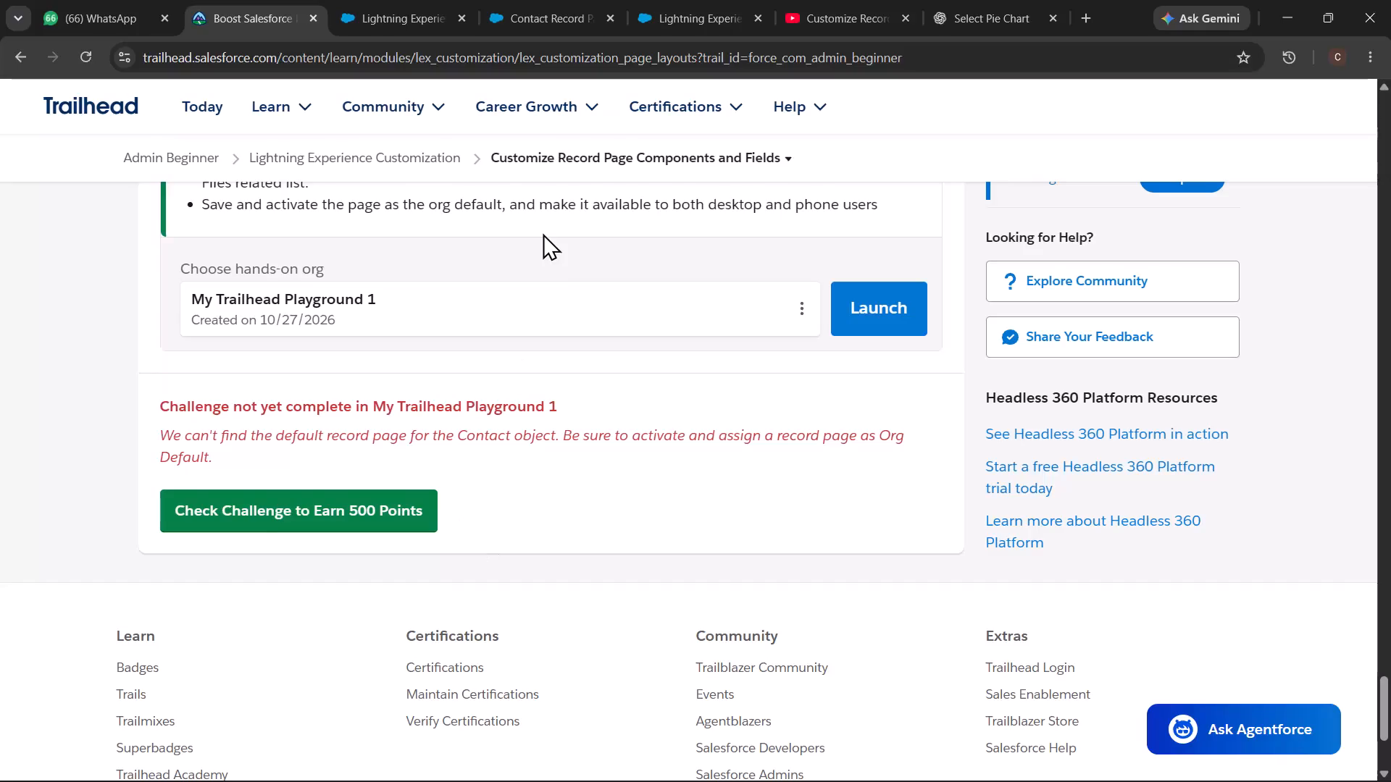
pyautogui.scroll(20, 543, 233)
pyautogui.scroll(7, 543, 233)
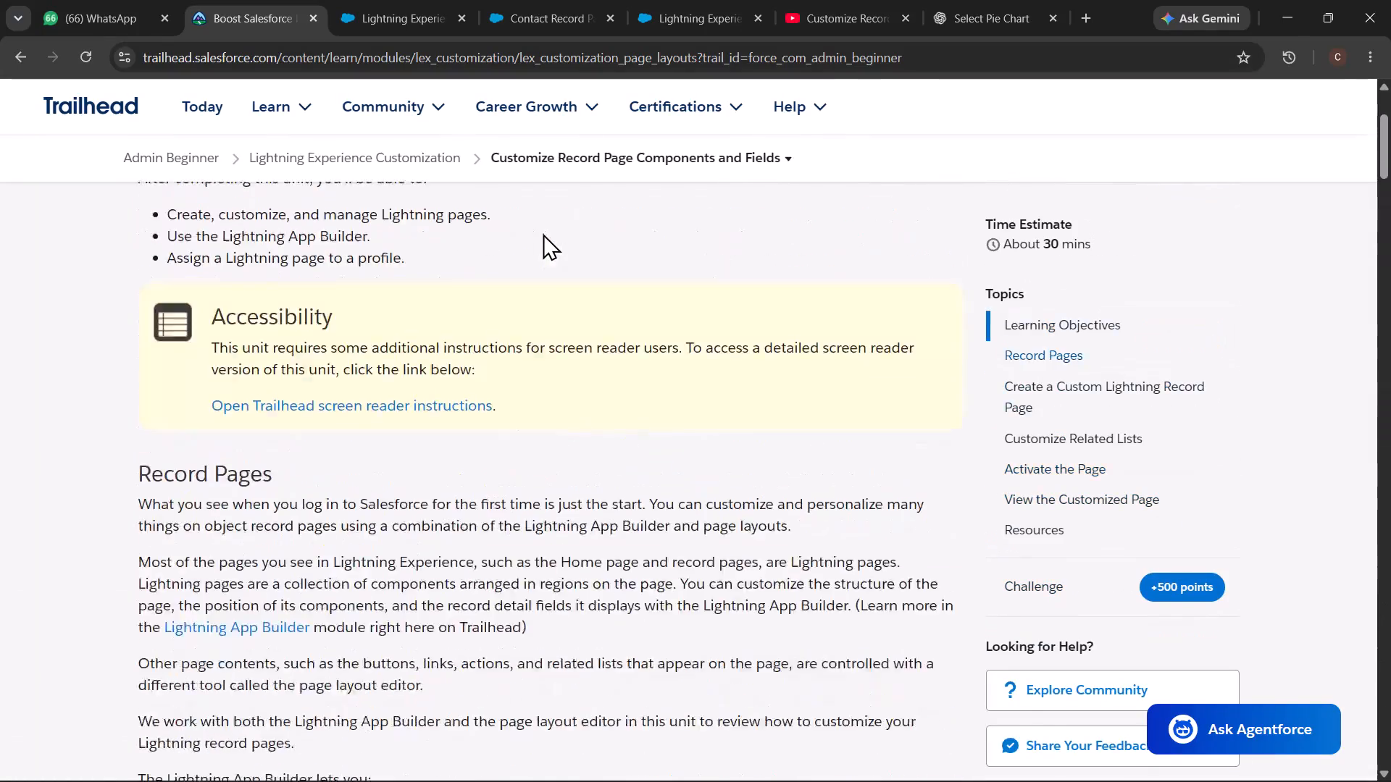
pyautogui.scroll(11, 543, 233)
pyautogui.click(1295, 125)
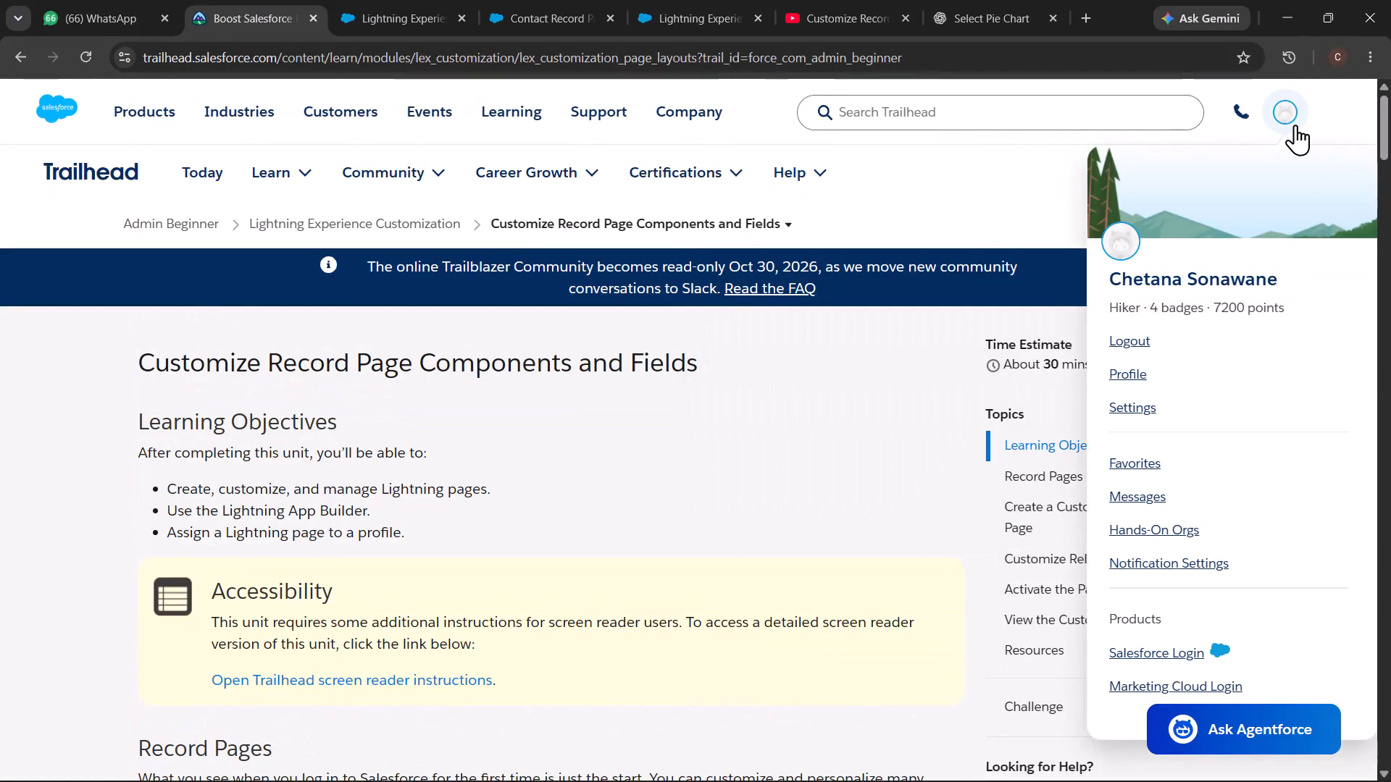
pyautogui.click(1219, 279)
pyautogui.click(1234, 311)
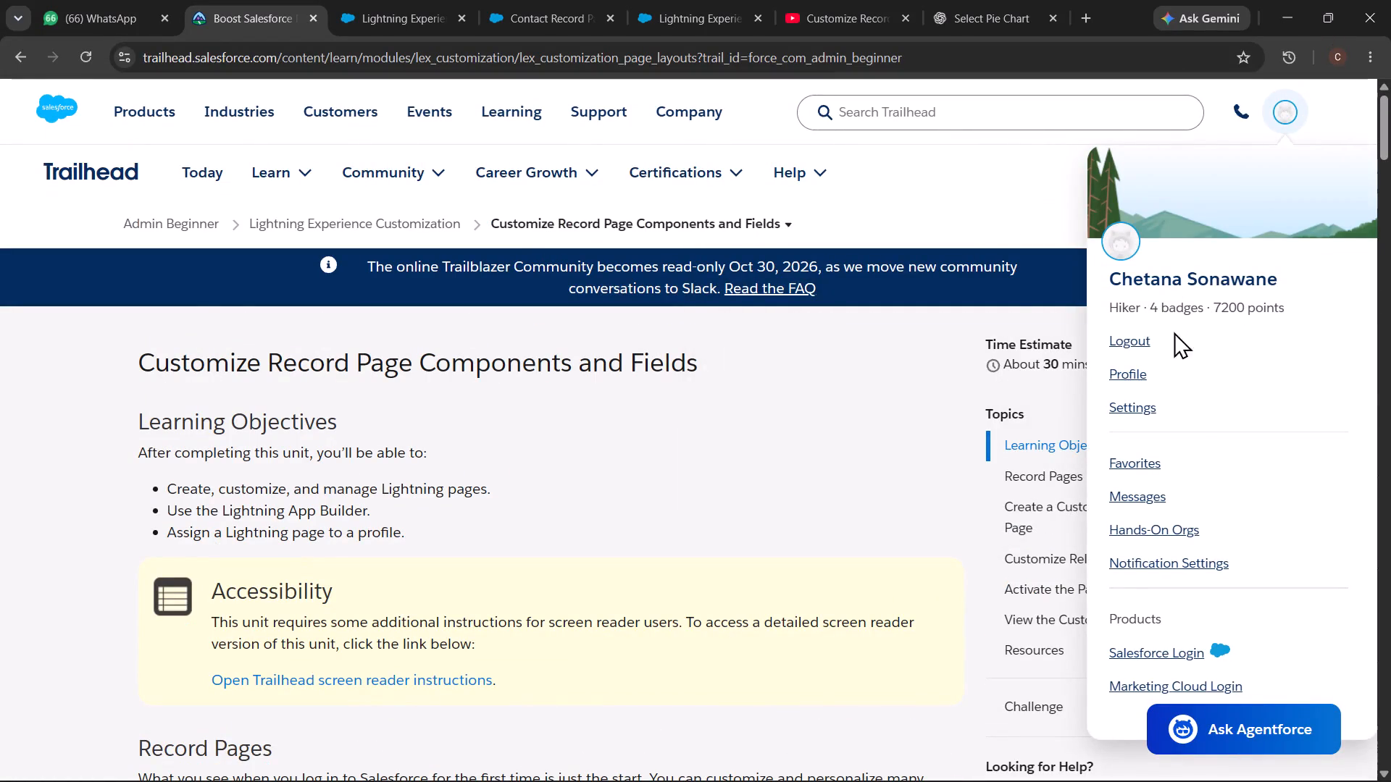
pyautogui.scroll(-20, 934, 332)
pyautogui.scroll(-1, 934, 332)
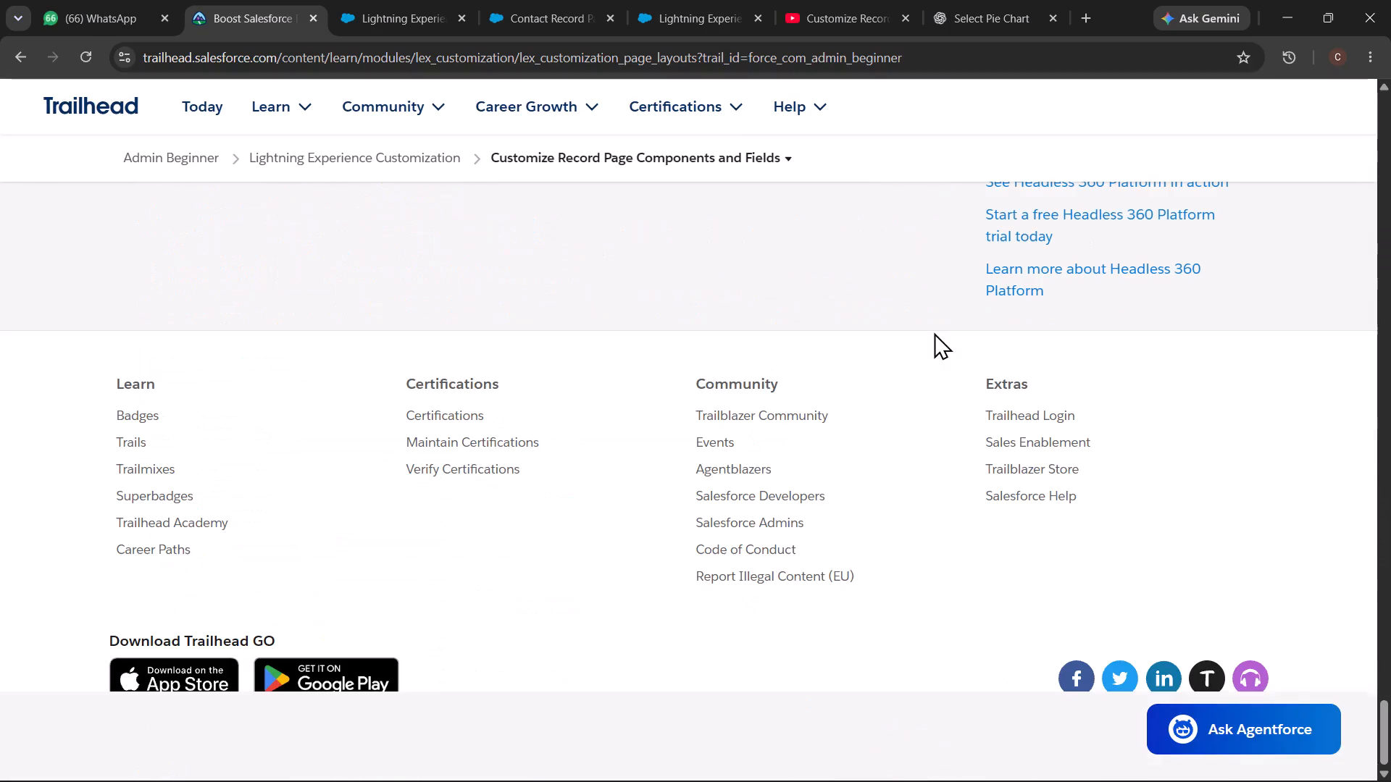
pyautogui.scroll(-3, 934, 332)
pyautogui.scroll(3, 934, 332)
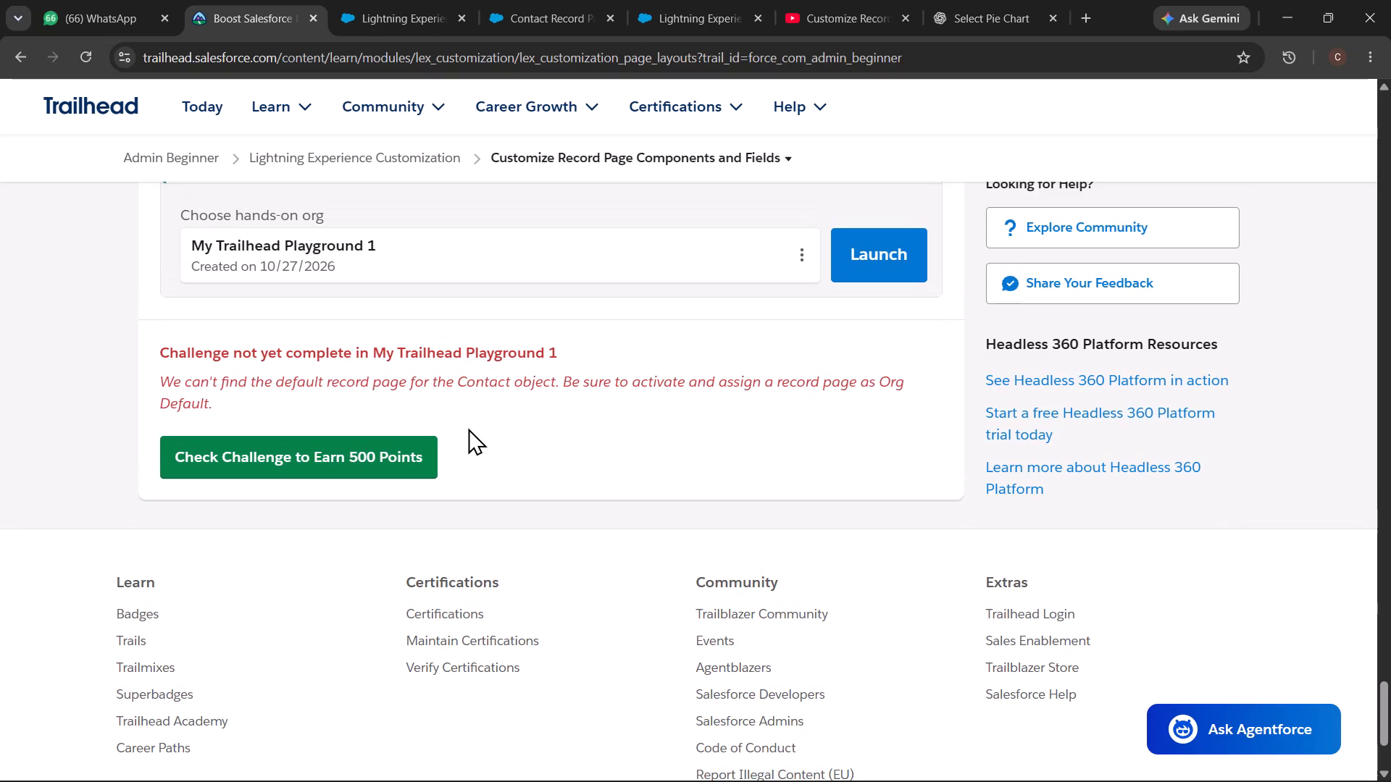
pyautogui.hotkey('ctrl', 'a')
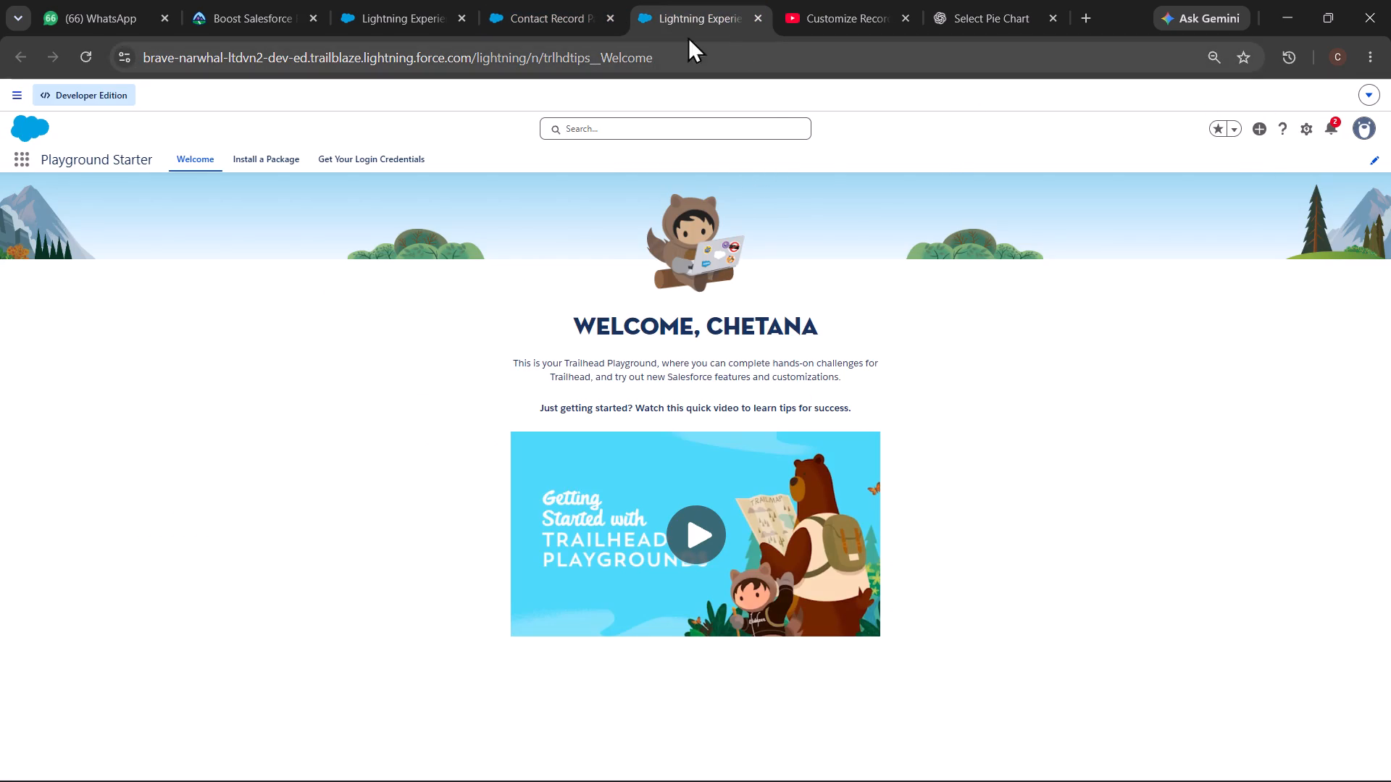
pyautogui.click(542, 31)
pyautogui.click(388, 0)
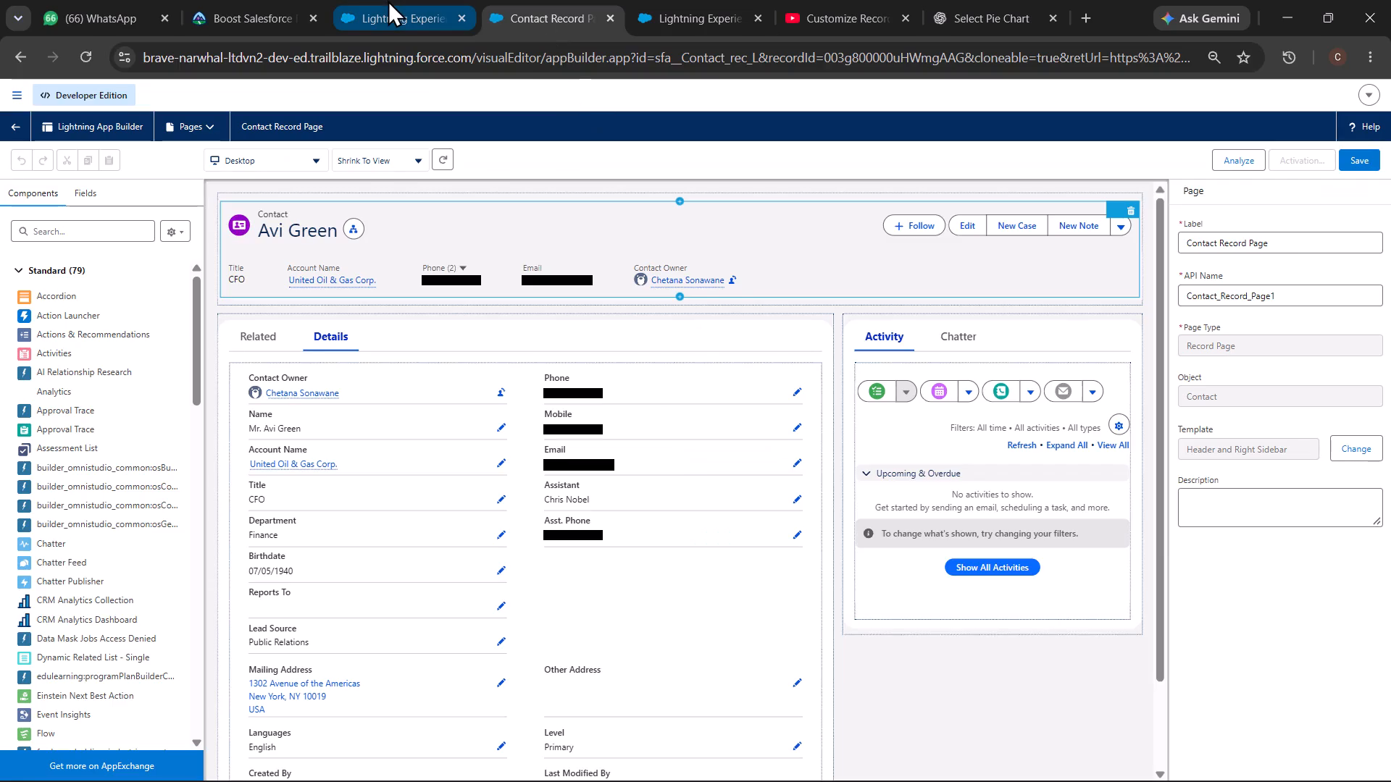
pyautogui.click(285, 0)
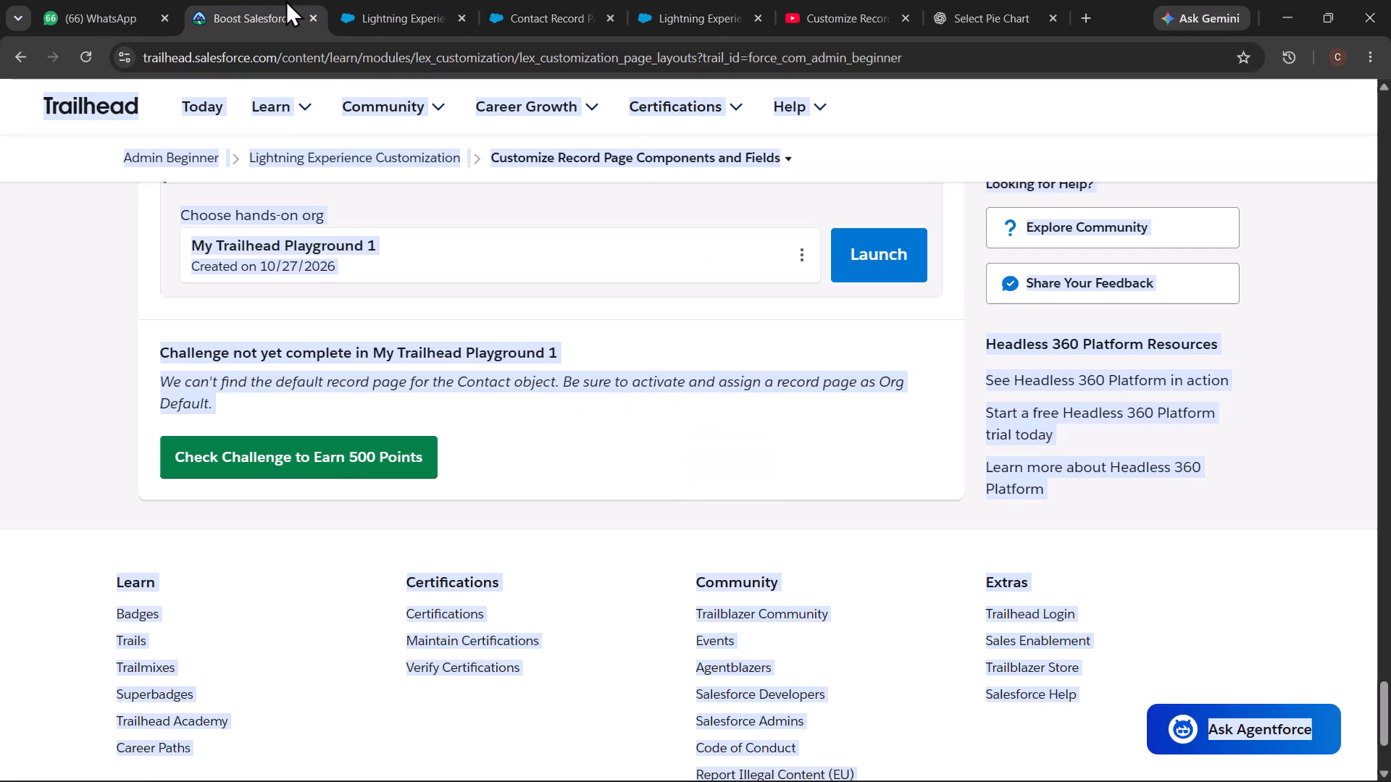
pyautogui.scroll(7, 647, 316)
pyautogui.click(904, 277)
pyautogui.scroll(5, 904, 277)
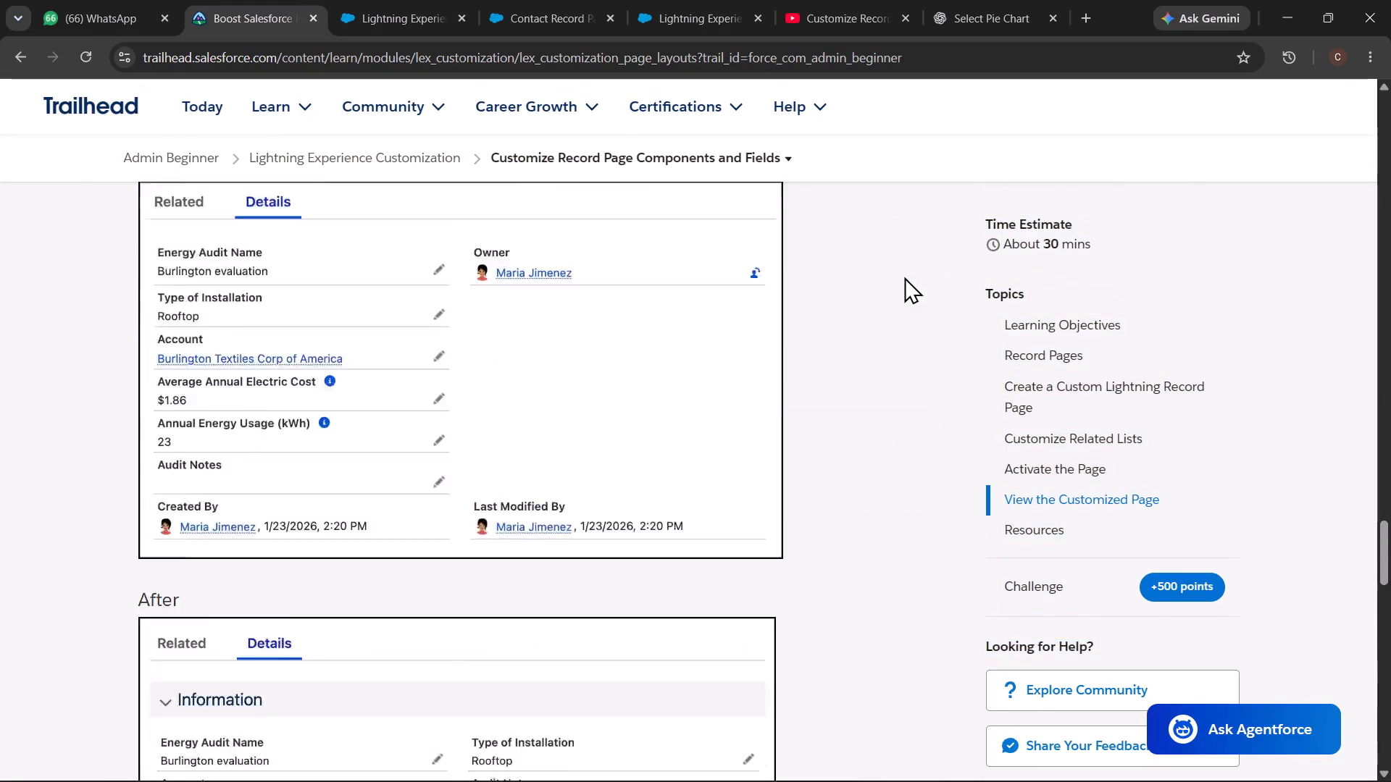
pyautogui.scroll(20, 904, 277)
pyautogui.scroll(6, 904, 277)
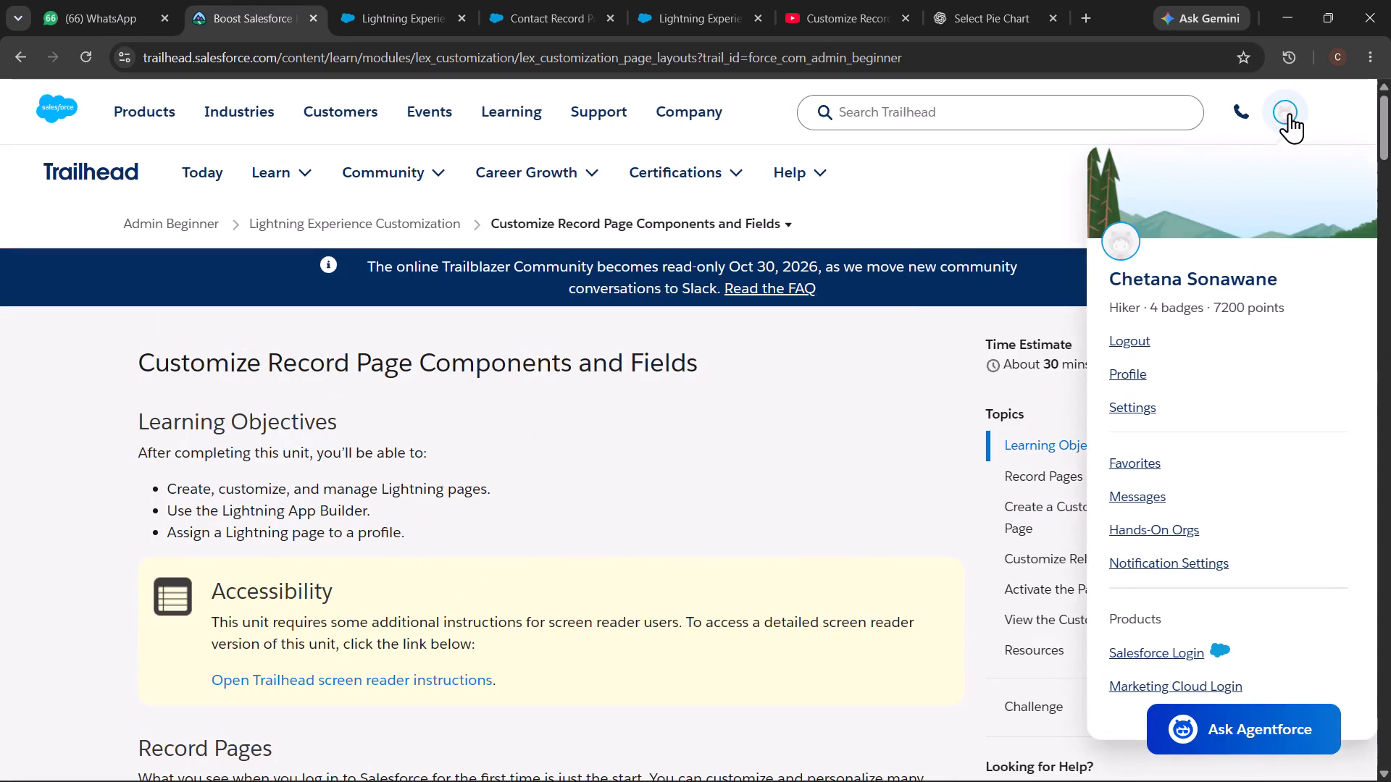
pyautogui.click(1290, 113)
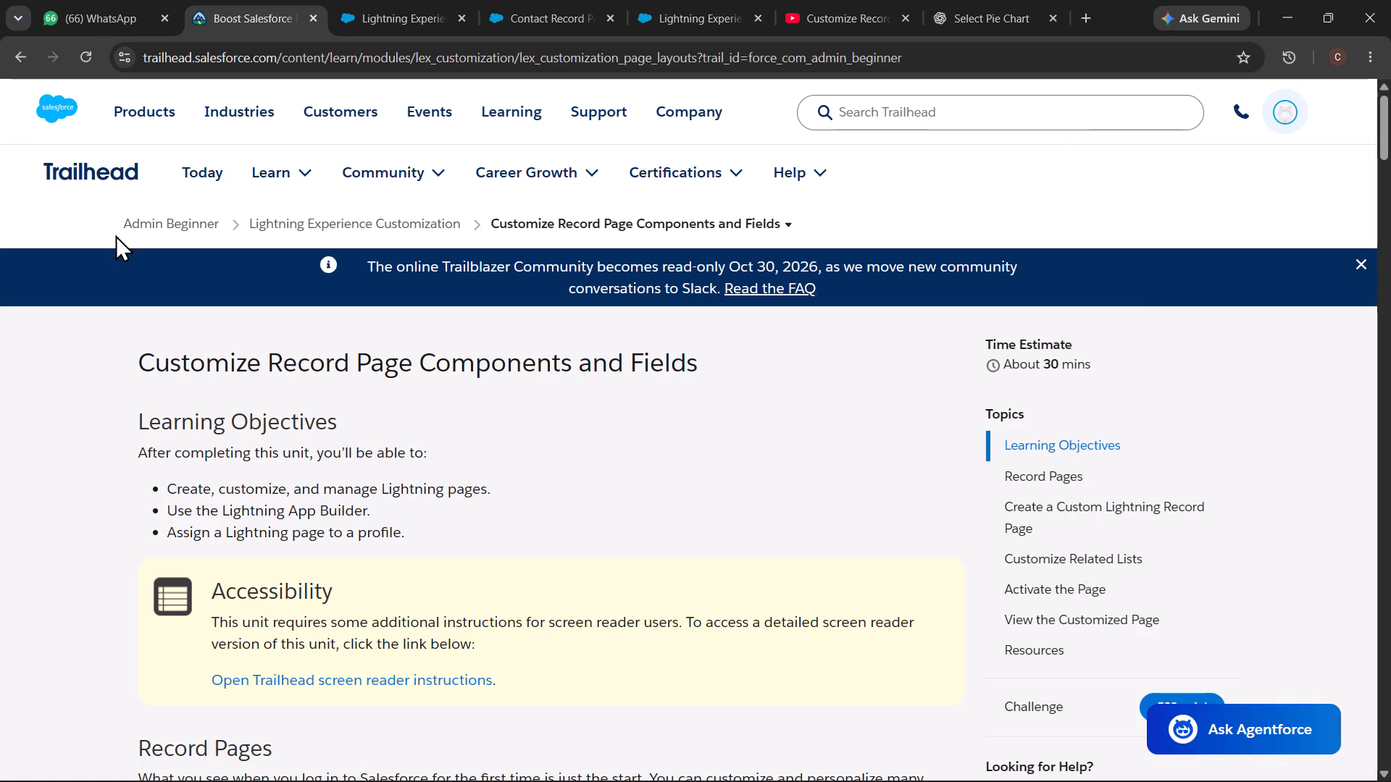
# Open the Admin Beginner trail and review the completion of its badges.
pyautogui.click(156, 227)
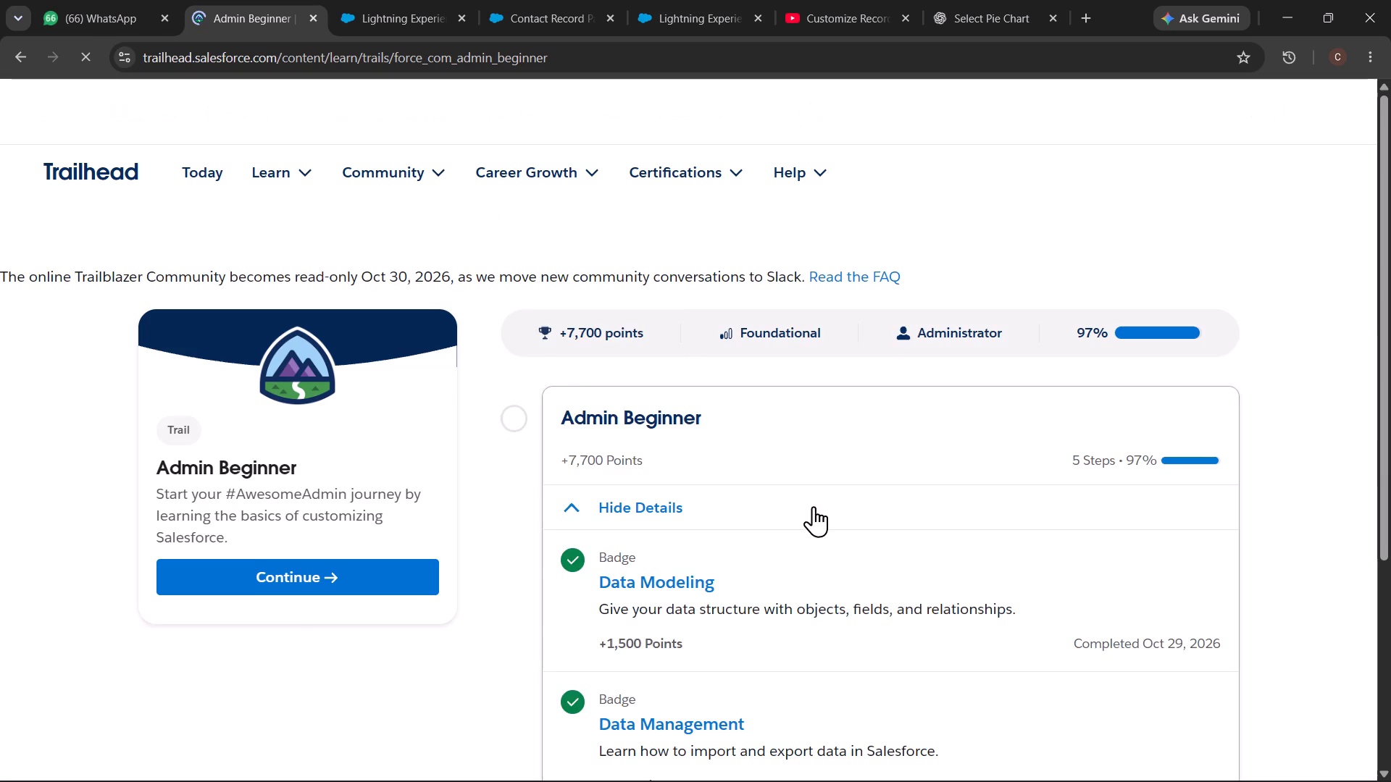
pyautogui.scroll(-4, 814, 506)
pyautogui.scroll(2, 814, 506)
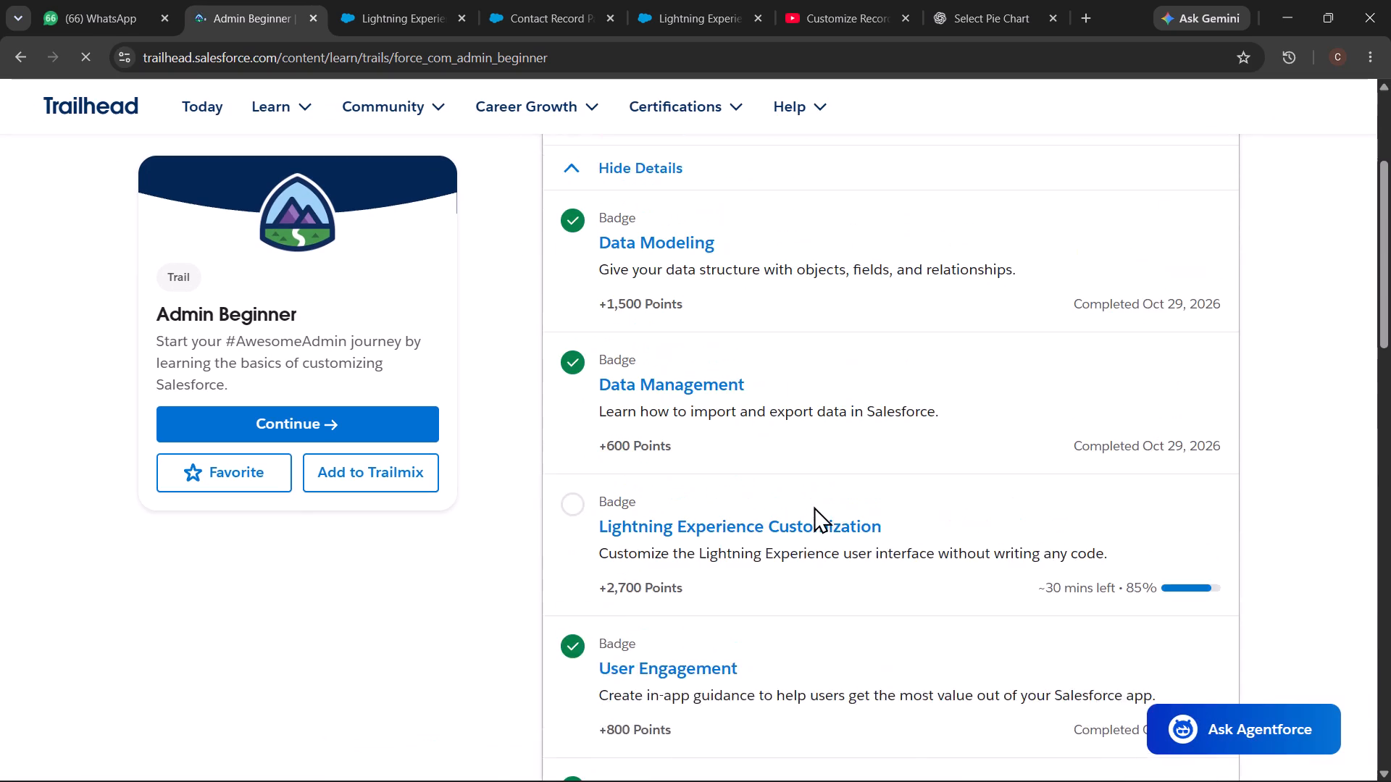
pyautogui.scroll(-2, 814, 506)
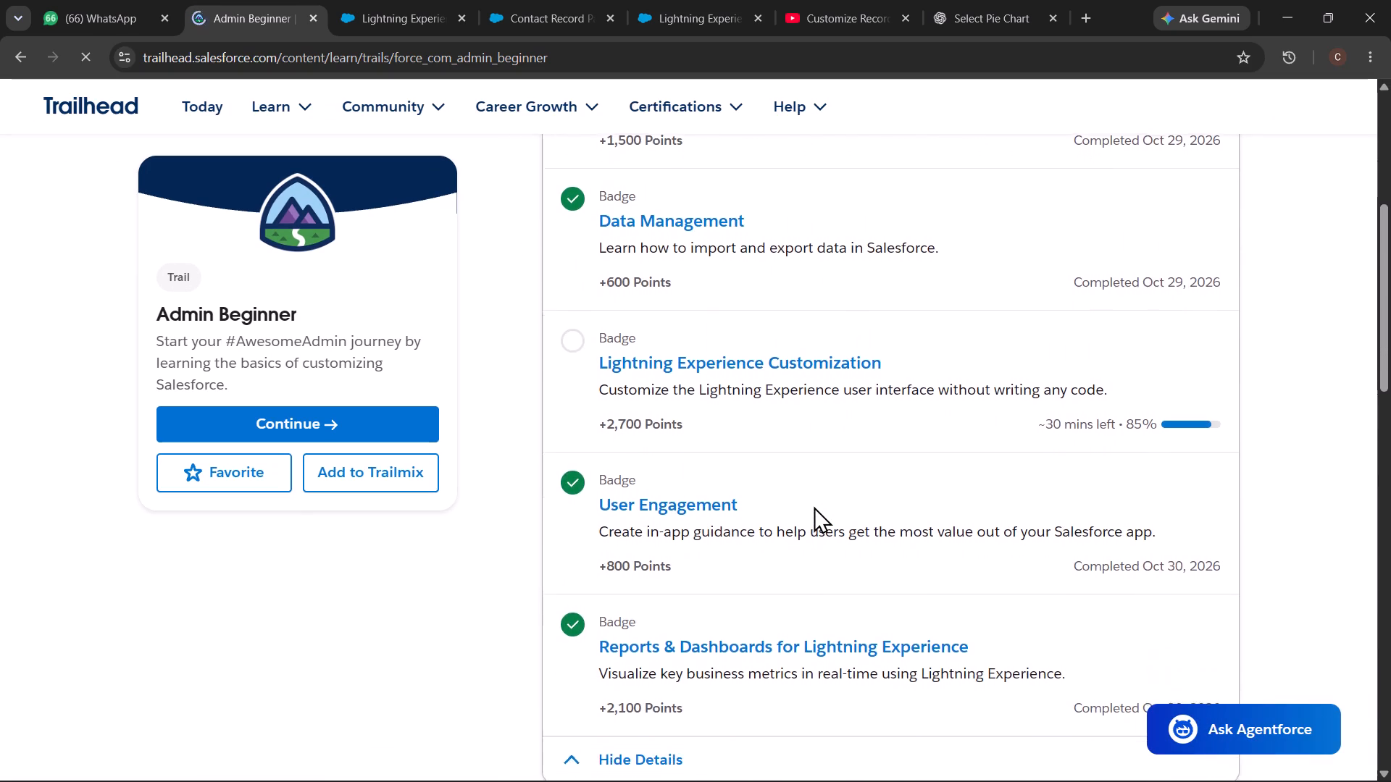
pyautogui.scroll(-2, 814, 506)
pyautogui.scroll(3, 814, 506)
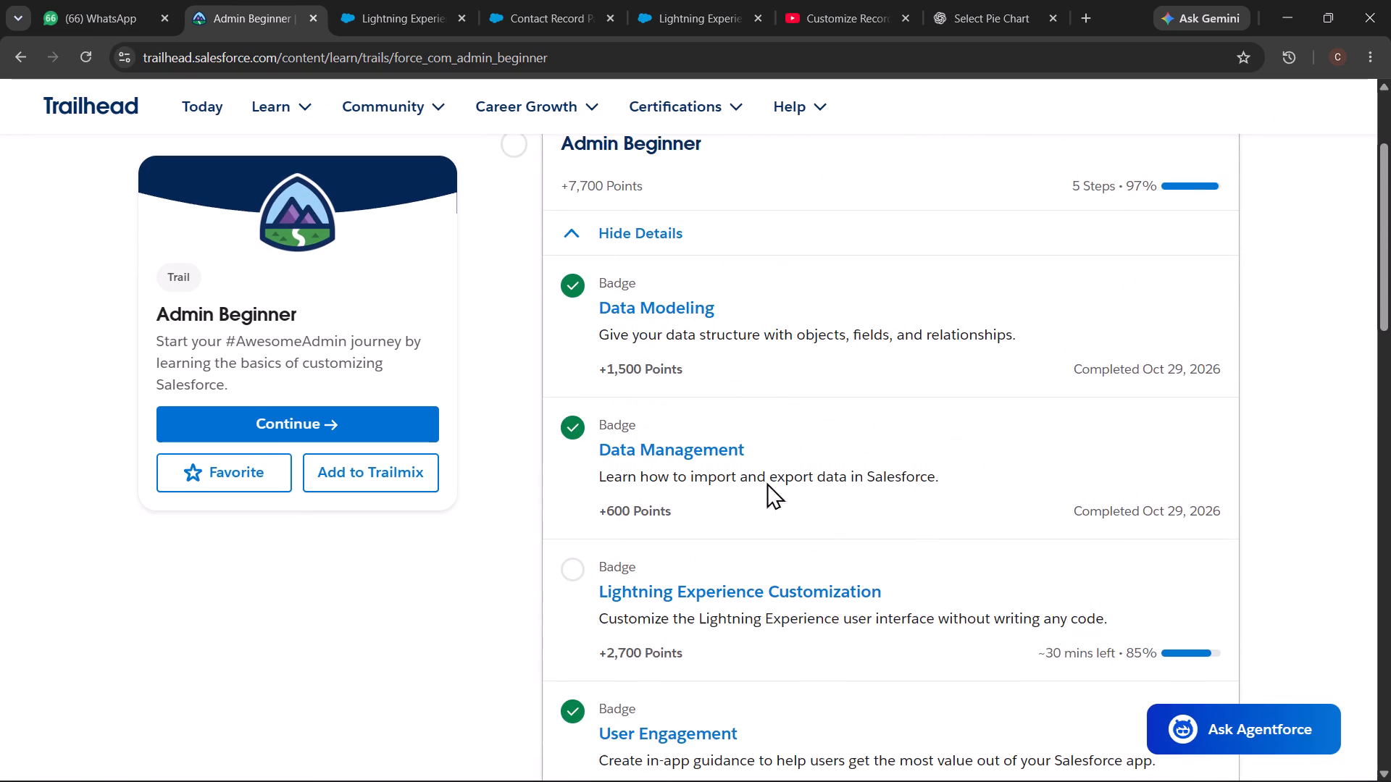
pyautogui.scroll(-1, 734, 486)
pyautogui.scroll(5, 734, 486)
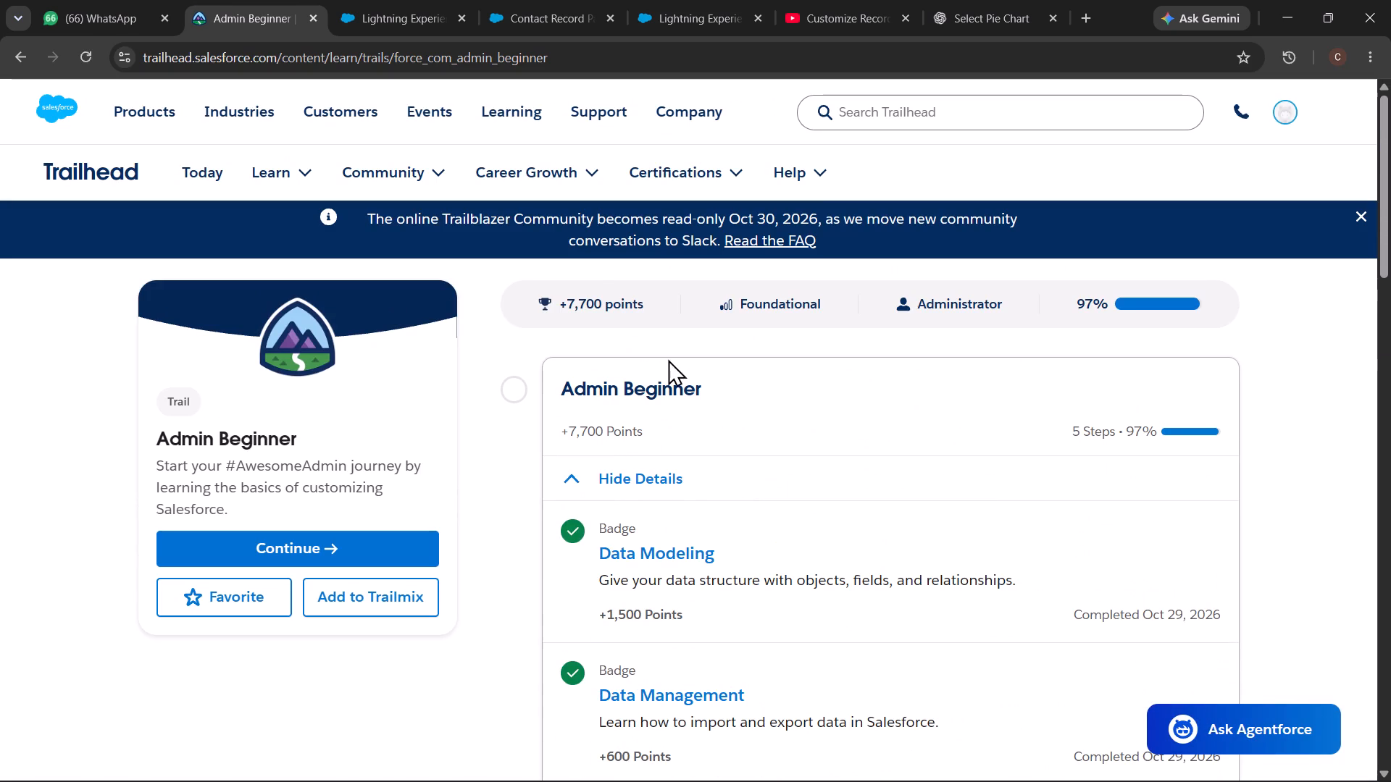
pyautogui.scroll(-1, 753, 521)
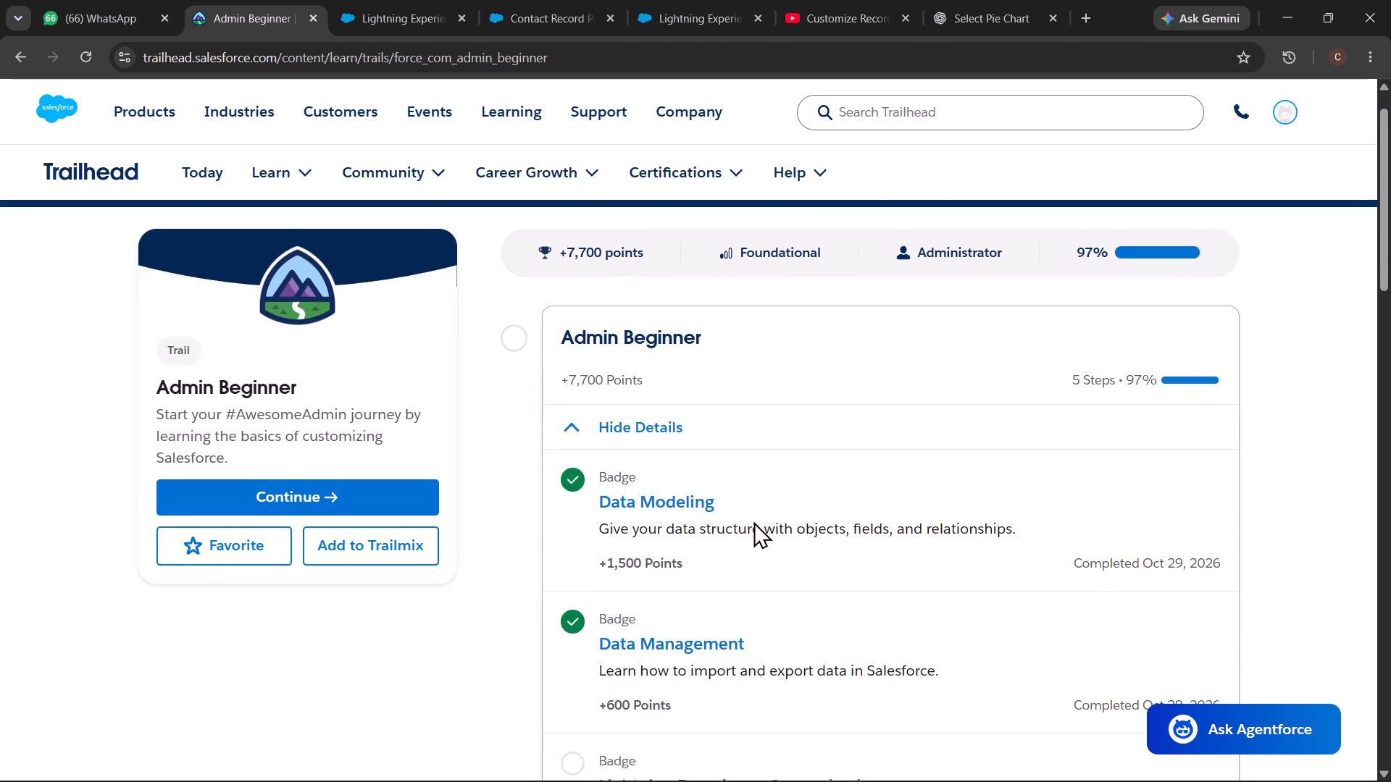
pyautogui.scroll(-2, 753, 521)
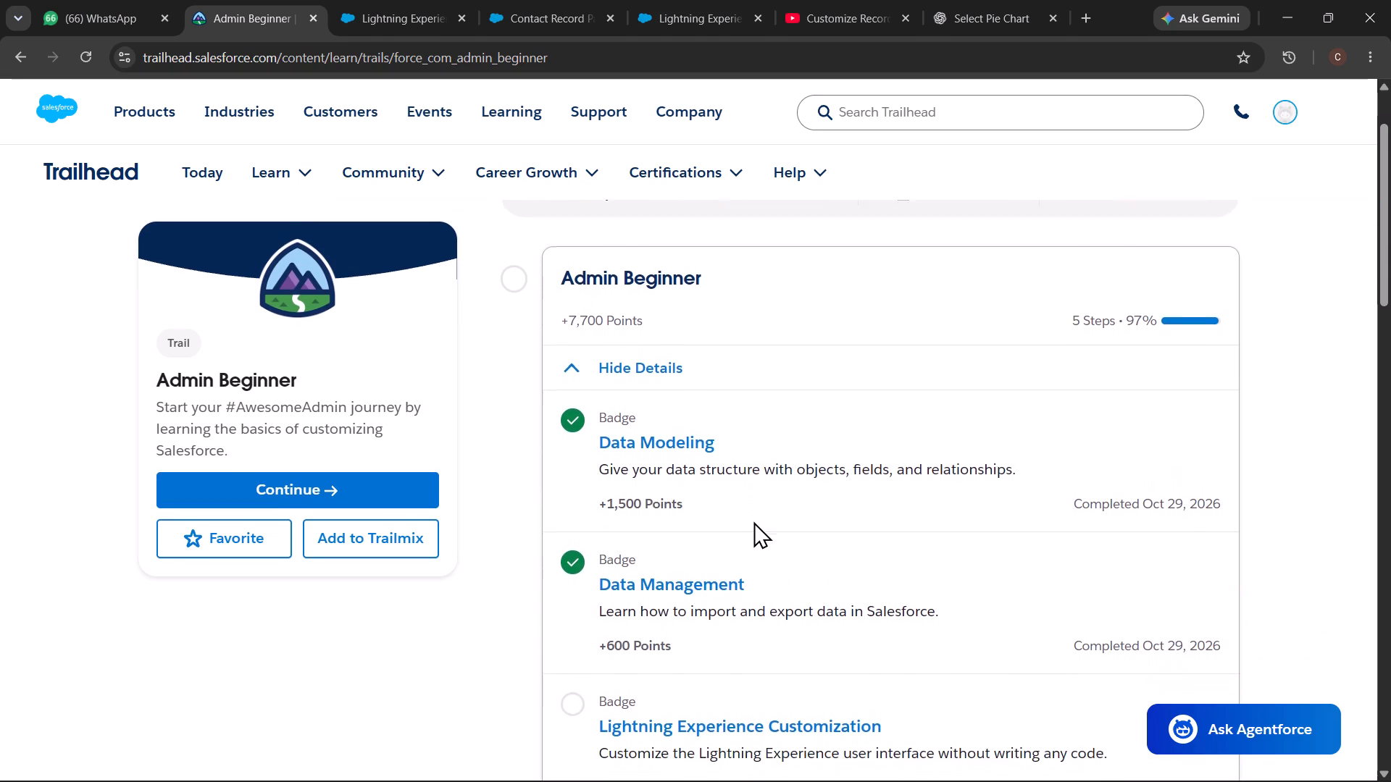
pyautogui.scroll(-1, 753, 521)
# Open the Lightning Experience Customization badge and its Customize Record Page Components and Fields unit.
pyautogui.click(659, 609)
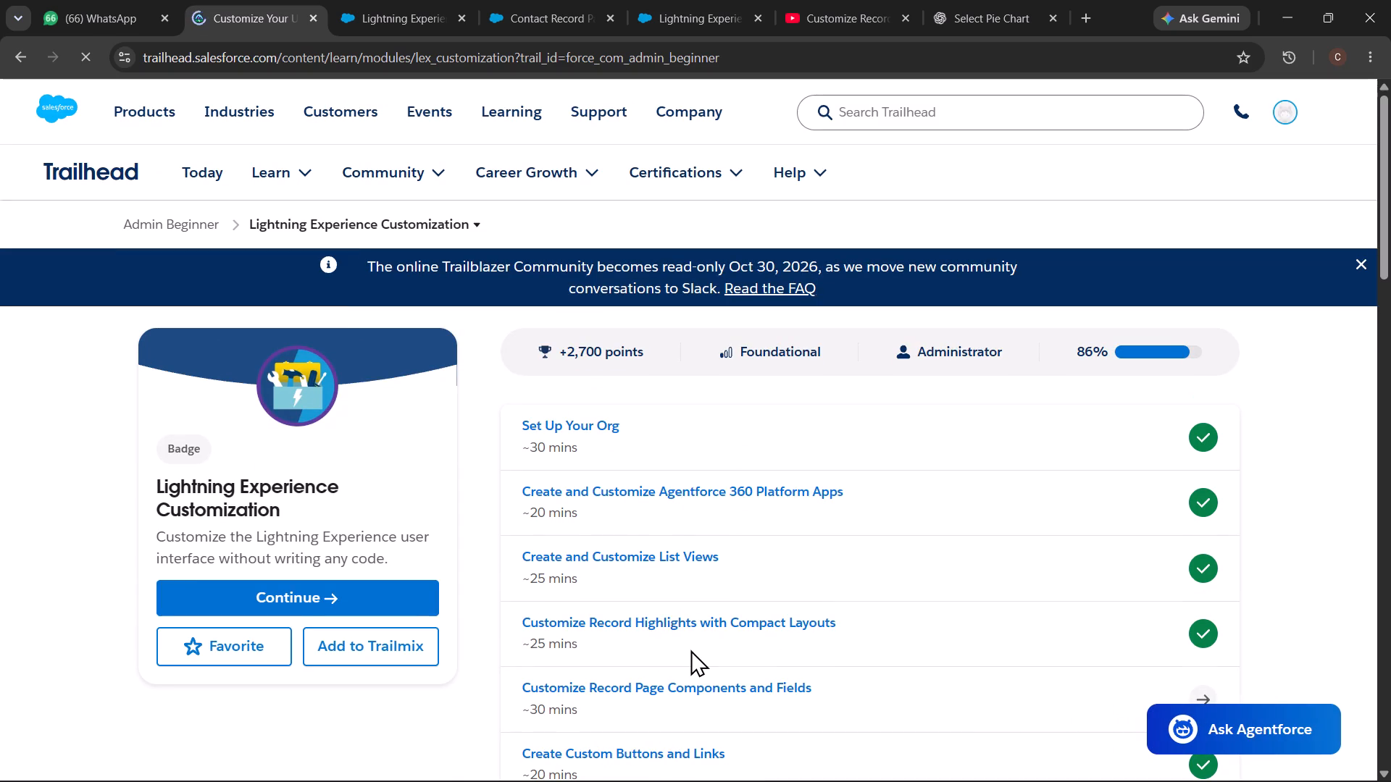
pyautogui.scroll(-4, 690, 649)
pyautogui.click(591, 223)
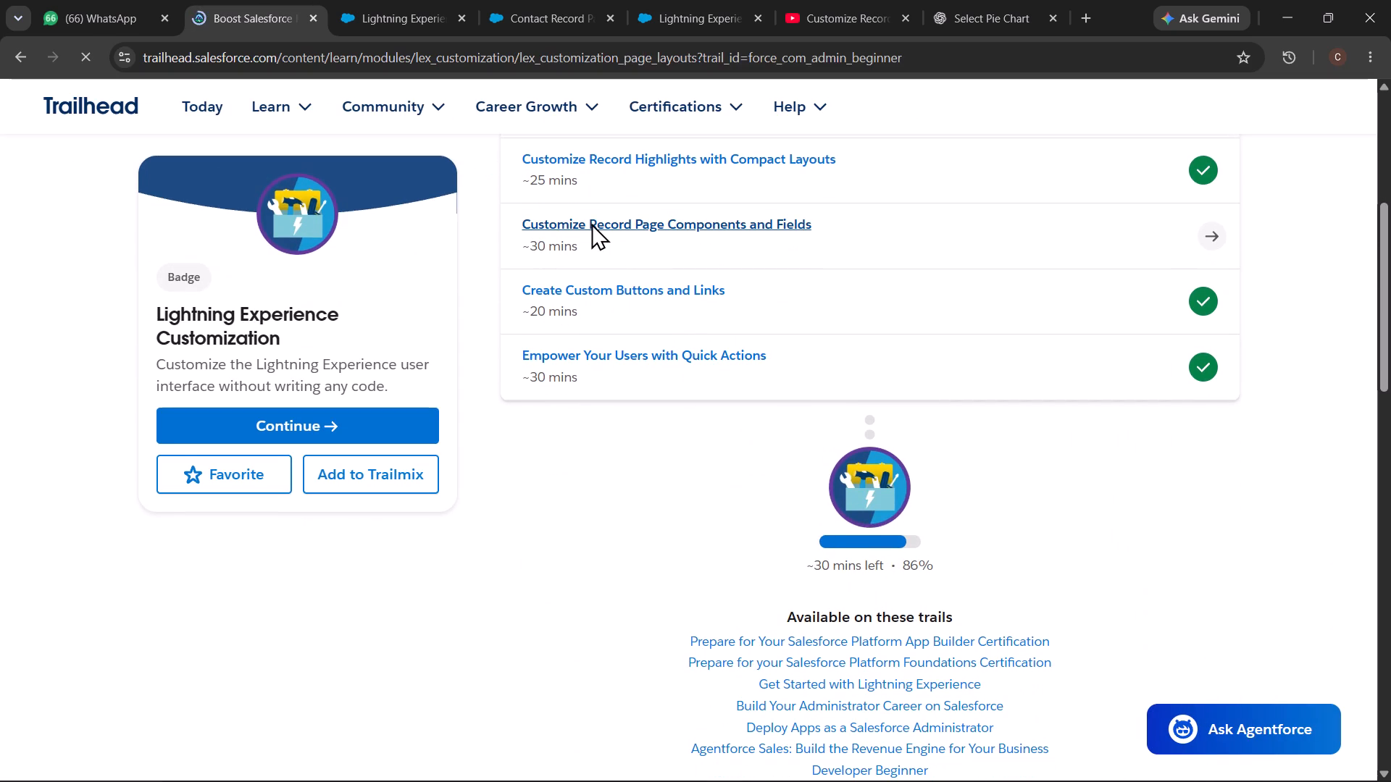
# Launch My Trailhead Playground 1 from the unit's hands-on challenge.
pyautogui.scroll(-5, 740, 494)
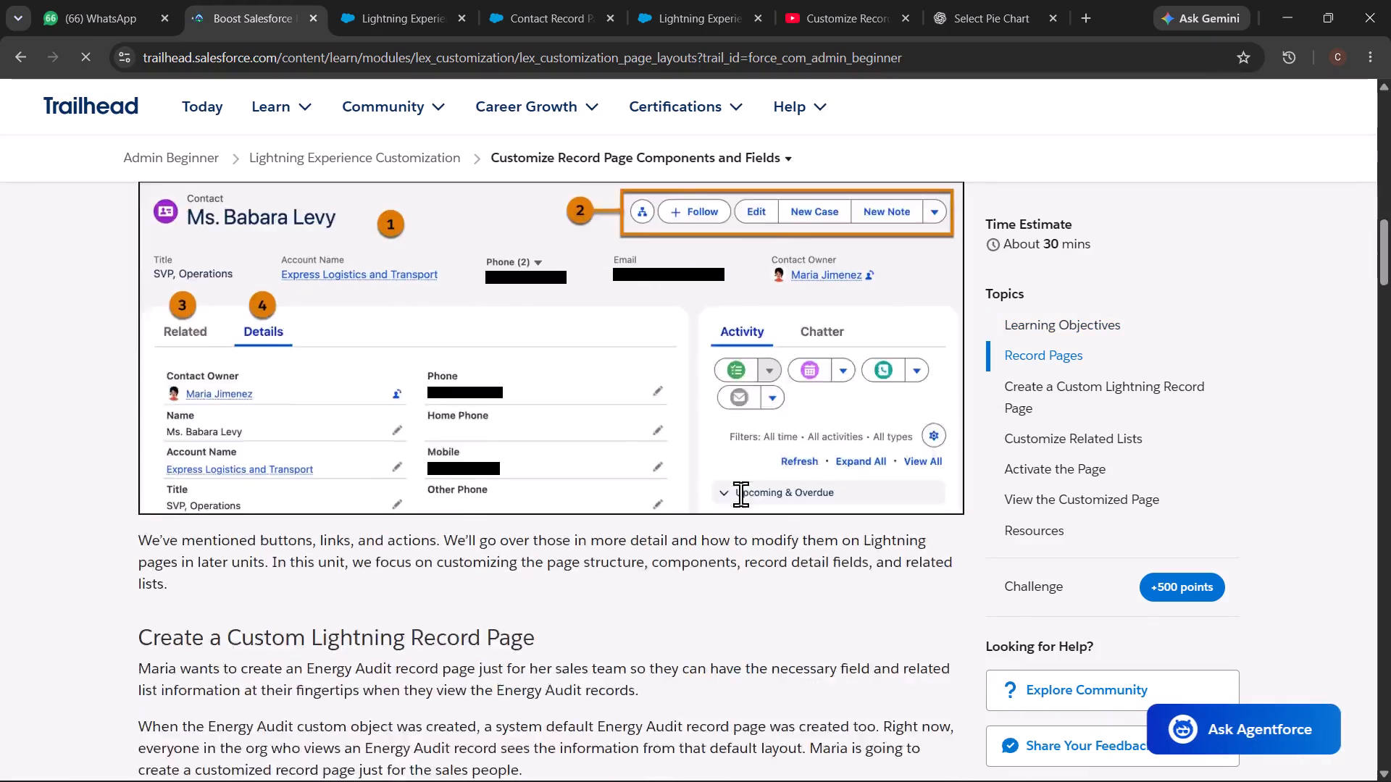
pyautogui.scroll(-7, 740, 494)
pyautogui.scroll(2, 740, 494)
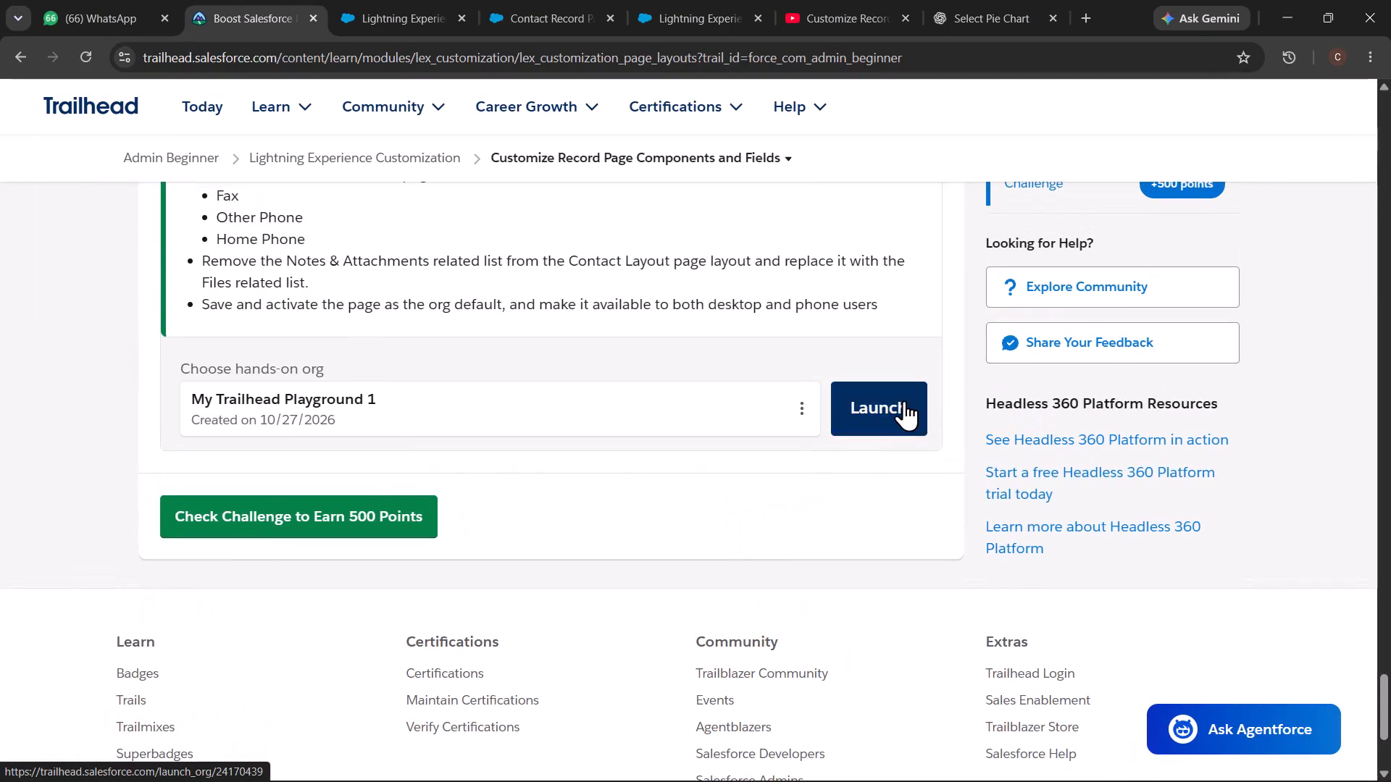
pyautogui.click(904, 400)
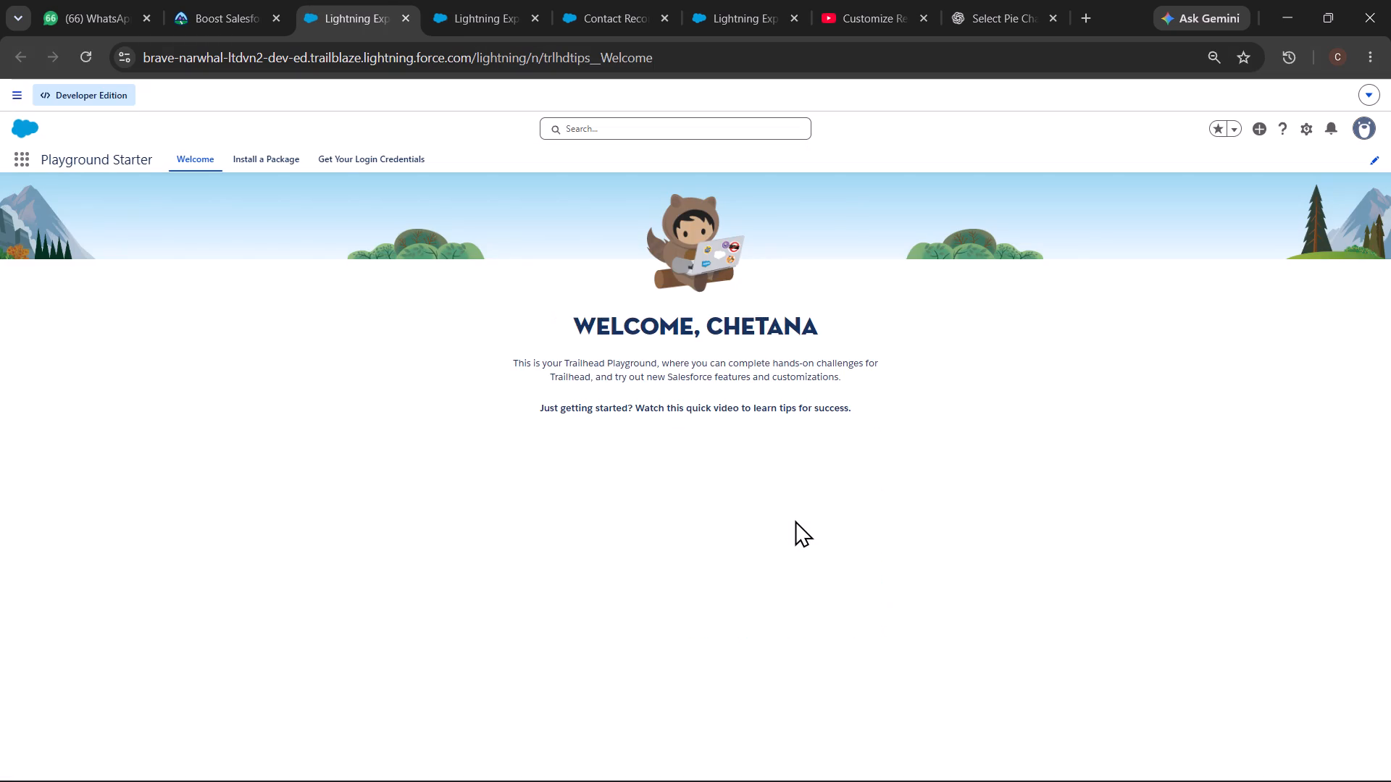
# Open Setup's Object Manager, filter the objects by "con" and open the Contact object.
pyautogui.click(1301, 133)
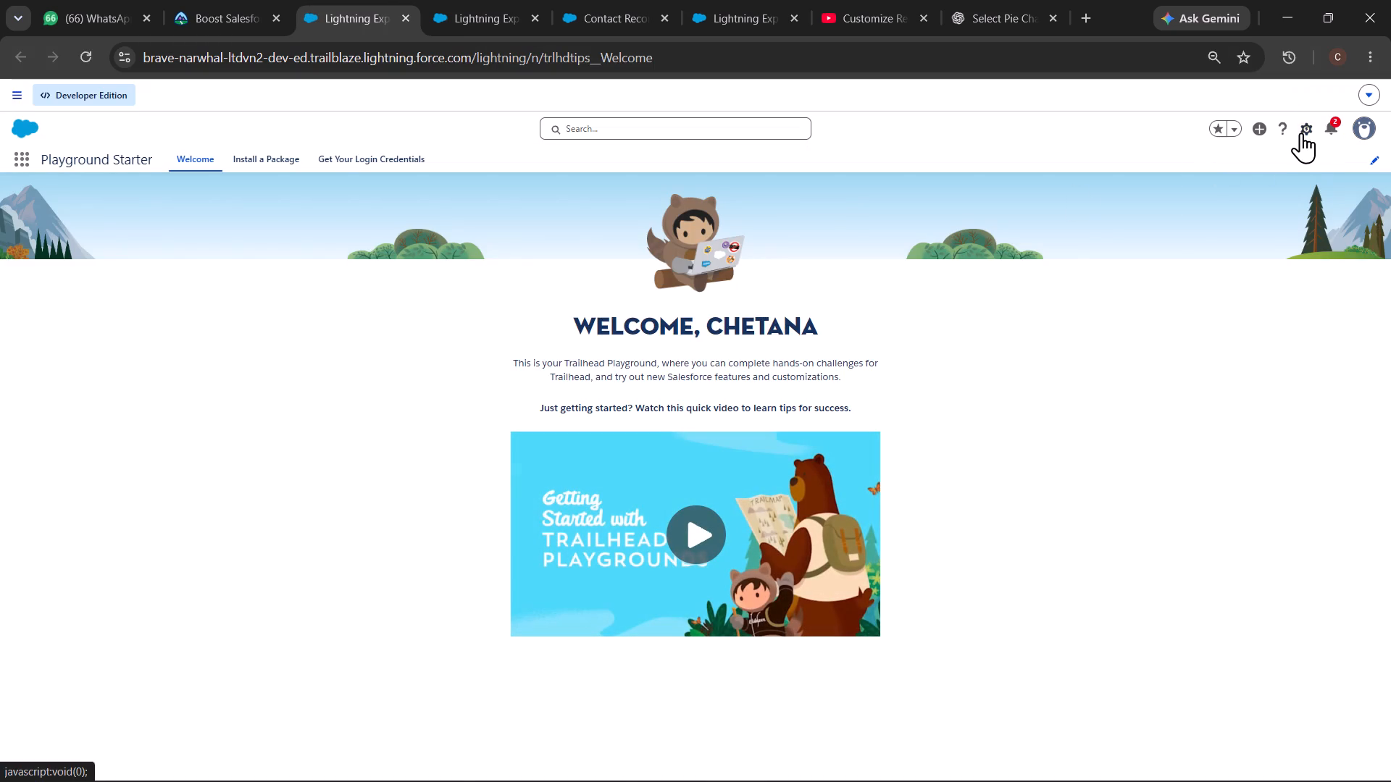
pyautogui.click(1245, 175)
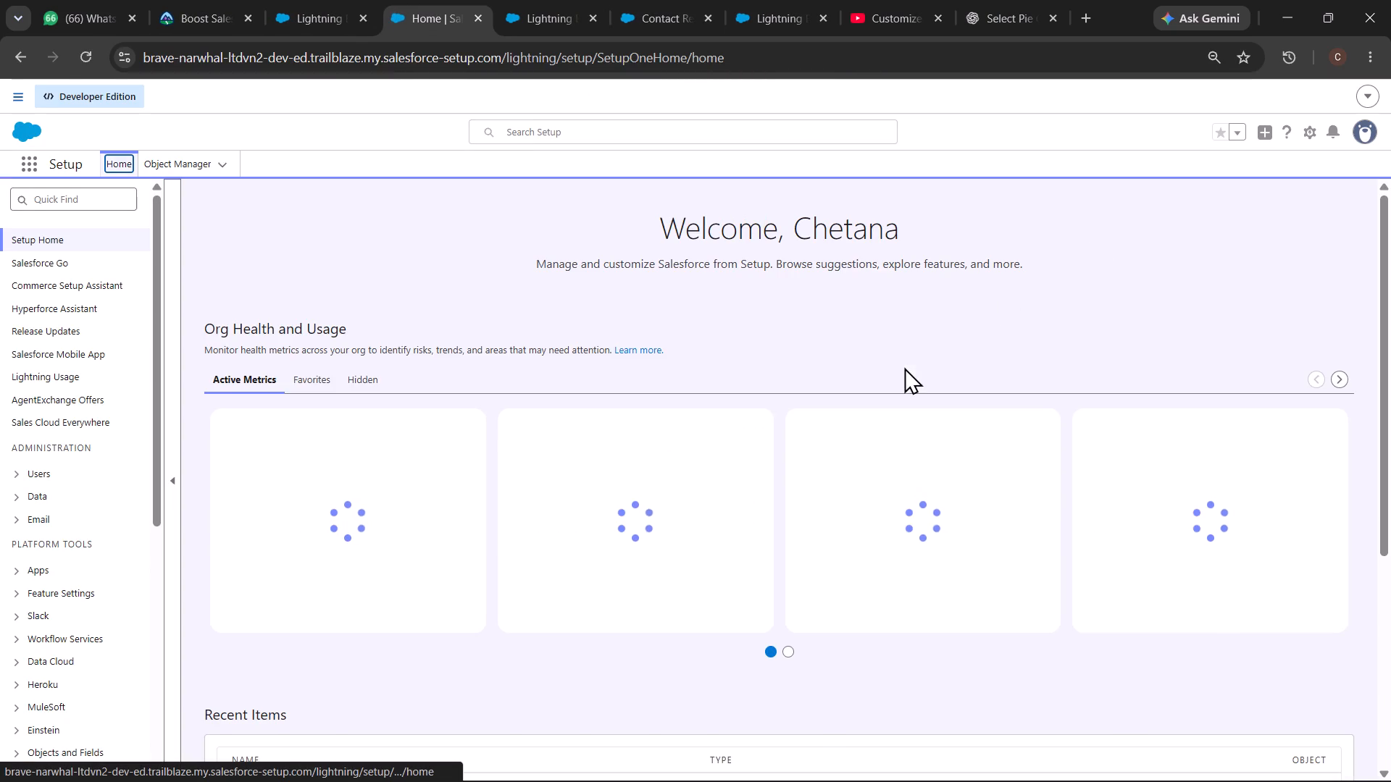
pyautogui.click(146, 165)
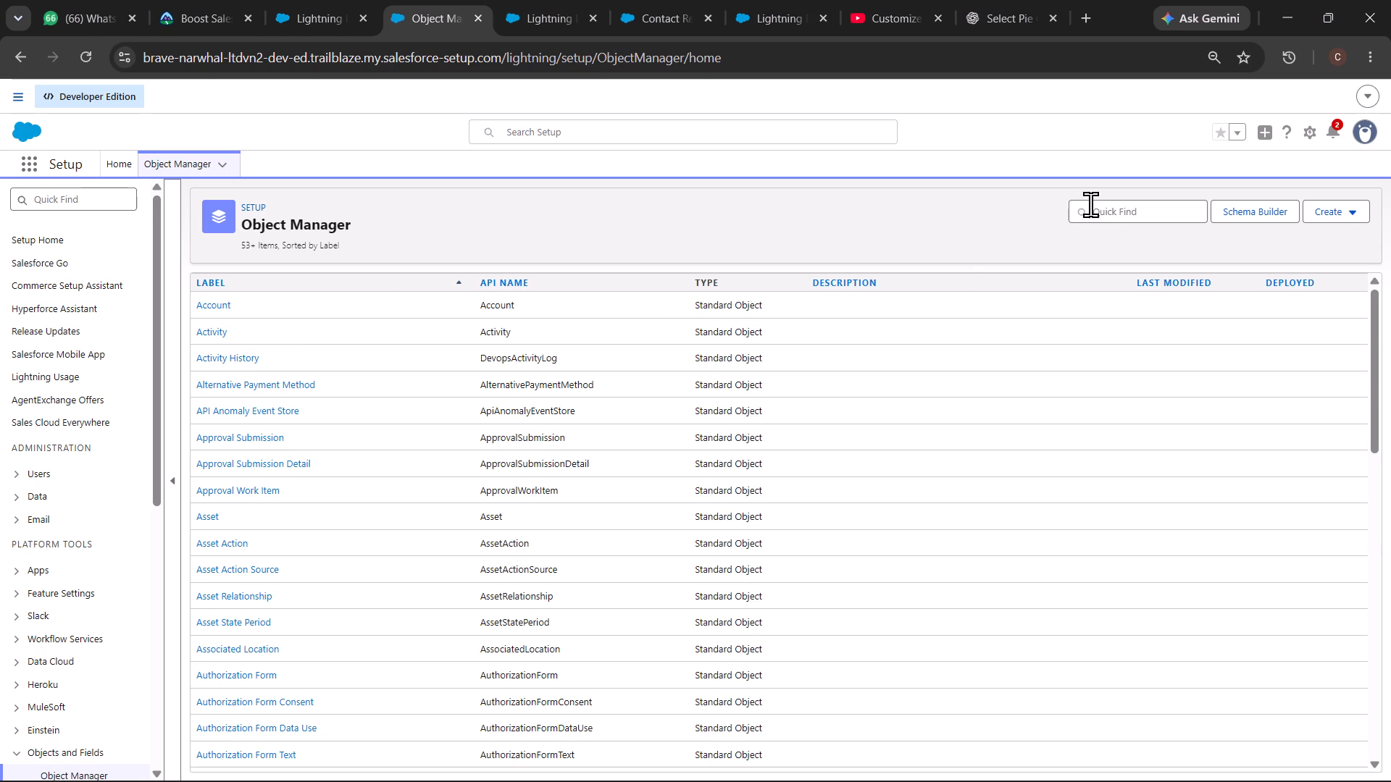
pyautogui.click(1114, 212)
pyautogui.write('con')
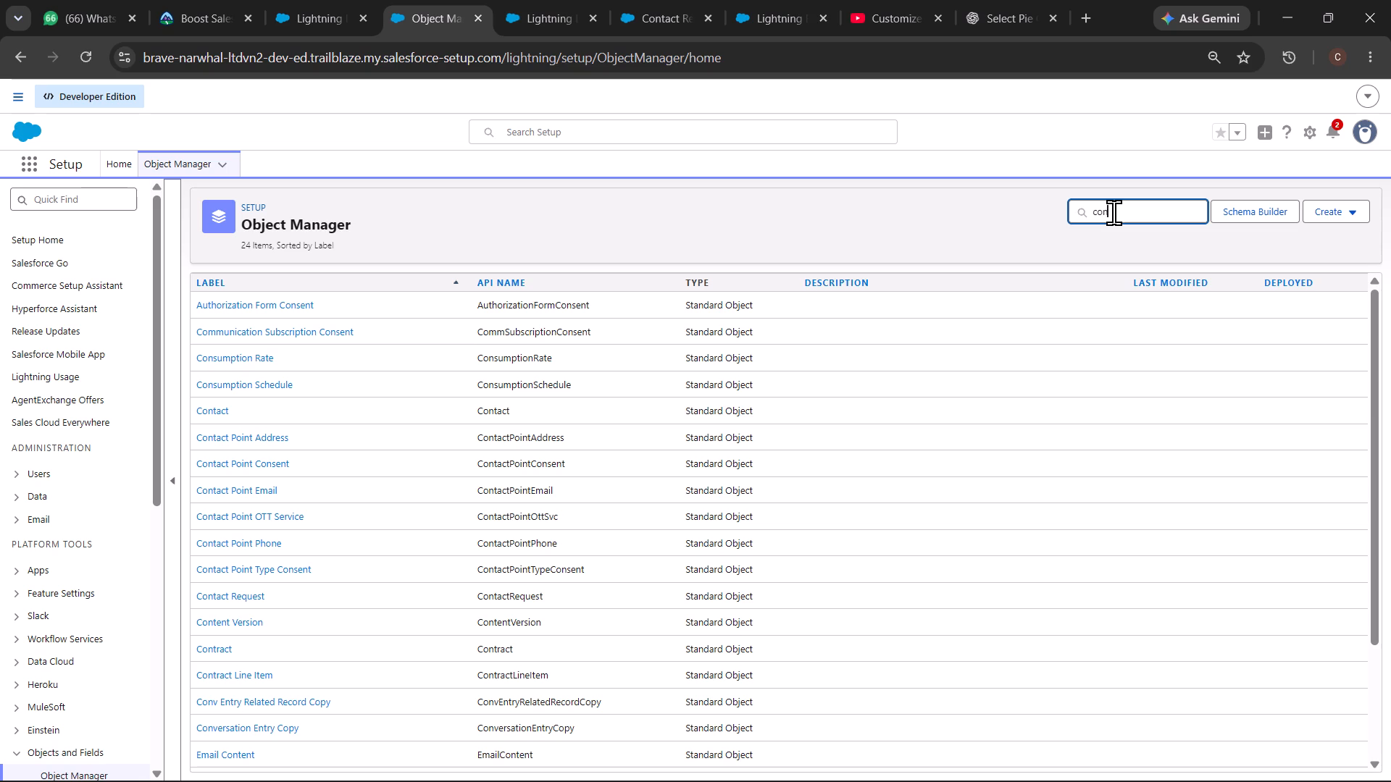
pyautogui.click(231, 403)
pyautogui.click(216, 415)
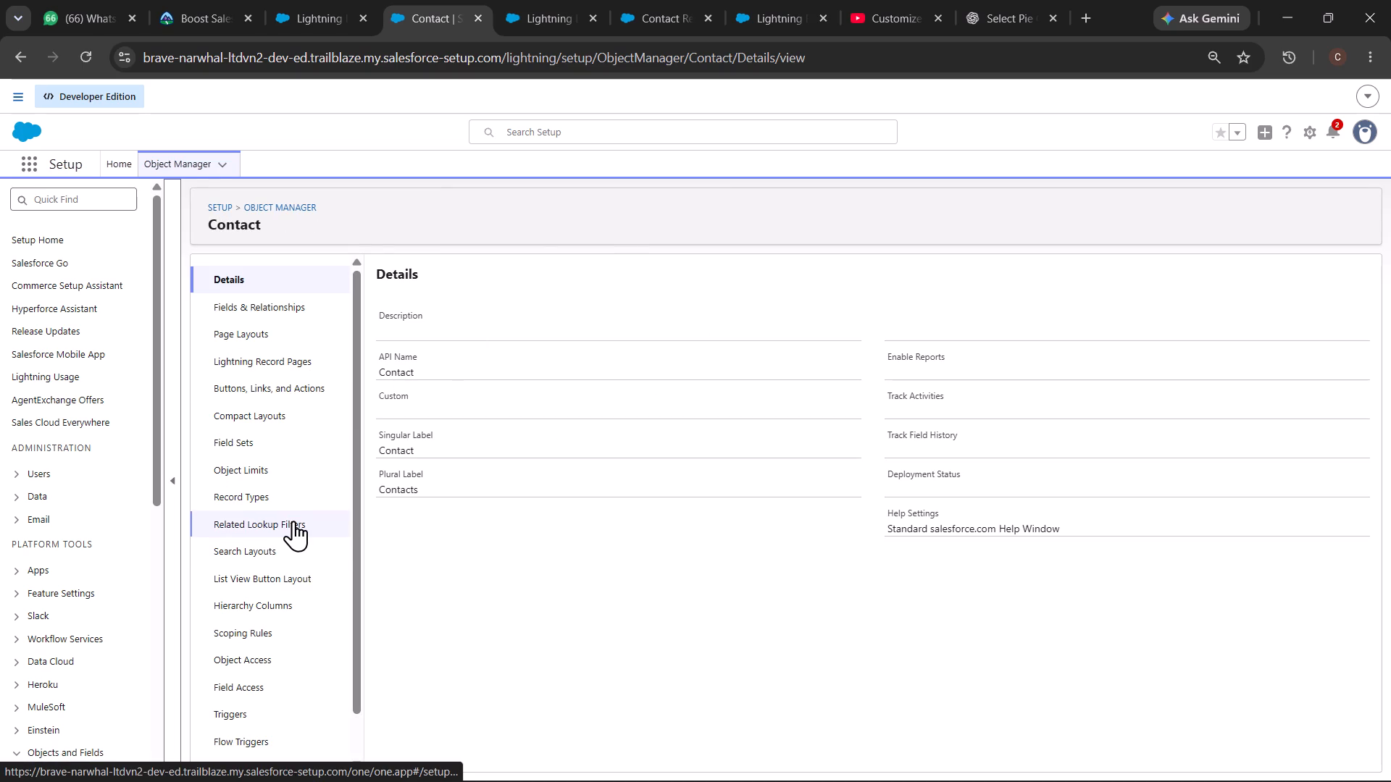
# Open Contact Layout from the Contact object's page layouts.
pyautogui.click(264, 338)
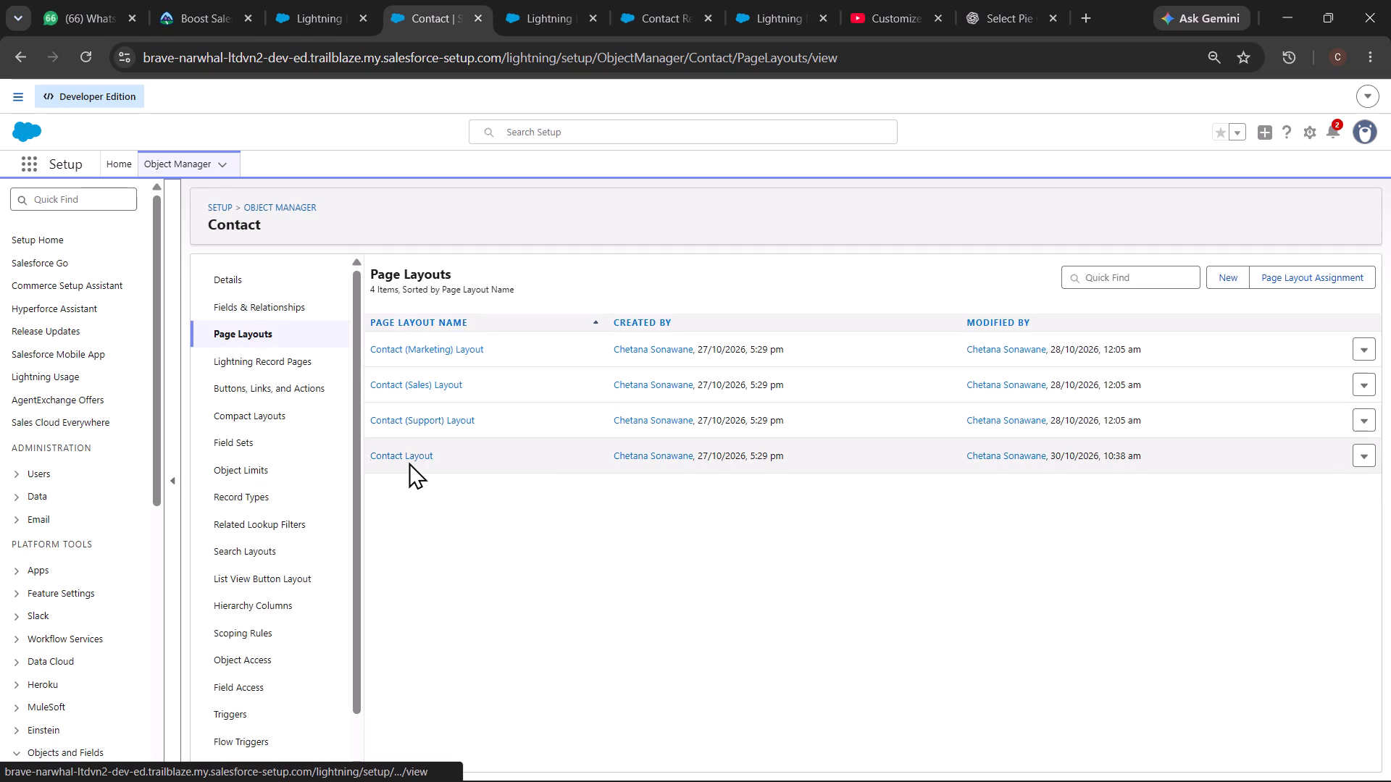
pyautogui.click(418, 452)
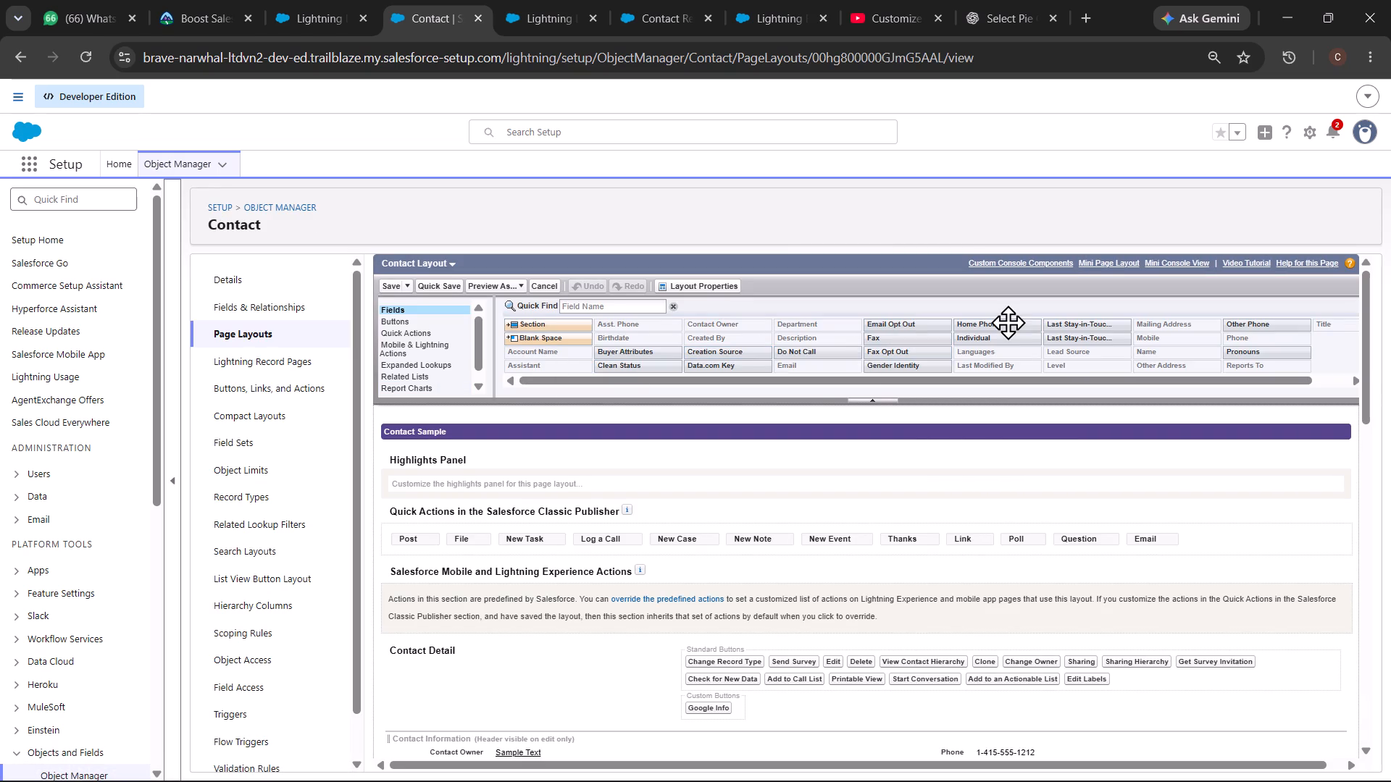
# Examine the Contact Layout from its highlights panel and actions down to its mobile cards and related lists.
pyautogui.scroll(-6, 818, 511)
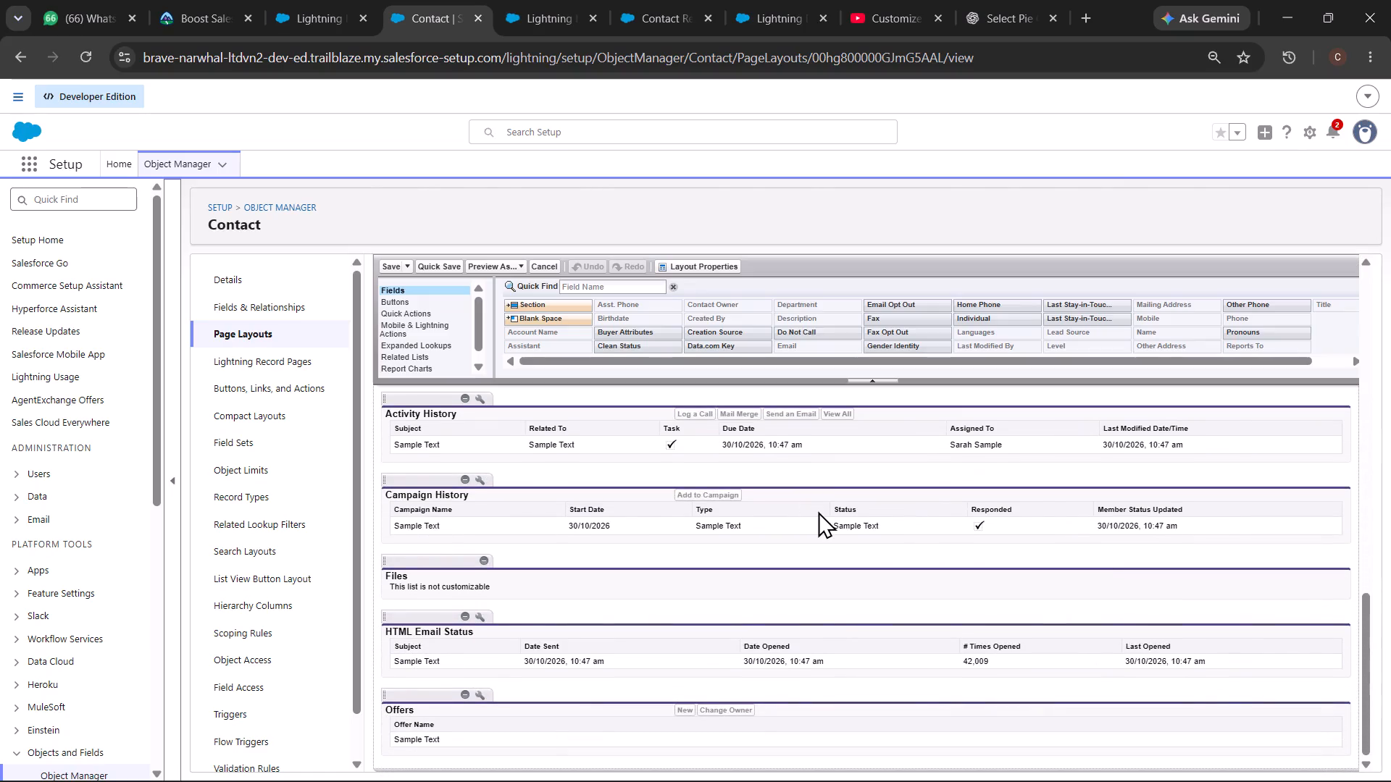
pyautogui.scroll(-1, 818, 511)
pyautogui.scroll(8, 522, 453)
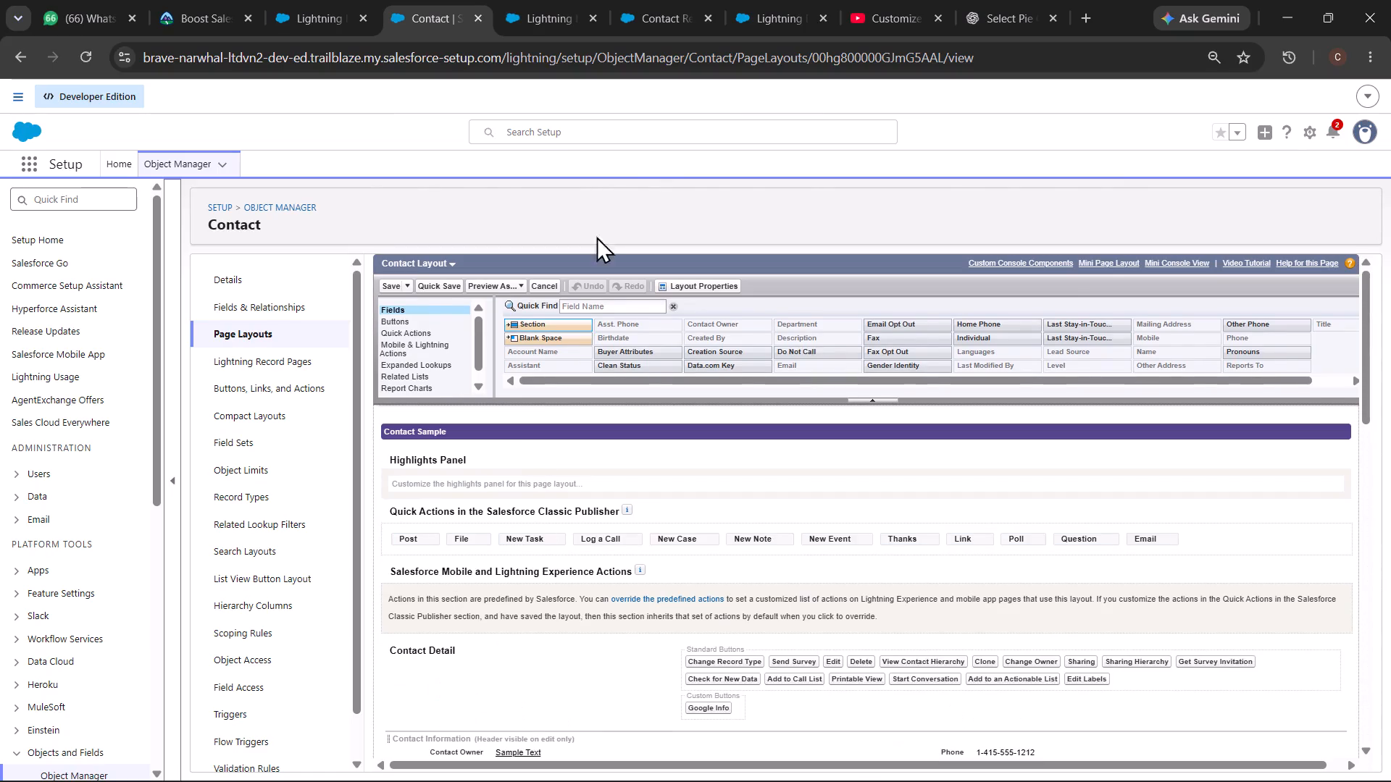
pyautogui.click(664, 209)
pyautogui.scroll(-5, 664, 209)
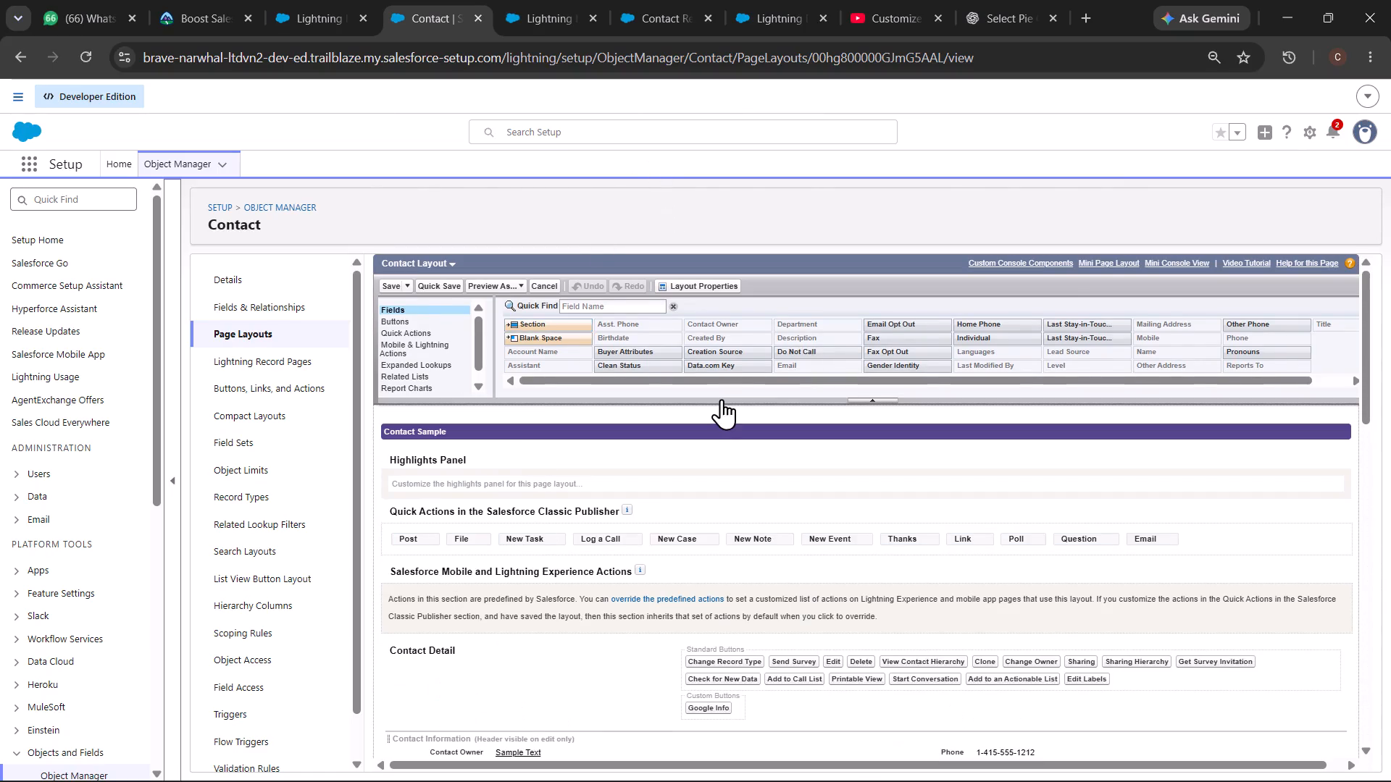
pyautogui.scroll(-9, 722, 399)
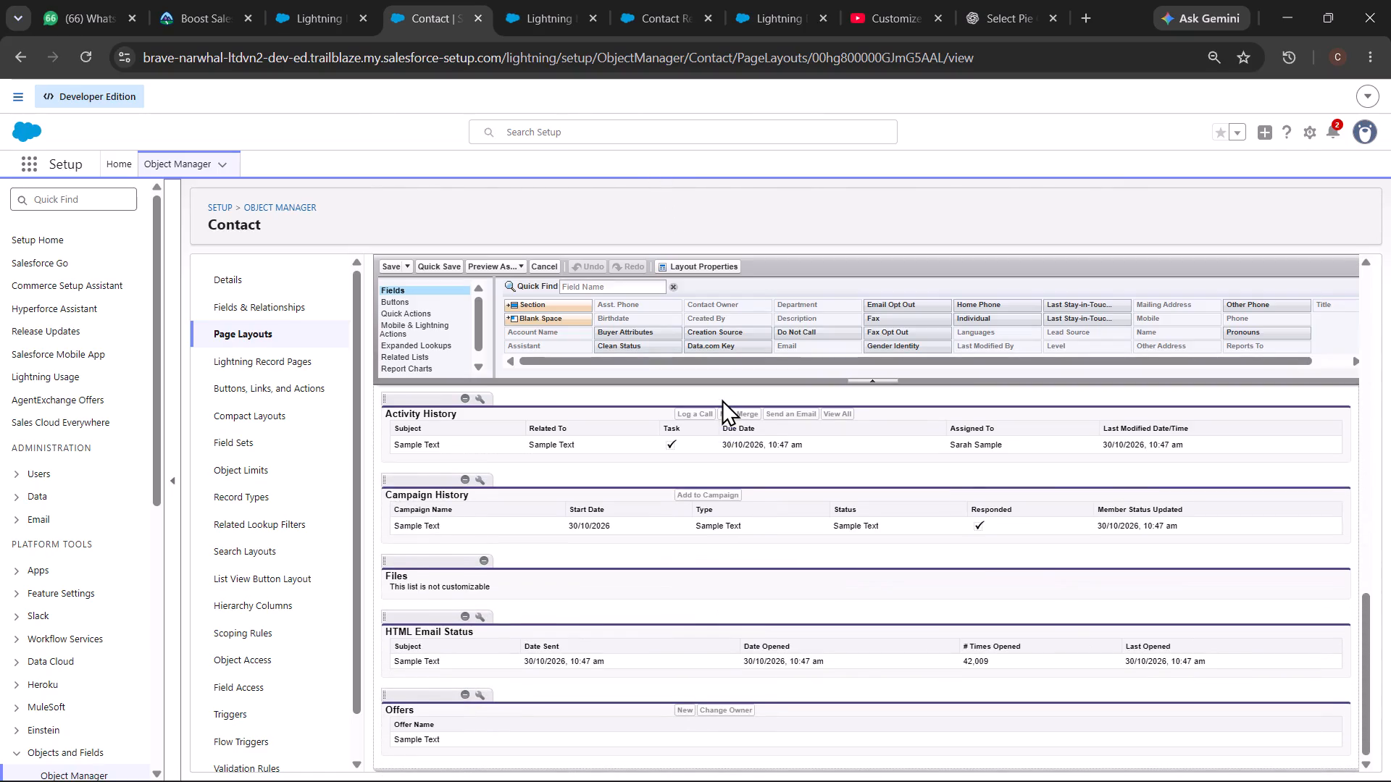
pyautogui.scroll(12, 722, 399)
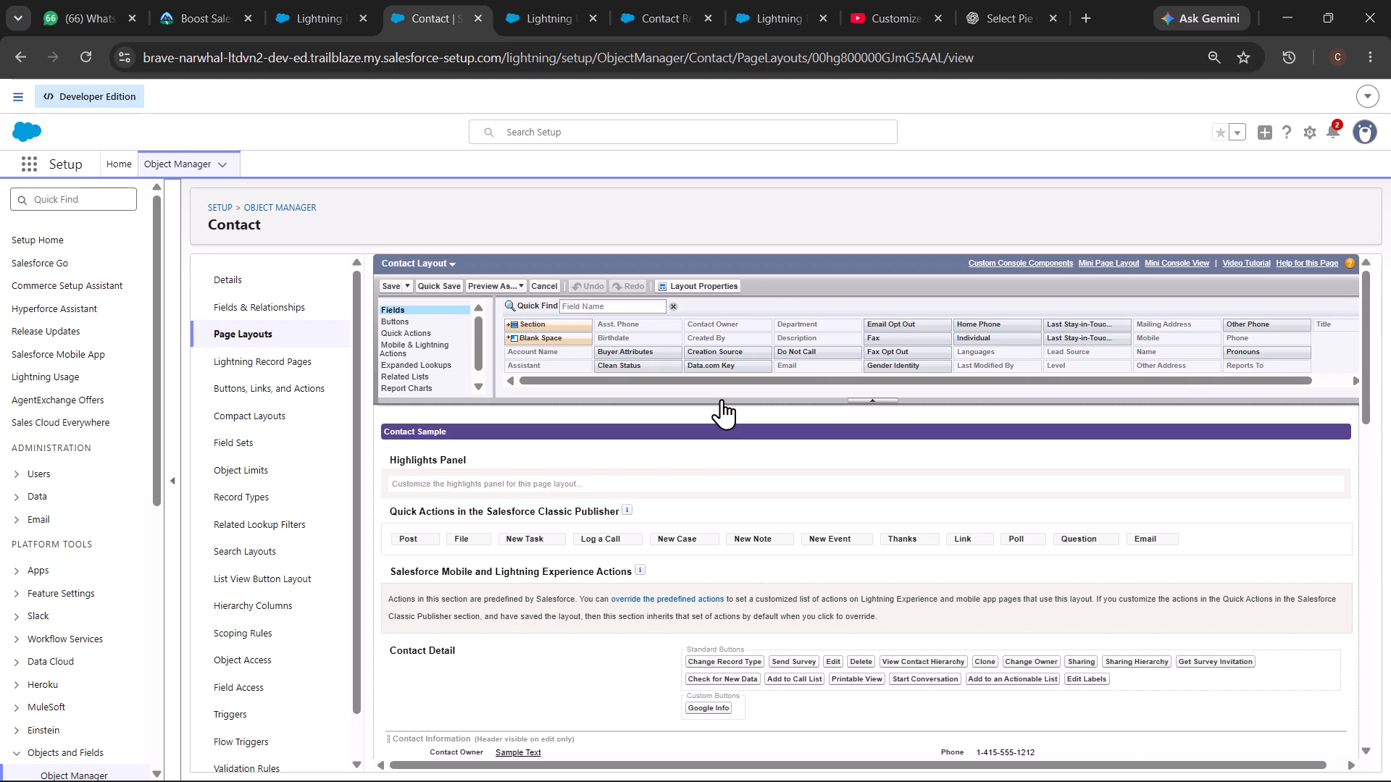
pyautogui.click(1010, 124)
pyautogui.scroll(5, 1010, 124)
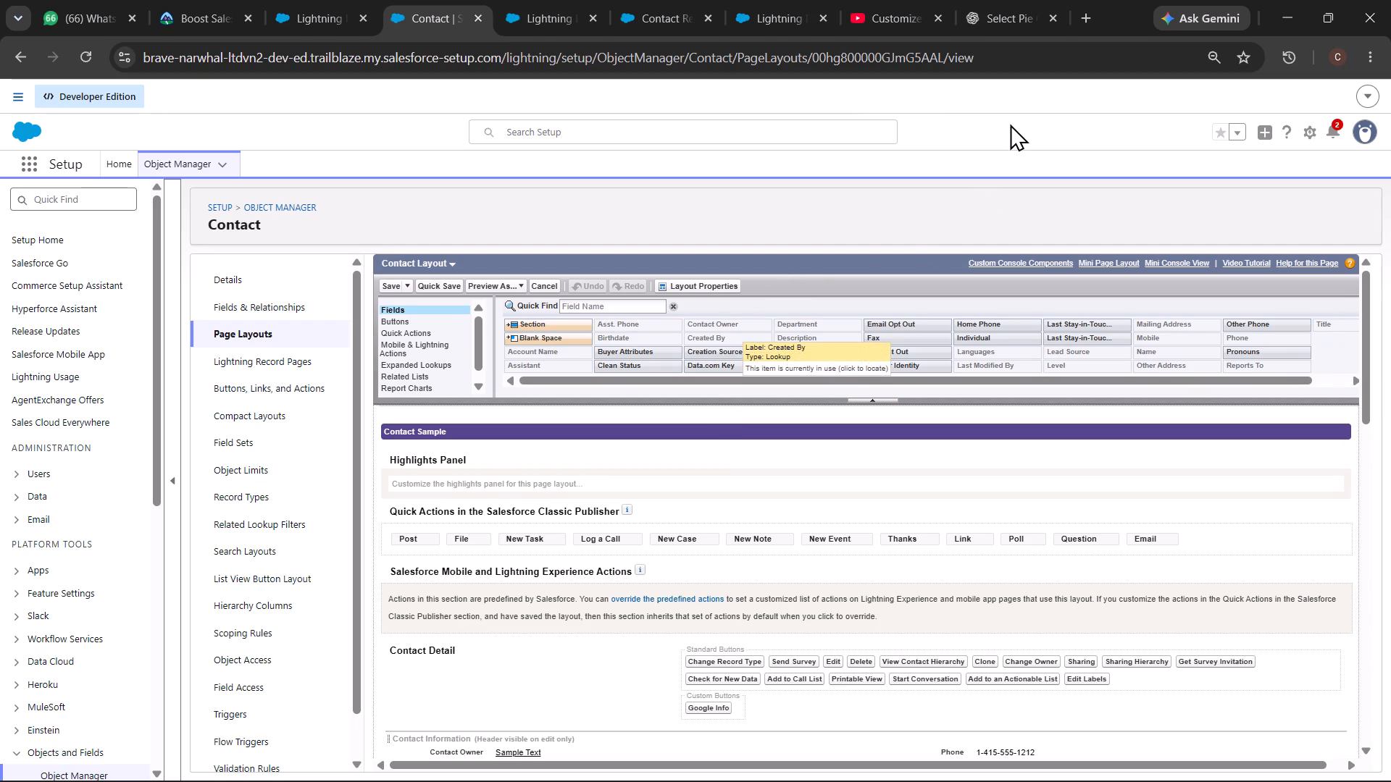
pyautogui.scroll(3, 1010, 124)
pyautogui.scroll(-12, 1010, 124)
pyautogui.scroll(-4, 964, 411)
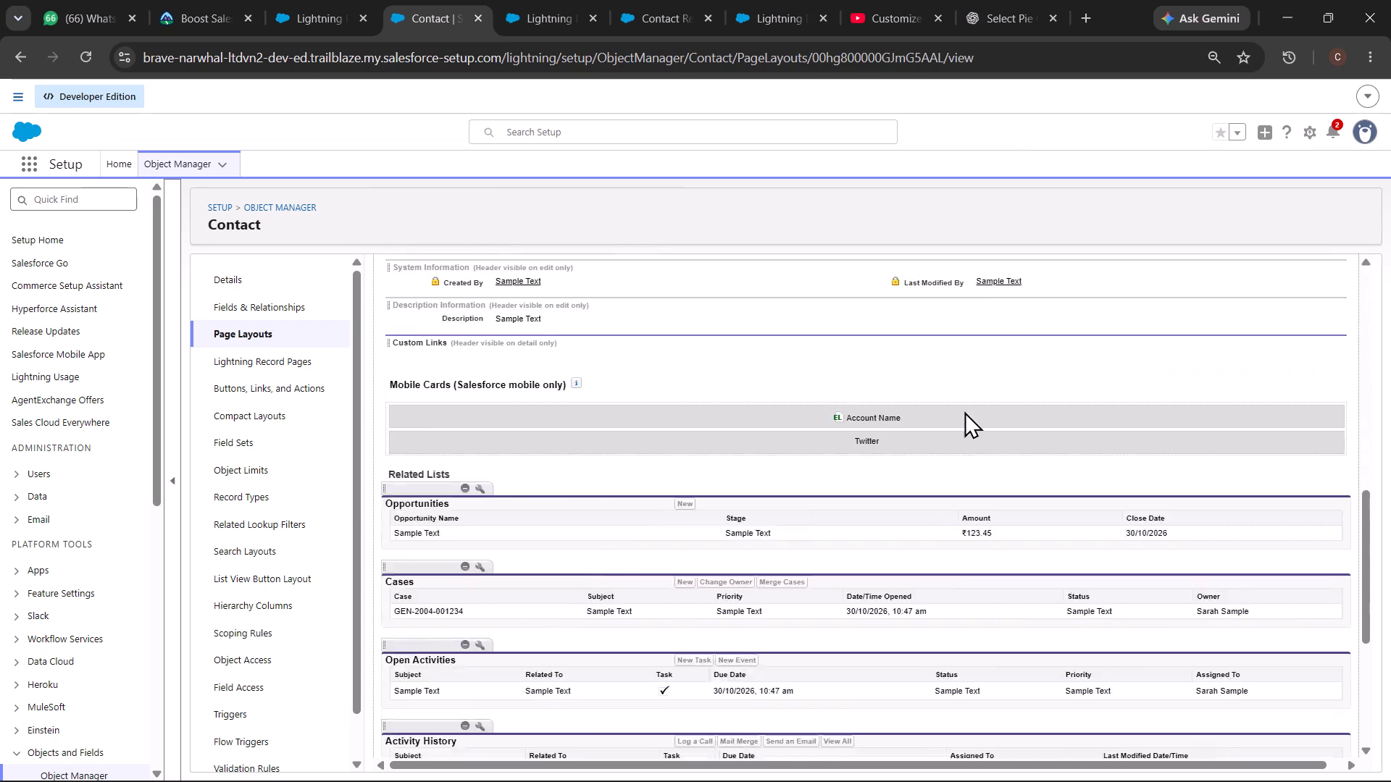
pyautogui.scroll(-9, 964, 411)
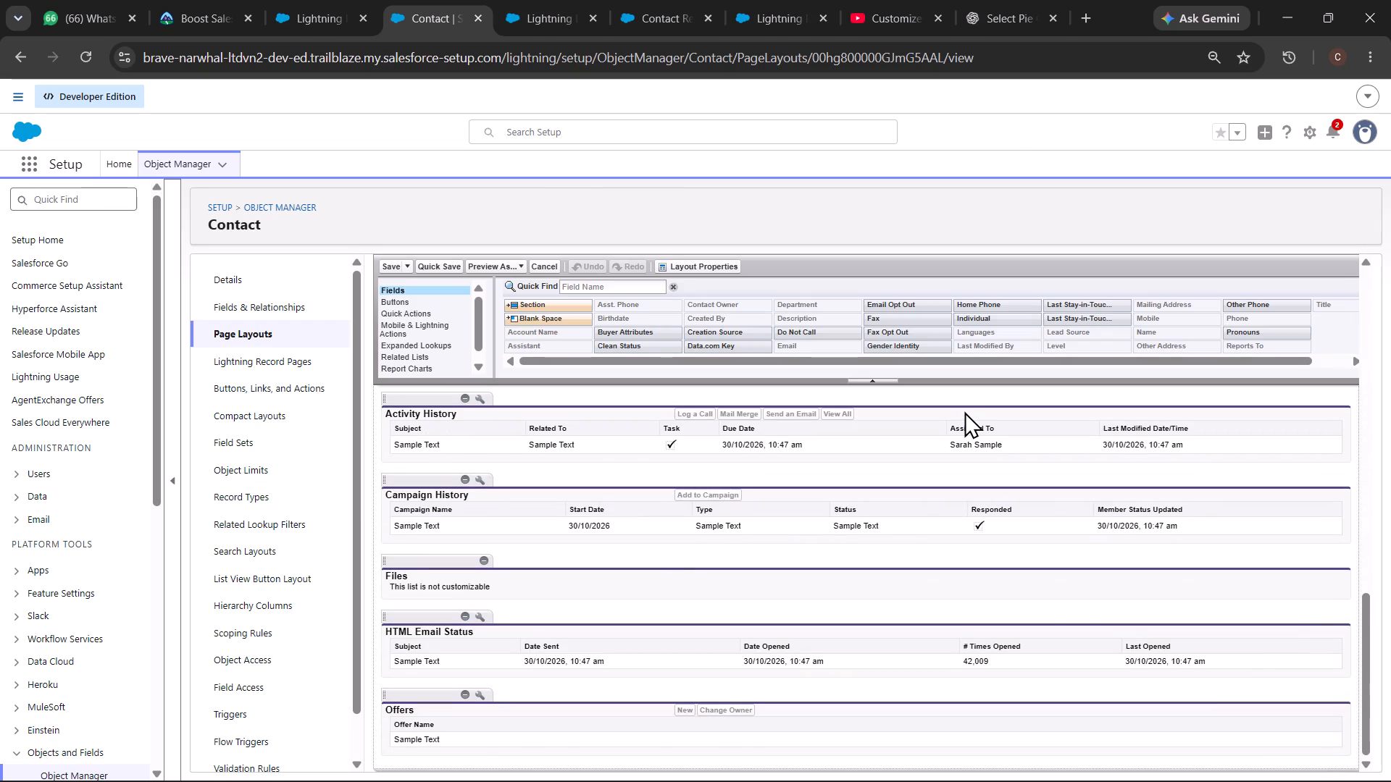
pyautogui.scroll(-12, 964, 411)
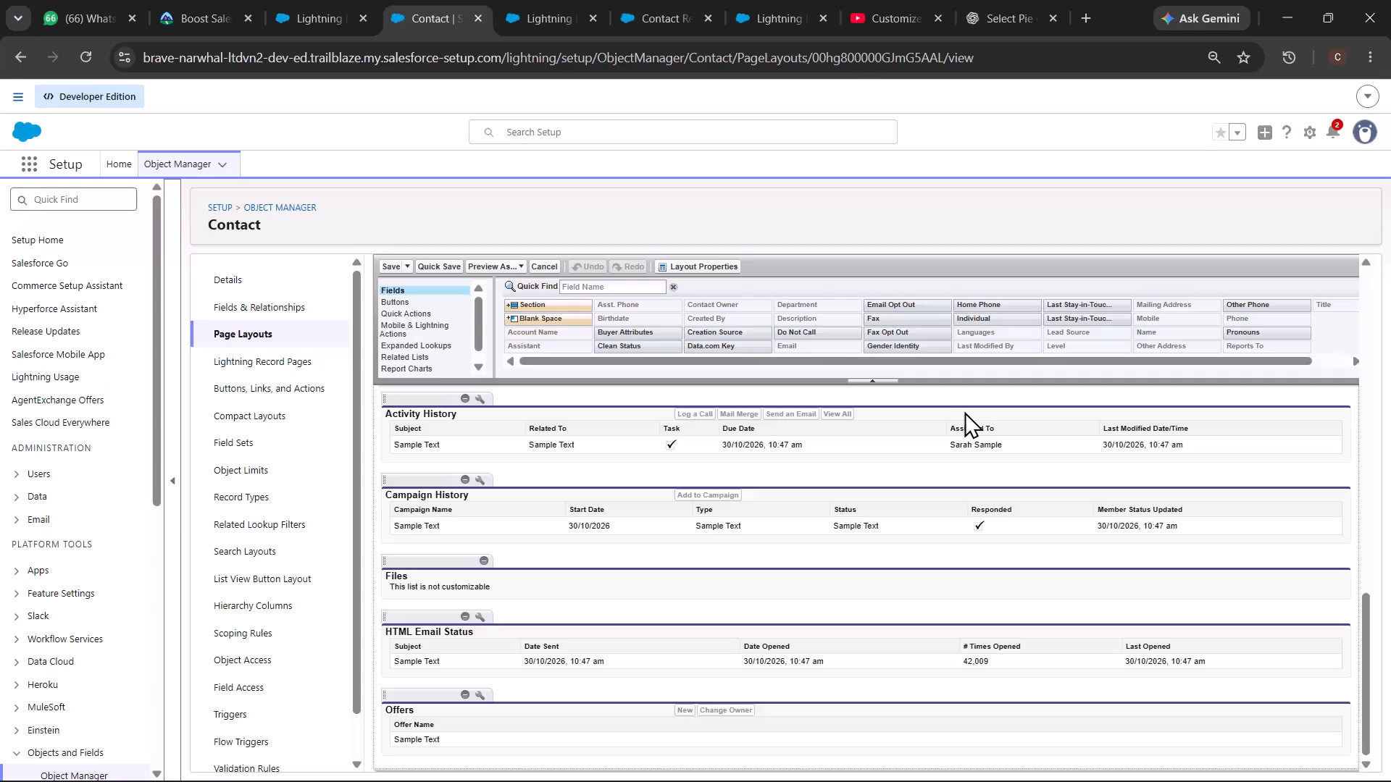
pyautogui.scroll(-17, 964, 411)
pyautogui.click(864, 6)
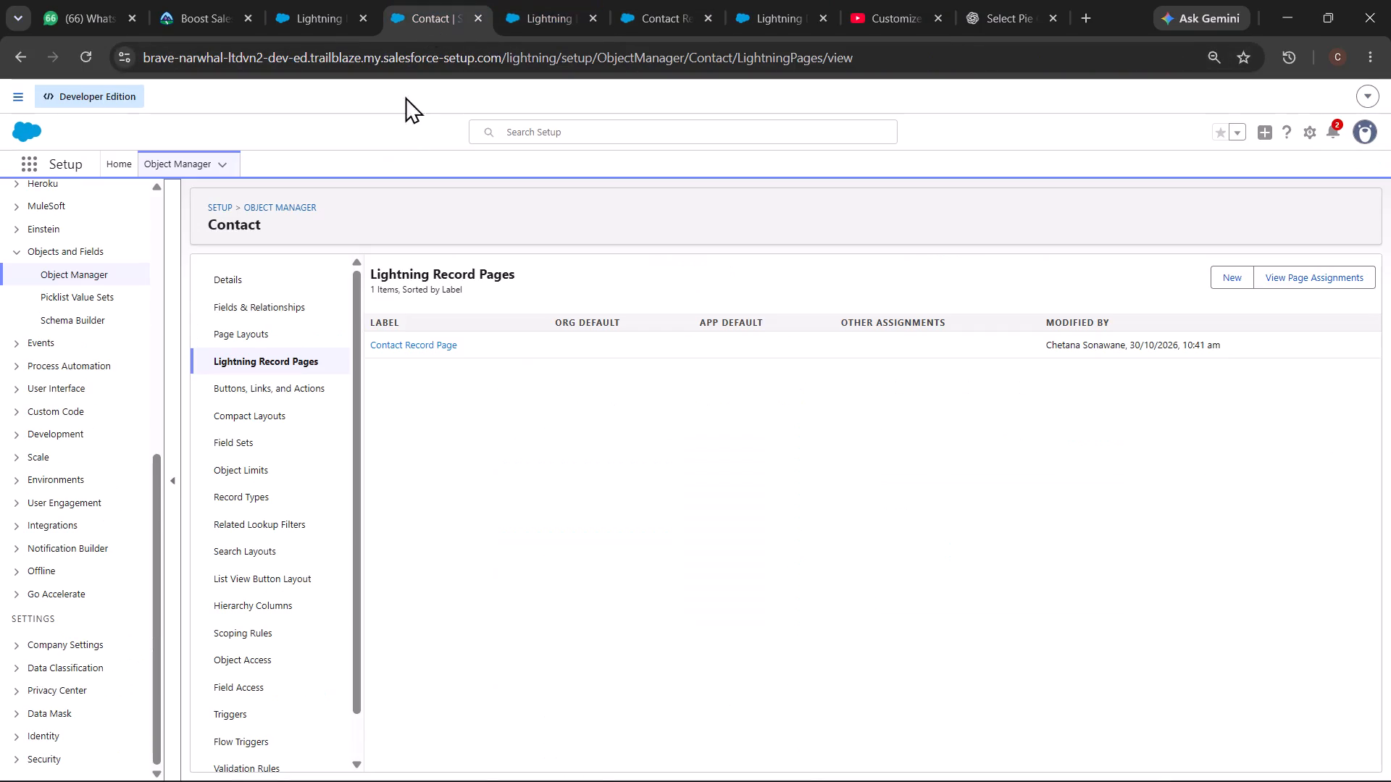
pyautogui.click(417, 348)
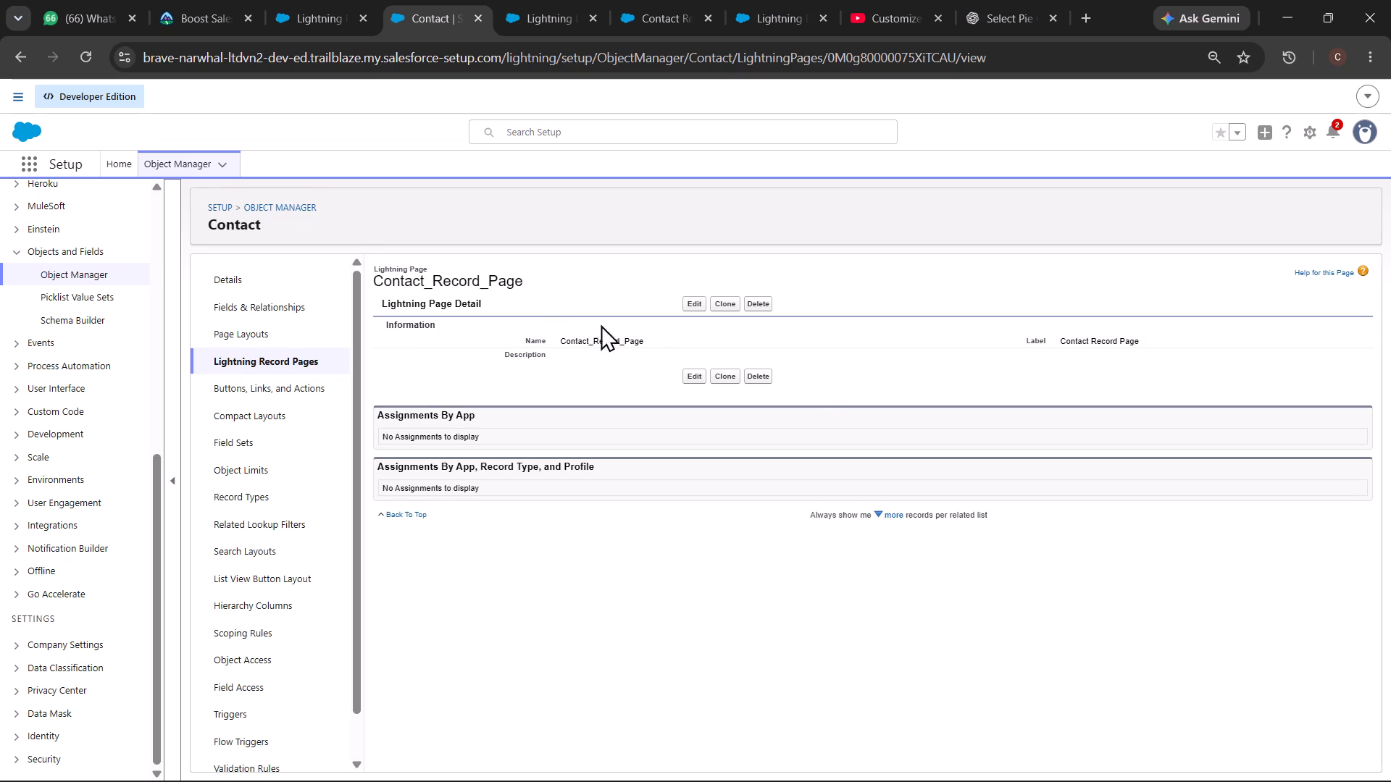
pyautogui.scroll(-1, 819, 361)
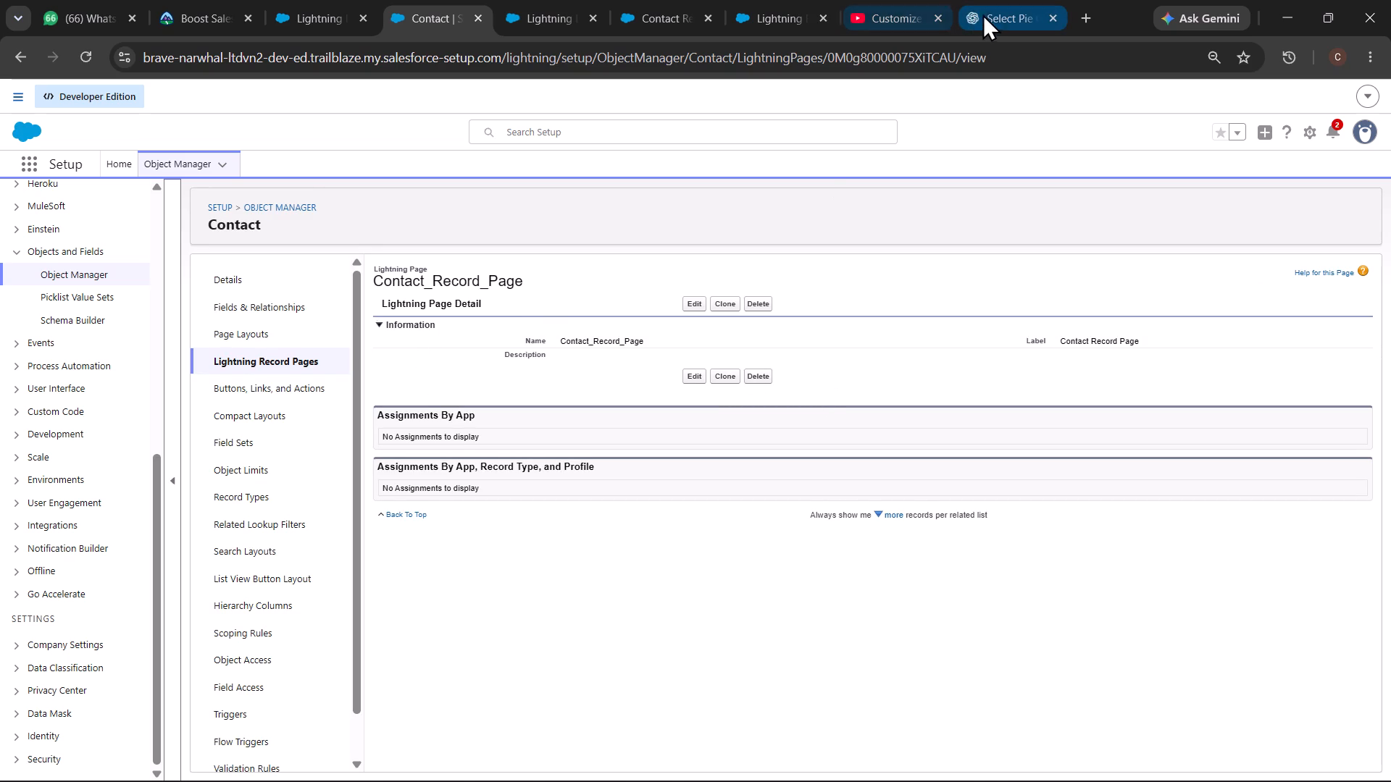
# Recheck ChatGPT's editing and activation steps, and return to the Contact Record Page details in Setup.
pyautogui.click(985, 14)
pyautogui.scroll(-1, 715, 240)
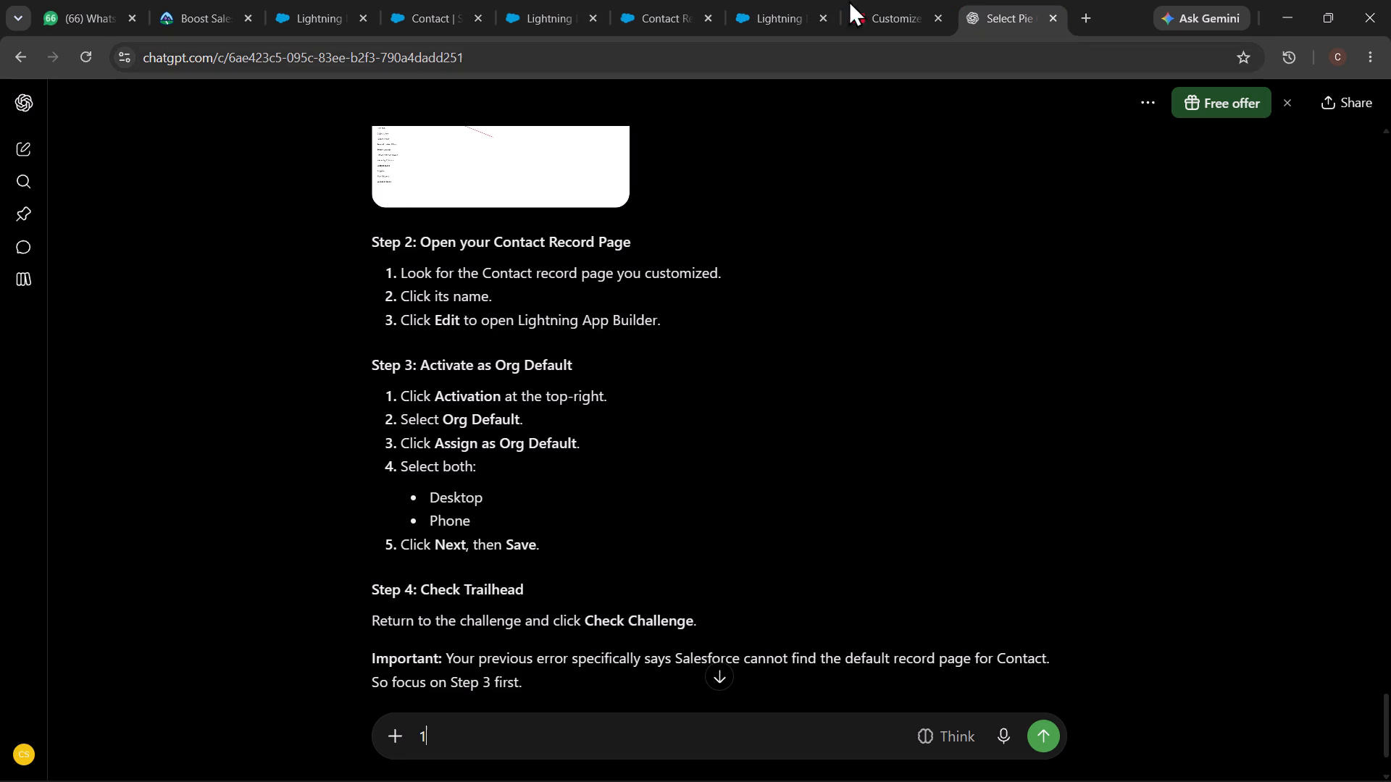
pyautogui.click(435, 5)
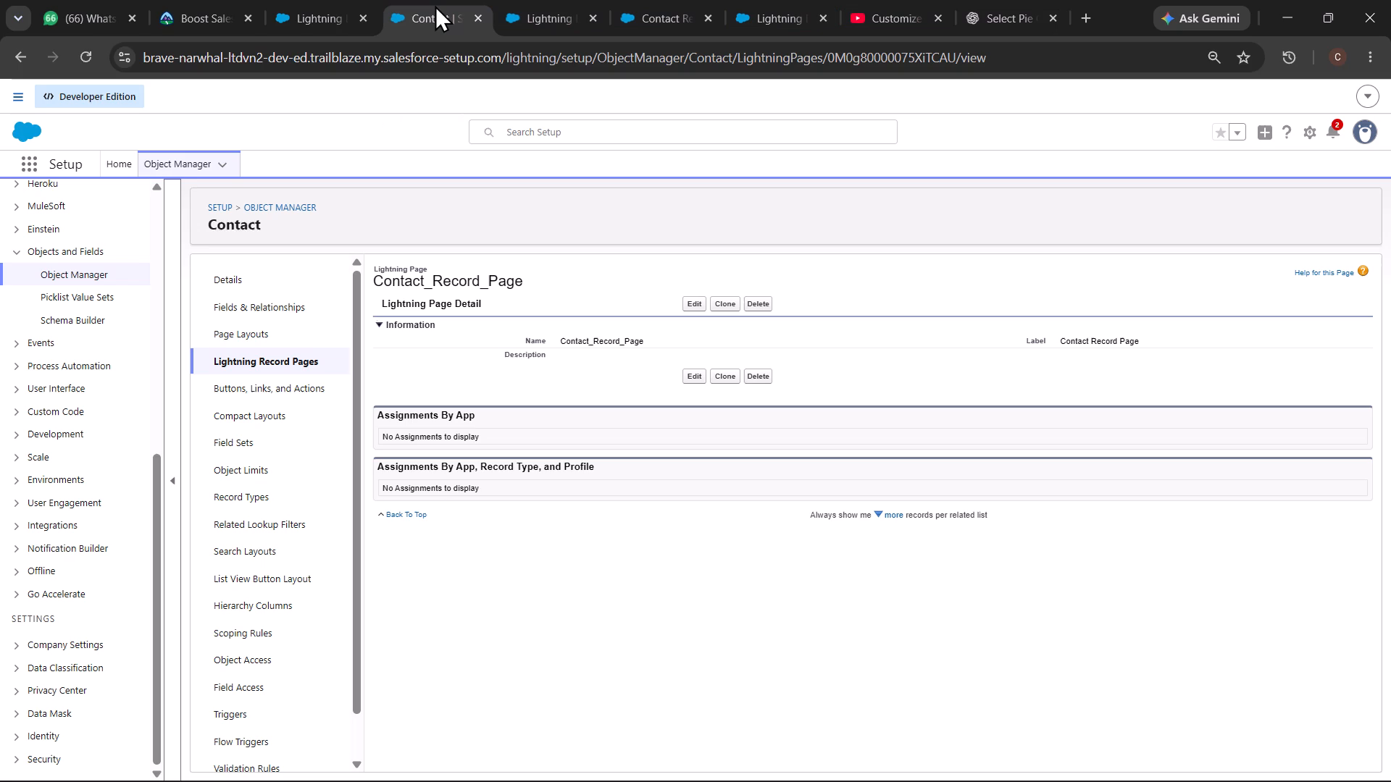
# Open Contact Record Page for editing in Lightning App Builder, rechecking ChatGPT's activation steps while it loads.
pyautogui.click(689, 304)
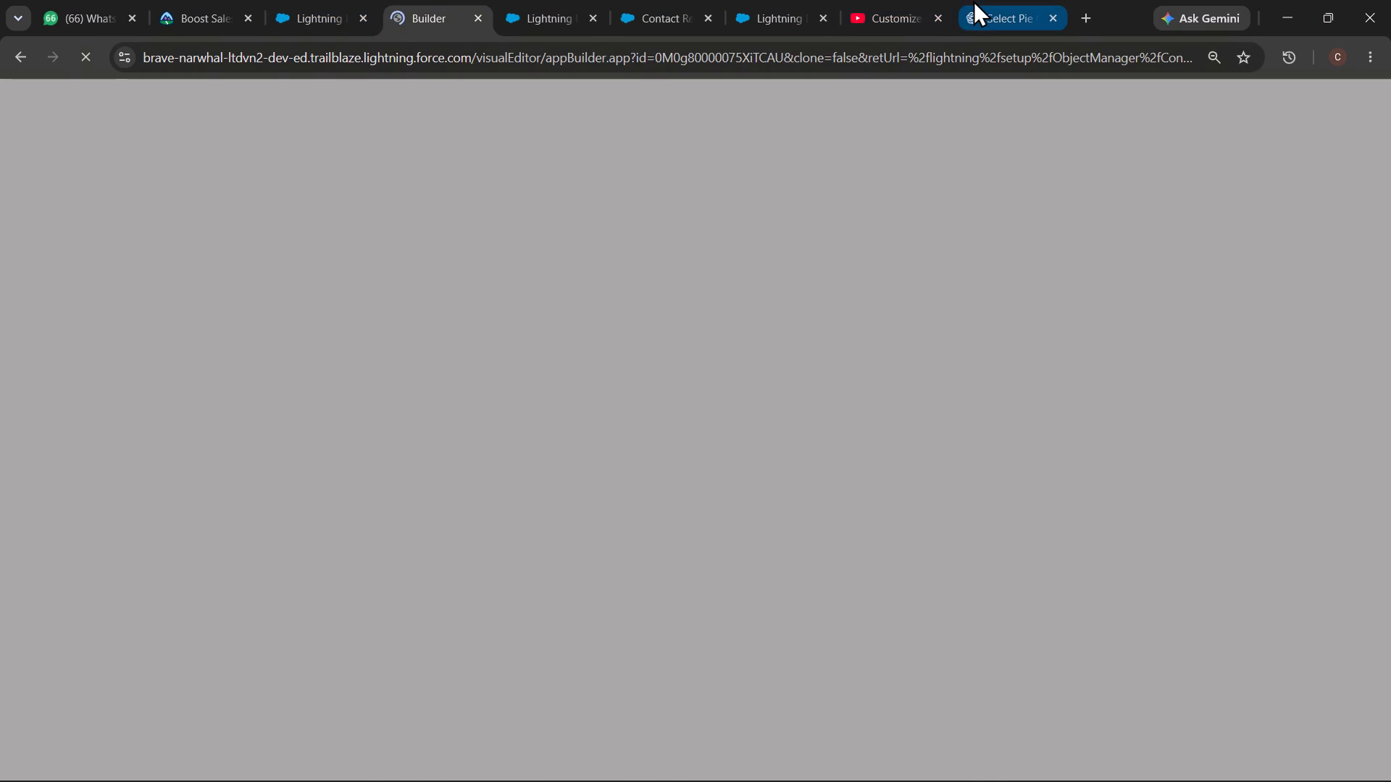
pyautogui.click(973, 0)
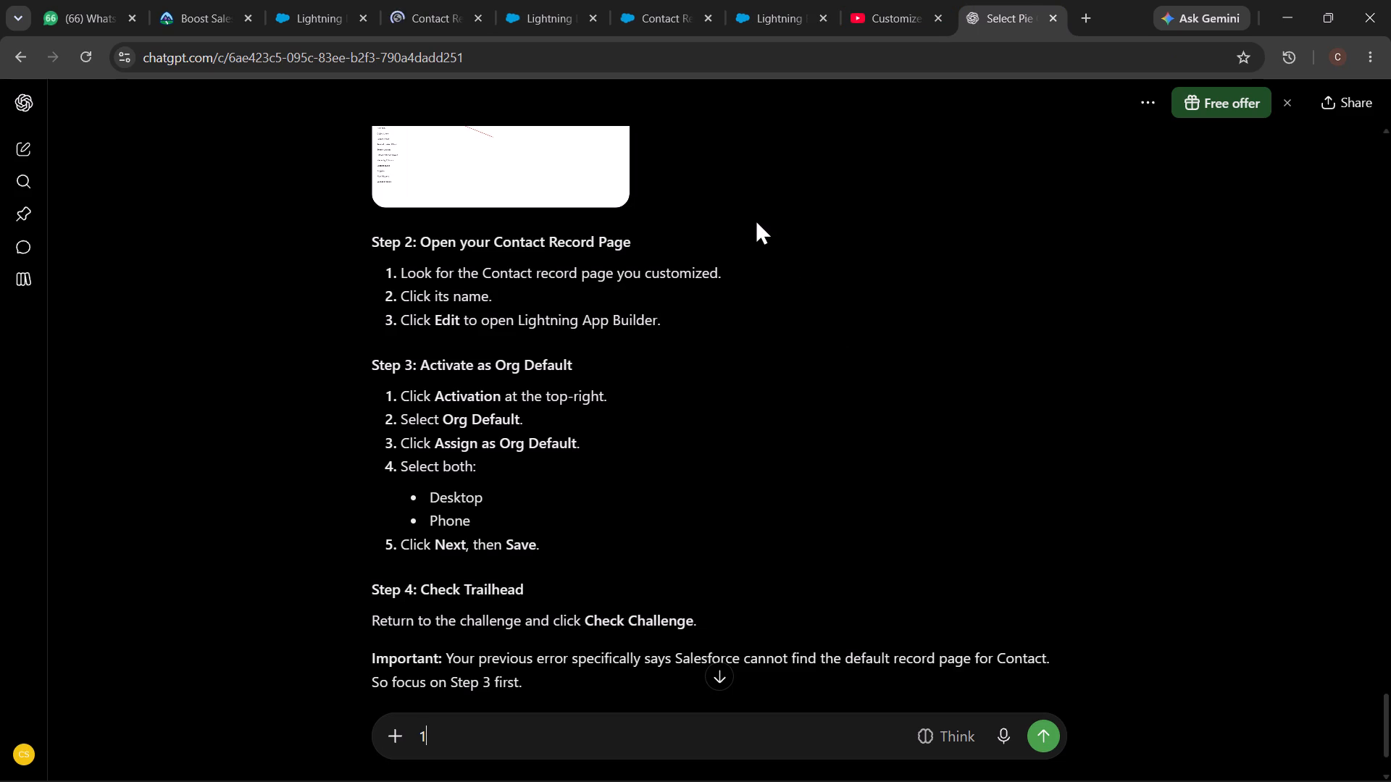
pyautogui.scroll(-1, 740, 159)
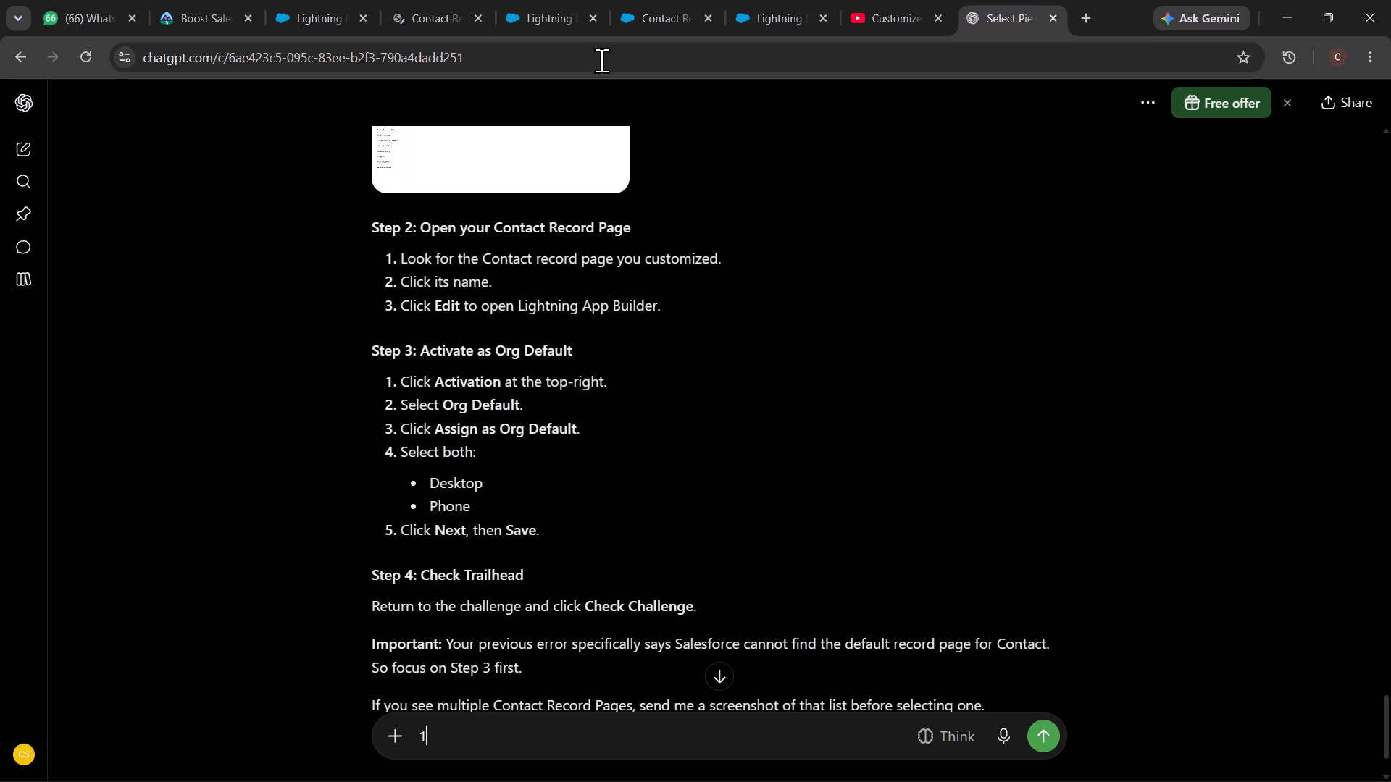
pyautogui.click(424, 4)
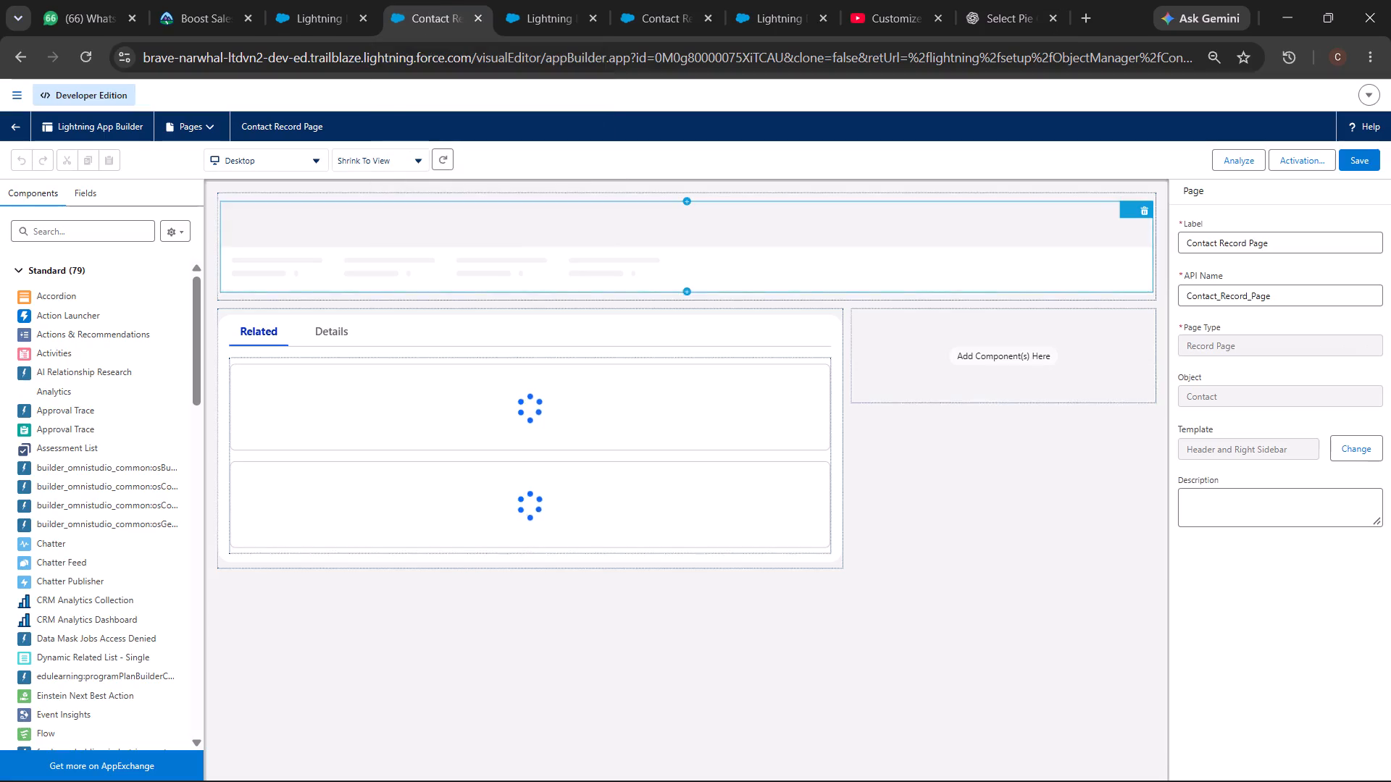
# Activate Contact Record Page as the org default for desktop and phone, and save the assignment.
pyautogui.click(1279, 167)
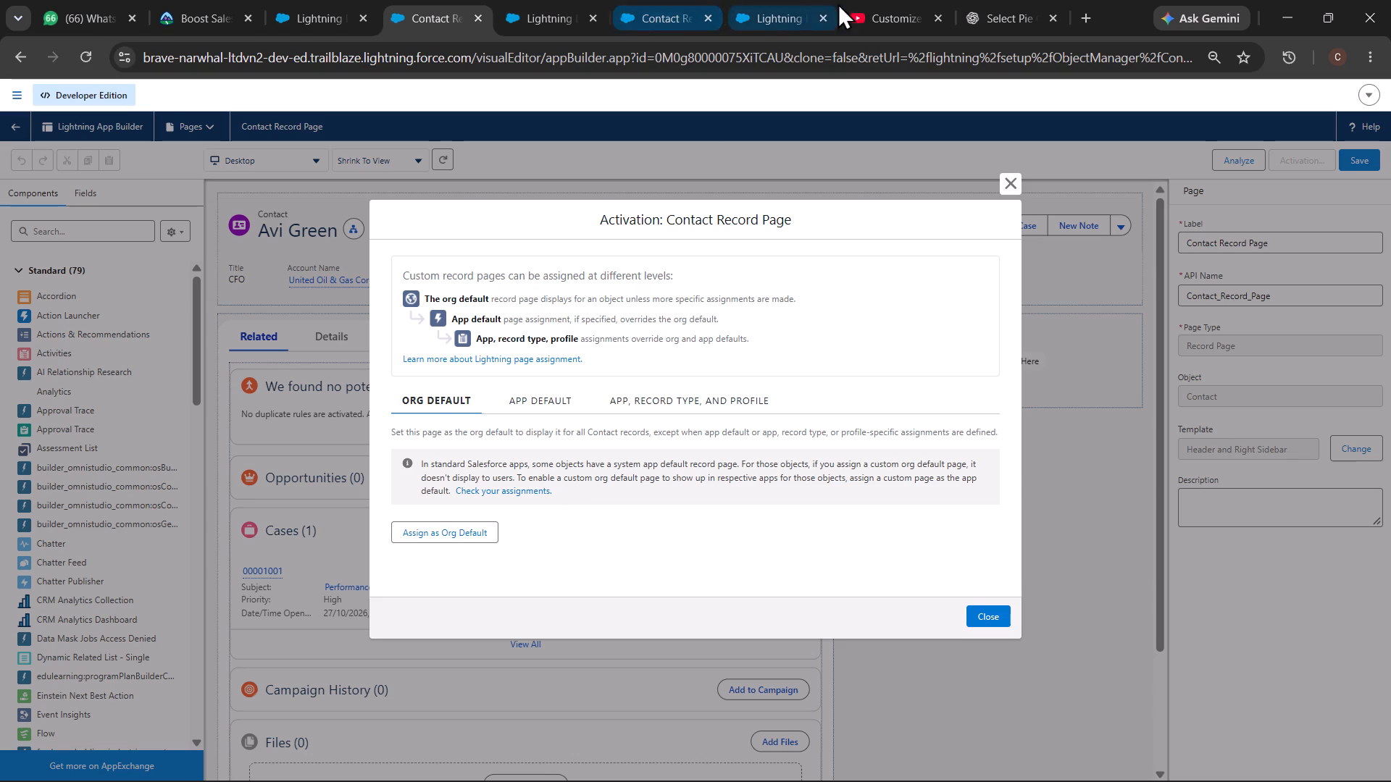
pyautogui.click(981, 11)
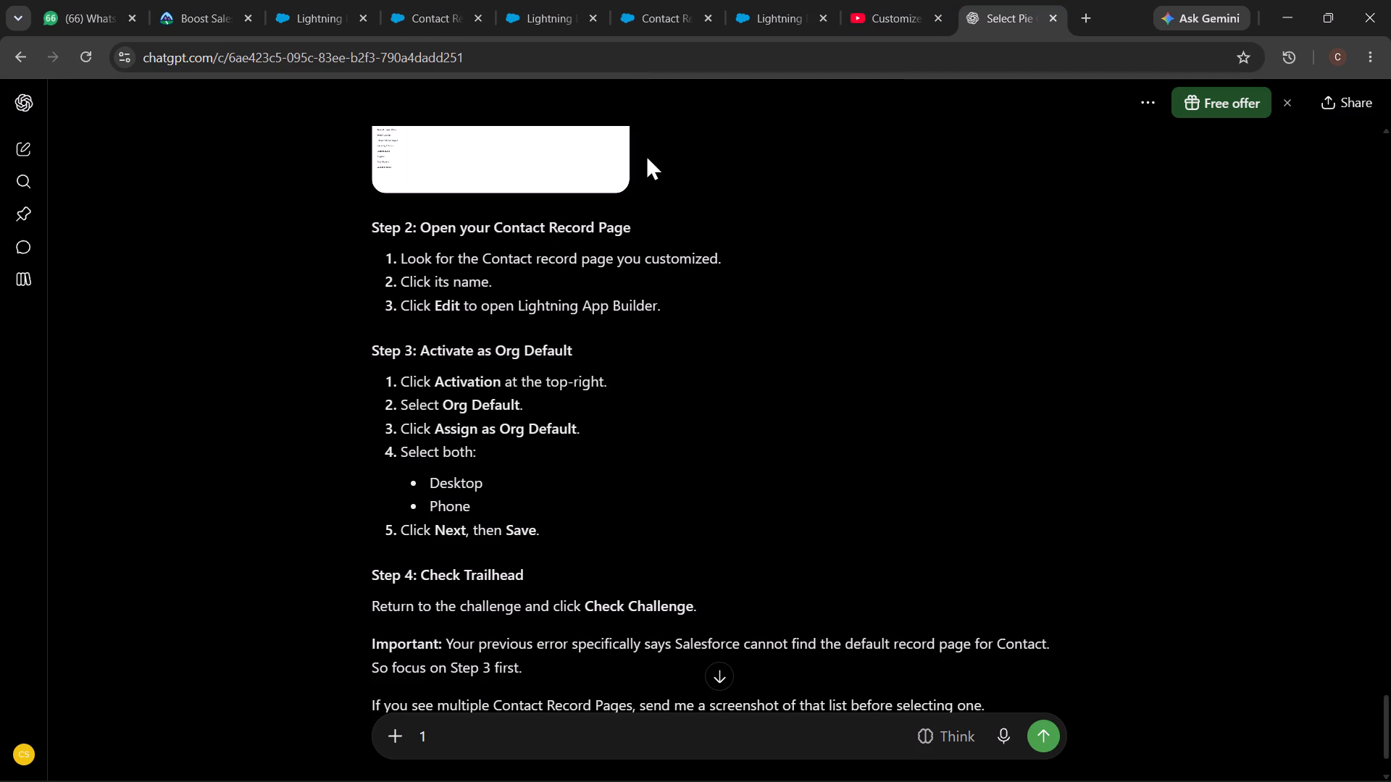
pyautogui.scroll(-1, 615, 302)
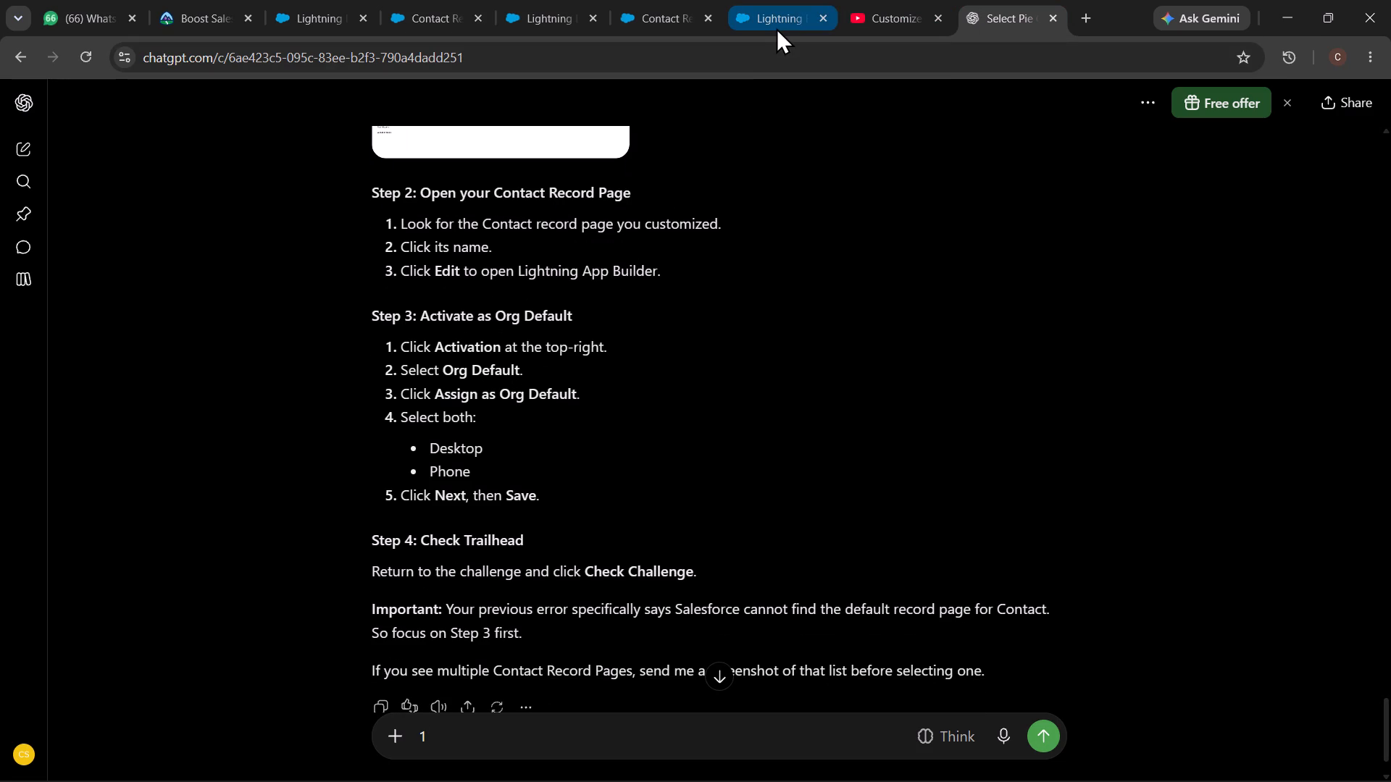
pyautogui.click(410, 17)
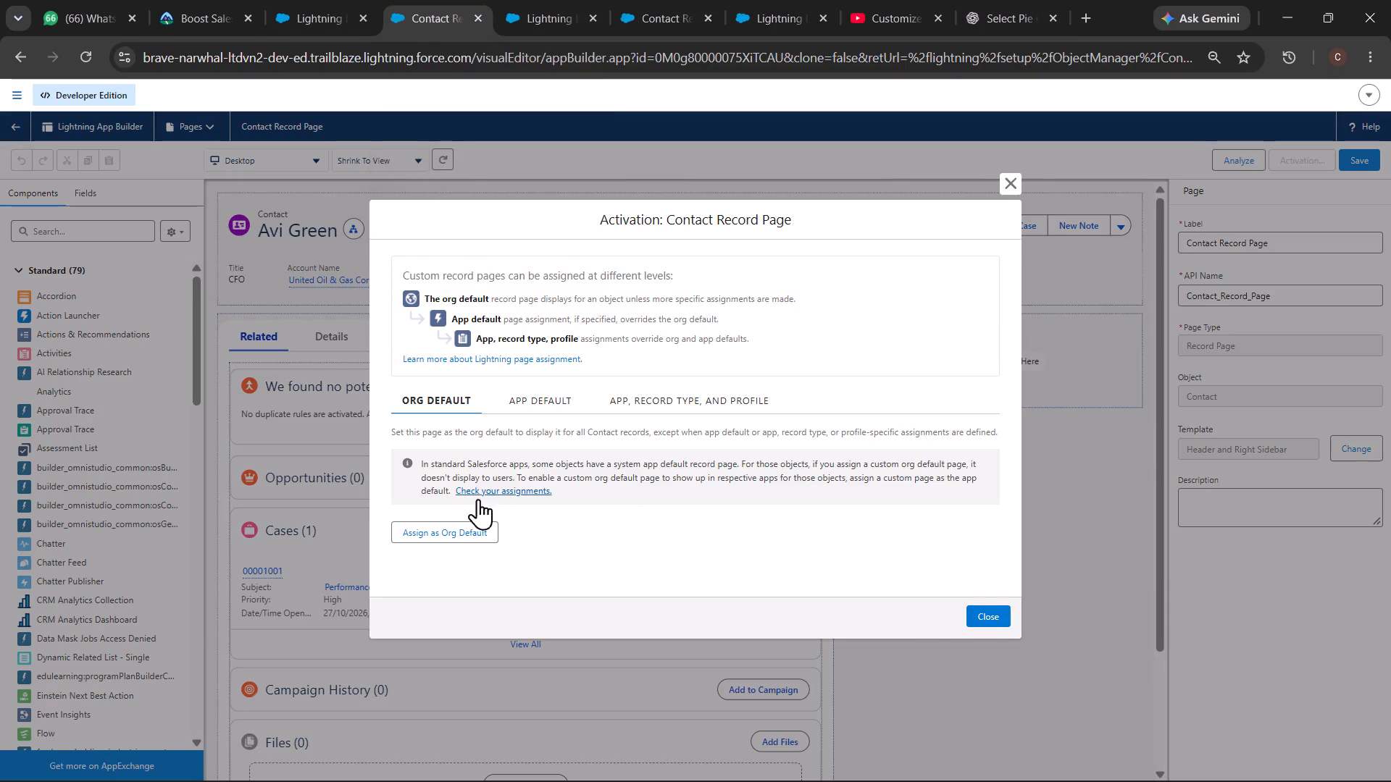
pyautogui.click(468, 529)
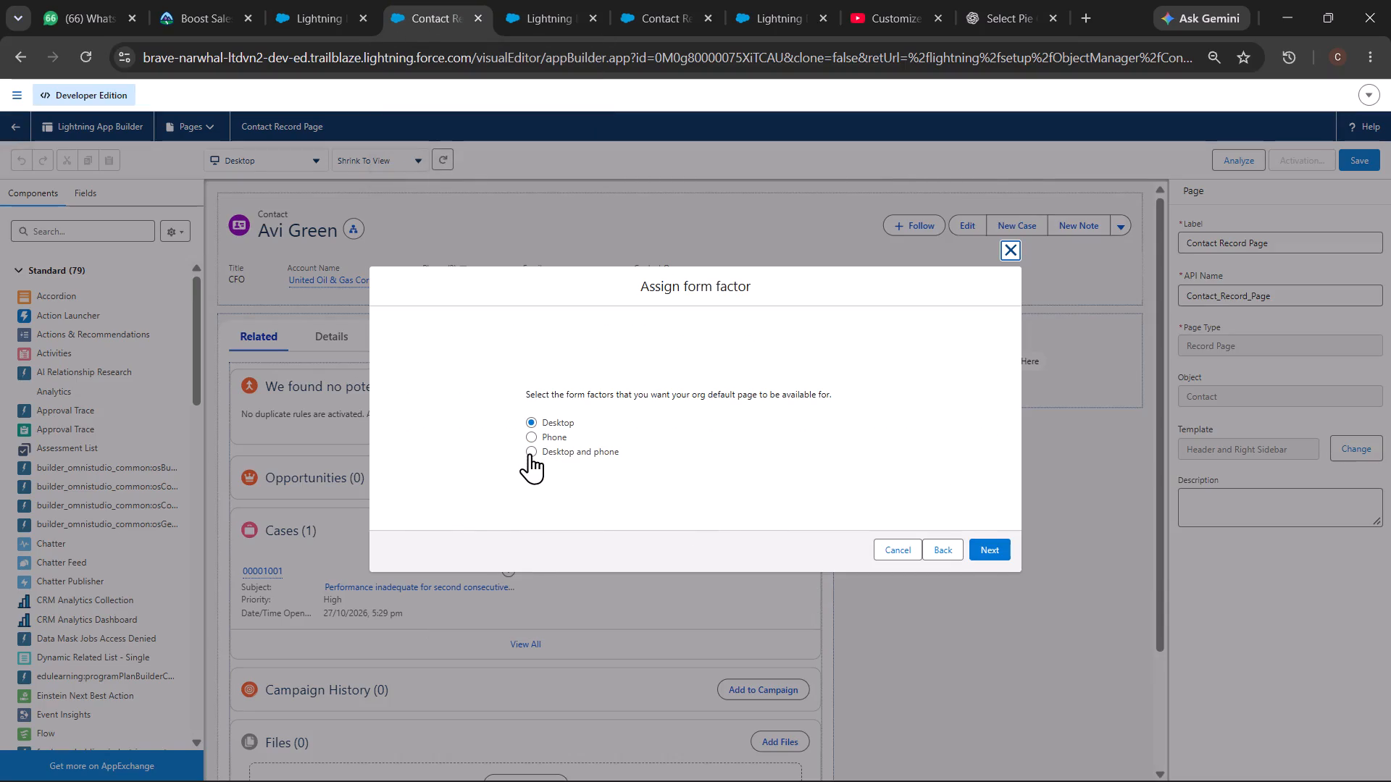
pyautogui.click(530, 453)
pyautogui.click(994, 545)
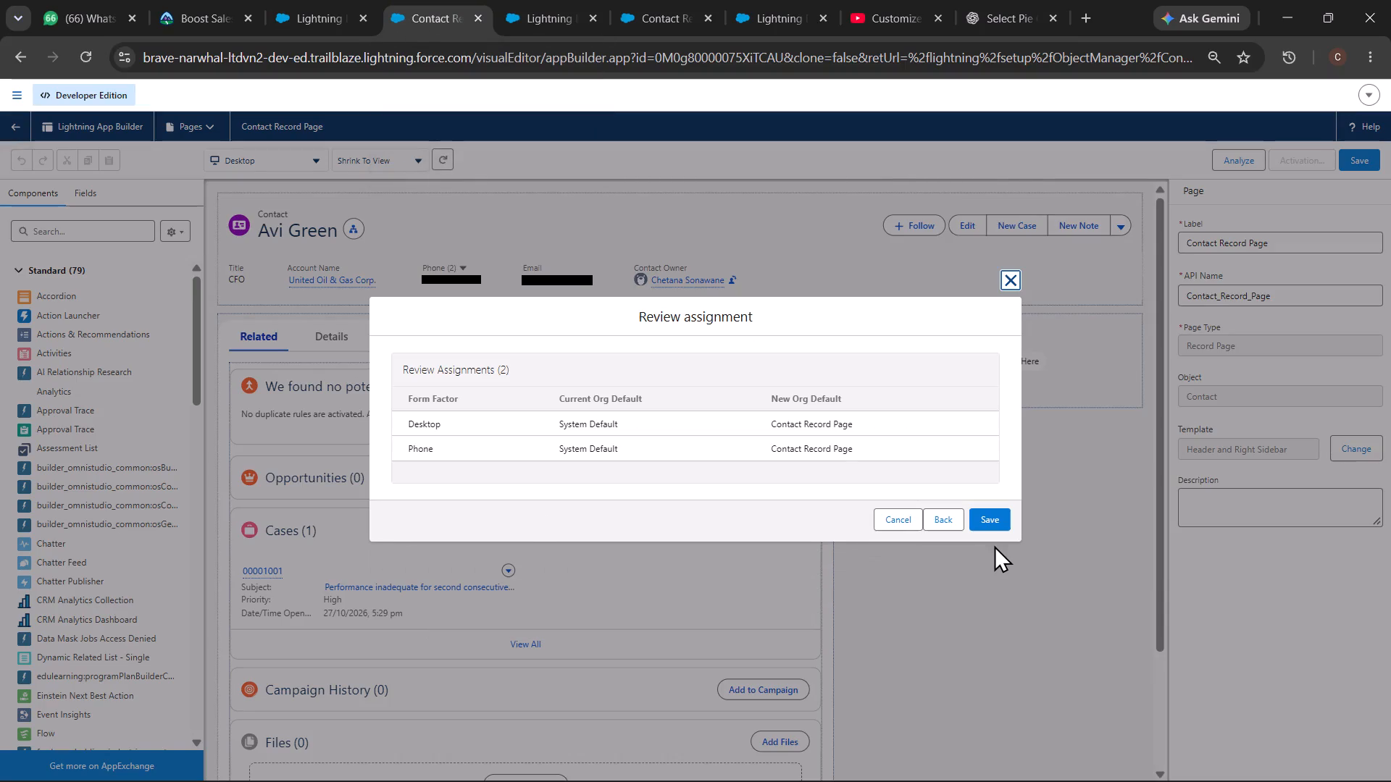
pyautogui.click(985, 518)
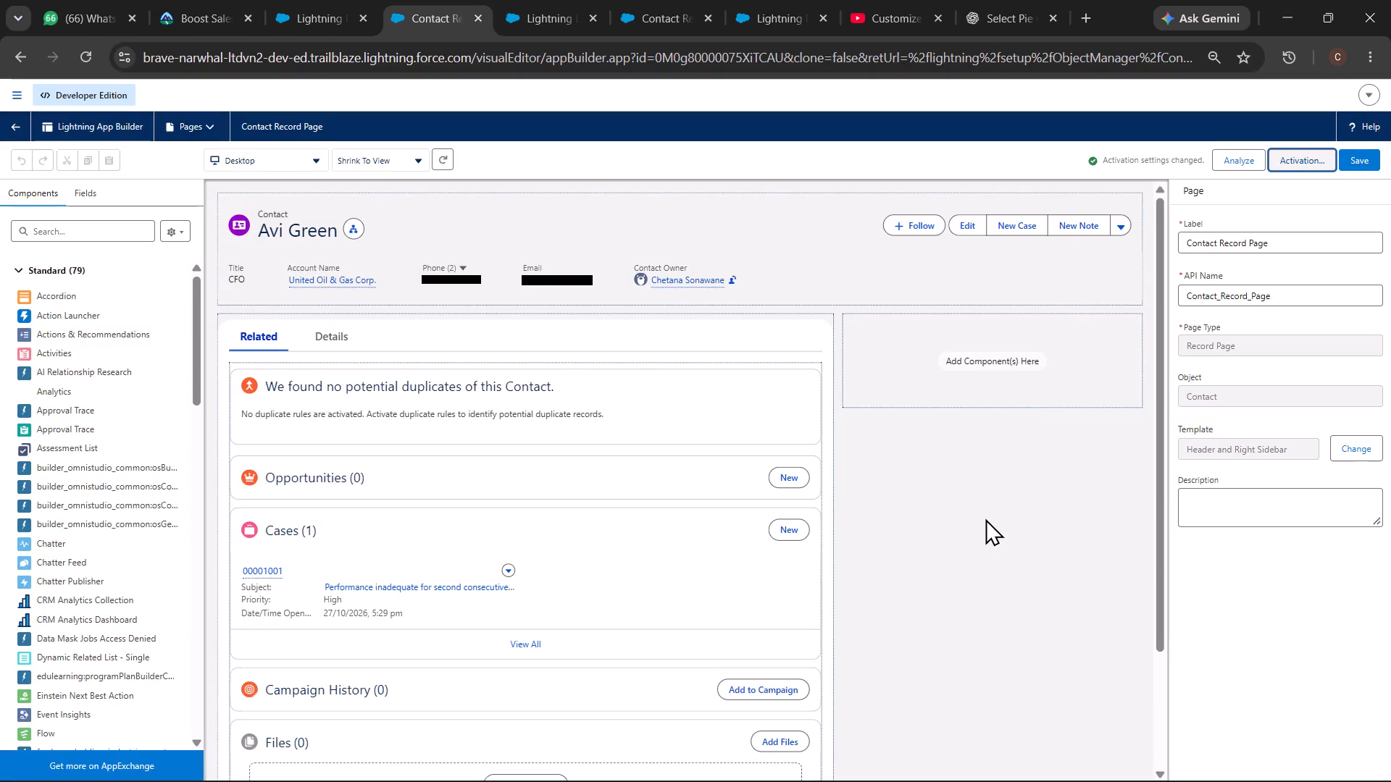
# Review ChatGPT's last step, return to the Trailhead challenge and run the challenge check for 500 points.
pyautogui.click(985, 4)
pyautogui.click(810, 316)
pyautogui.scroll(-1, 810, 316)
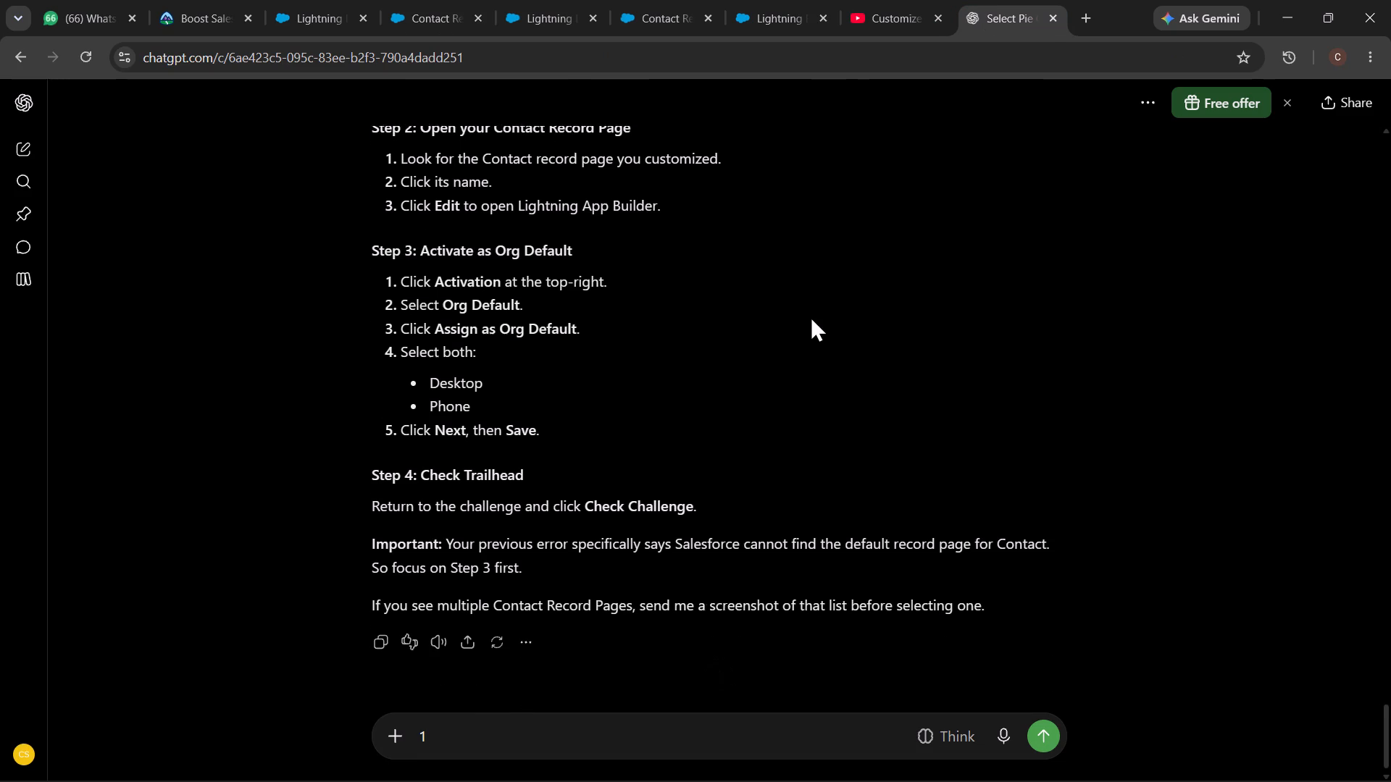
pyautogui.scroll(-1, 810, 316)
pyautogui.click(164, 0)
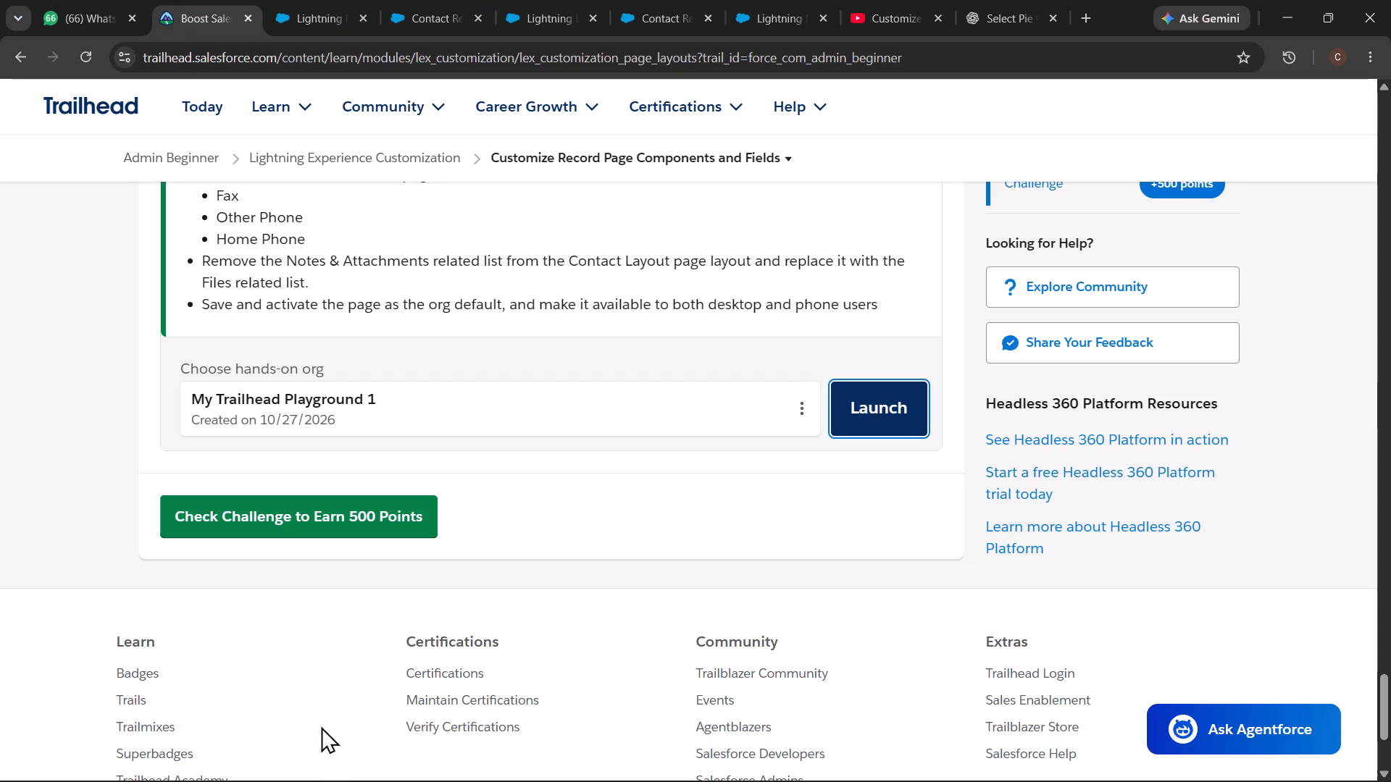
pyautogui.click(371, 527)
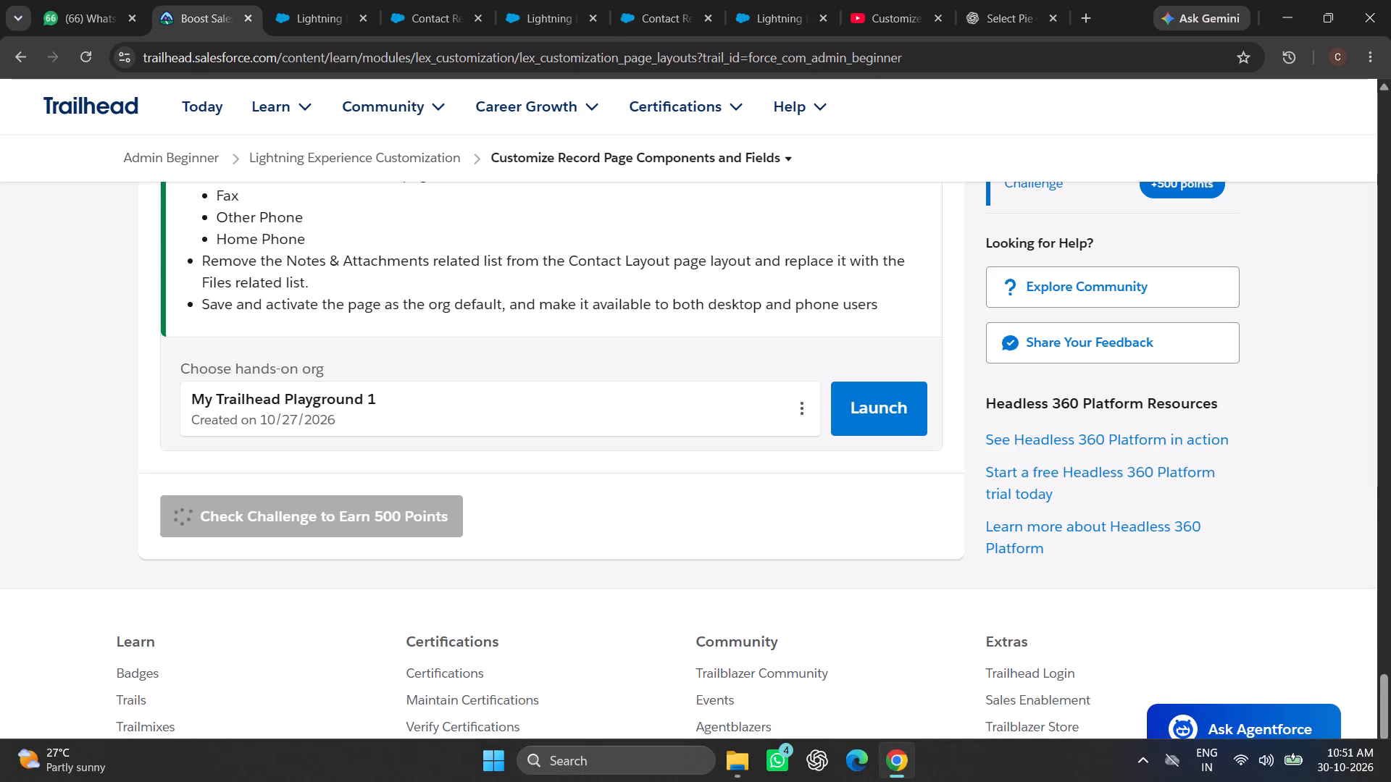
pyautogui.scroll(2, 1141, 578)
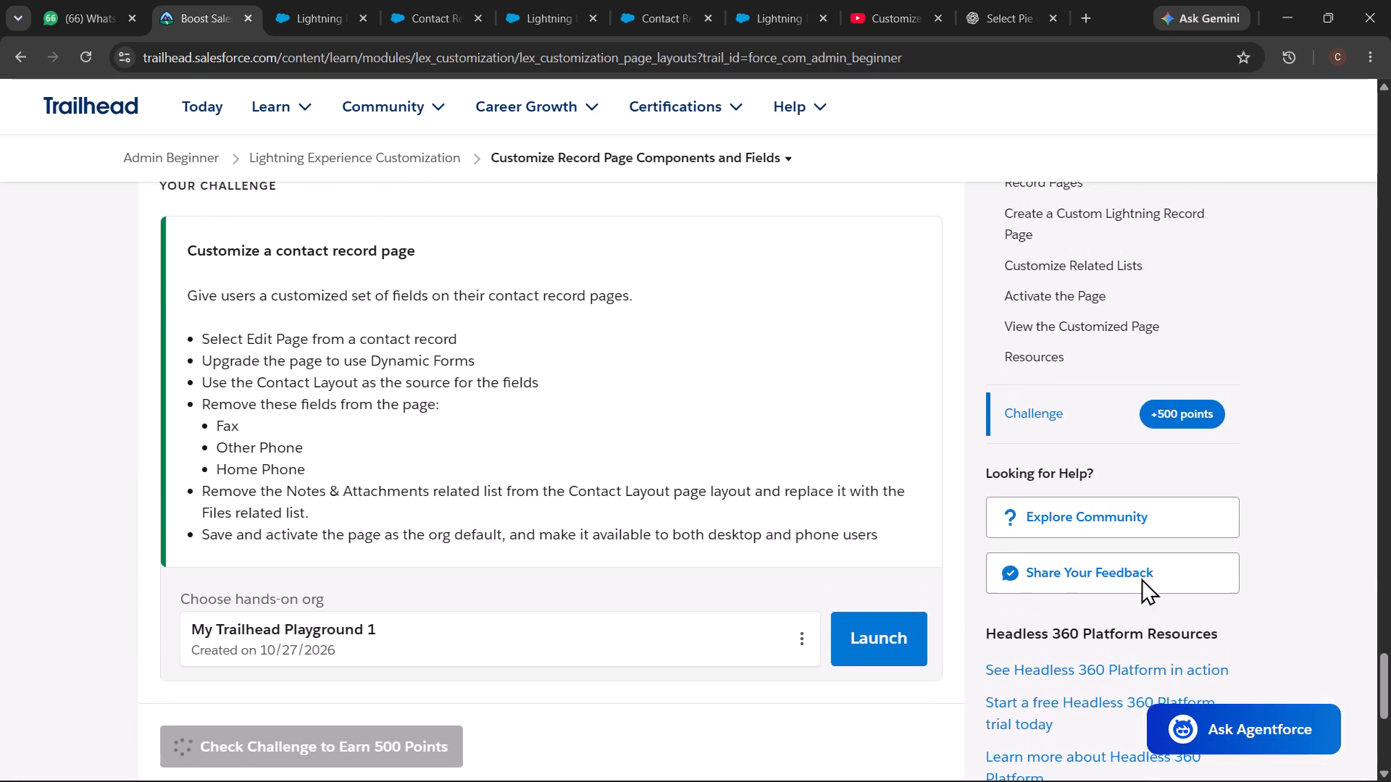
pyautogui.scroll(-3, 1141, 578)
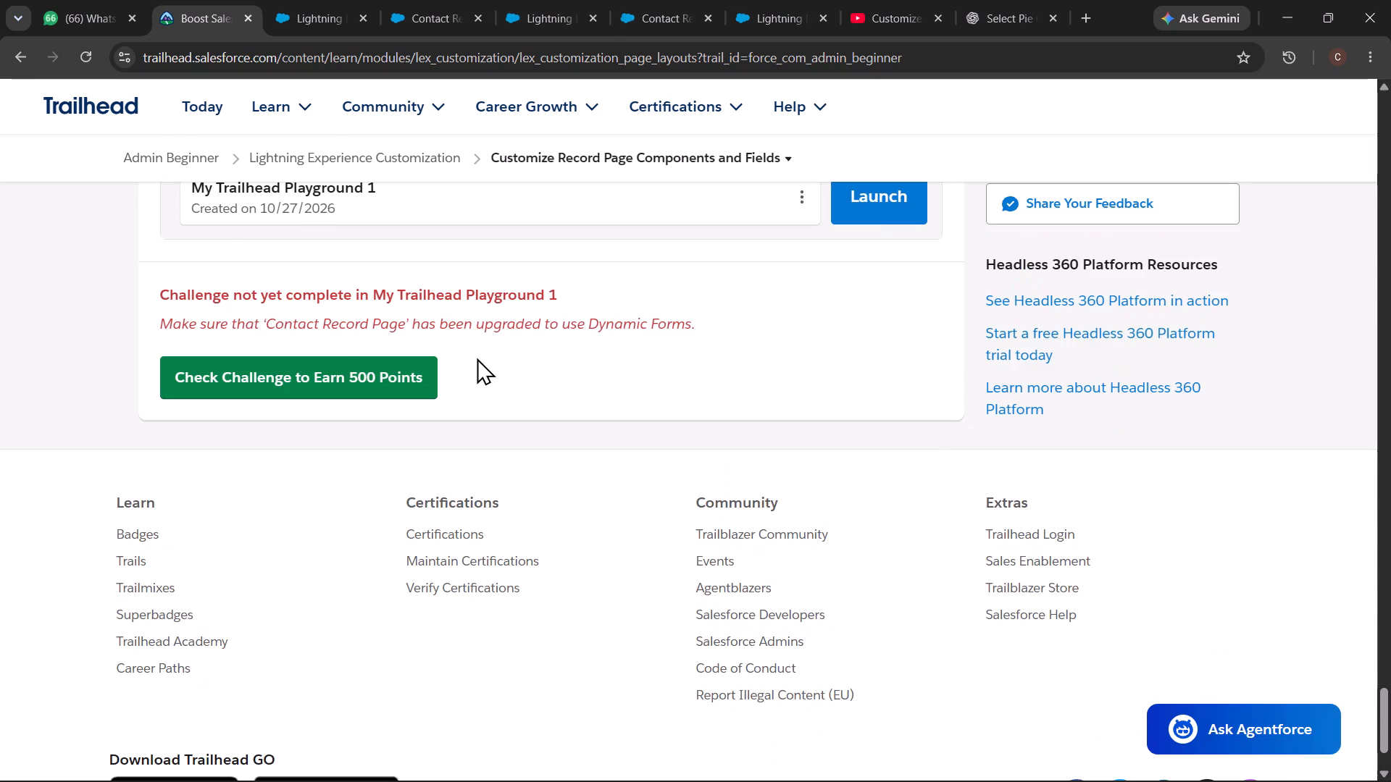
pyautogui.click(985, 0)
pyautogui.scroll(-1, 812, 345)
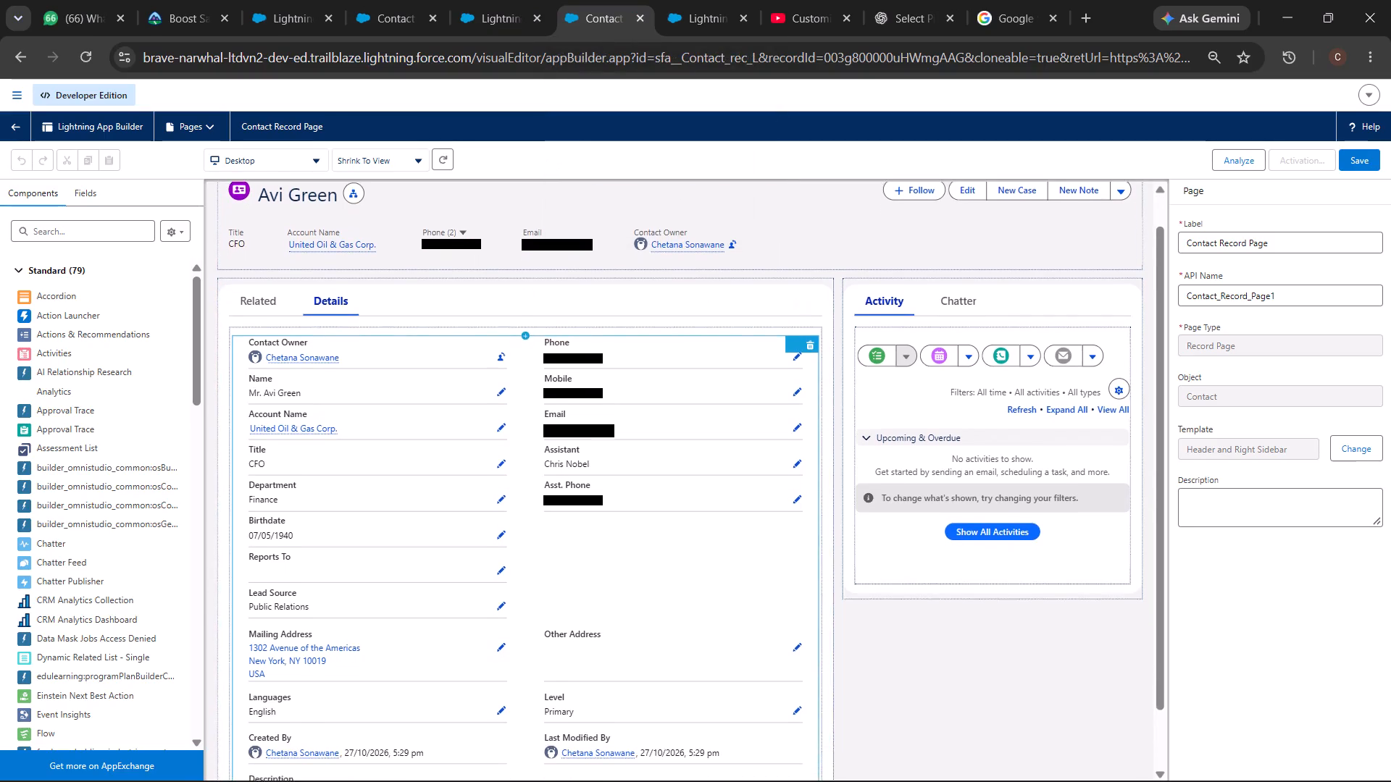
pyautogui.scroll(-3, 788, 582)
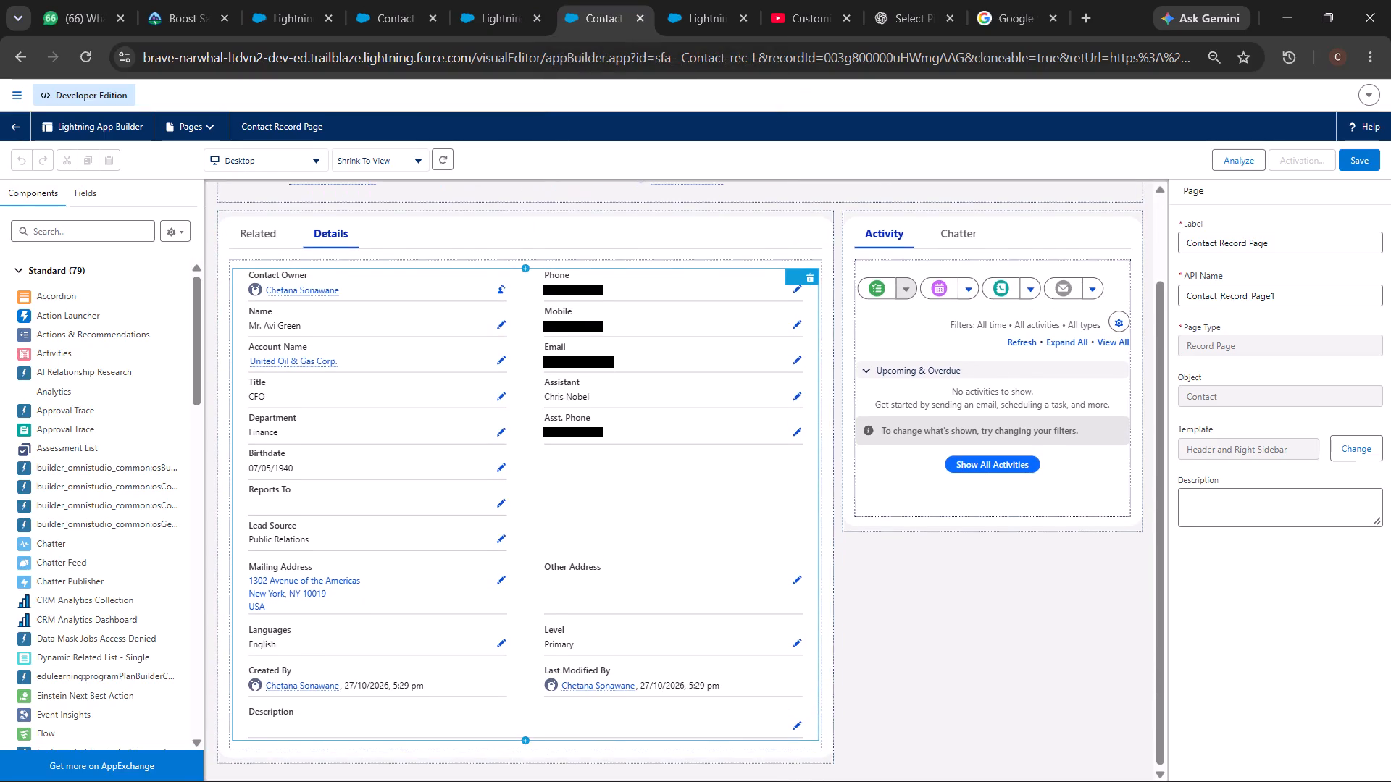
pyautogui.scroll(2, 788, 582)
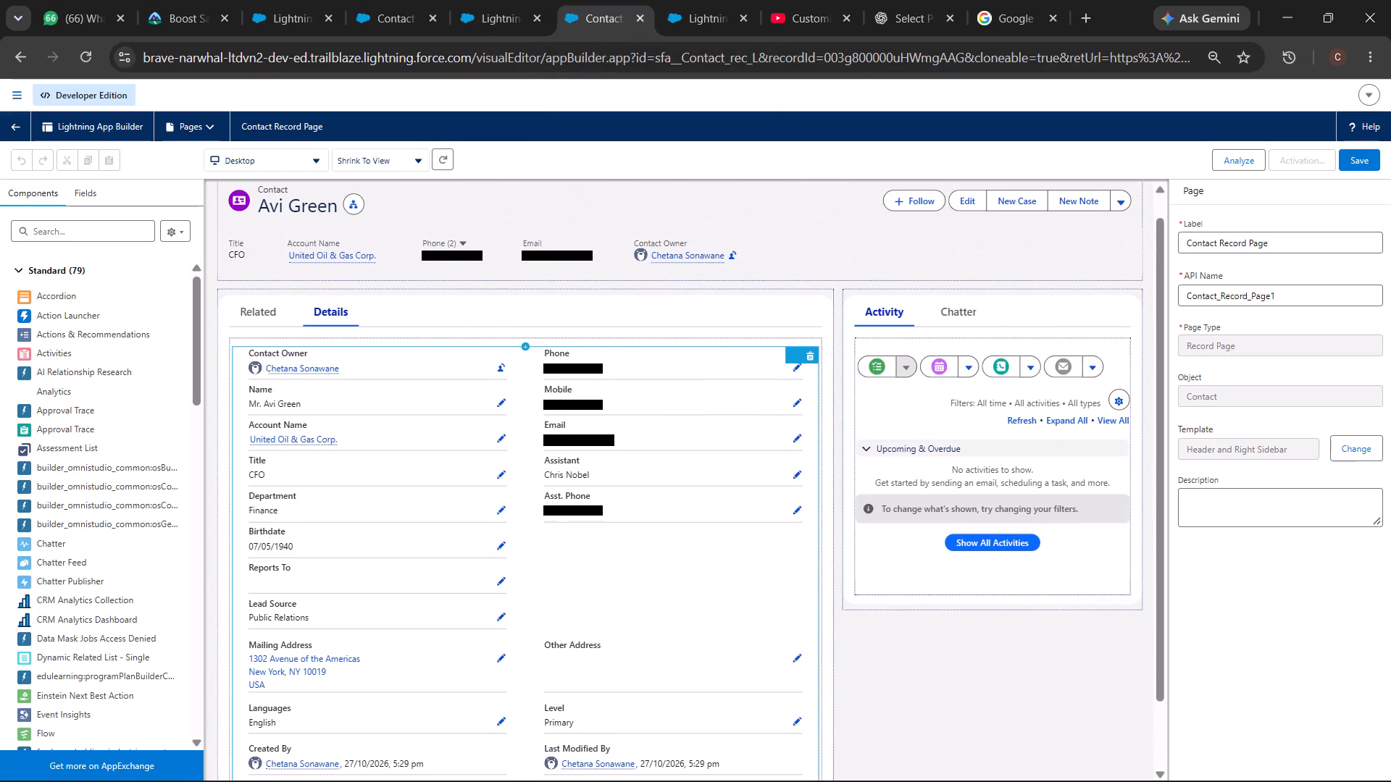
pyautogui.click(952, 668)
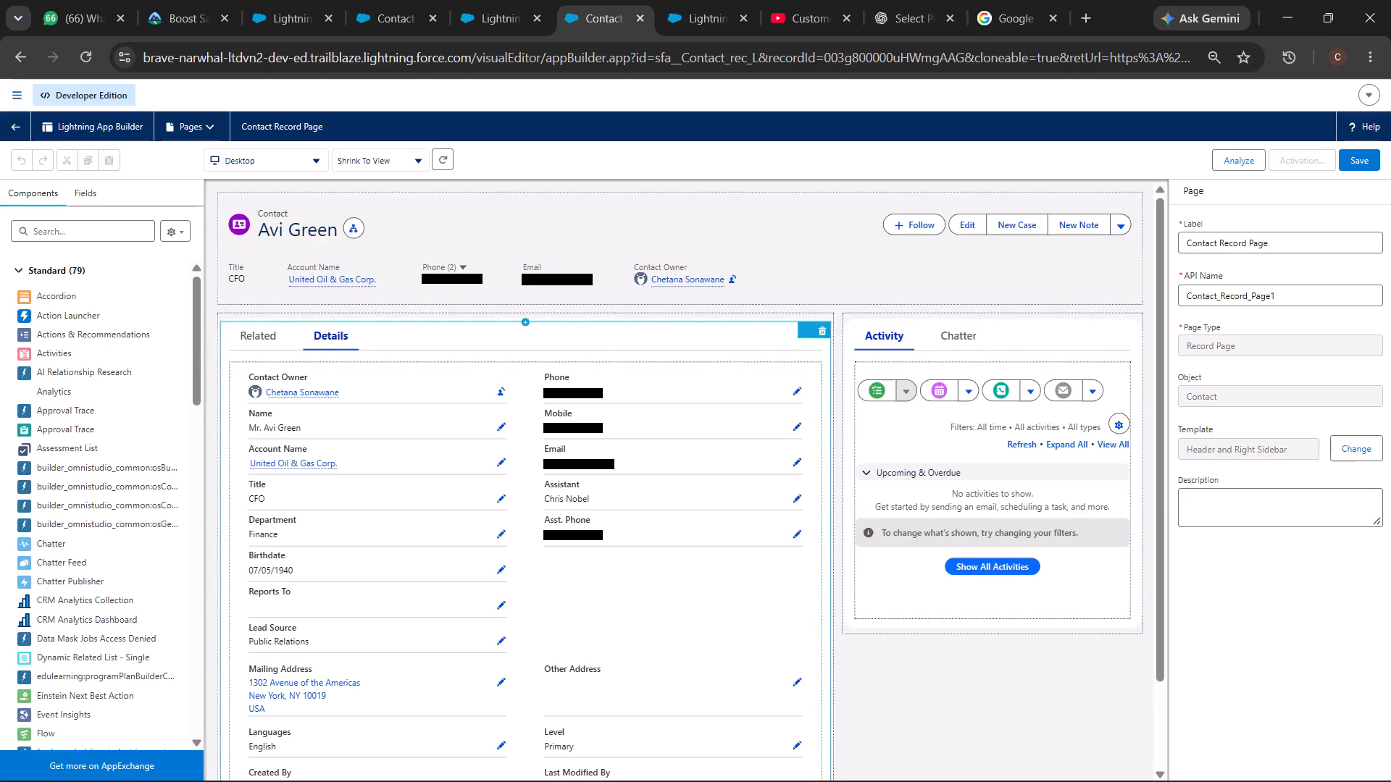
pyautogui.click(1031, 659)
pyautogui.scroll(-1, 1031, 659)
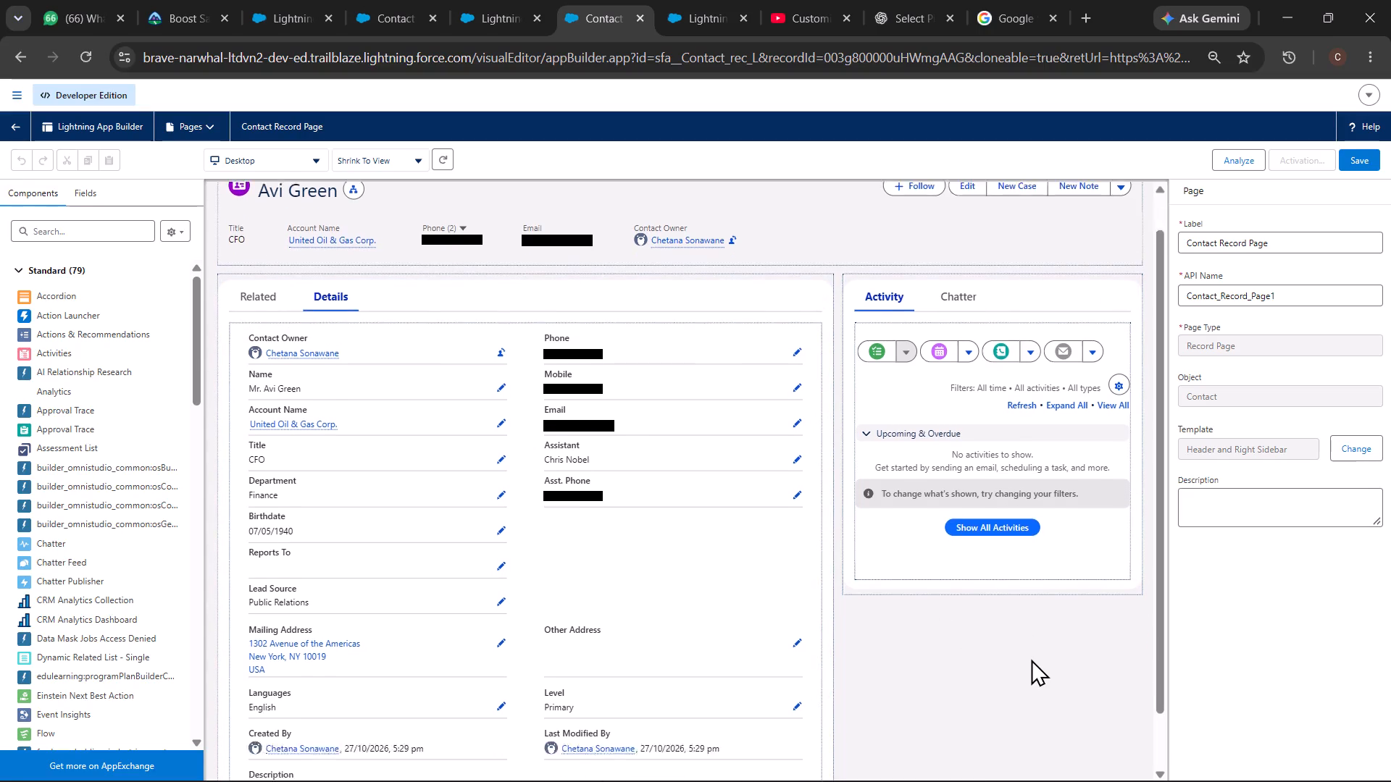
pyautogui.scroll(-2, 1031, 659)
pyautogui.scroll(-1, 405, 584)
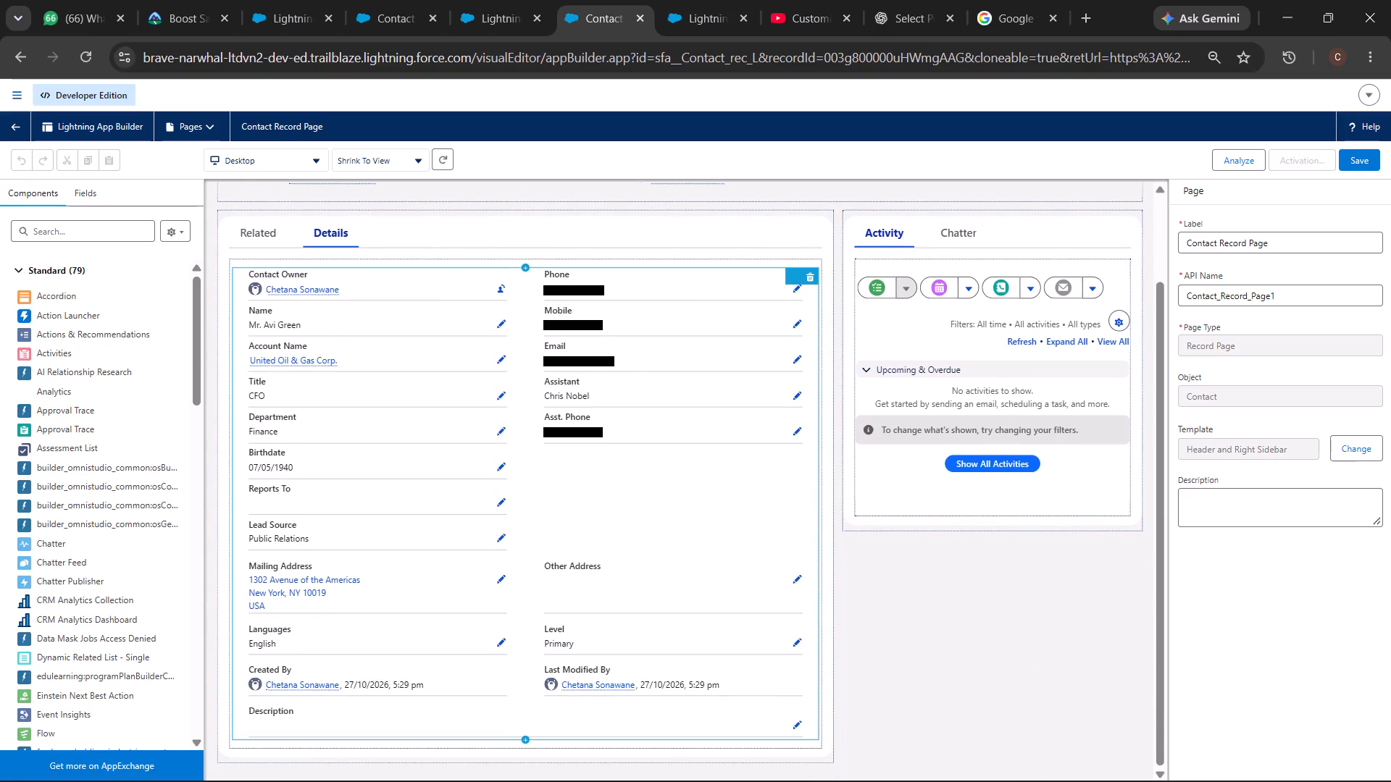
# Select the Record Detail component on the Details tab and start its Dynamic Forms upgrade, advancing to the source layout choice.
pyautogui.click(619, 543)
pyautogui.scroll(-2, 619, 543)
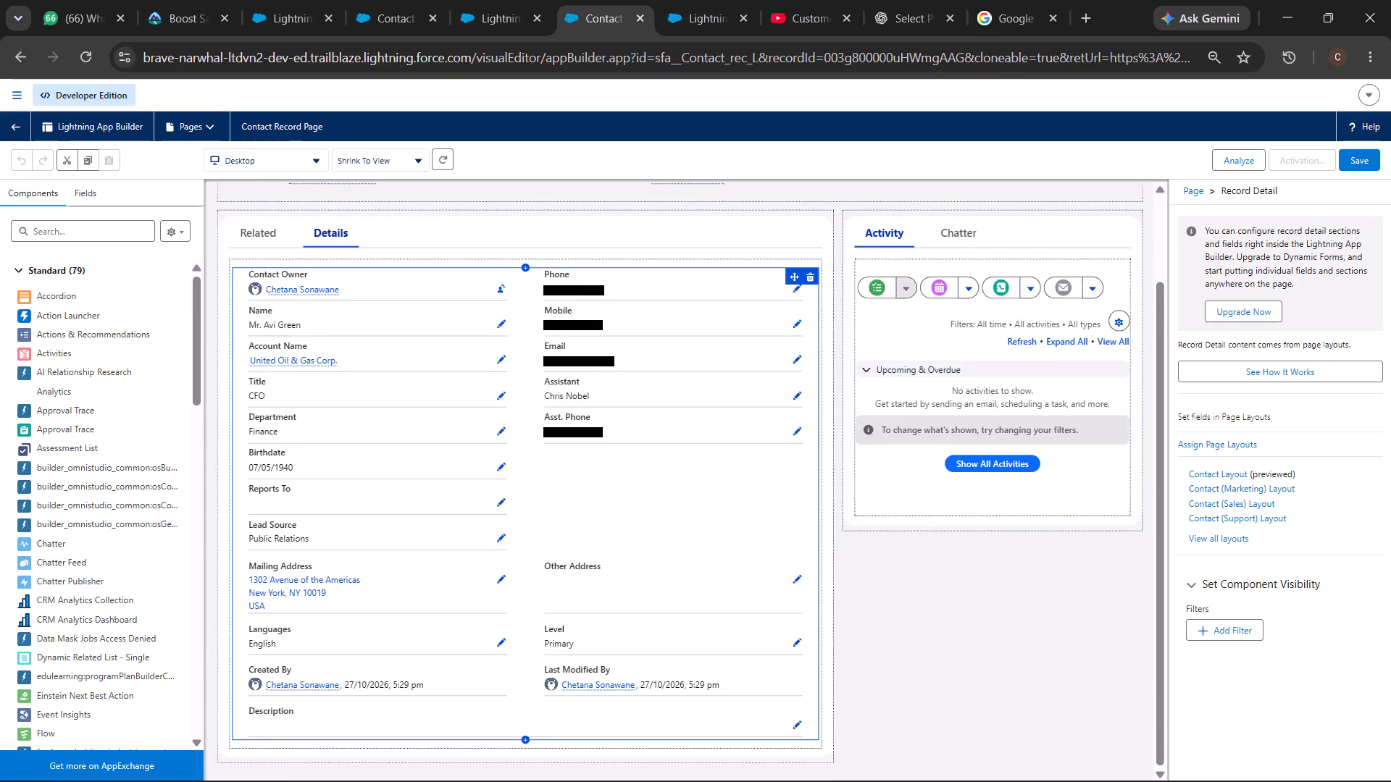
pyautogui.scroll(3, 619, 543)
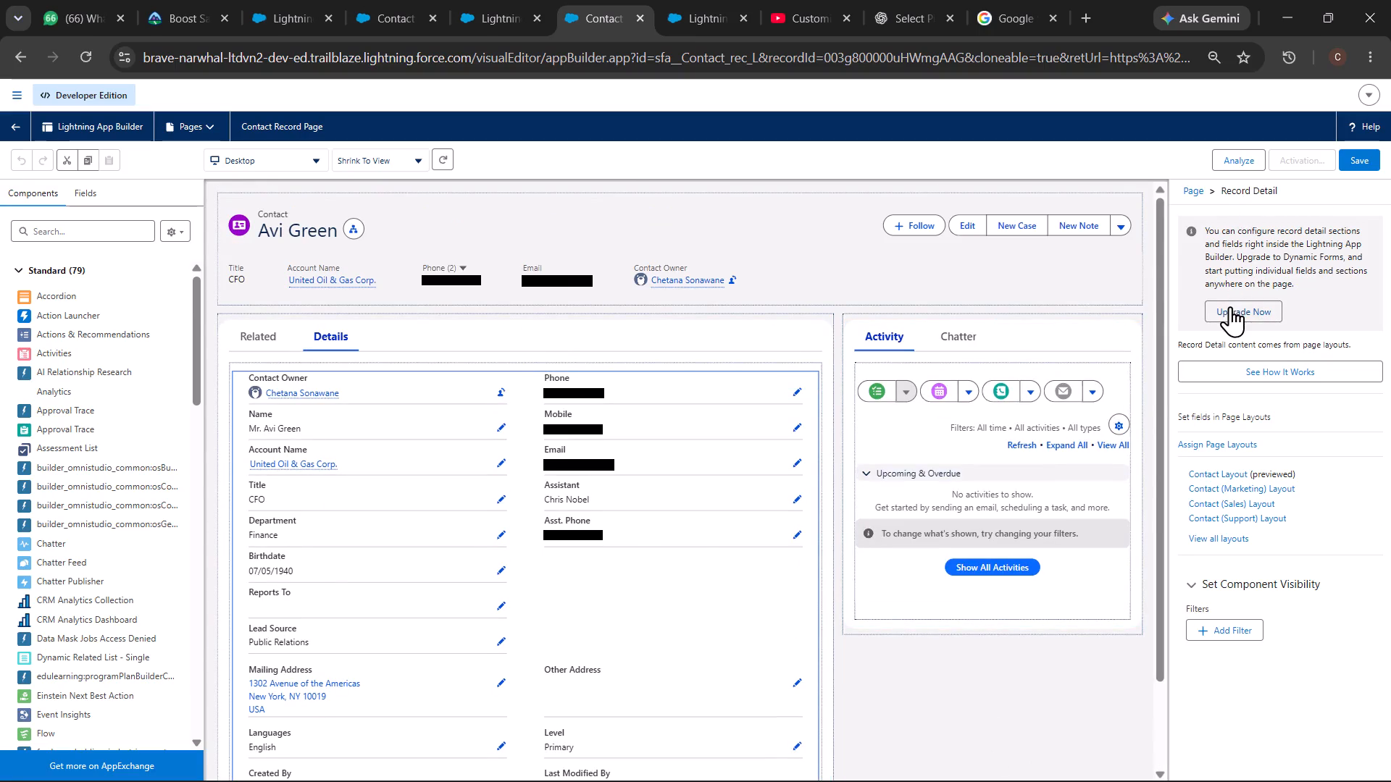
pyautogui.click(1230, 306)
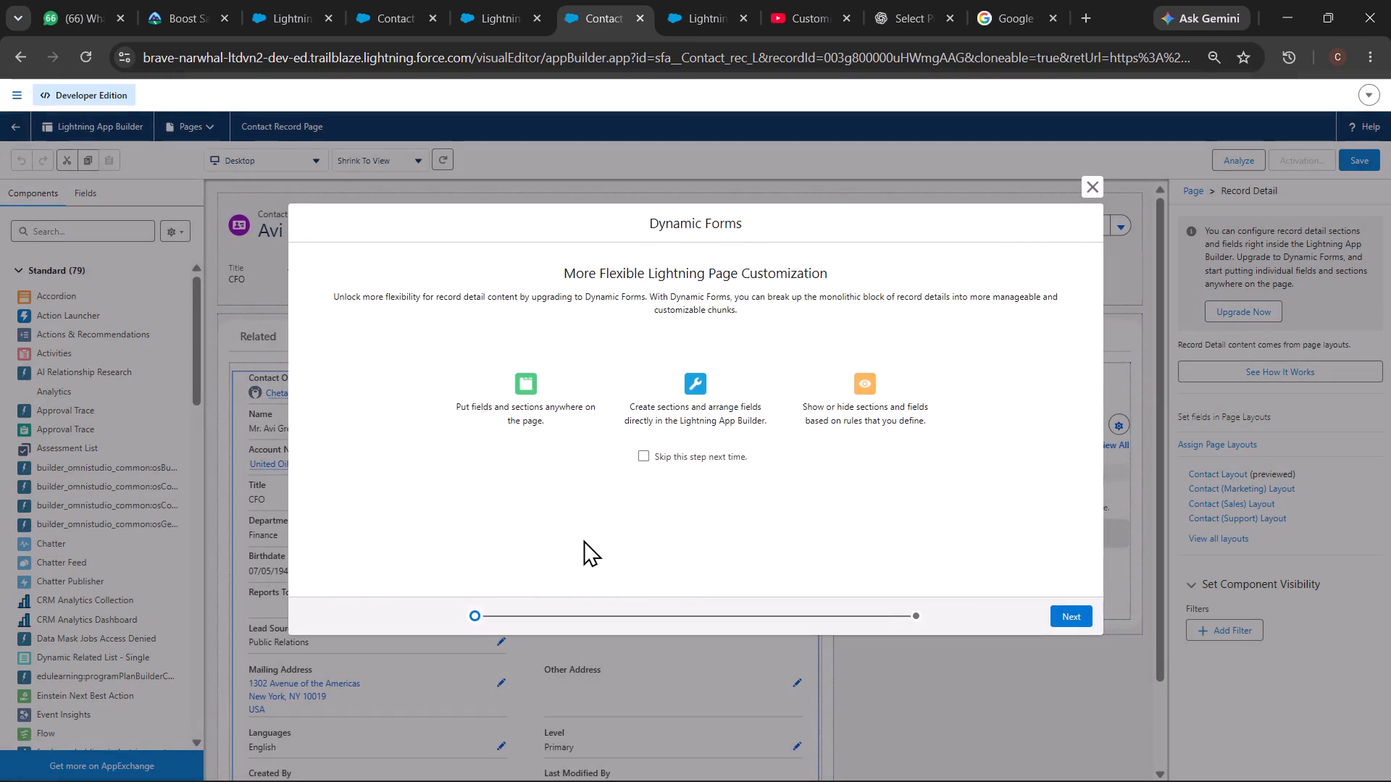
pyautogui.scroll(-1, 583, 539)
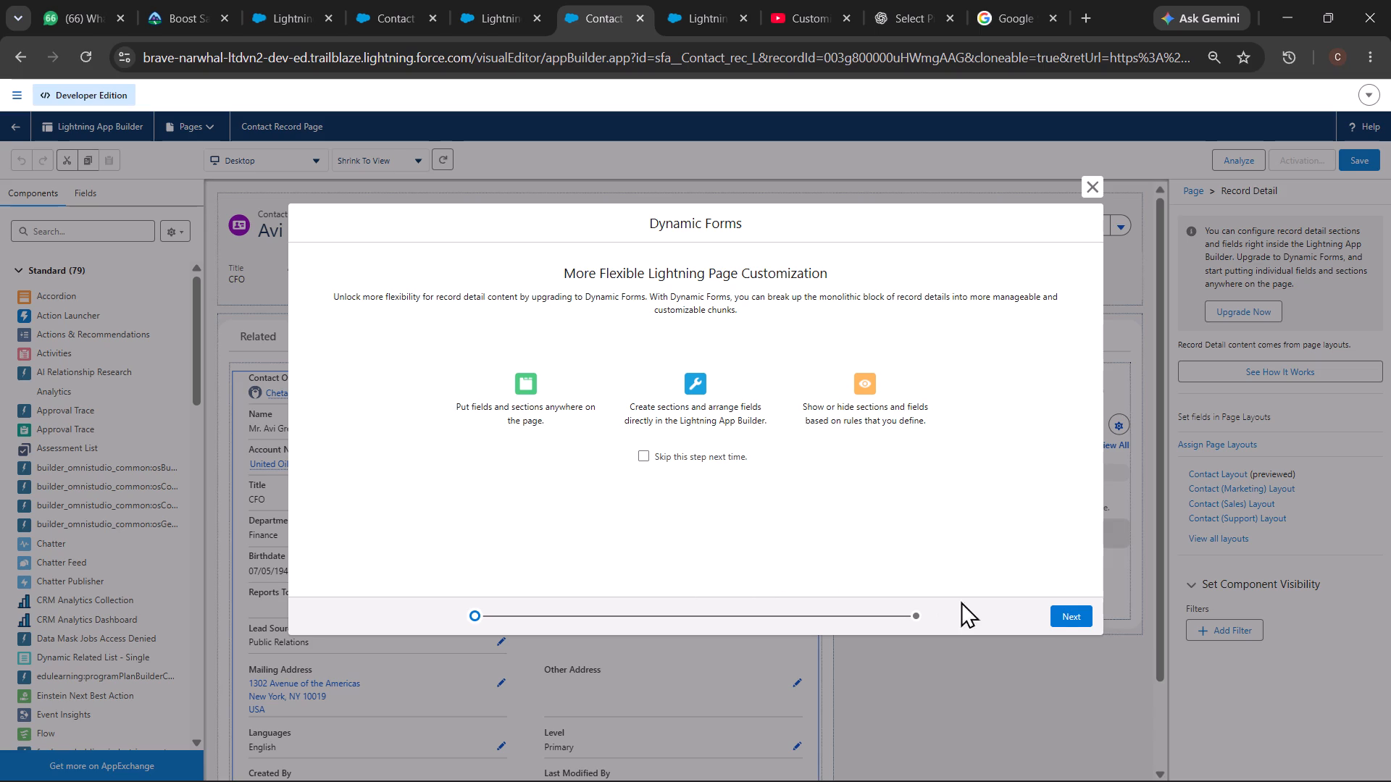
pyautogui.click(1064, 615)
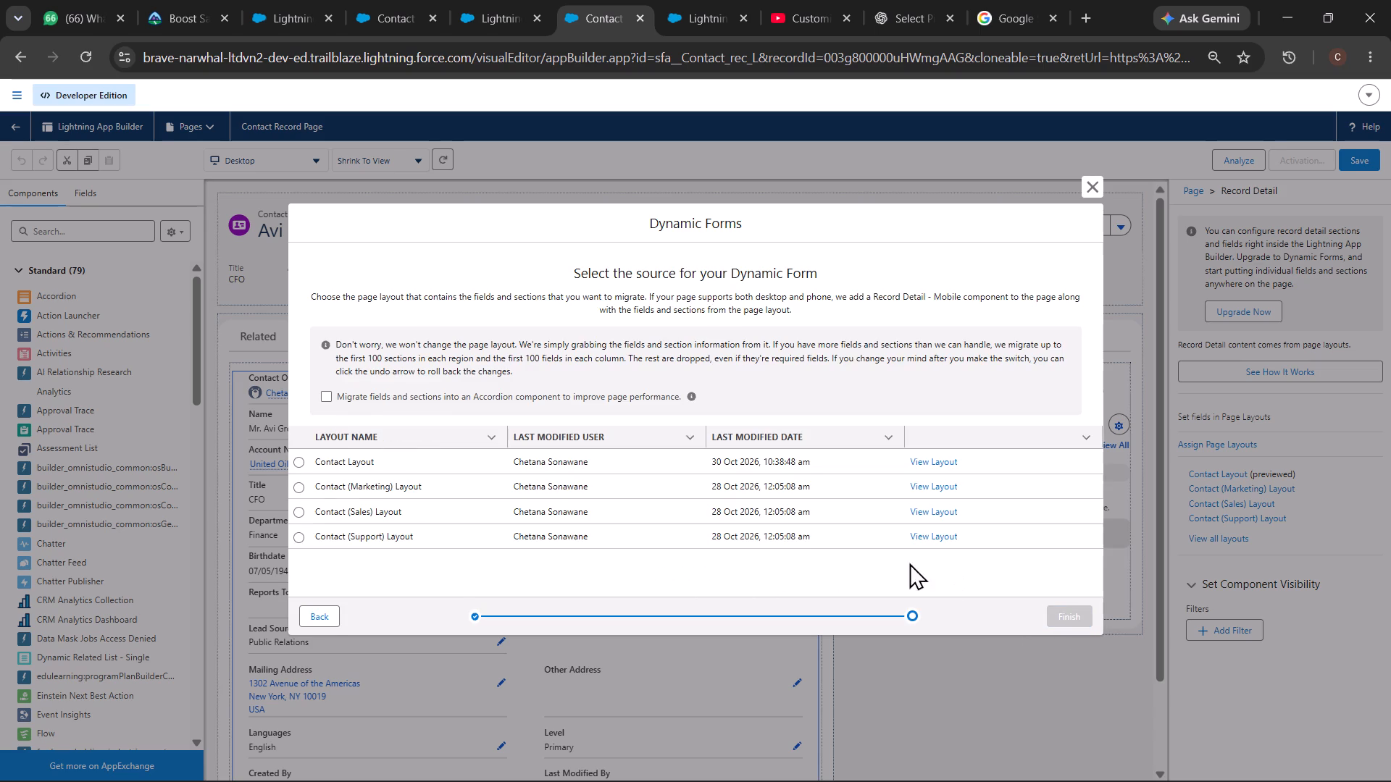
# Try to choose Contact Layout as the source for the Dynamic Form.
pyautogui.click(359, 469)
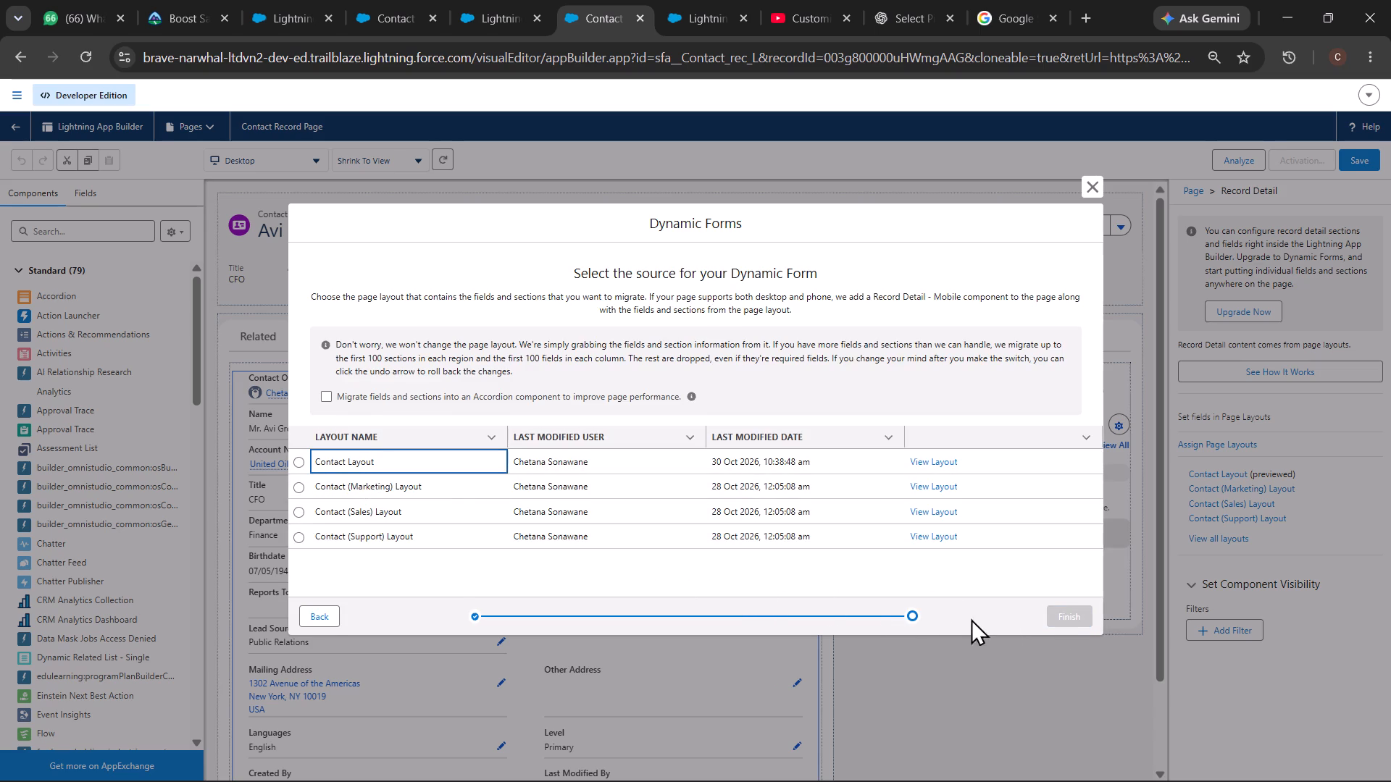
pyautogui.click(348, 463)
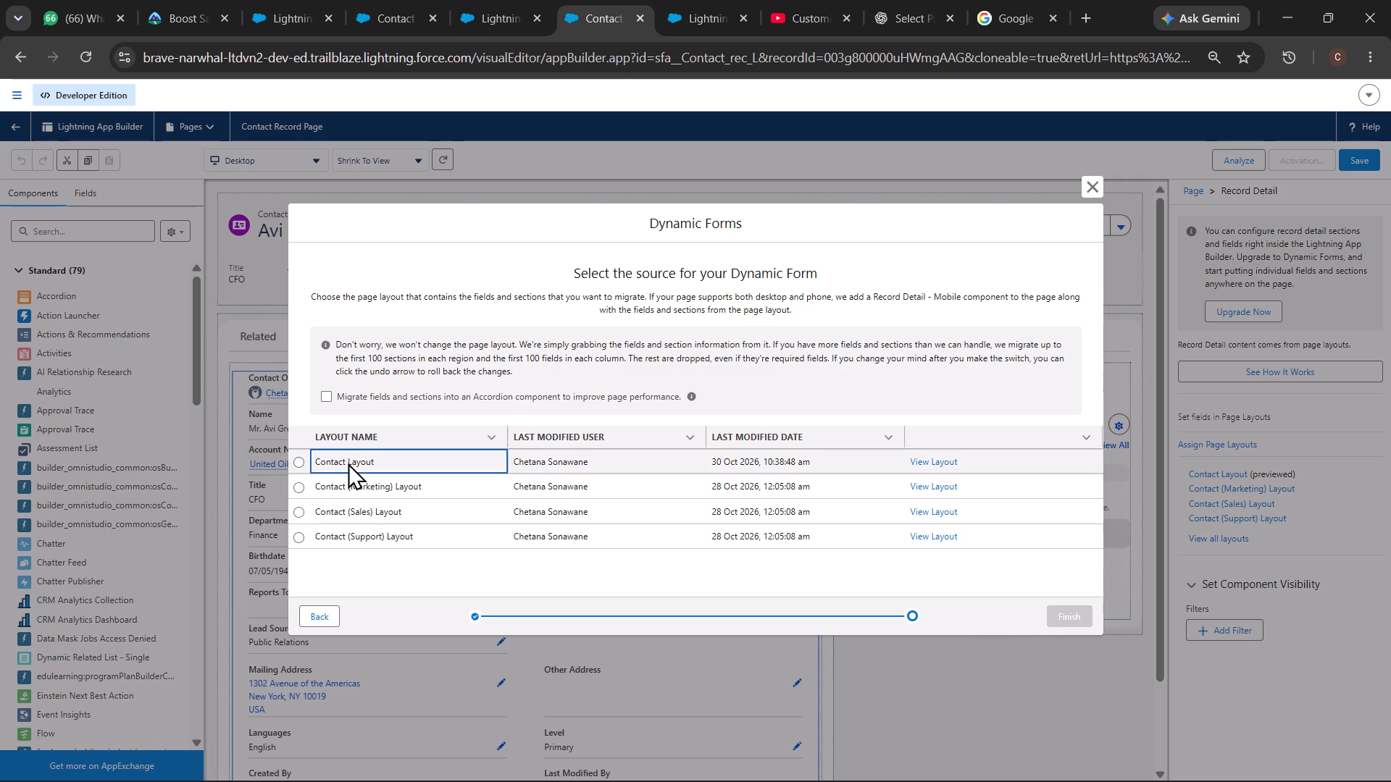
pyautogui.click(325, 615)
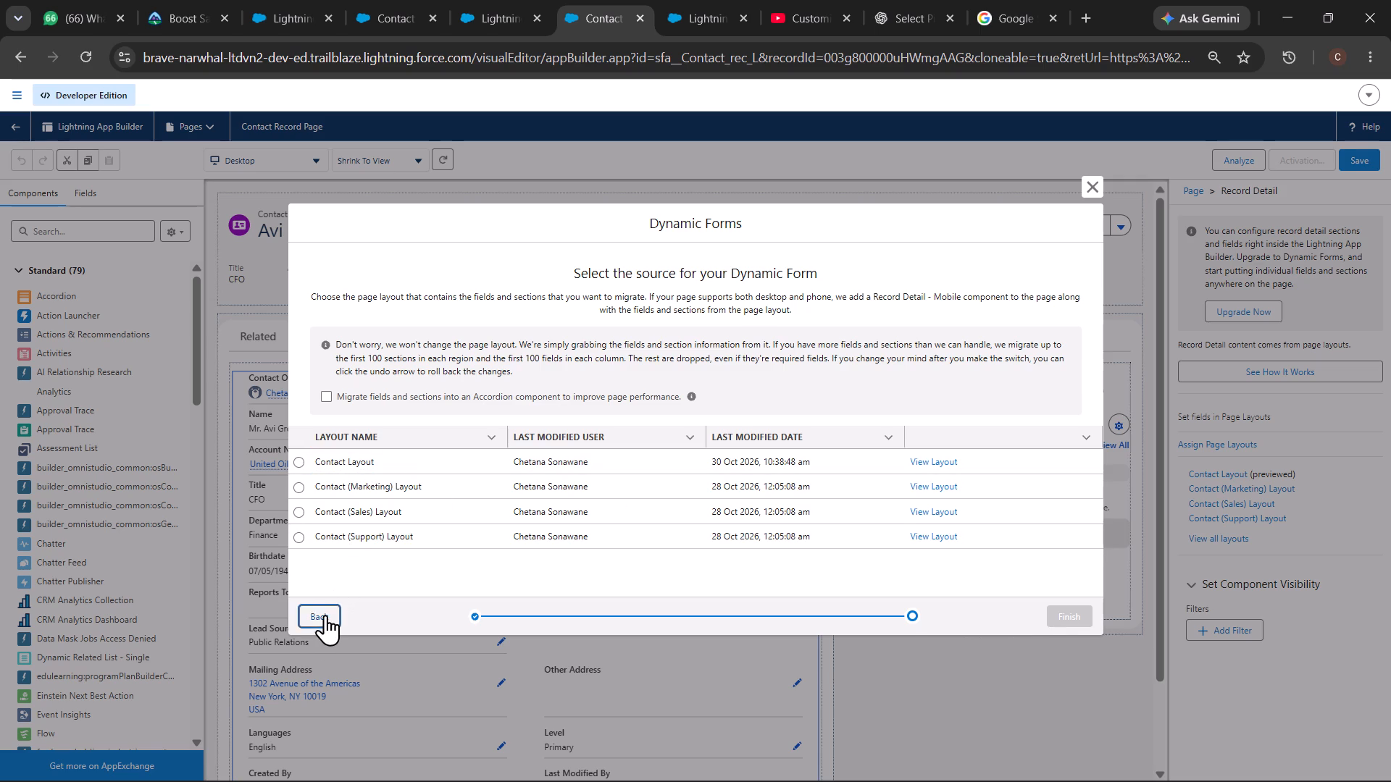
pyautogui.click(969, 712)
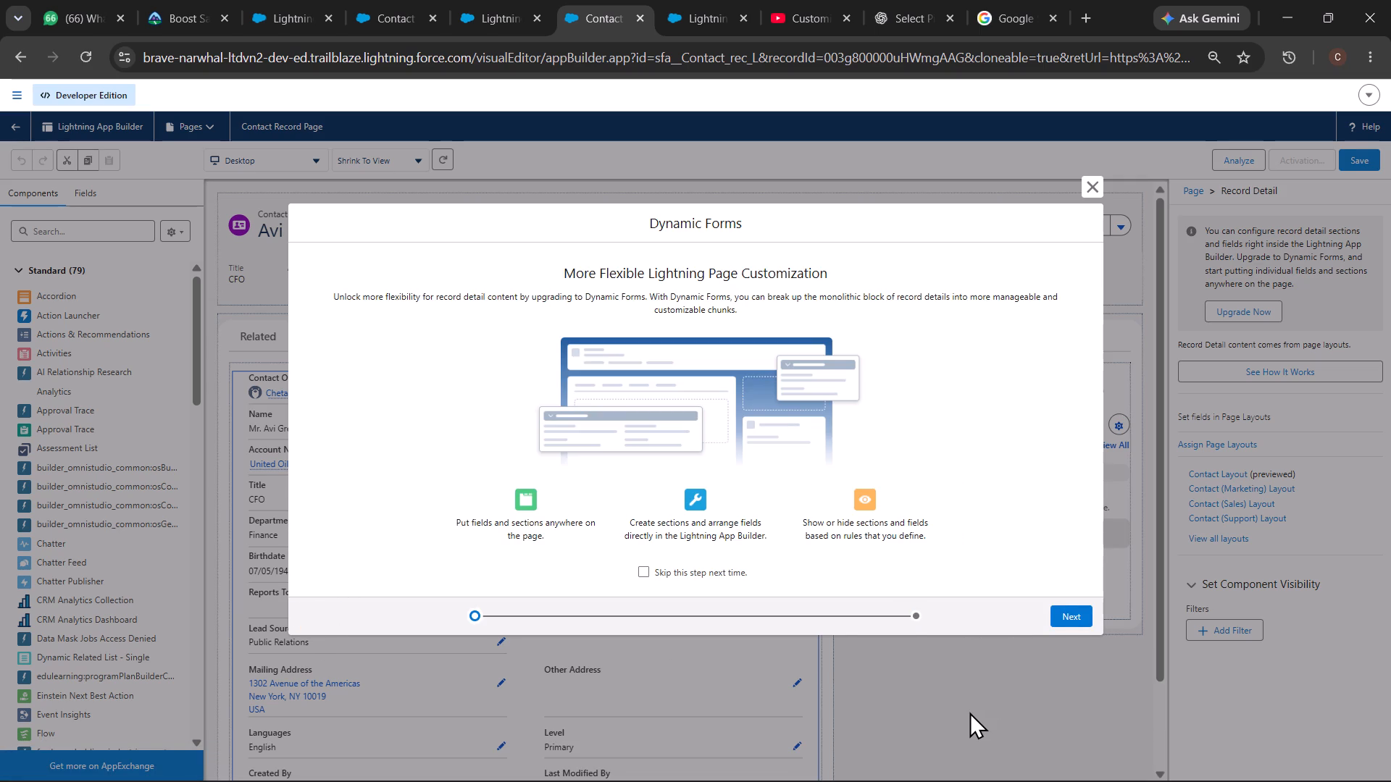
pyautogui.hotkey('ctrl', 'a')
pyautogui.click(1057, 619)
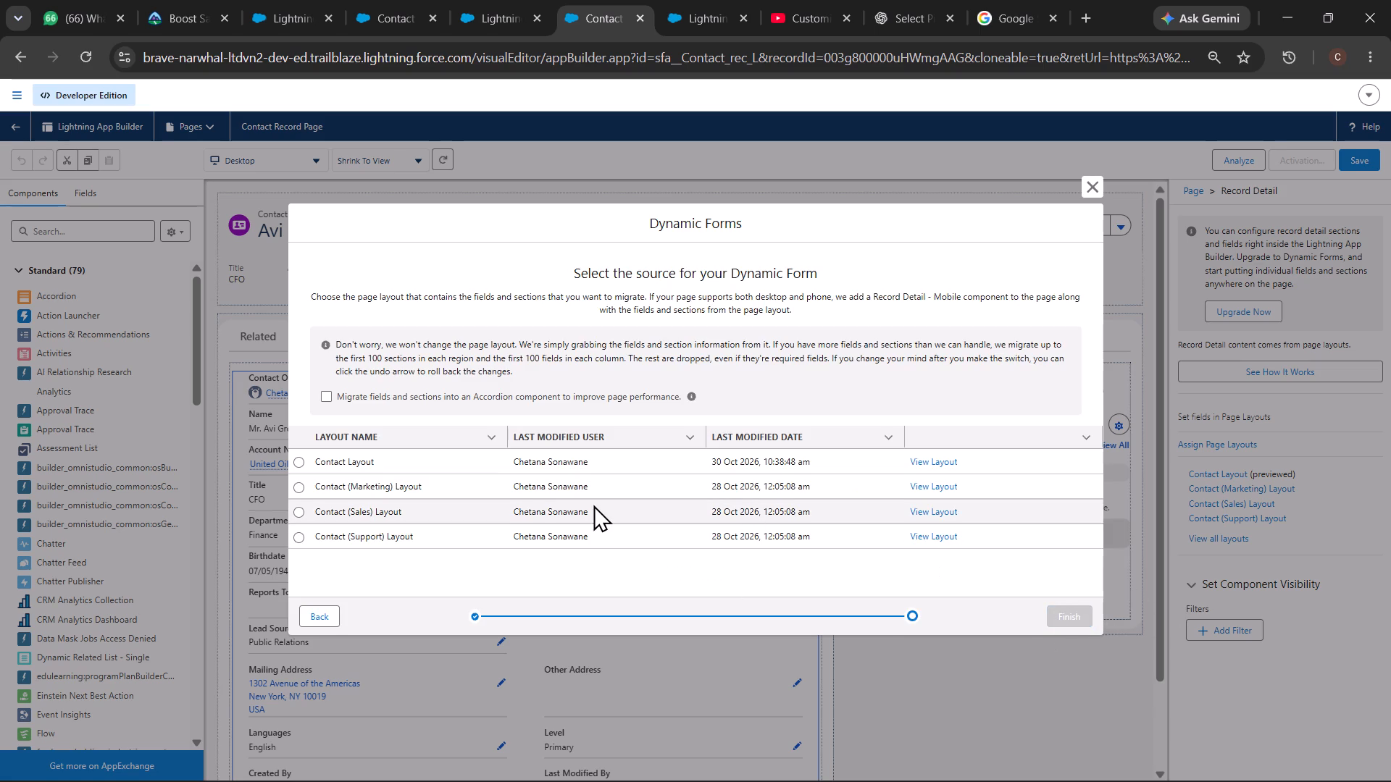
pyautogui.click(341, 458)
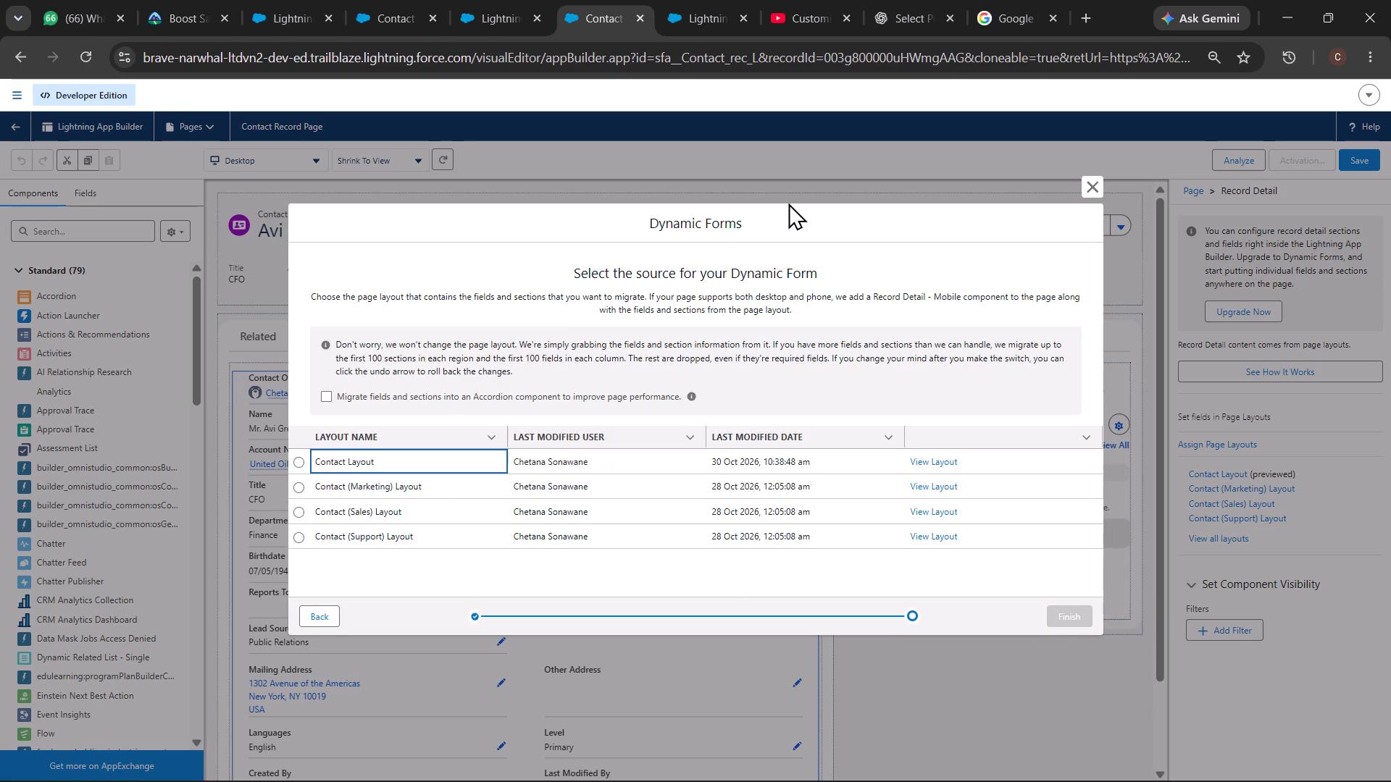
# Reopen The Bit's YouTube video "Customize Record Page Components and Fields" and skip ahead to check how the upgrade is done.
pyautogui.click(785, 23)
pyautogui.click(571, 396)
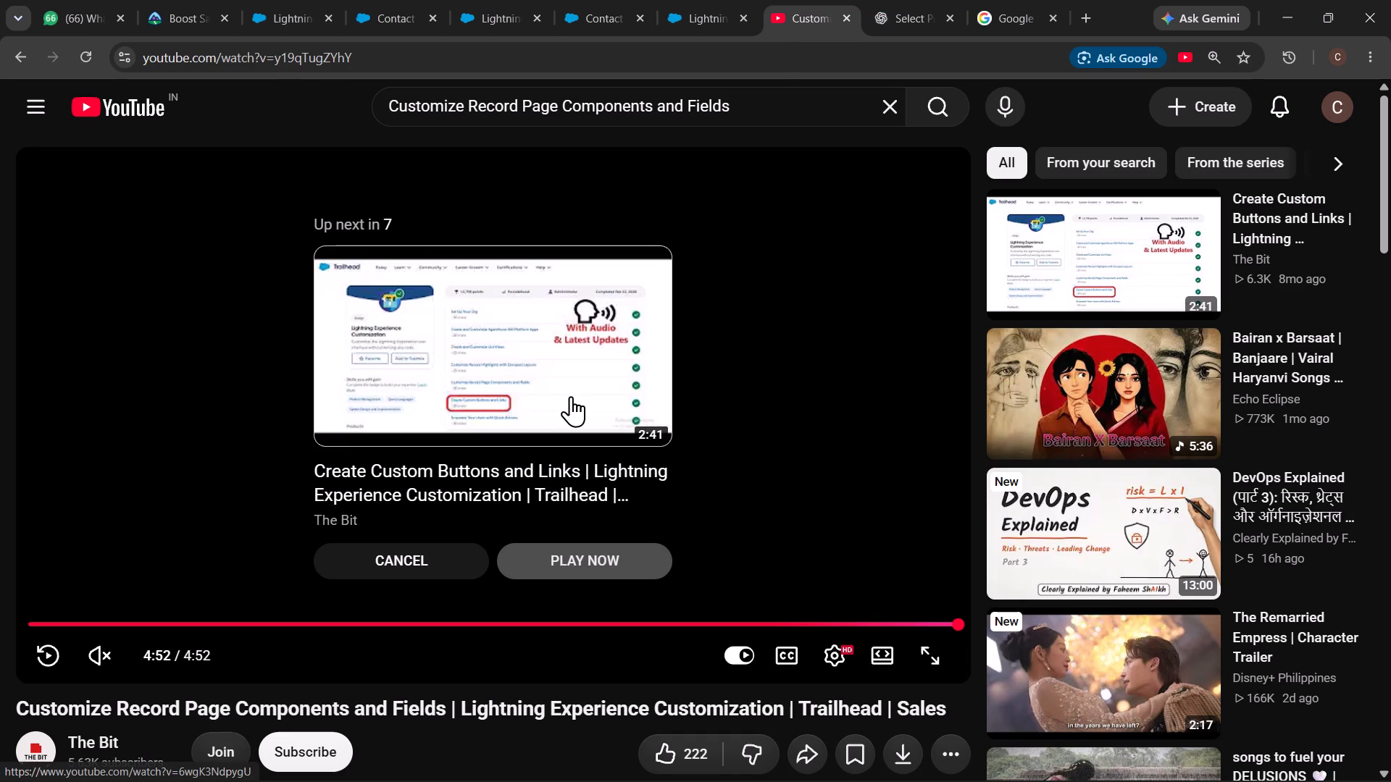
pyautogui.hscroll(12, 767, 416)
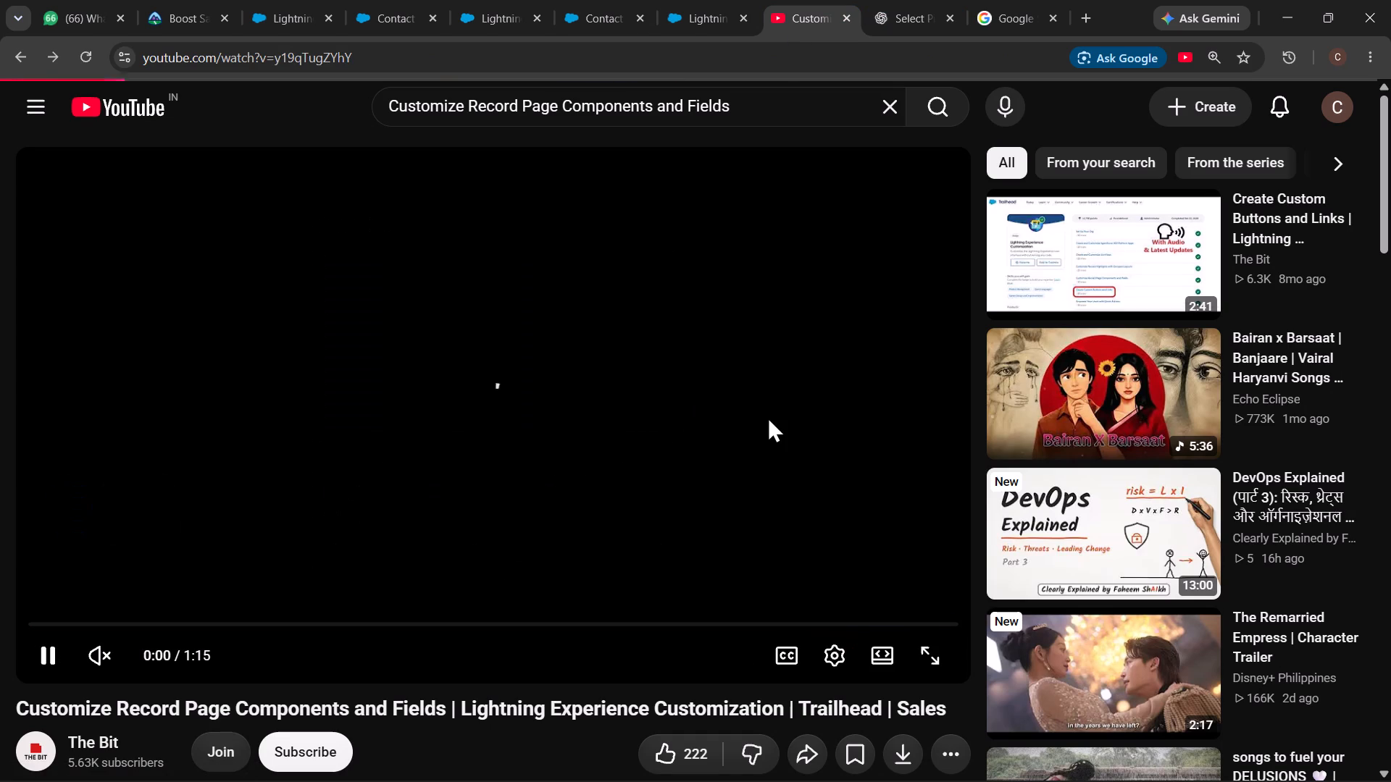
pyautogui.press('Left')
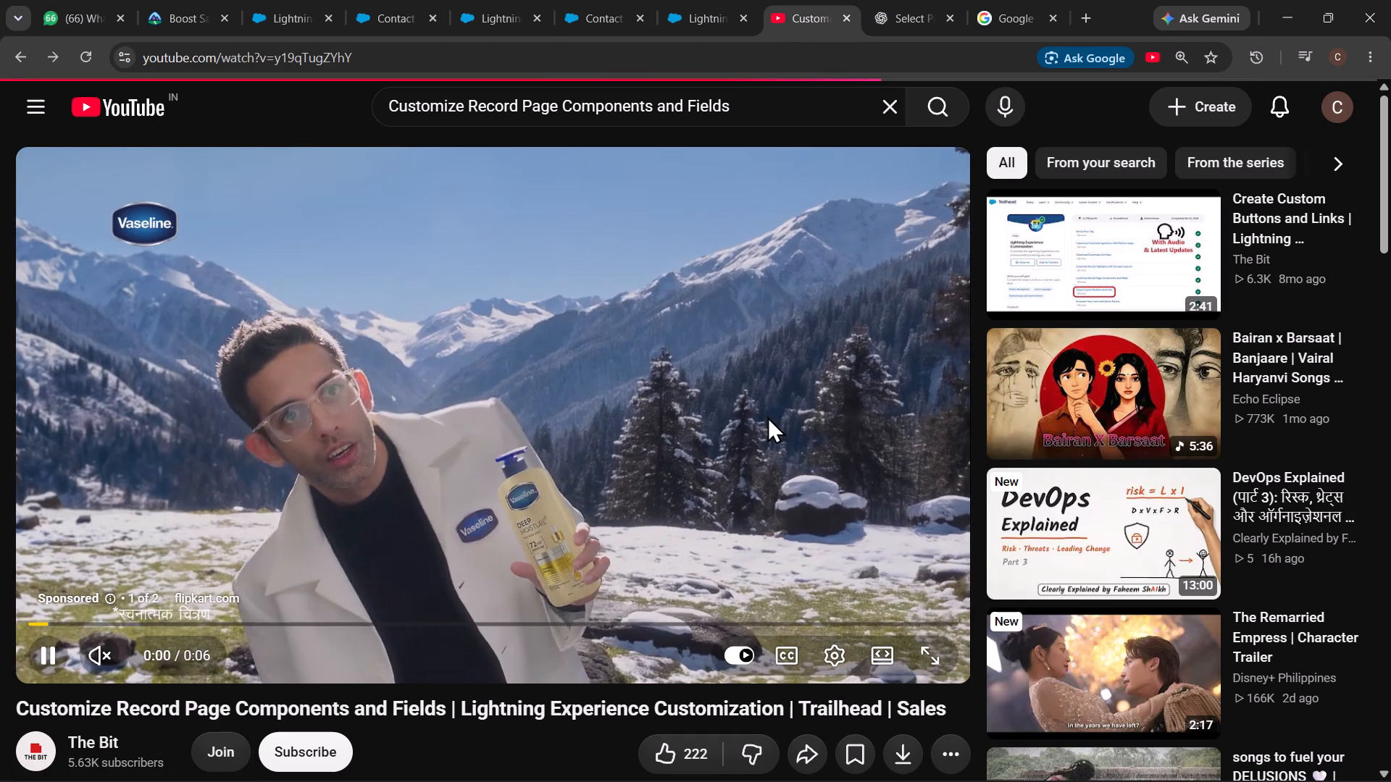
pyautogui.hscroll(8, 632, 285)
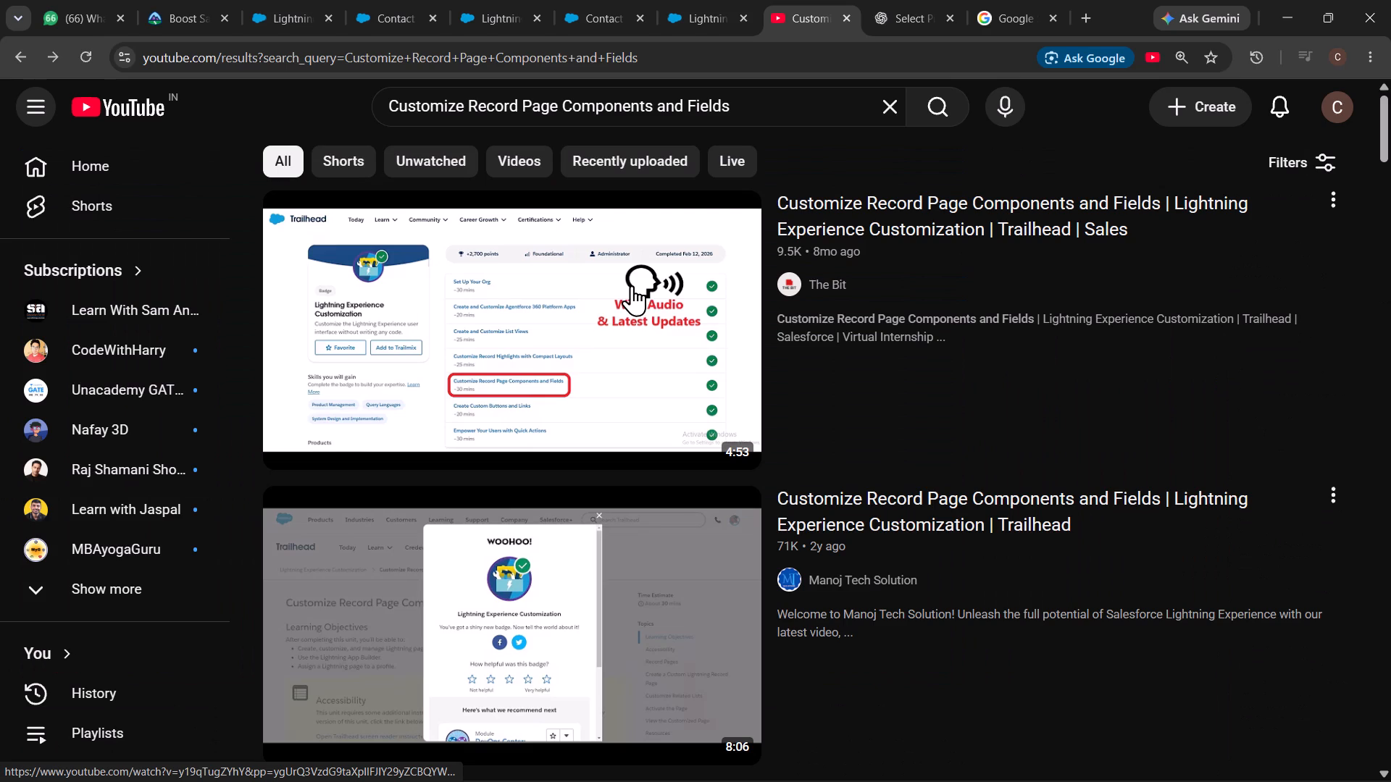
pyautogui.click(485, 457)
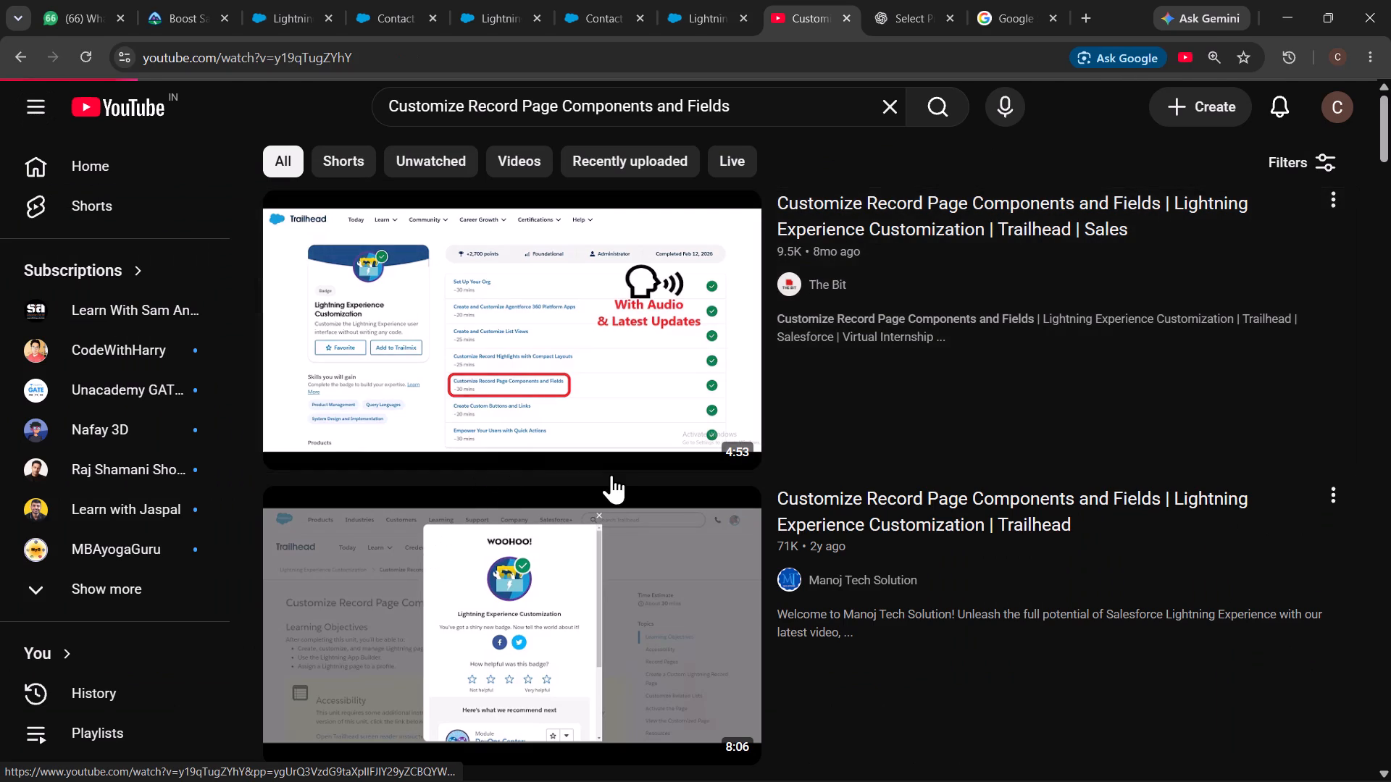
pyautogui.moveTo(435, 613); pyautogui.dragTo(472, 611)
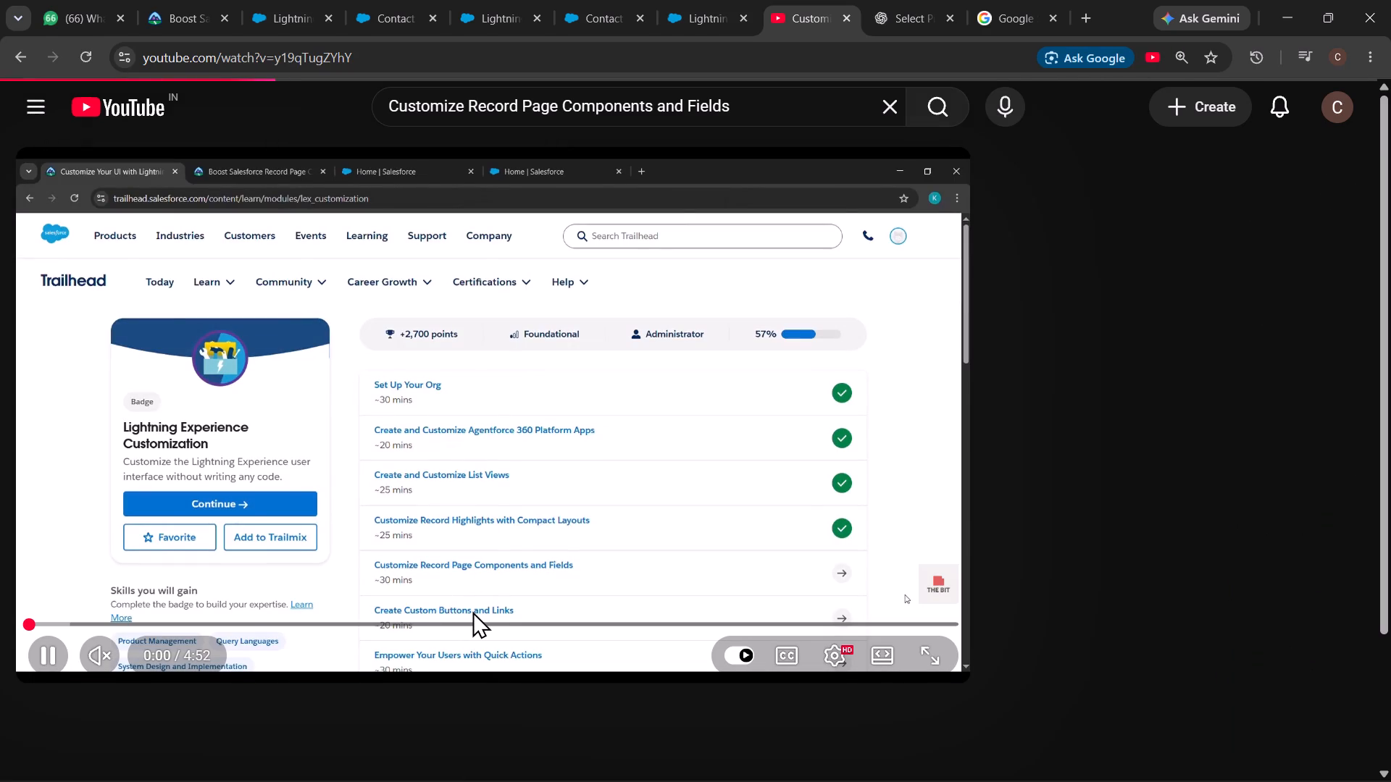
pyautogui.moveTo(472, 611); pyautogui.dragTo(478, 611)
pyautogui.moveTo(478, 623); pyautogui.dragTo(517, 625)
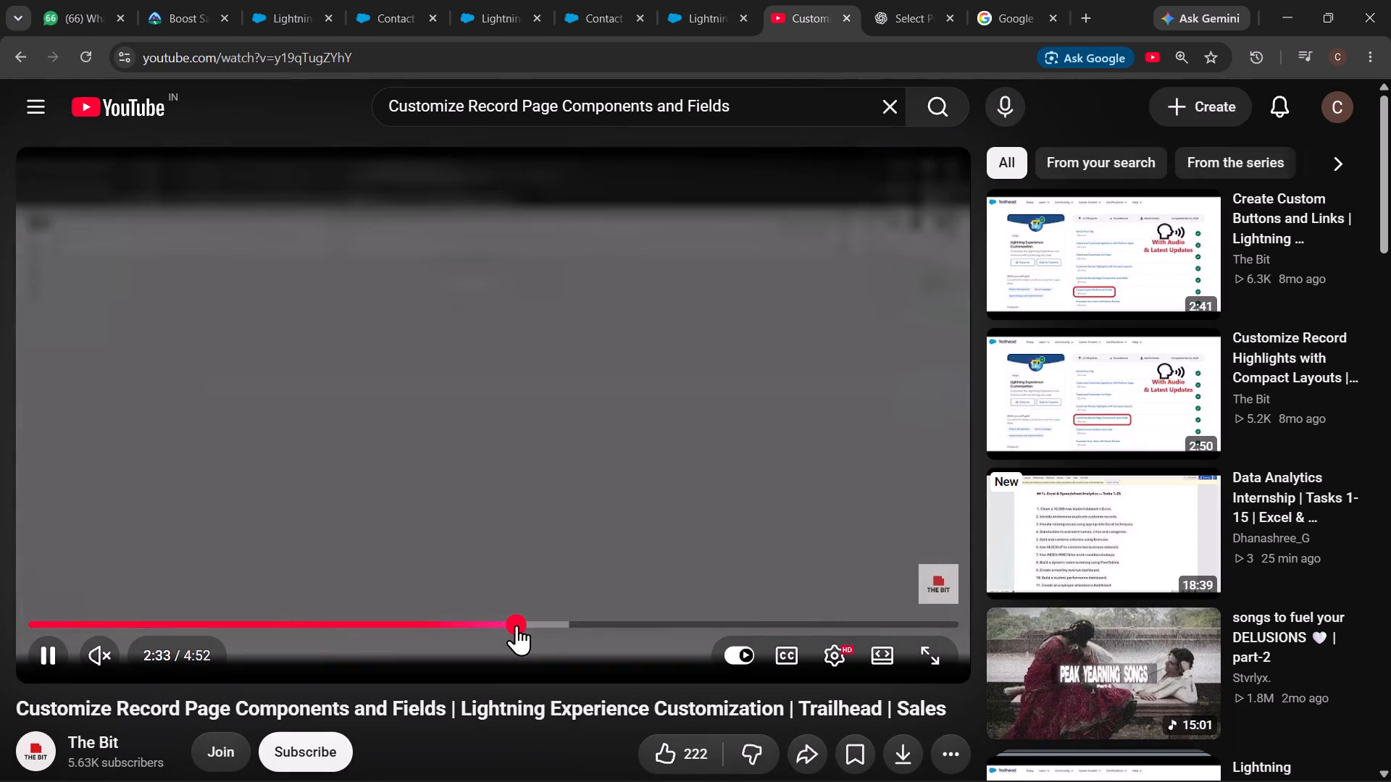
# Skim the walkthrough video around 2:33 to 3:23 for where the Contact Record Page is opened and its Details tab edited.
pyautogui.moveTo(517, 625); pyautogui.dragTo(587, 628)
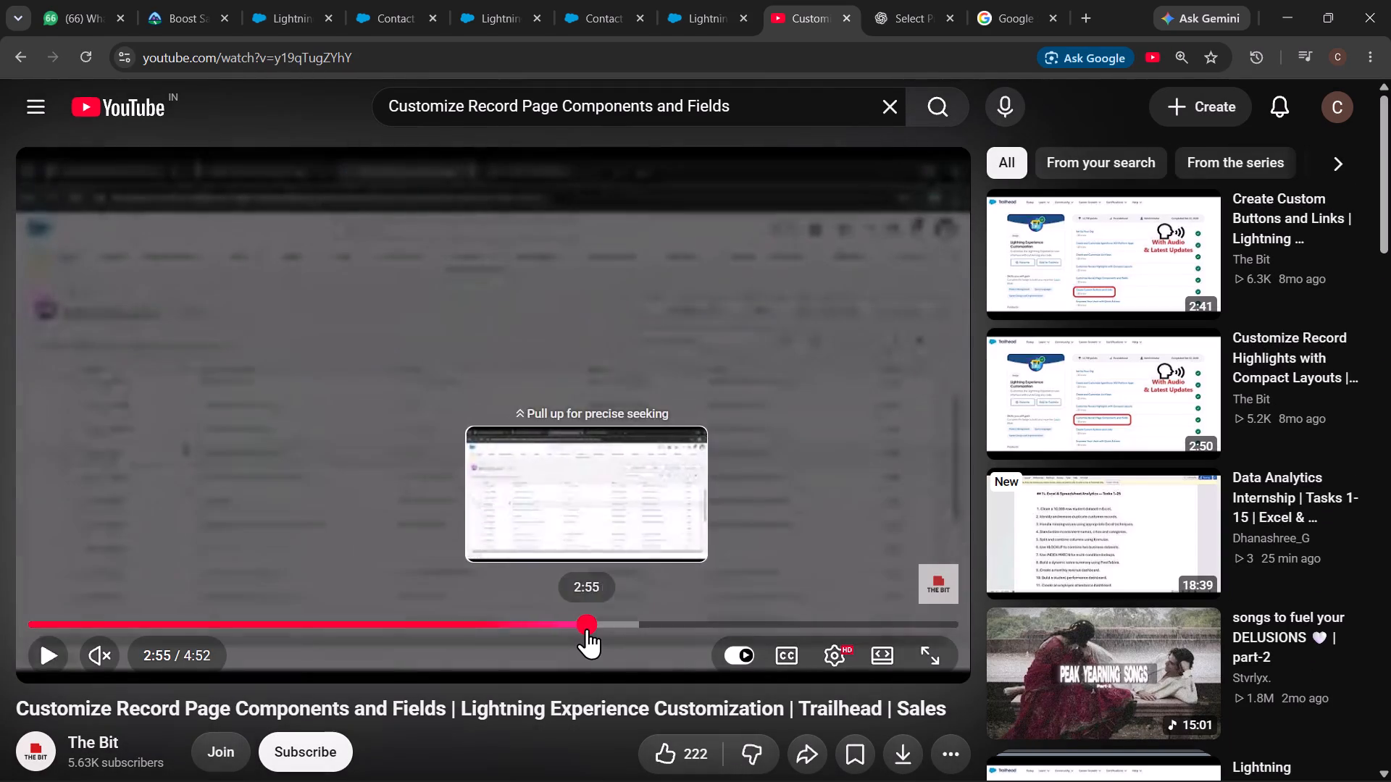
pyautogui.moveTo(587, 628); pyautogui.dragTo(656, 632)
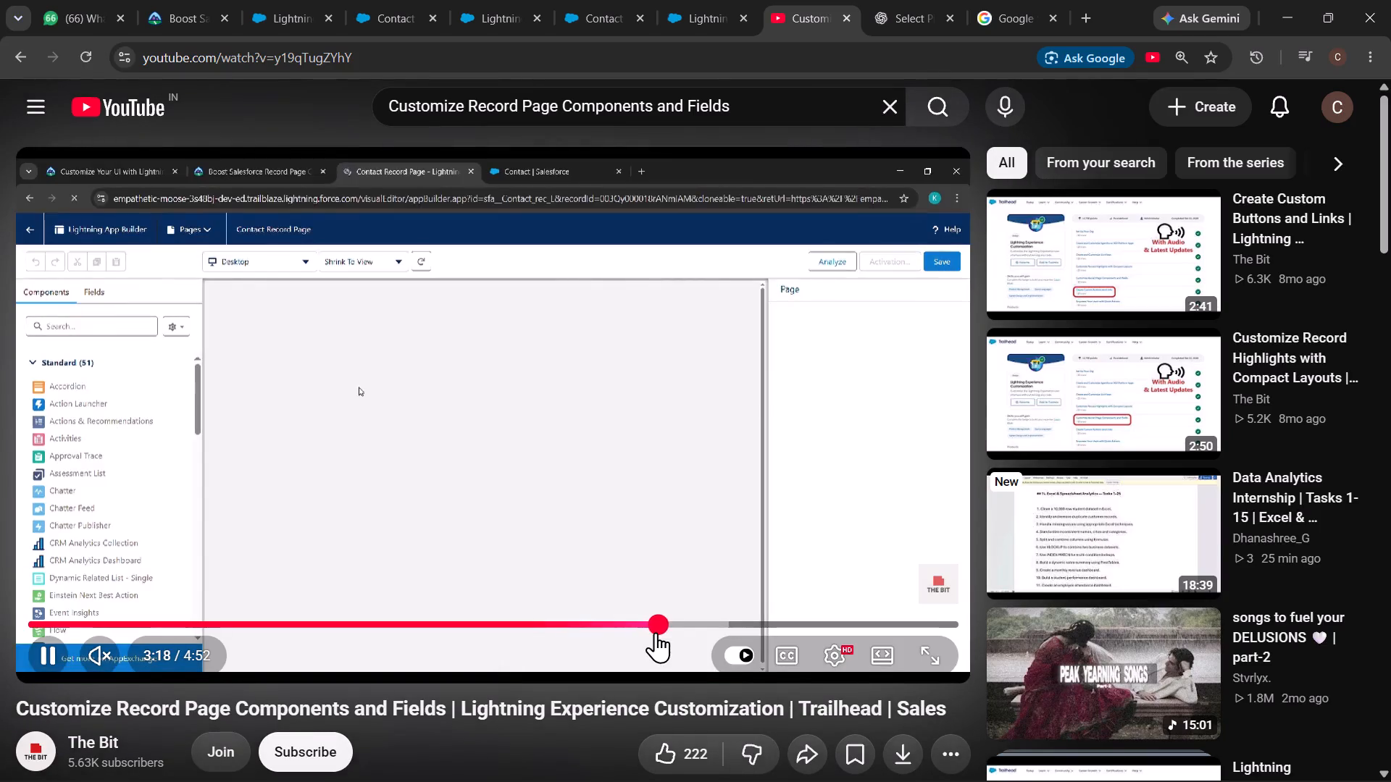
pyautogui.moveTo(656, 632); pyautogui.dragTo(514, 622)
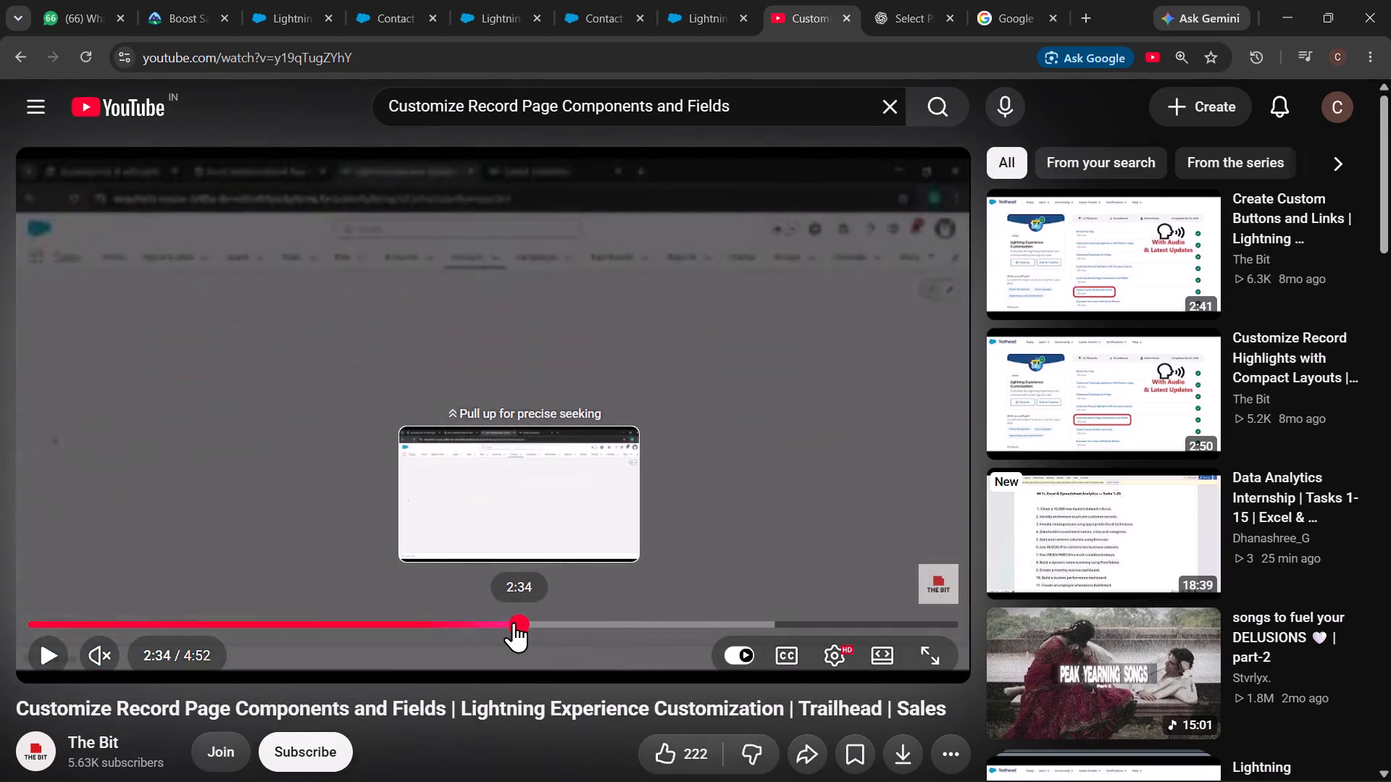
pyautogui.moveTo(514, 622); pyautogui.dragTo(588, 628)
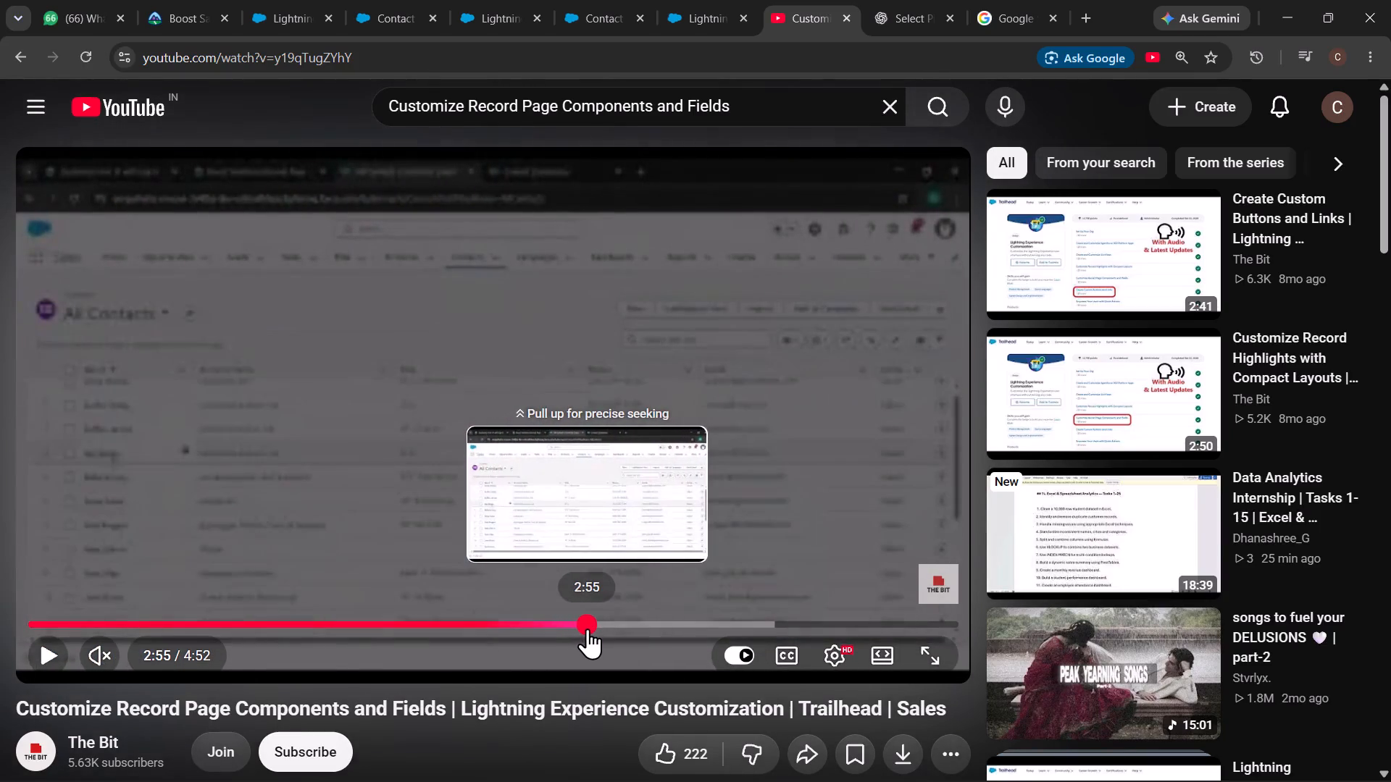
pyautogui.moveTo(588, 628); pyautogui.dragTo(638, 629)
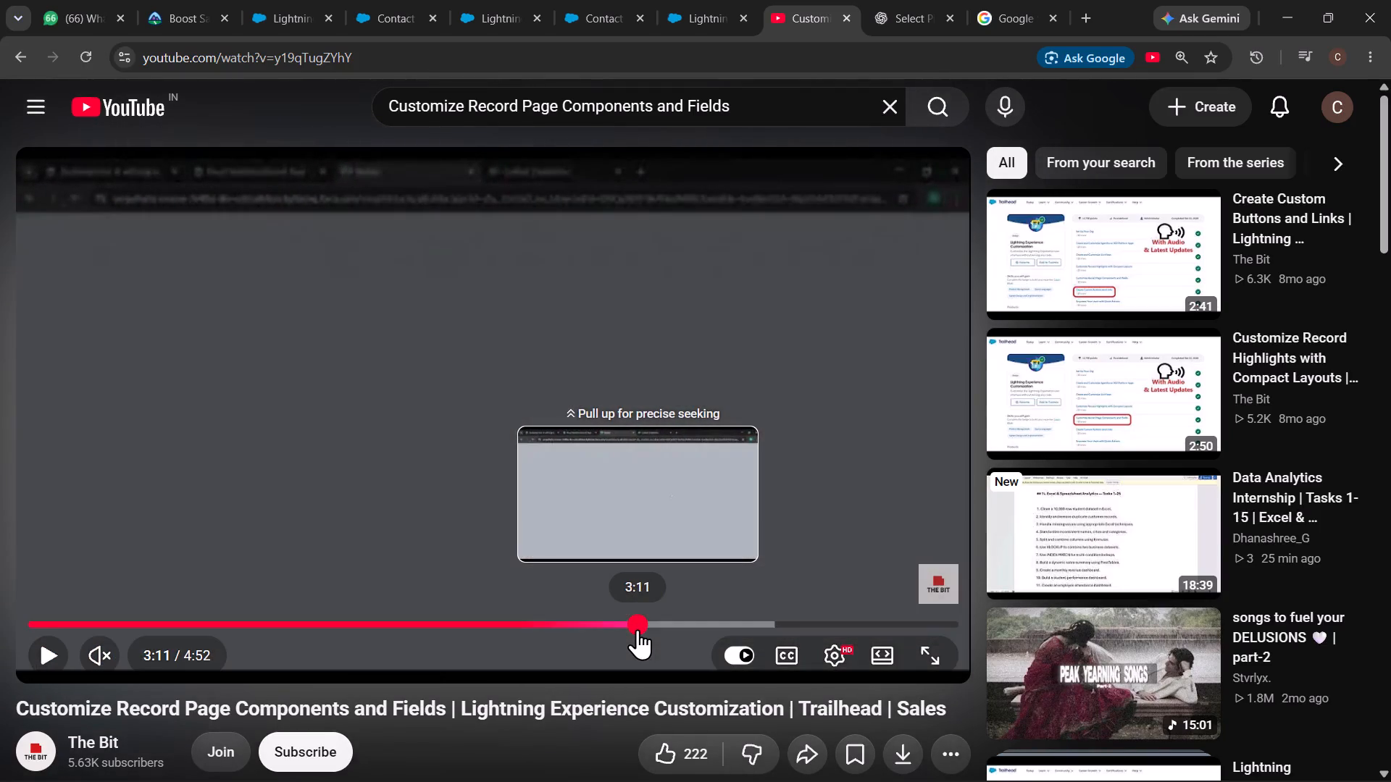
pyautogui.moveTo(638, 629); pyautogui.dragTo(627, 629)
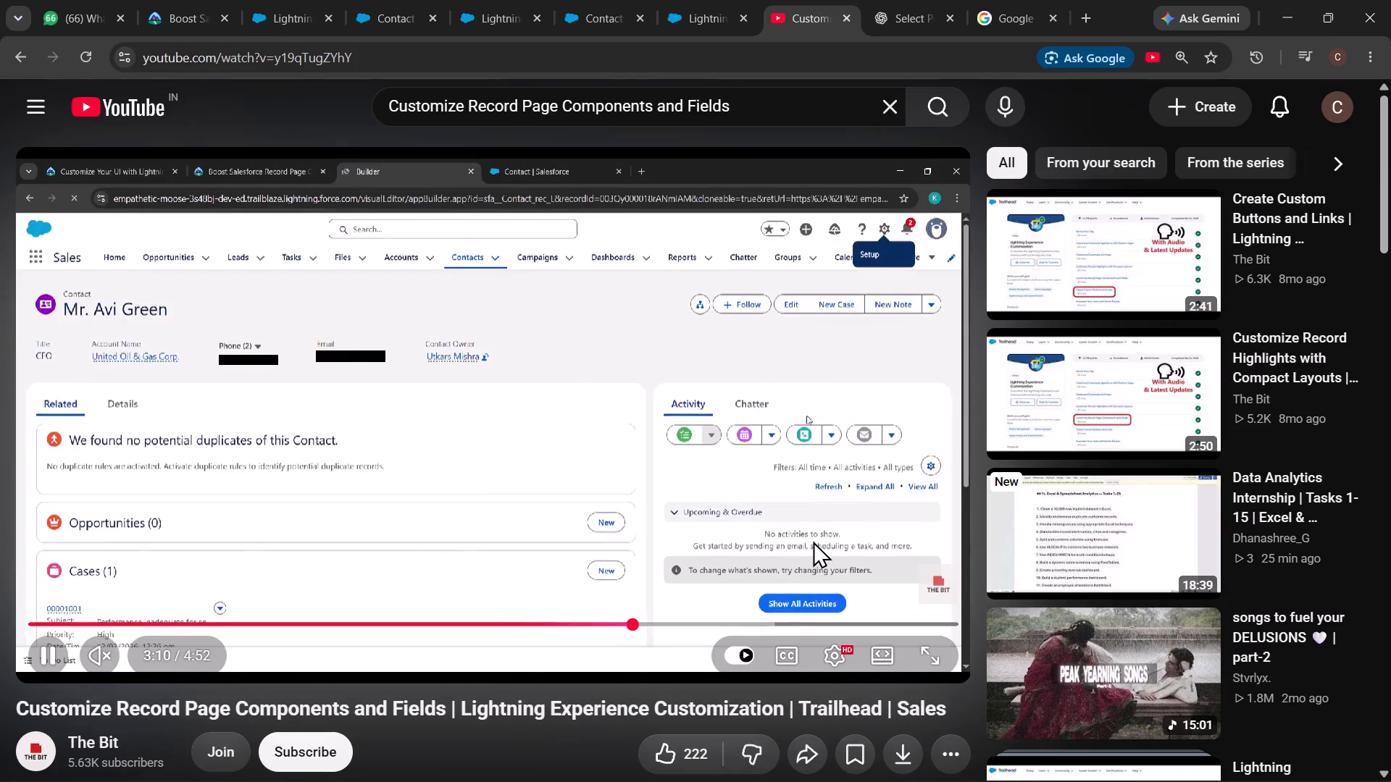
pyautogui.press('Right')
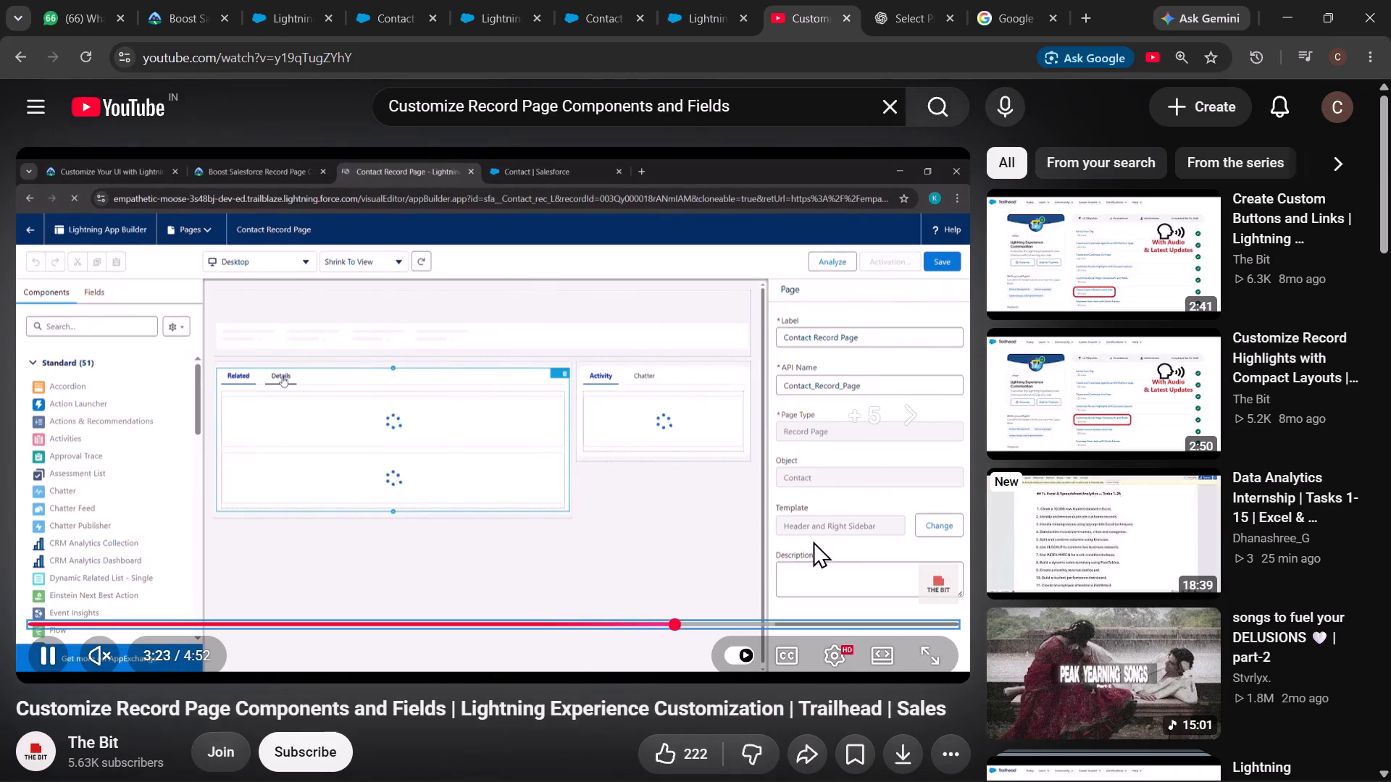
pyautogui.press('Left')
pyautogui.press('Left')
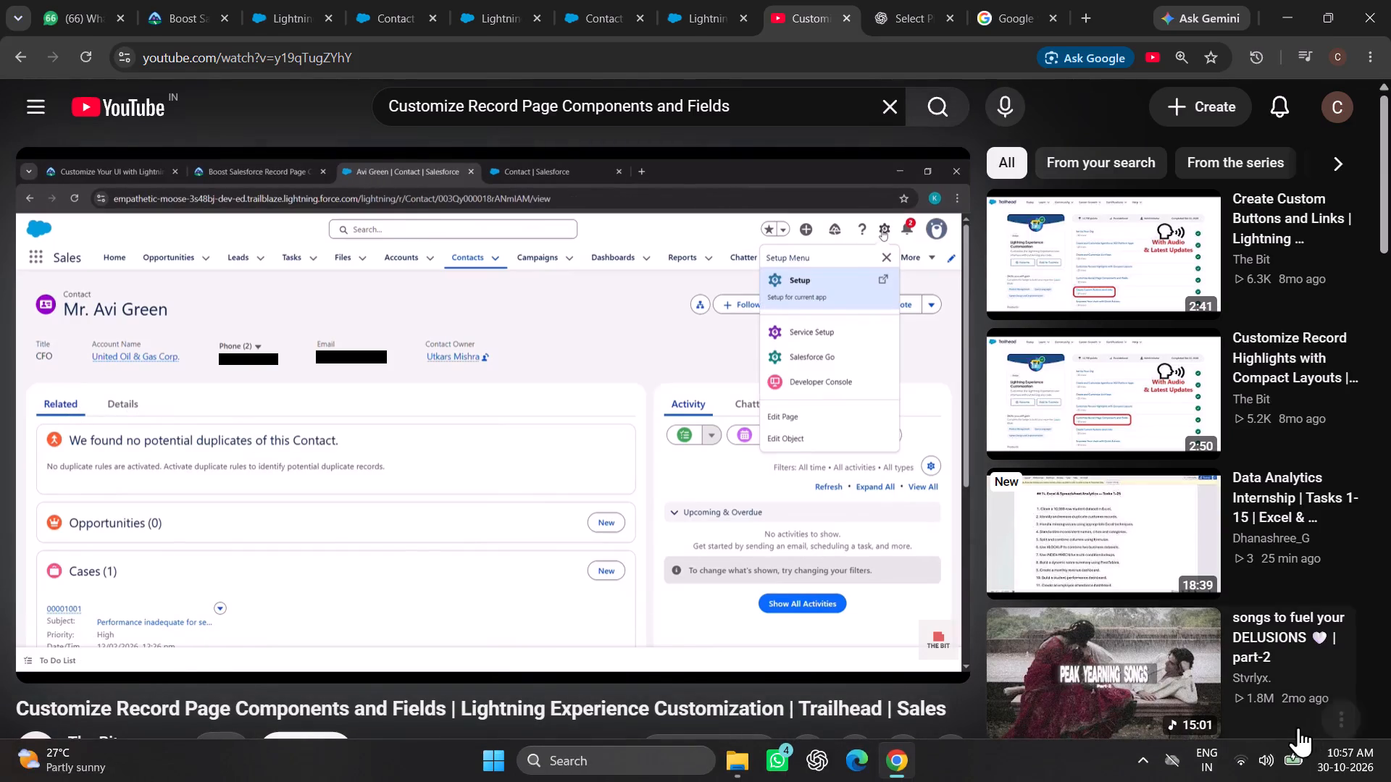
# Switch the computer's Wi-Fi connection to the POCO network.
pyautogui.click(1263, 771)
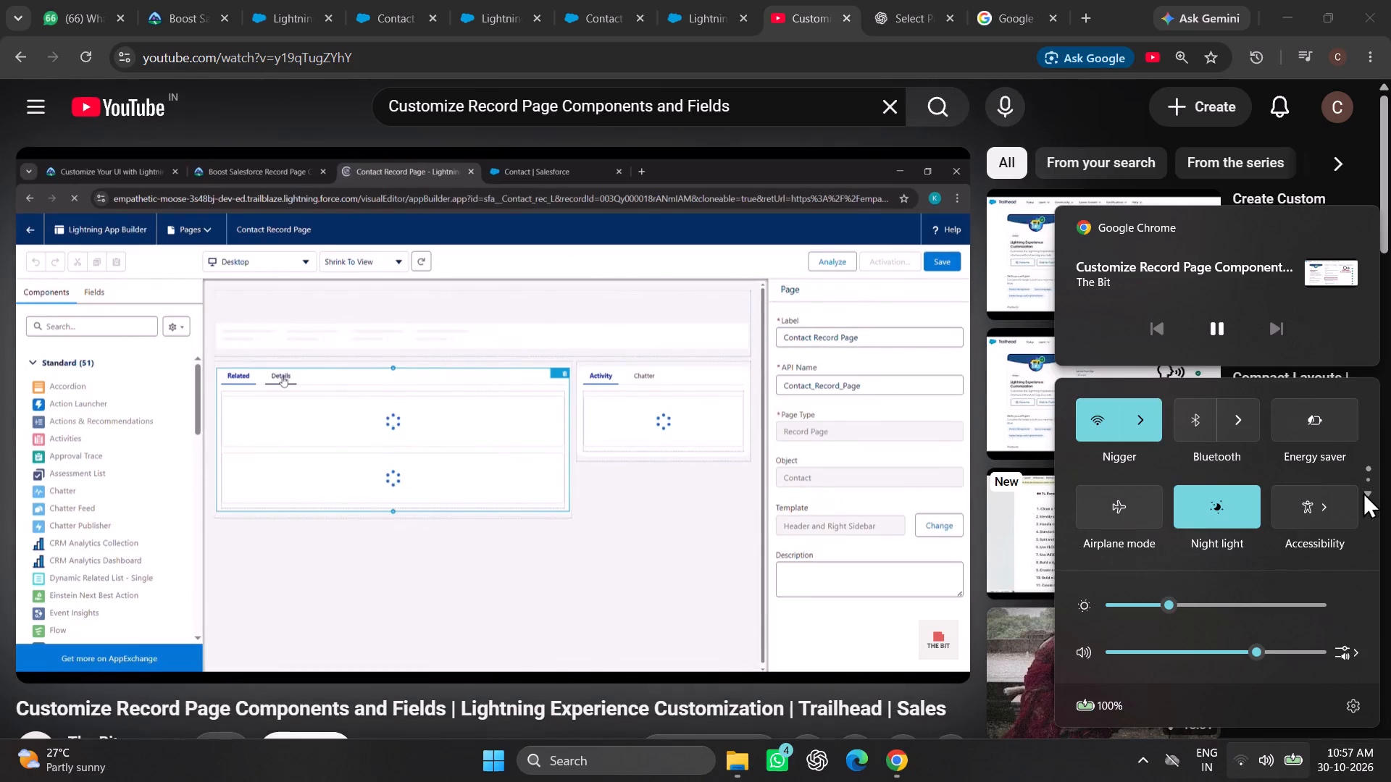
pyautogui.click(1313, 390)
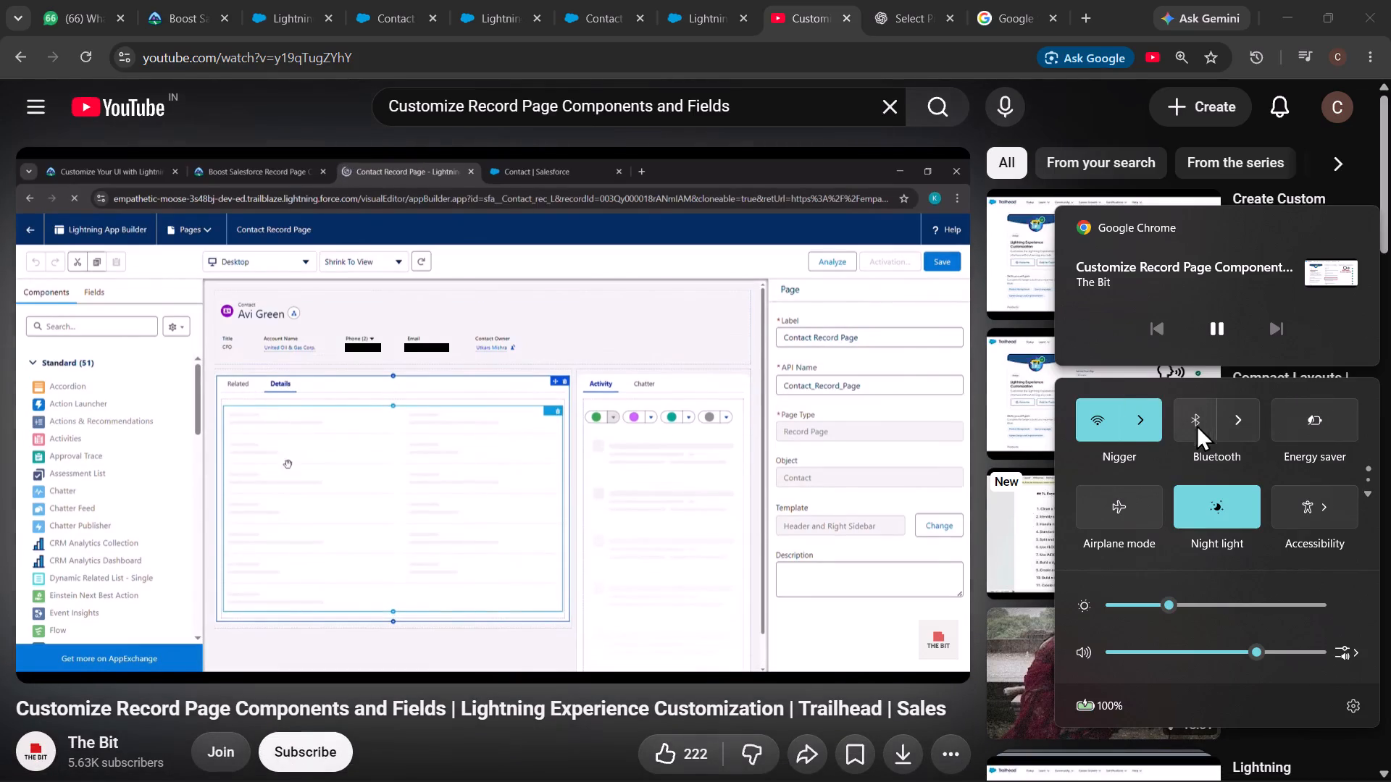
pyautogui.click(1122, 421)
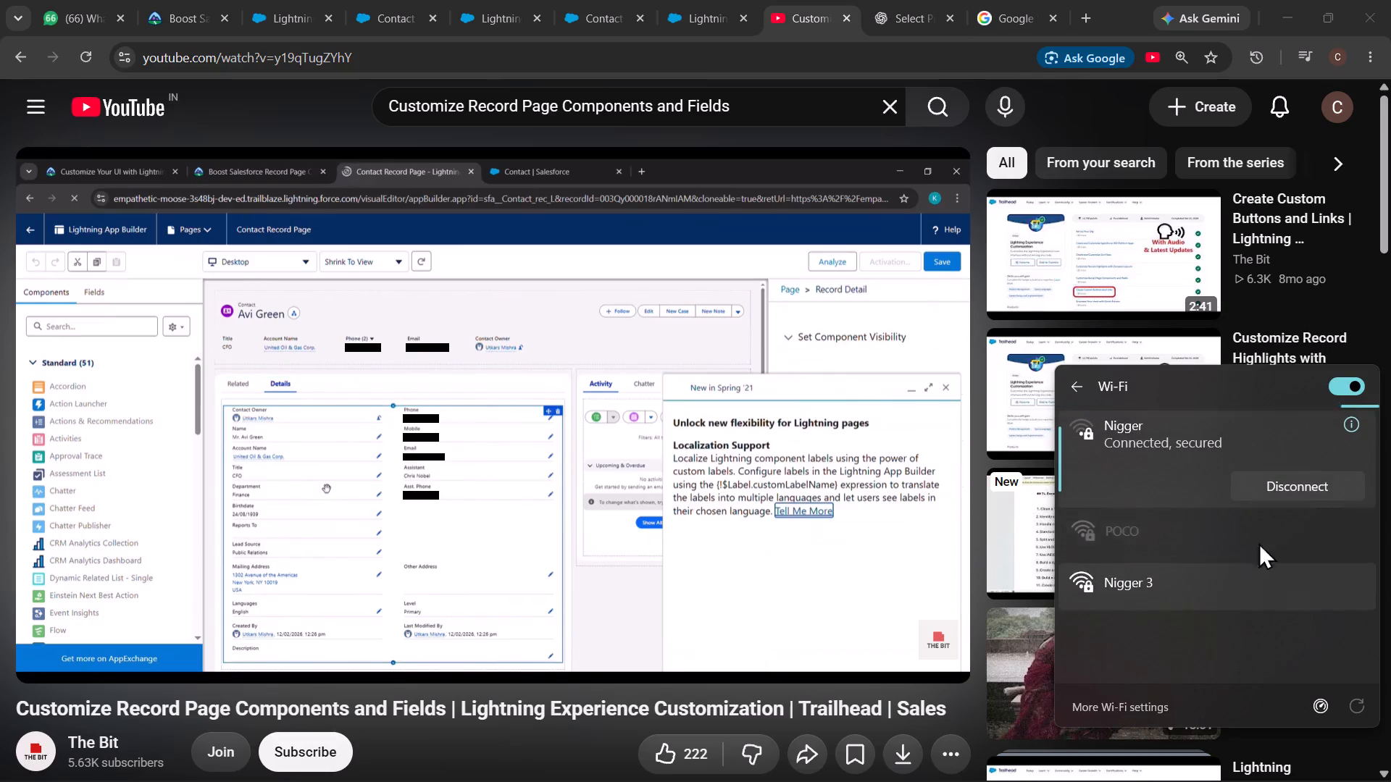
pyautogui.moveTo(1228, 505); pyautogui.dragTo(1230, 528)
pyautogui.click(1230, 528)
pyautogui.click(1293, 572)
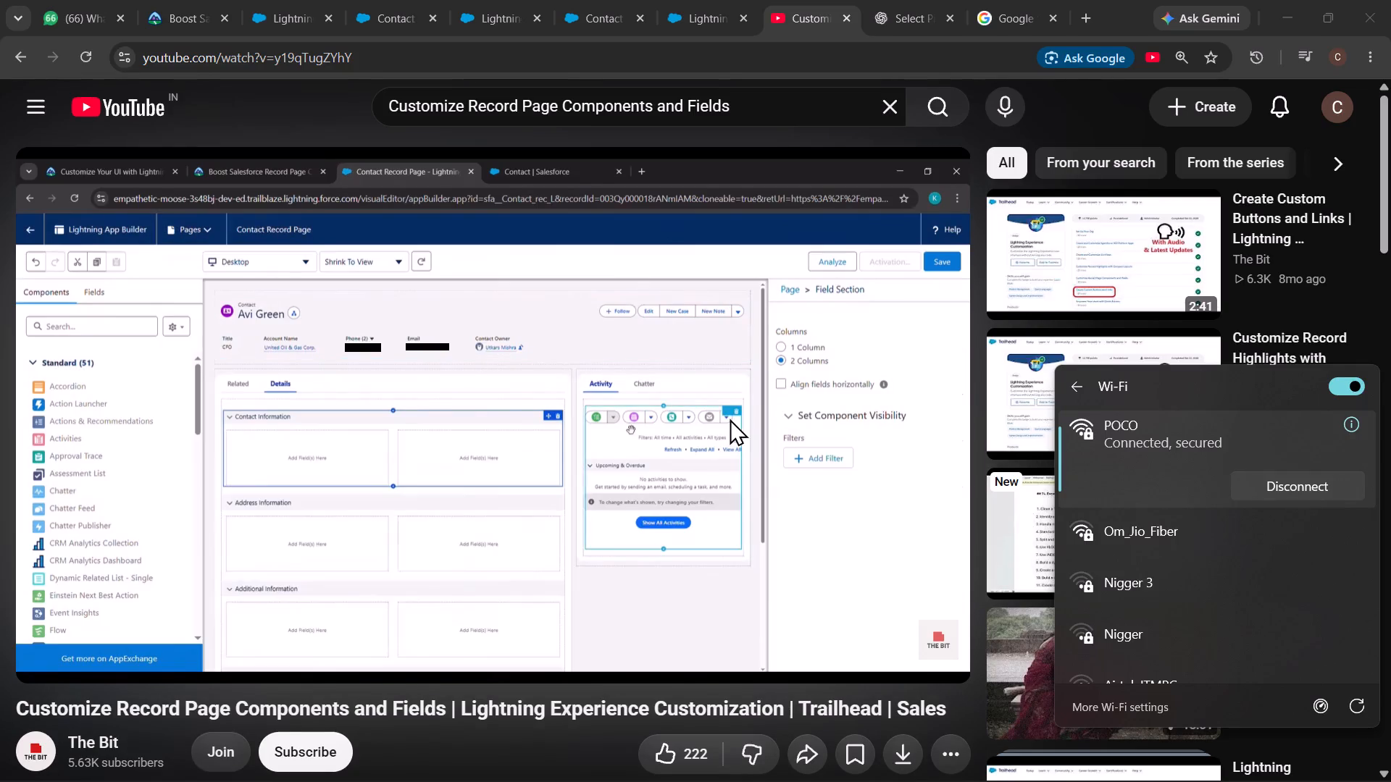
pyautogui.click(556, 394)
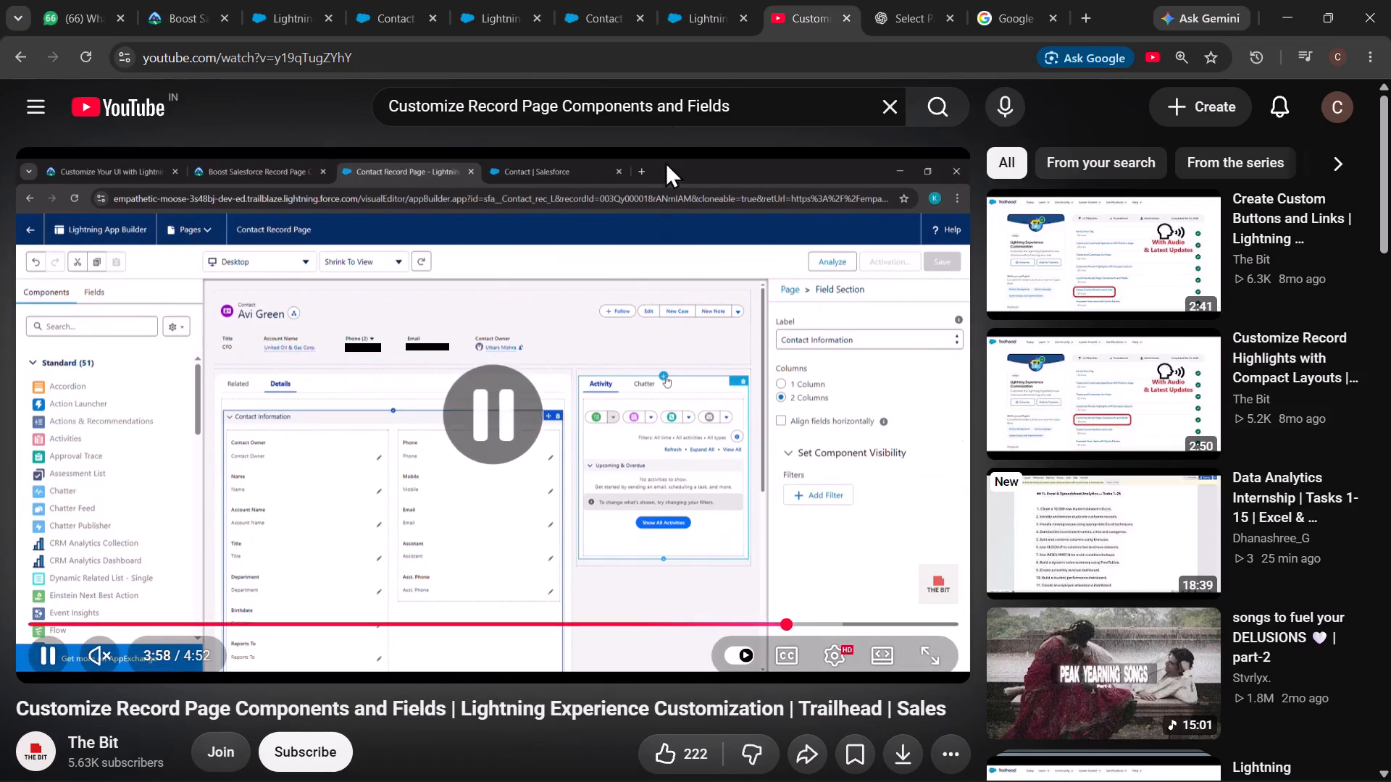
# Back on the Contact Record Page, choose Contact Layout as the Dynamic Form source and finish the upgrade.
pyautogui.click(604, 18)
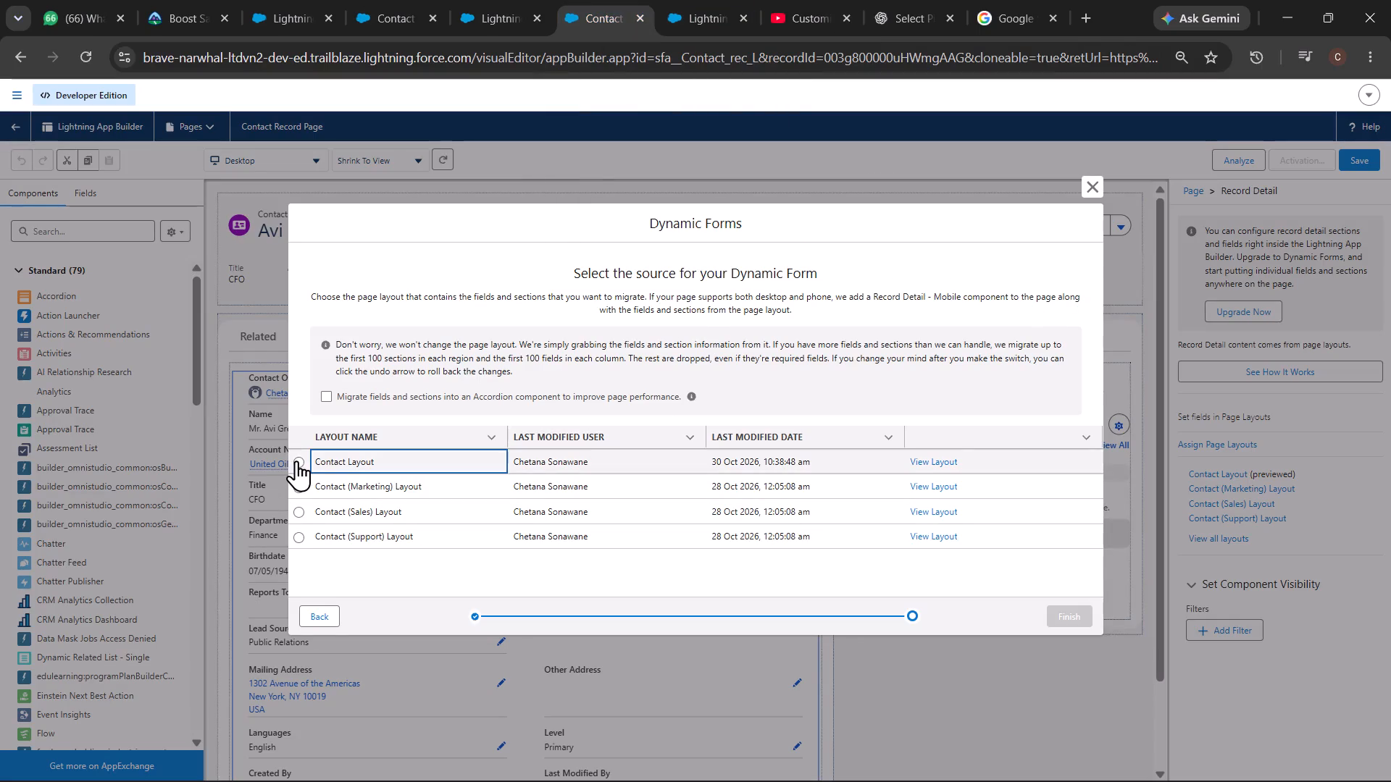
pyautogui.click(296, 461)
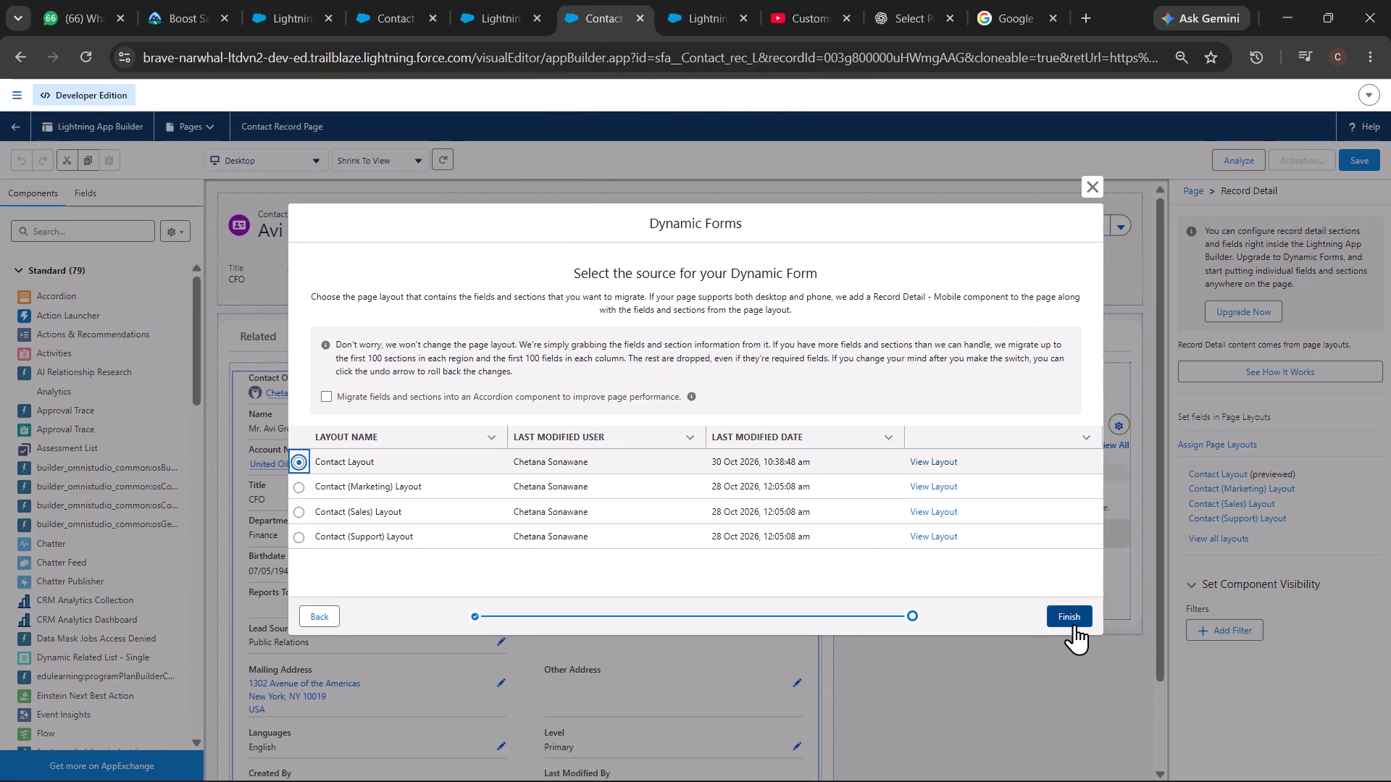
pyautogui.click(1074, 624)
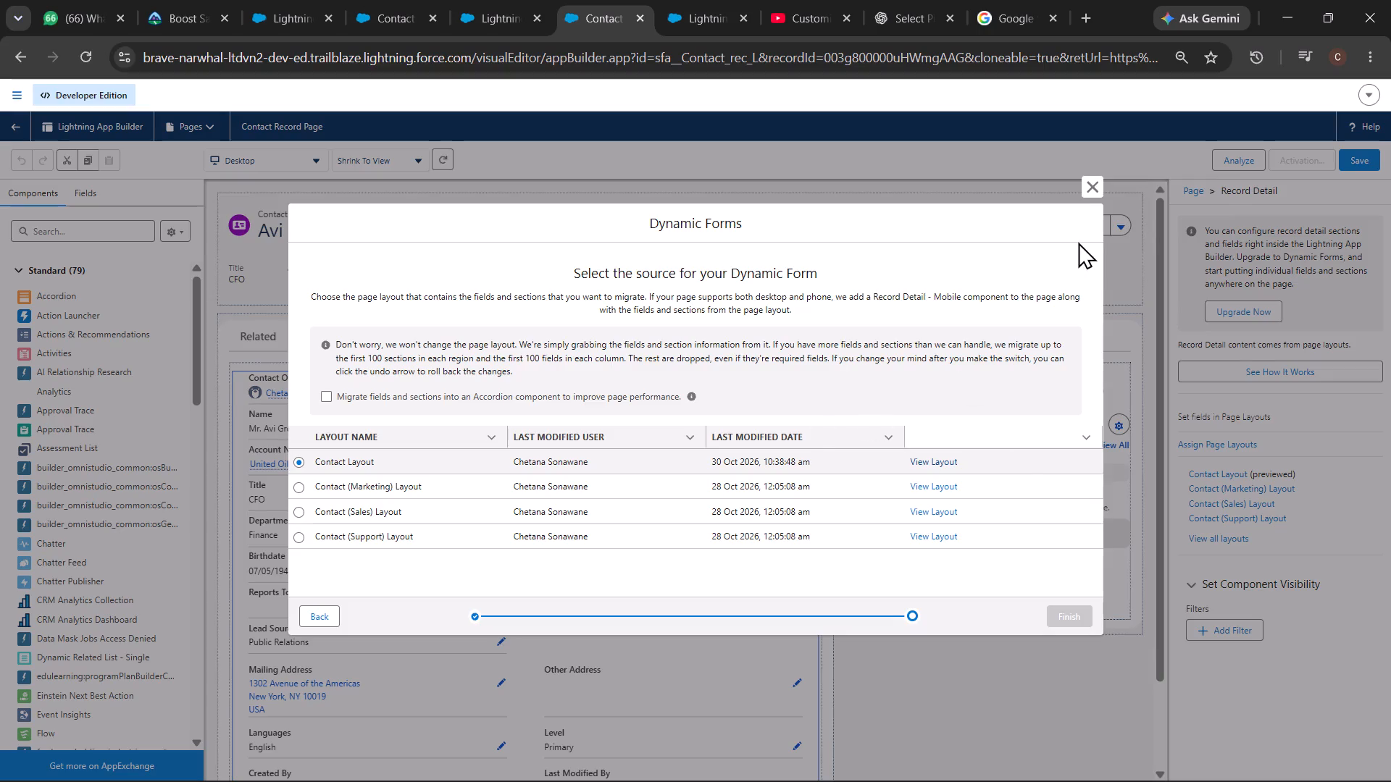
# Close the Dynamic Forms upgrade without finishing it and save the Contact Record Page.
pyautogui.click(1089, 197)
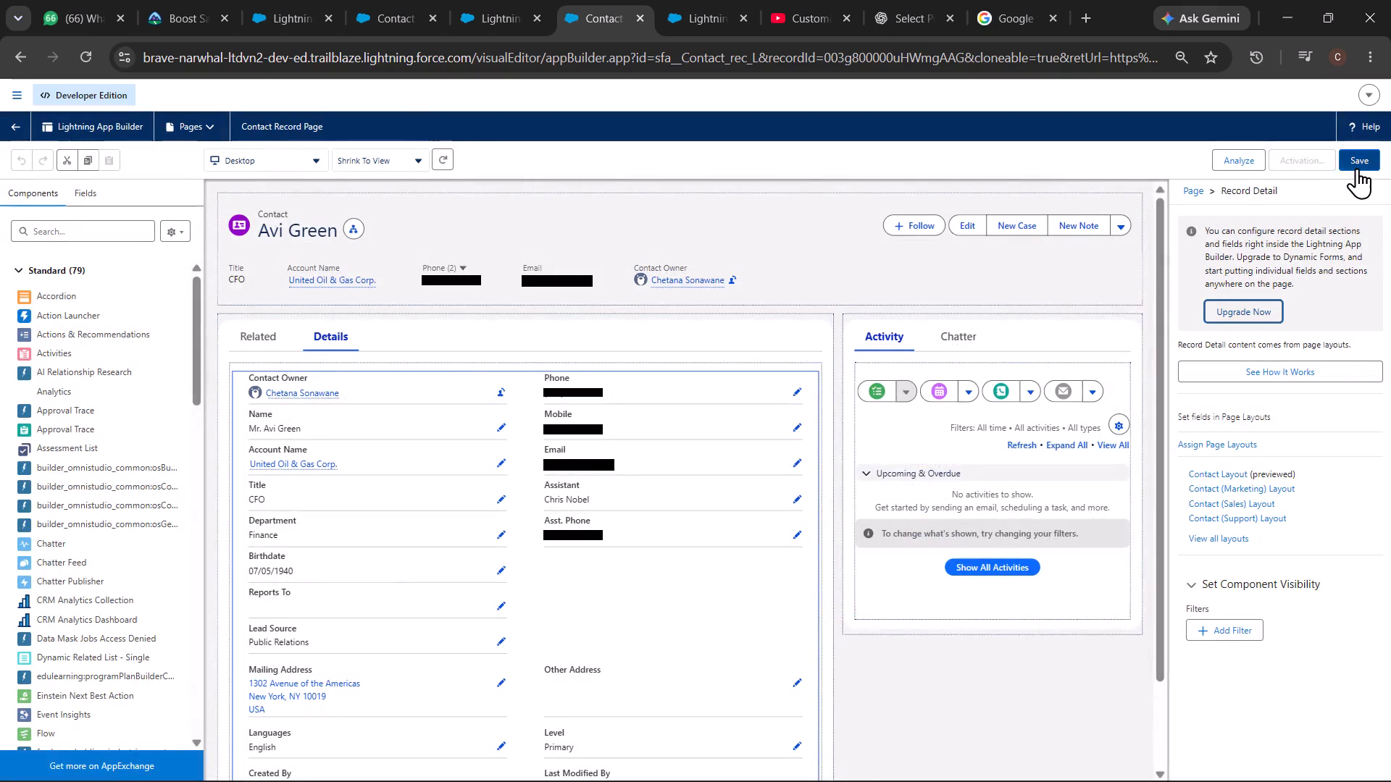
pyautogui.click(1357, 168)
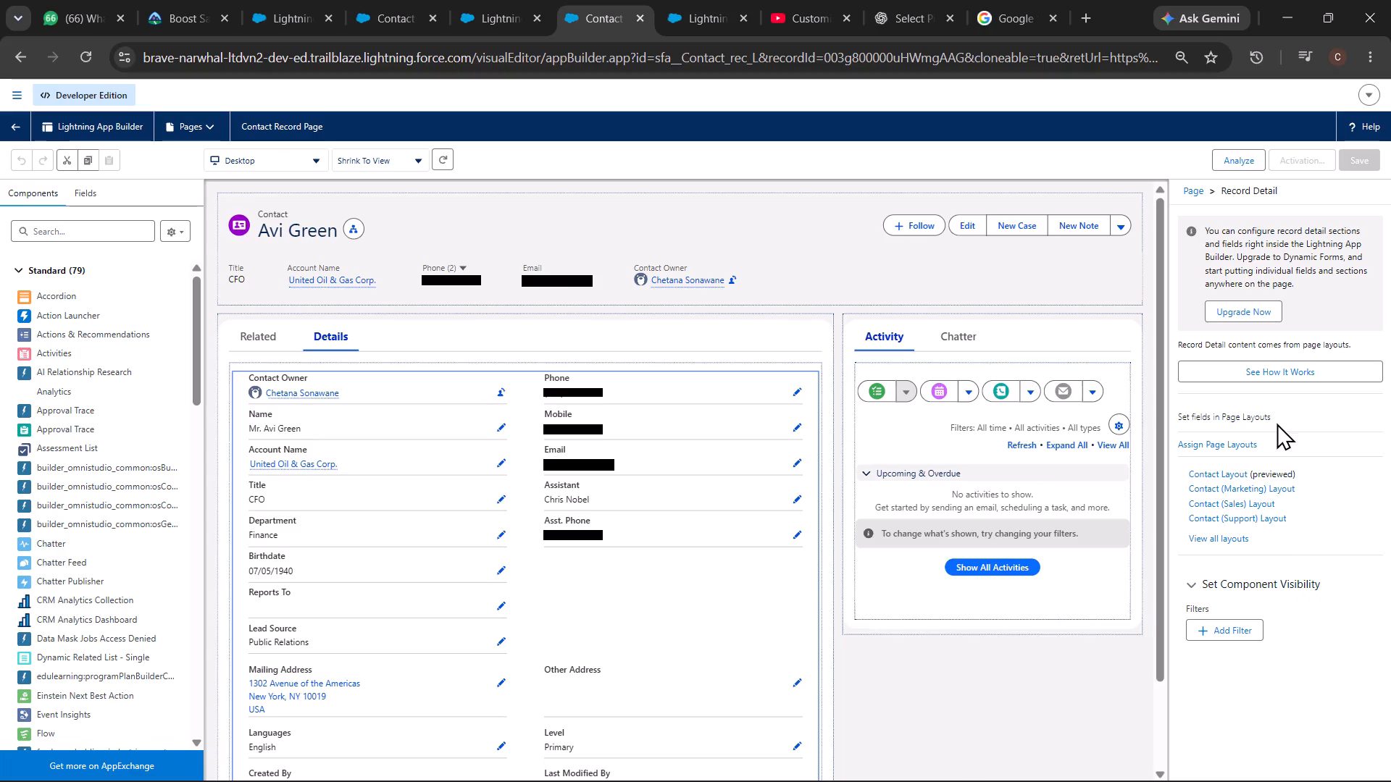
pyautogui.click(1355, 161)
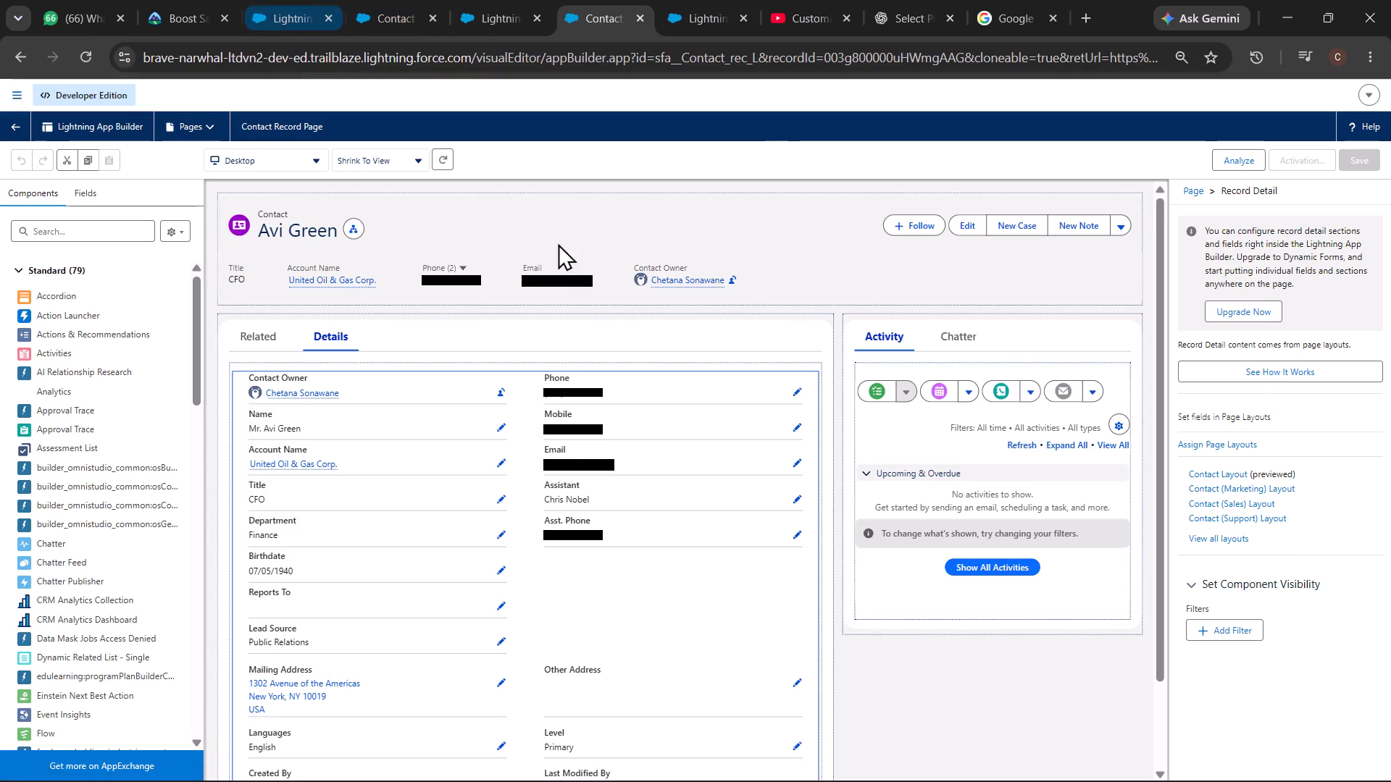
# Try to run a page analysis on the Contact Record Page.
pyautogui.rightClick(1020, 615)
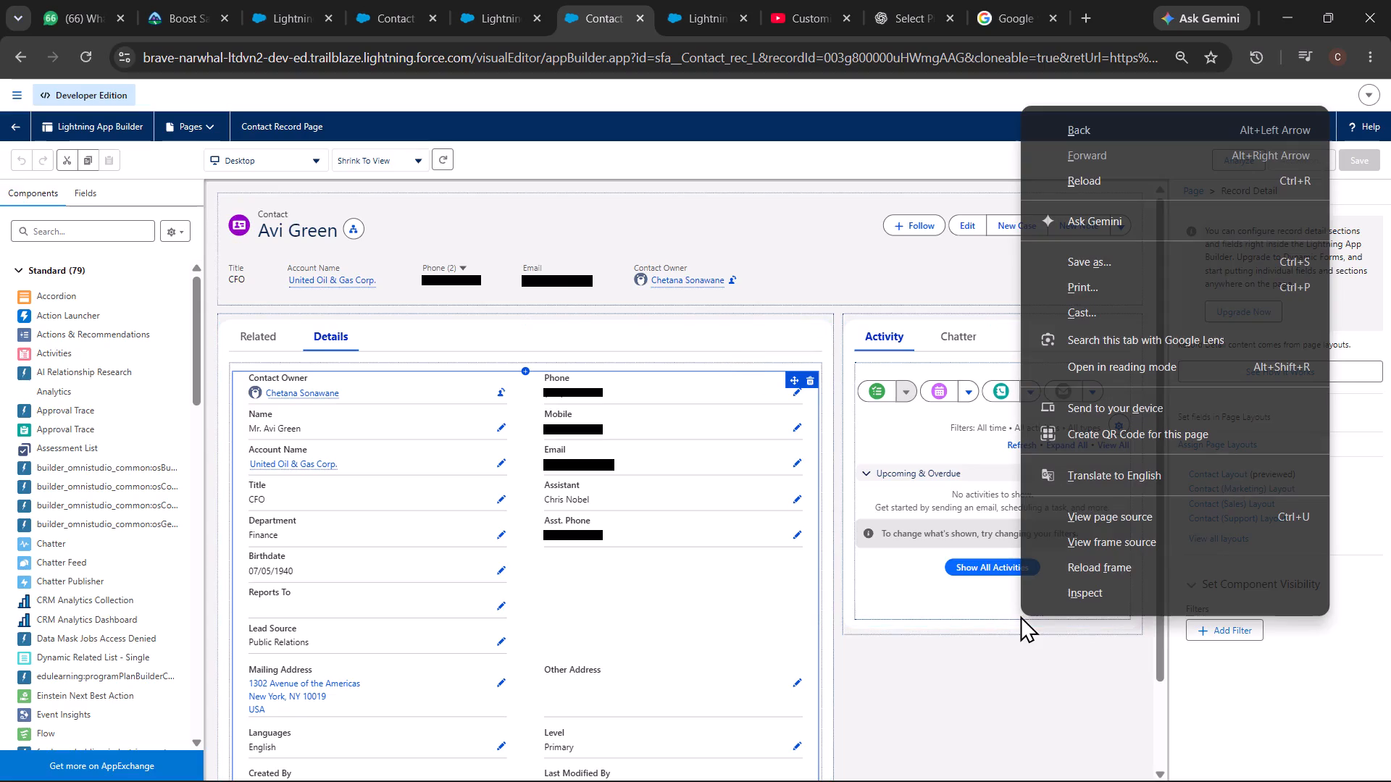
pyautogui.scroll(-1, 1020, 615)
pyautogui.click(982, 724)
pyautogui.scroll(-8, 982, 724)
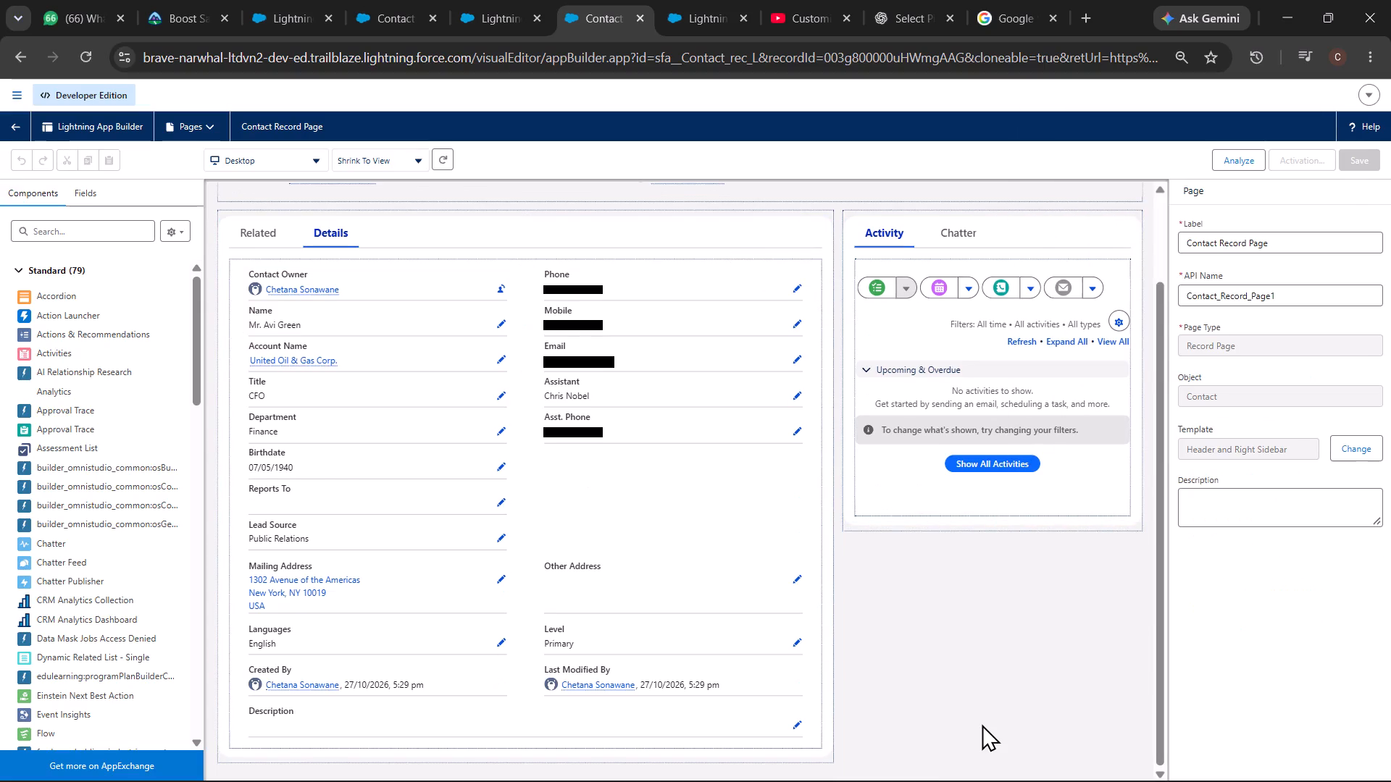
pyautogui.scroll(-3, 982, 724)
pyautogui.click(1253, 162)
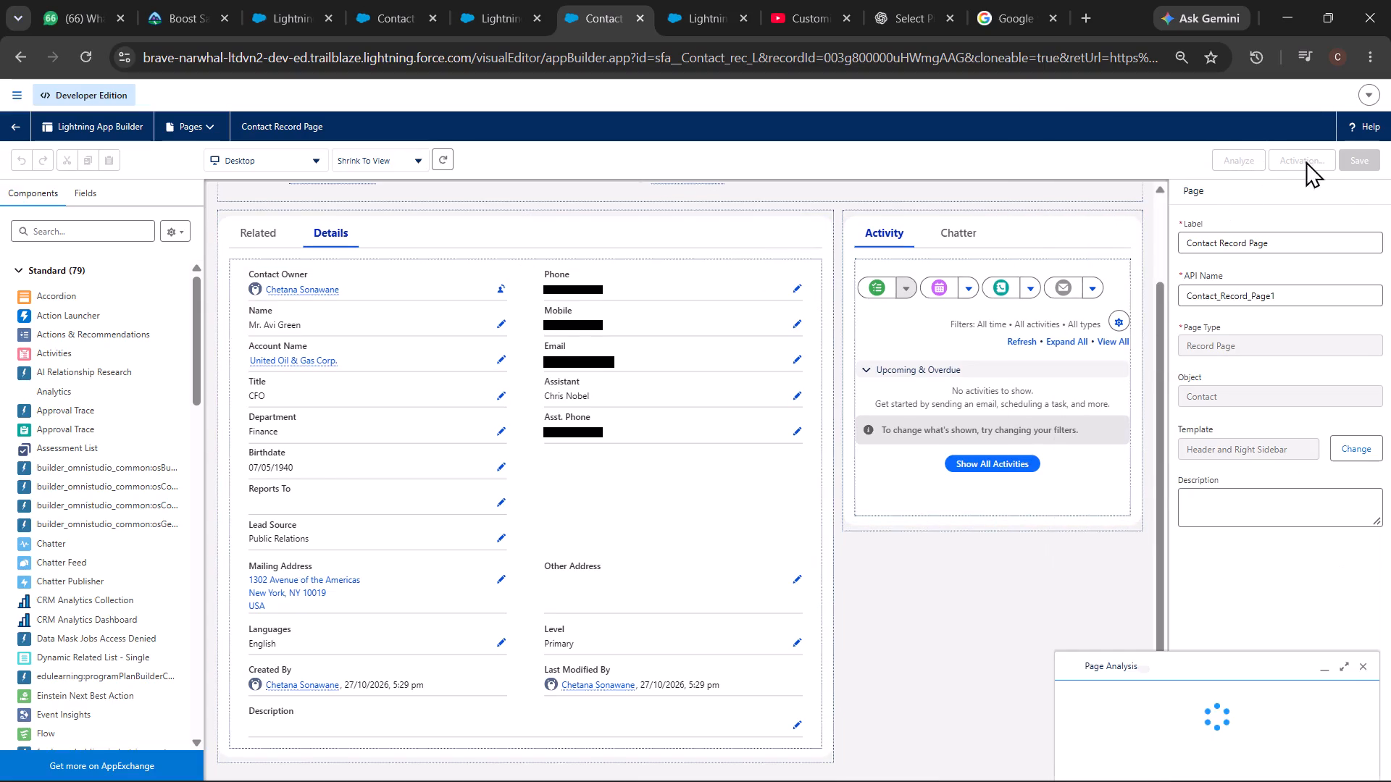
pyautogui.click(1361, 156)
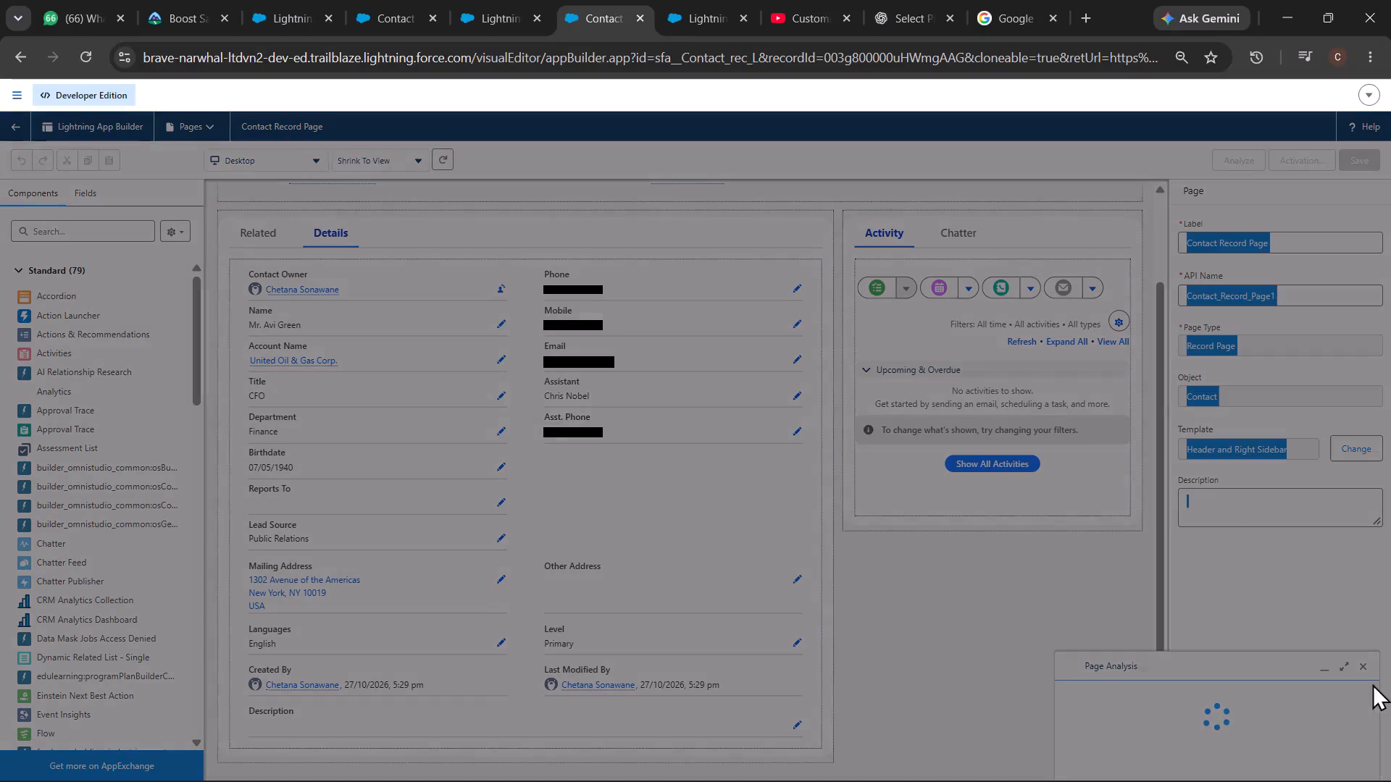
pyautogui.click(1359, 659)
pyautogui.click(896, 383)
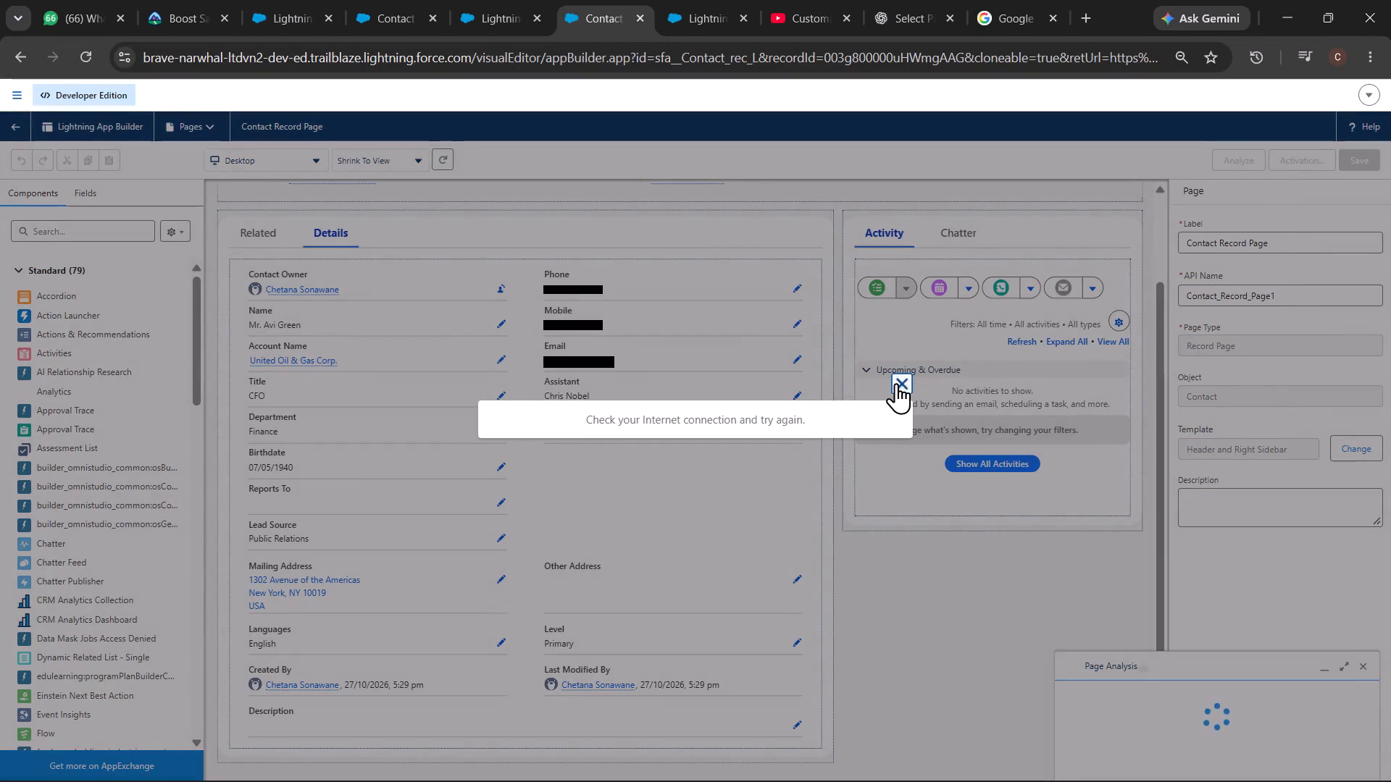
# Close the page analysis on the Contact Record Page and dismiss the connection message.
pyautogui.click(1253, 762)
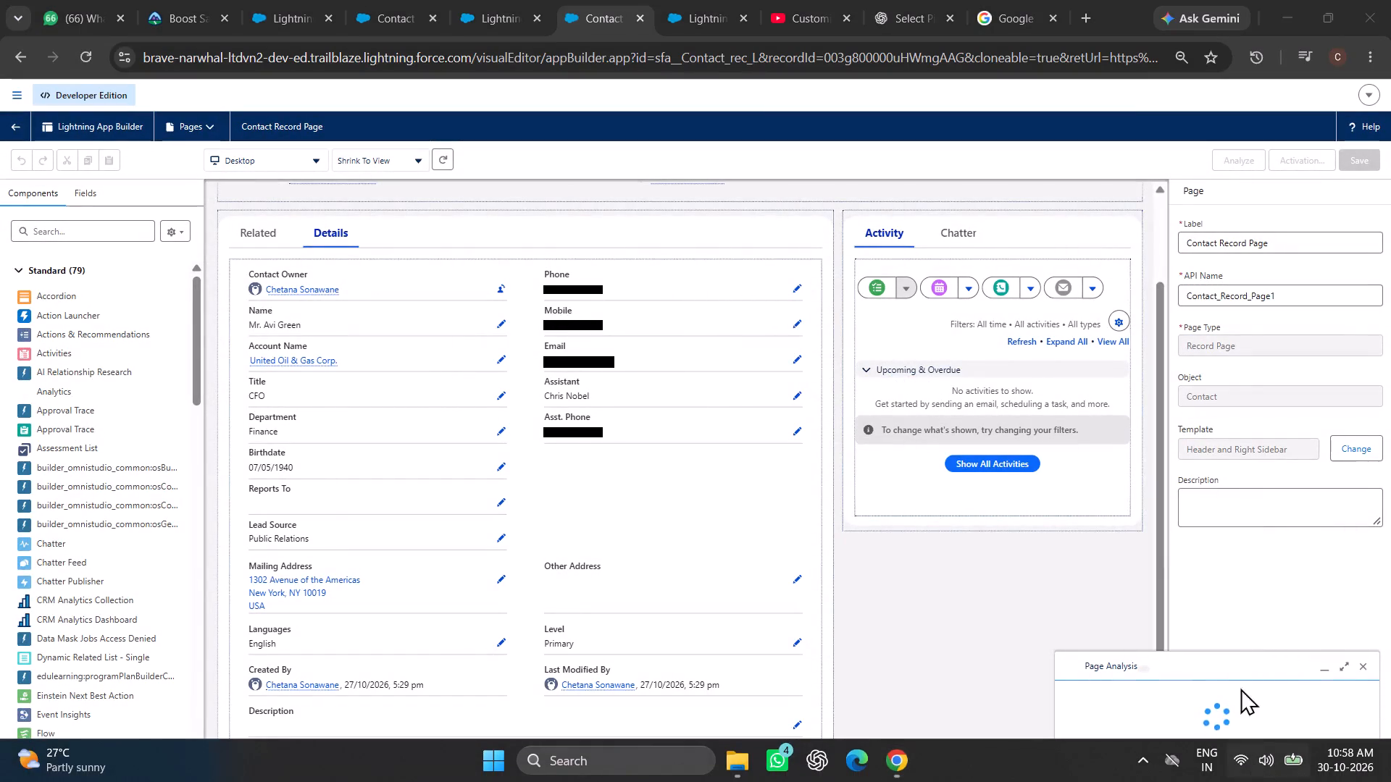
pyautogui.click(1363, 665)
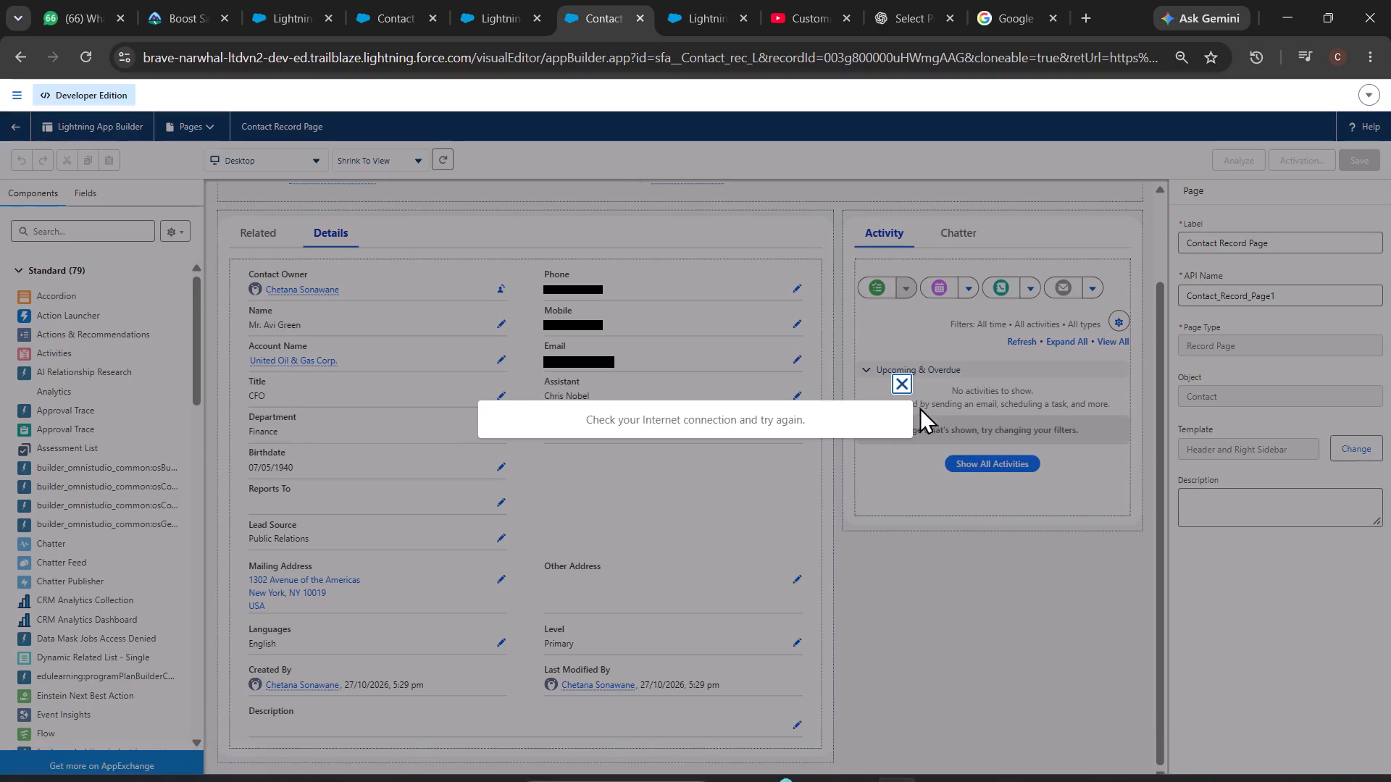
pyautogui.click(898, 390)
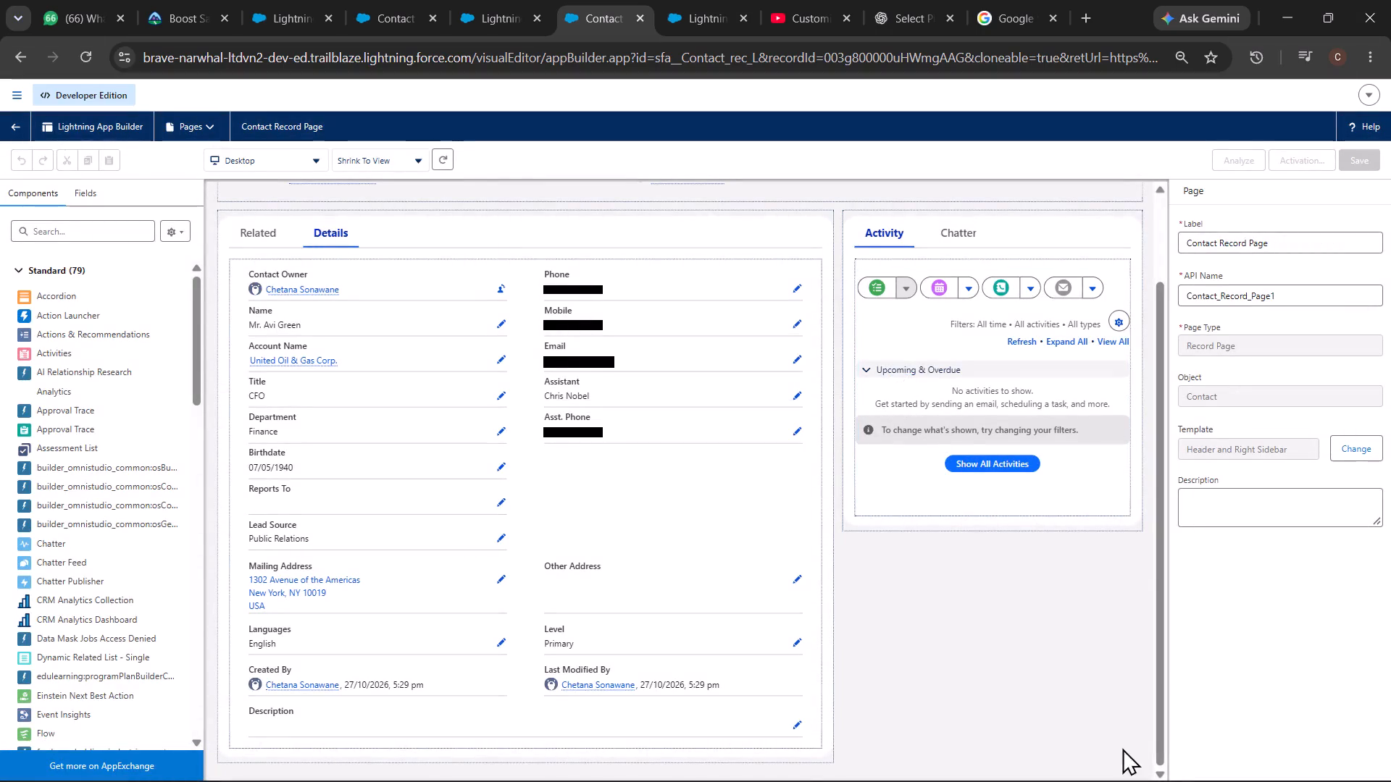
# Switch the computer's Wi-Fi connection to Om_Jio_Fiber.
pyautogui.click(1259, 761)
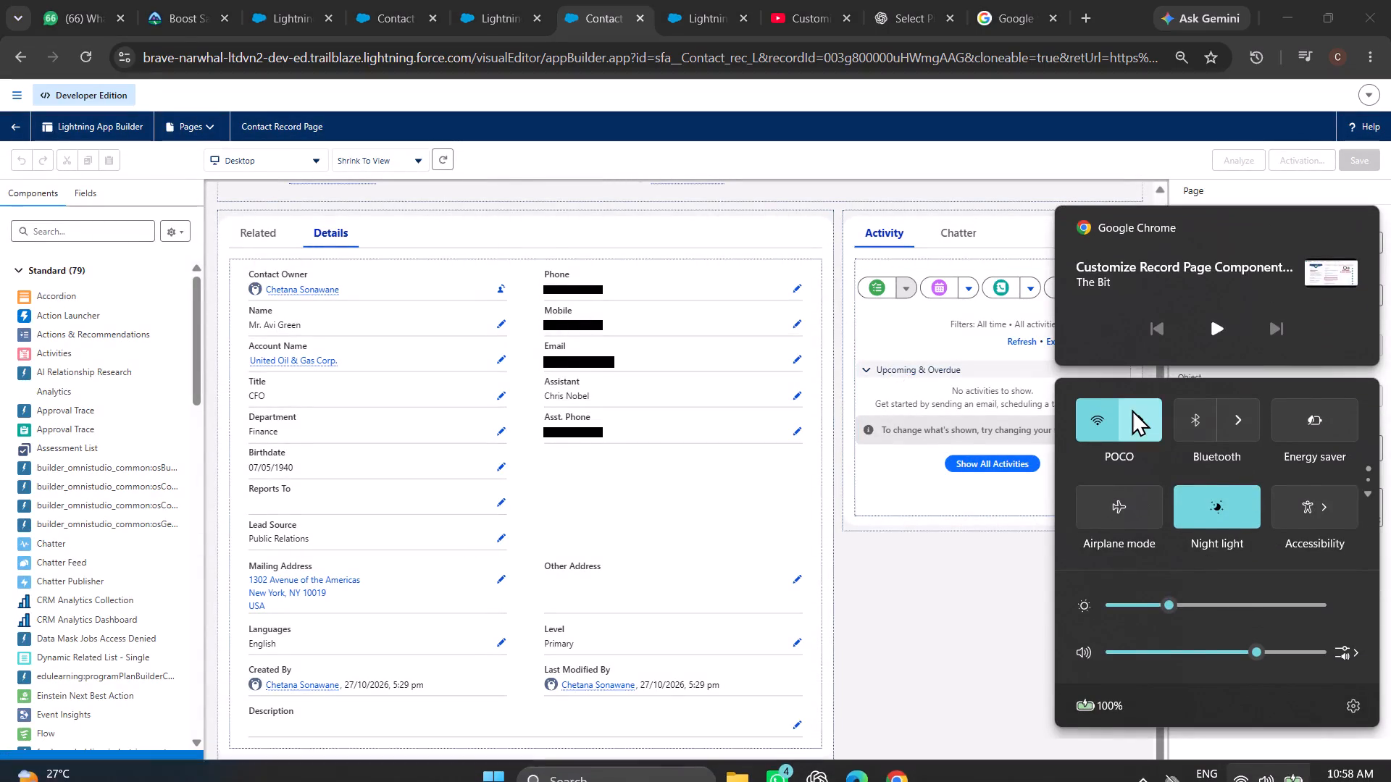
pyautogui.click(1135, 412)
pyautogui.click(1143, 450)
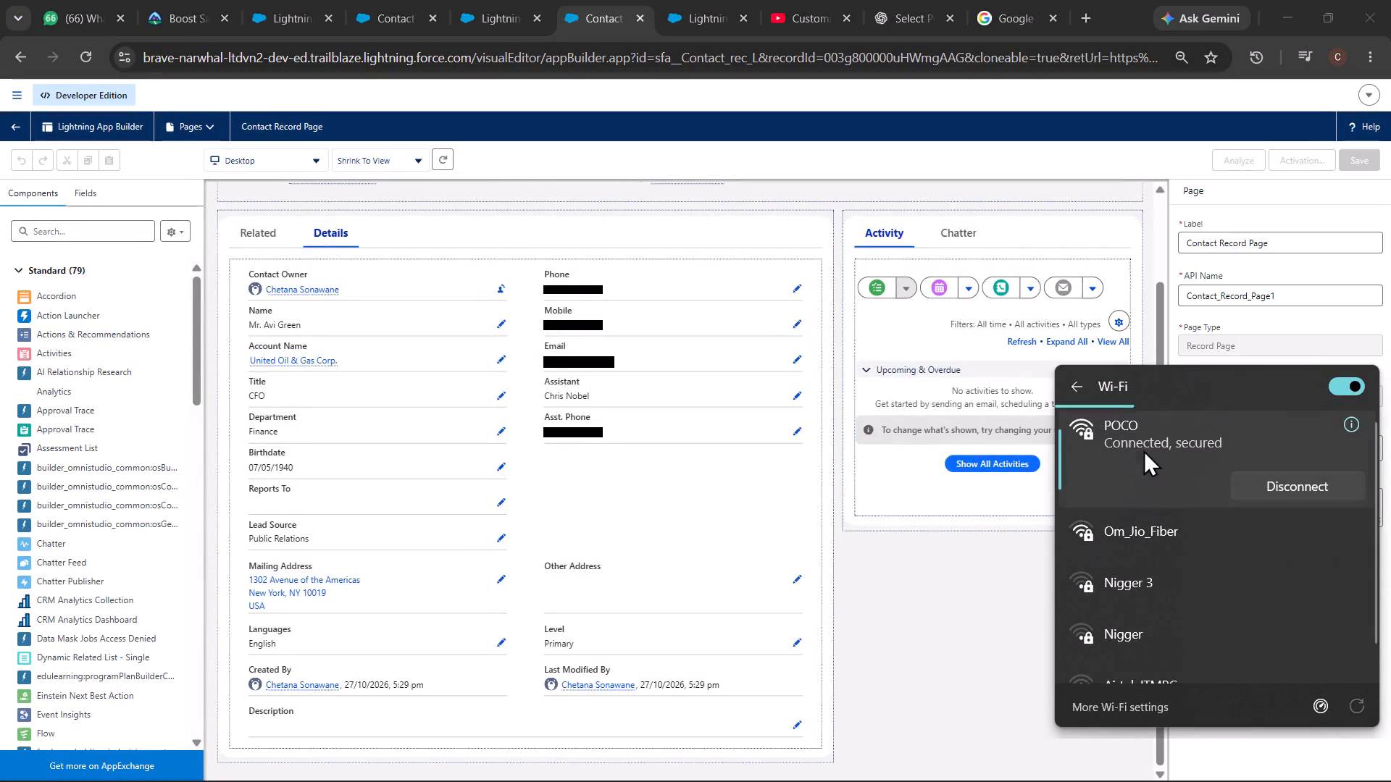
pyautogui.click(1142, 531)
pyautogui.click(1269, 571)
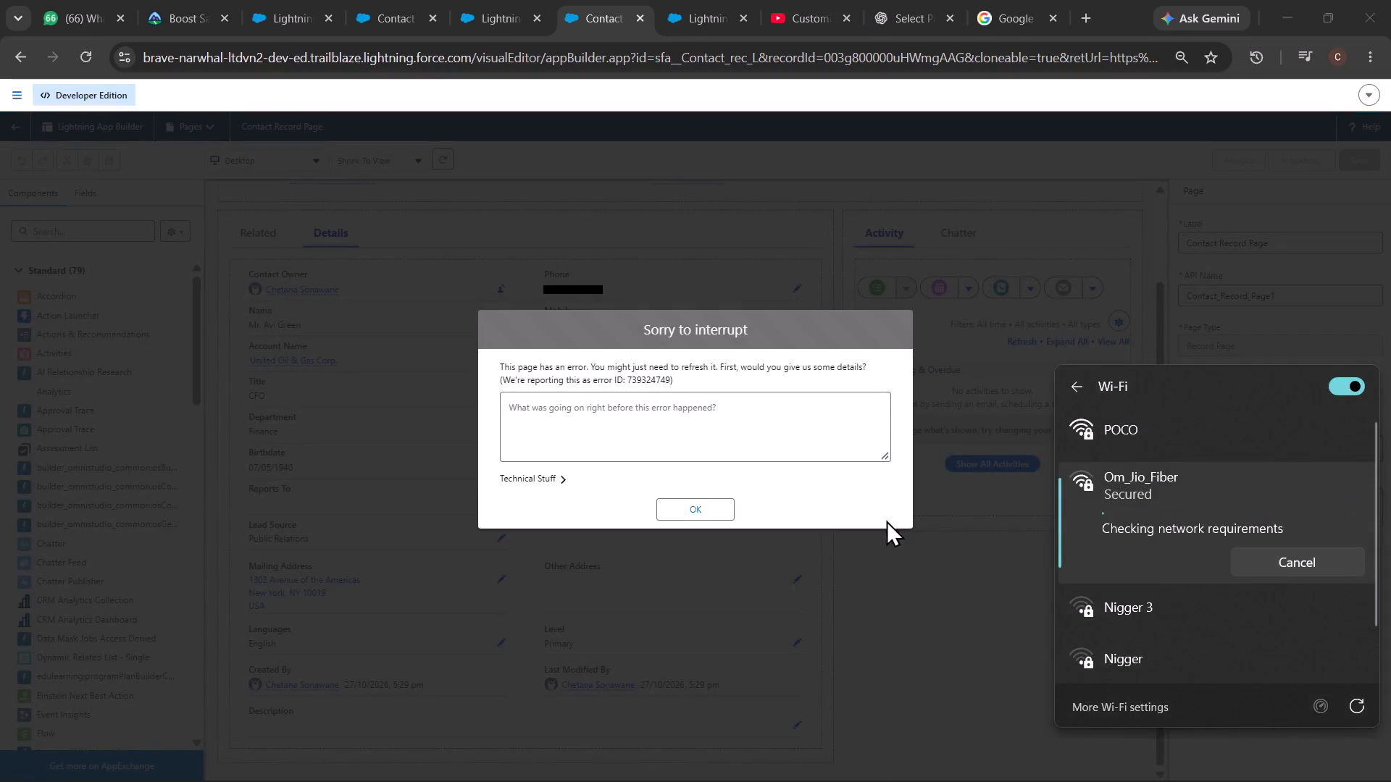
# Dismiss the page error and connection messages, and try to save the Contact Record Page.
pyautogui.click(716, 517)
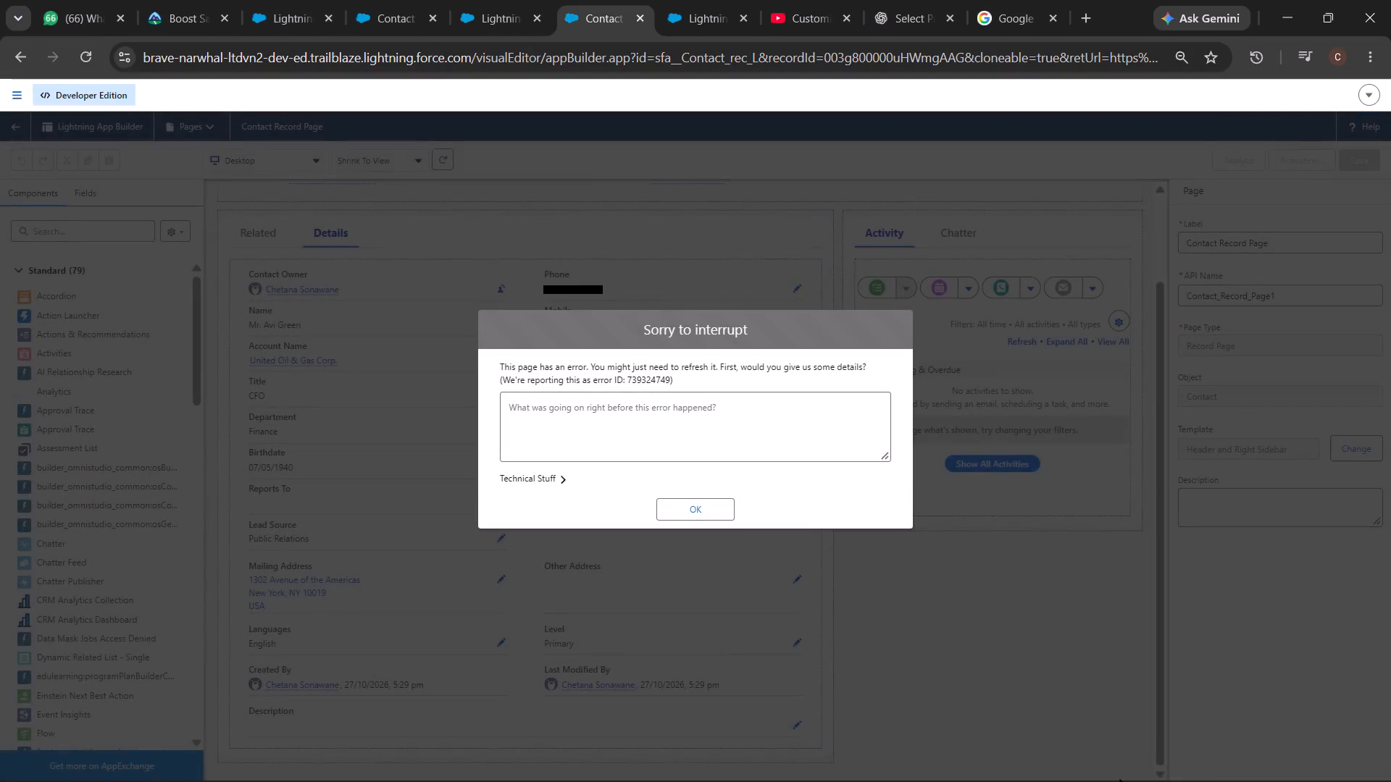
pyautogui.click(717, 506)
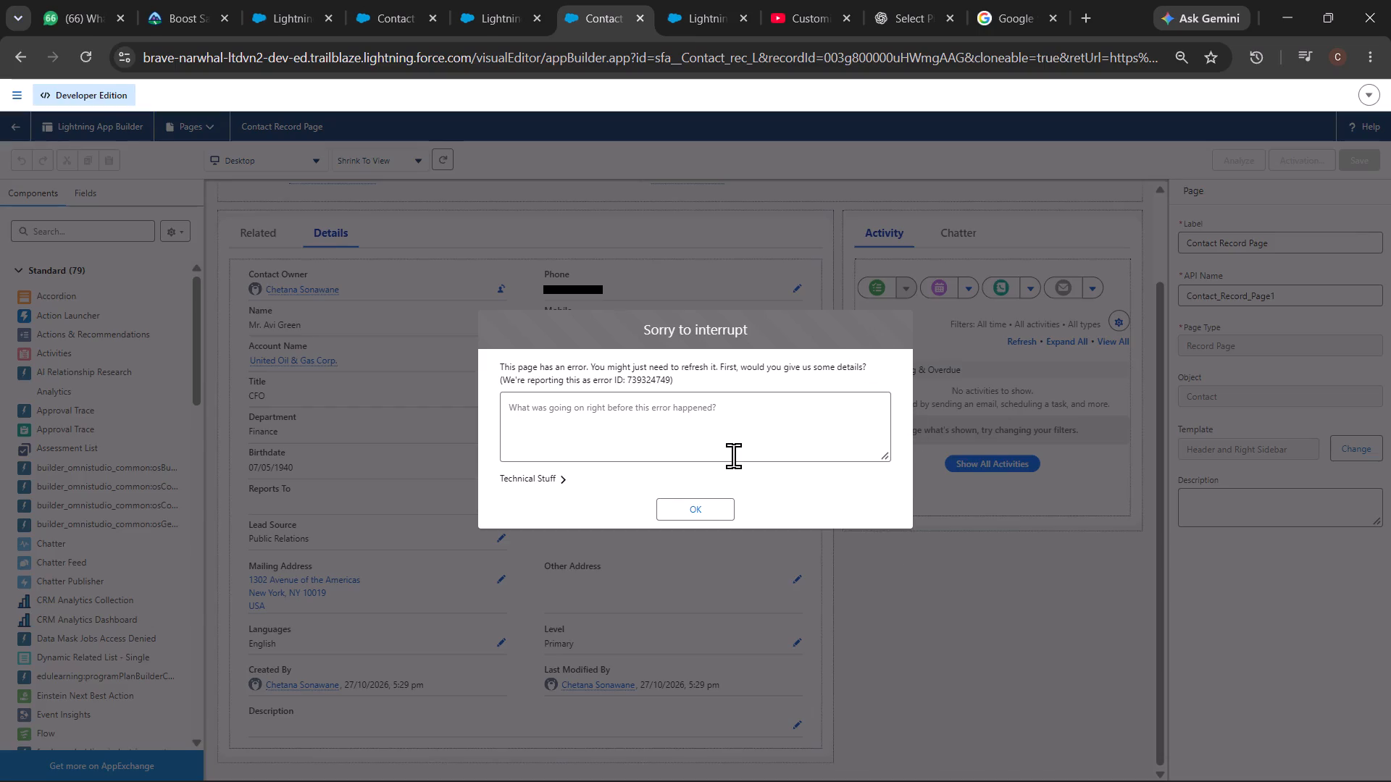
pyautogui.click(706, 510)
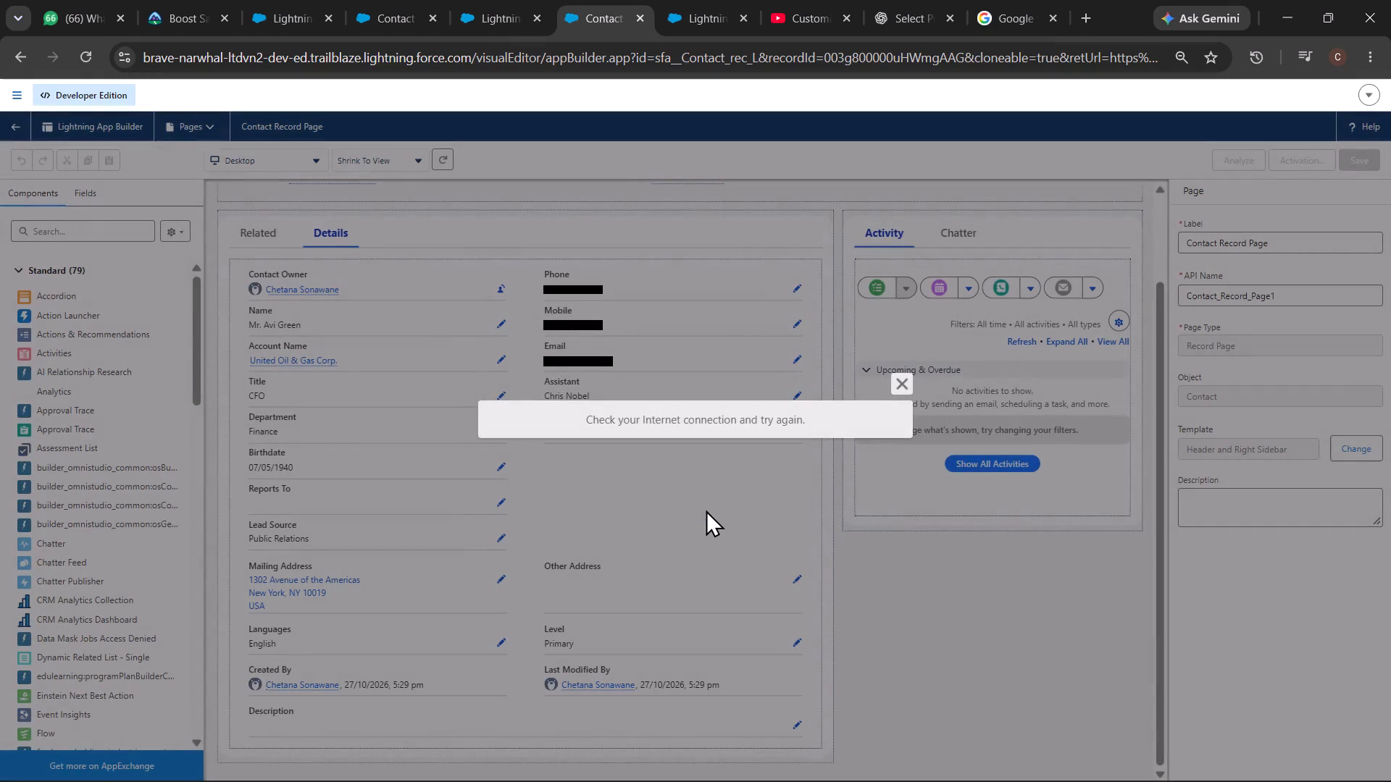
pyautogui.click(899, 383)
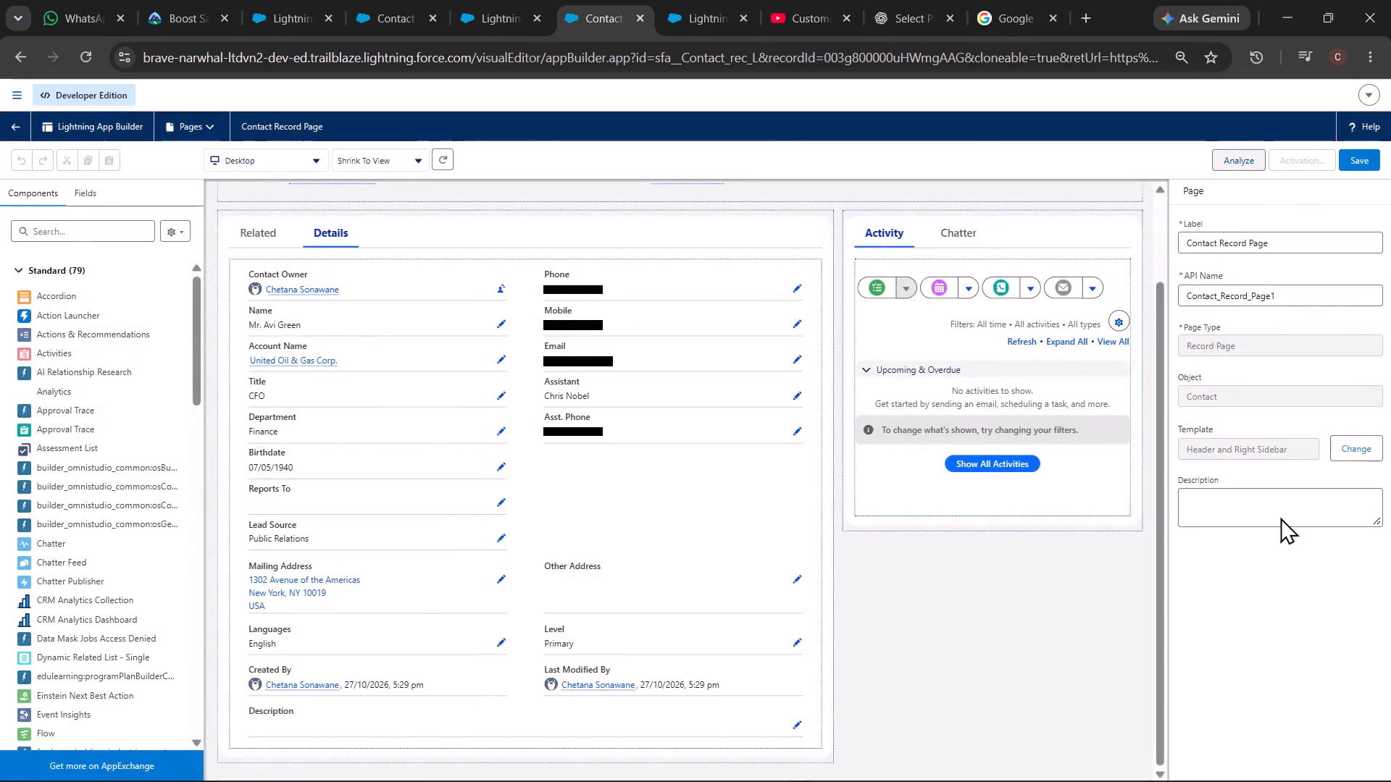
pyautogui.click(1358, 152)
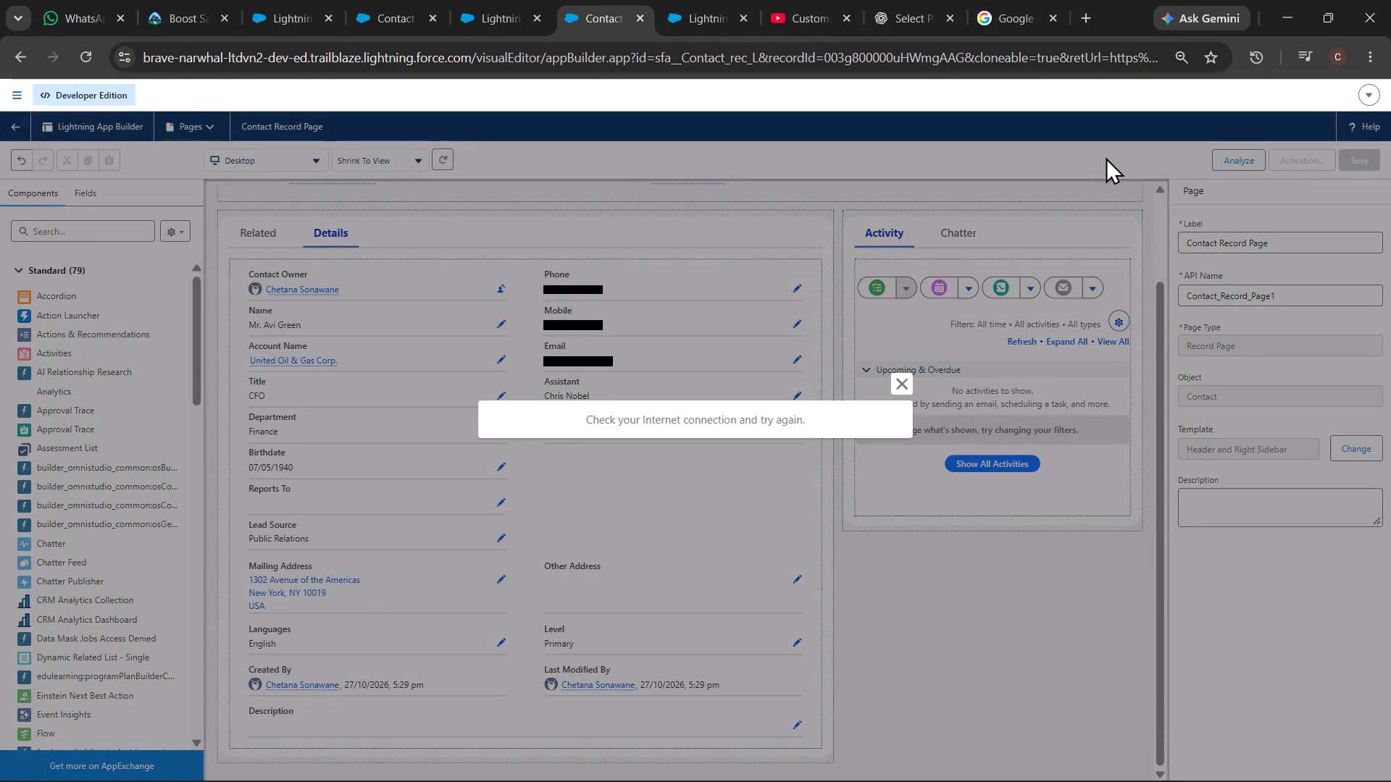
pyautogui.click(896, 387)
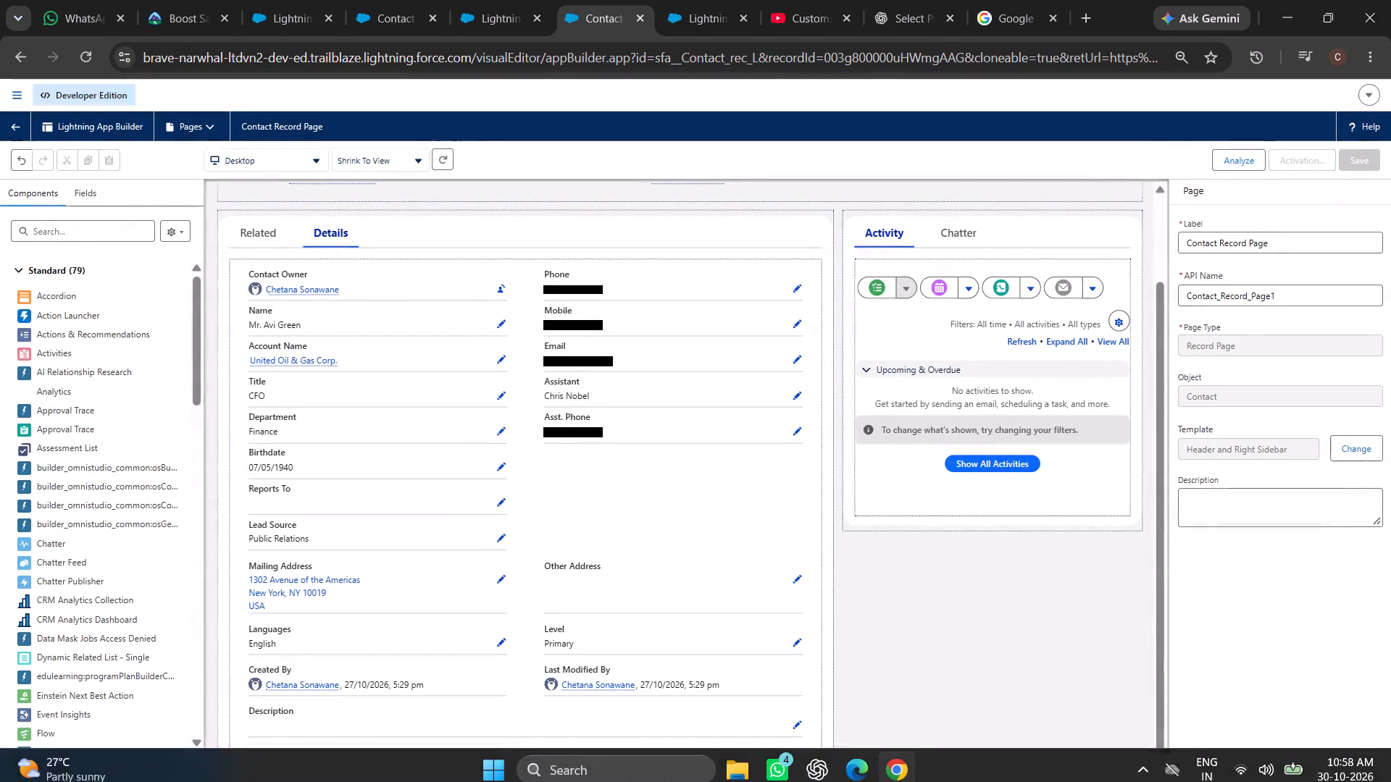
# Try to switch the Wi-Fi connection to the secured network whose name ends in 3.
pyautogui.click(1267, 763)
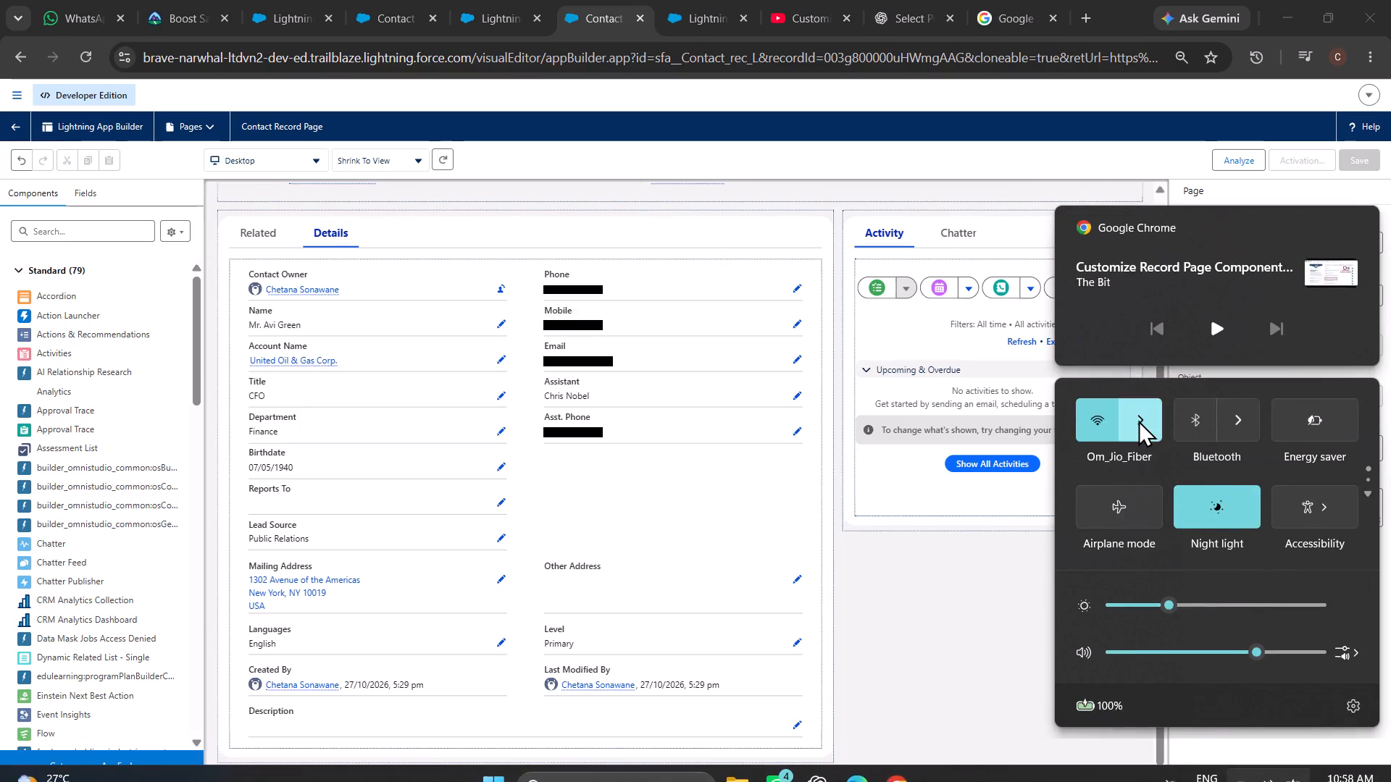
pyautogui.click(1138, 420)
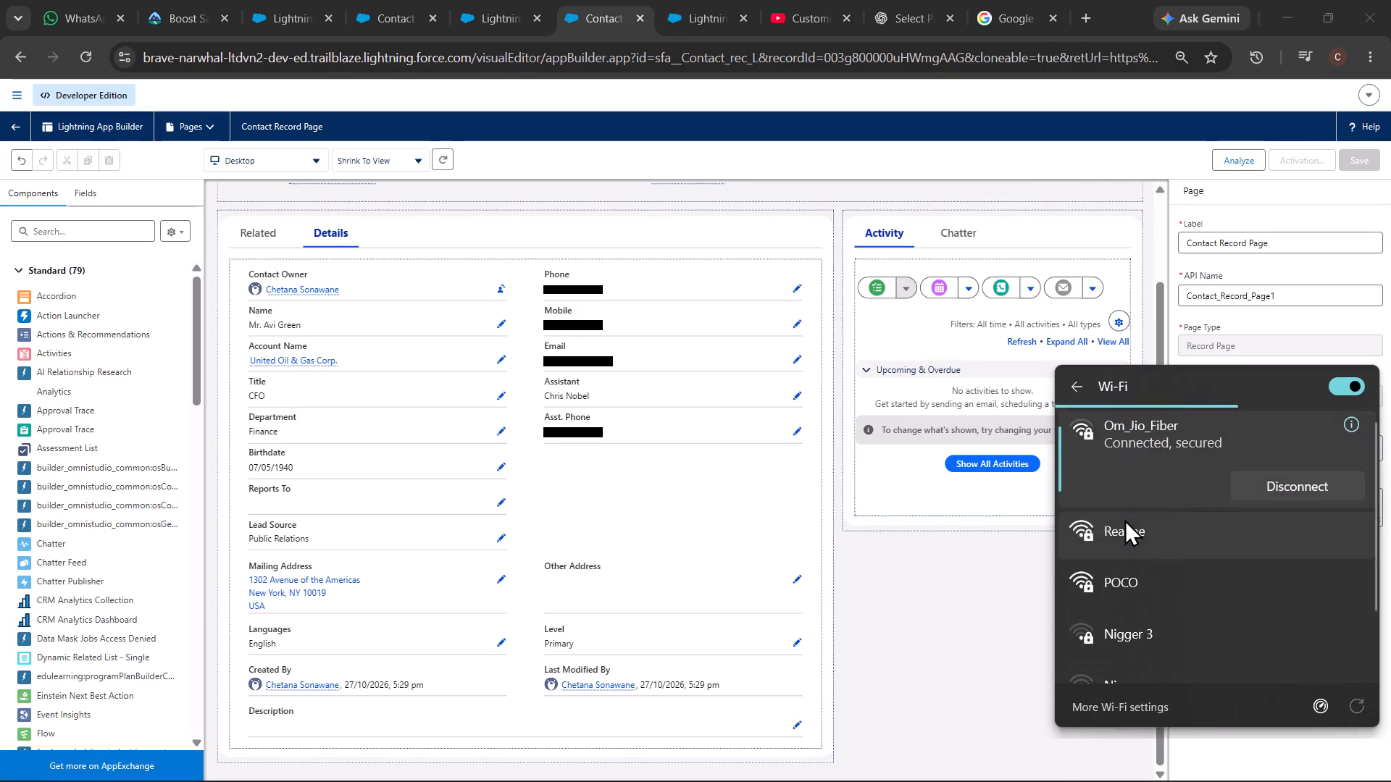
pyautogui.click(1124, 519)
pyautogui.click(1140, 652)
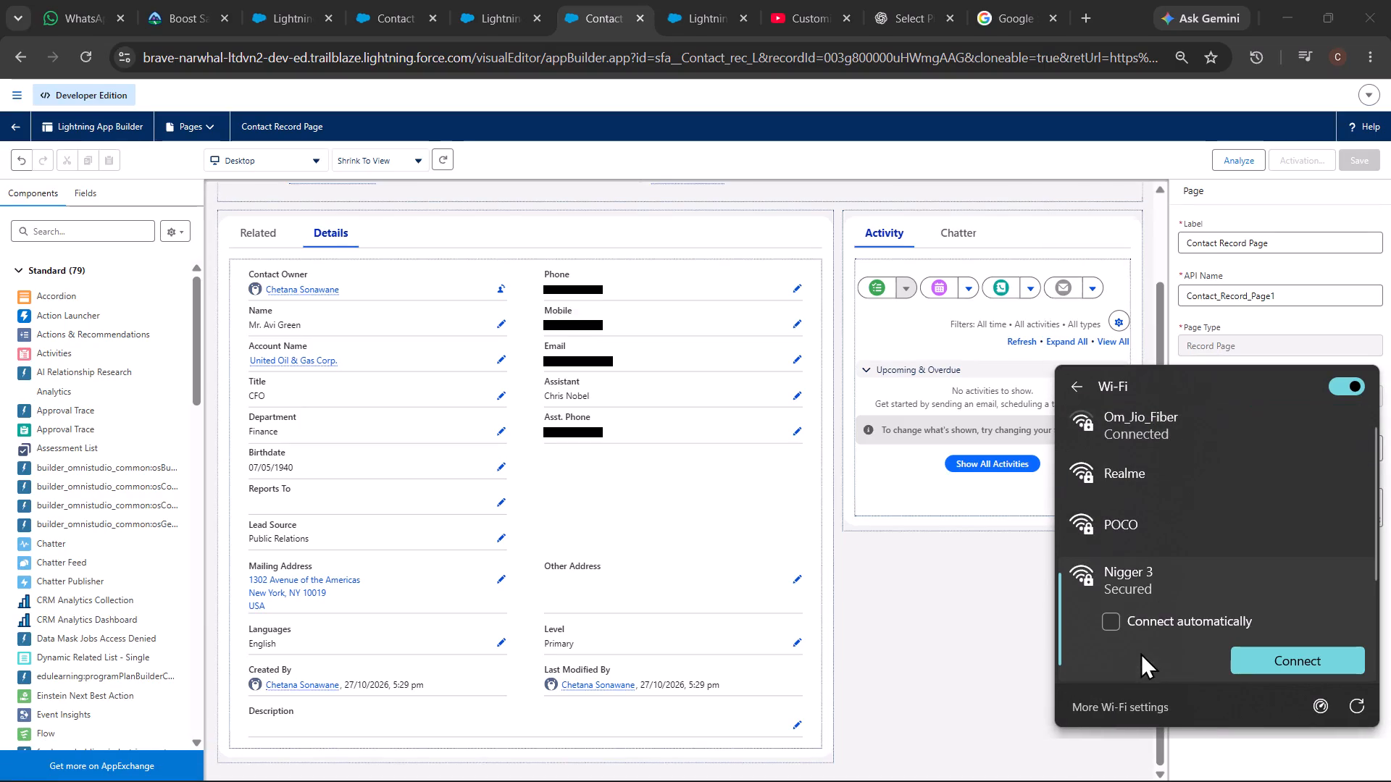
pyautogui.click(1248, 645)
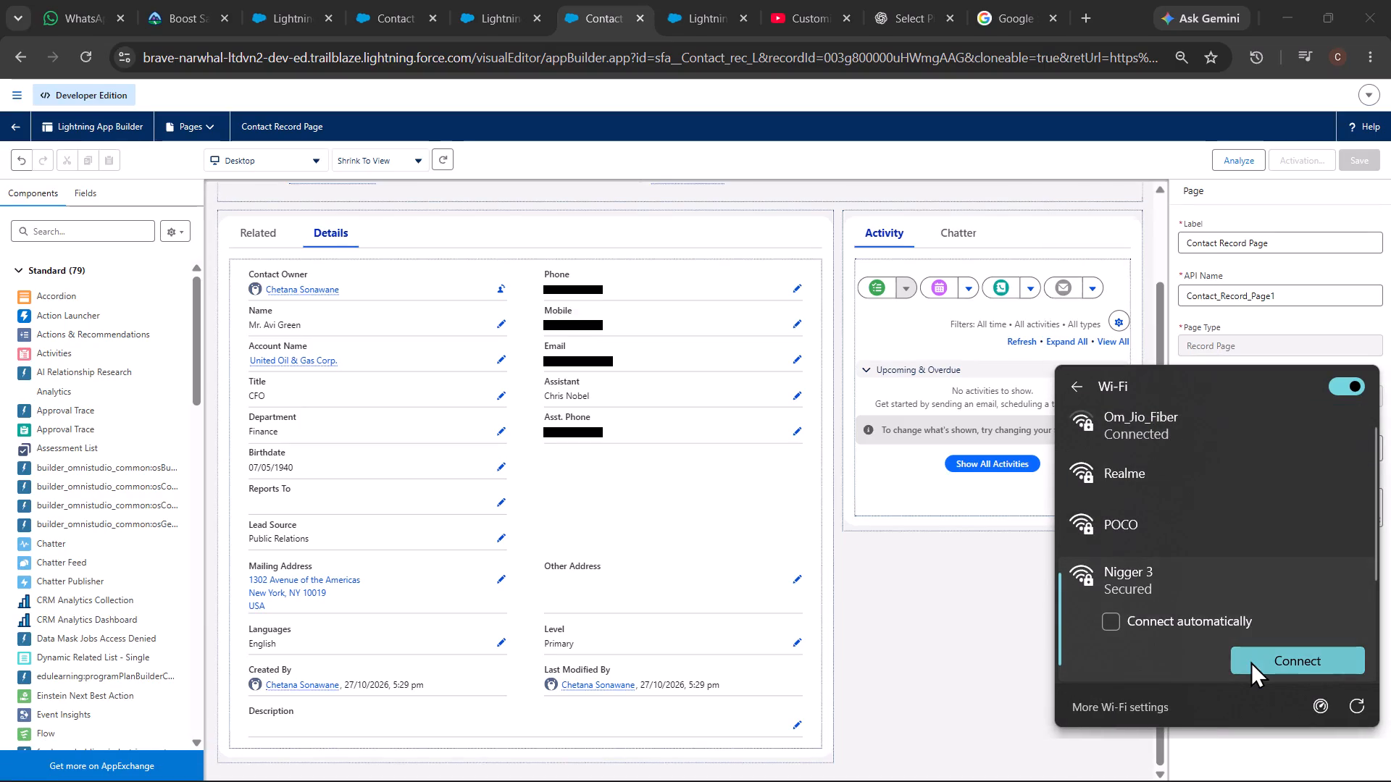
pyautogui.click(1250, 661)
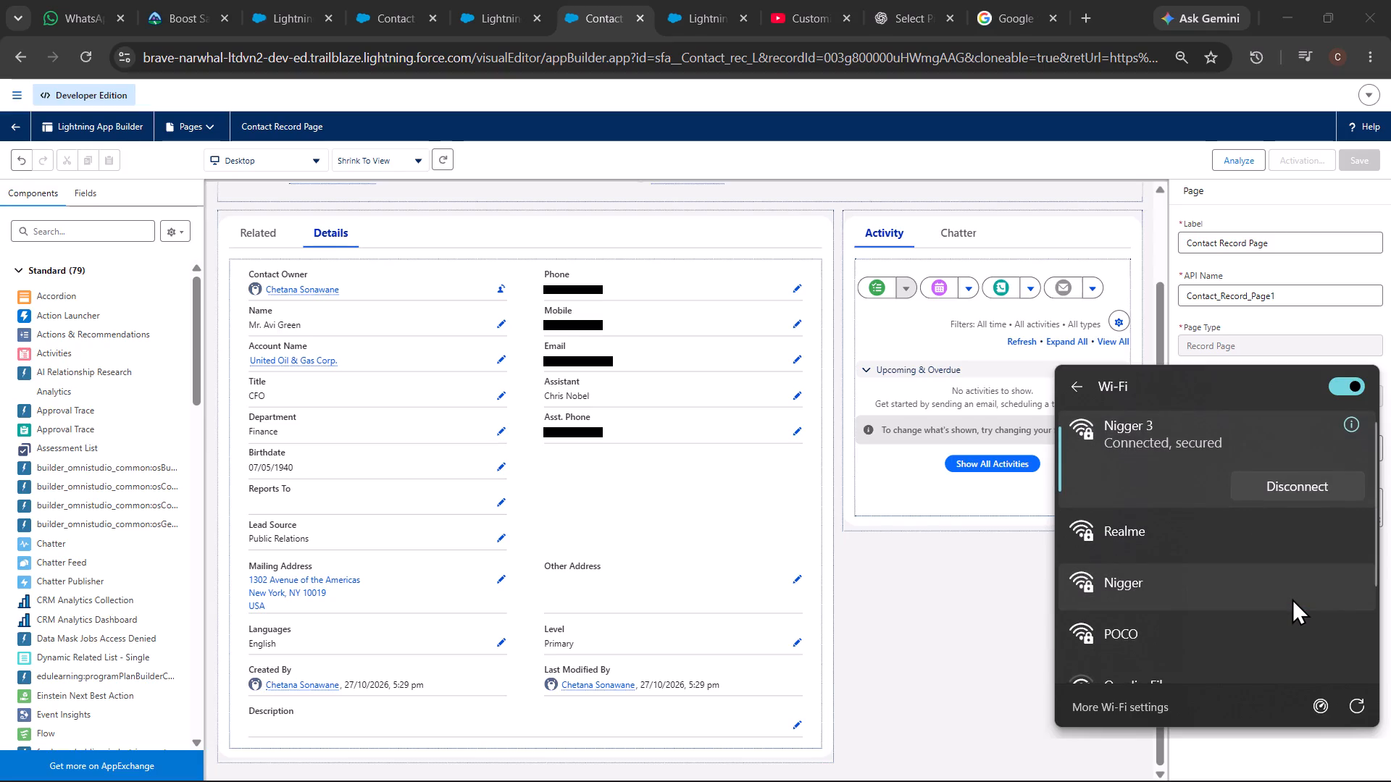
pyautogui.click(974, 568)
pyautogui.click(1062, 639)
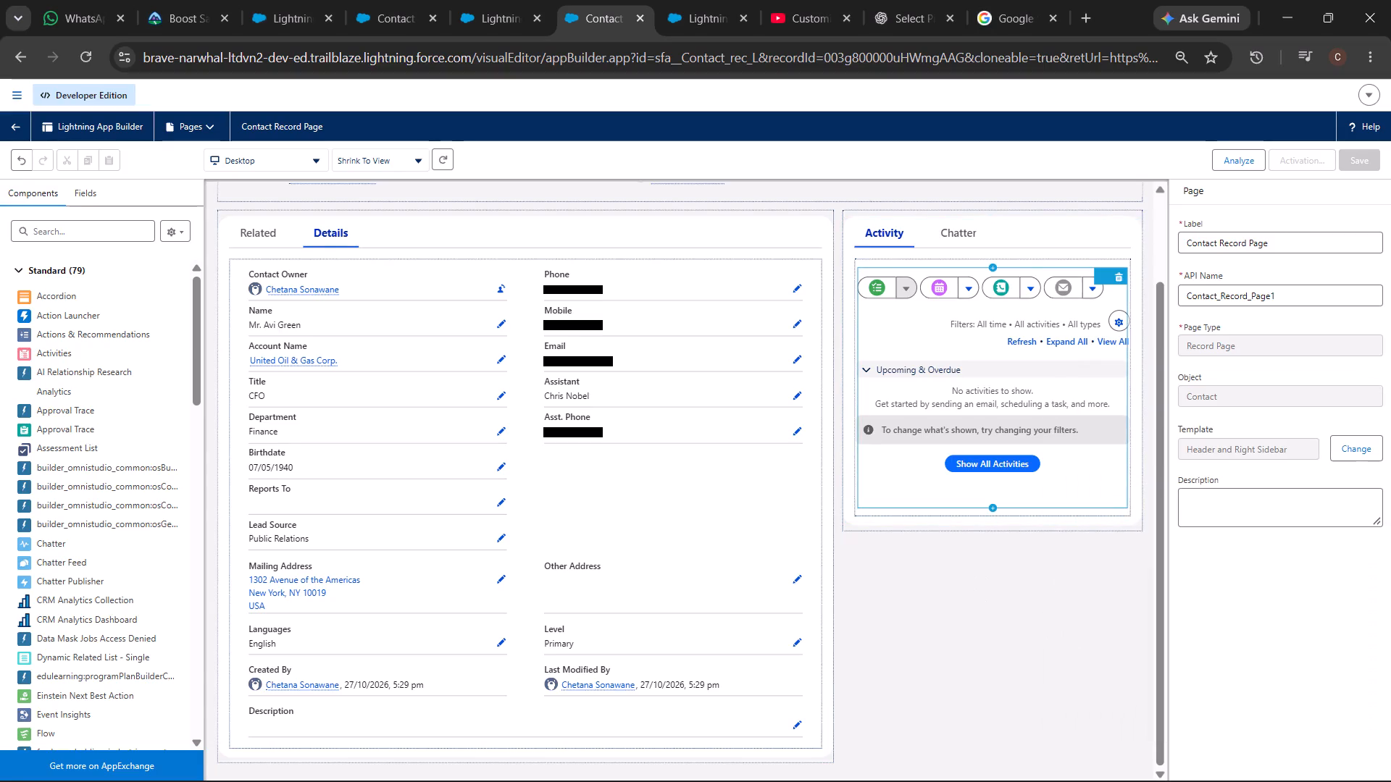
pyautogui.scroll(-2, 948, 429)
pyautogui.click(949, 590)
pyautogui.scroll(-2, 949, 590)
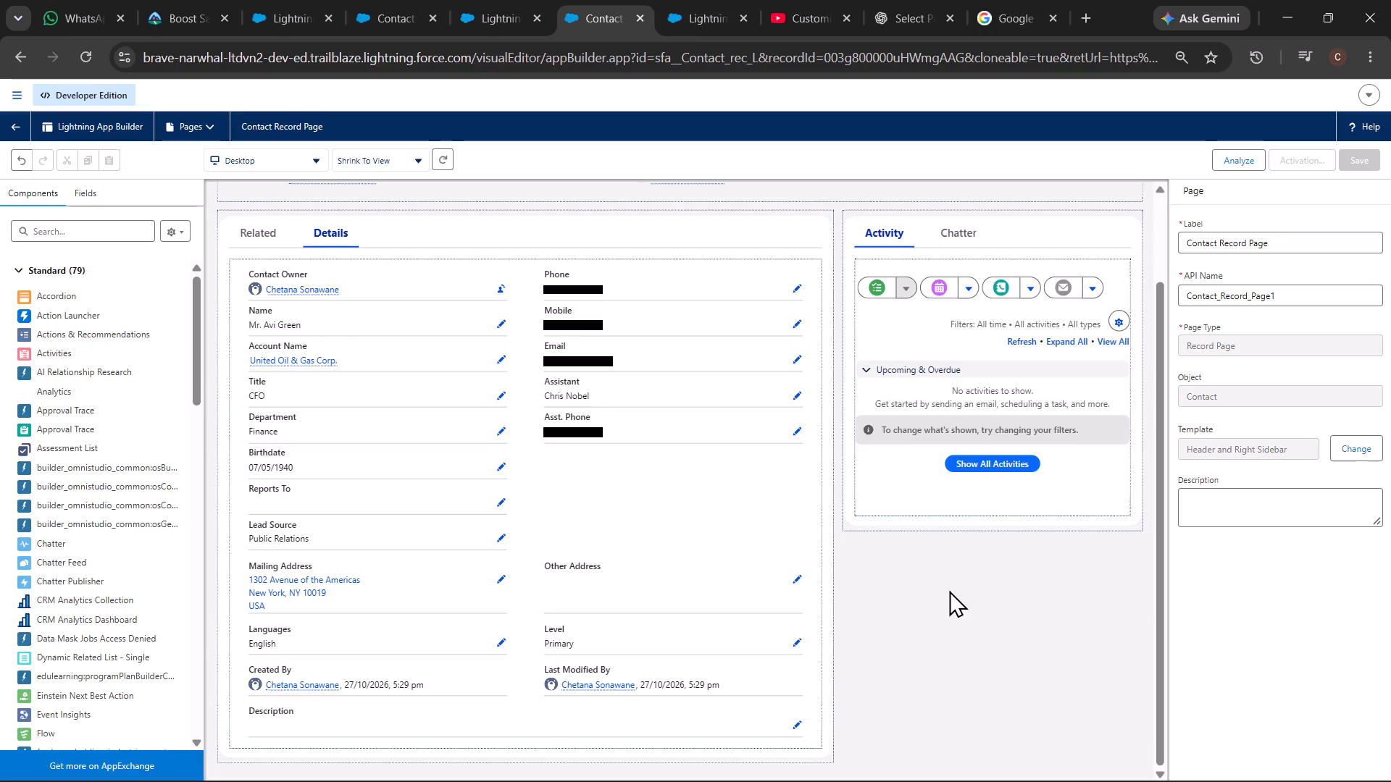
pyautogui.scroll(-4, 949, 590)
# Recheck the Customize Record Page Components and Fields challenge on Trailhead for My Trailhead Playground 1.
pyautogui.click(181, 0)
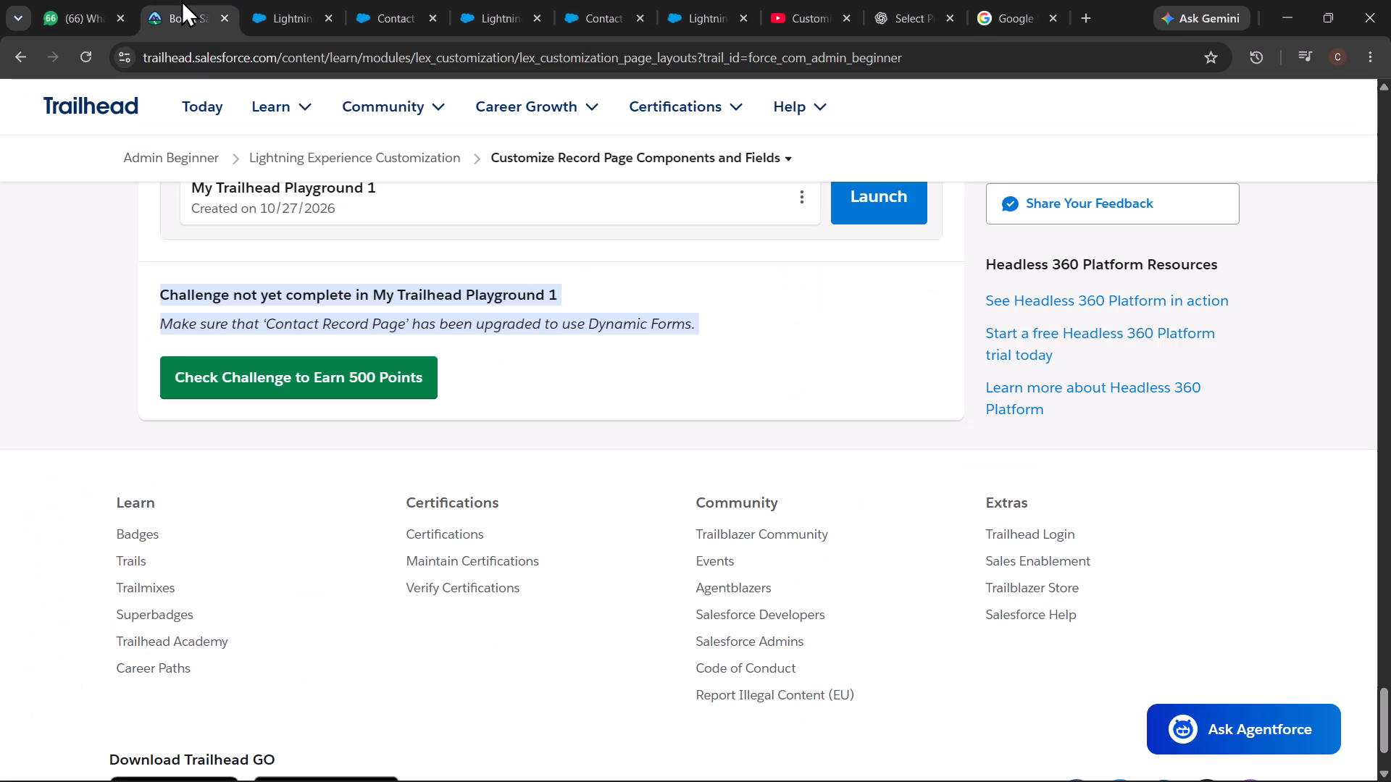
pyautogui.click(259, 357)
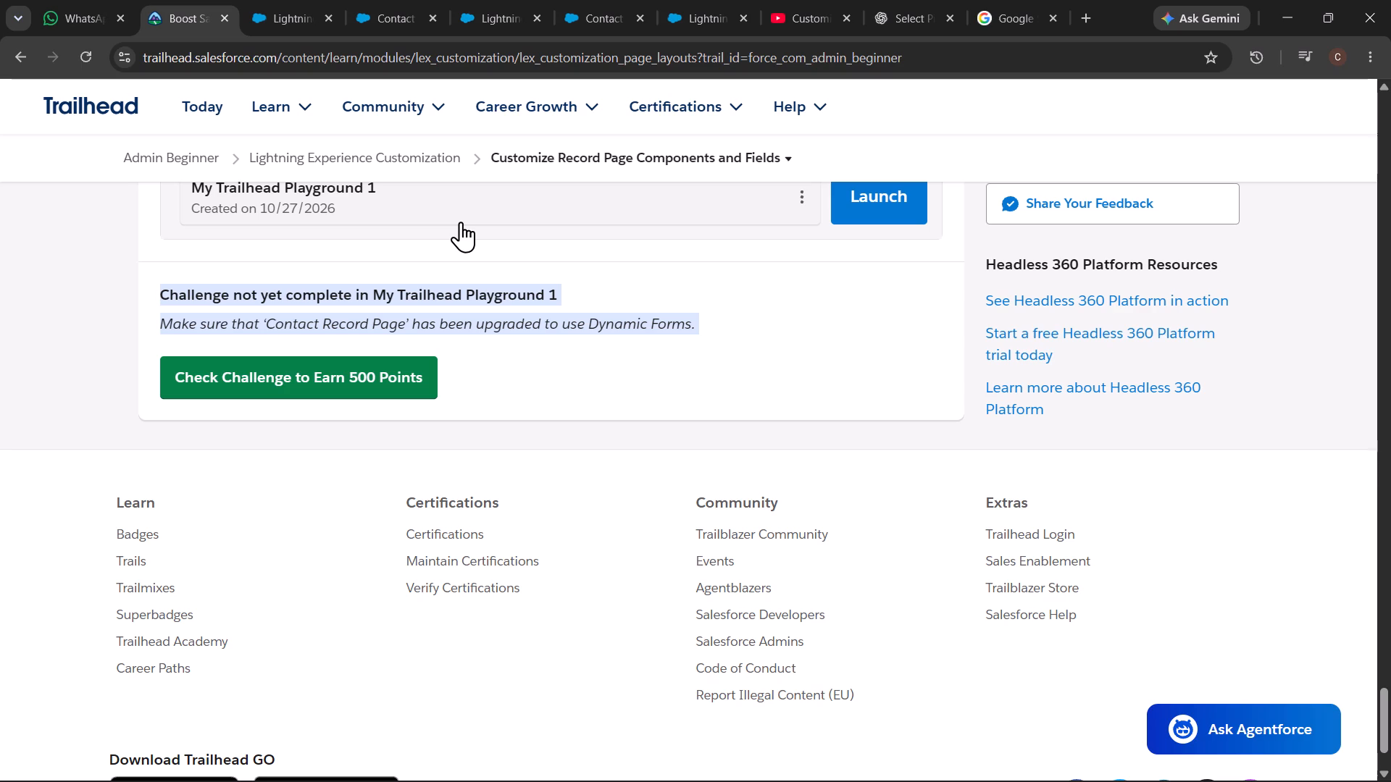
pyautogui.click(603, 308)
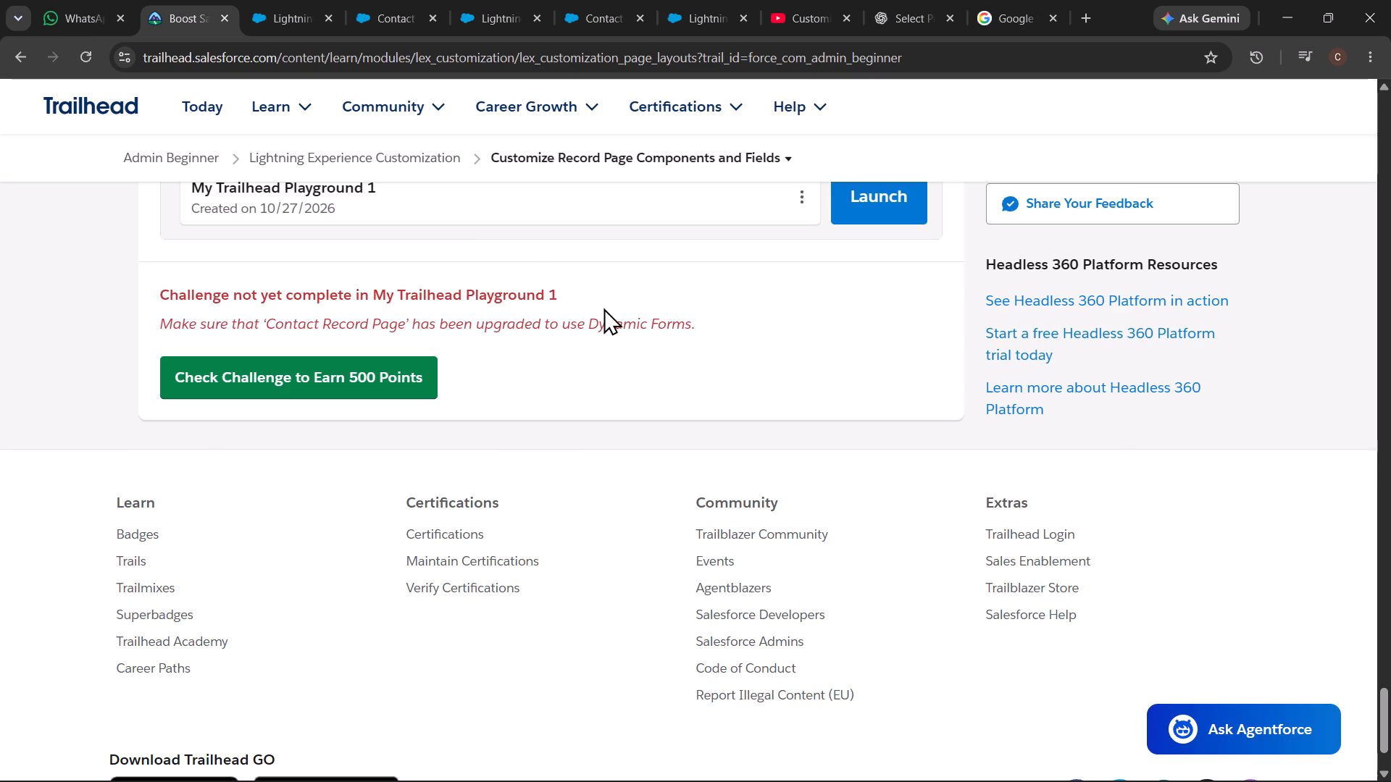
# Return to the Contact Record Page in Lightning App Builder.
pyautogui.scroll(6, 761, 351)
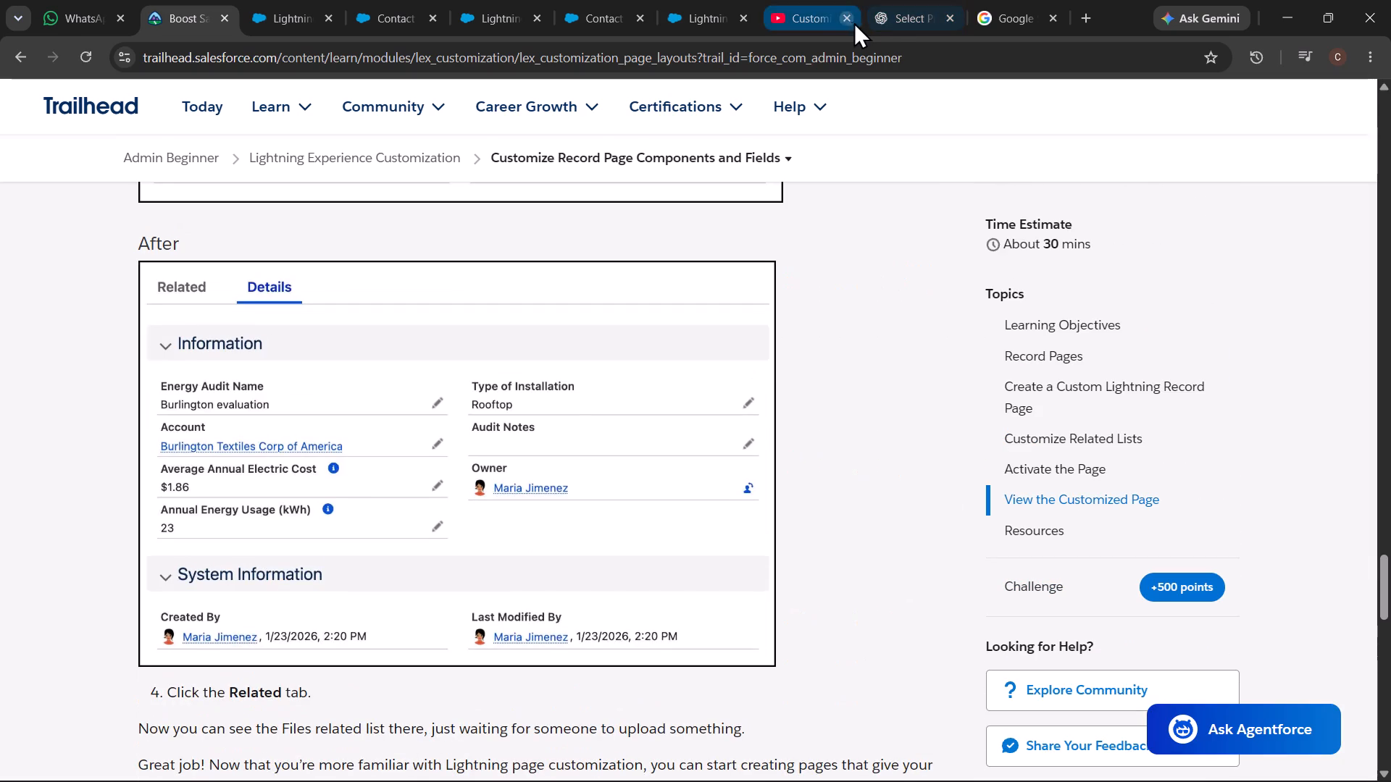
pyautogui.click(685, 12)
pyautogui.click(593, 14)
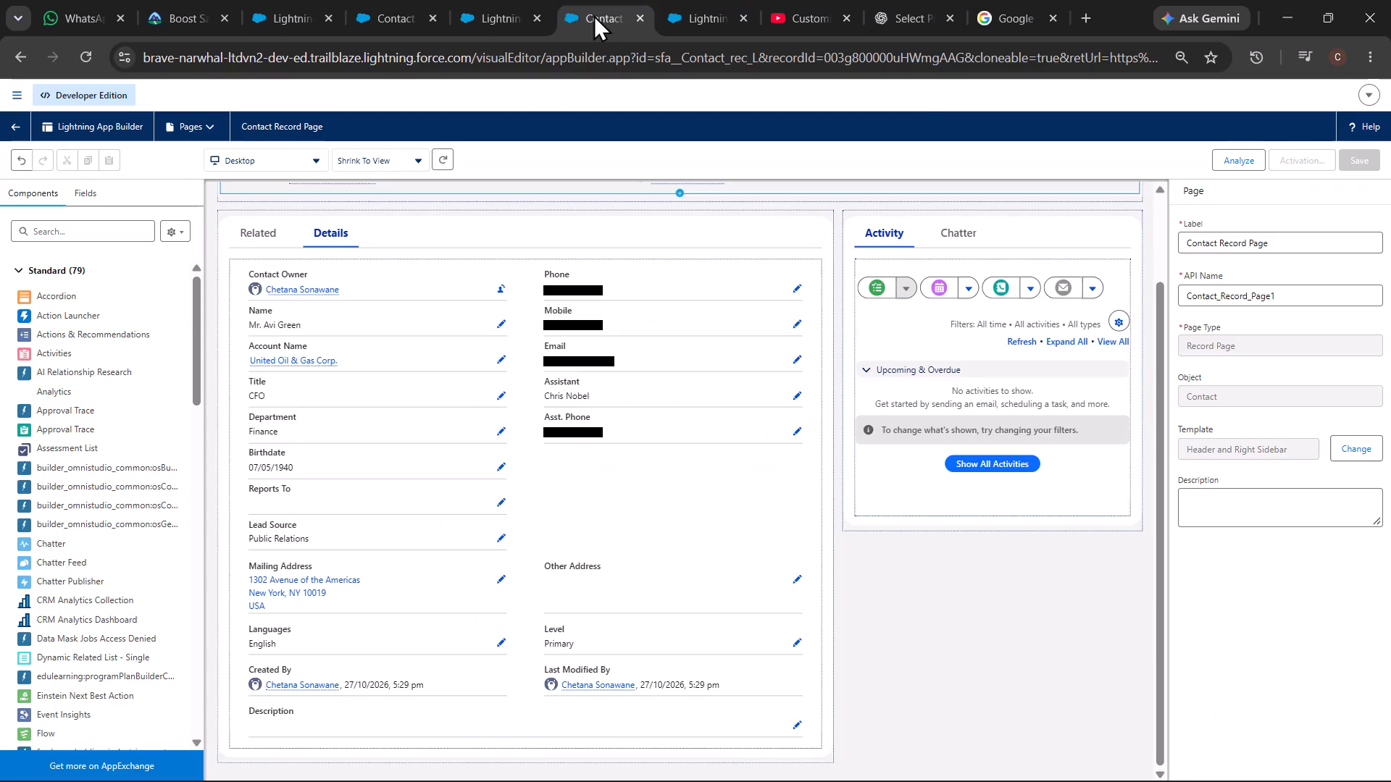
pyautogui.click(1335, 594)
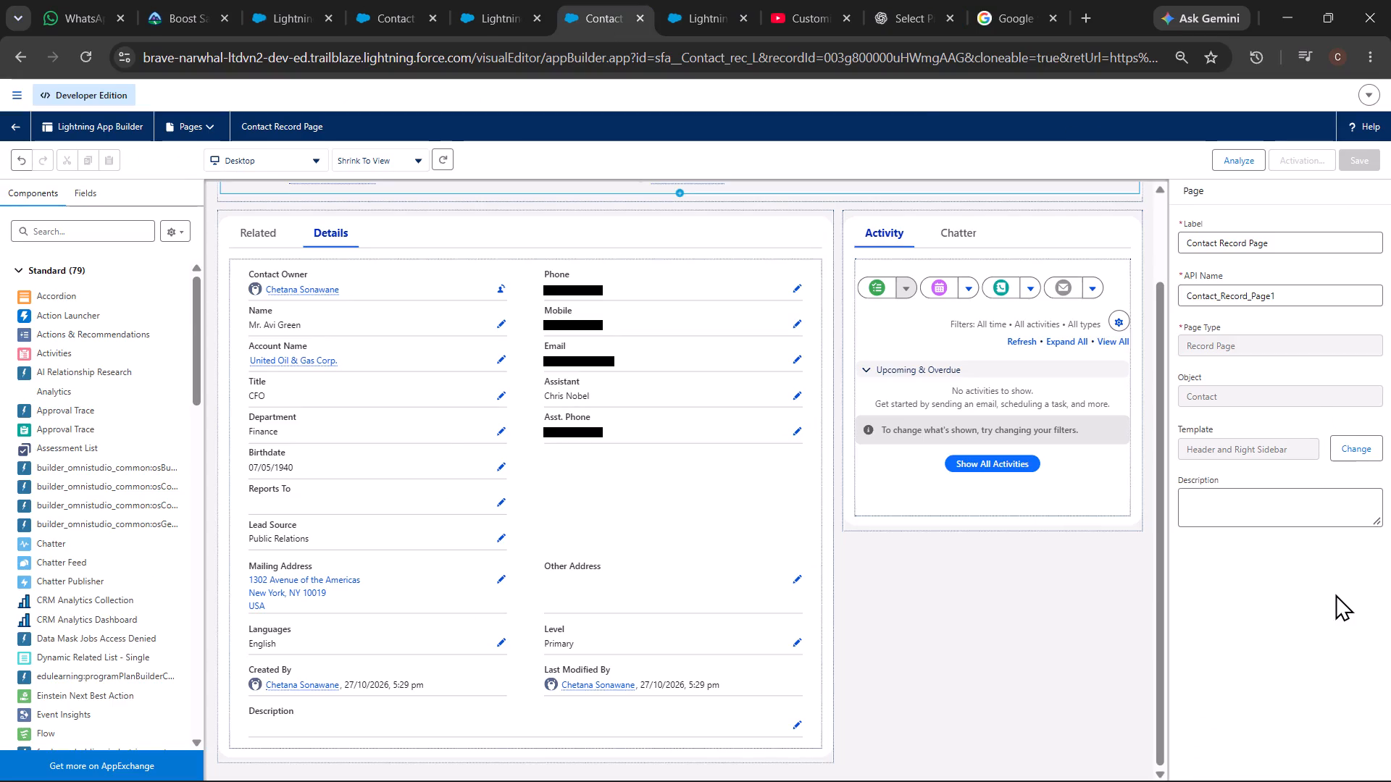
pyautogui.scroll(-2, 1335, 594)
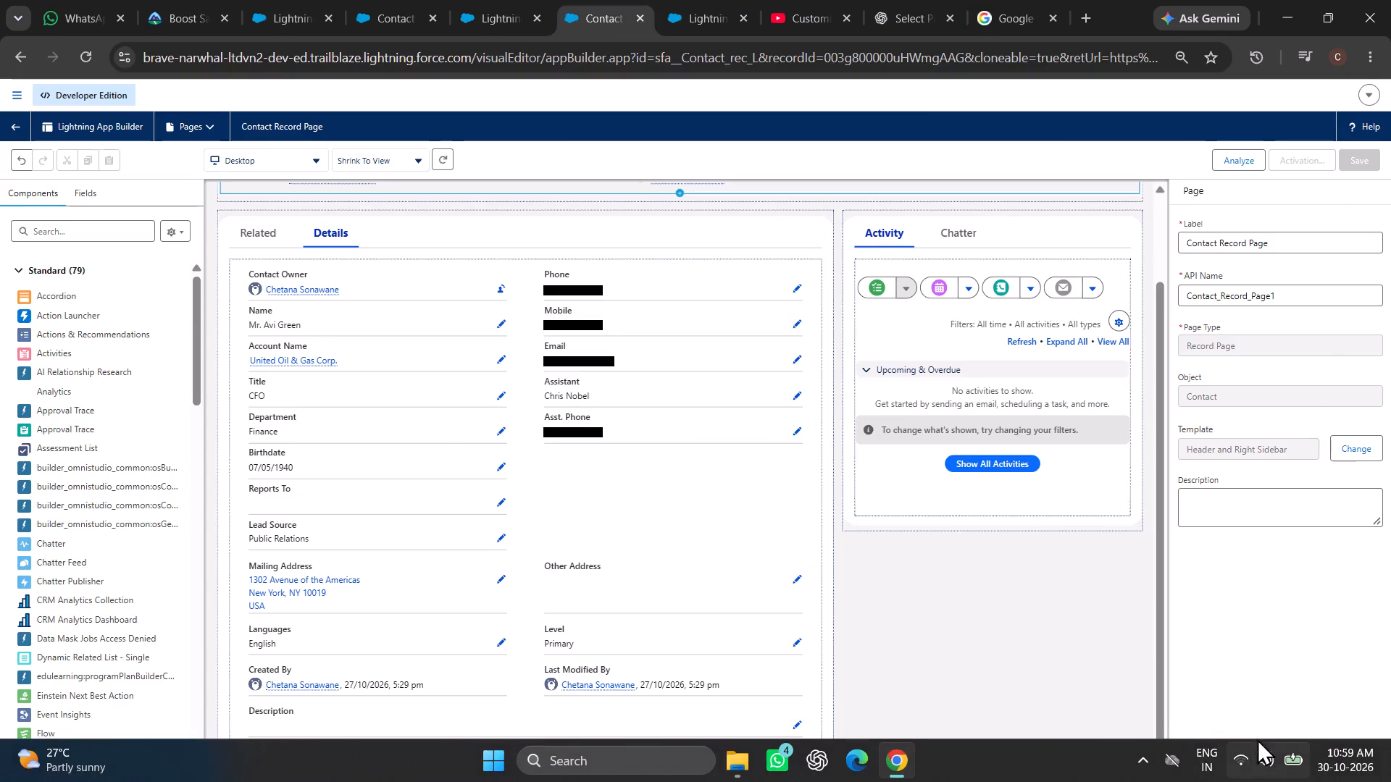
# Switch the Wi-Fi connection to Realme, dismiss the connection message on the page and check the active network.
pyautogui.click(1245, 761)
pyautogui.click(1145, 410)
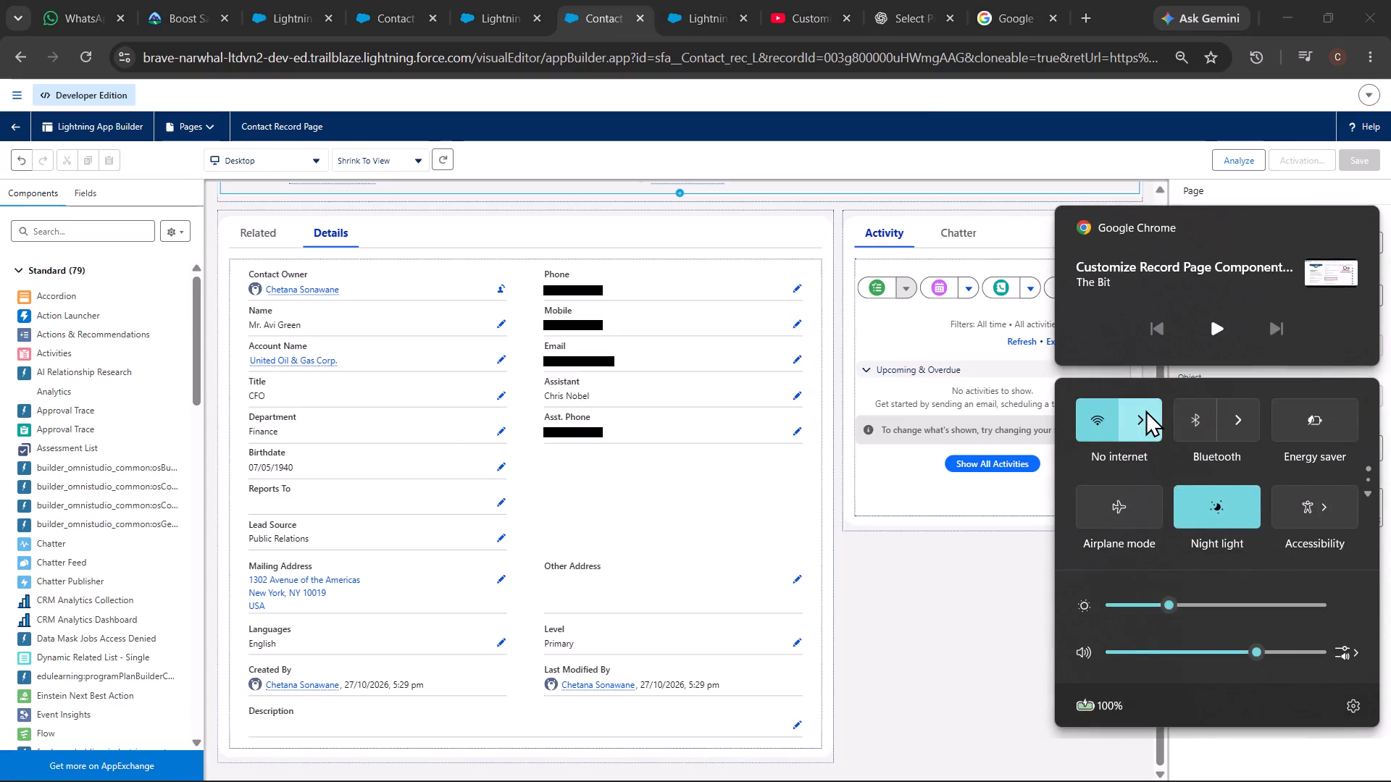
pyautogui.click(1206, 557)
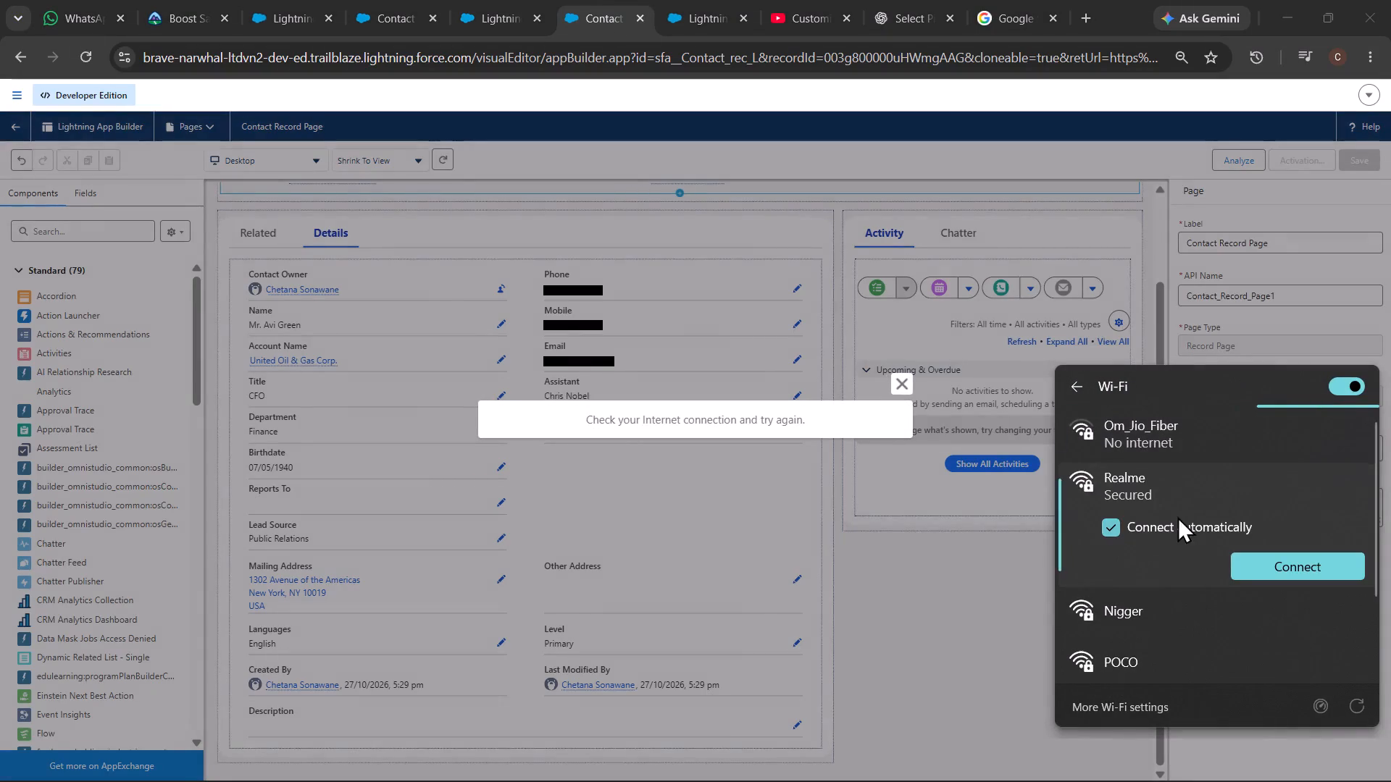
pyautogui.click(1258, 573)
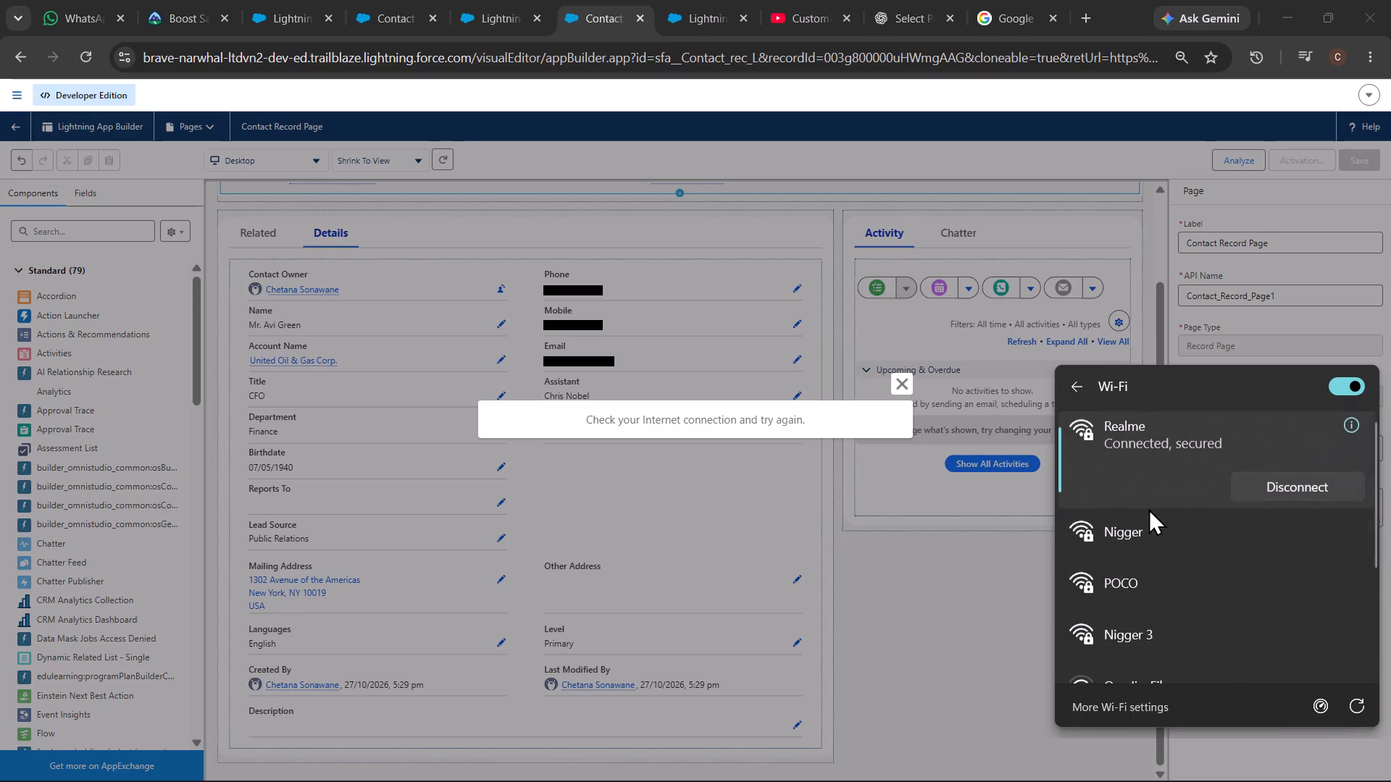
pyautogui.click(901, 385)
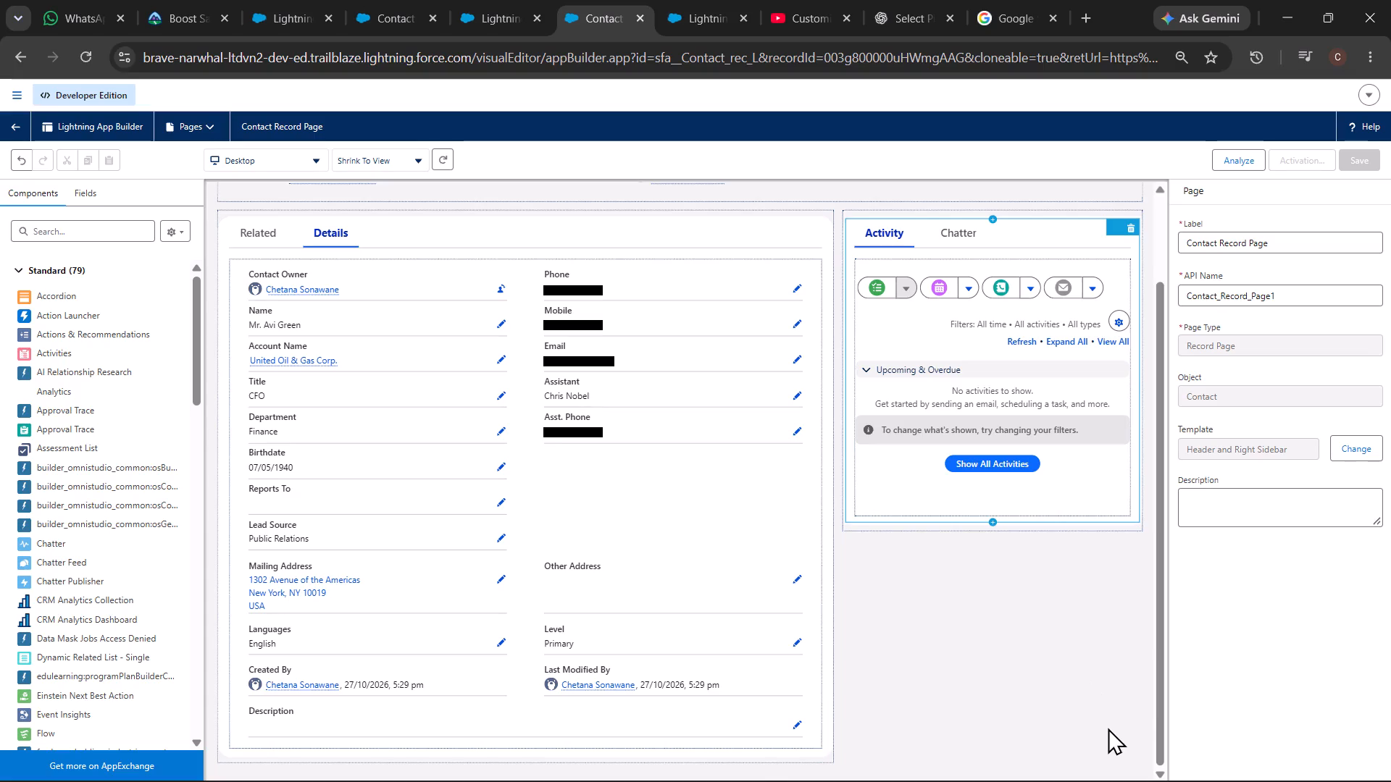
pyautogui.click(1245, 761)
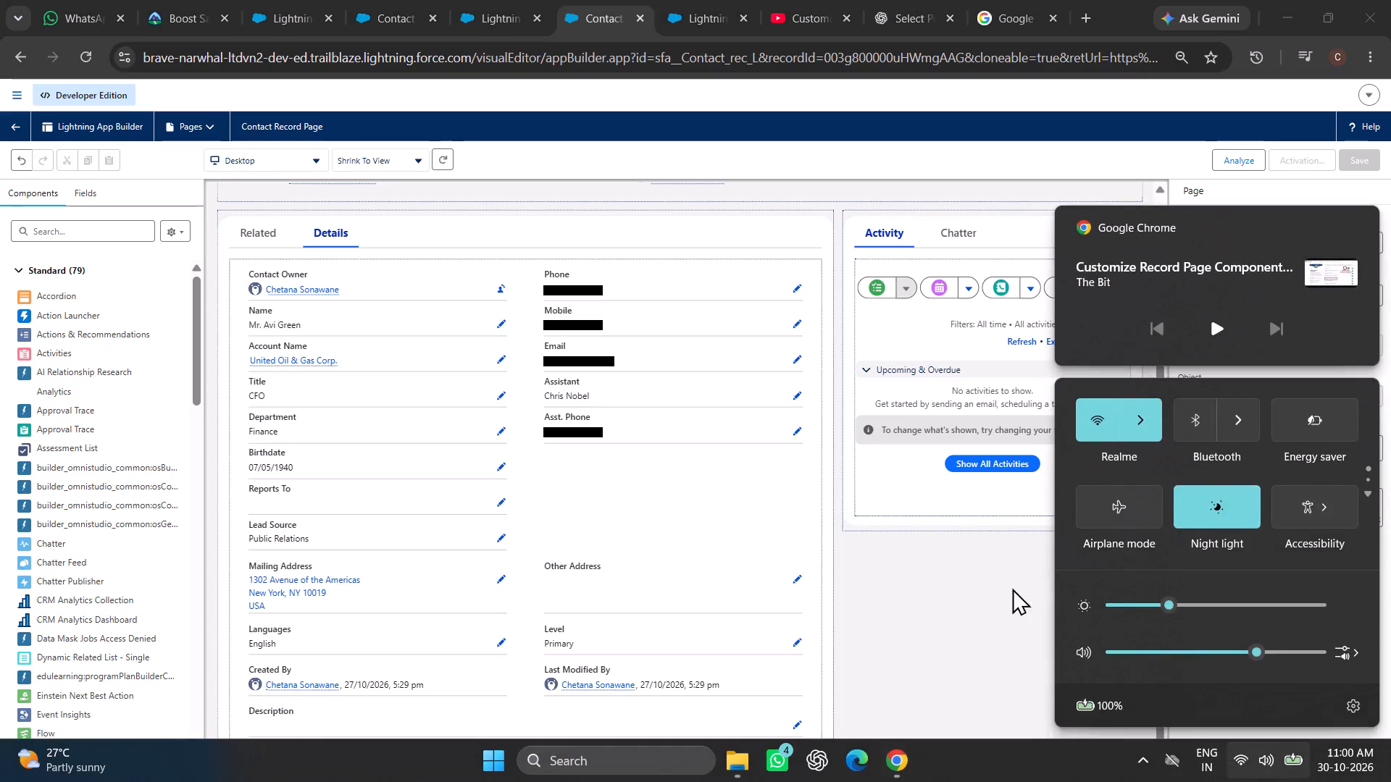
pyautogui.click(1004, 589)
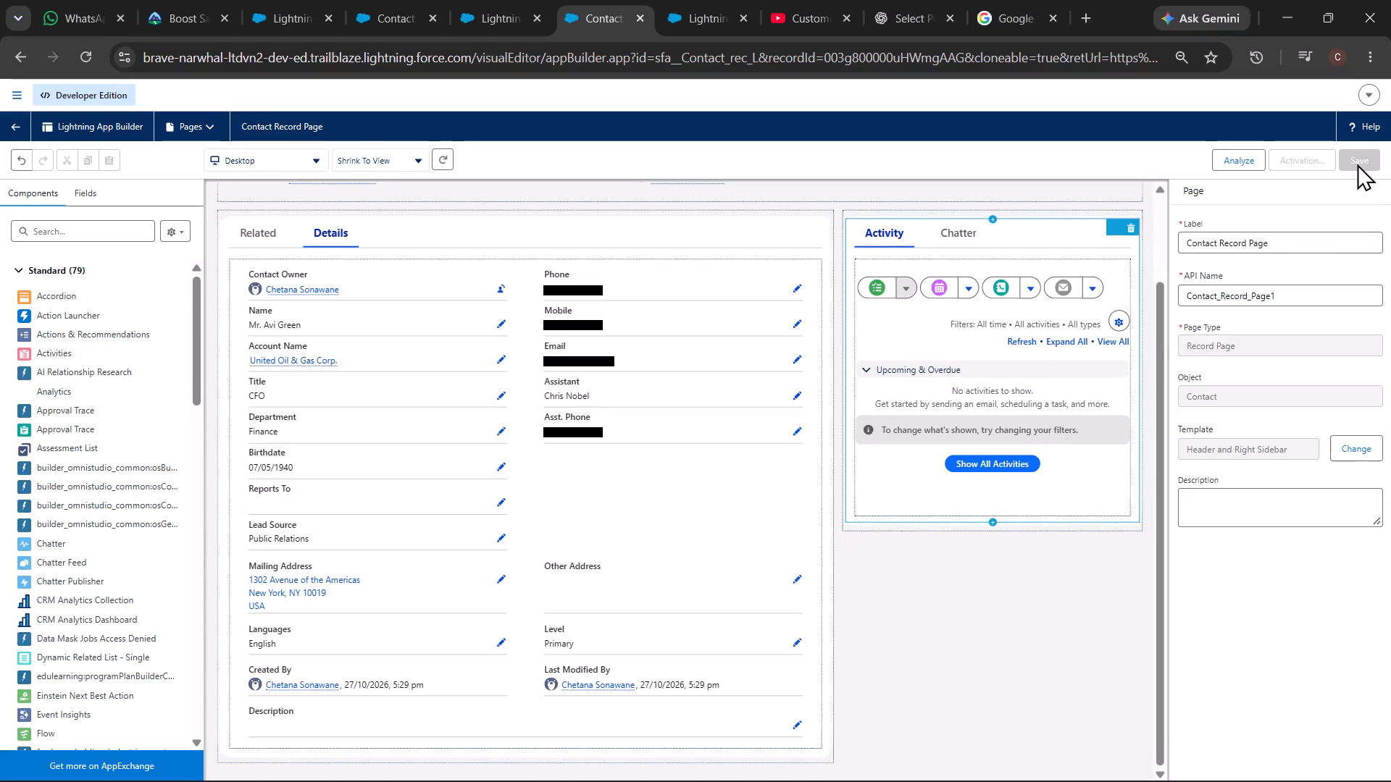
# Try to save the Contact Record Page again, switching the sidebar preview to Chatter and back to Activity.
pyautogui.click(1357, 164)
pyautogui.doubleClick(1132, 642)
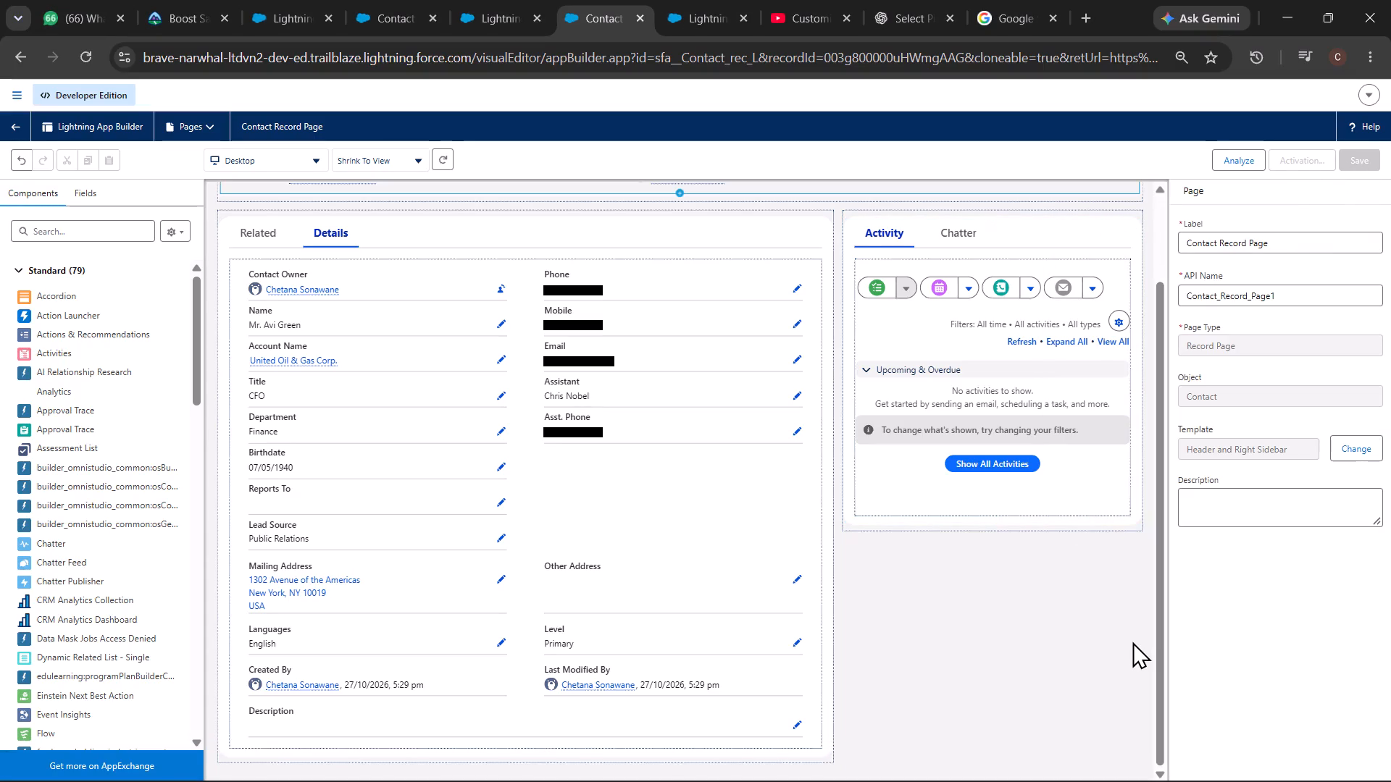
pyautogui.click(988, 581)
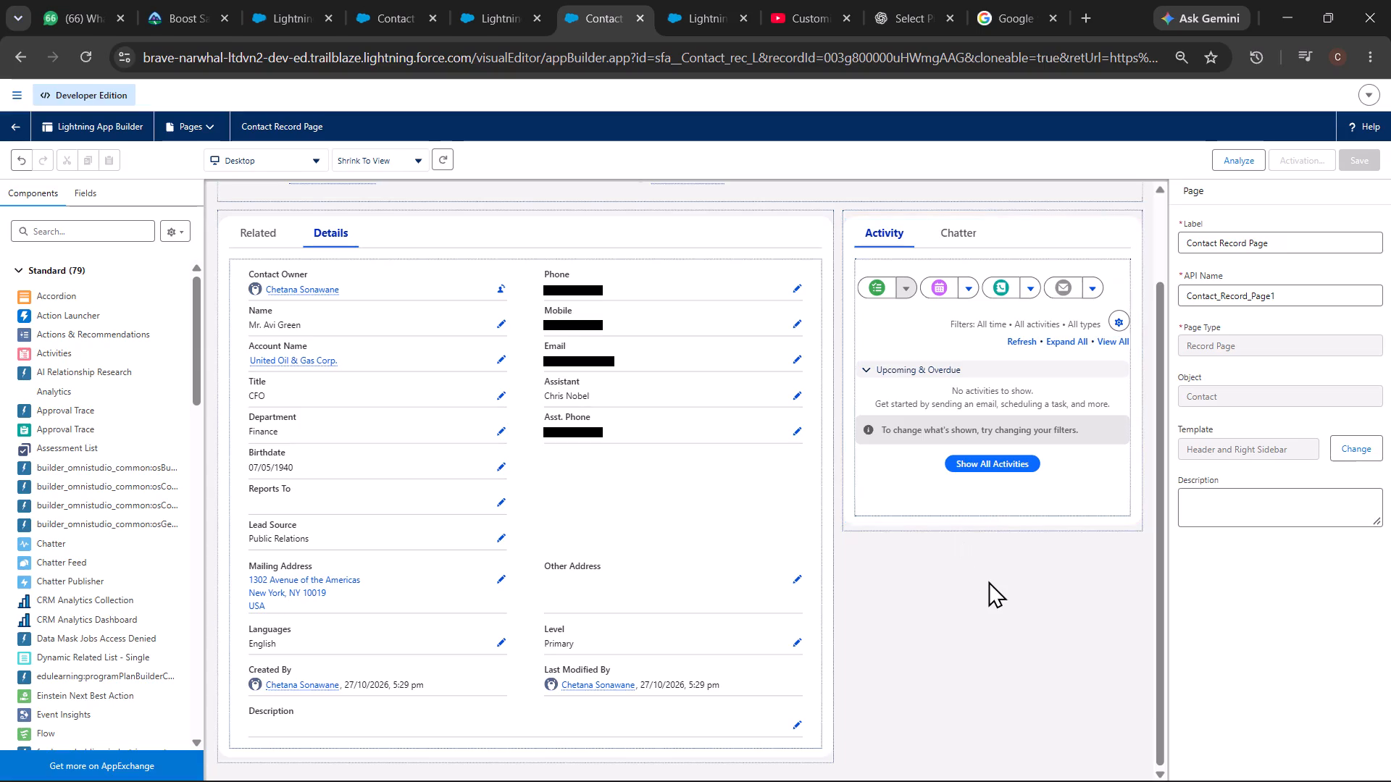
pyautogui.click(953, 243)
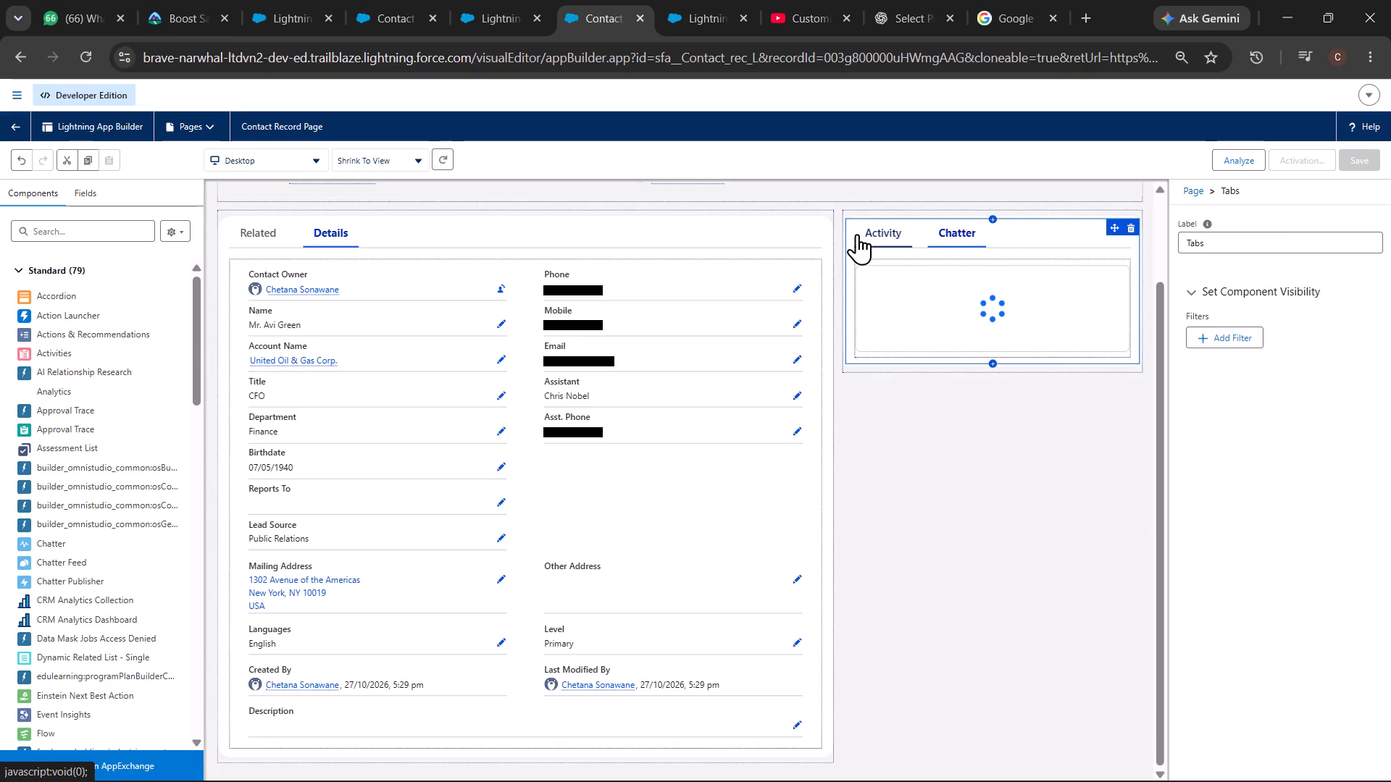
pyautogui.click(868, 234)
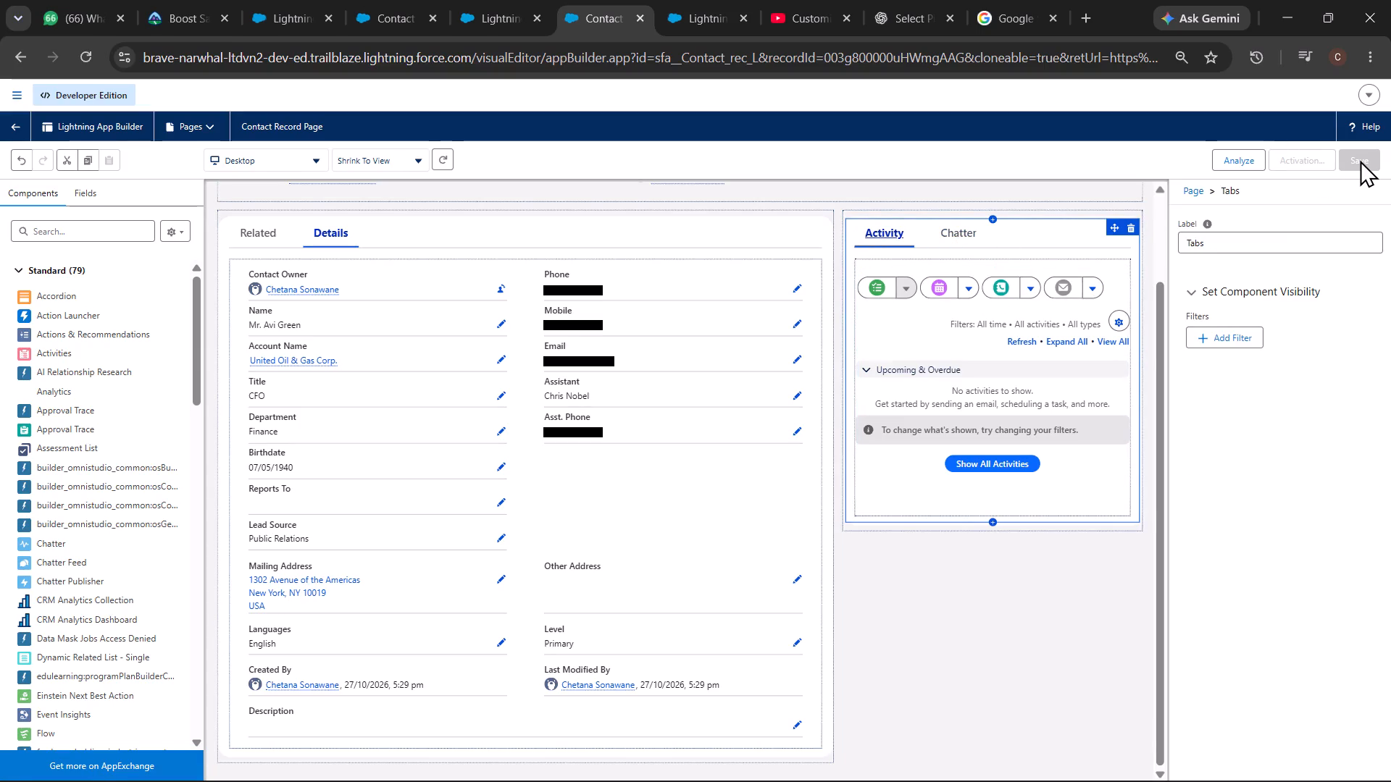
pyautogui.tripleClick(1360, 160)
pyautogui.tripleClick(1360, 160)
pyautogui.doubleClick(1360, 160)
# Return to the page-level properties of the Contact Record Page and look over its layout.
pyautogui.click(1236, 195)
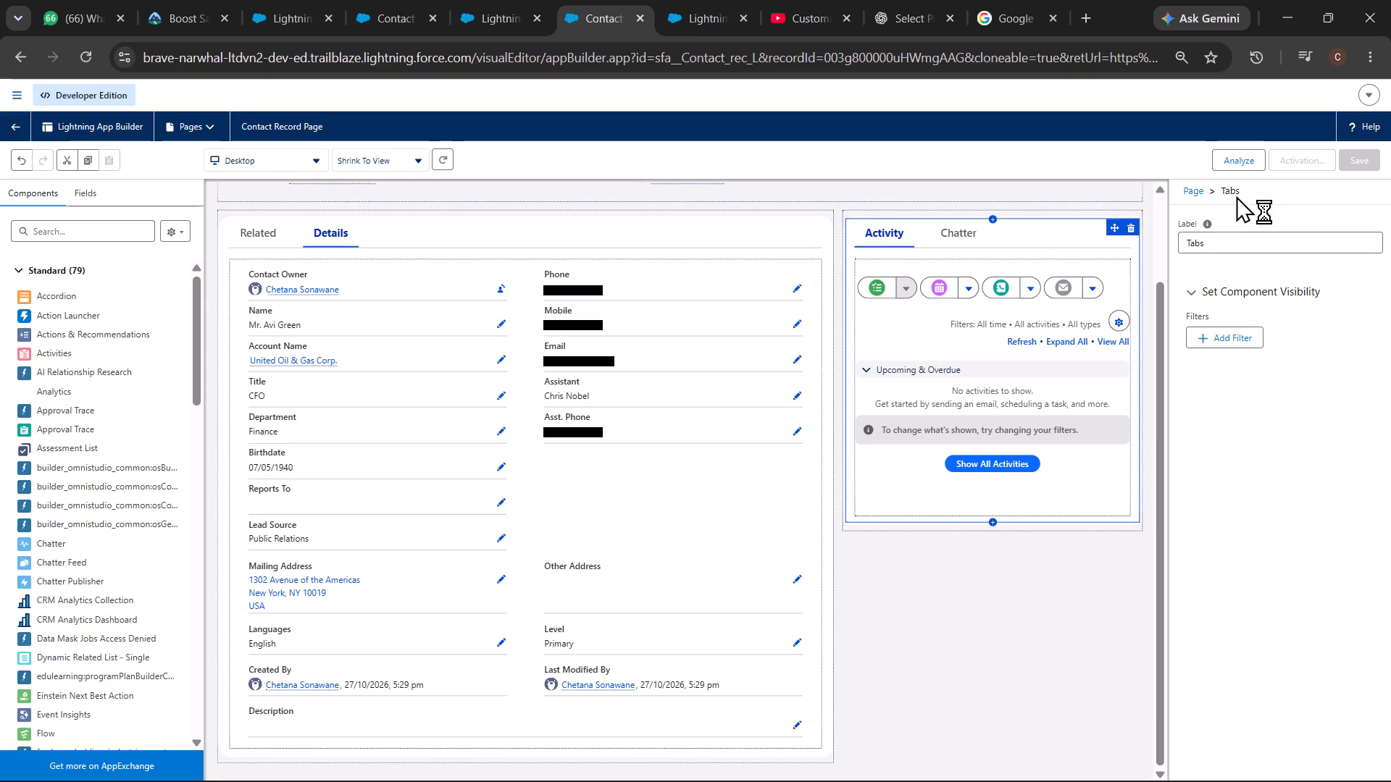
pyautogui.click(1231, 190)
pyautogui.click(1200, 193)
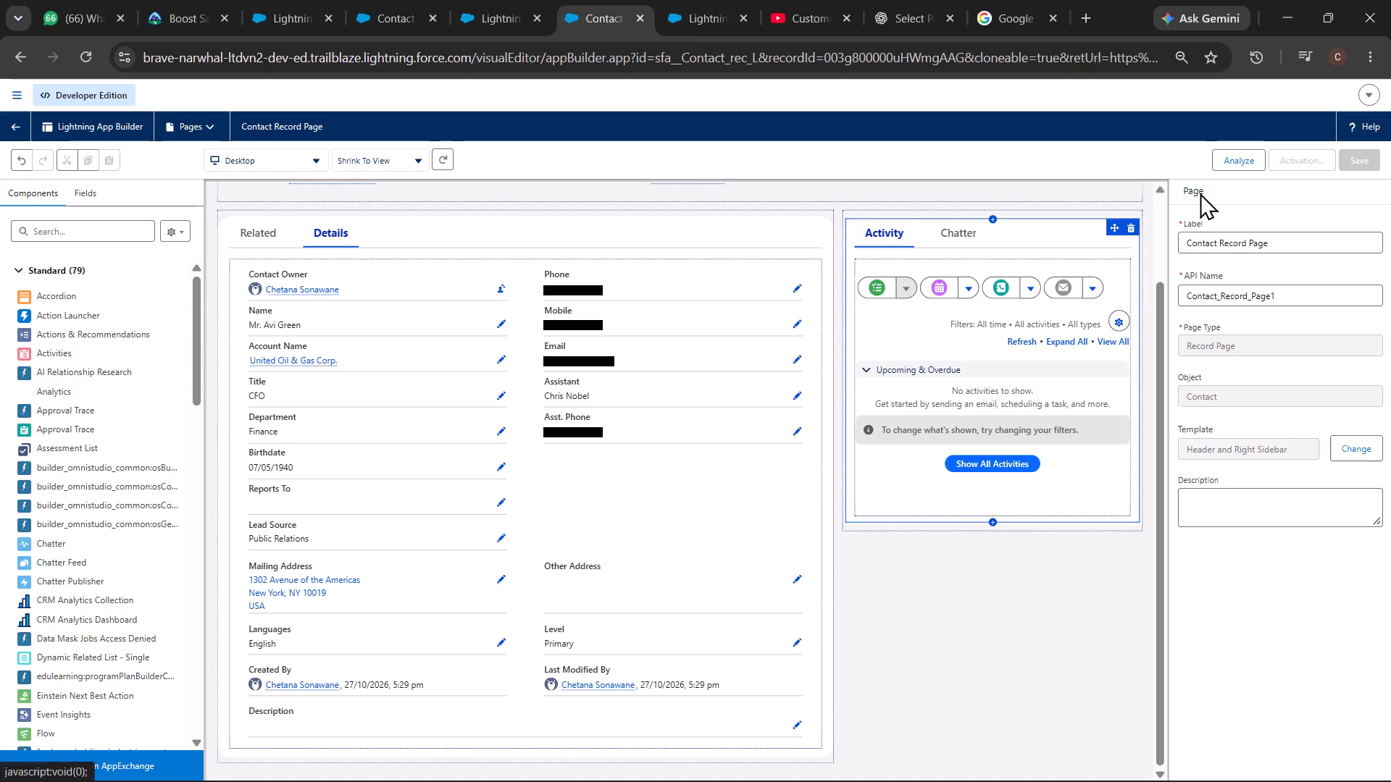
pyautogui.click(1104, 590)
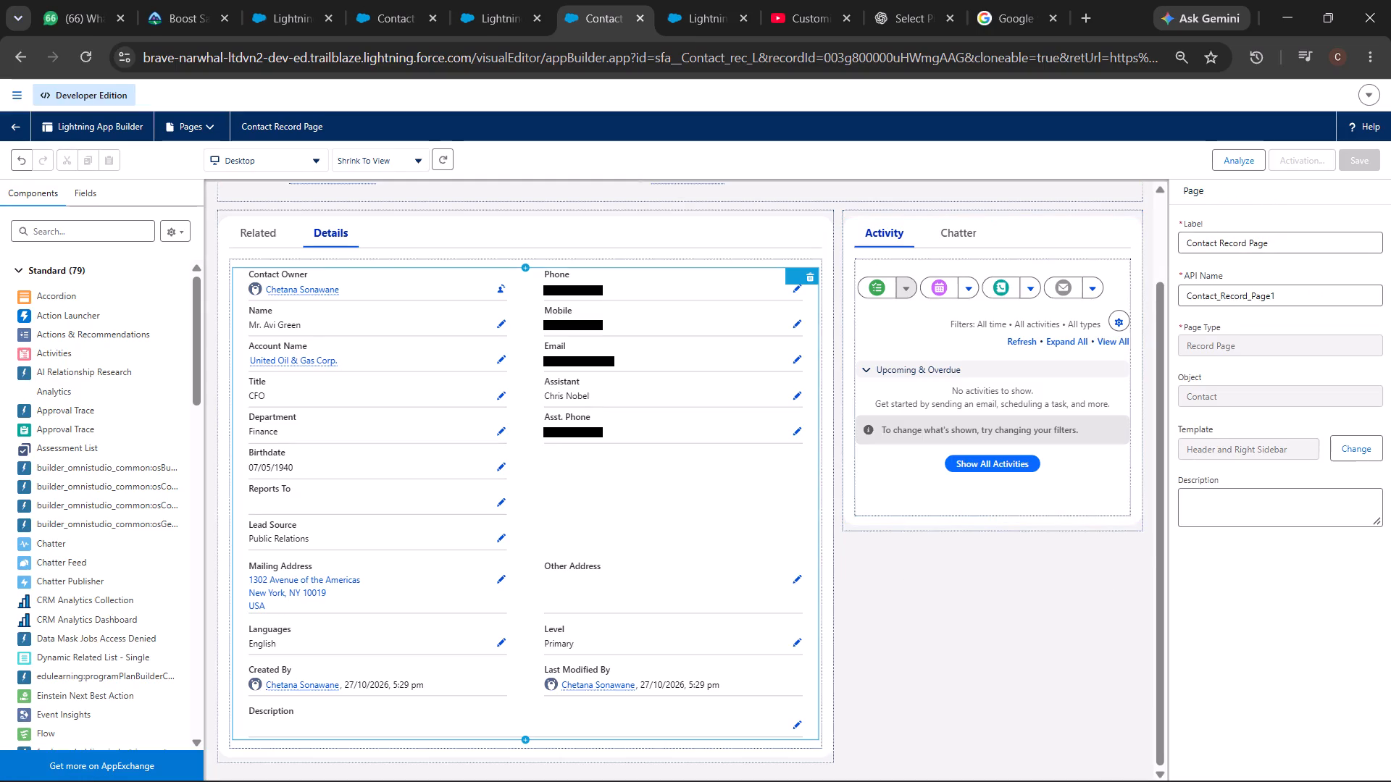
pyautogui.scroll(-5, 514, 646)
pyautogui.scroll(2, 514, 646)
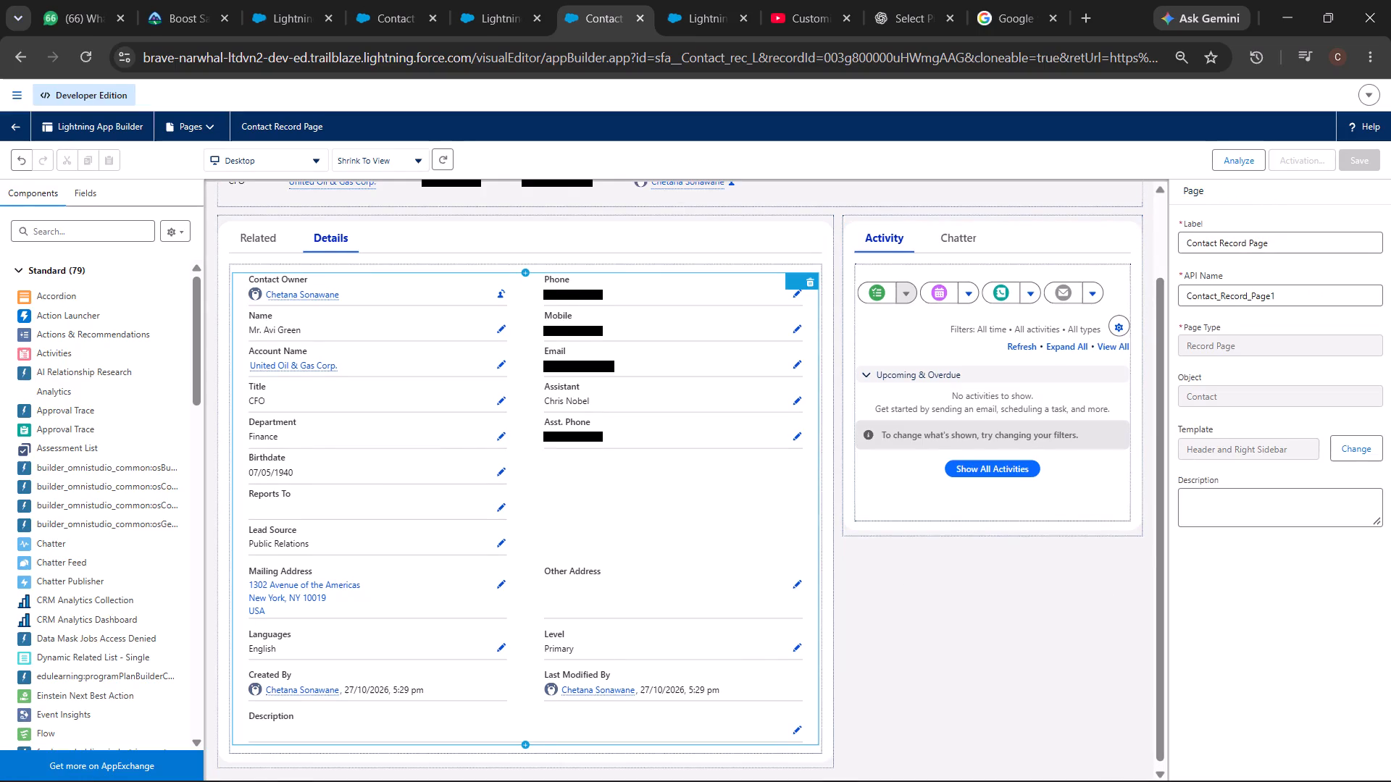
pyautogui.click(969, 705)
pyautogui.scroll(5, 969, 705)
pyautogui.scroll(-6, 969, 705)
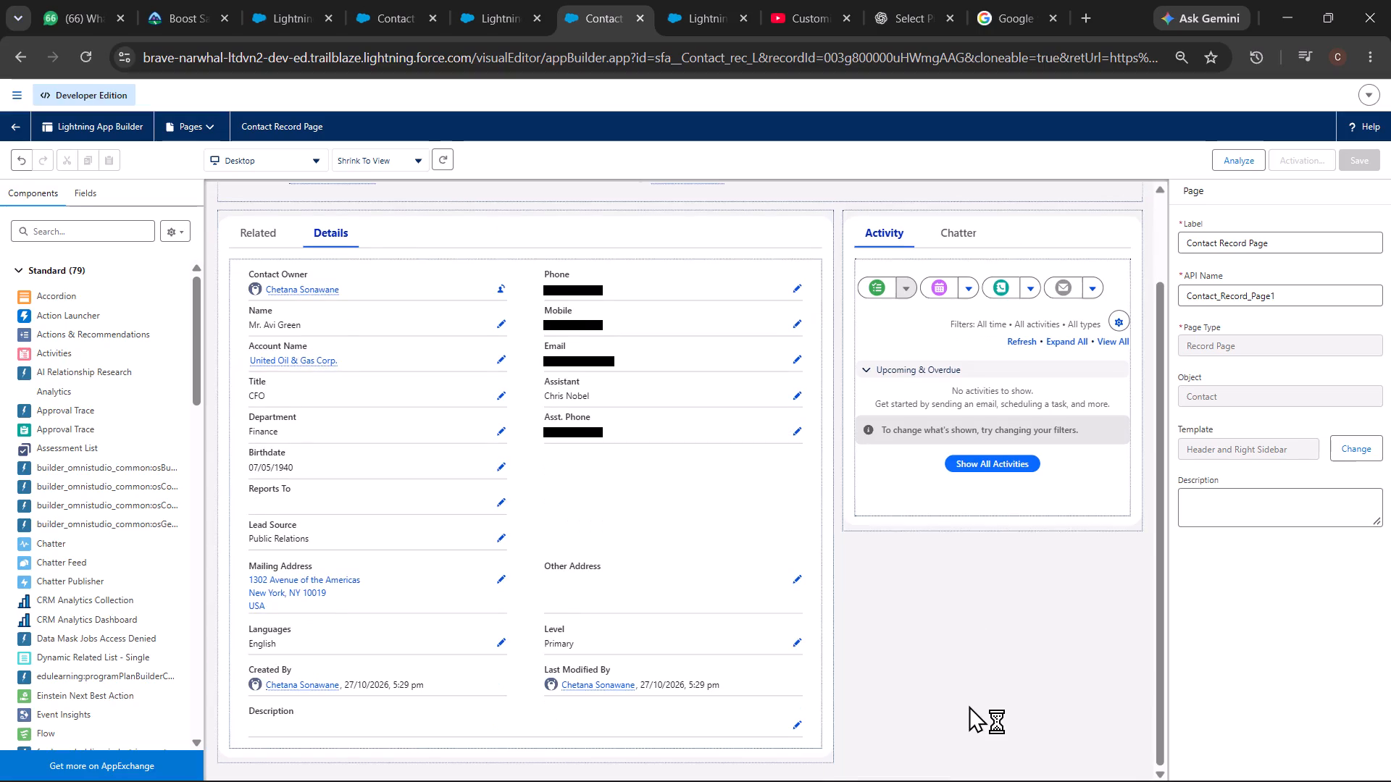
pyautogui.scroll(-4, 969, 705)
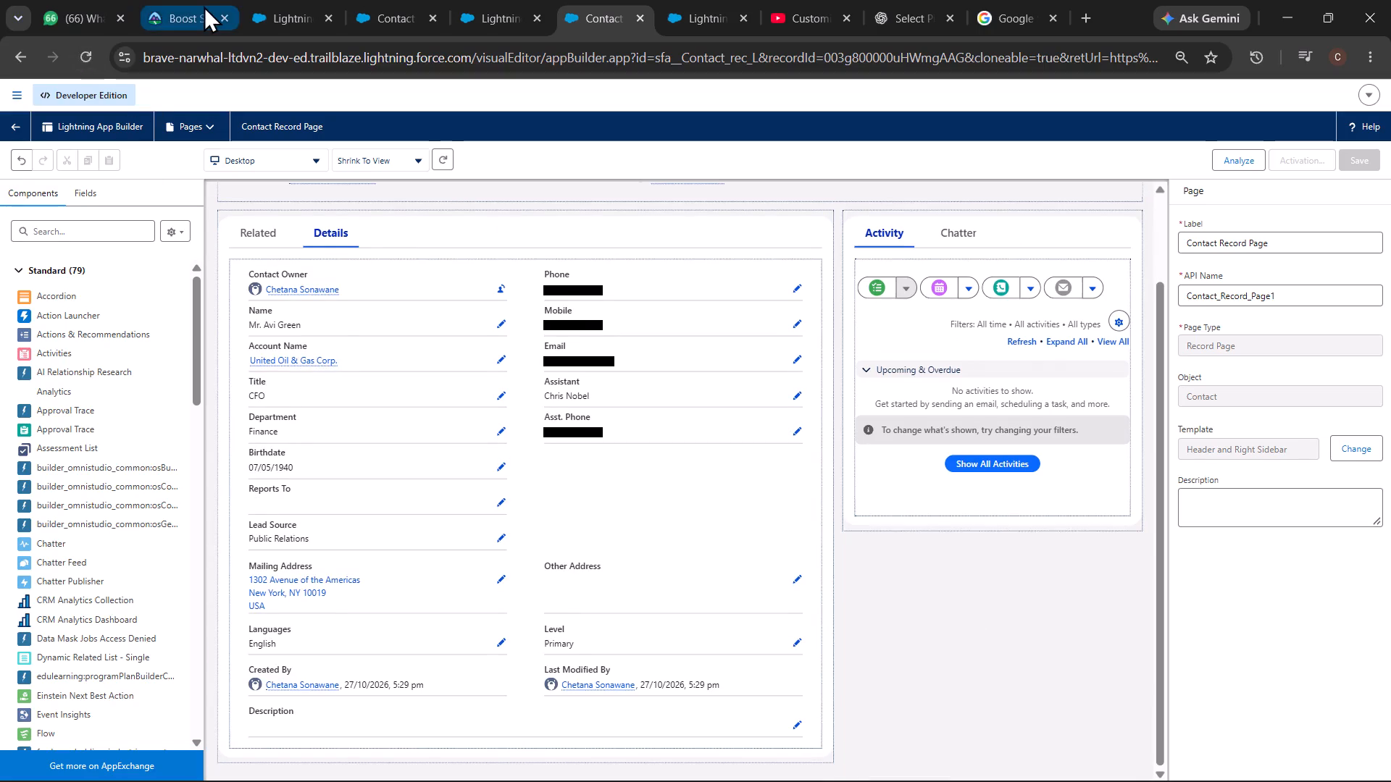
# Submit the Customize Record Page Components and Fields challenge for checking on Trailhead and review its requirements.
pyautogui.click(204, 6)
pyautogui.scroll(-11, 254, 332)
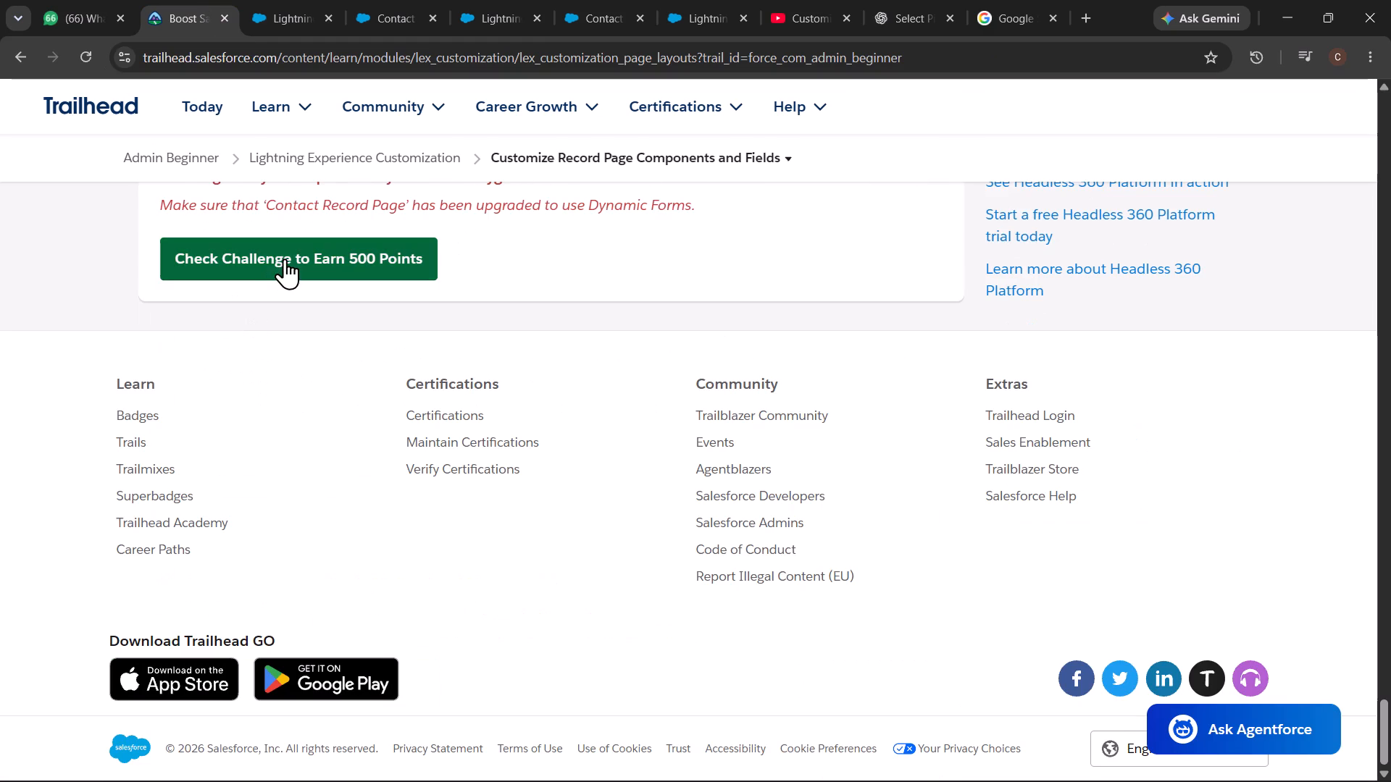
pyautogui.click(286, 258)
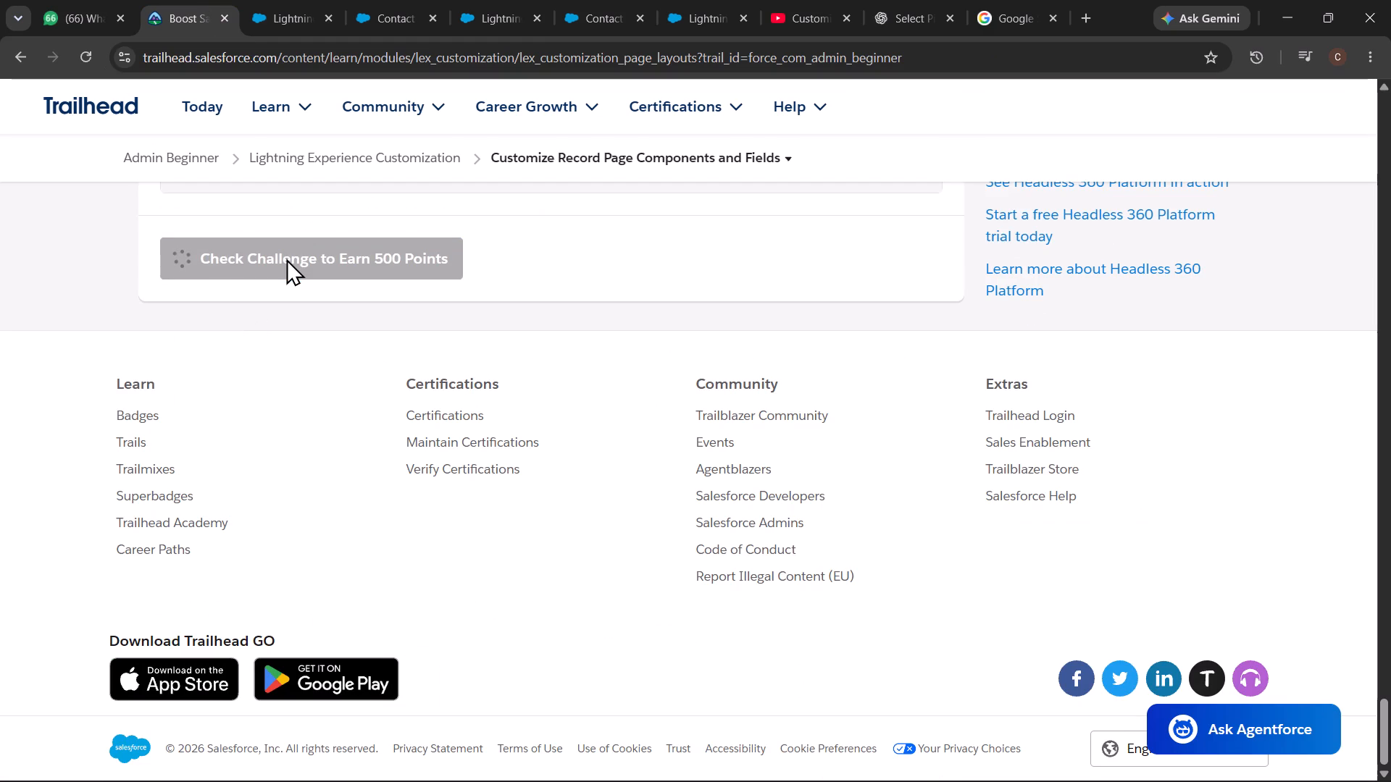
pyautogui.scroll(3, 286, 258)
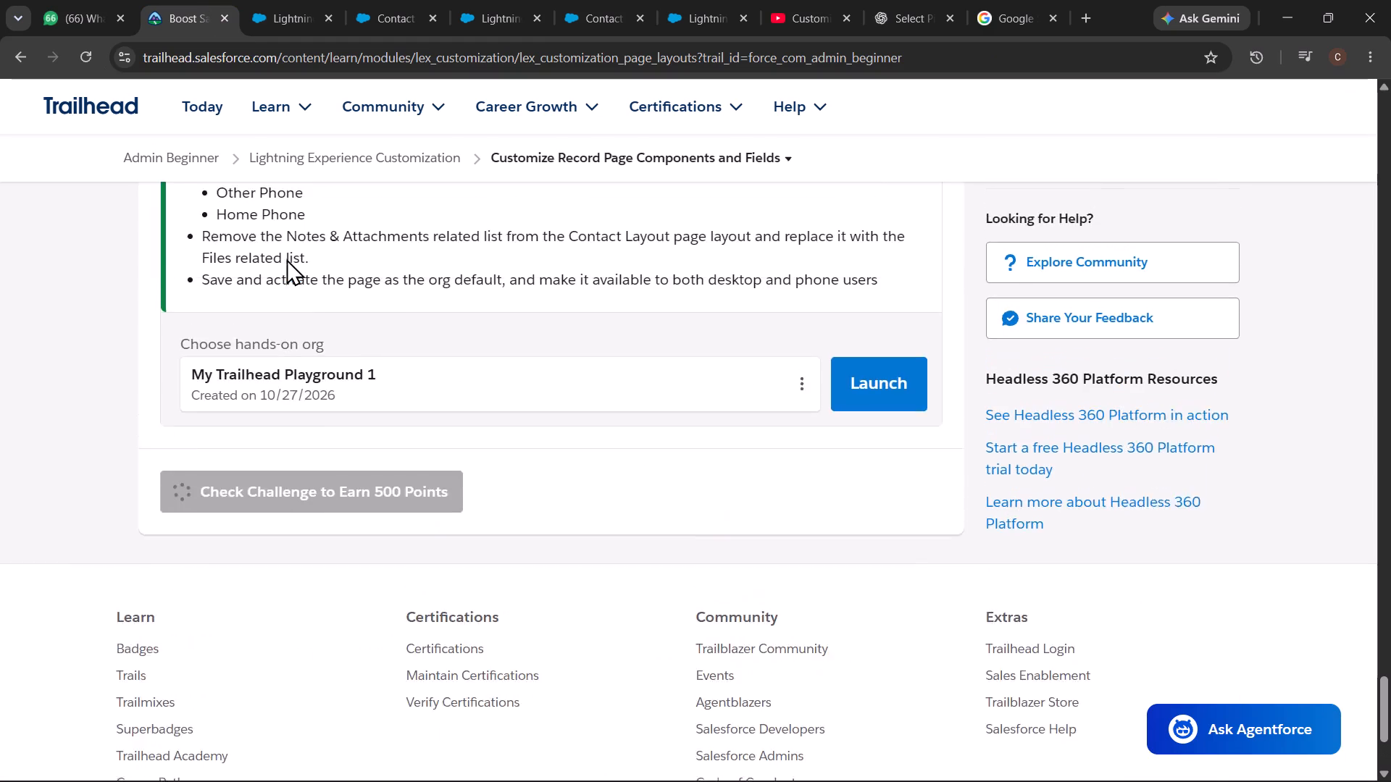
pyautogui.scroll(2, 286, 258)
pyautogui.scroll(-4, 286, 258)
pyautogui.scroll(2, 286, 258)
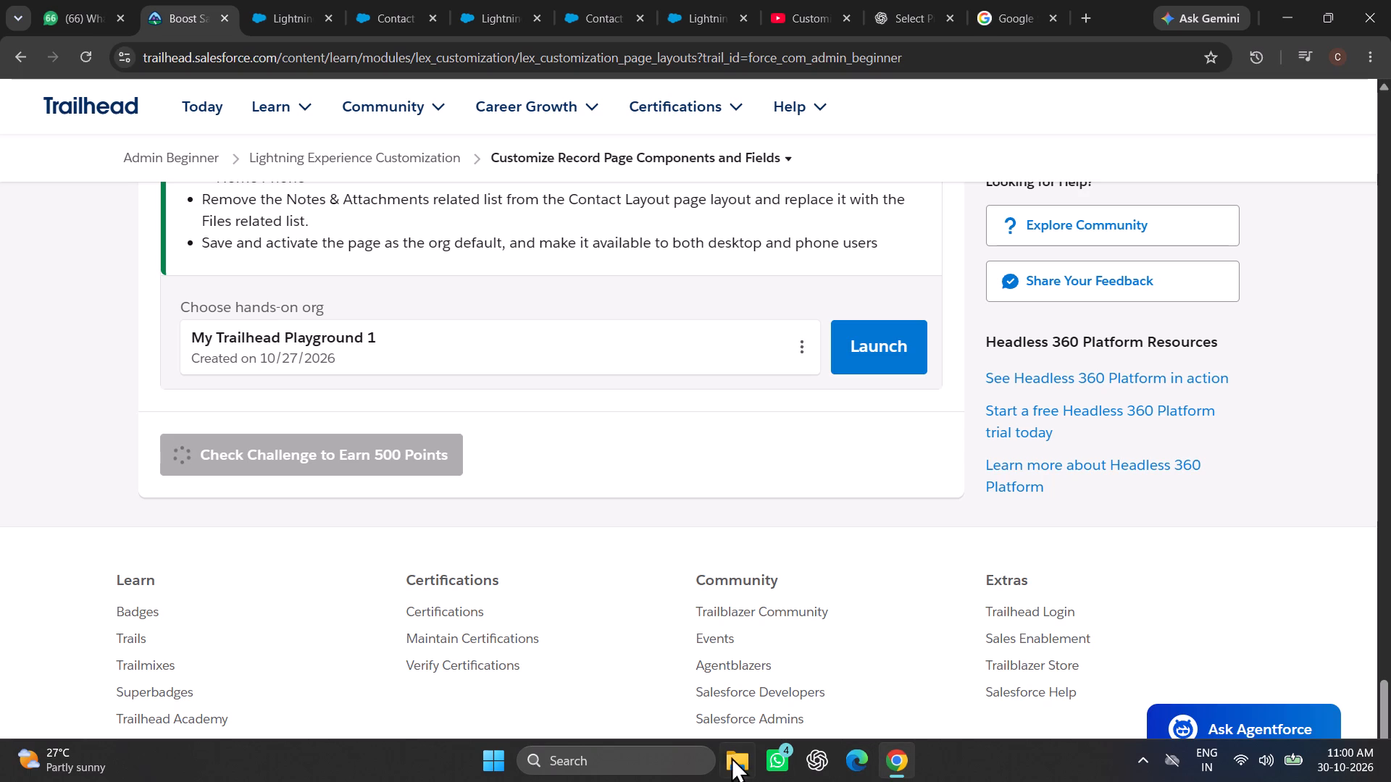
# Switch to File Explorer to view the Downloads folder while the Trailhead challenge is being checked.
pyautogui.click(737, 757)
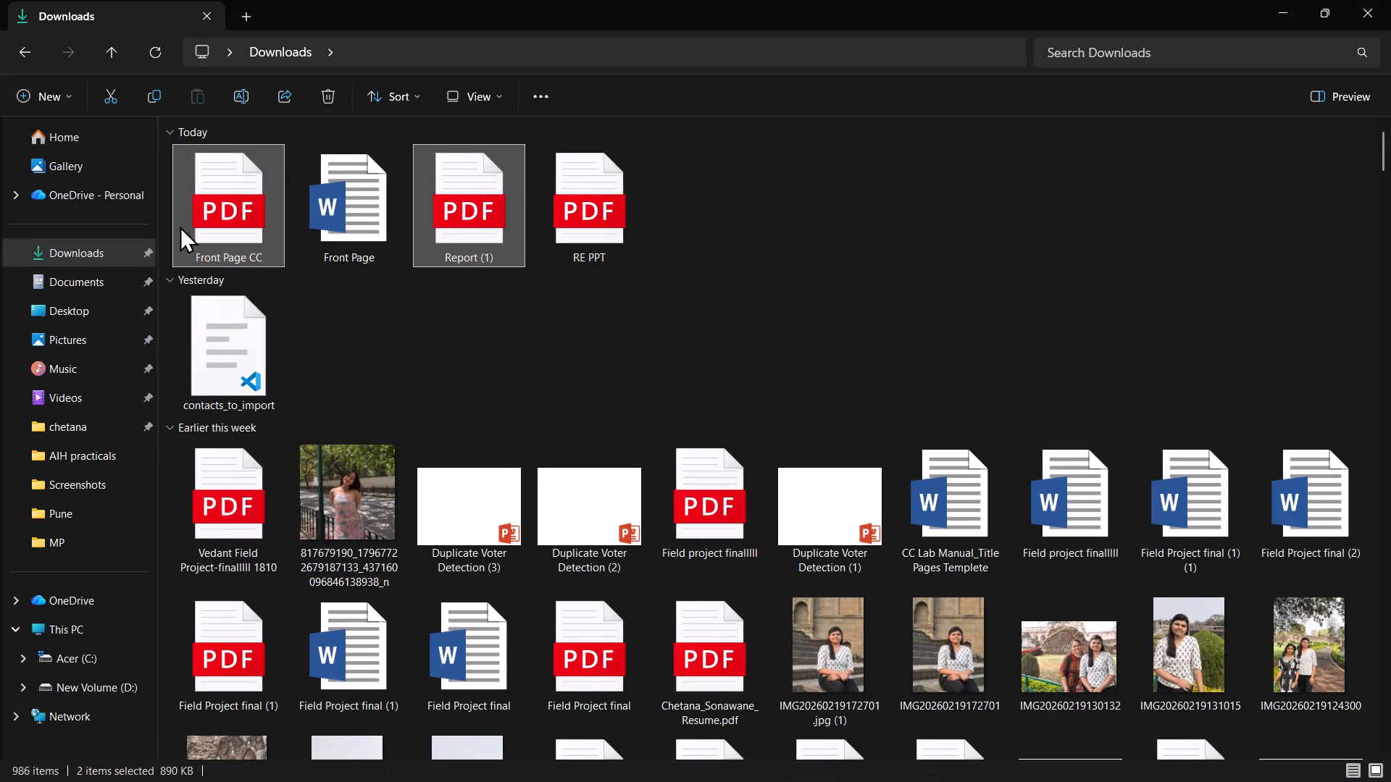
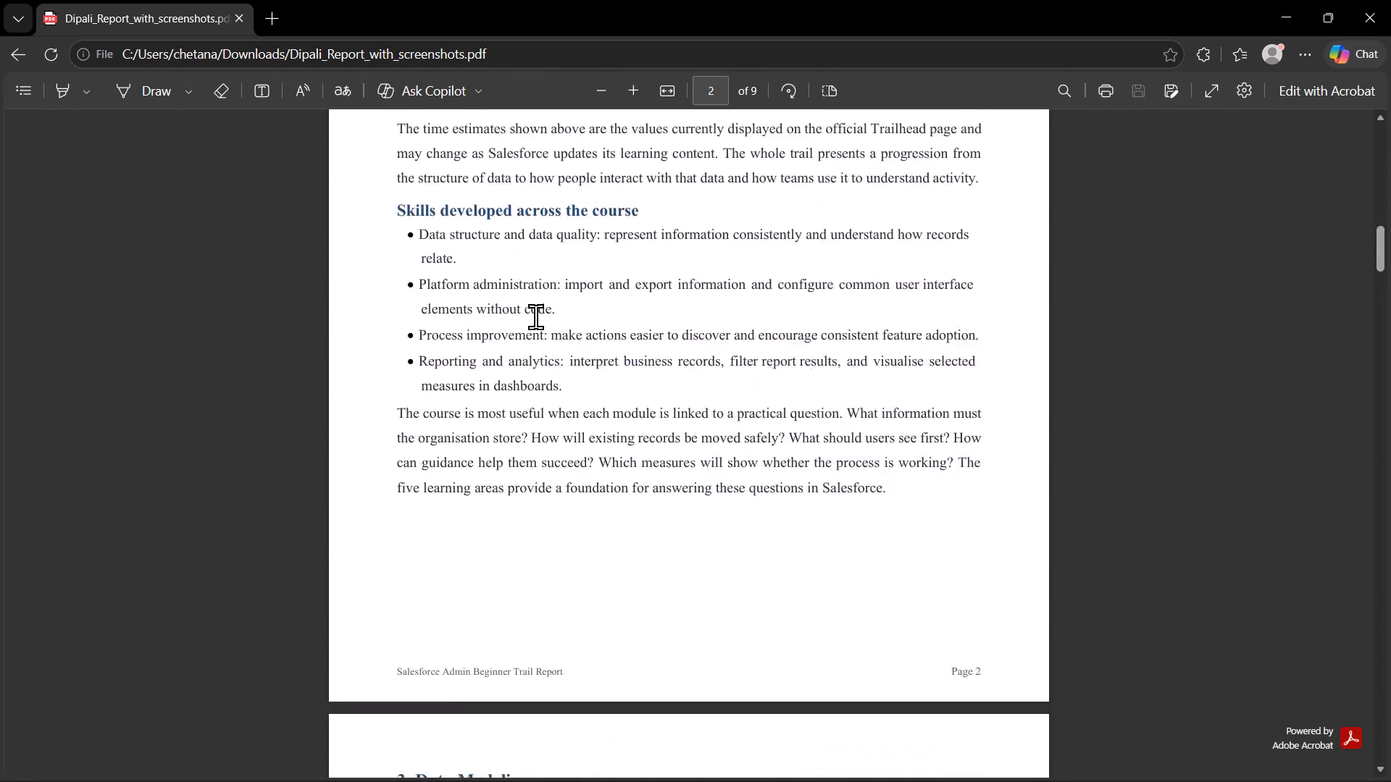
# Look through the Salesforce Admin Beginner Trail Report PDF, including its Screenshots of Completed Work section, and close it.
pyautogui.scroll(-16, 535, 316)
pyautogui.scroll(17, 535, 316)
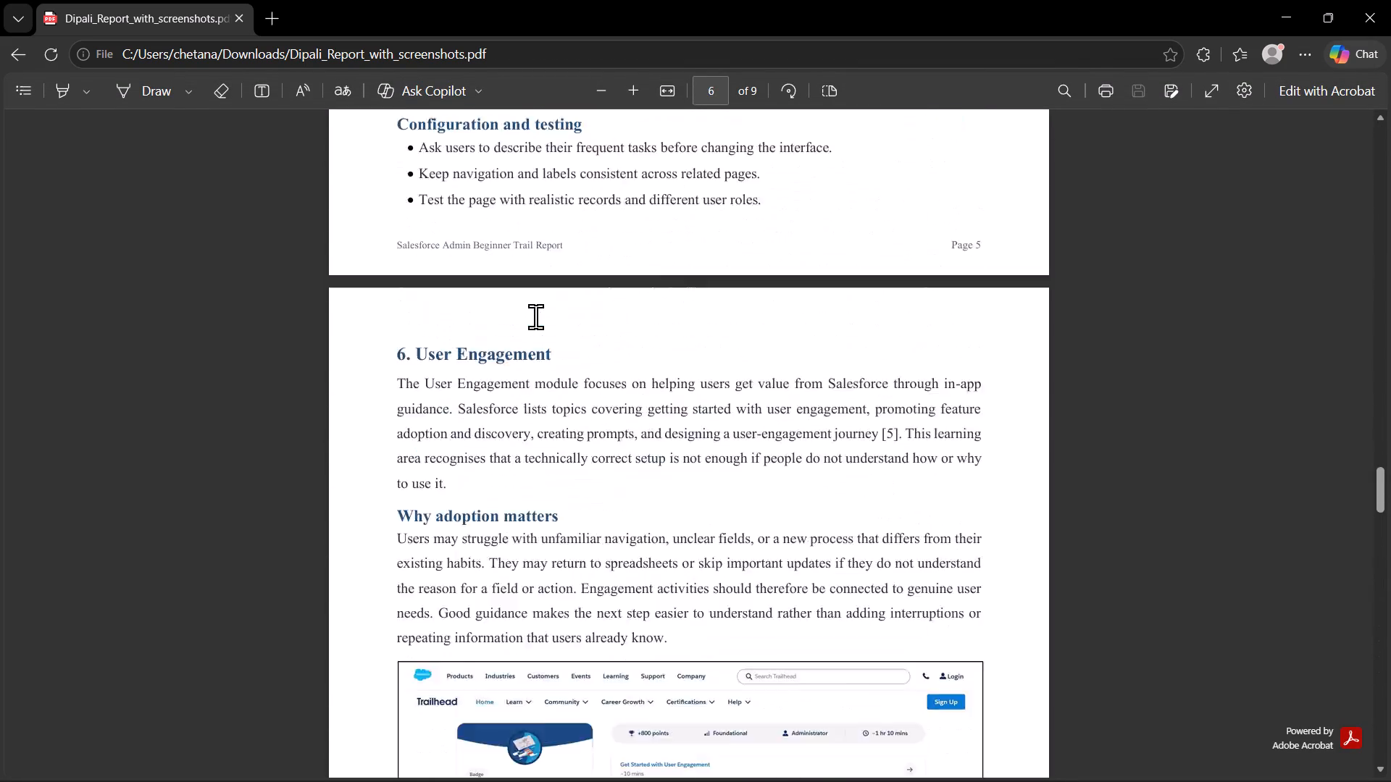
pyautogui.scroll(19, 535, 316)
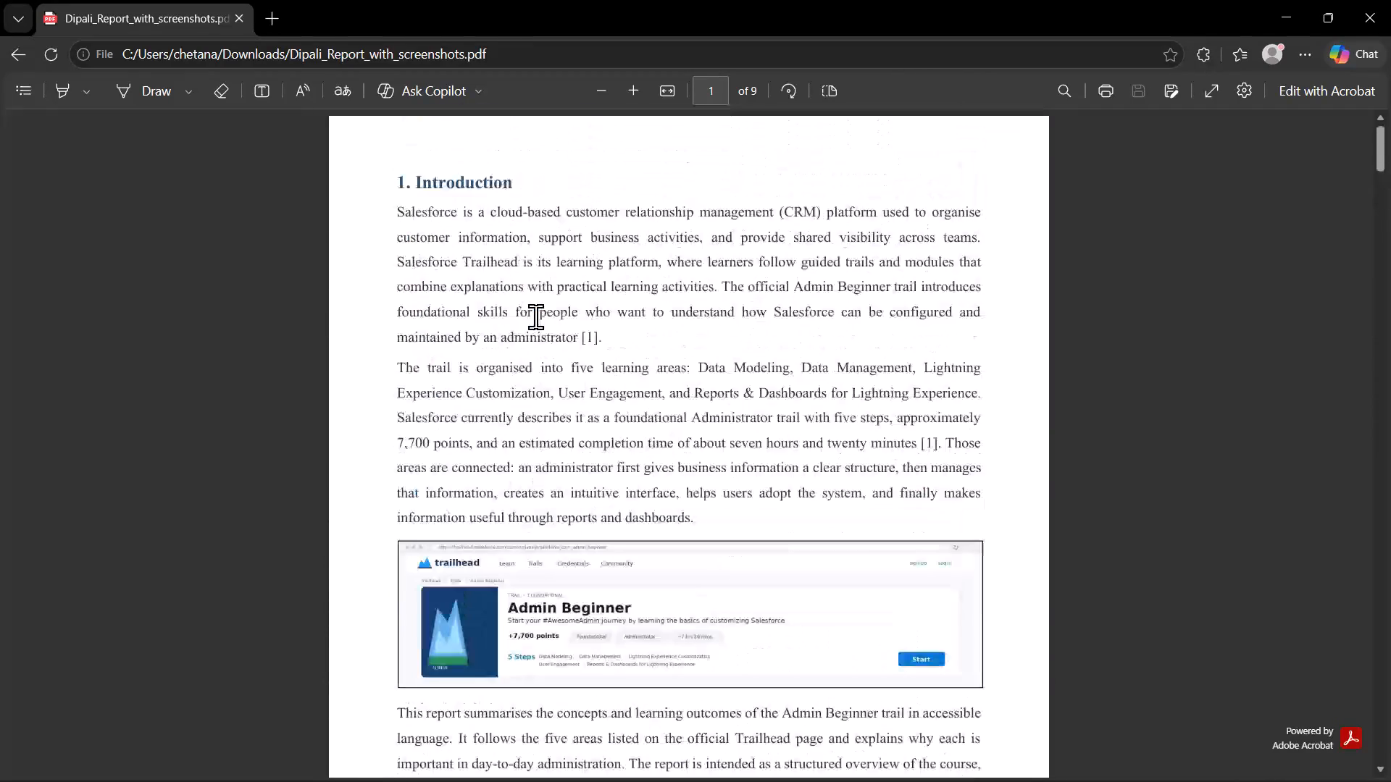
pyautogui.scroll(-20, 535, 316)
pyautogui.scroll(-9, 535, 316)
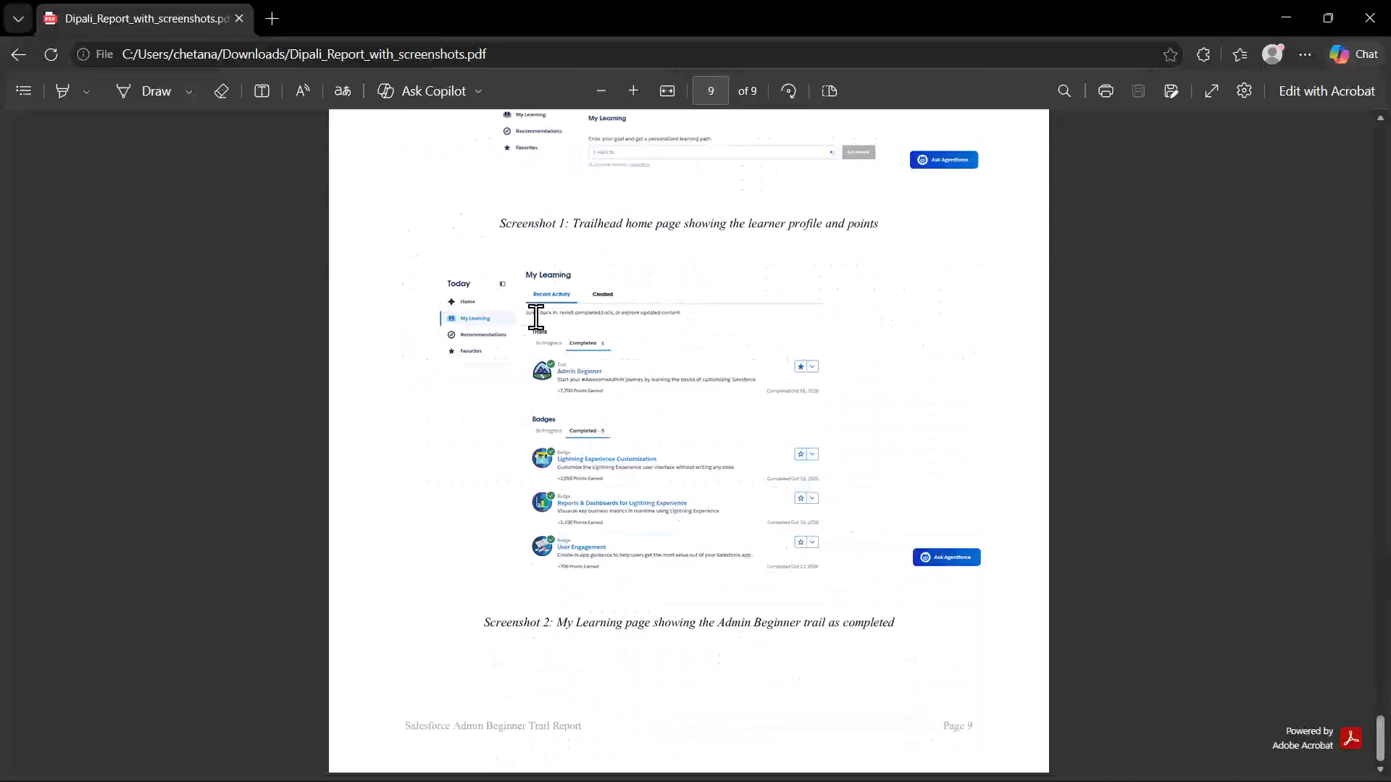
pyautogui.scroll(3, 535, 316)
pyautogui.scroll(-2, 772, 376)
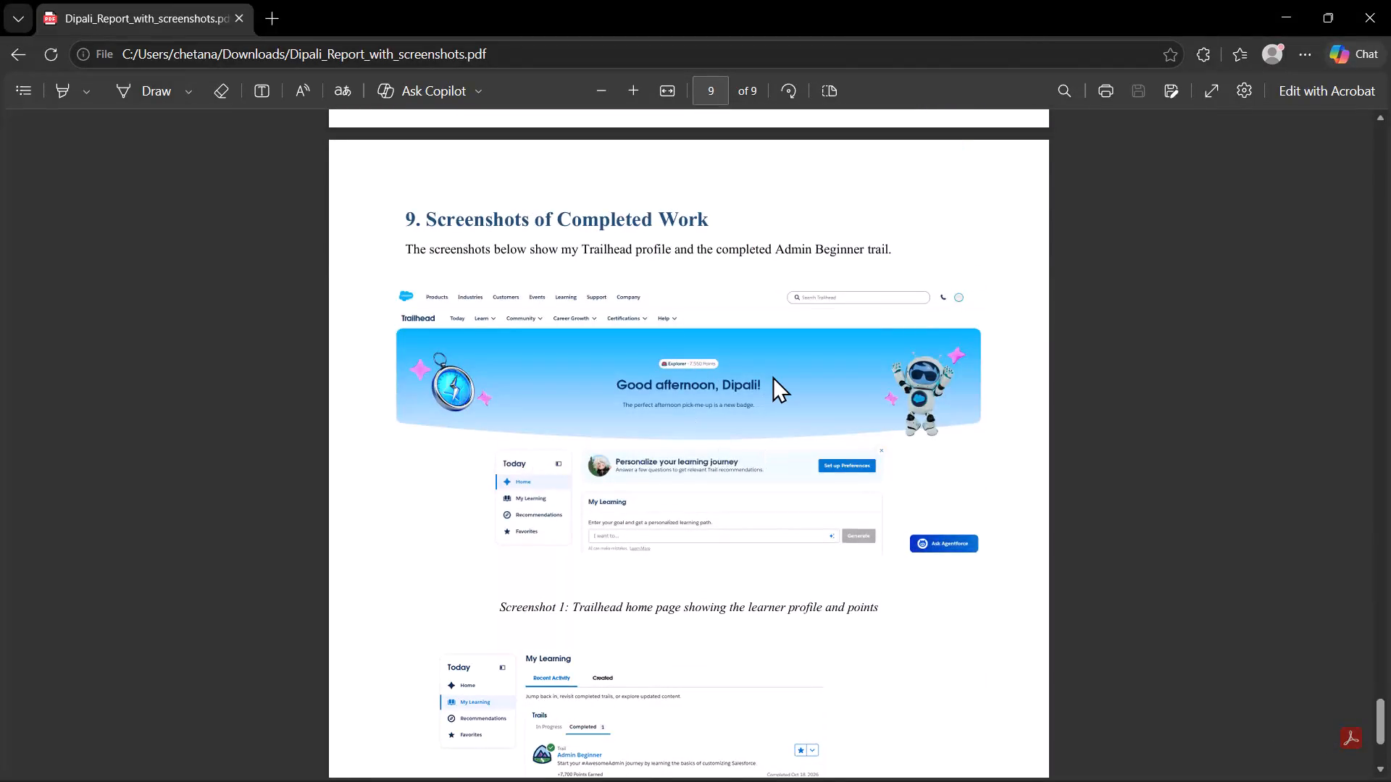
pyautogui.scroll(-7, 772, 376)
pyautogui.click(1374, 0)
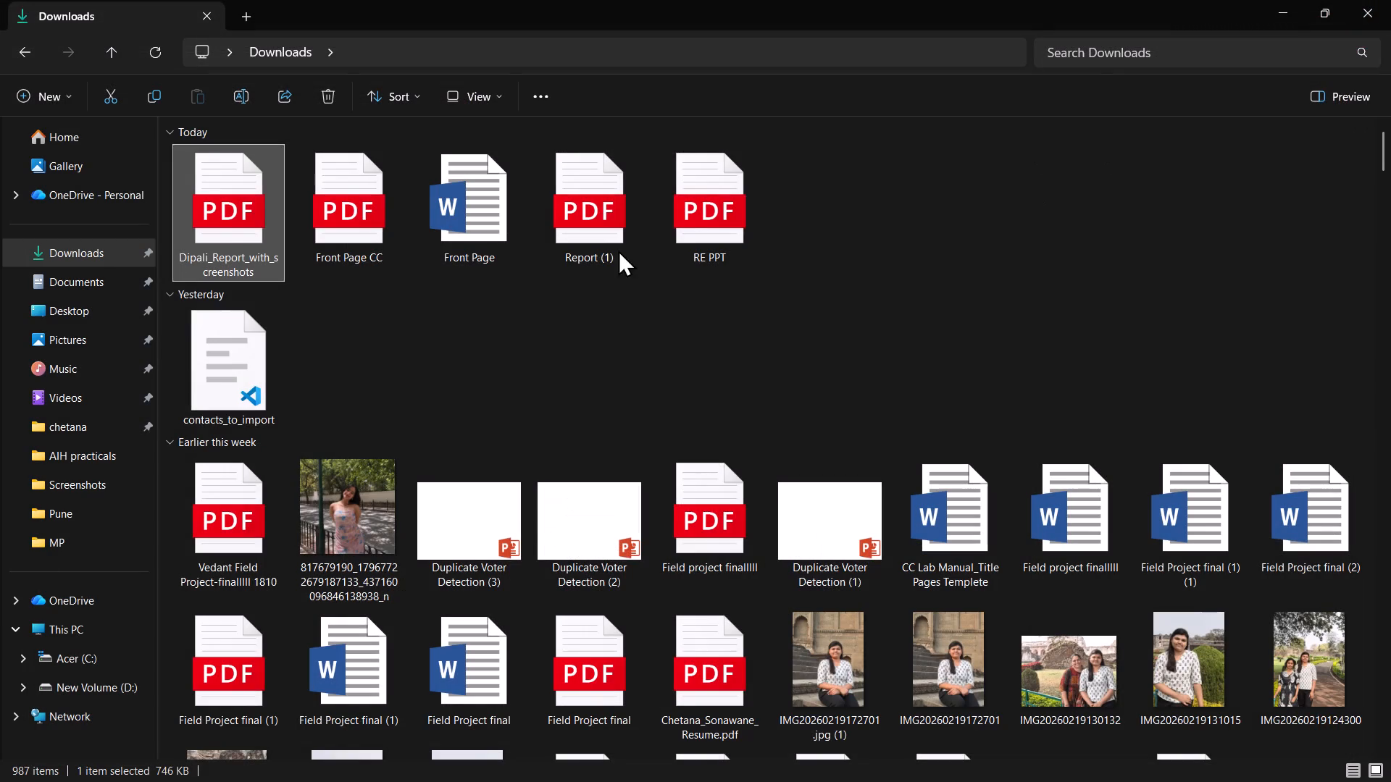
# Open the report-with-screenshots PDF from the Downloads folder in Word 2016.
pyautogui.rightClick(241, 241)
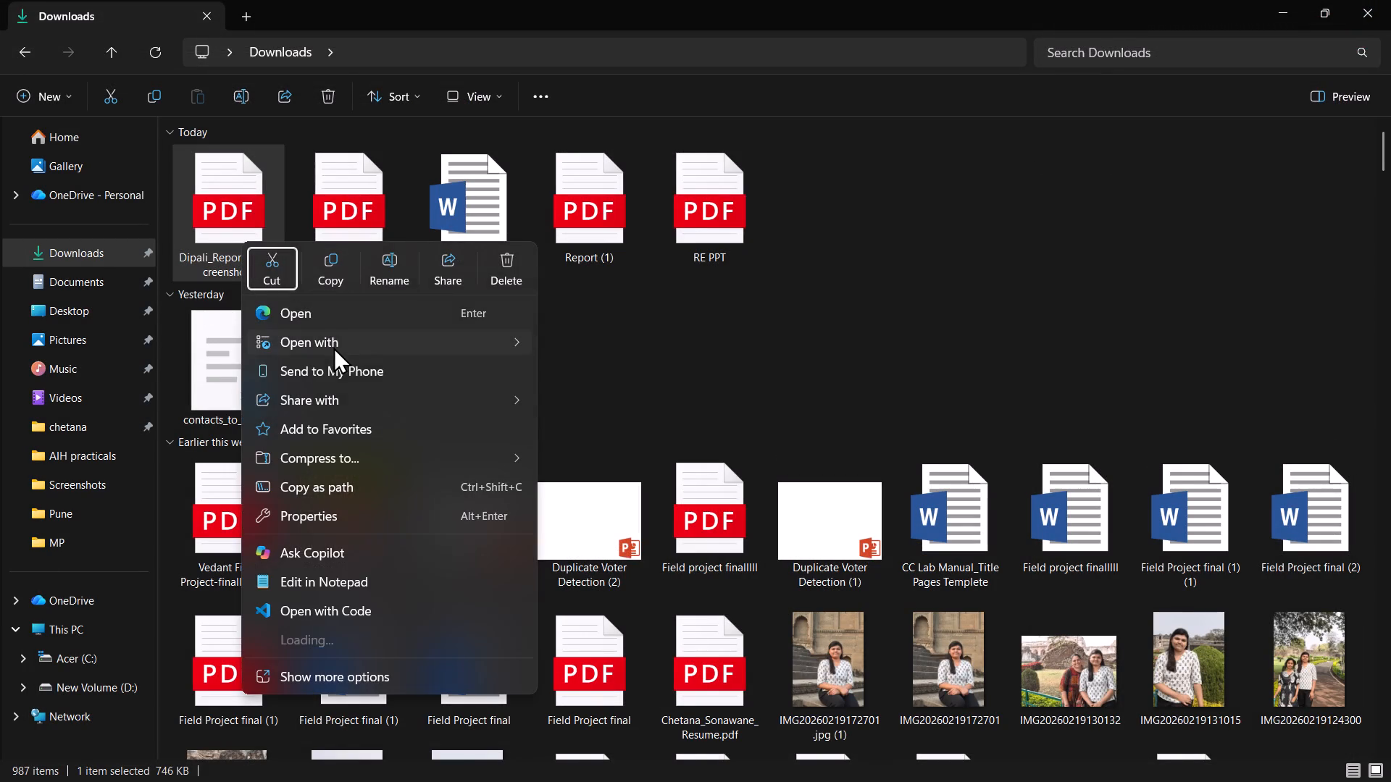
pyautogui.click(372, 331)
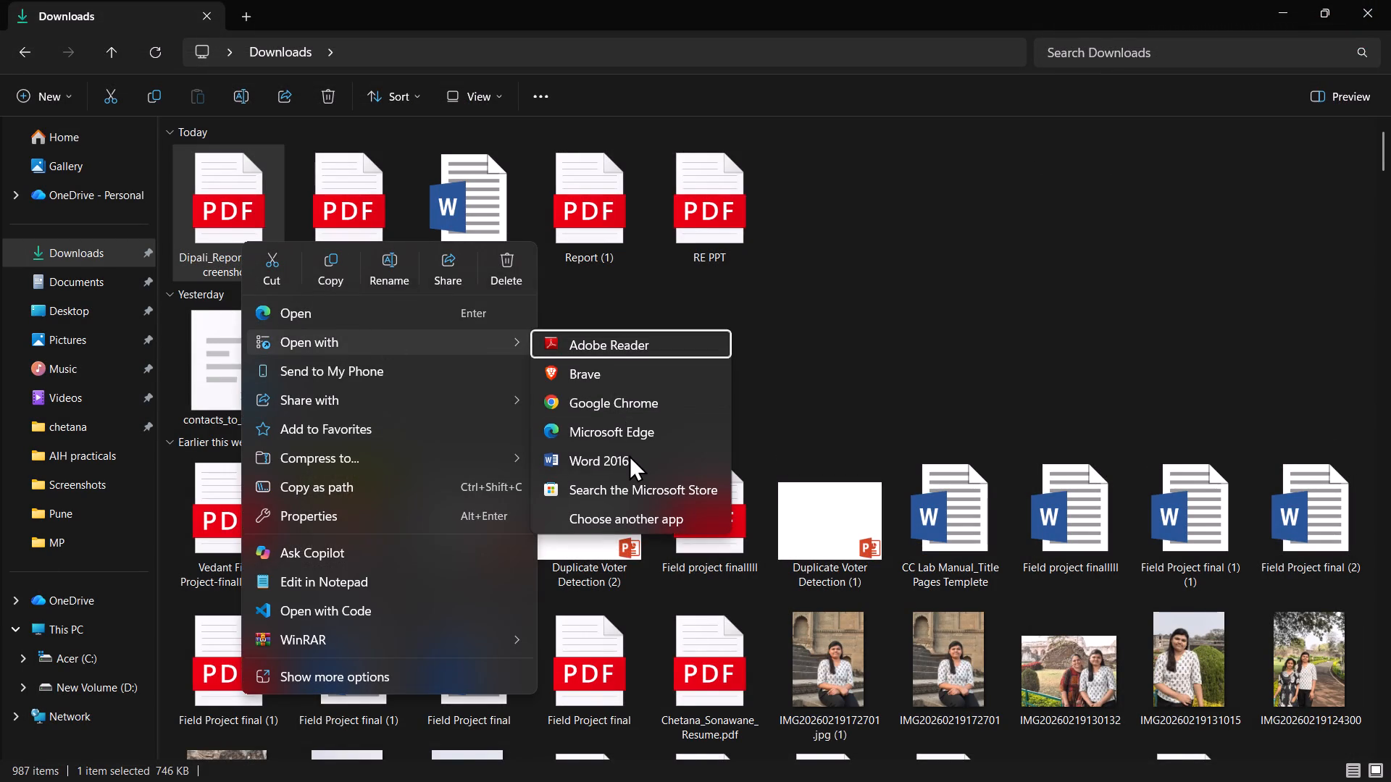
pyautogui.click(629, 455)
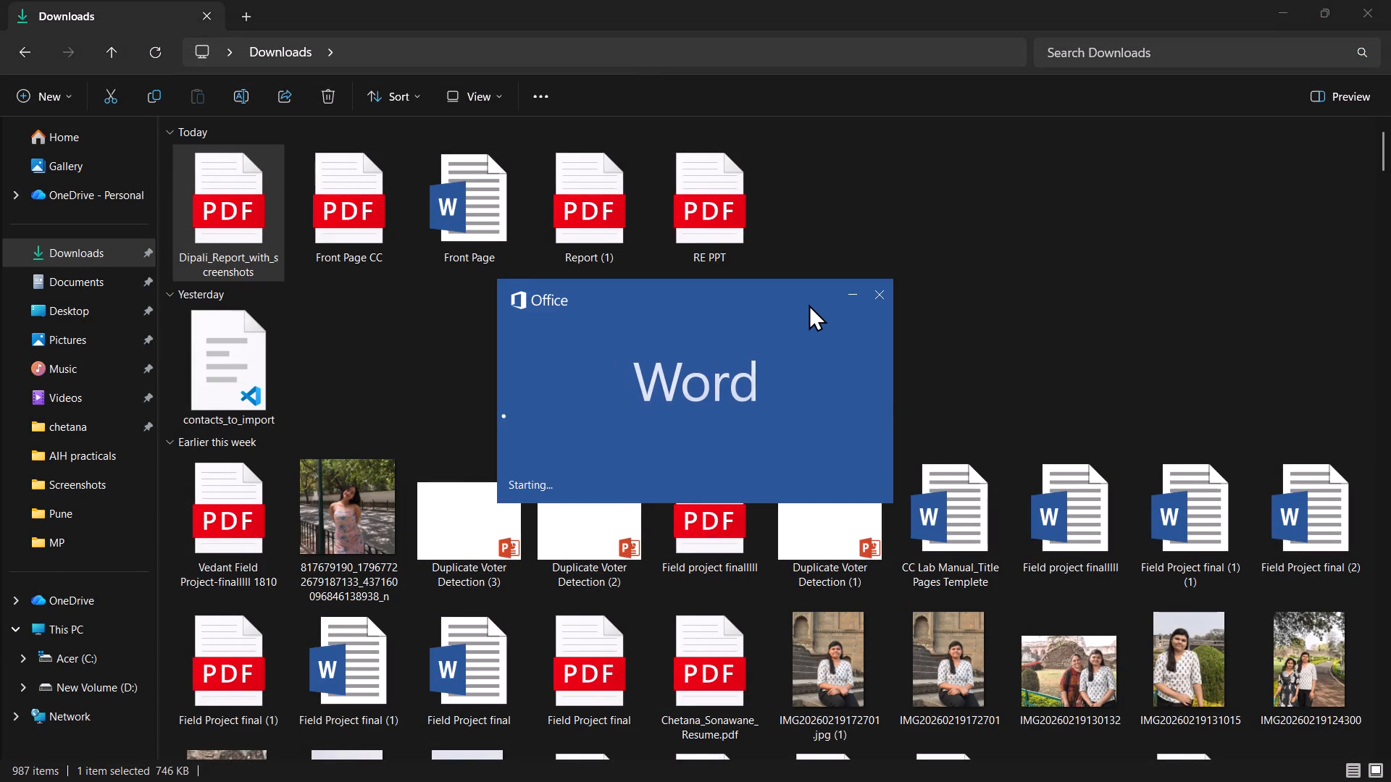
# Switch to Chrome and reload the Customize Record Page Components and Fields challenge page on Trailhead.
pyautogui.click(781, 248)
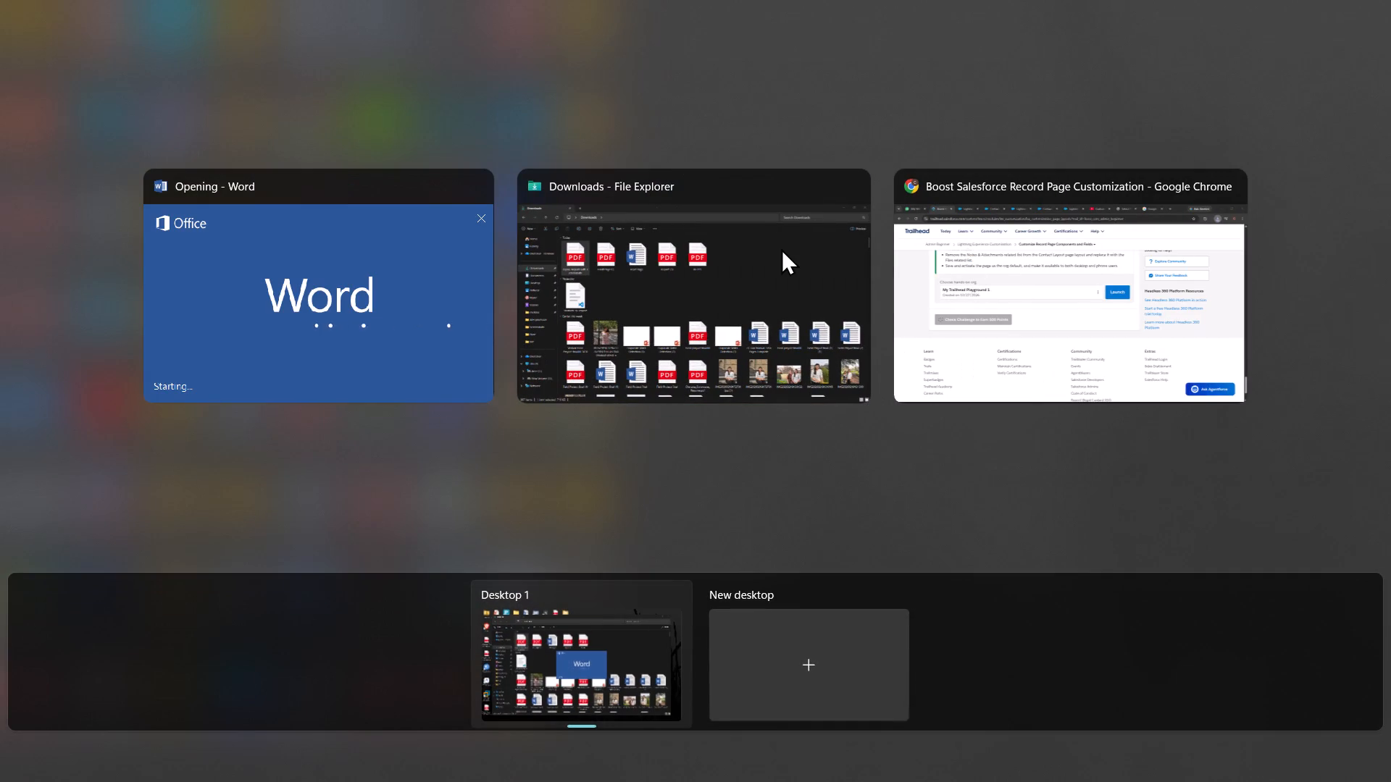
pyautogui.click(961, 347)
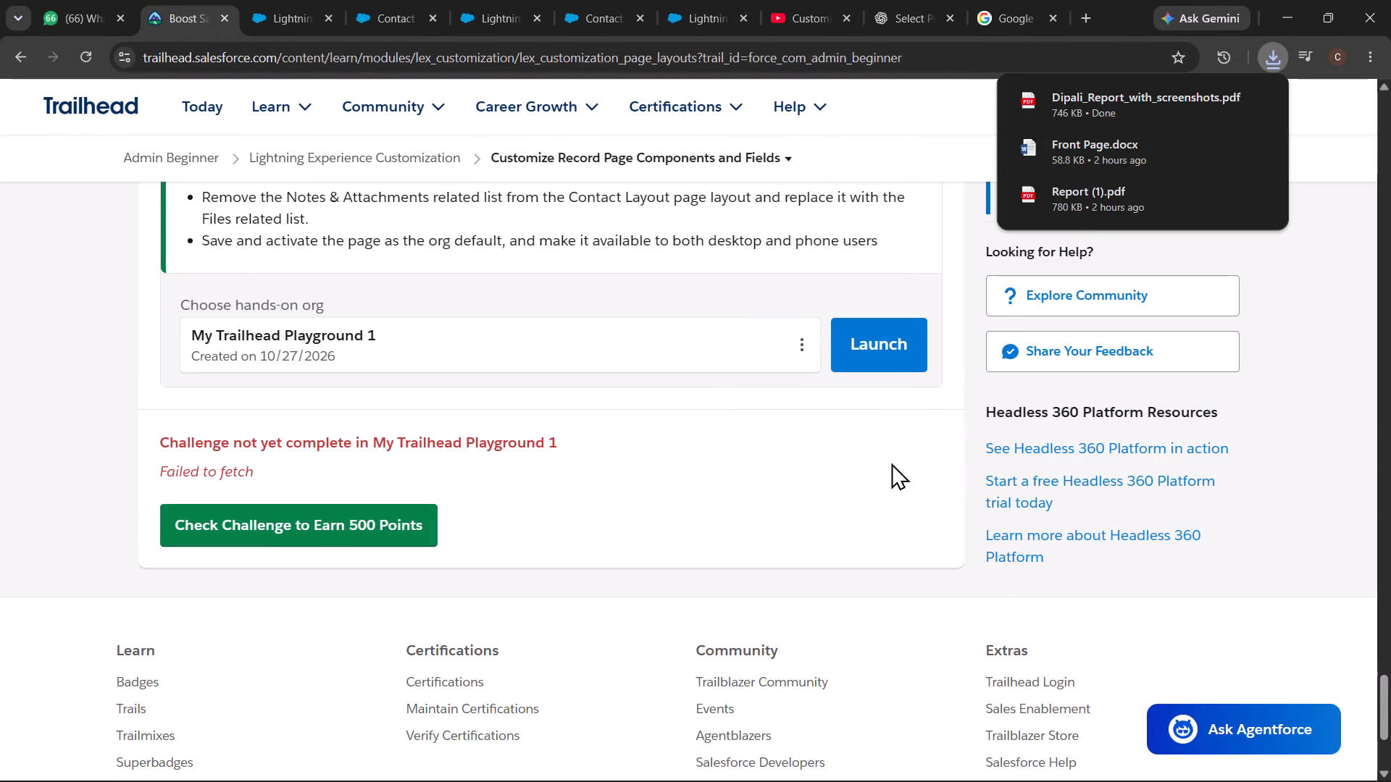
pyautogui.click(891, 463)
pyautogui.click(92, 61)
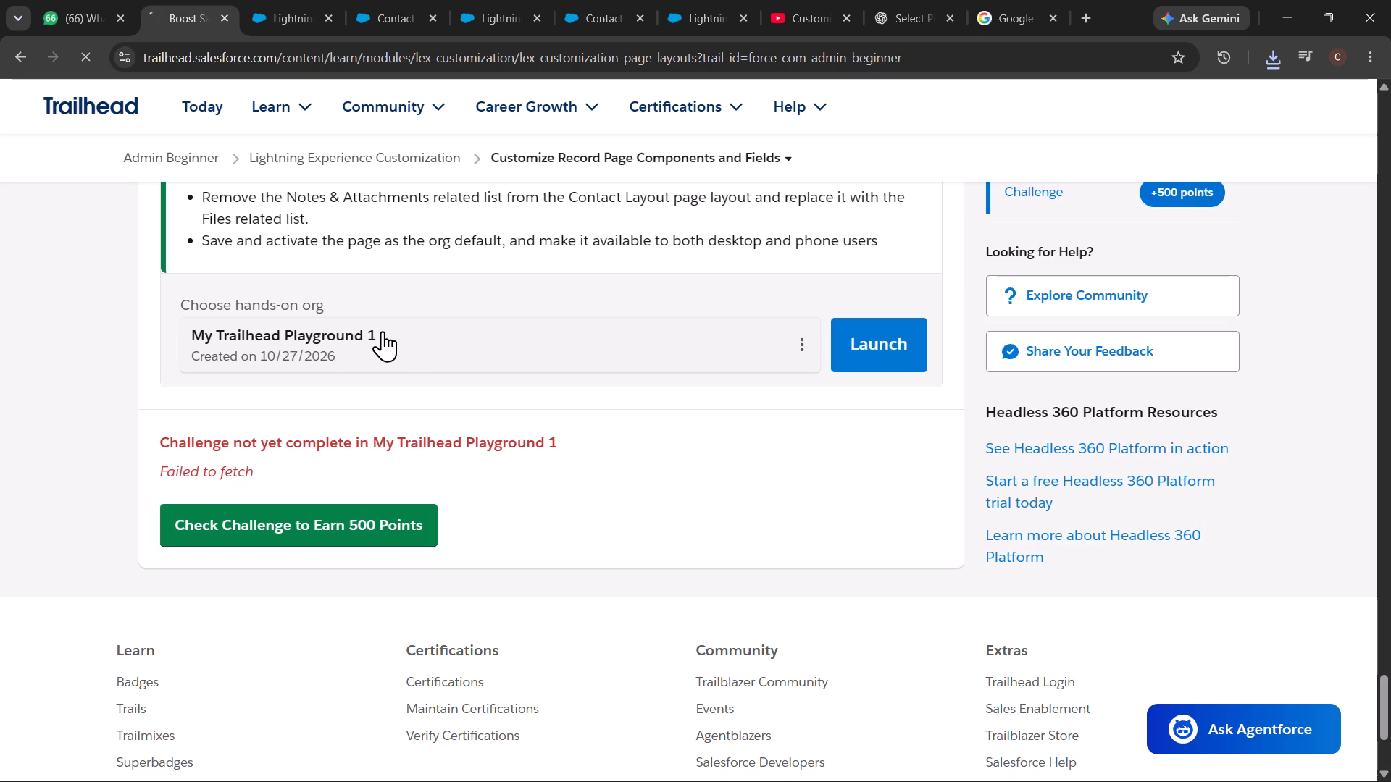
# Go to the Contact Record Page in Lightning App Builder and review the technical details of its page error.
pyautogui.click(602, 15)
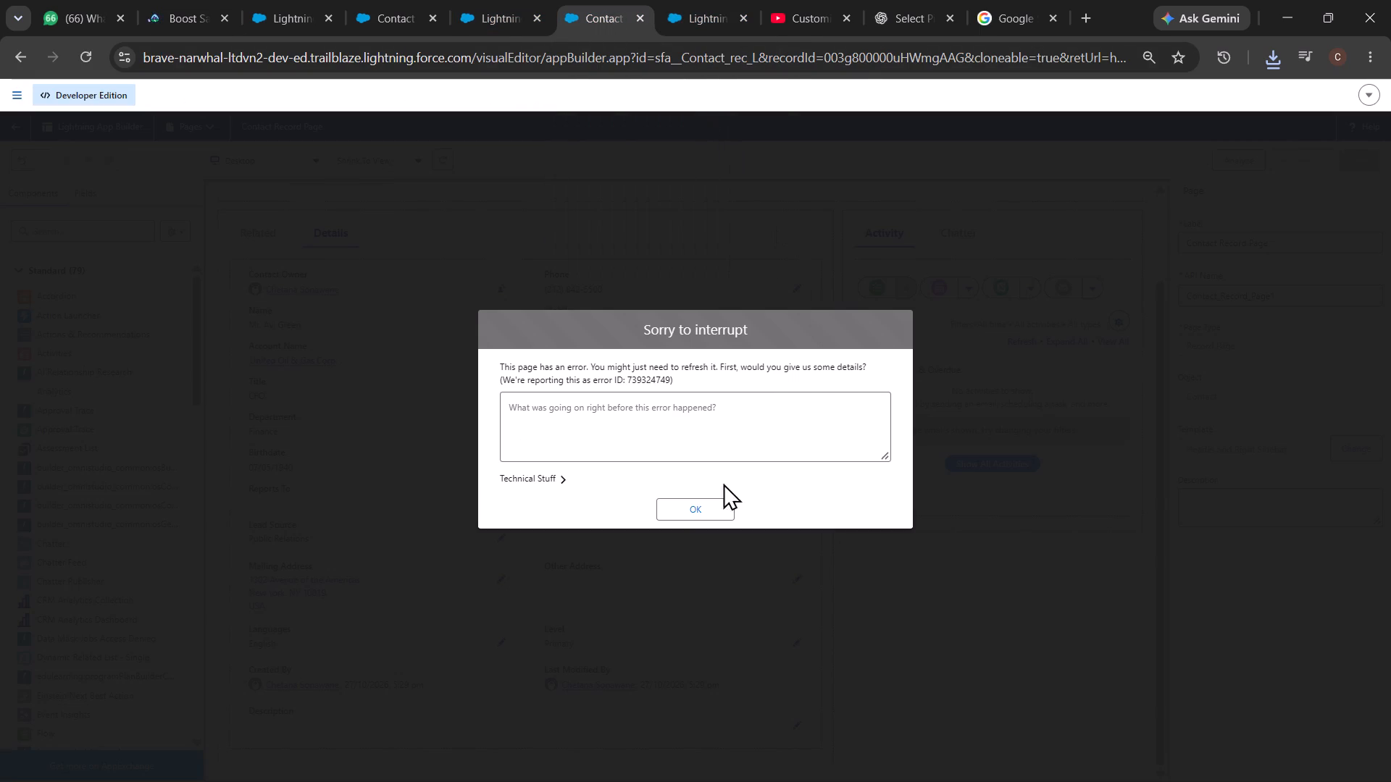
pyautogui.click(714, 495)
pyautogui.click(714, 503)
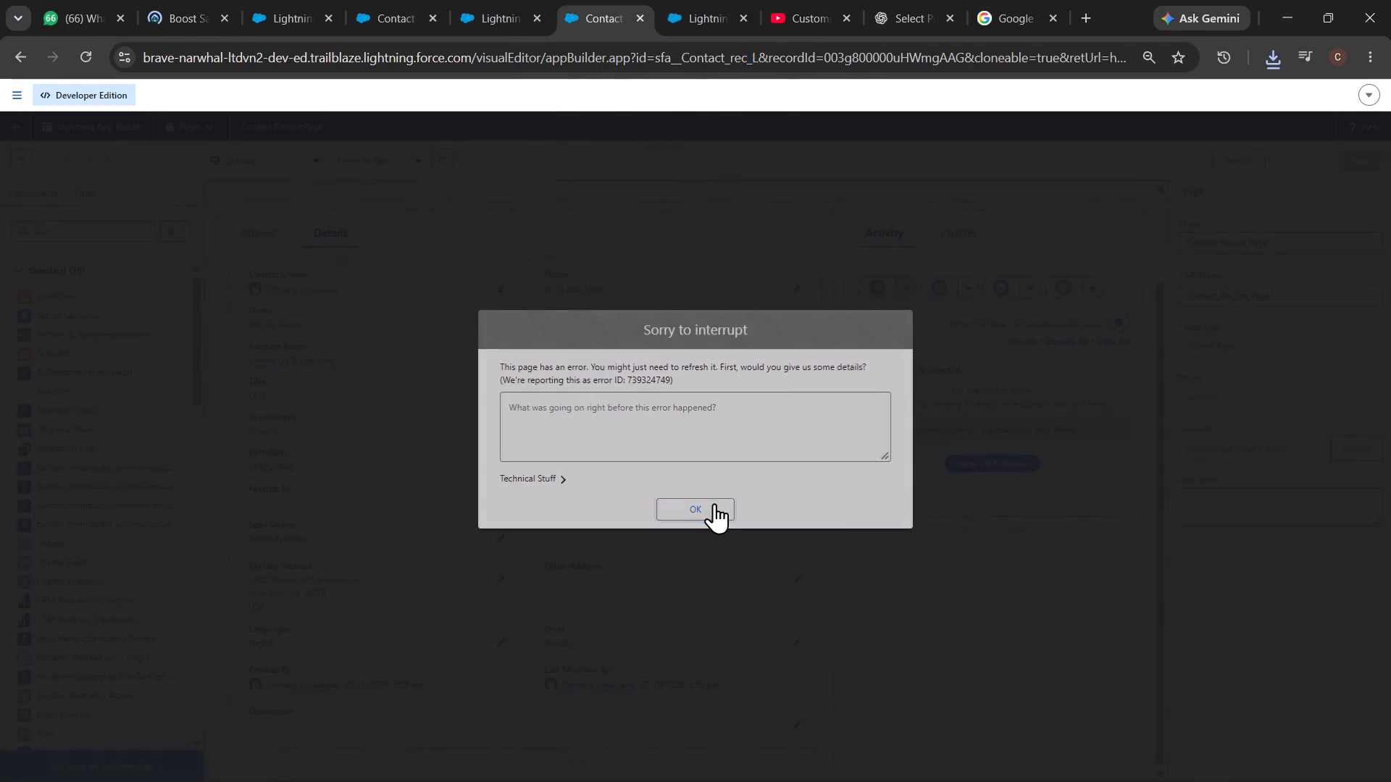
pyautogui.click(689, 515)
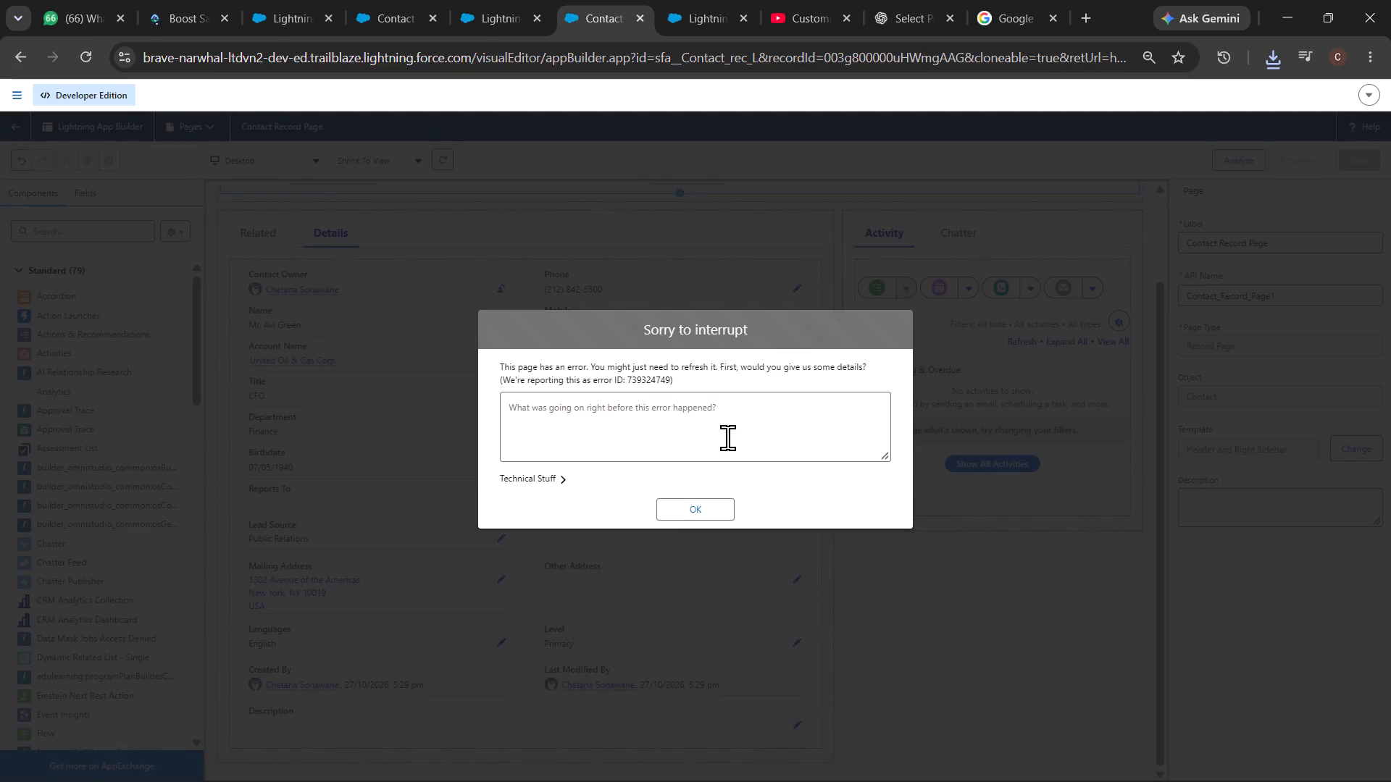
pyautogui.click(548, 480)
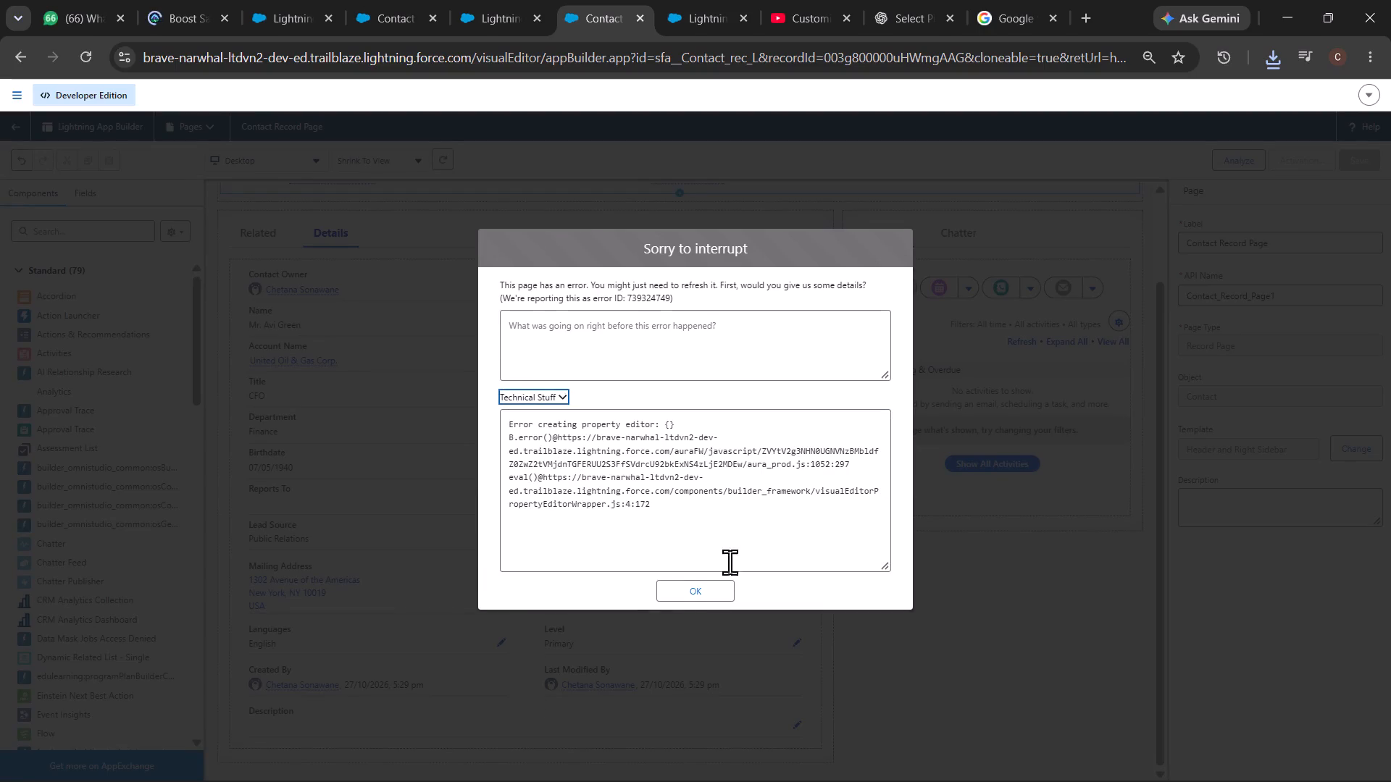
pyautogui.click(709, 589)
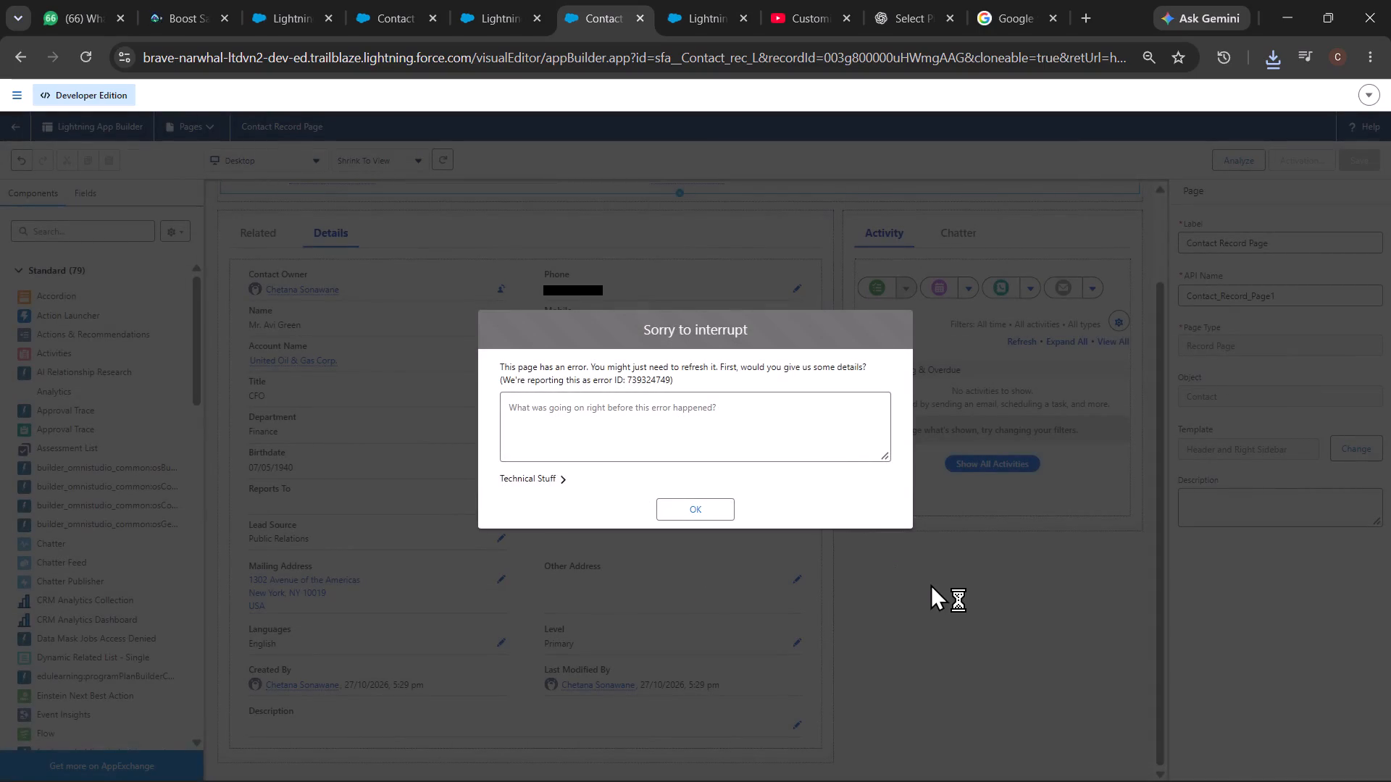
pyautogui.click(930, 584)
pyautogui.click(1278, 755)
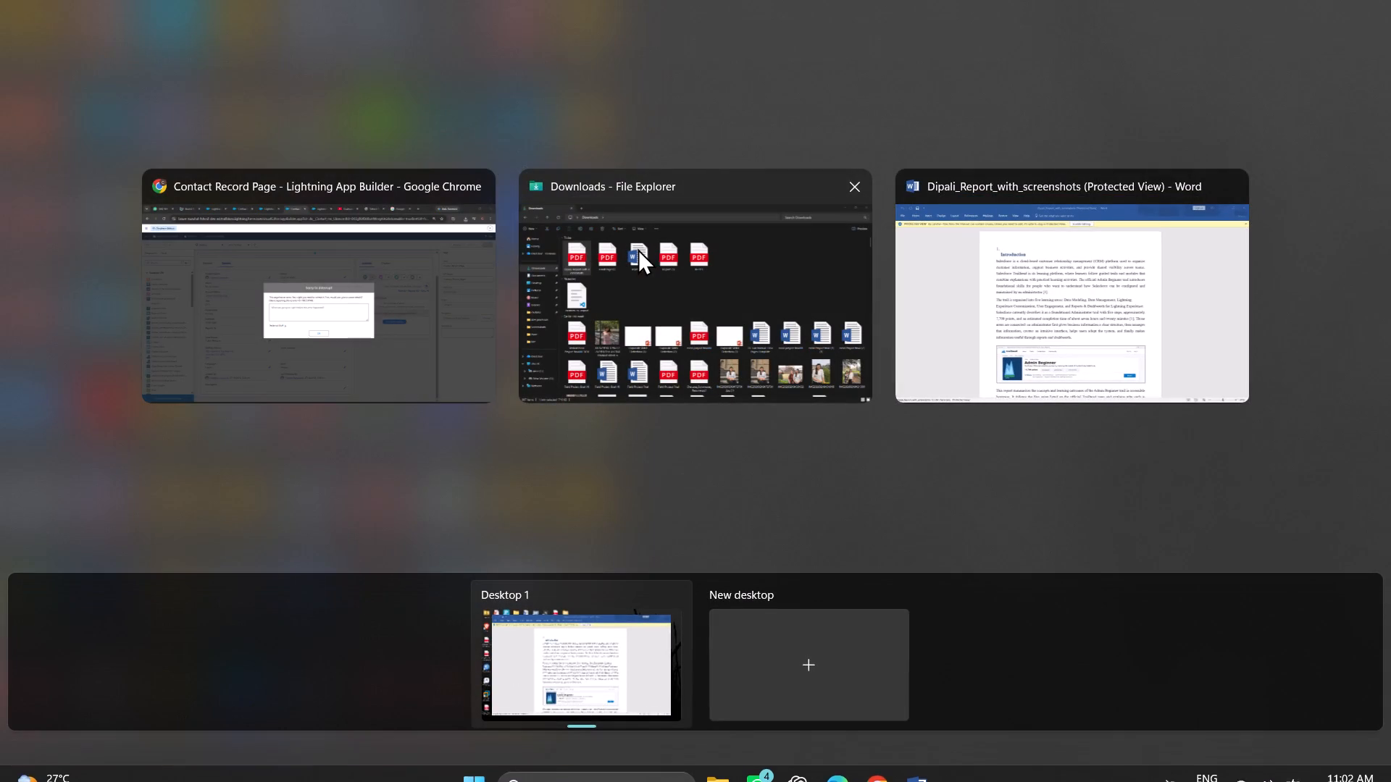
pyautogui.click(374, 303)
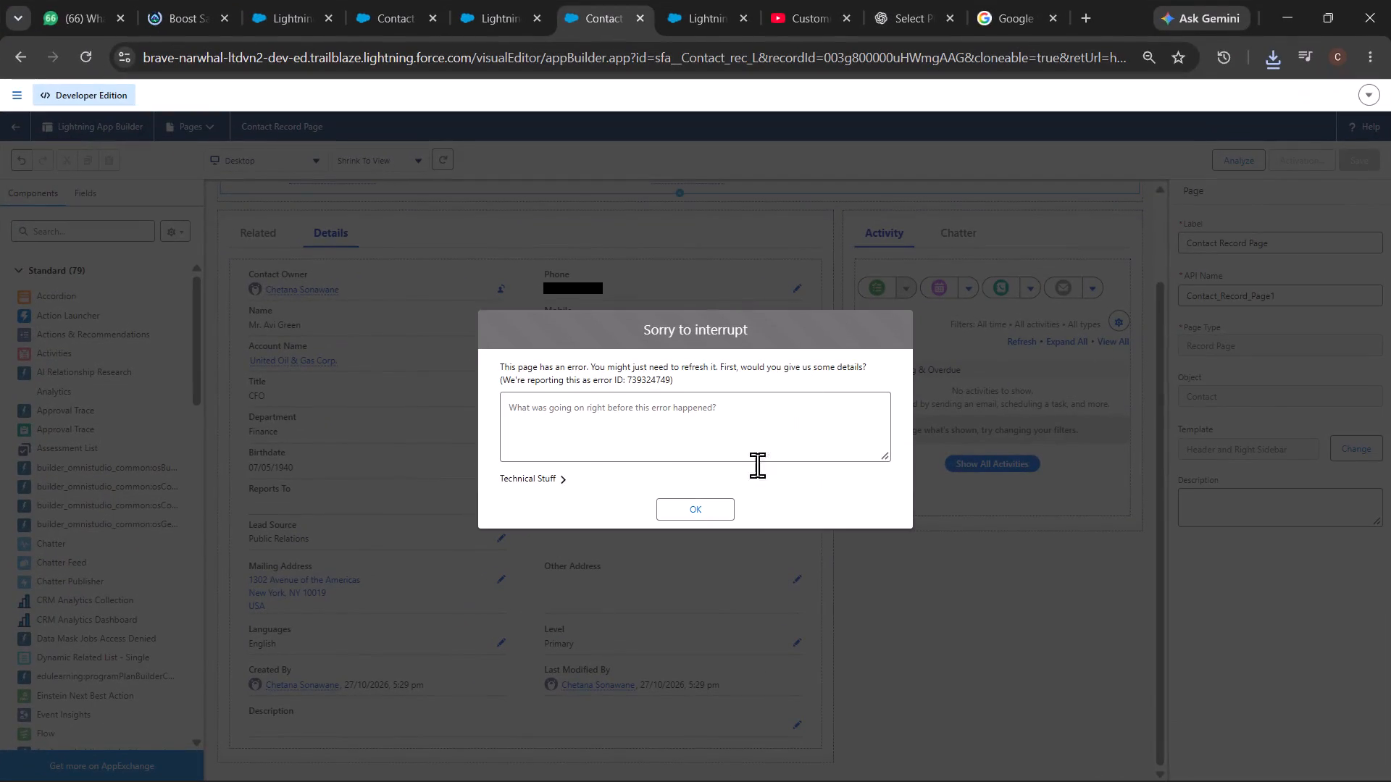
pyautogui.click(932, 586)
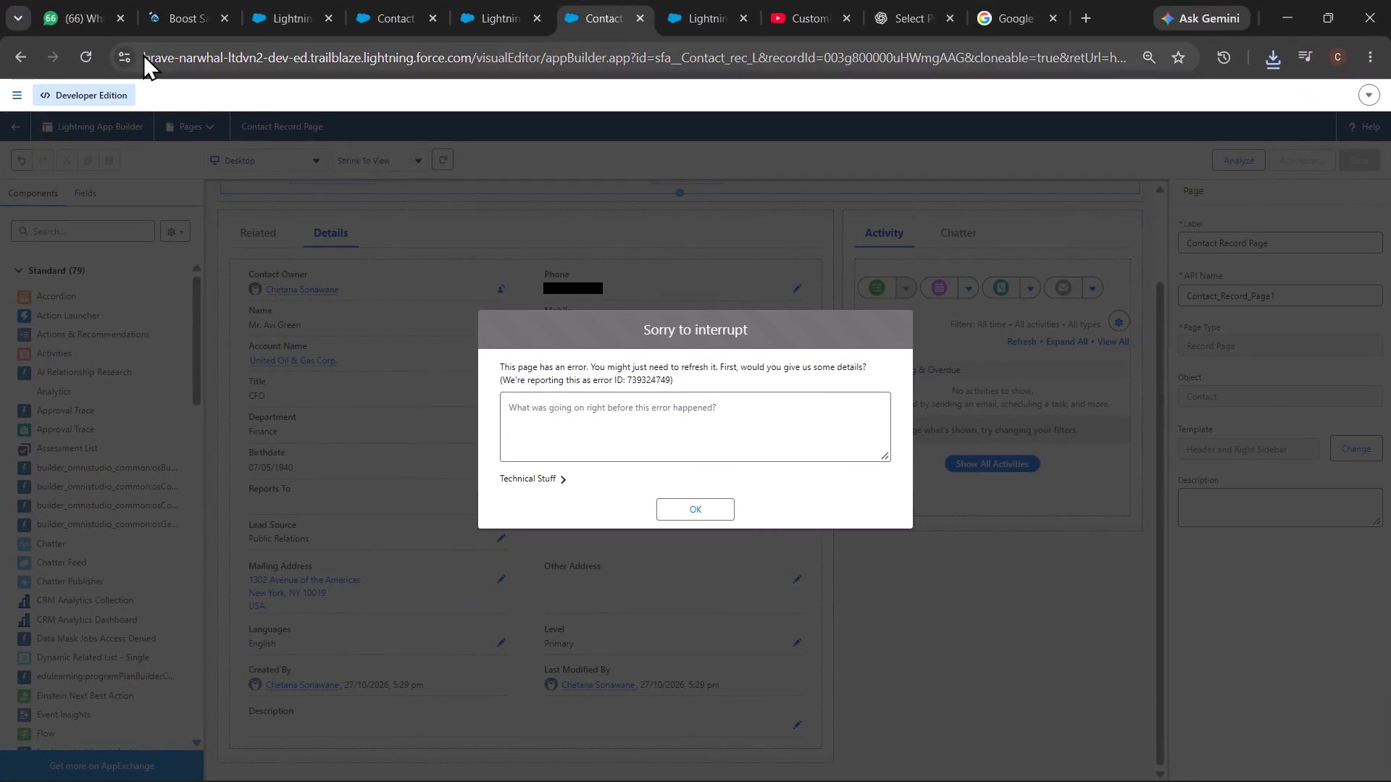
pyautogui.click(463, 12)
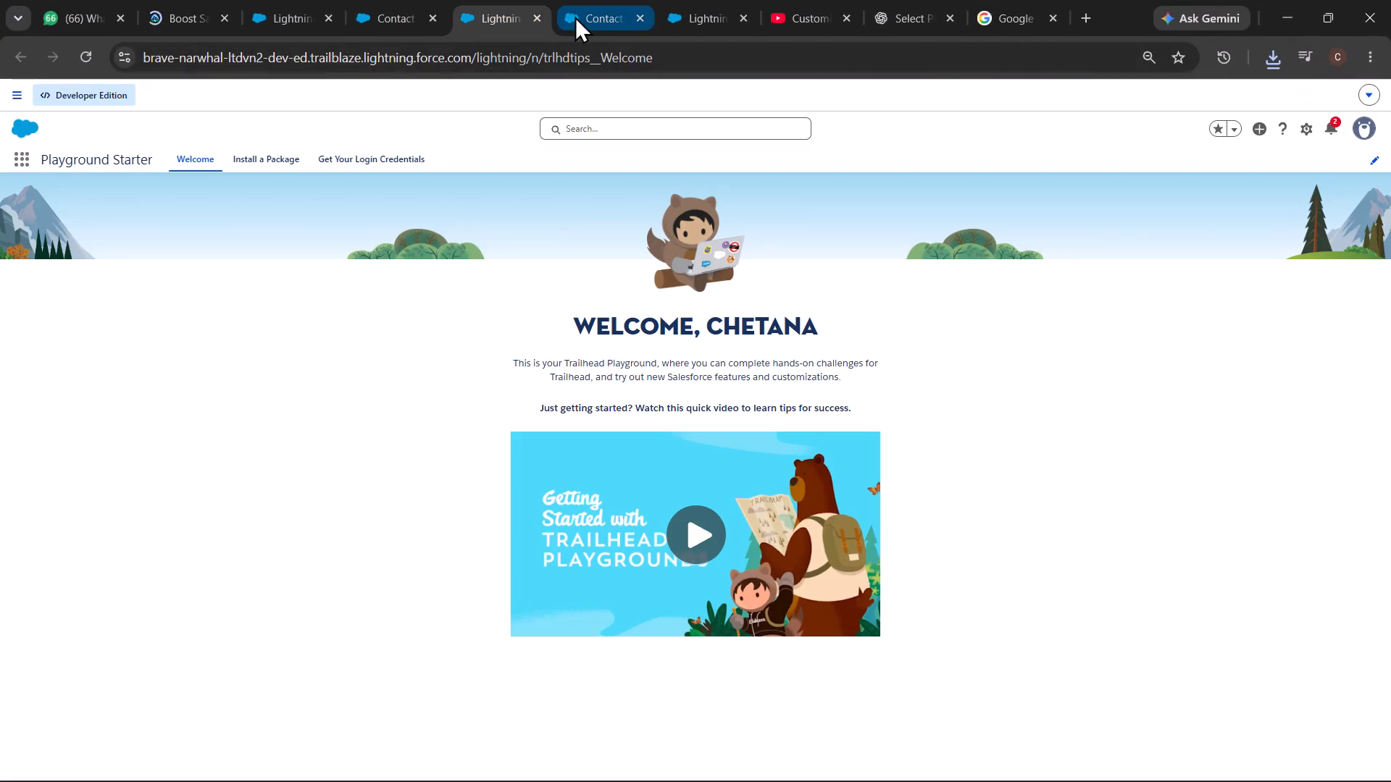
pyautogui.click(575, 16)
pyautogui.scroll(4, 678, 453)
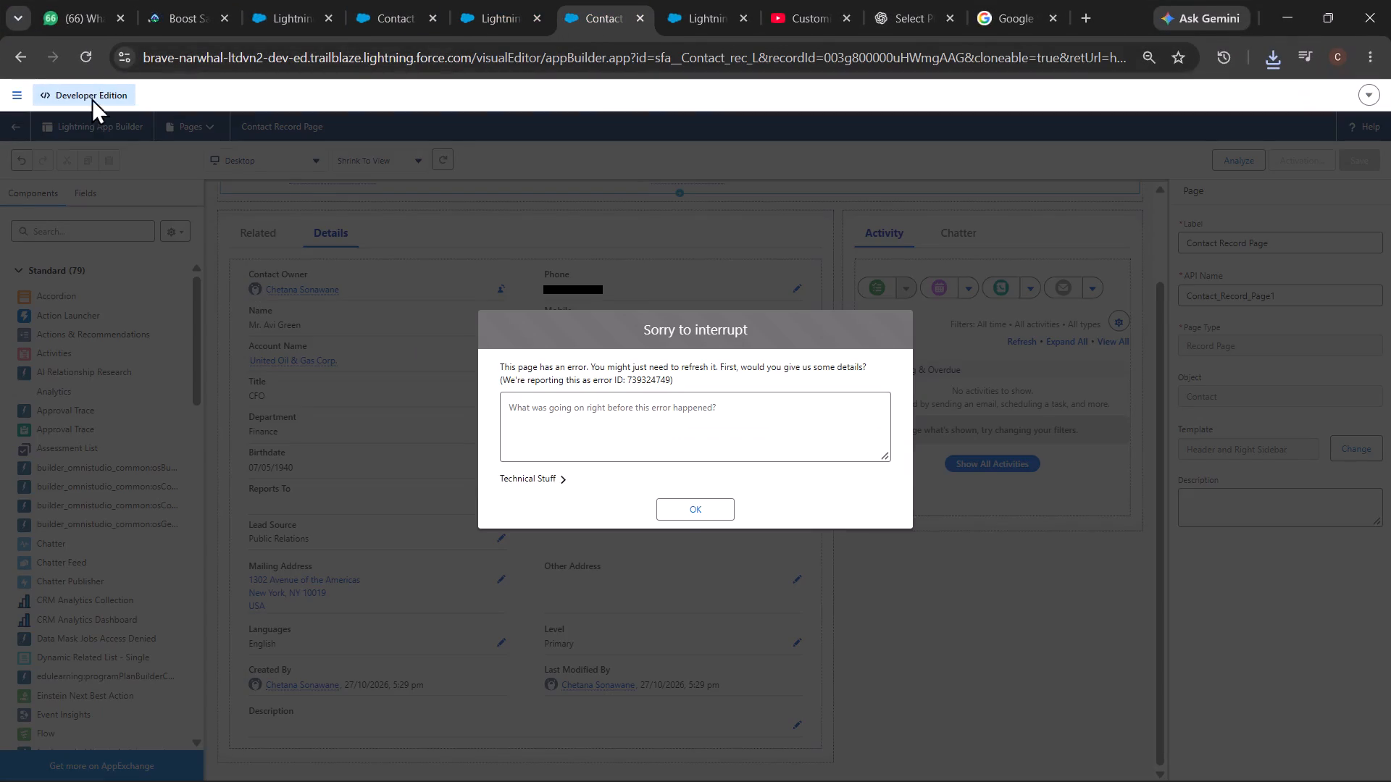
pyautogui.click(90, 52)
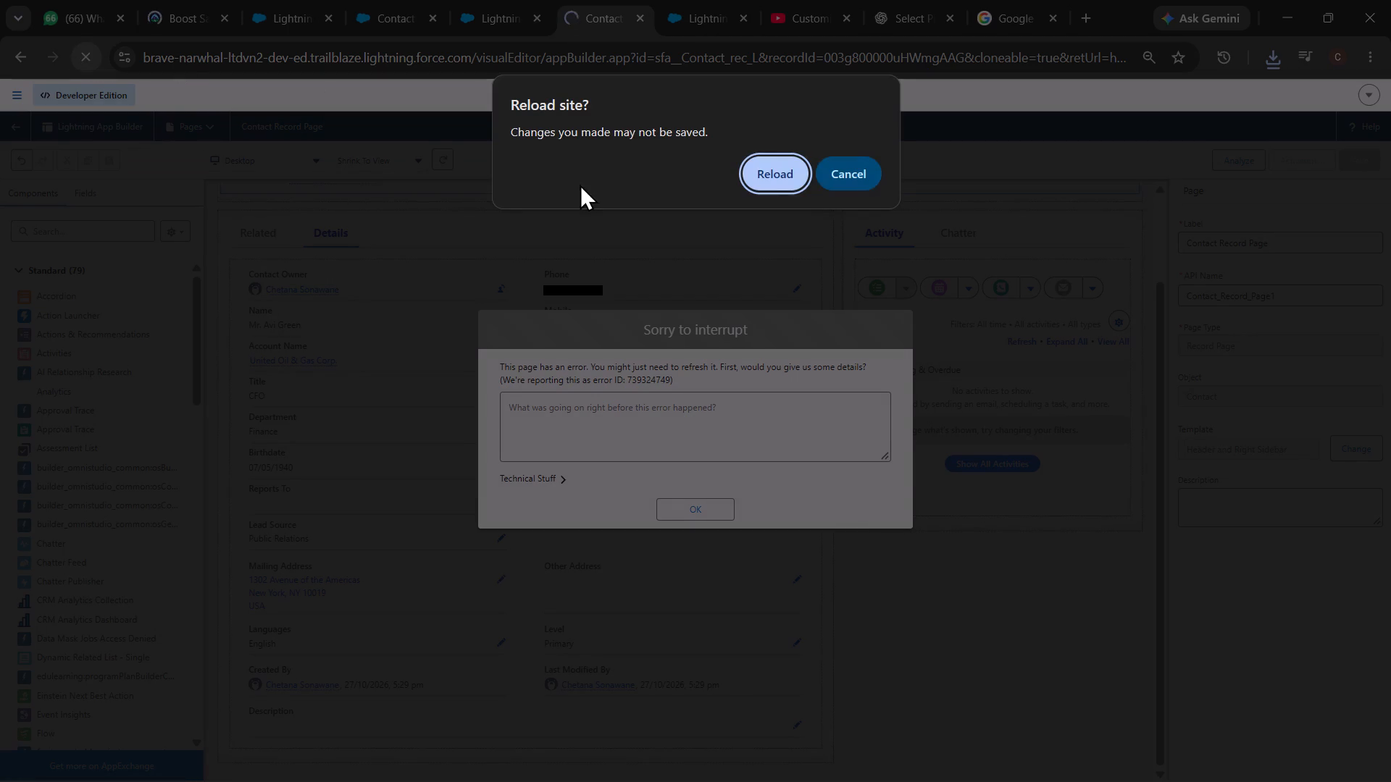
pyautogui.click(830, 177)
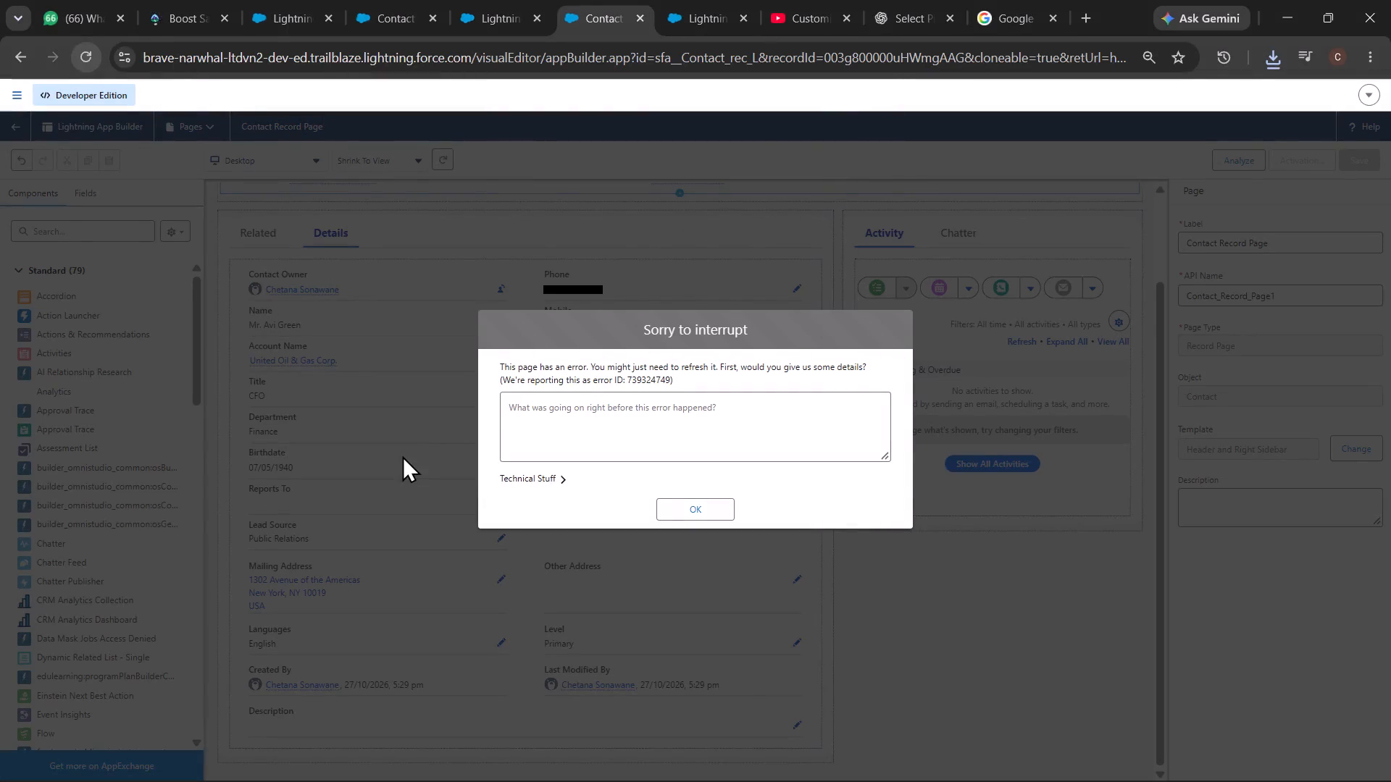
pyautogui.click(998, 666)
# Dismiss the stacked error dialogs covering the Contact Record Page.
pyautogui.click(680, 509)
pyautogui.doubleClick(680, 509)
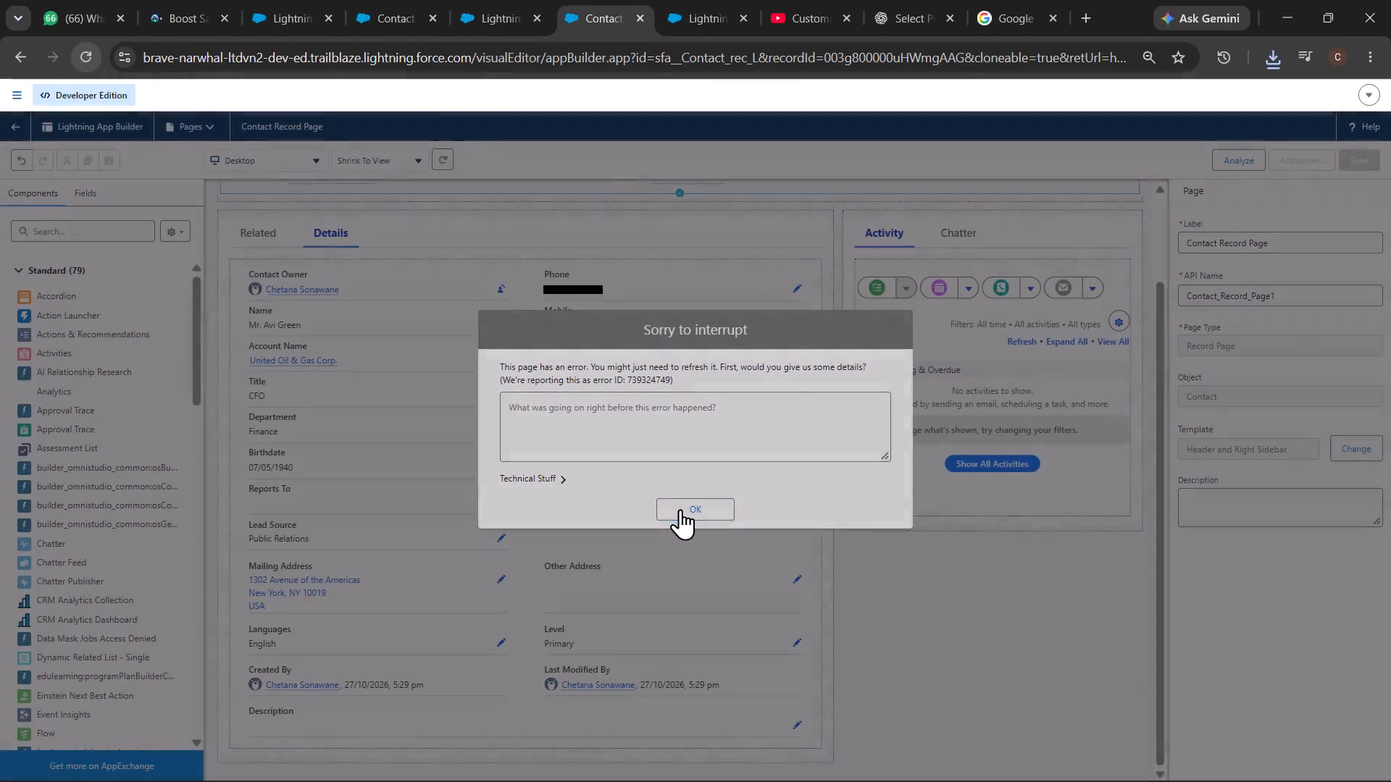
pyautogui.tripleClick(680, 509)
pyautogui.moveTo(680, 509); pyautogui.dragTo(1196, 618)
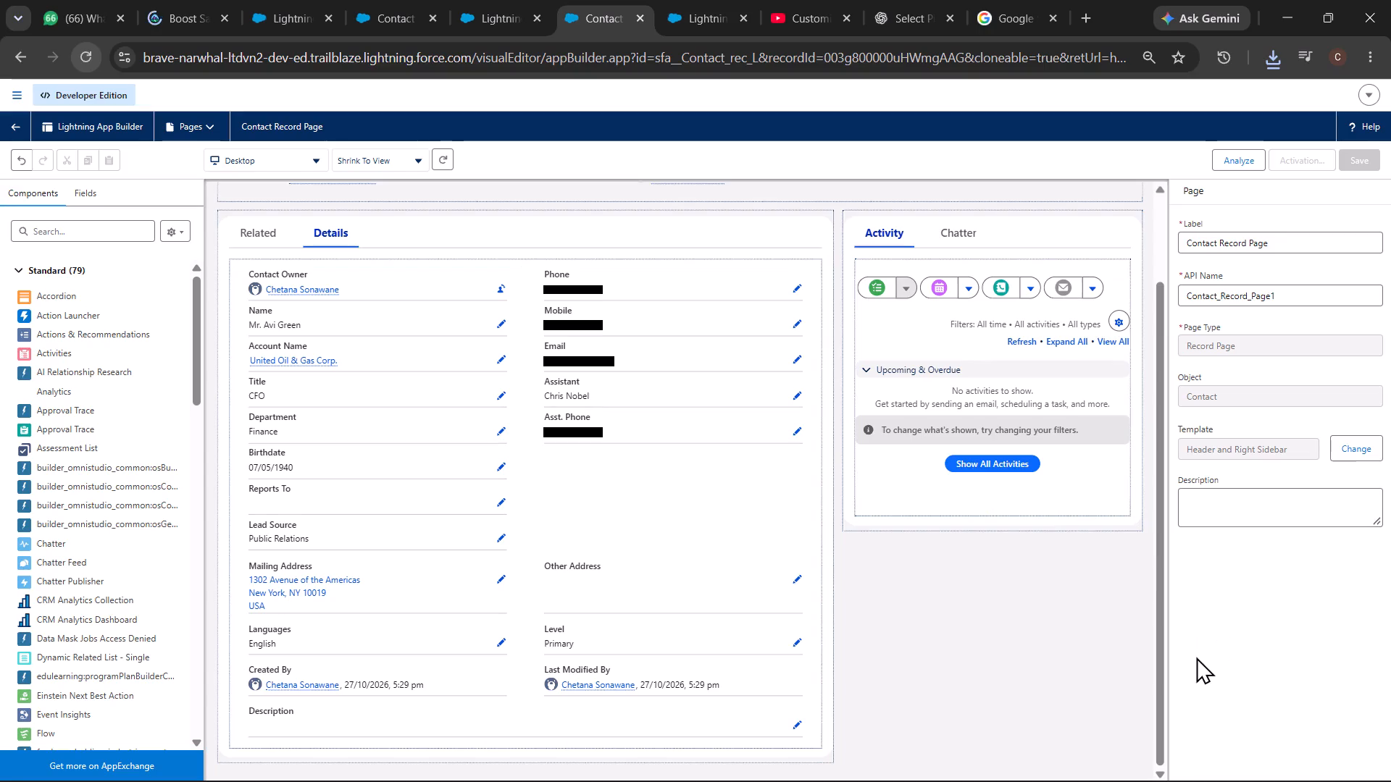
pyautogui.click(1196, 657)
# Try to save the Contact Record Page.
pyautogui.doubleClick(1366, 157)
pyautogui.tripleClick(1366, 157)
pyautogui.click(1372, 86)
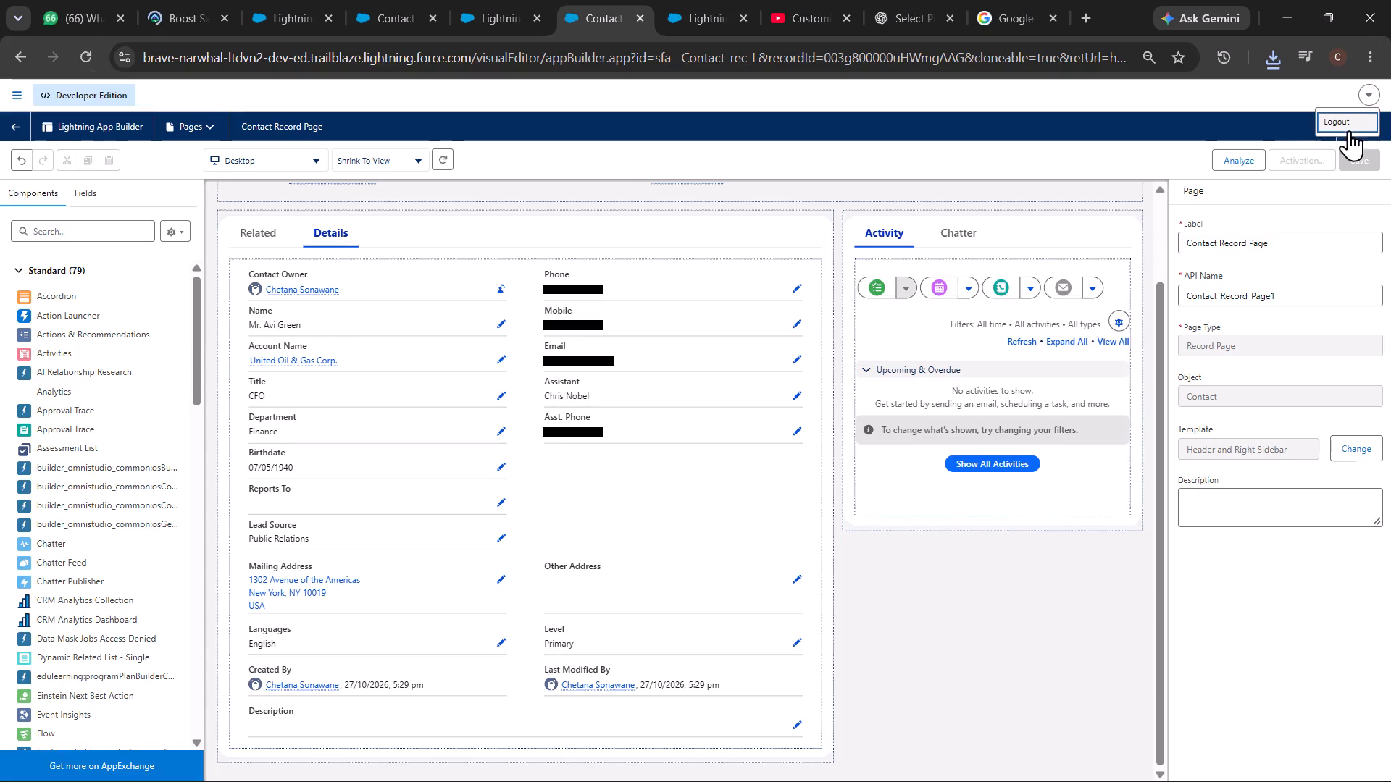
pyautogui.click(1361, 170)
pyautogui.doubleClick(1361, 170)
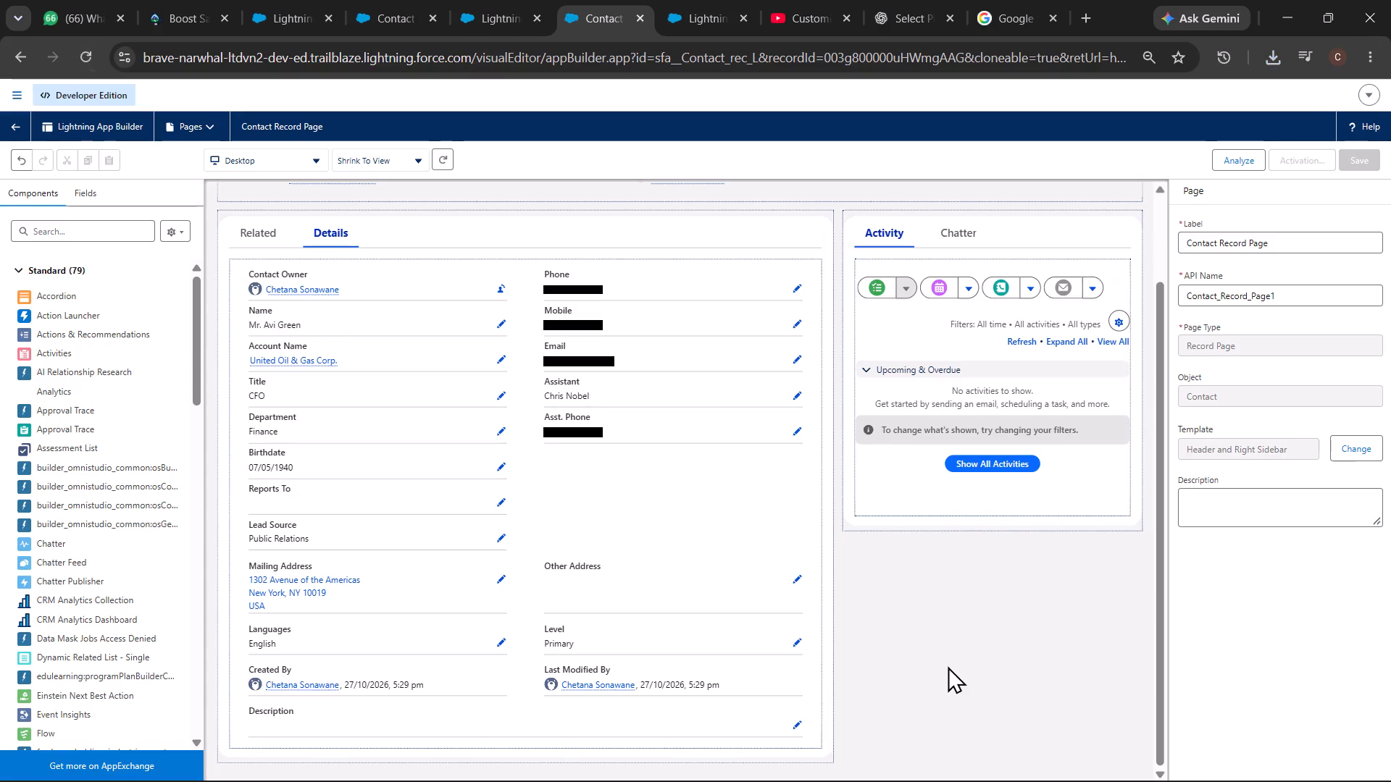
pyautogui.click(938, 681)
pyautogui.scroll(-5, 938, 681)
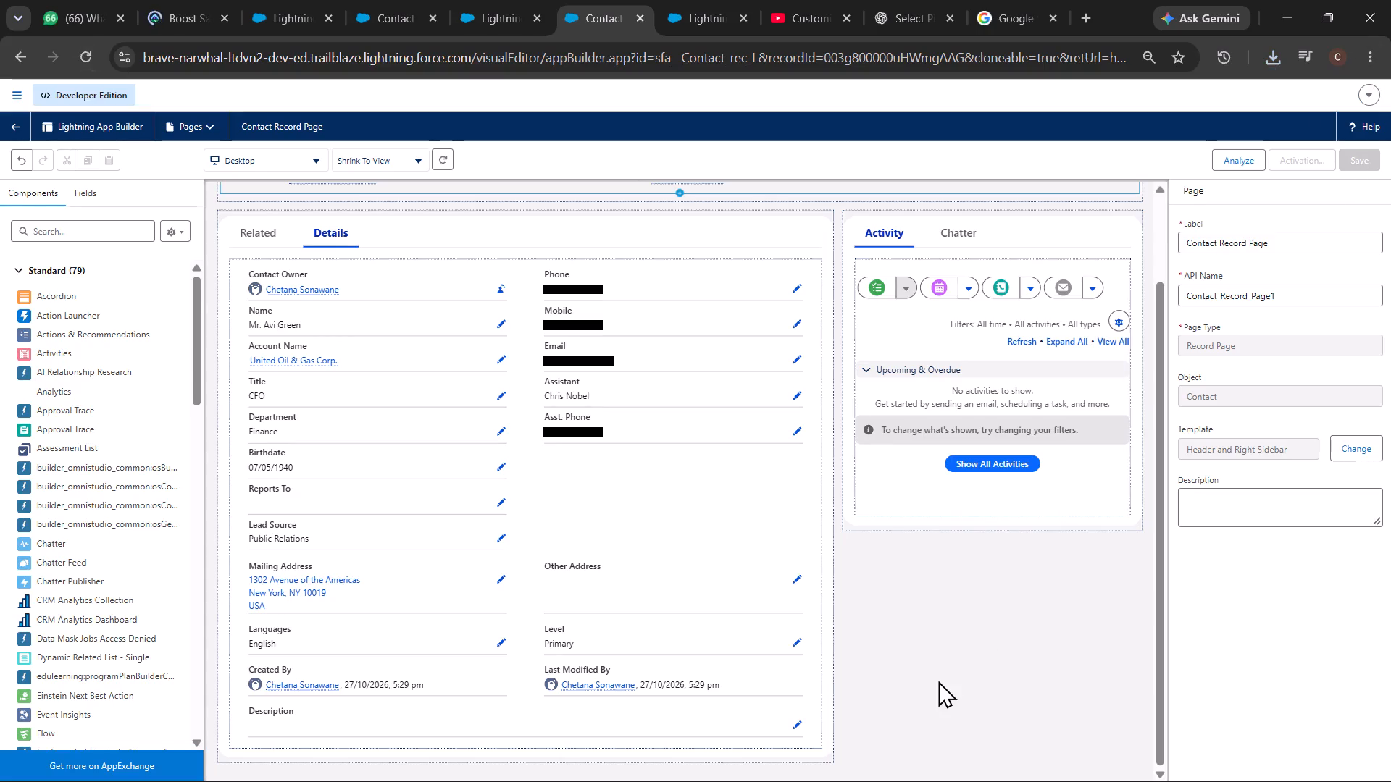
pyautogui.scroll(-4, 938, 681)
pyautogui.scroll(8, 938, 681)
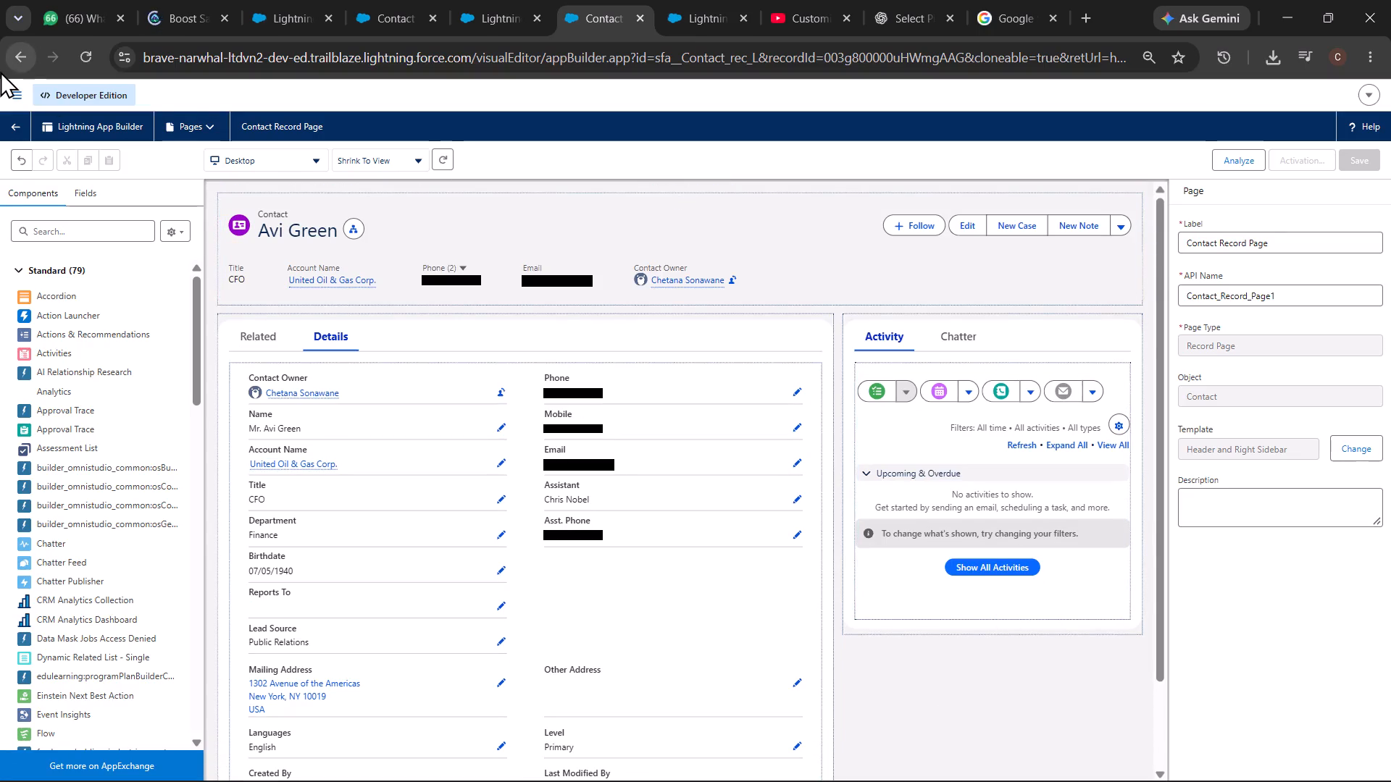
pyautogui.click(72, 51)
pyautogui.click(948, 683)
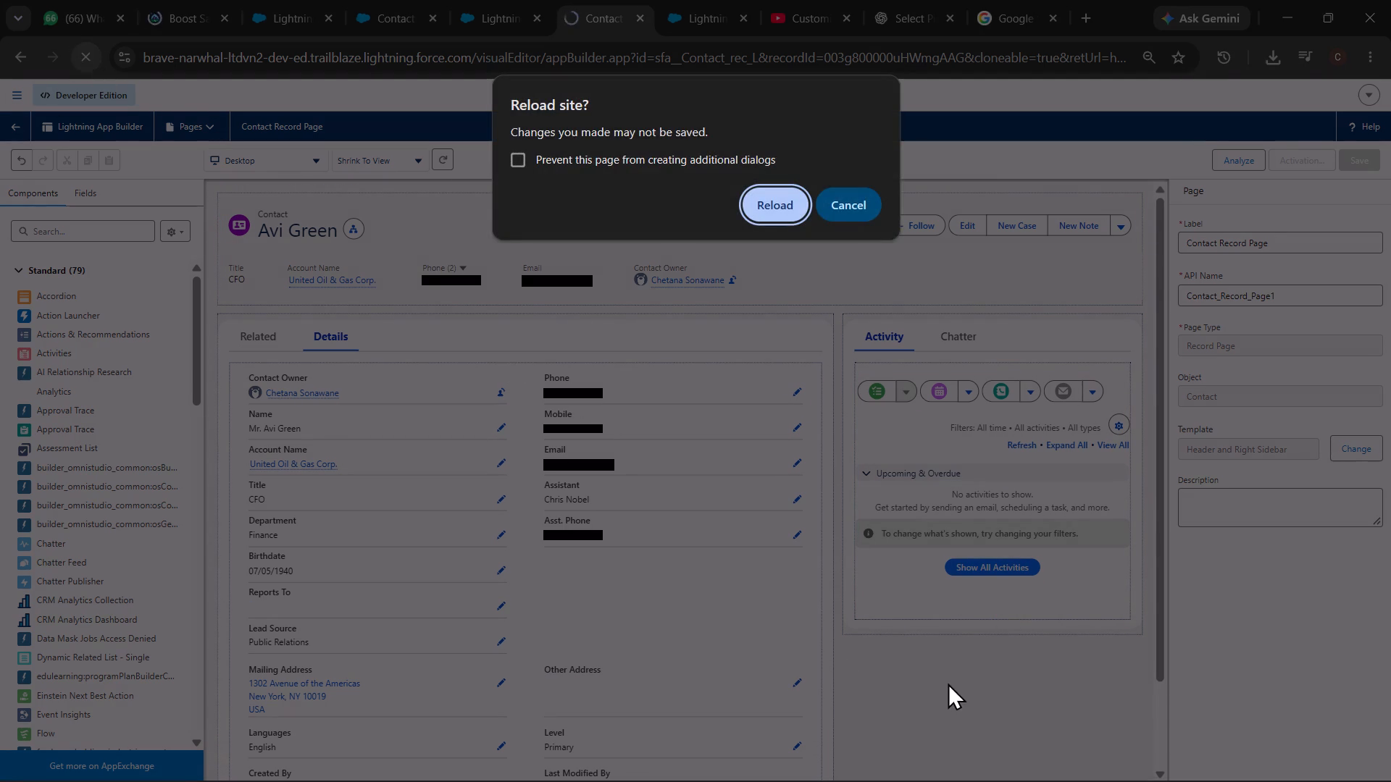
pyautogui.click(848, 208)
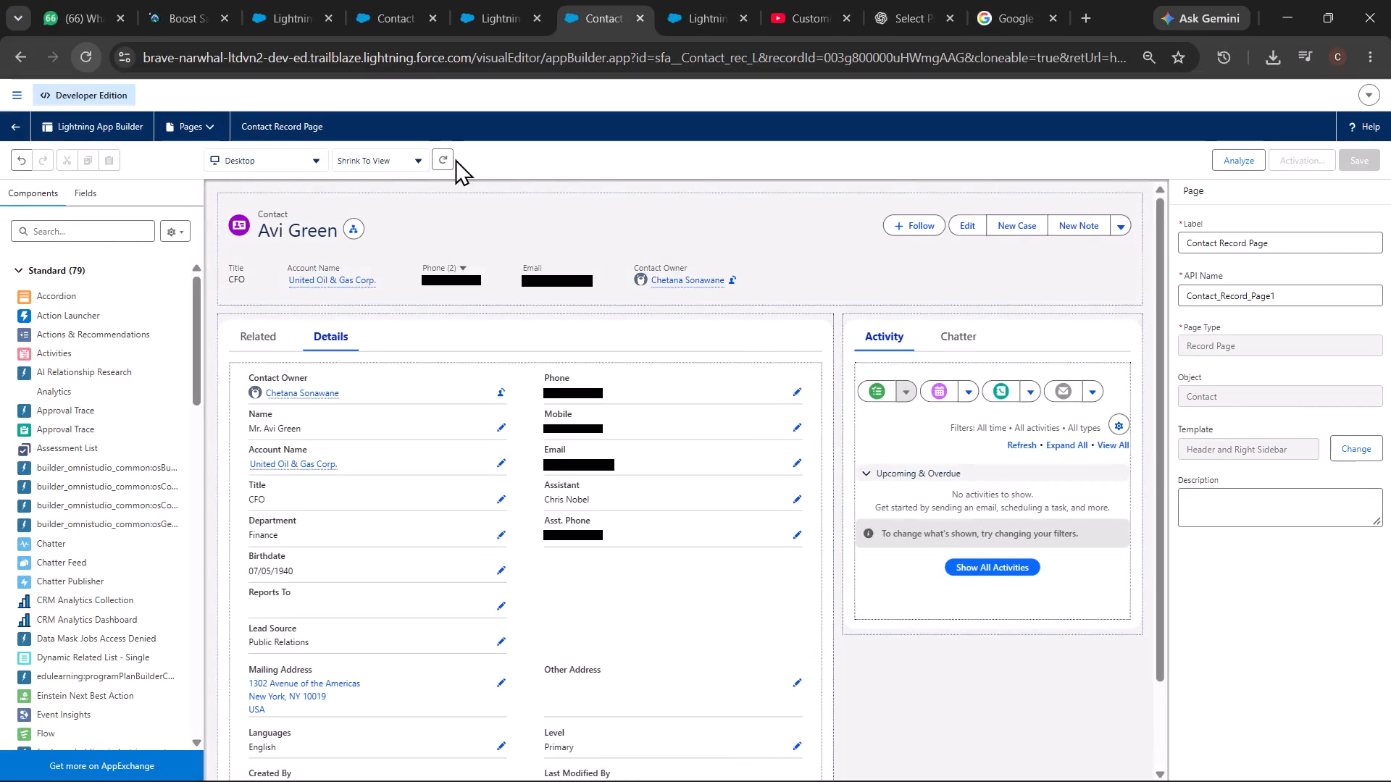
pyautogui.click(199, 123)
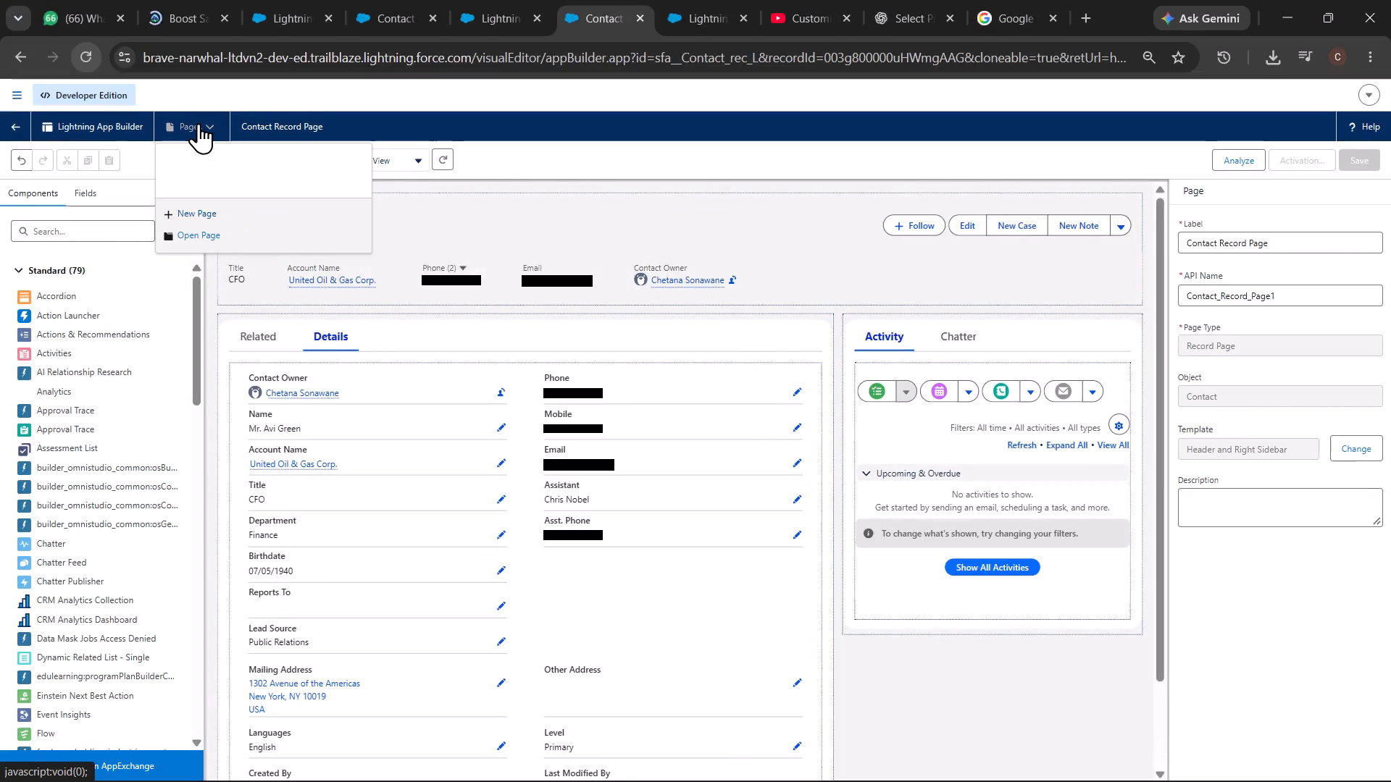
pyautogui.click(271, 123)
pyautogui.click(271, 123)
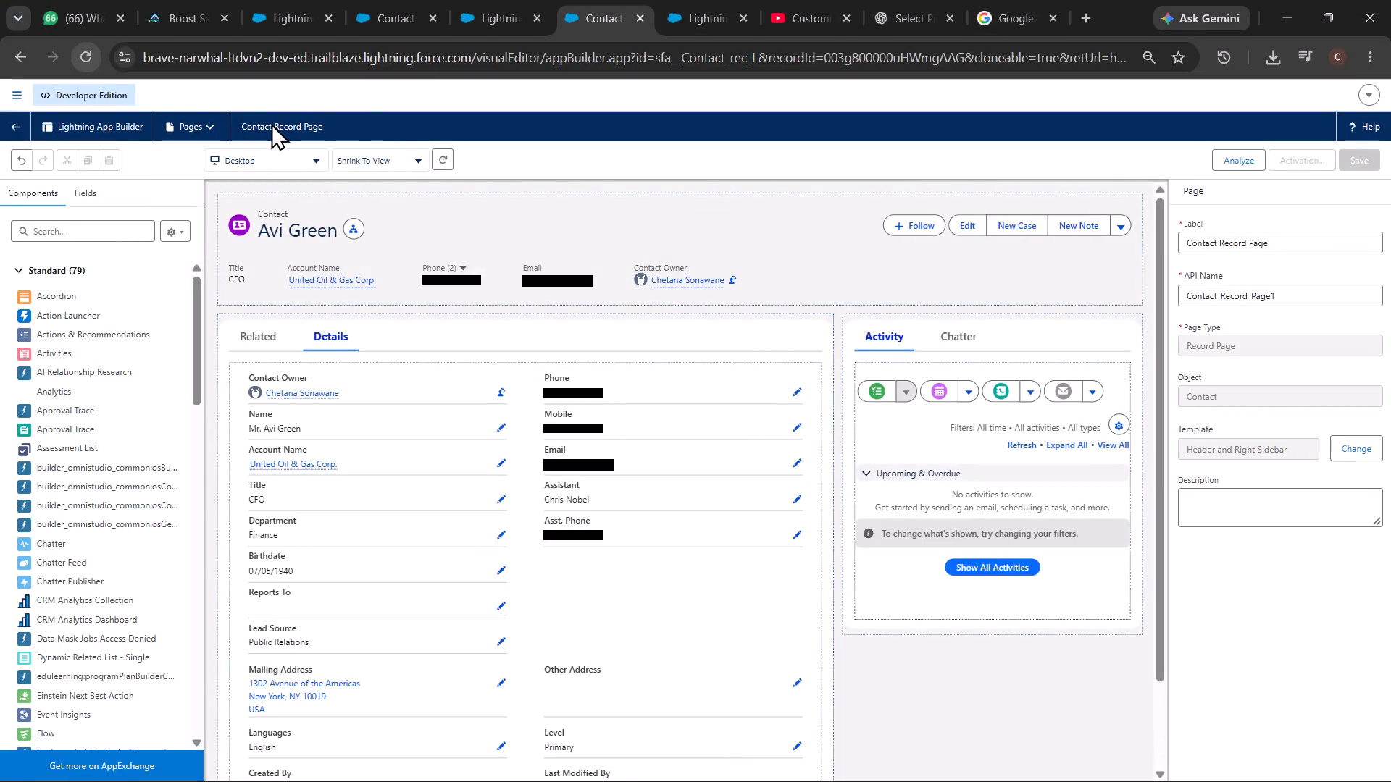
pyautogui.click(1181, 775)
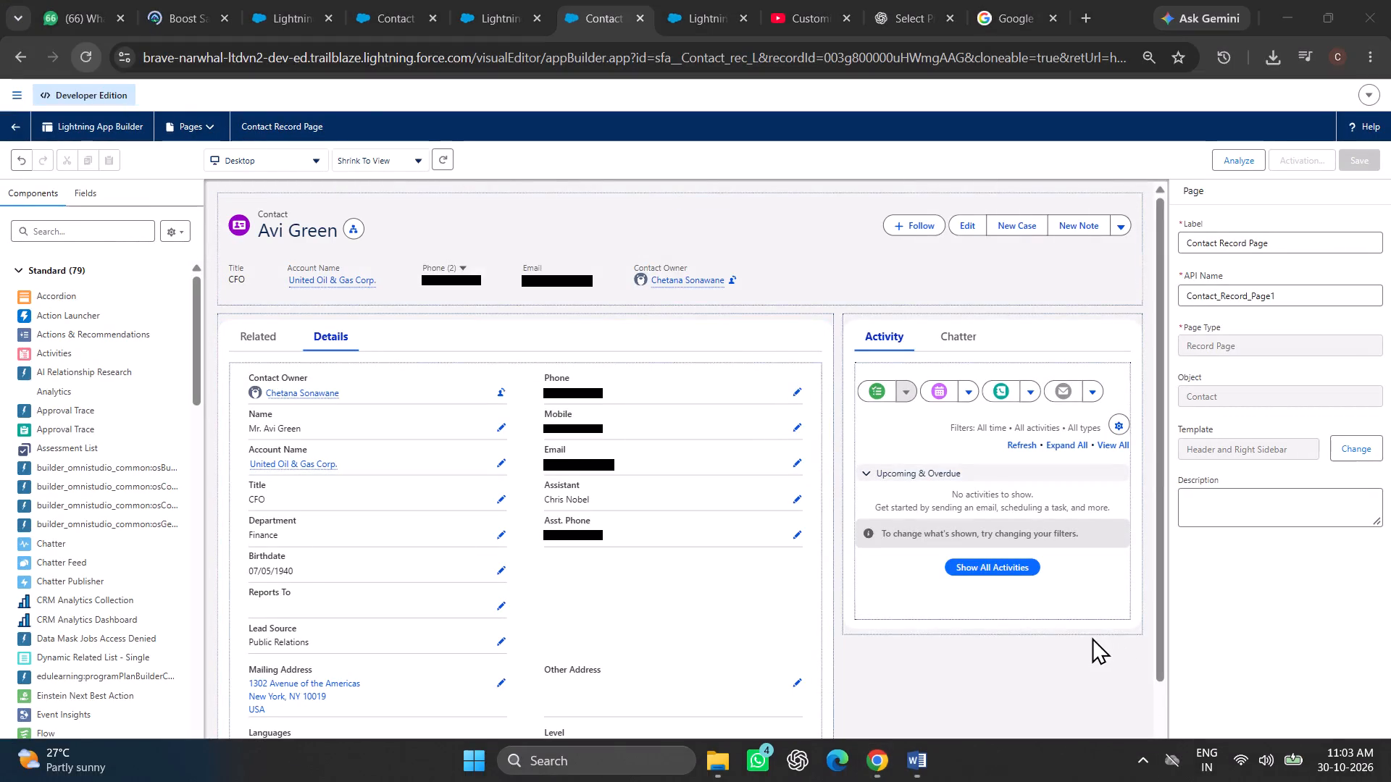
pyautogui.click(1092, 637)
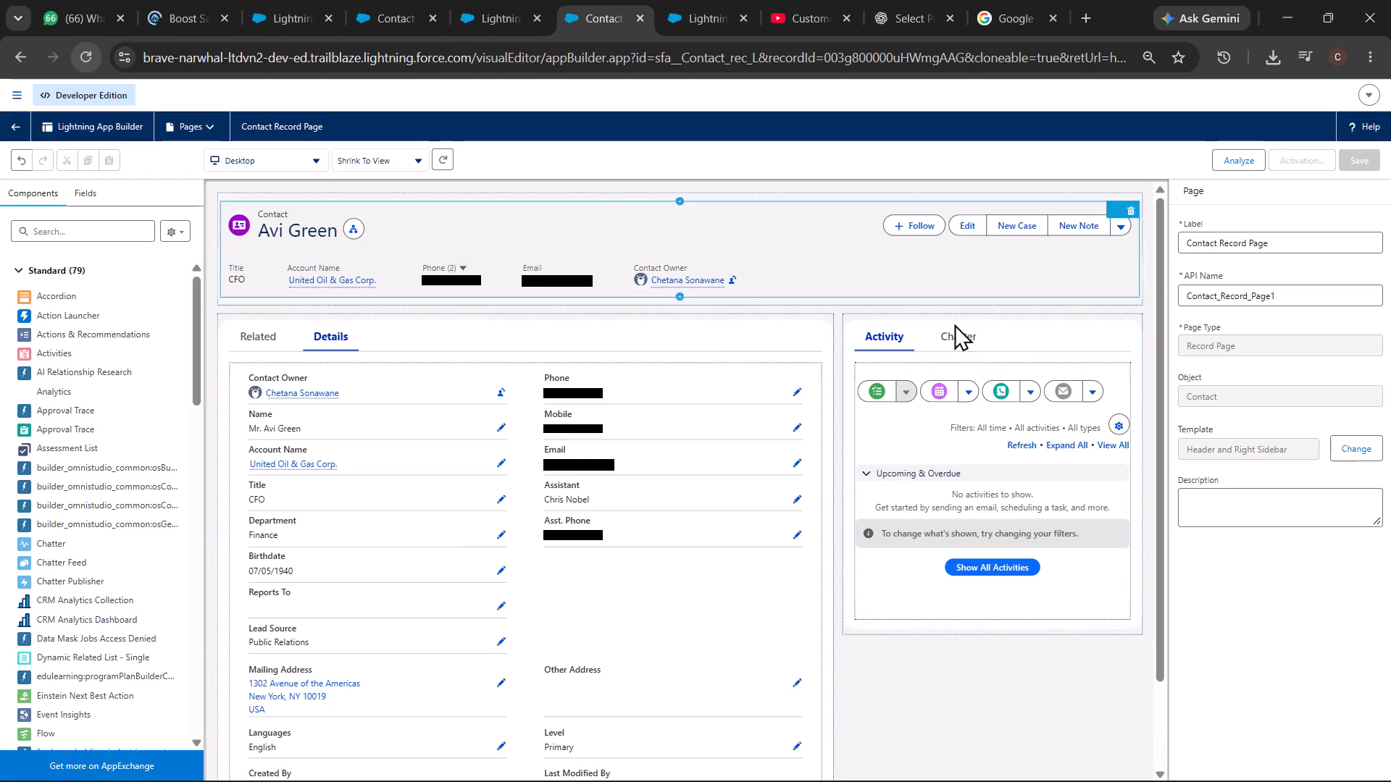
# Examine the Activity and Chatter tabs and the Tabs component settings on the Contact Record Page.
pyautogui.click(963, 341)
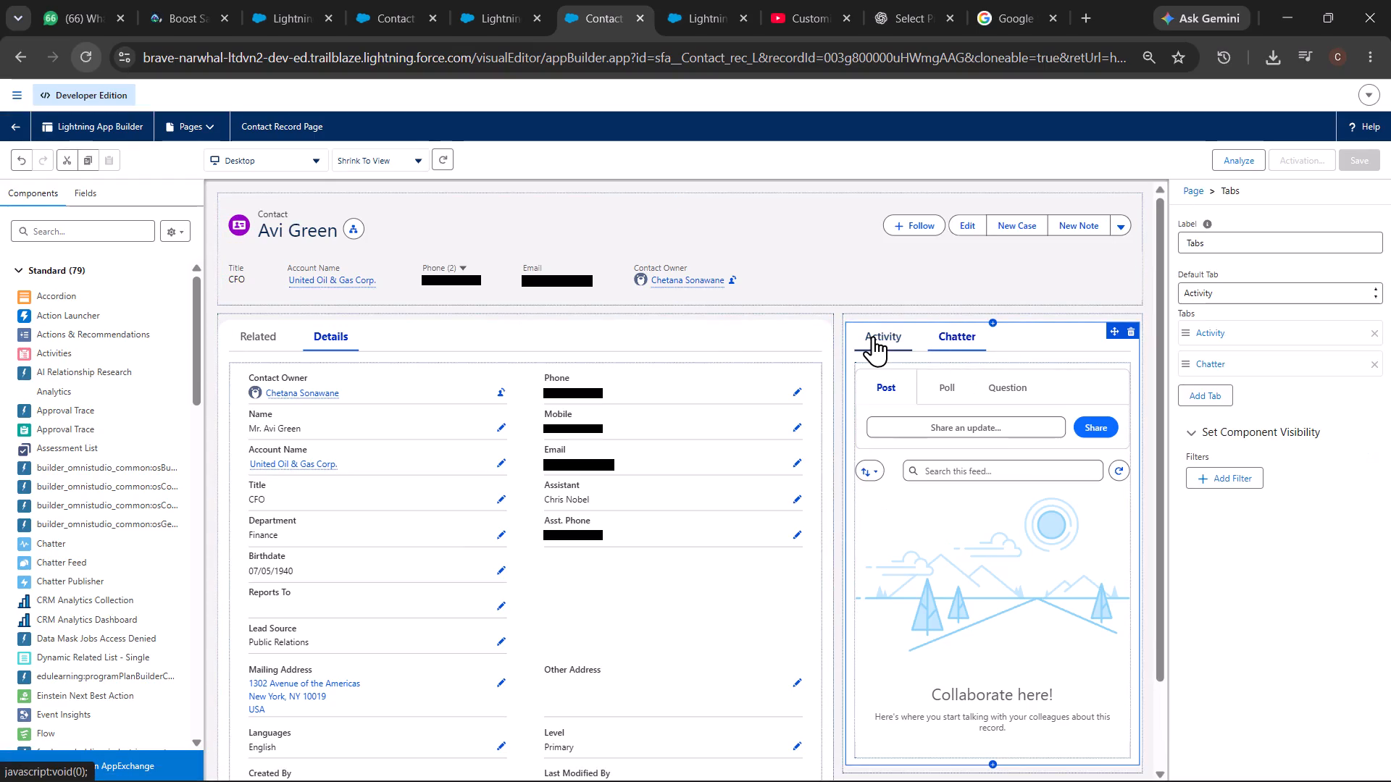
pyautogui.click(873, 336)
pyautogui.click(946, 335)
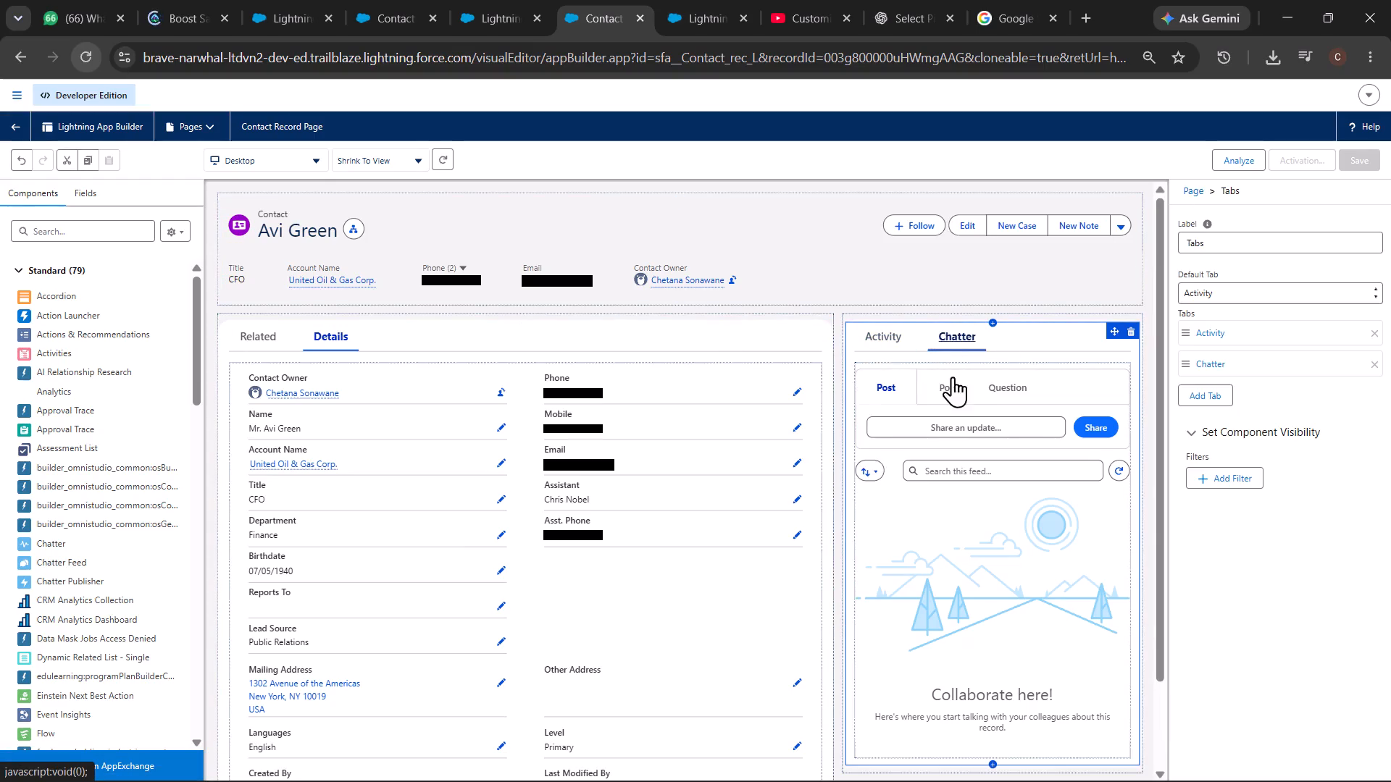
pyautogui.scroll(-1, 975, 487)
pyautogui.scroll(1, 975, 487)
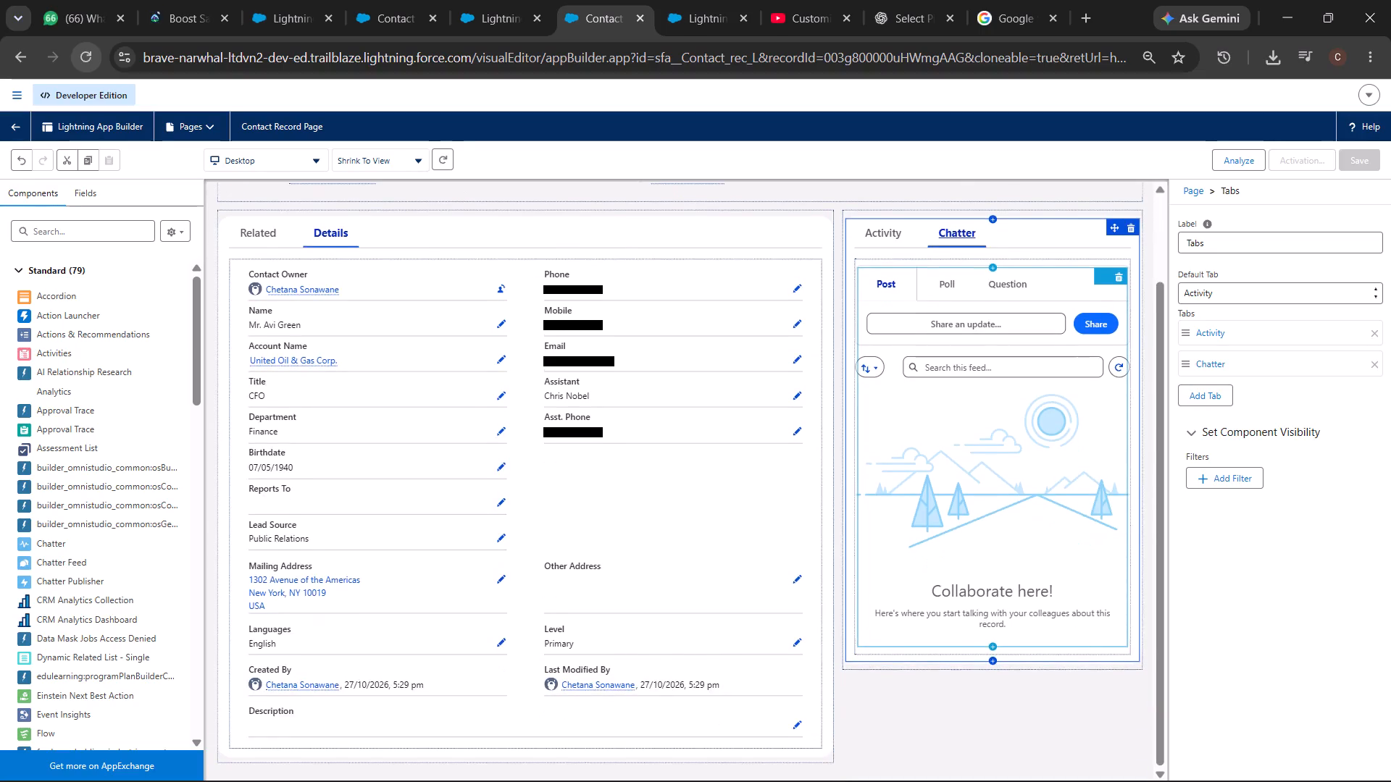
pyautogui.scroll(1, 975, 487)
pyautogui.click(868, 329)
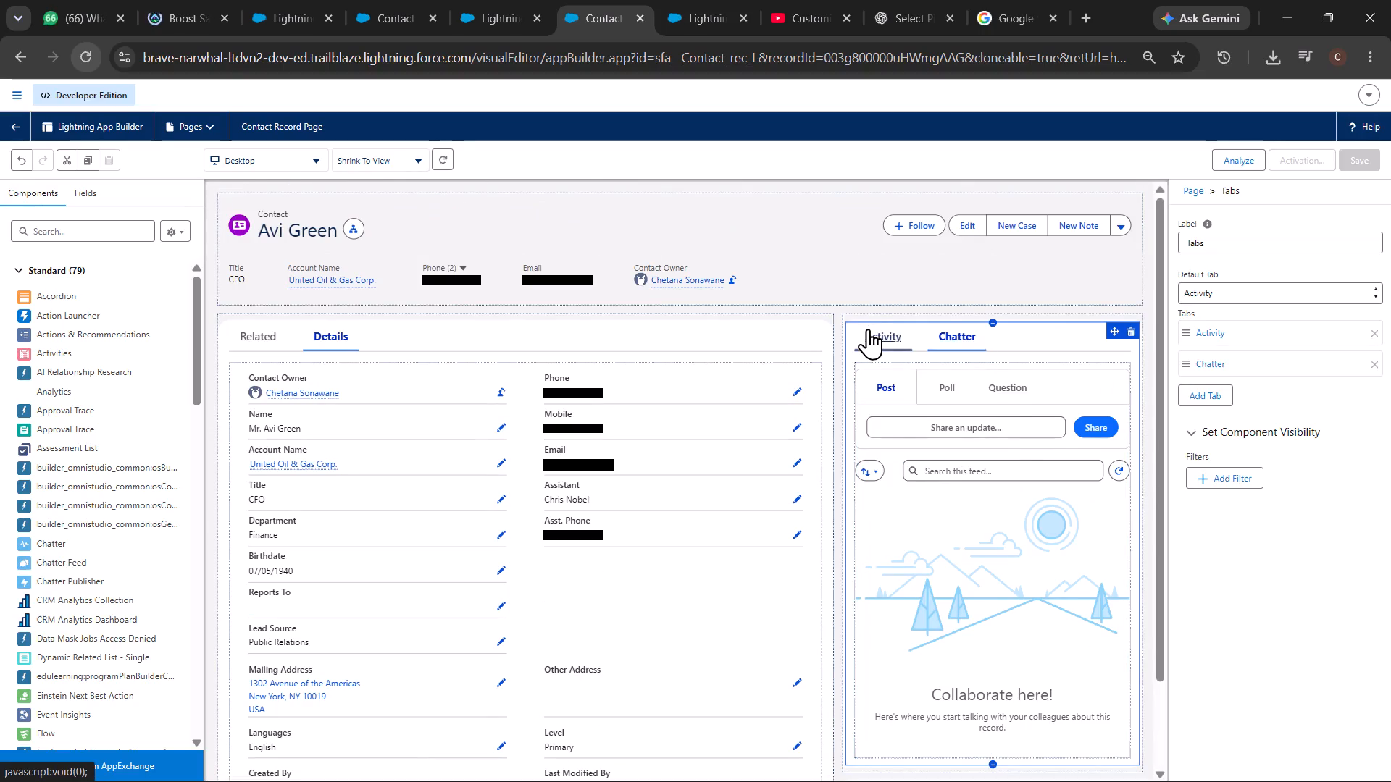
pyautogui.click(1238, 256)
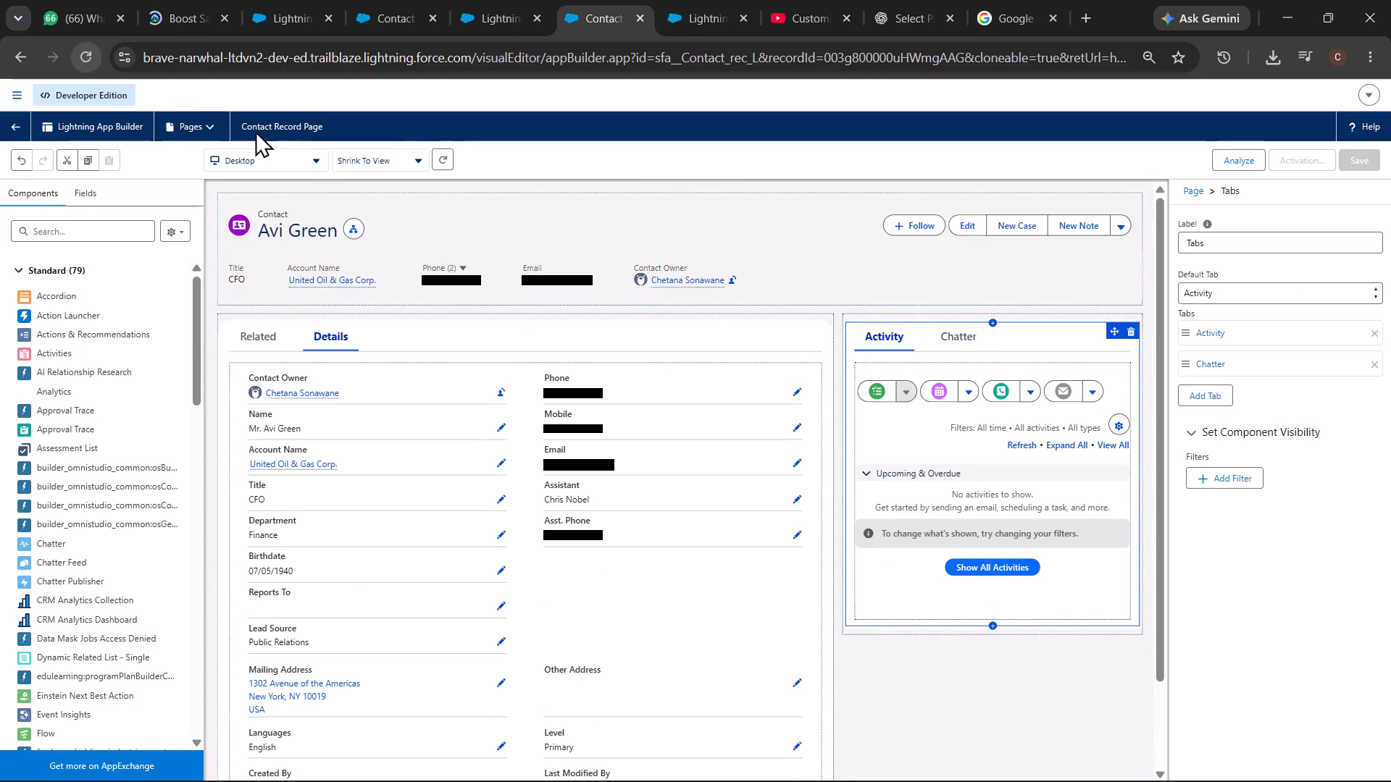
# Reload the Contact Record Page in Lightning App Builder, discarding its unsaved changes.
pyautogui.click(80, 53)
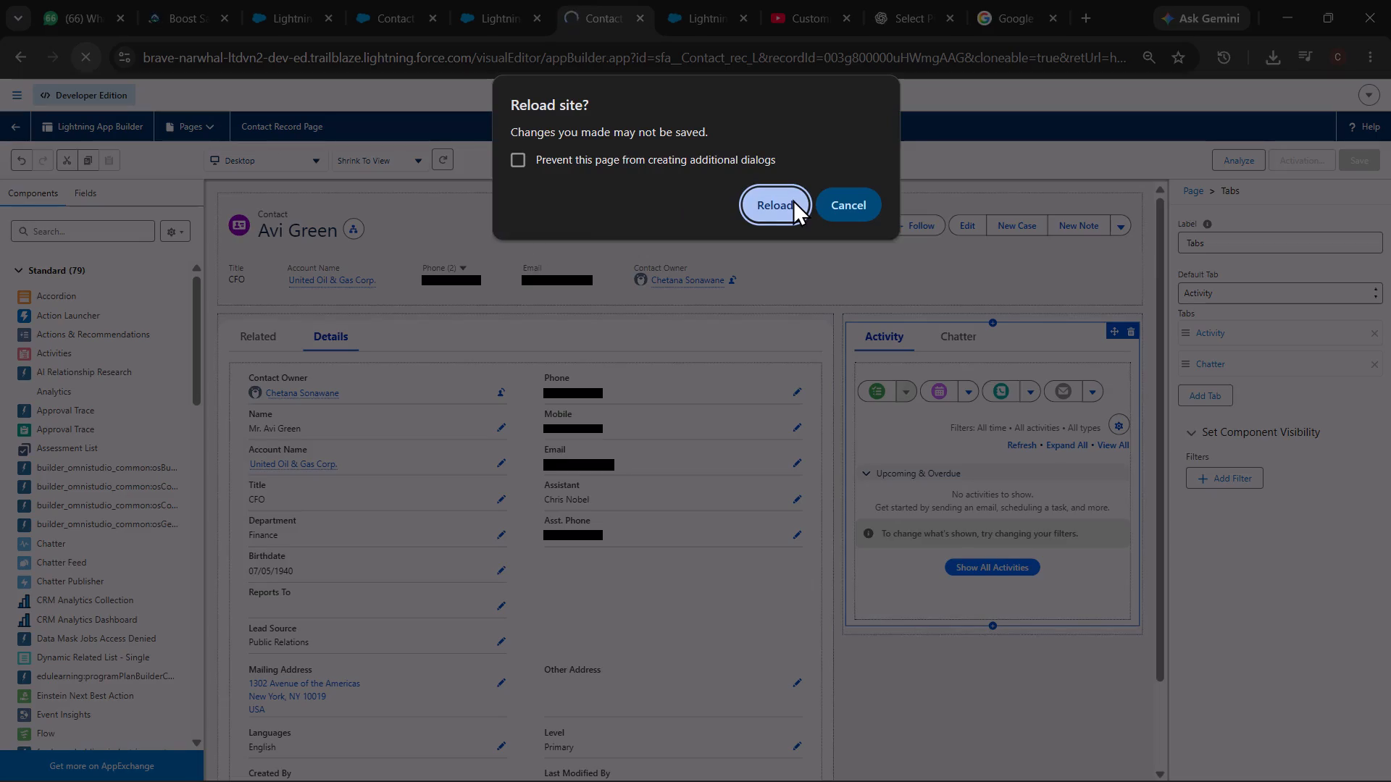
pyautogui.click(793, 199)
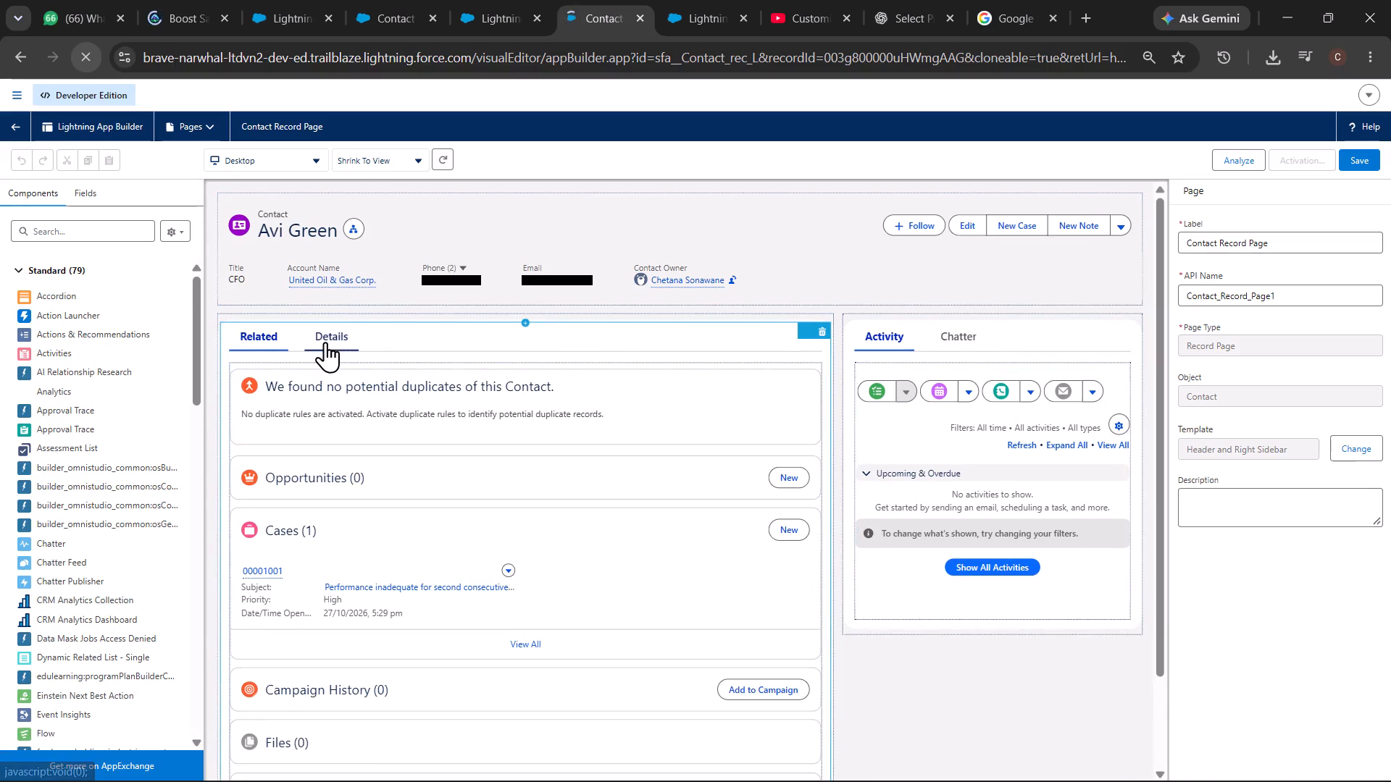
# Examine the Details, Activity and Chatter tabs of the reloaded Contact Record Page.
pyautogui.click(325, 342)
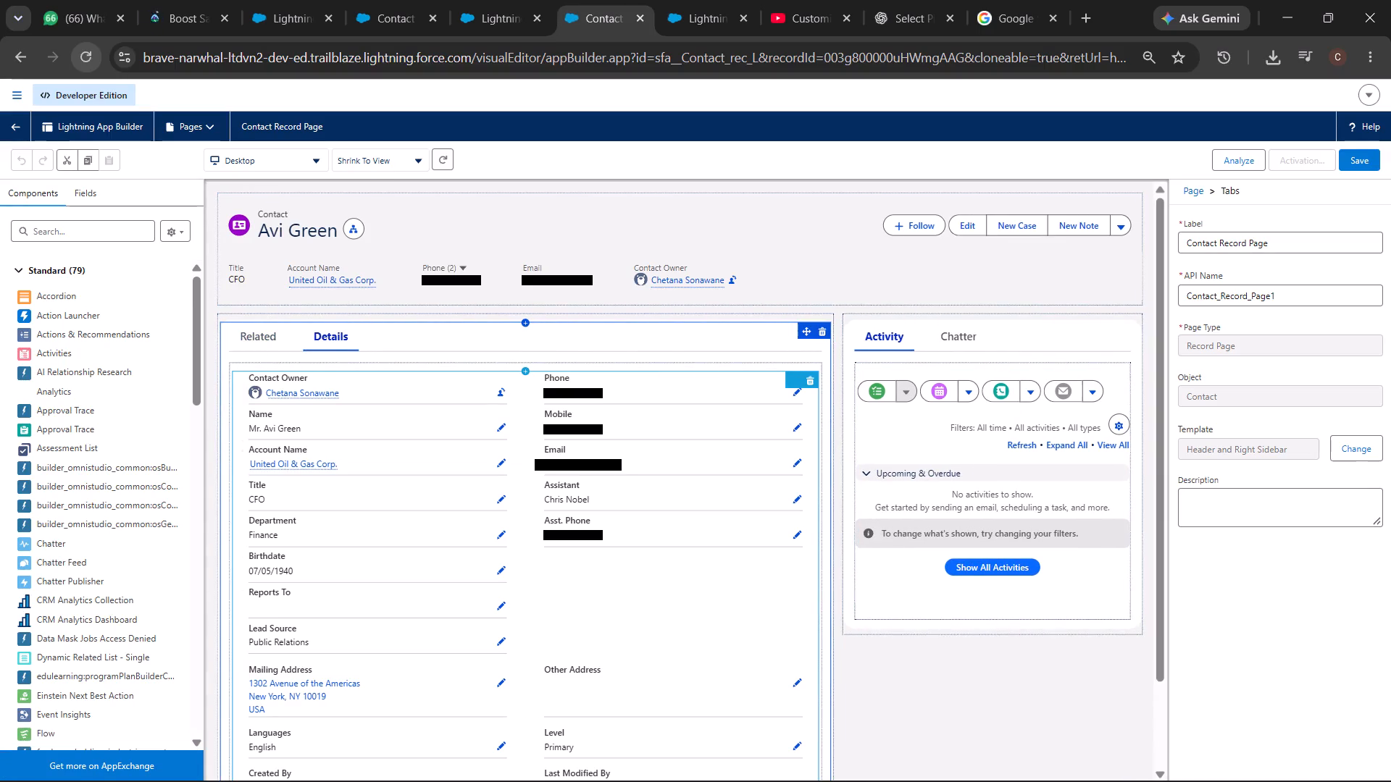
pyautogui.scroll(-3, 628, 542)
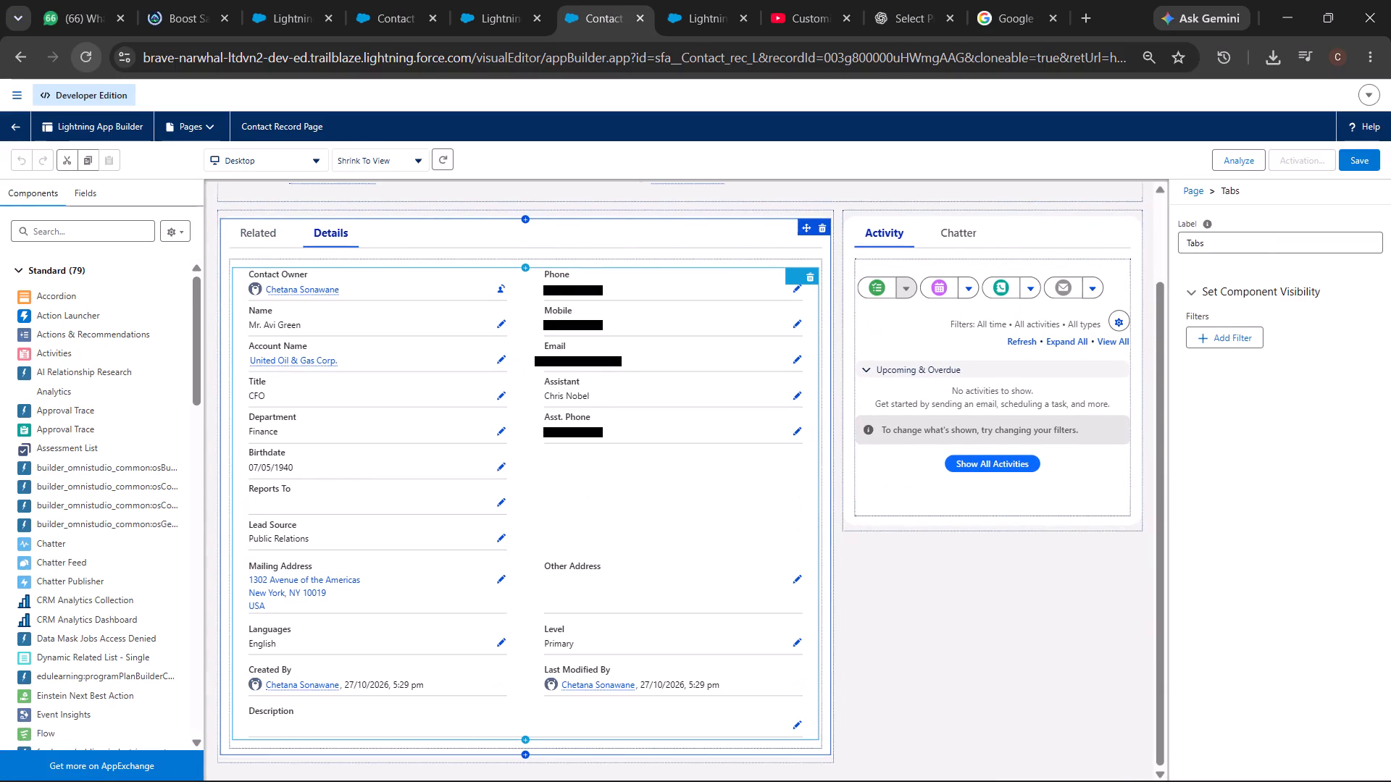
pyautogui.scroll(-1, 628, 542)
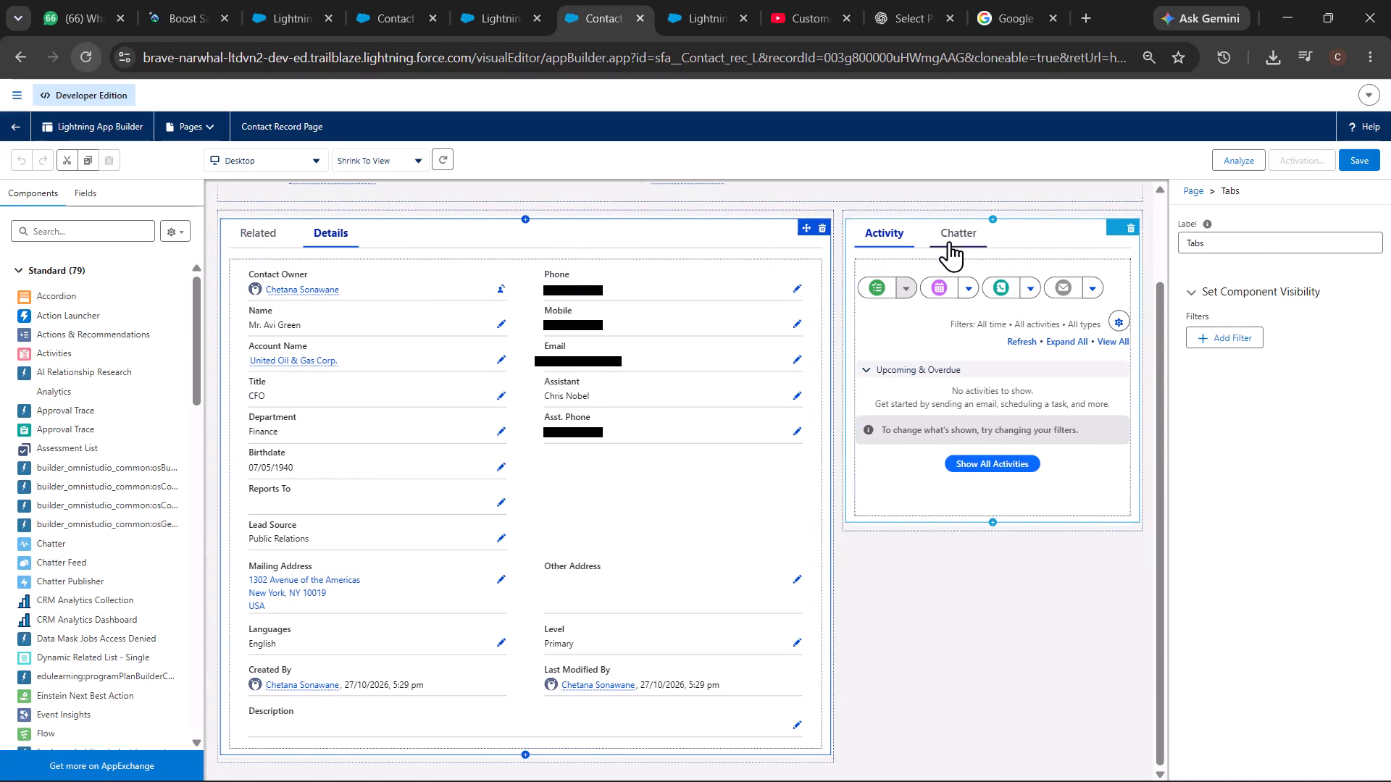
pyautogui.click(949, 241)
pyautogui.click(893, 228)
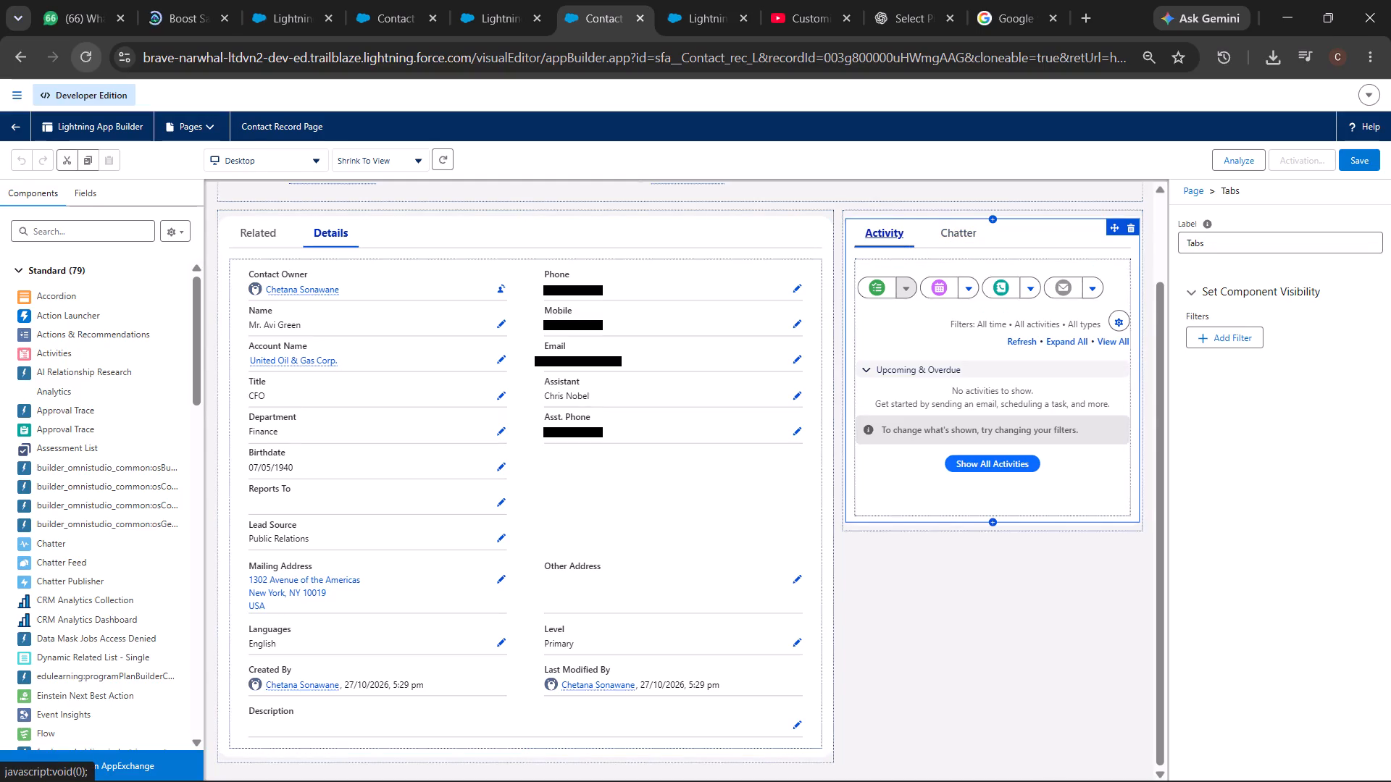
pyautogui.click(1034, 621)
pyautogui.scroll(3, 1034, 621)
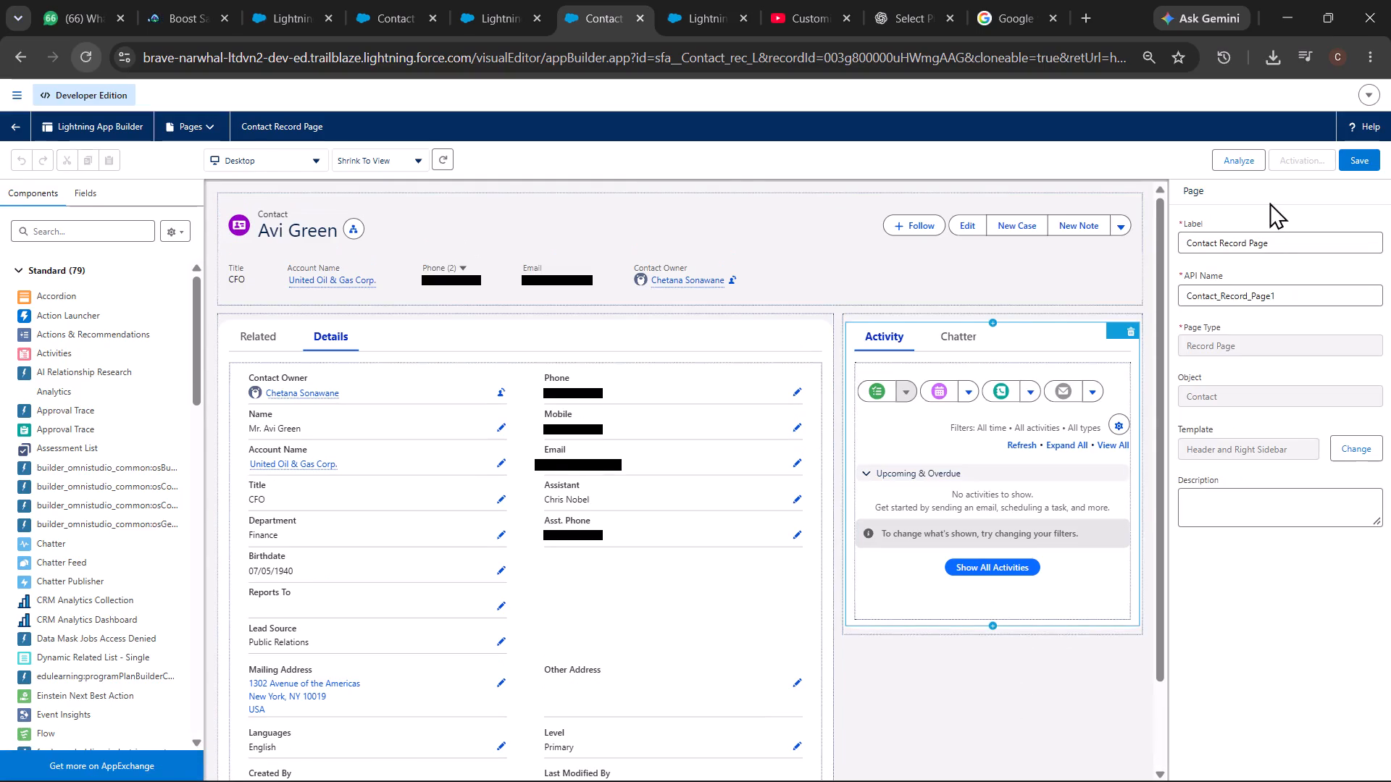
# Review the Contact Record Page's page-level properties and the settings of its Activity and Chatter tabs component.
pyautogui.click(1190, 190)
pyautogui.click(1190, 190)
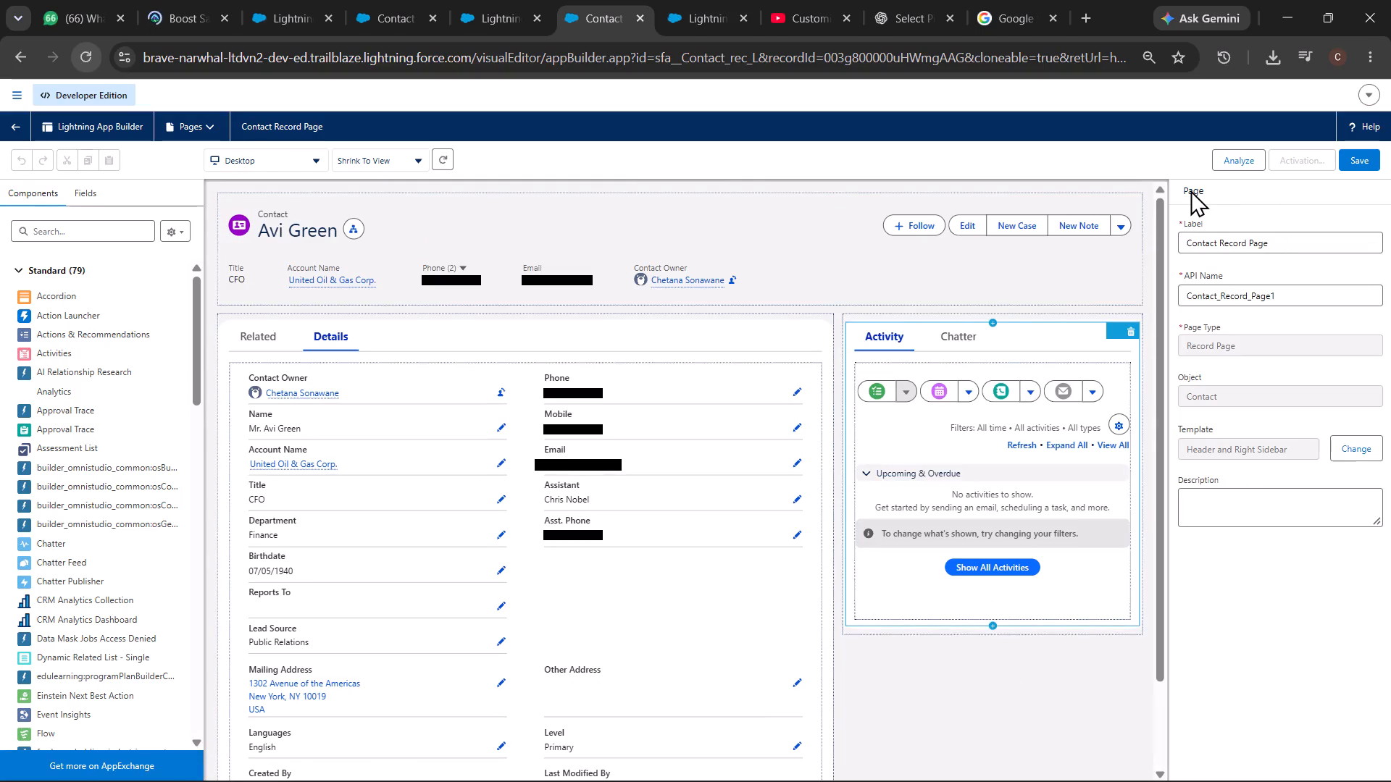
pyautogui.click(1190, 190)
pyautogui.scroll(-2, 1049, 358)
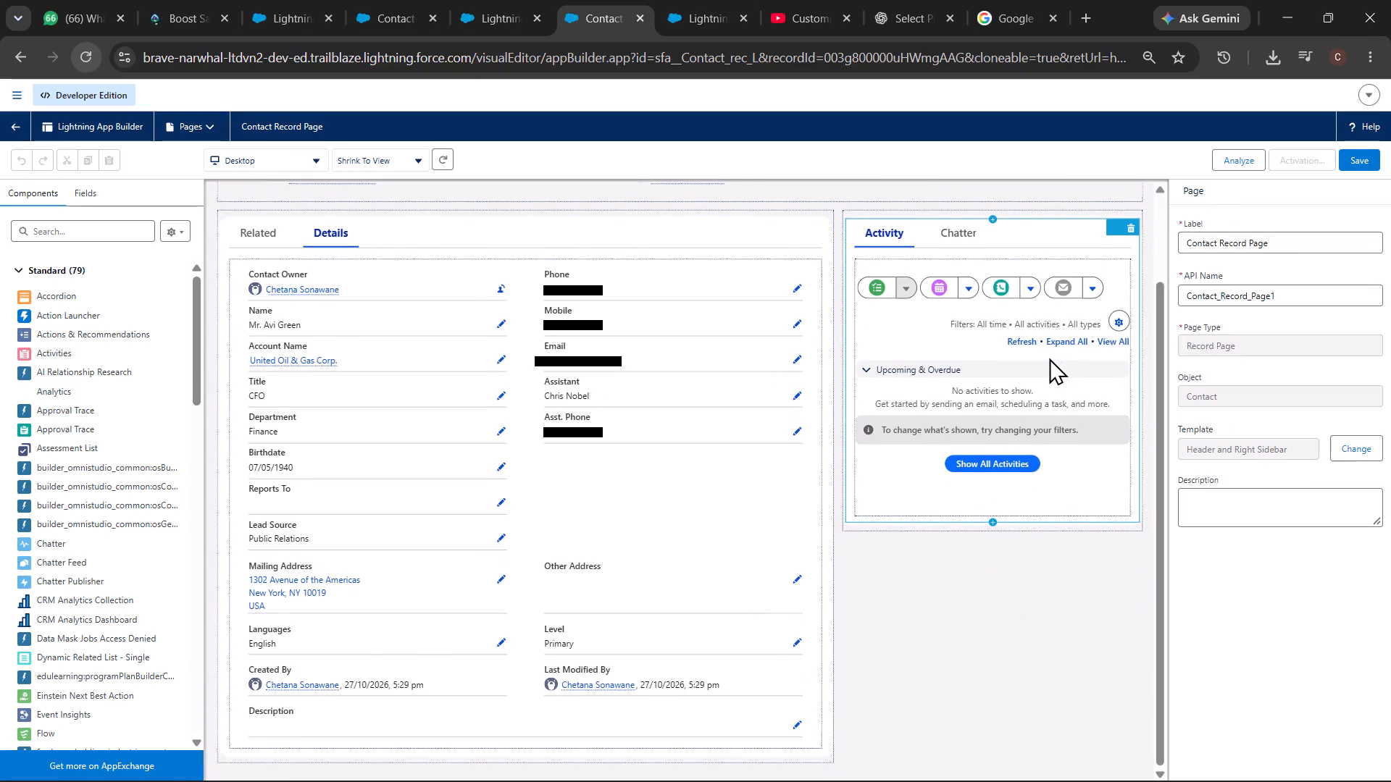
pyautogui.scroll(3, 1049, 358)
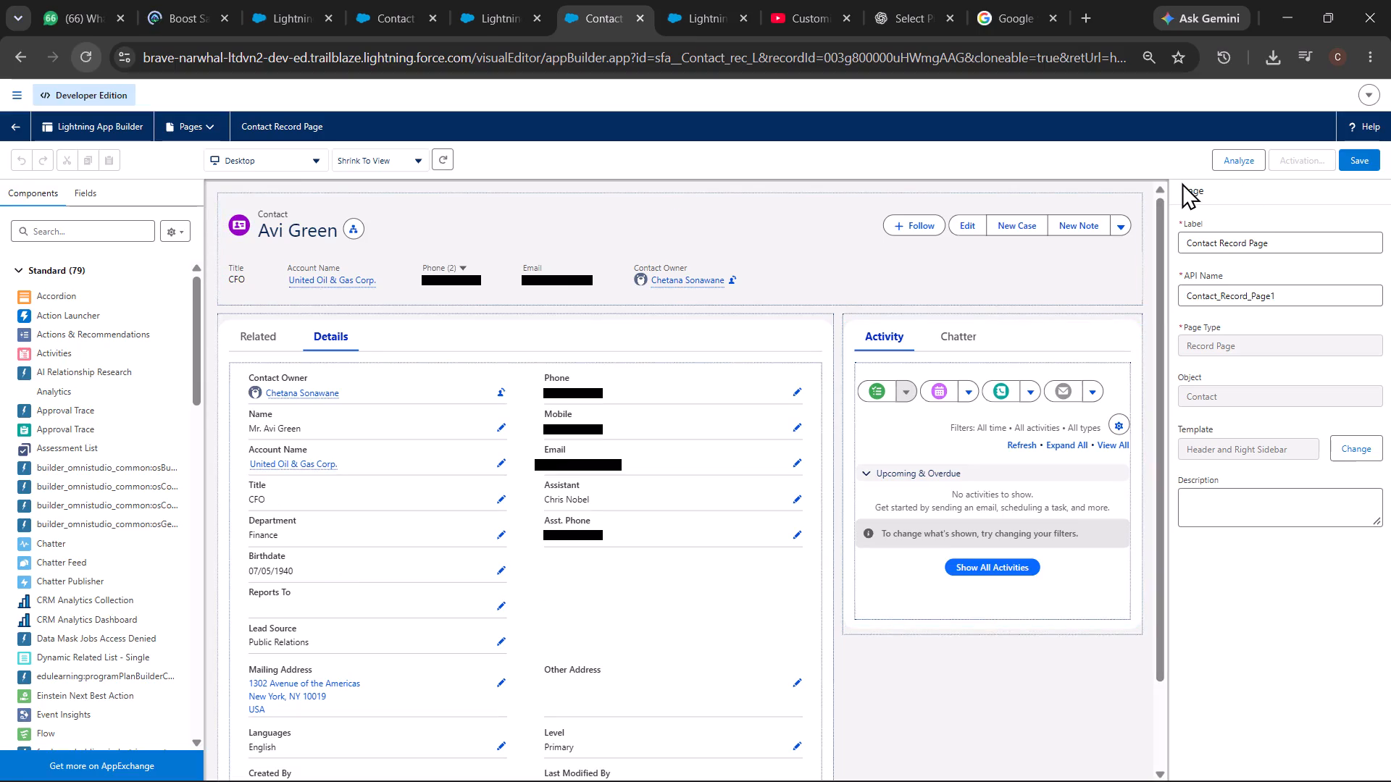
pyautogui.click(1187, 188)
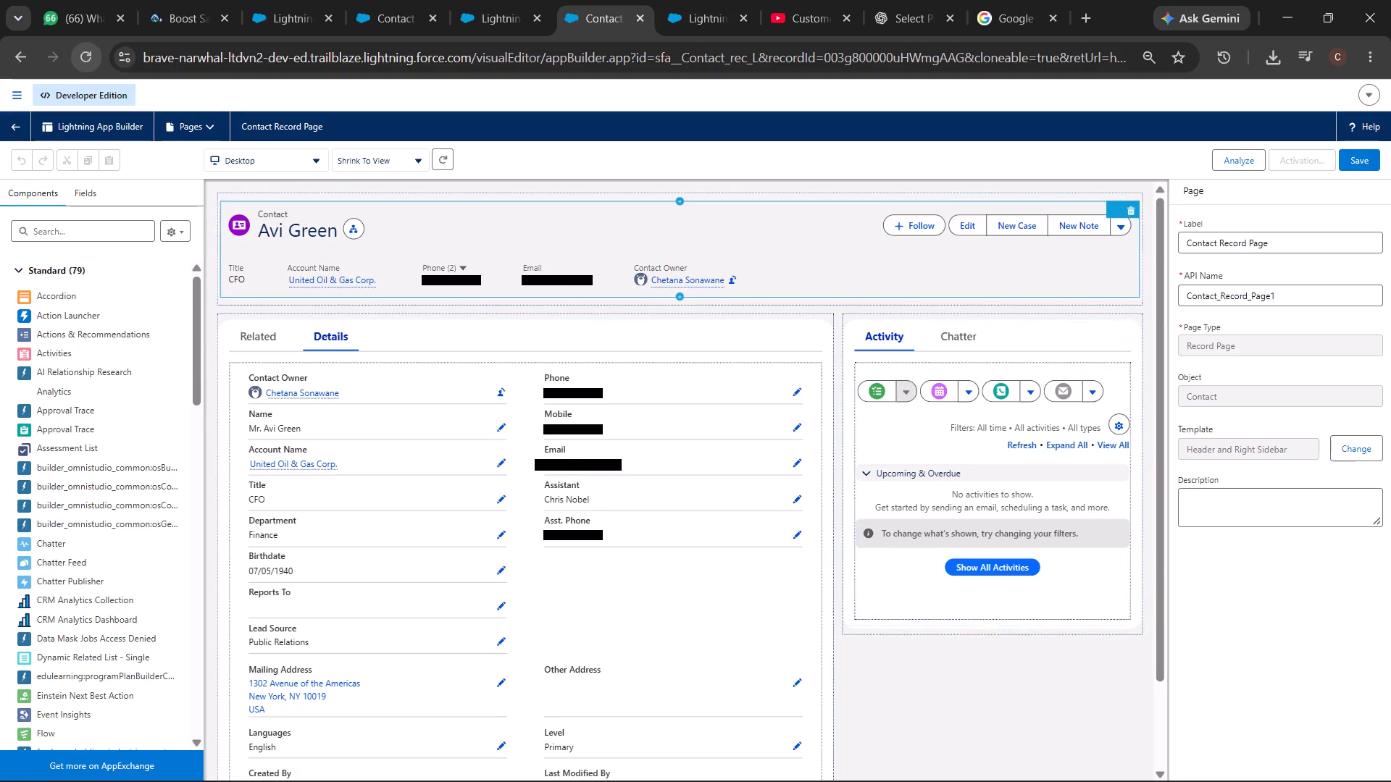
pyautogui.scroll(-2, 1094, 227)
pyautogui.click(974, 513)
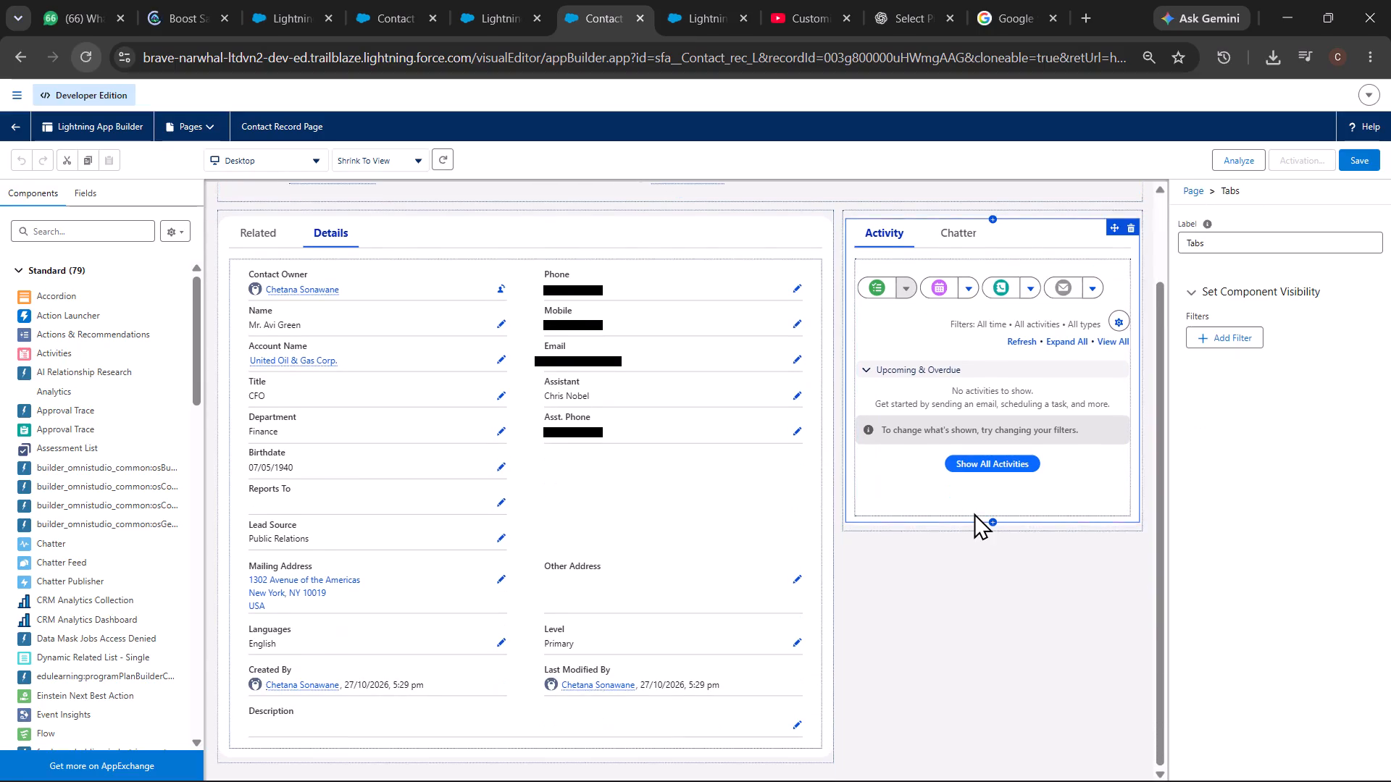
pyautogui.scroll(-1, 974, 513)
pyautogui.click(958, 233)
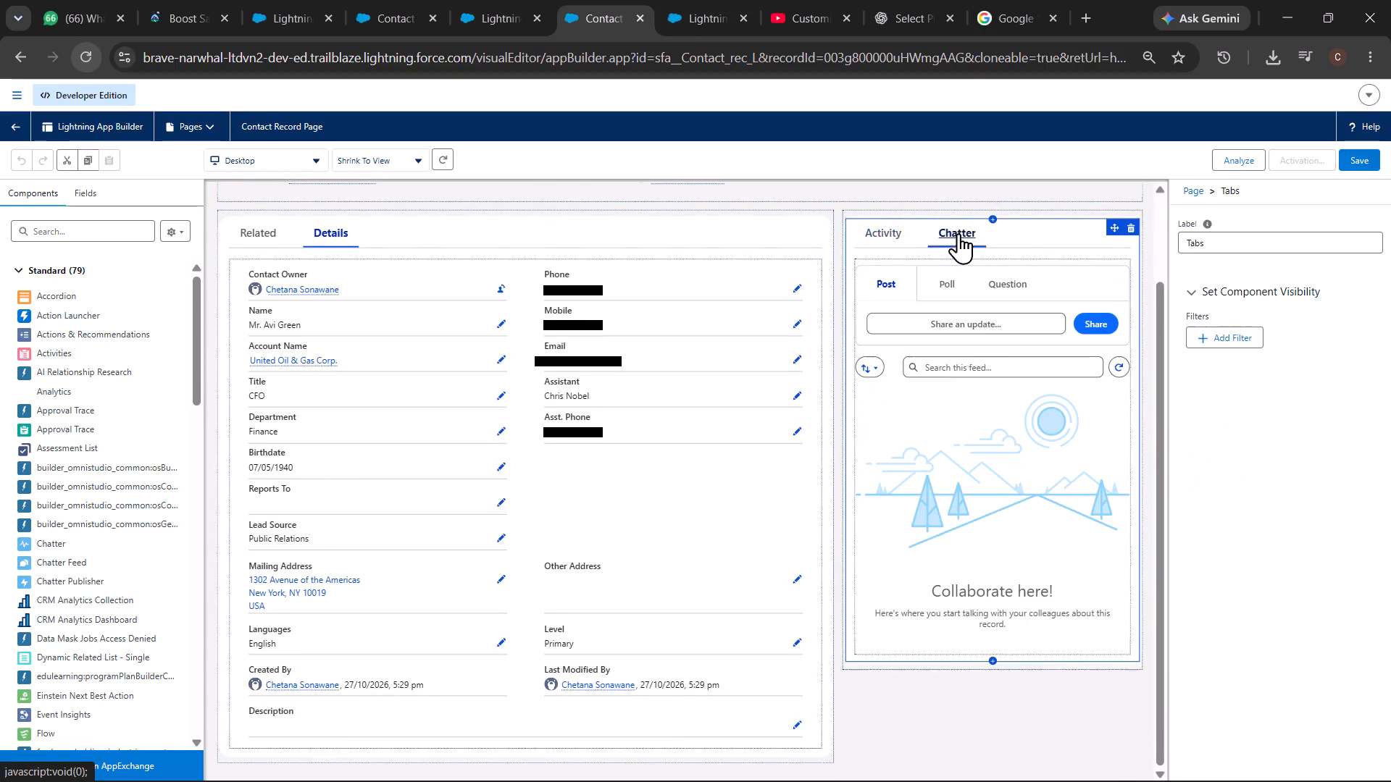
pyautogui.click(885, 236)
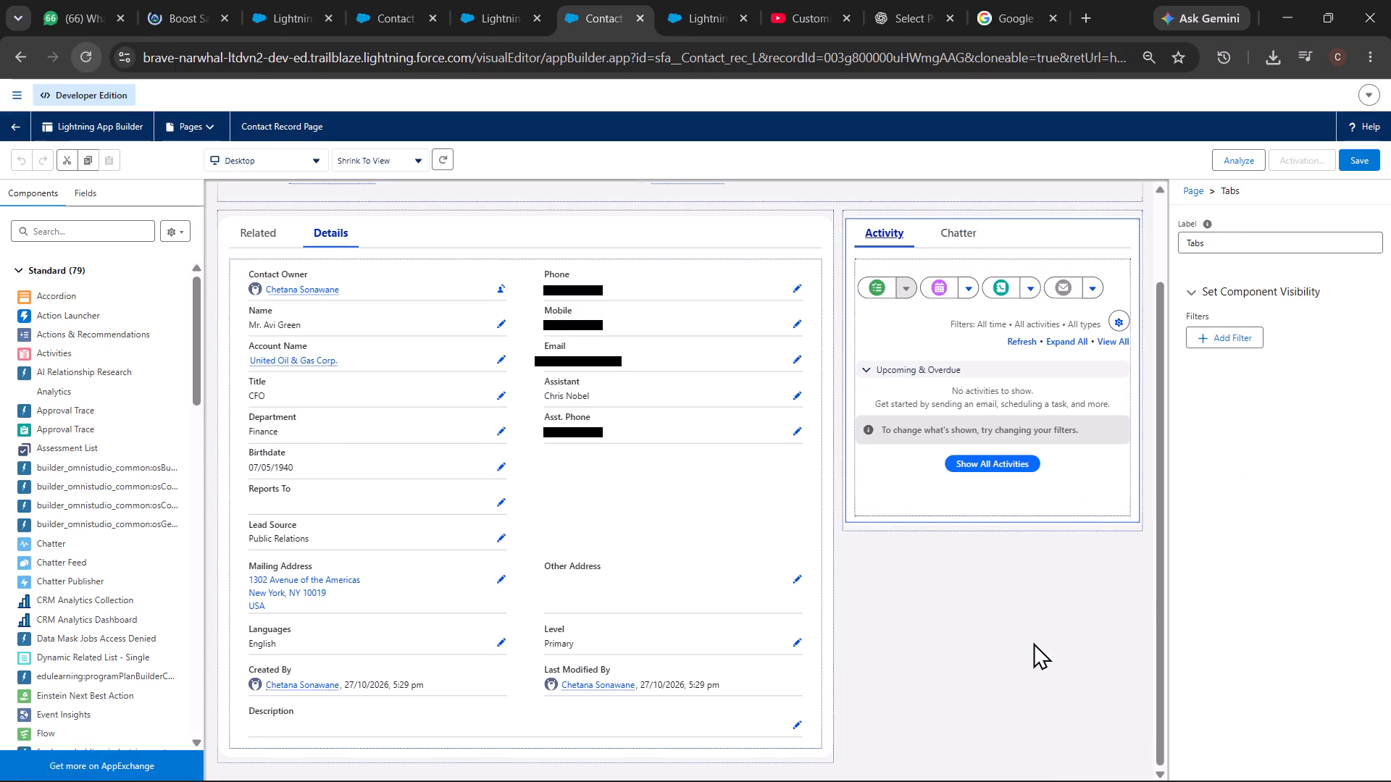
pyautogui.click(1033, 642)
pyautogui.scroll(3, 1033, 642)
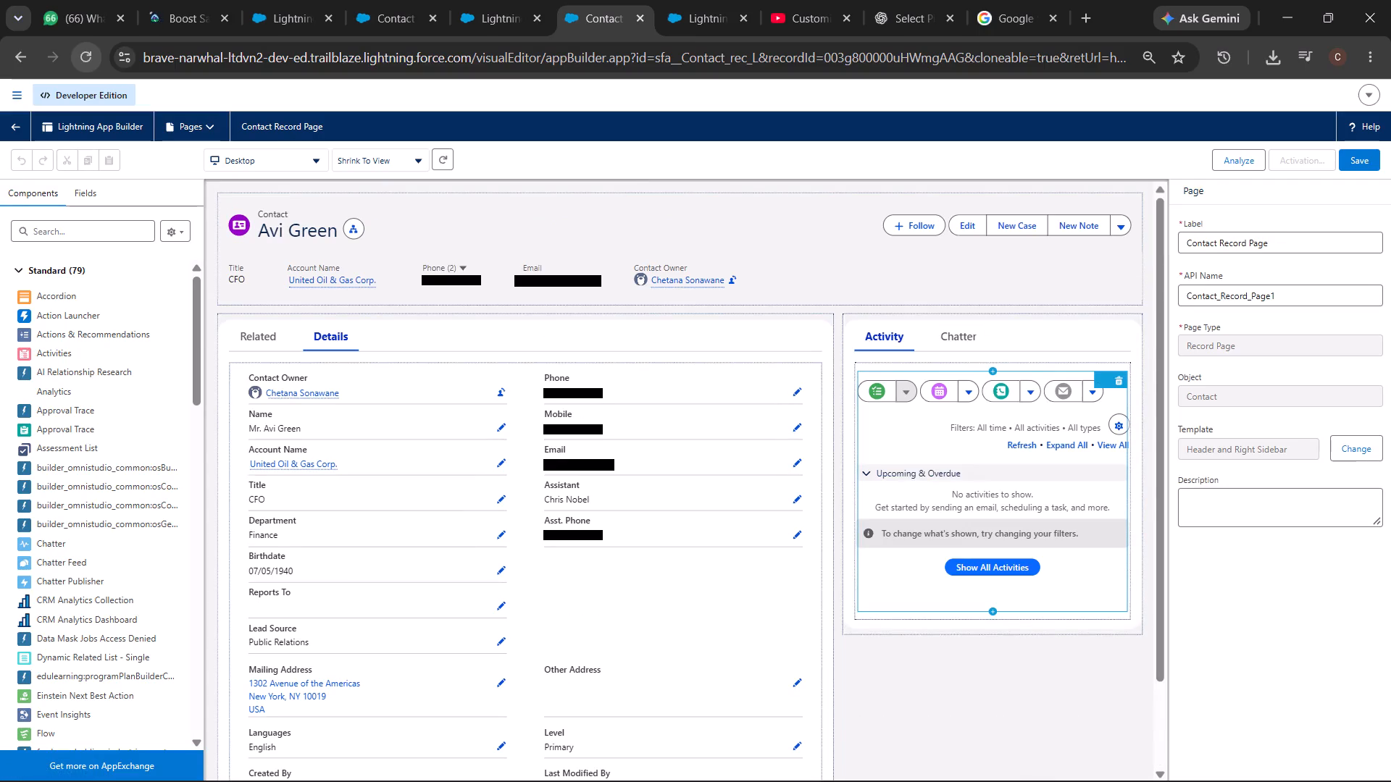
pyautogui.click(933, 663)
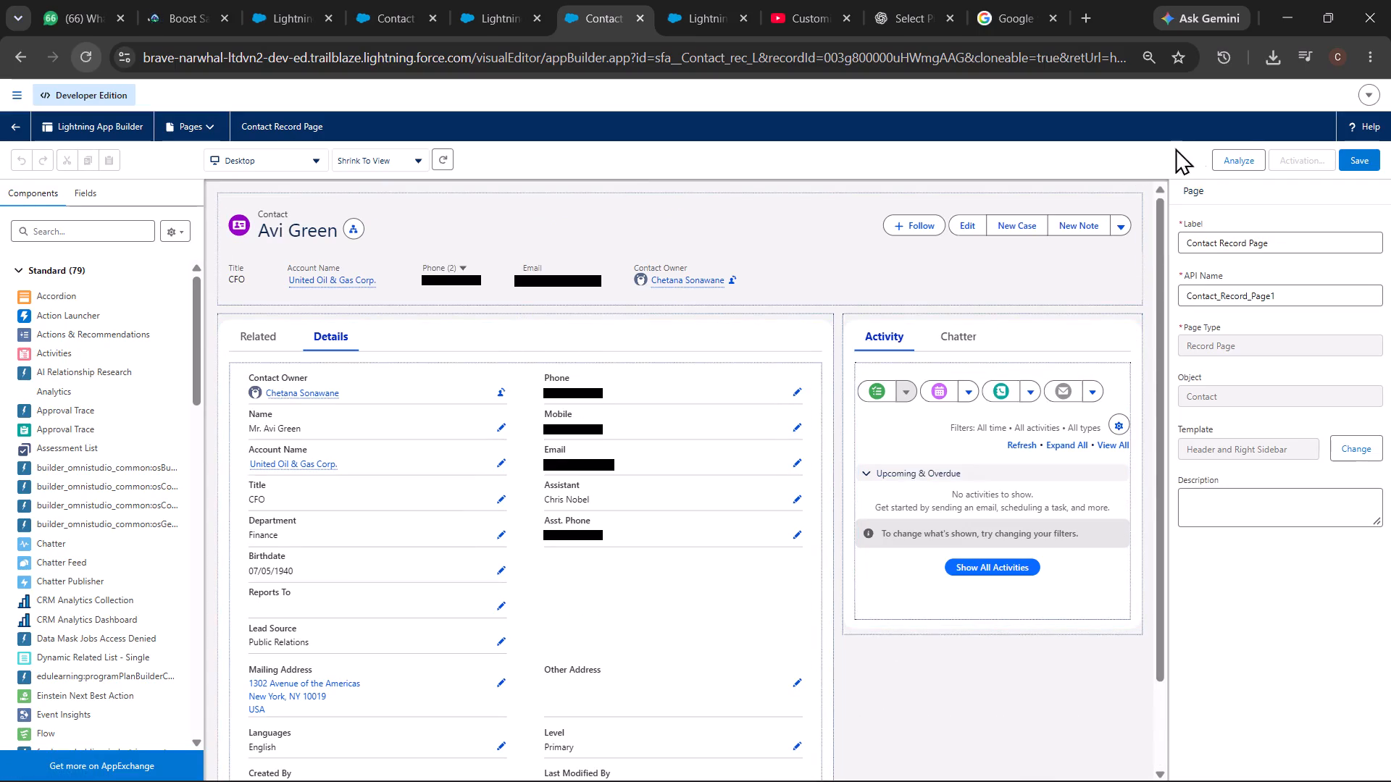
# Save the Contact Record Page.
pyautogui.click(1353, 154)
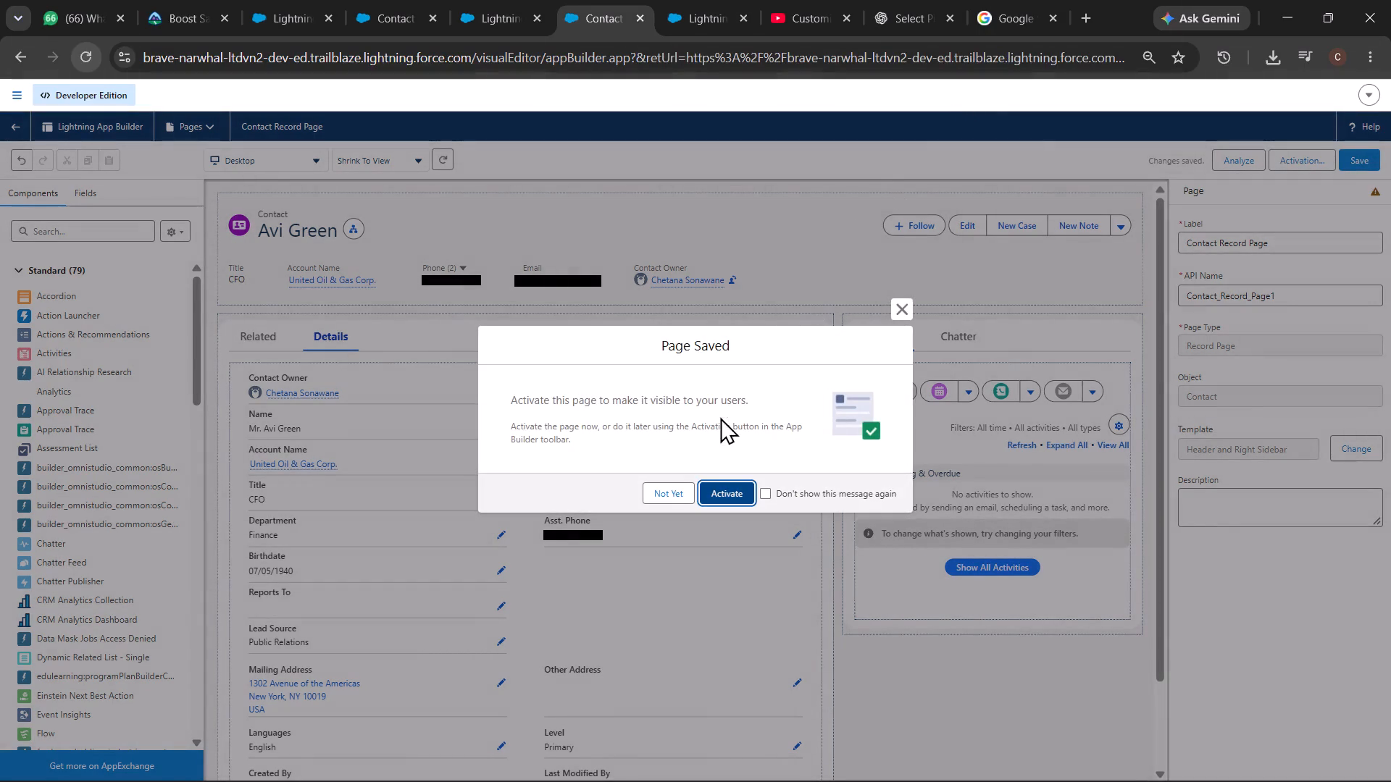
# Activate the Contact Record Page as the org default for the Desktop and phone form factors.
pyautogui.click(732, 485)
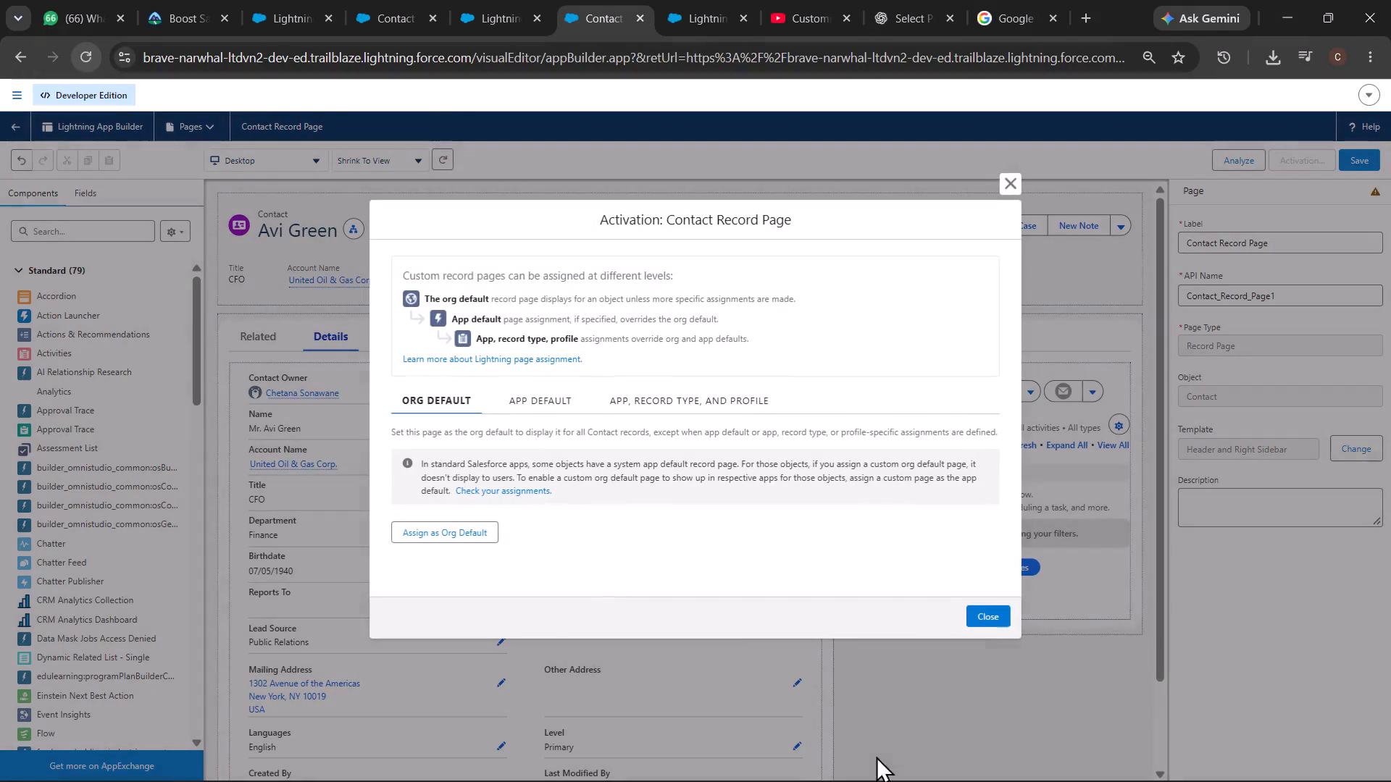
pyautogui.click(460, 534)
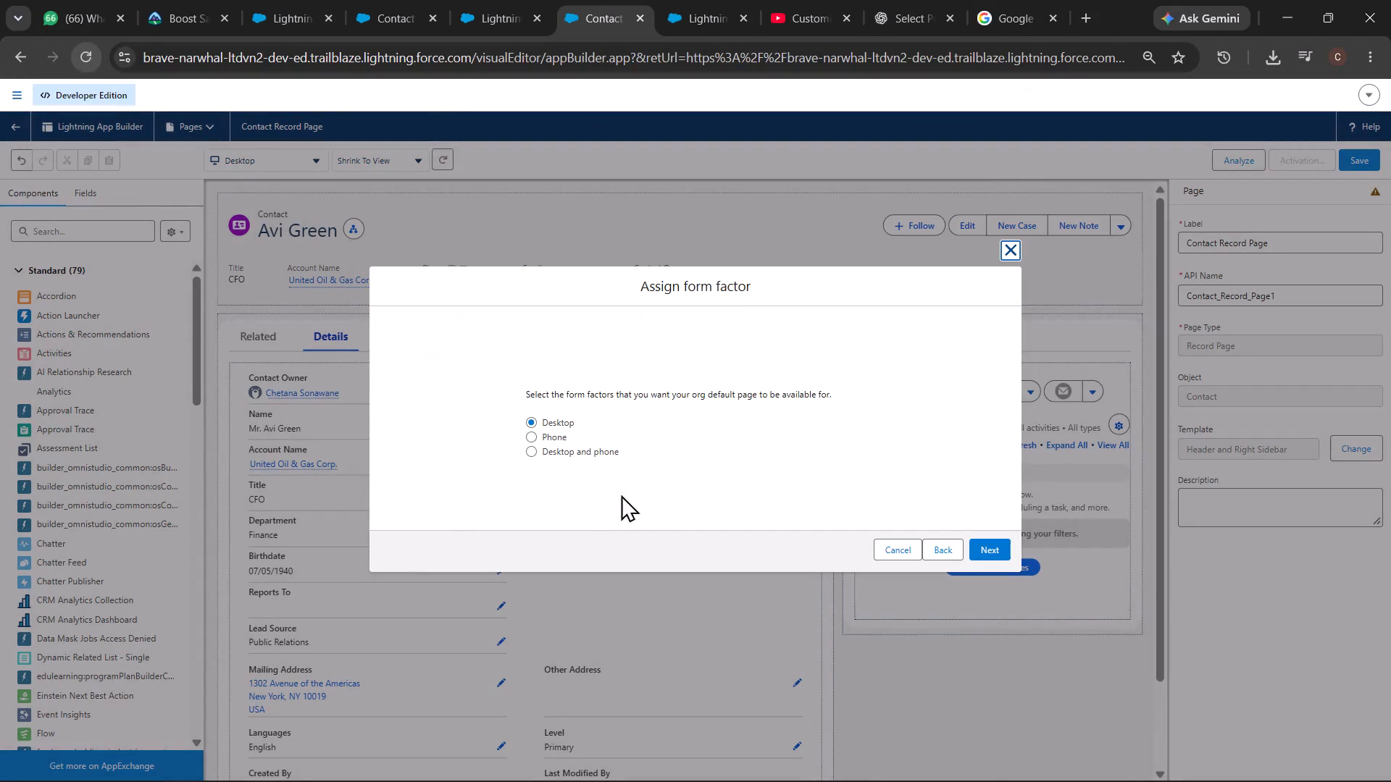
pyautogui.click(551, 450)
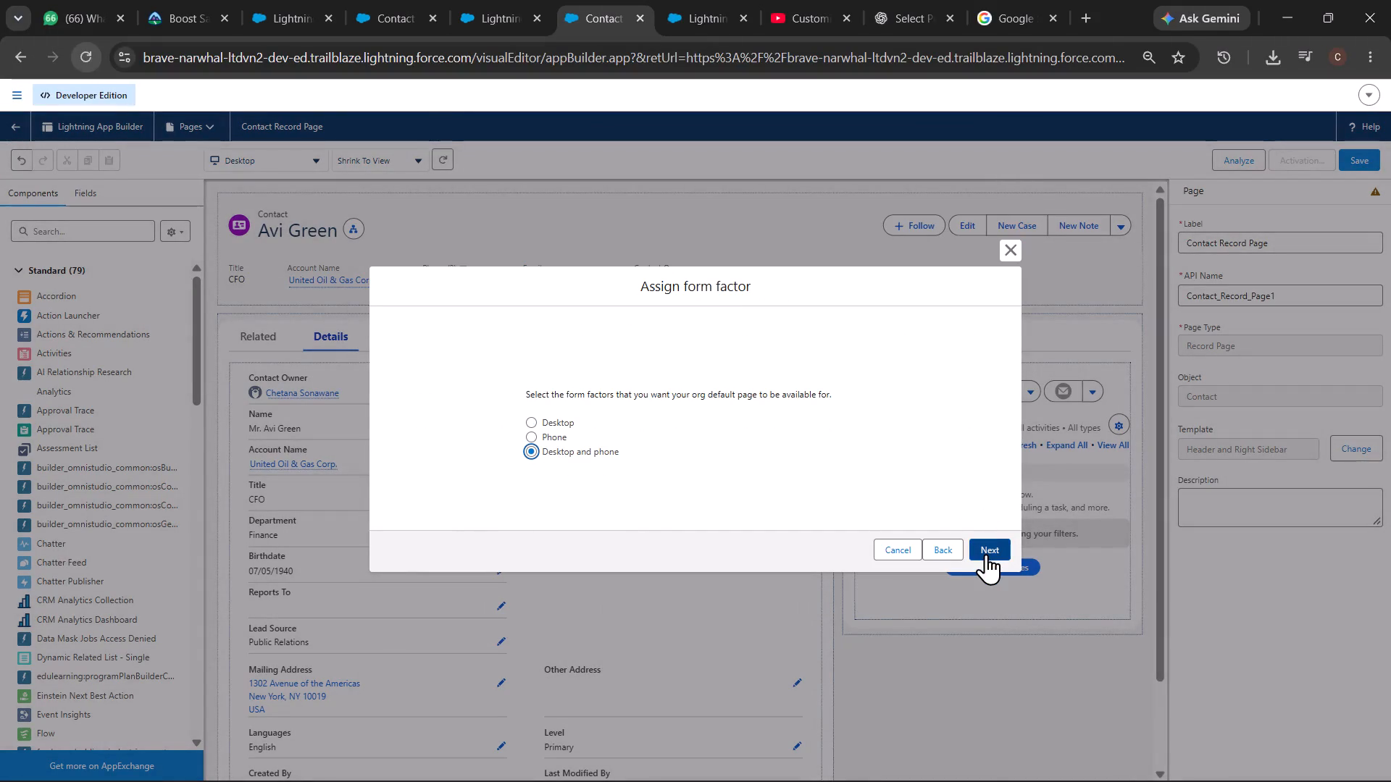
pyautogui.click(986, 554)
pyautogui.click(977, 516)
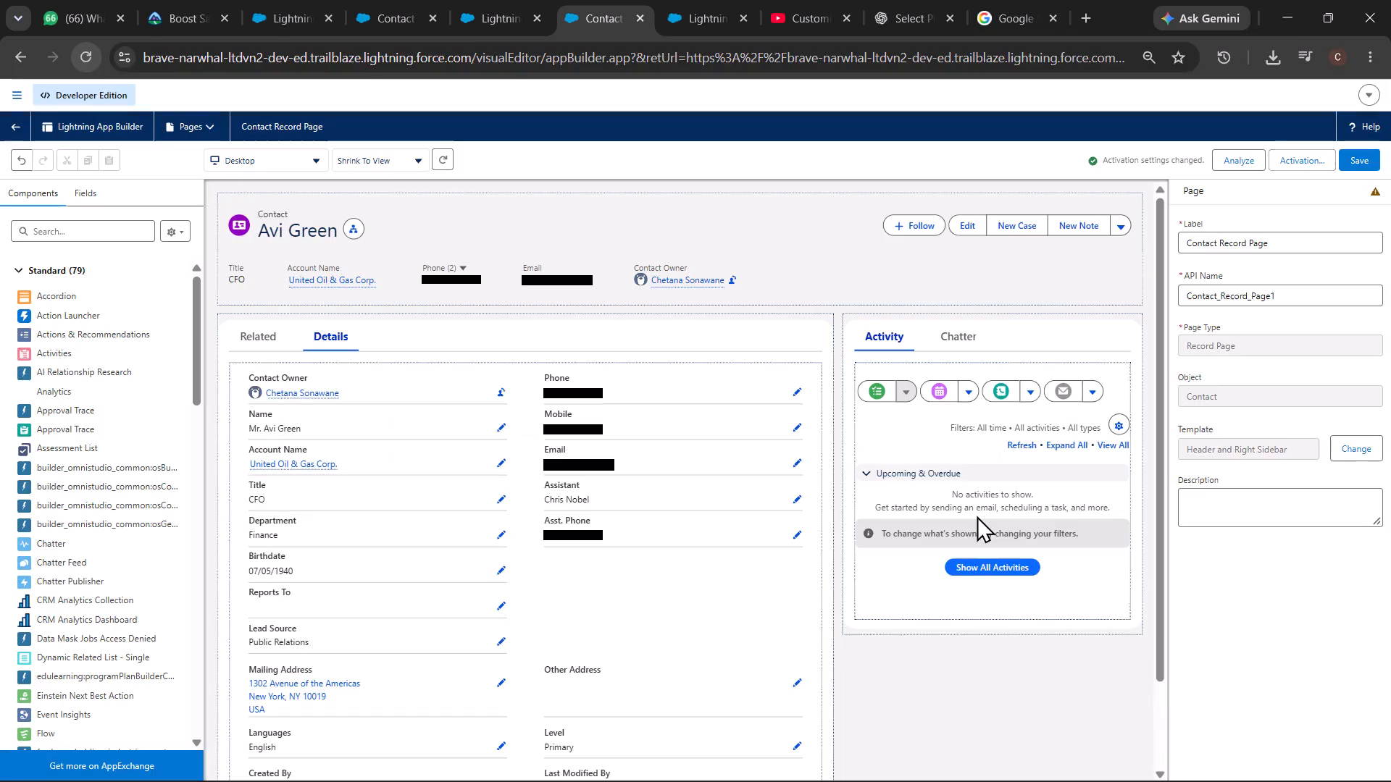
# Save the activated Contact Record Page again.
pyautogui.click(1364, 156)
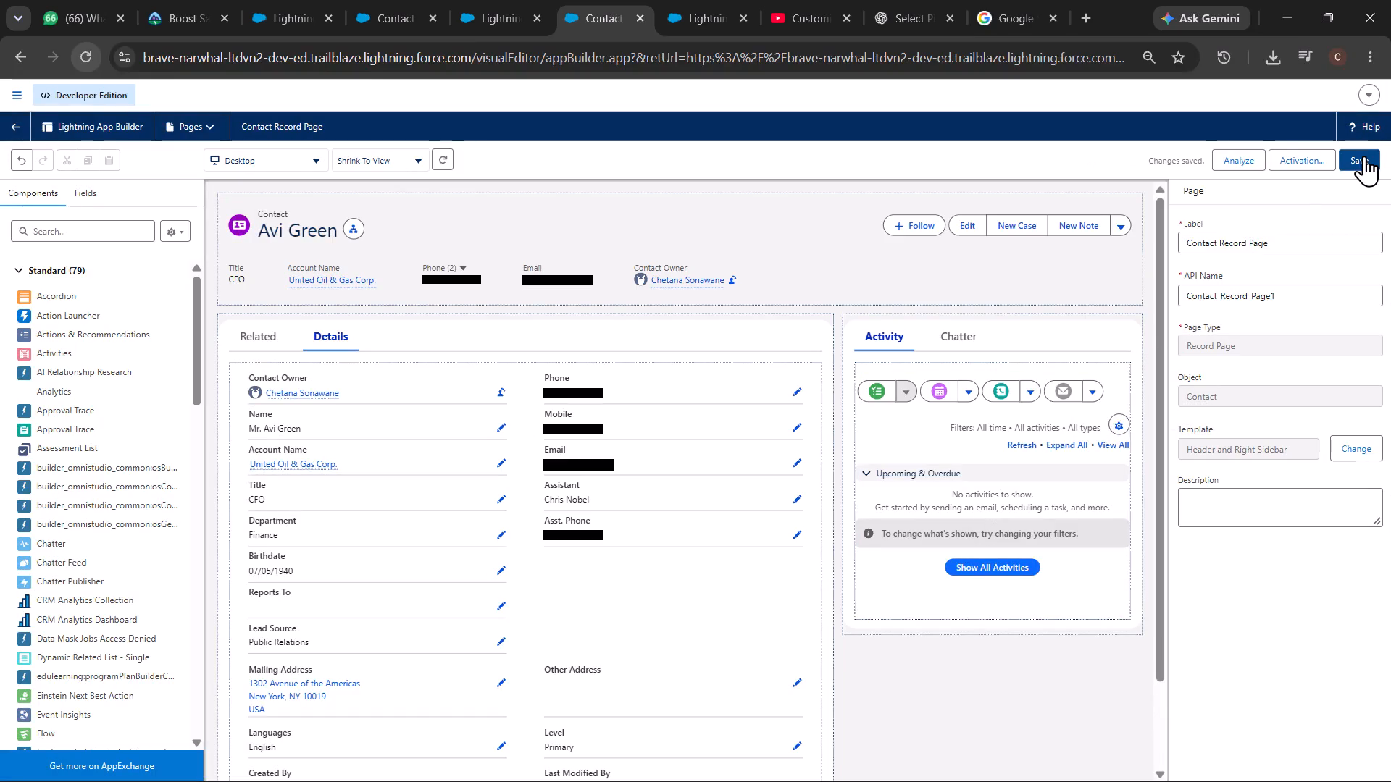
pyautogui.click(1364, 156)
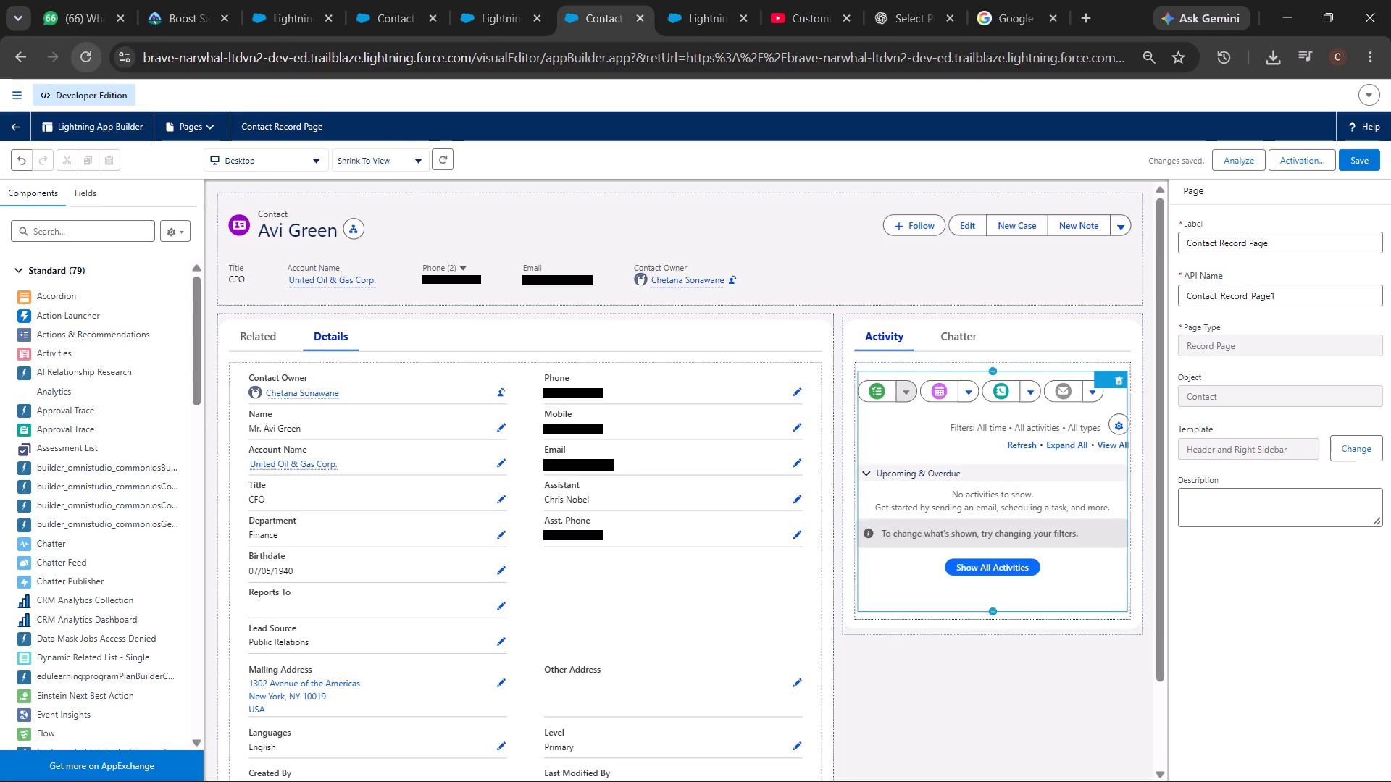
# Go to the Trailhead challenge page and run the 500-point challenge check.
pyautogui.click(157, 11)
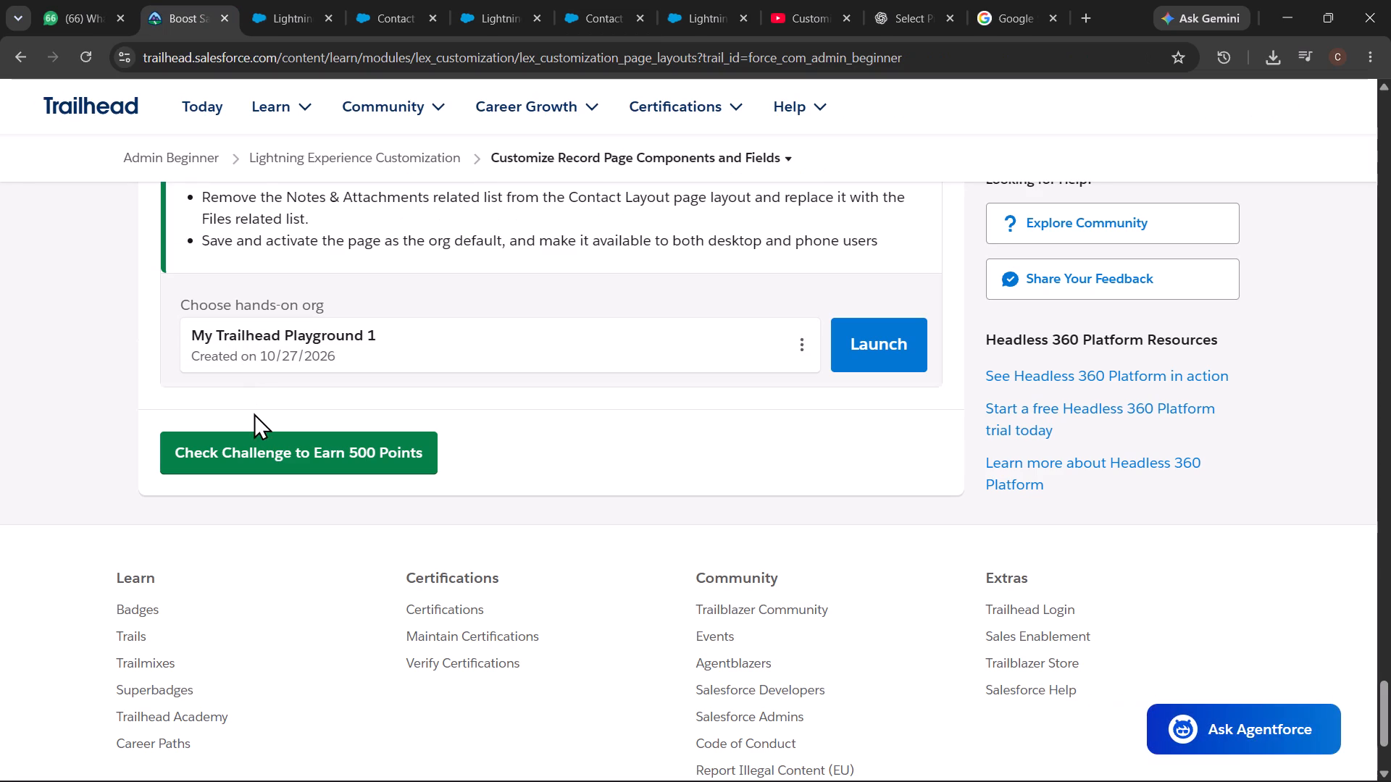
pyautogui.click(264, 442)
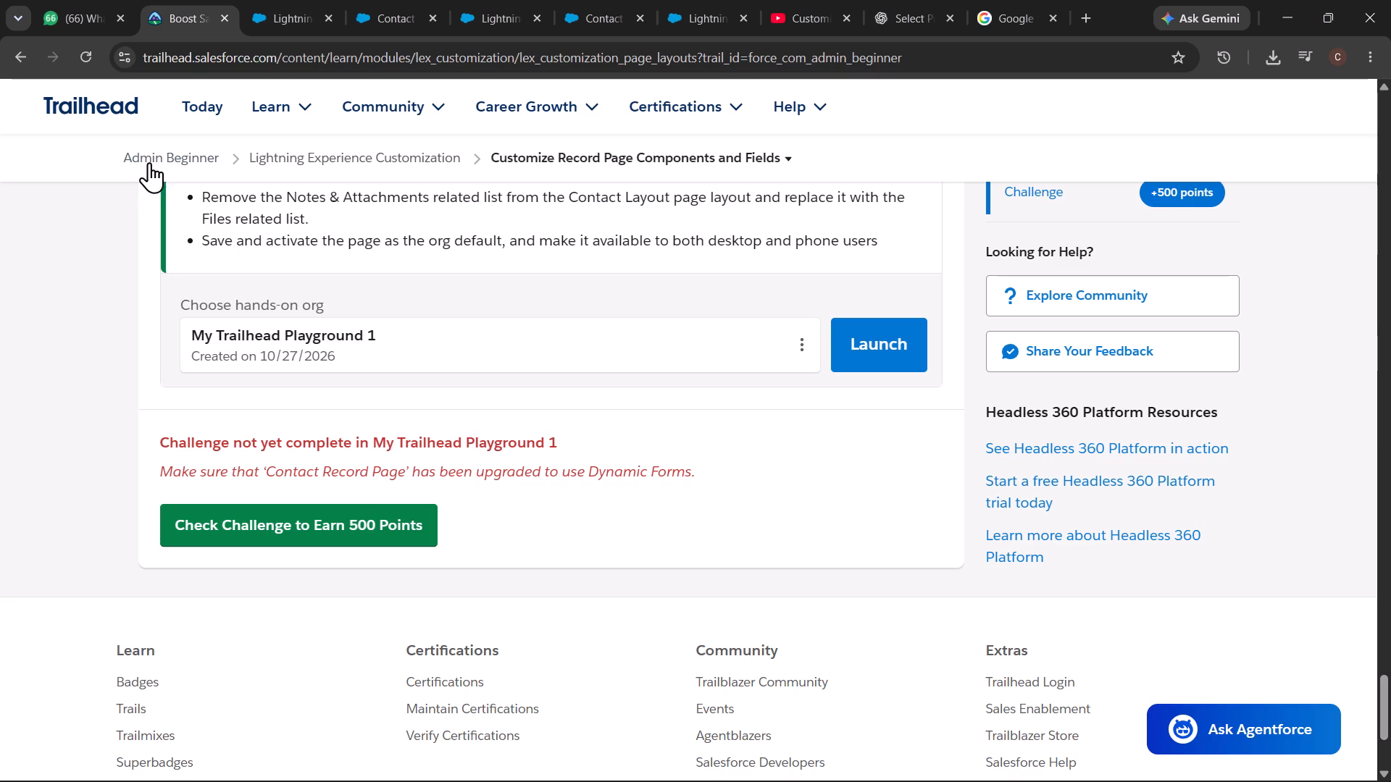
# Reload the Trailhead challenge page and run the 500-point challenge check again.
pyautogui.click(92, 62)
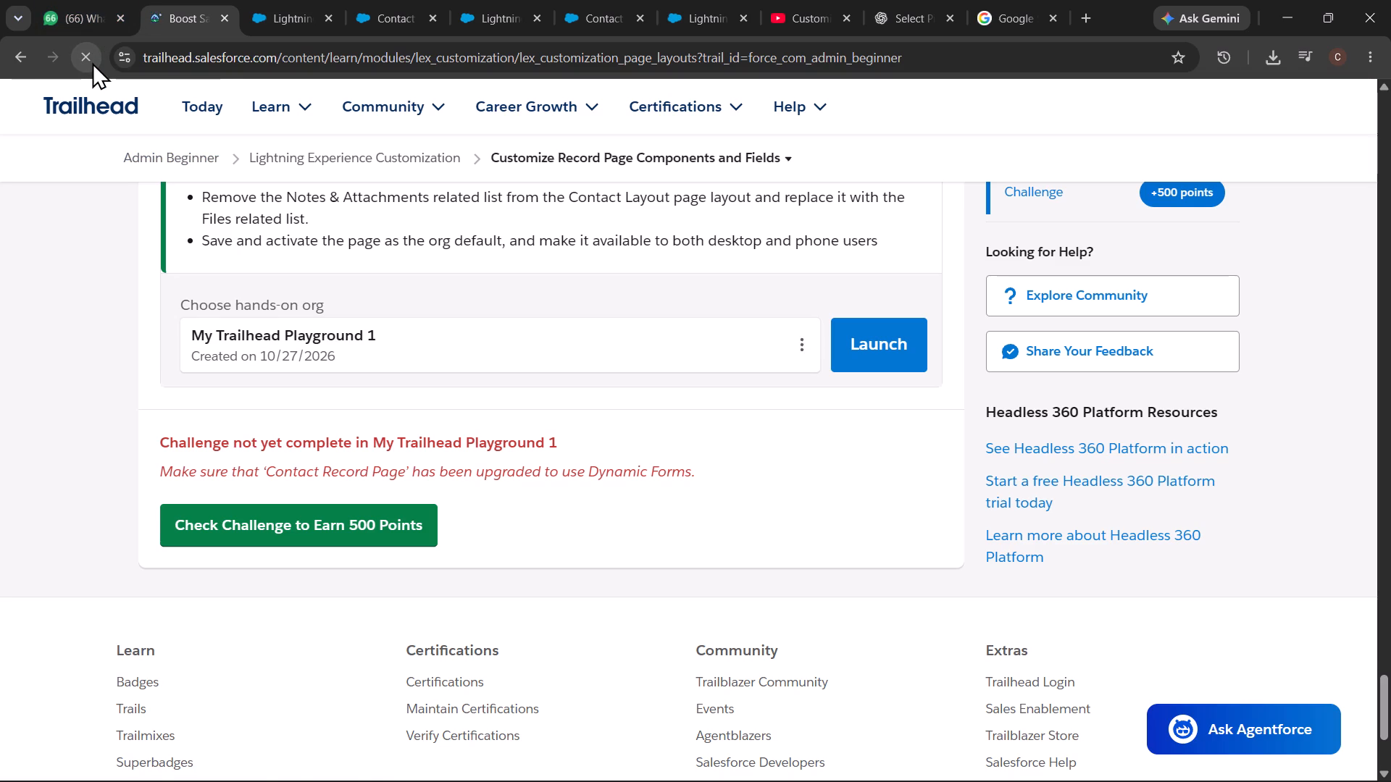
pyautogui.scroll(-1, 496, 321)
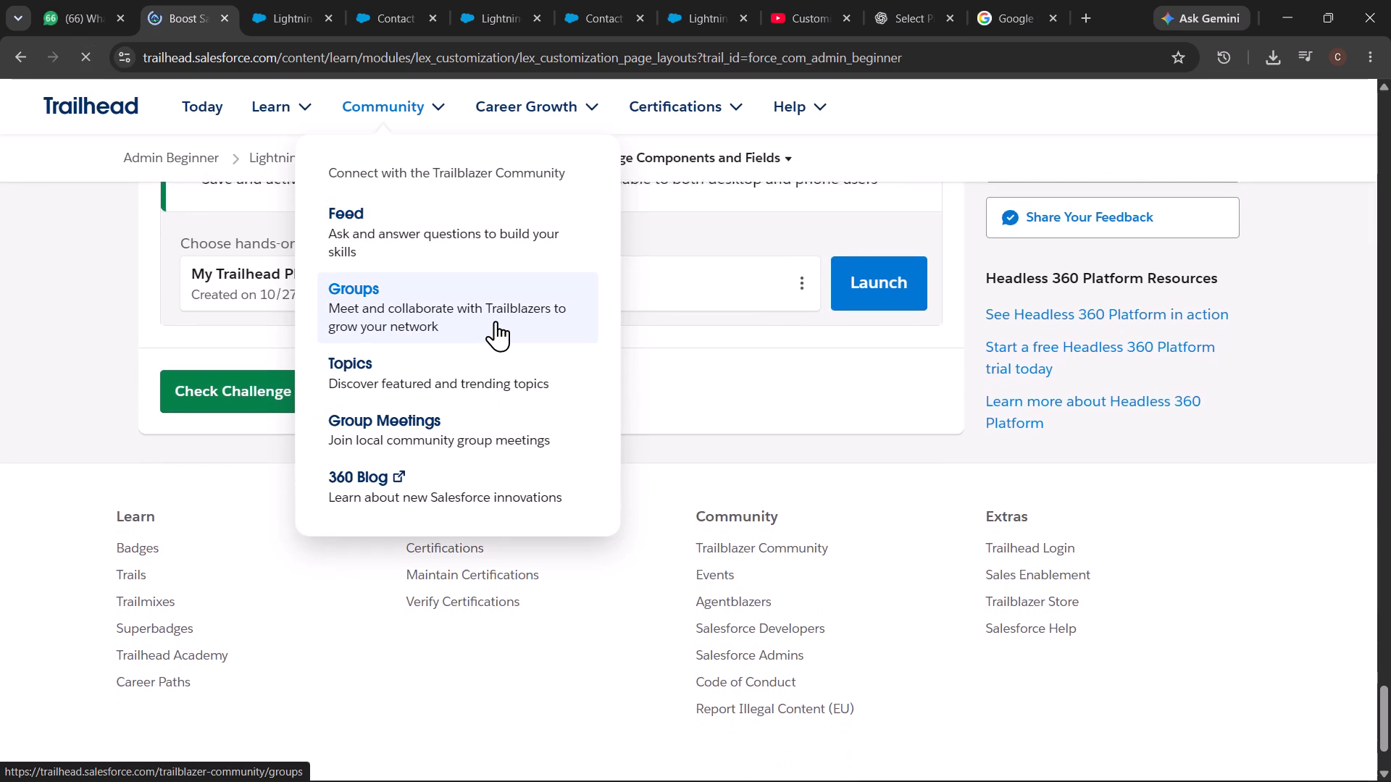
pyautogui.click(362, 379)
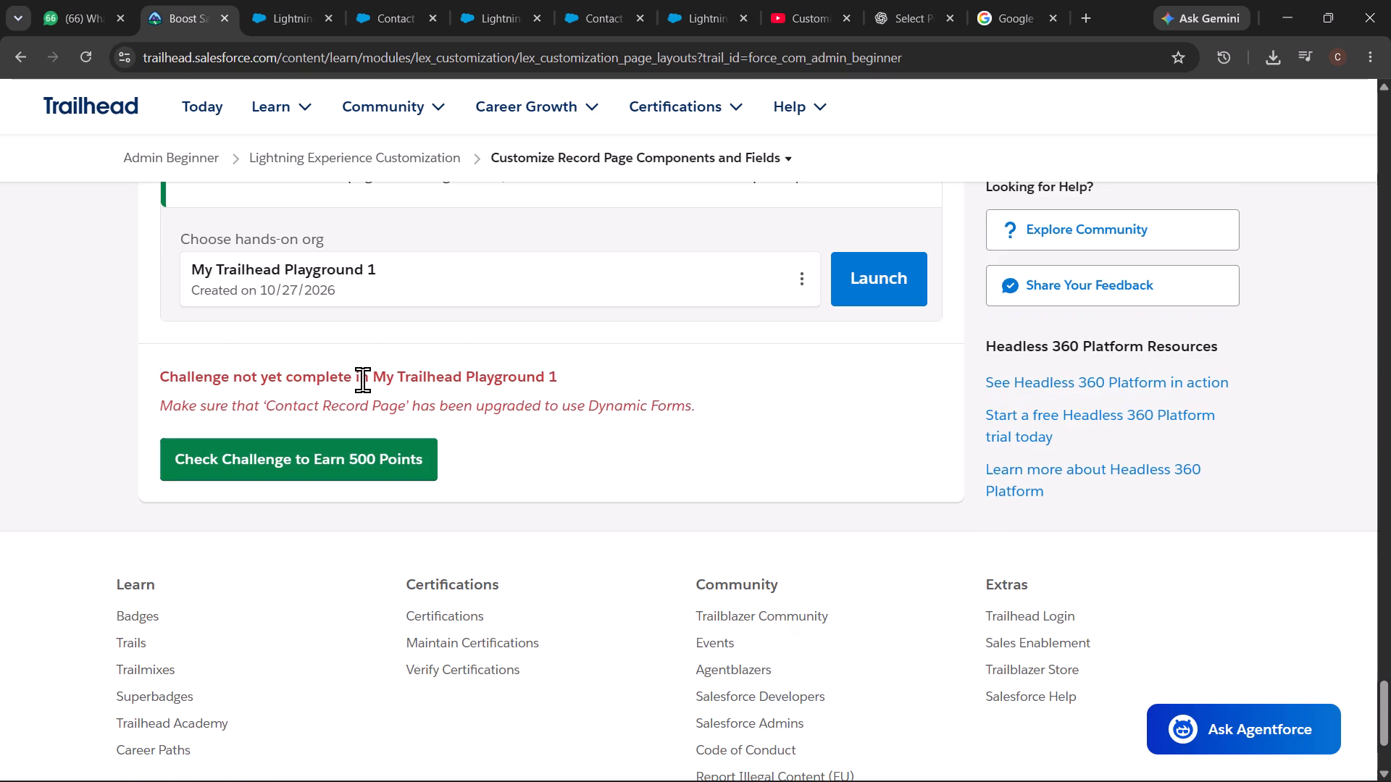
# Rerun the 500-point challenge check for My Trailhead Playground 1.
pyautogui.click(496, 443)
pyautogui.click(423, 476)
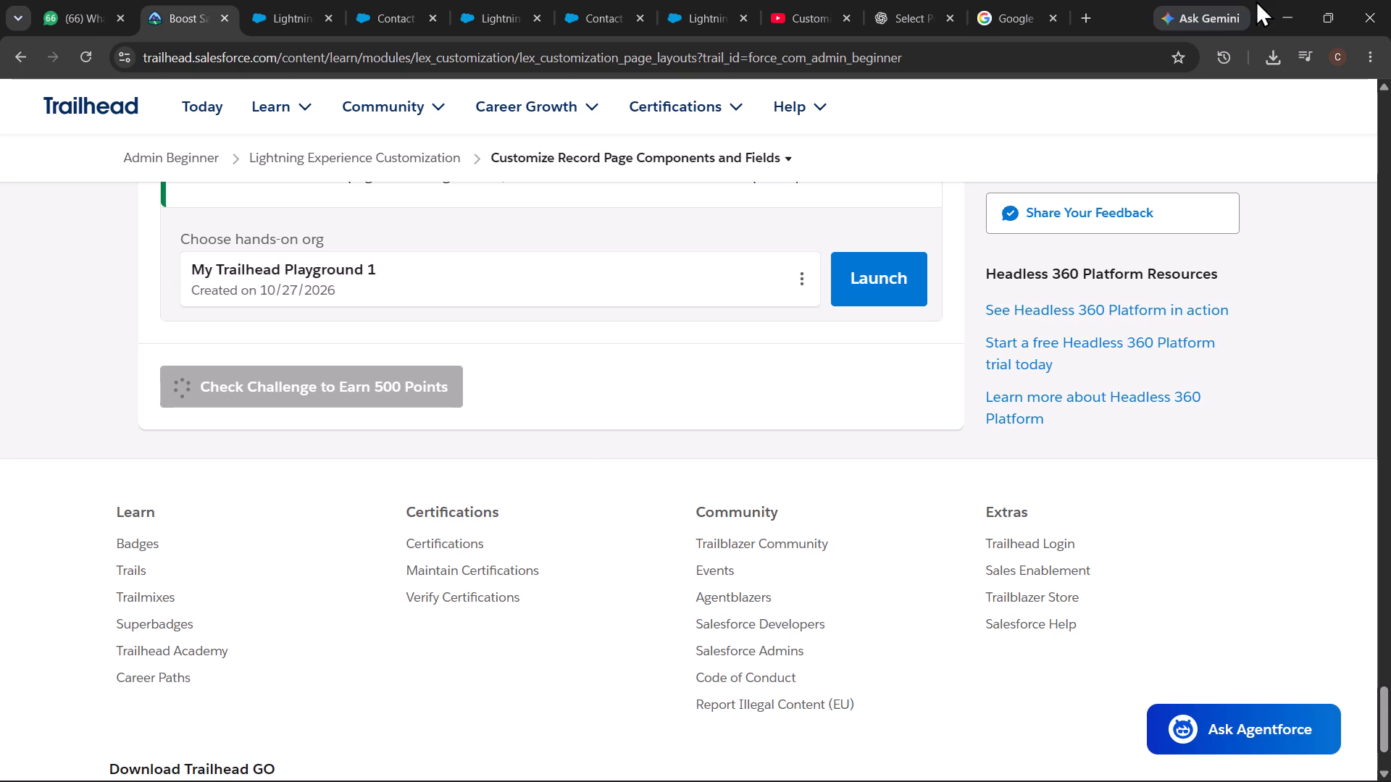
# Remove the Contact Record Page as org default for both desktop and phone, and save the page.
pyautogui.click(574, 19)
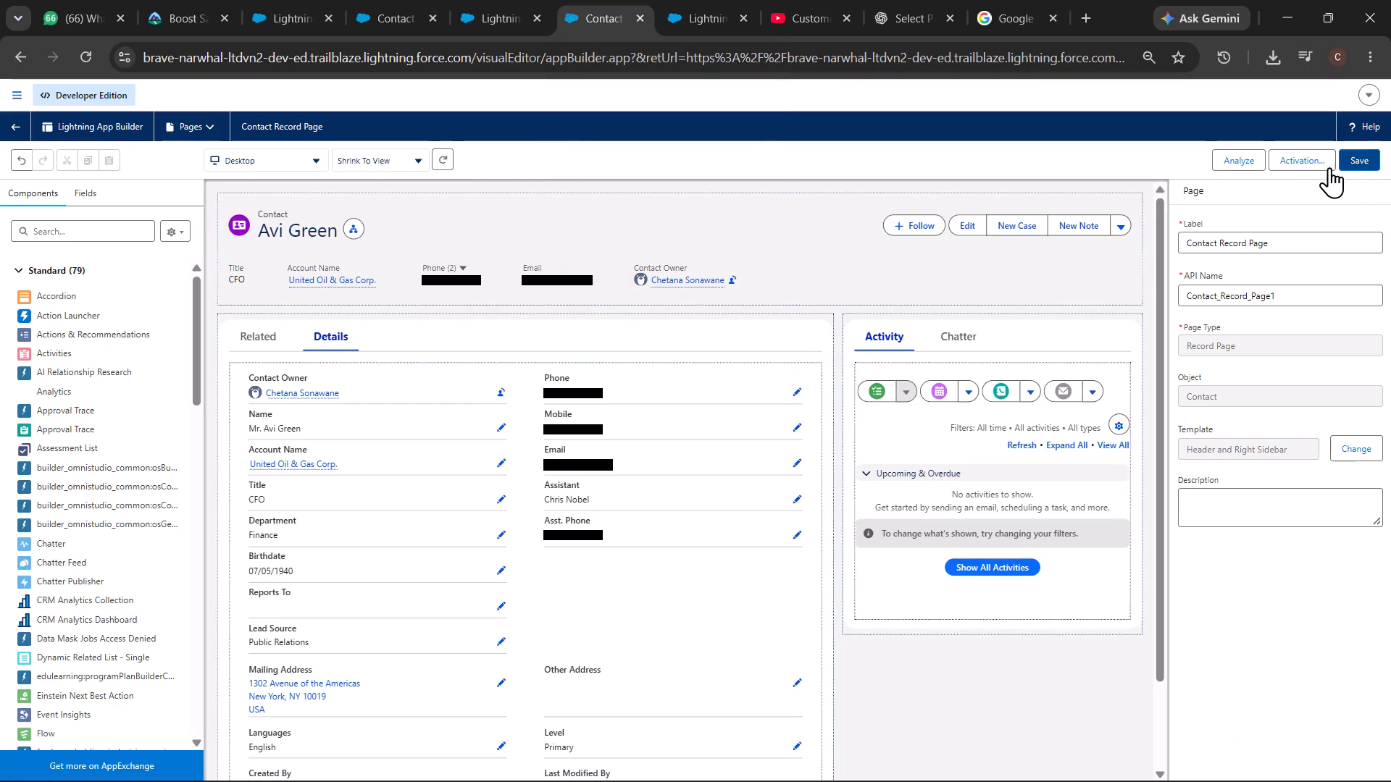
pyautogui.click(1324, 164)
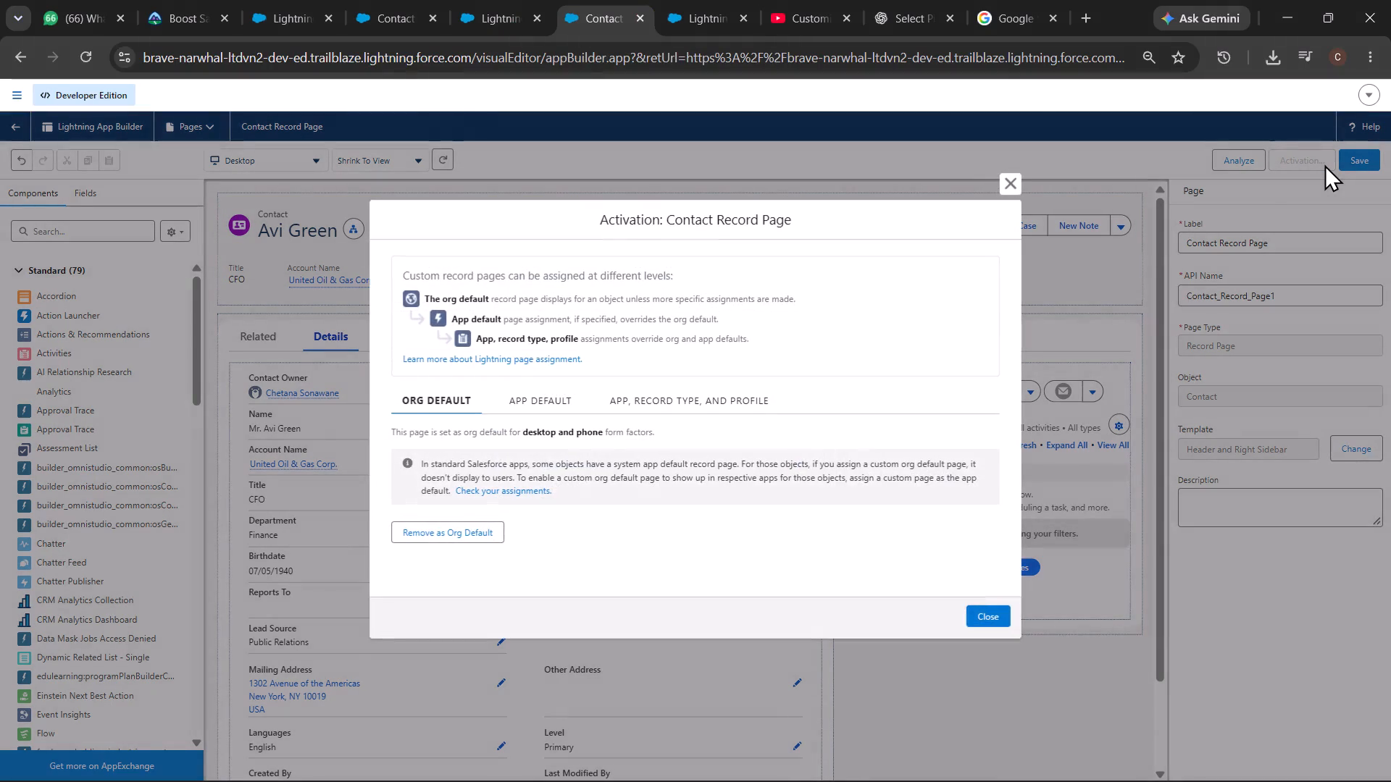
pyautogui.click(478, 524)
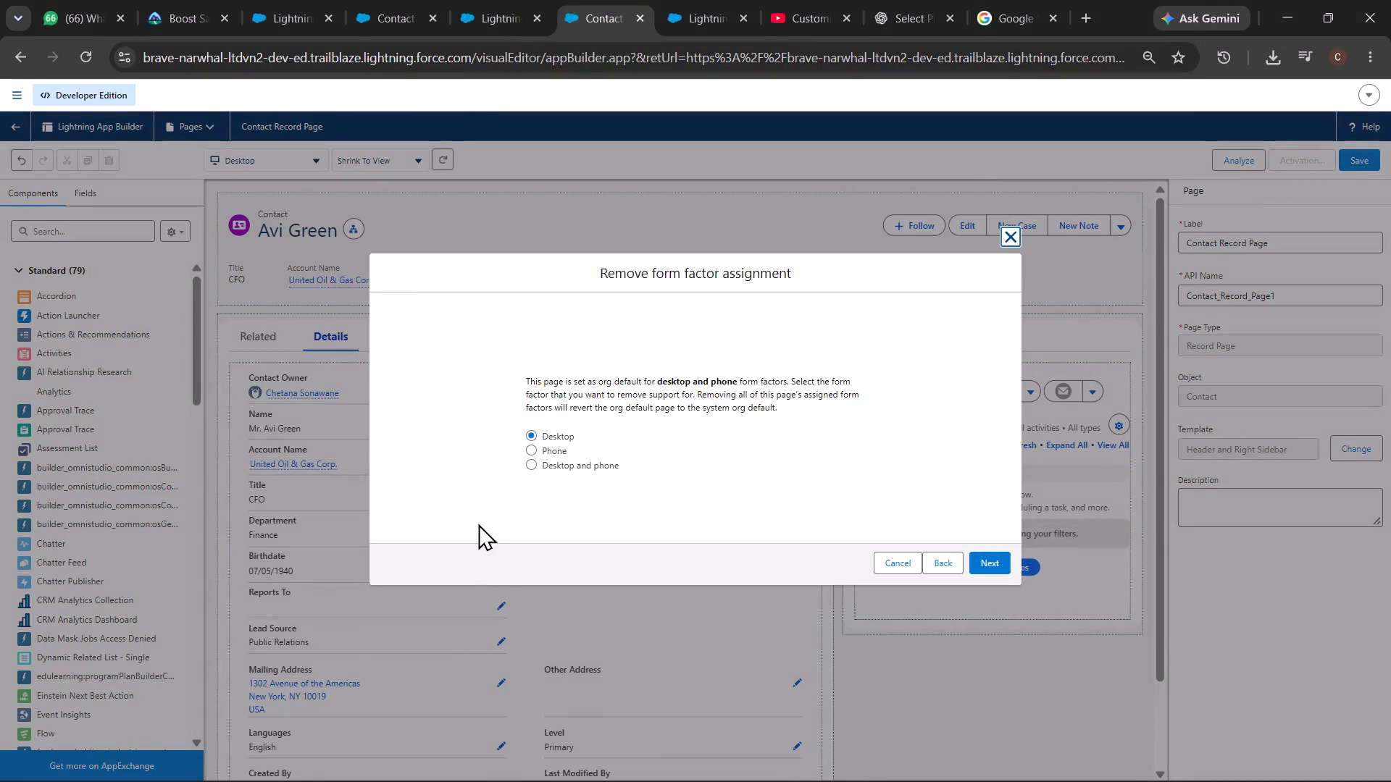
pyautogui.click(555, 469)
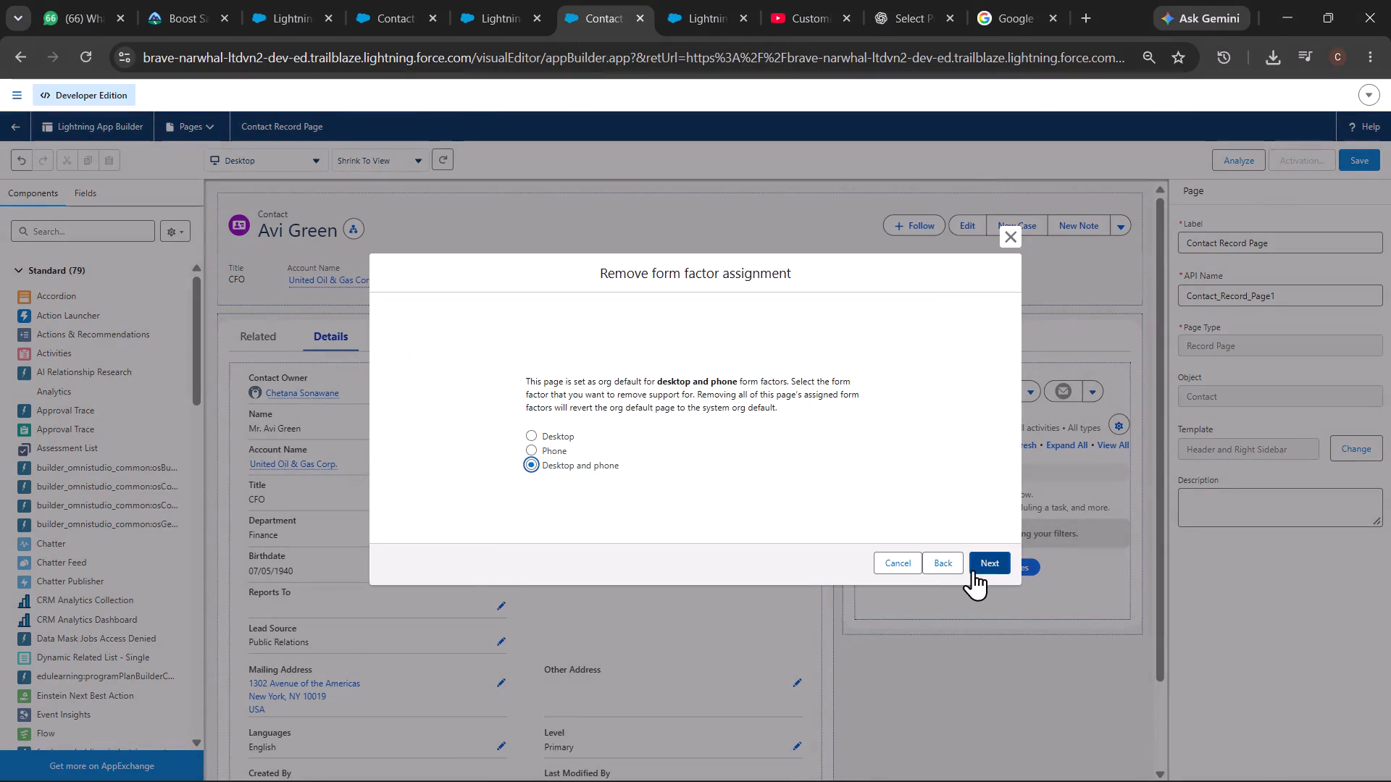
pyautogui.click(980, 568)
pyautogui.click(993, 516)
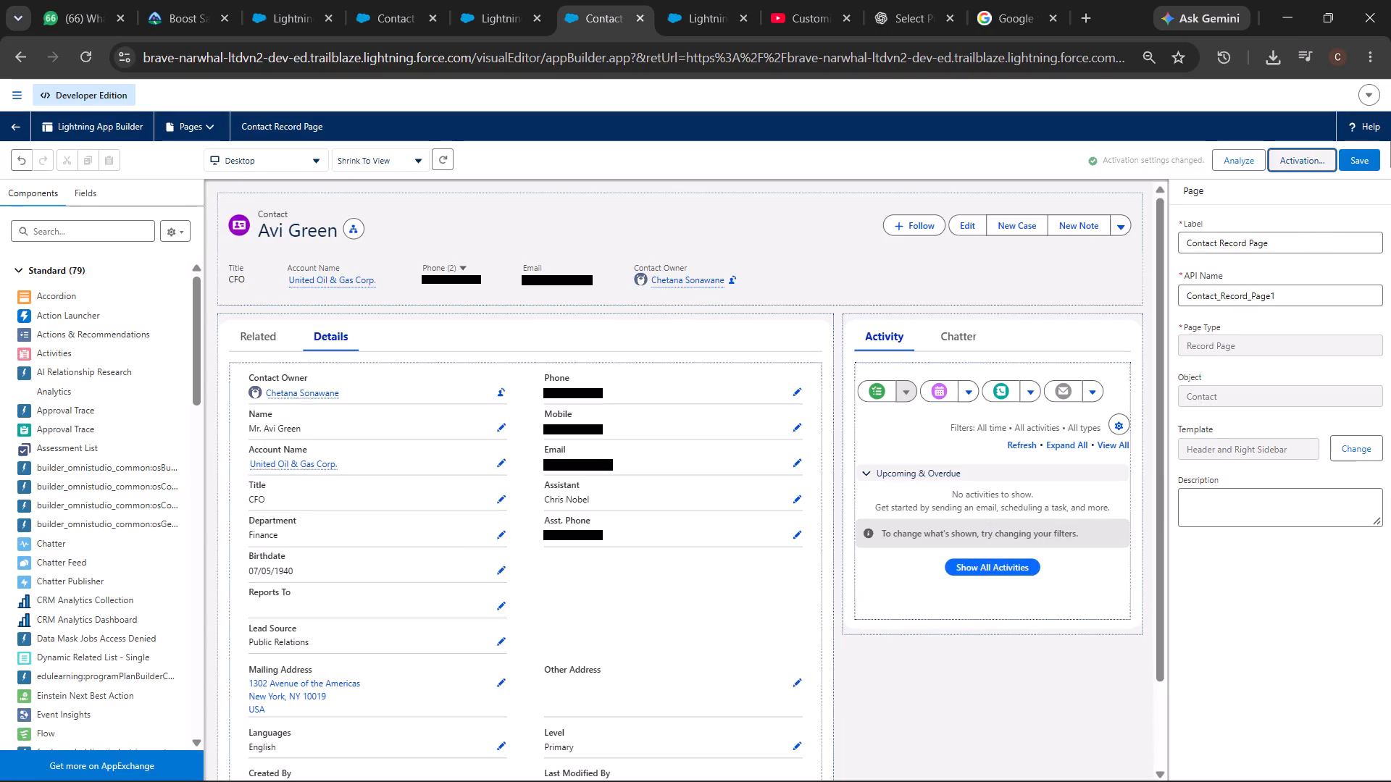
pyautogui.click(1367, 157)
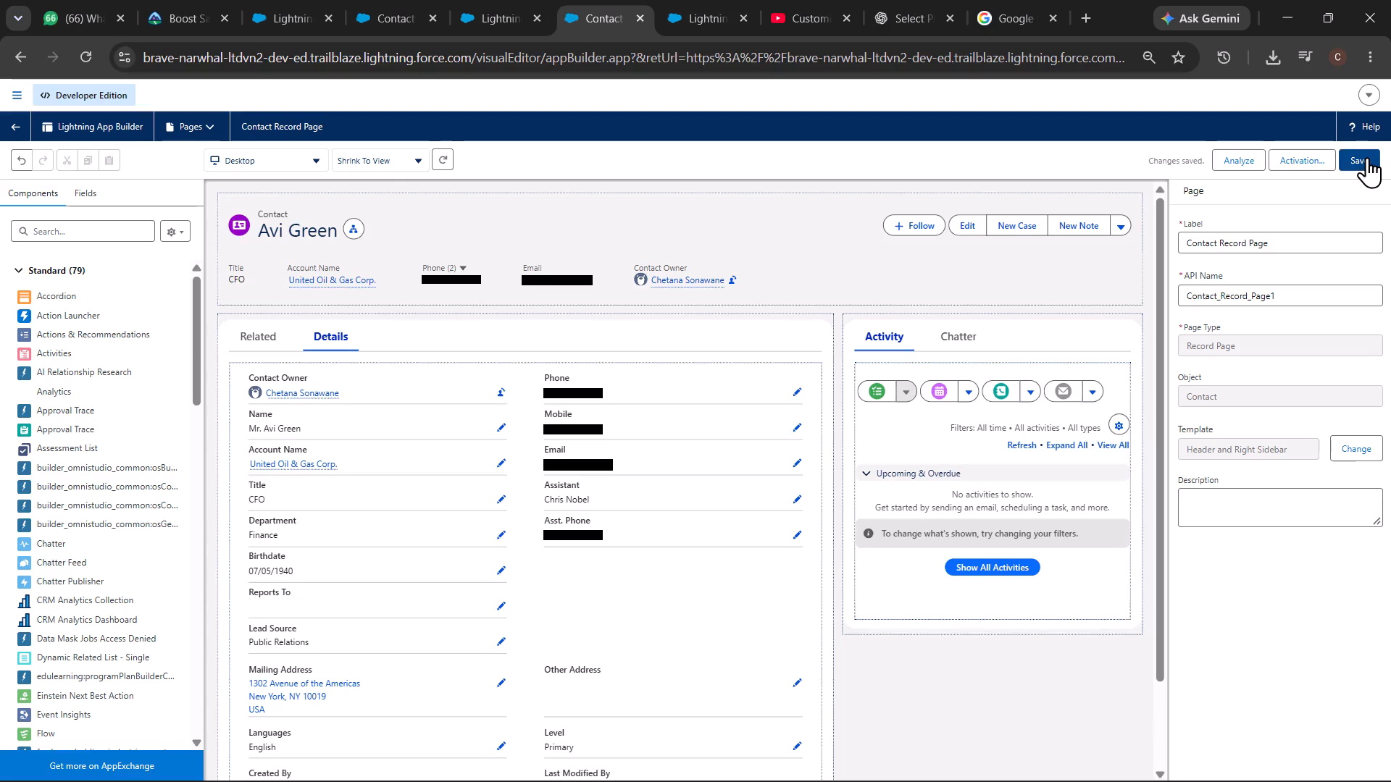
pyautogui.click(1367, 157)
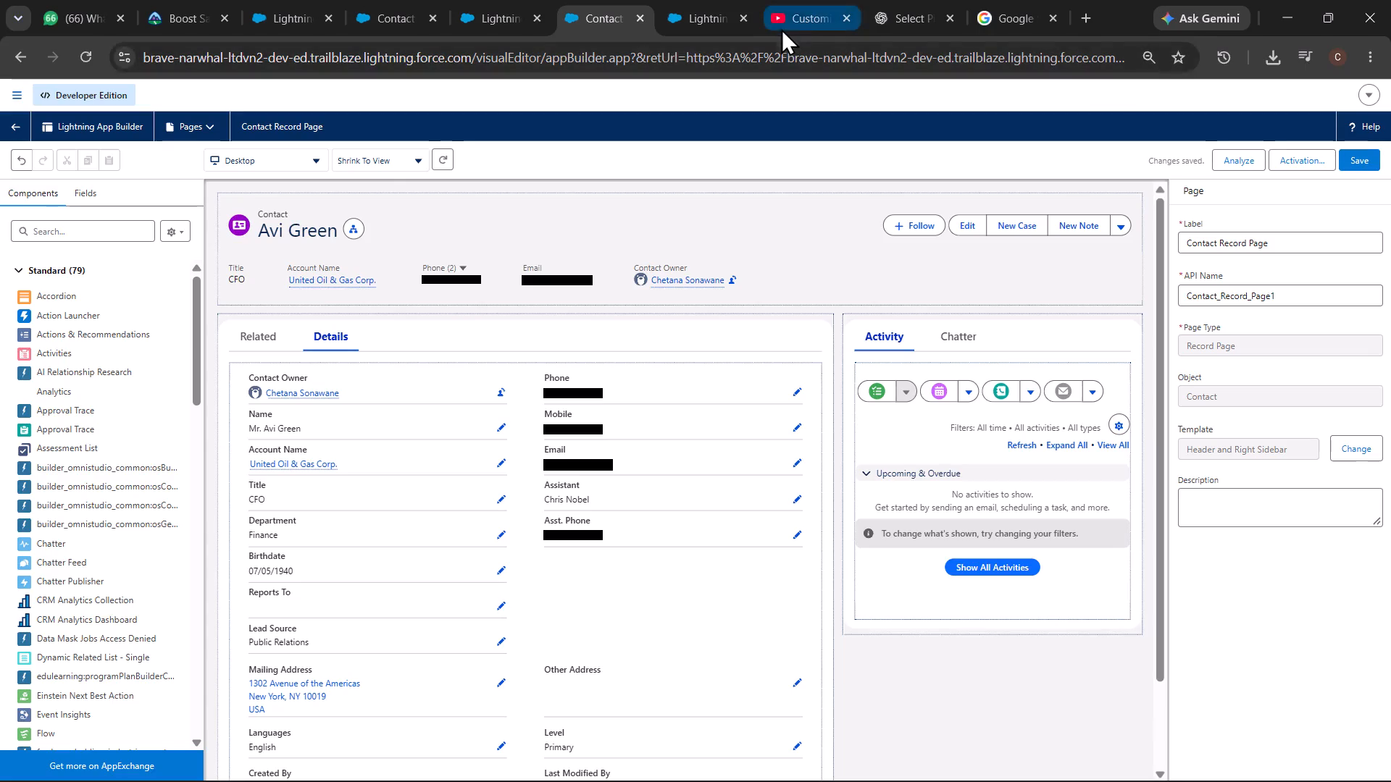
# Reload the Trailhead challenge page and run the 500-point challenge check for My Trailhead Playground 1.
pyautogui.click(177, 3)
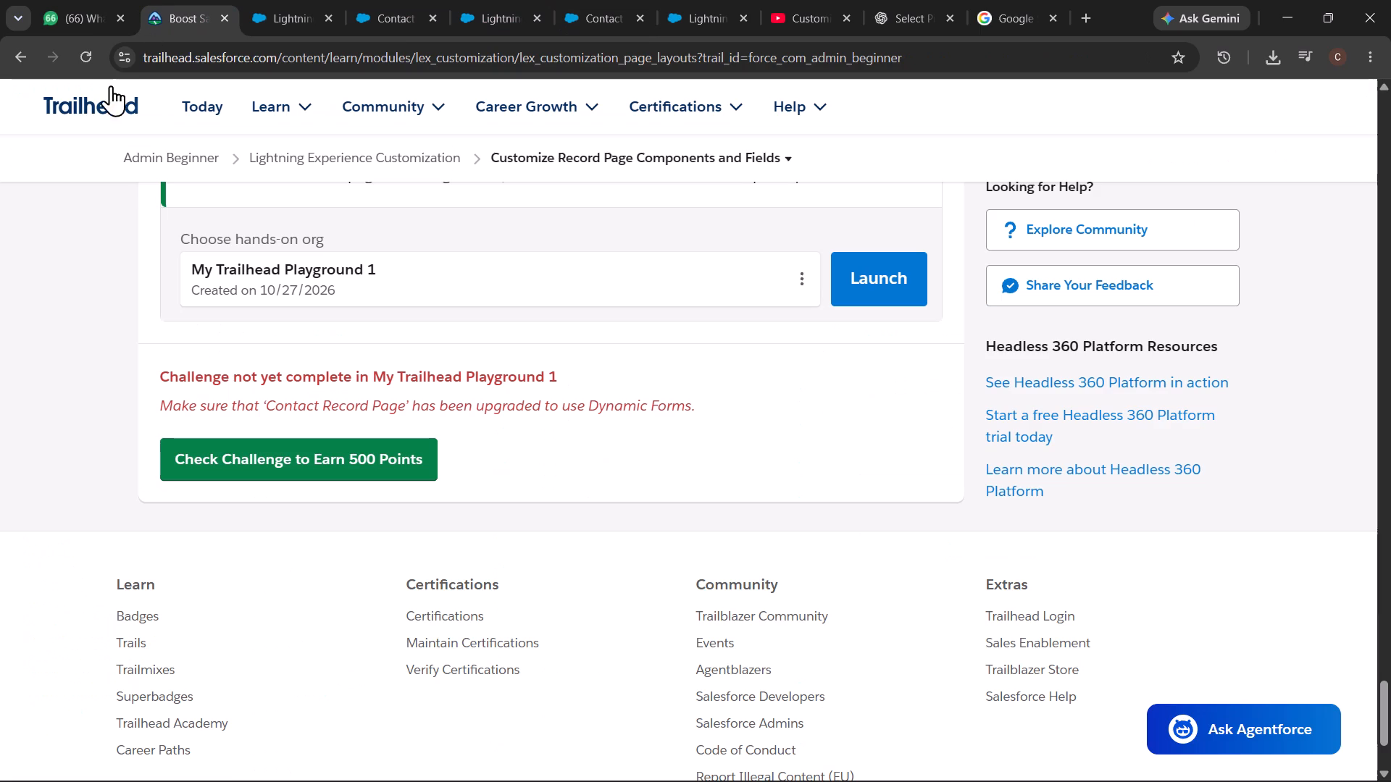
pyautogui.click(92, 66)
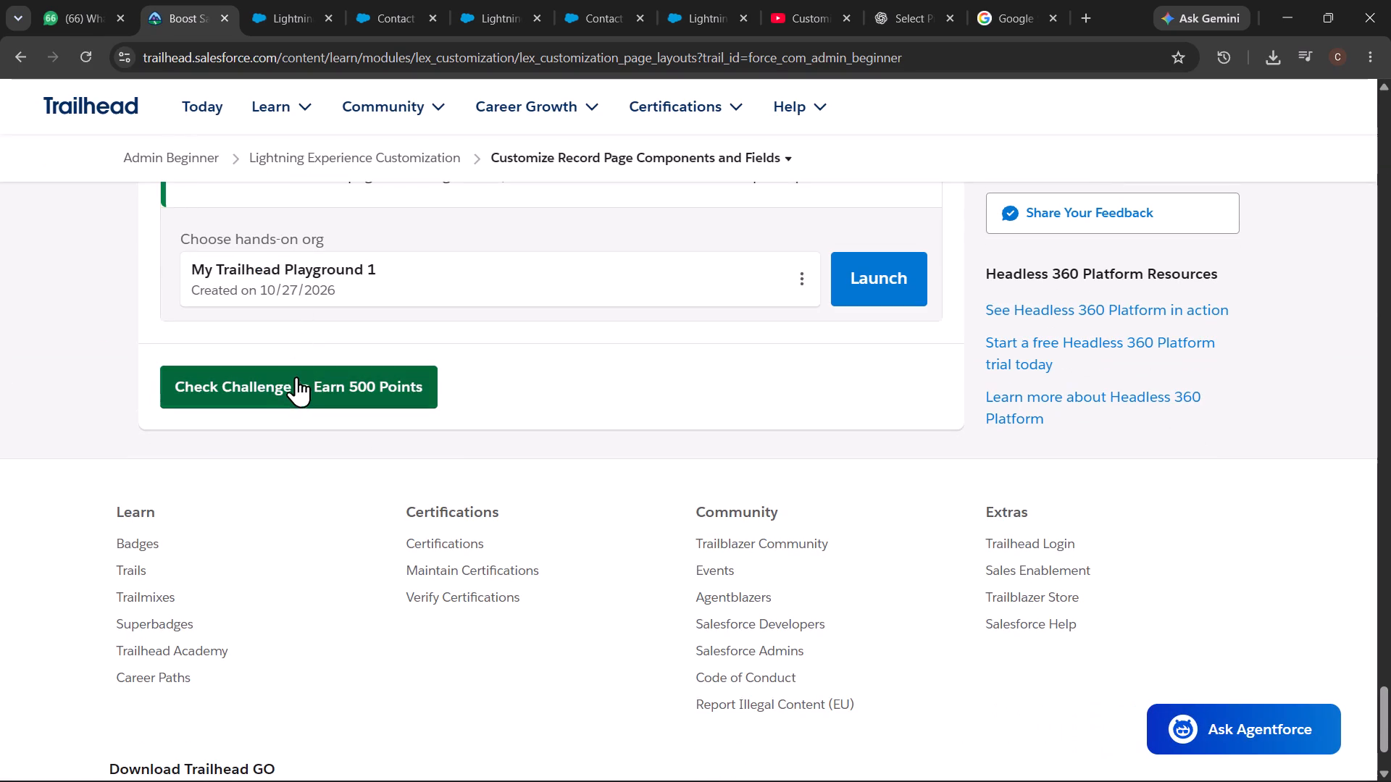
pyautogui.click(296, 379)
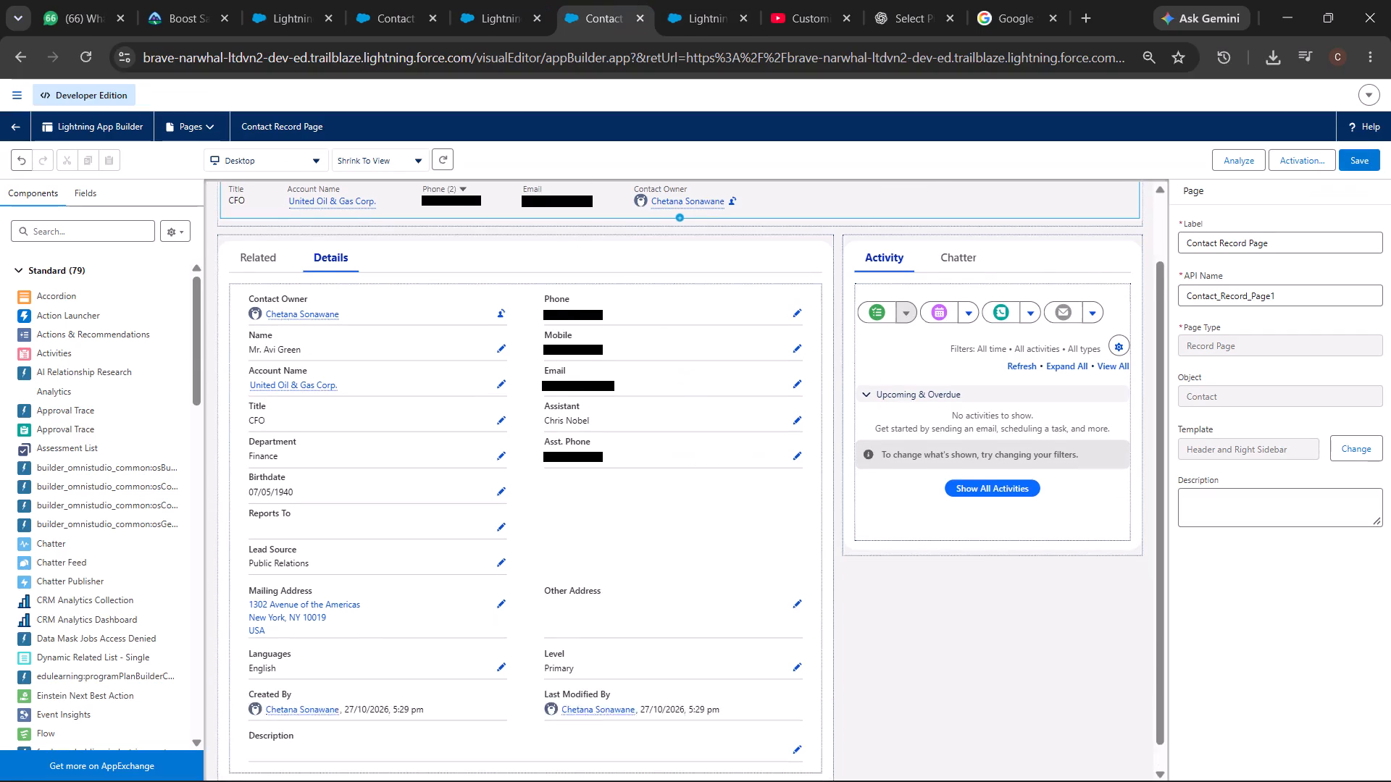
pyautogui.scroll(-1, 646, 291)
pyautogui.scroll(4, 646, 291)
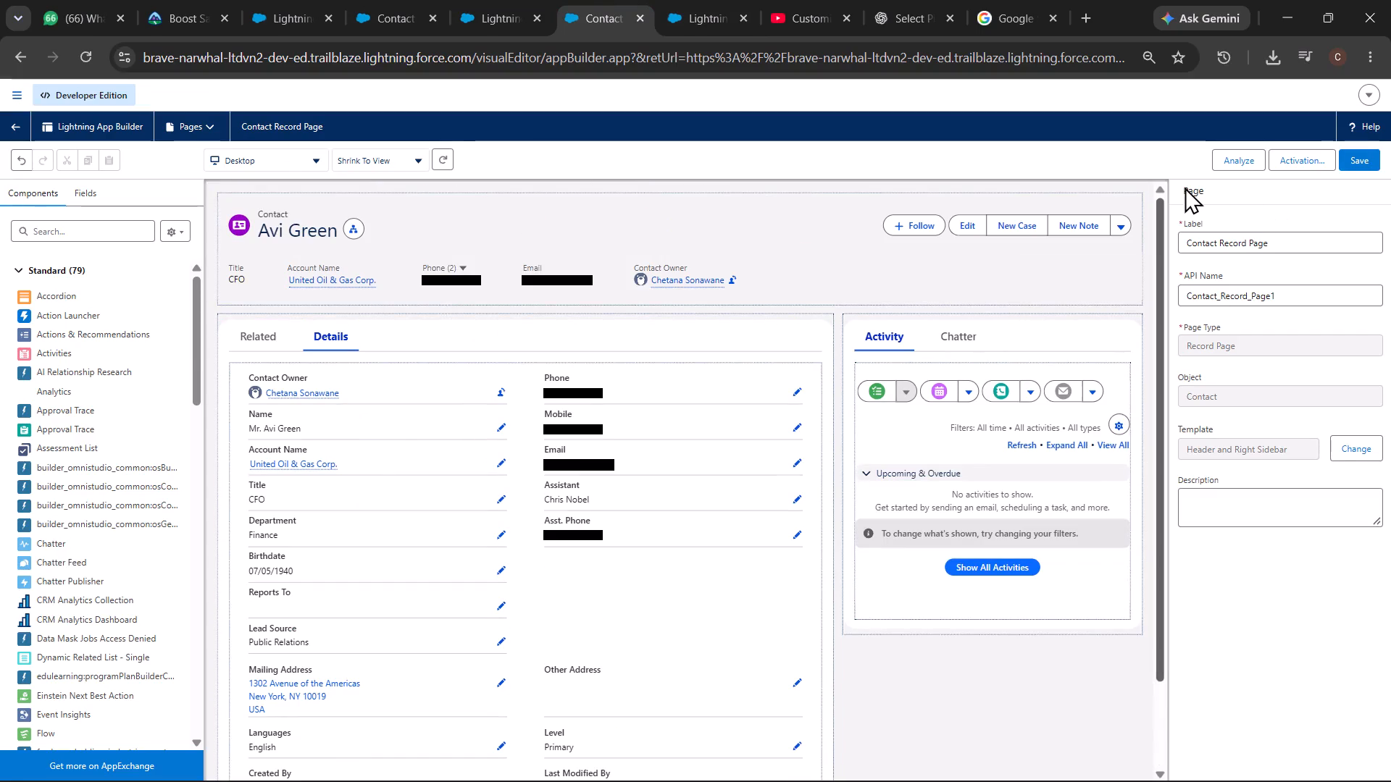
pyautogui.click(1185, 187)
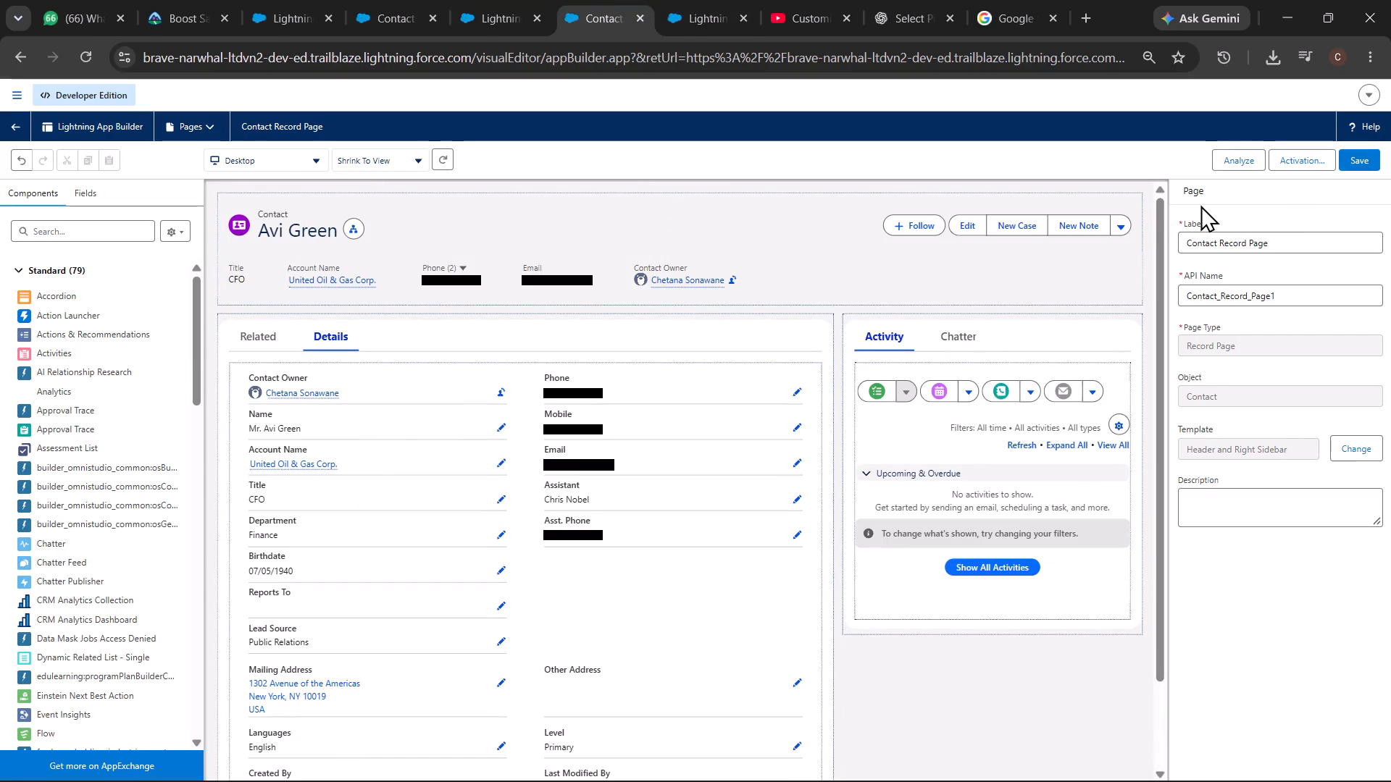
pyautogui.click(1279, 168)
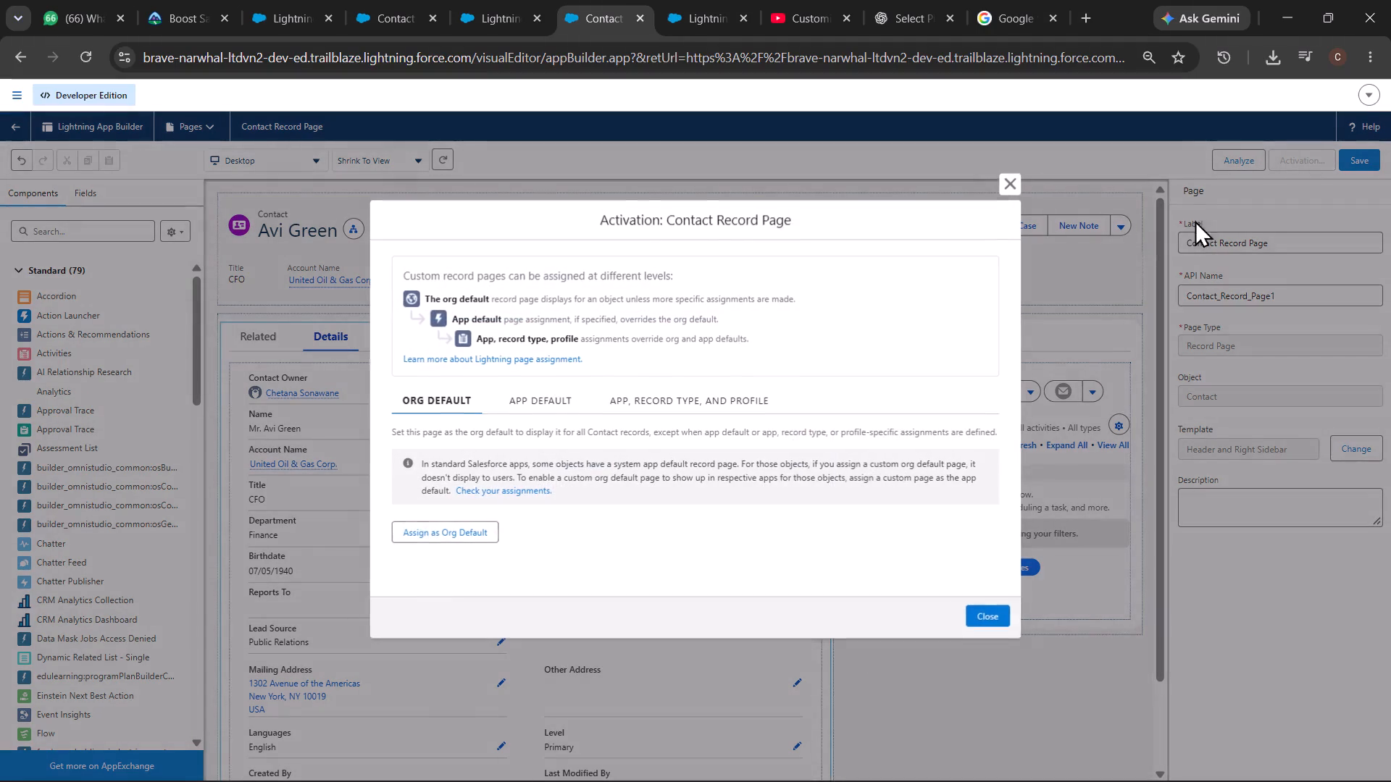
pyautogui.click(427, 526)
pyautogui.click(534, 449)
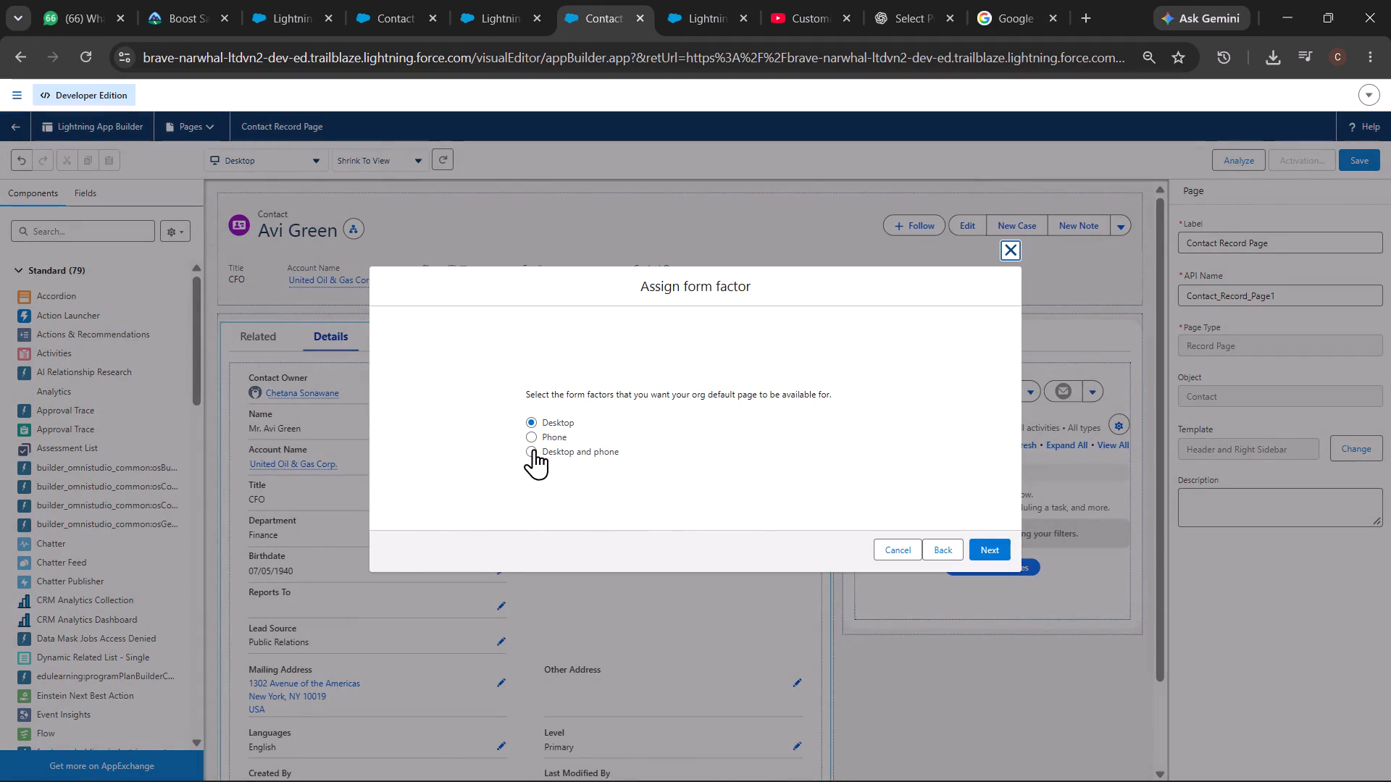
pyautogui.click(974, 550)
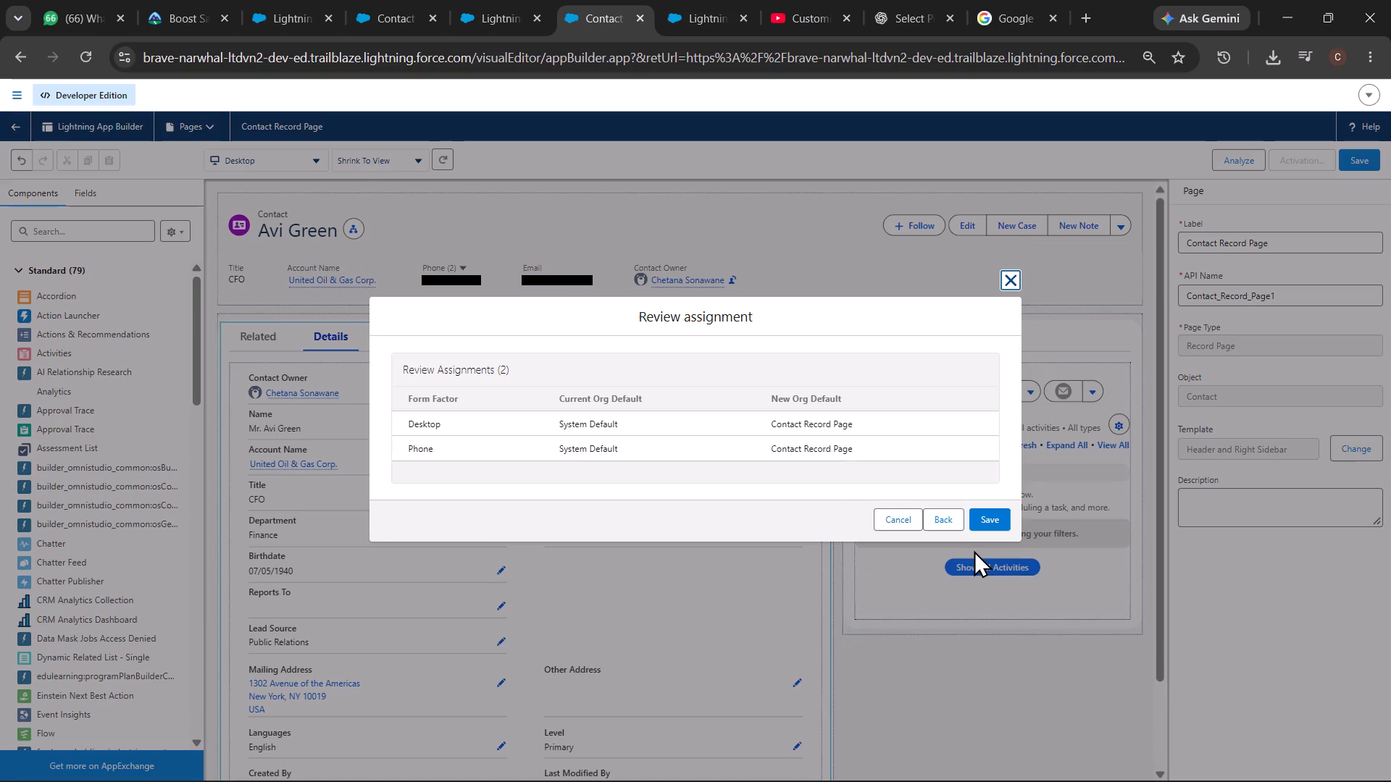
pyautogui.click(990, 527)
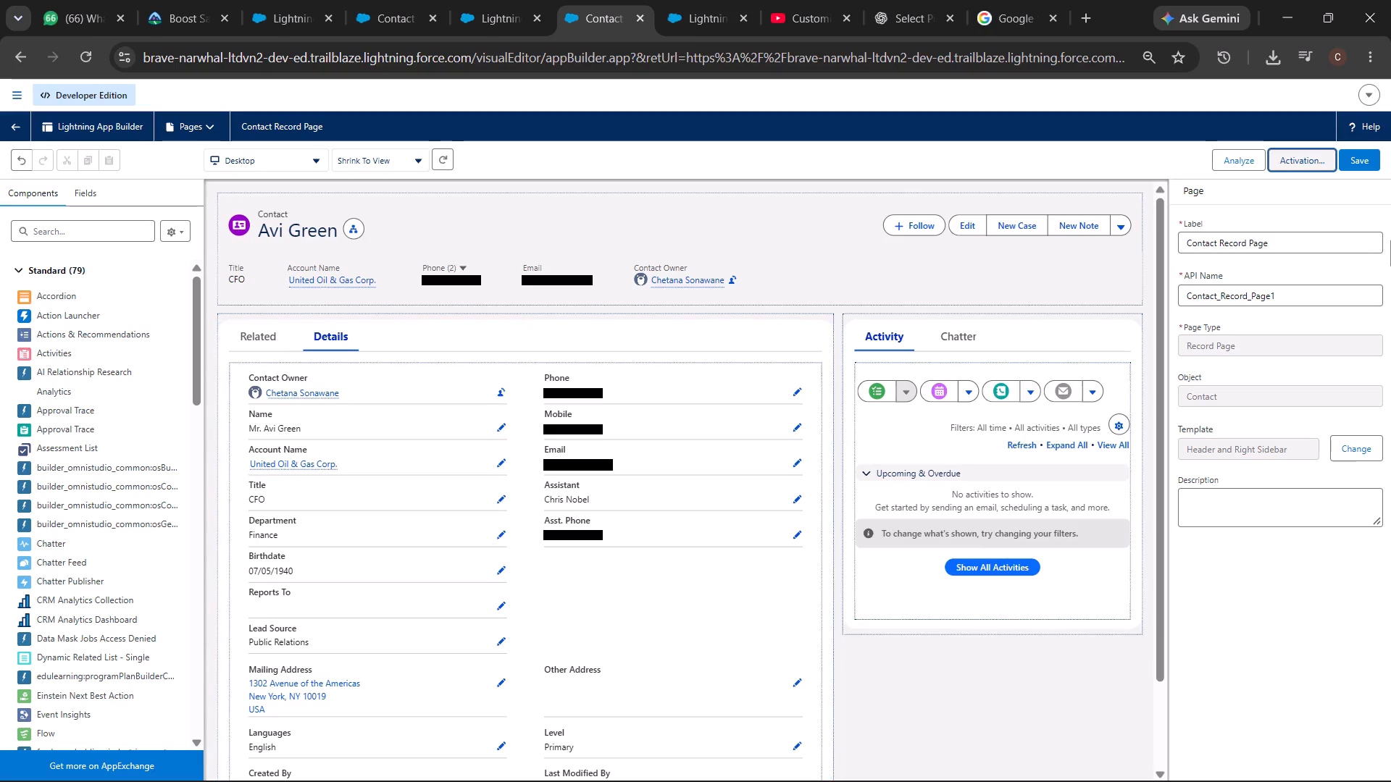
pyautogui.click(1344, 163)
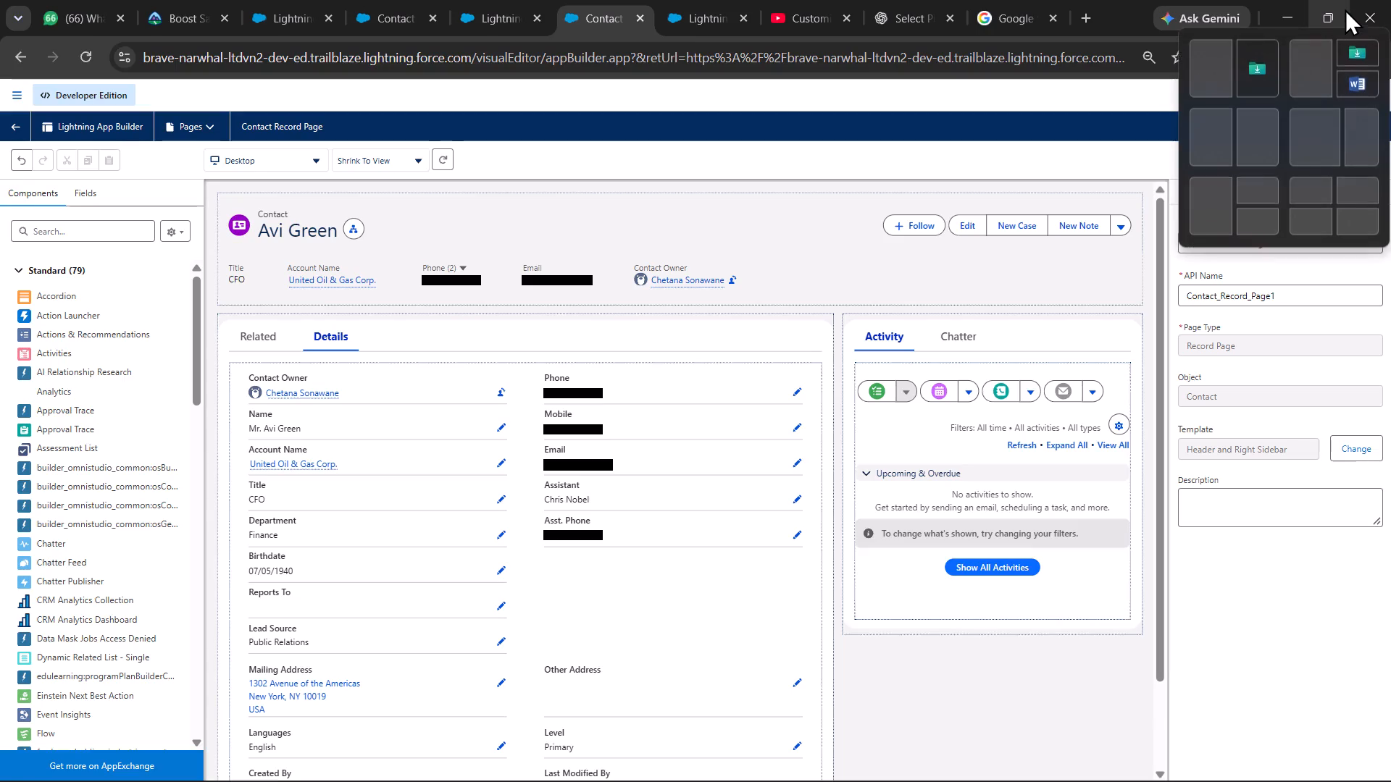
pyautogui.click(1064, 136)
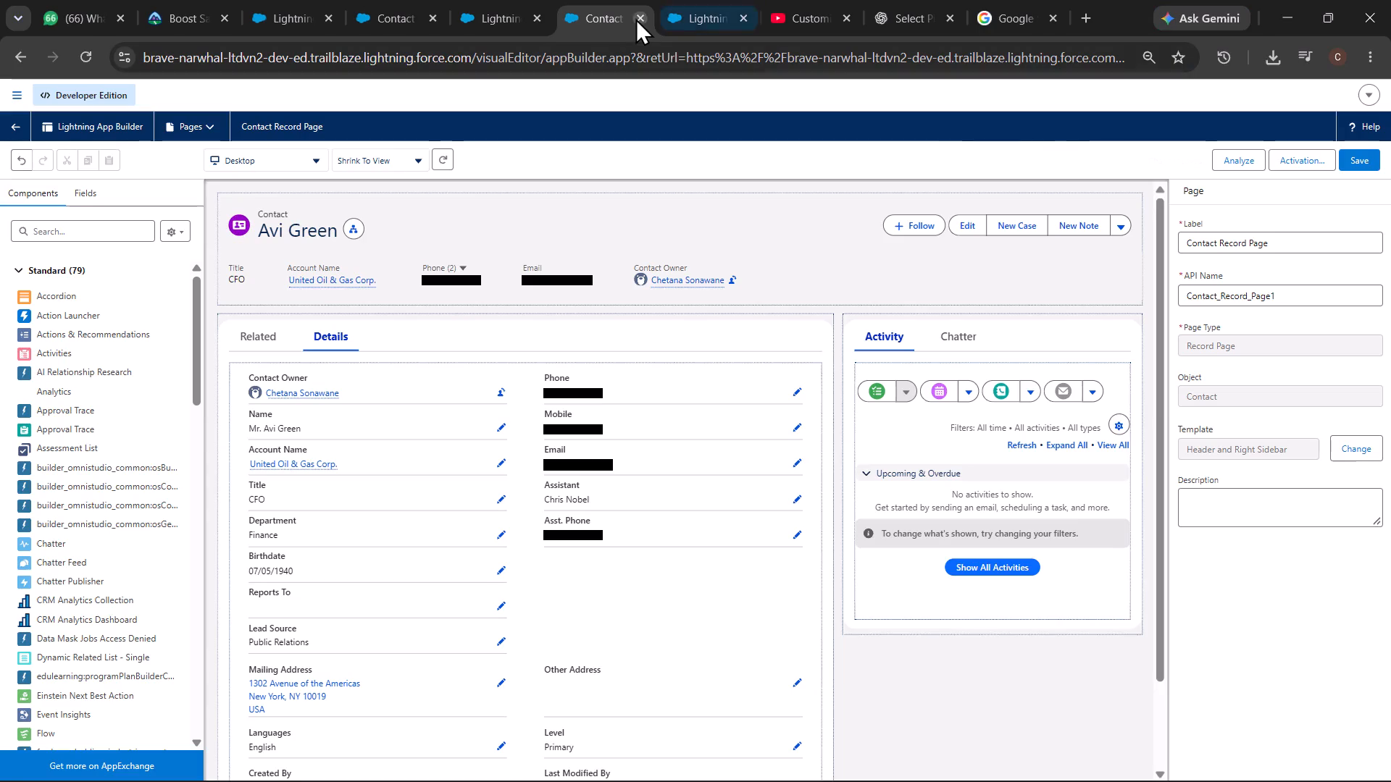
# Return to the Trailhead challenge page and rerun the 500-point challenge check.
pyautogui.click(189, 25)
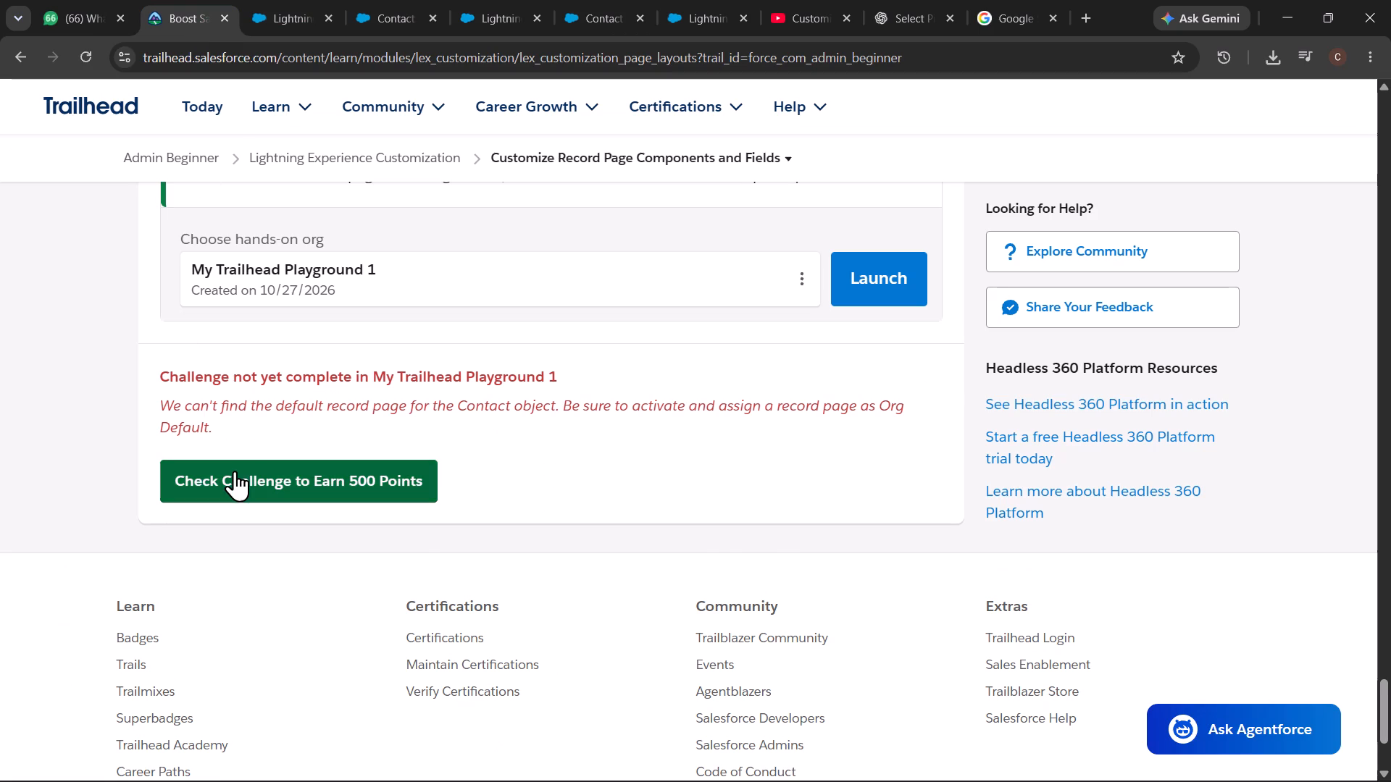
pyautogui.click(235, 471)
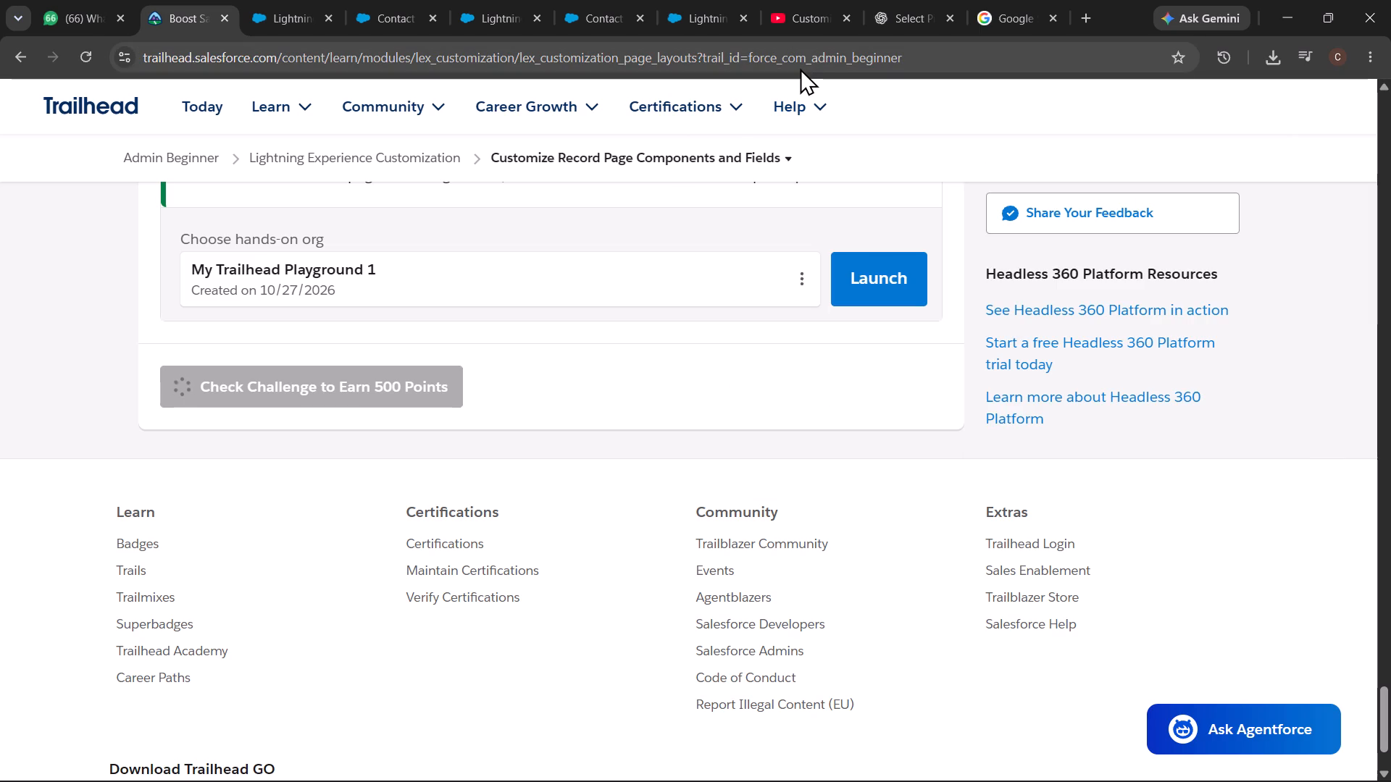
# Close the Google Search, ChatGPT and YouTube reference tabs.
pyautogui.click(1056, 9)
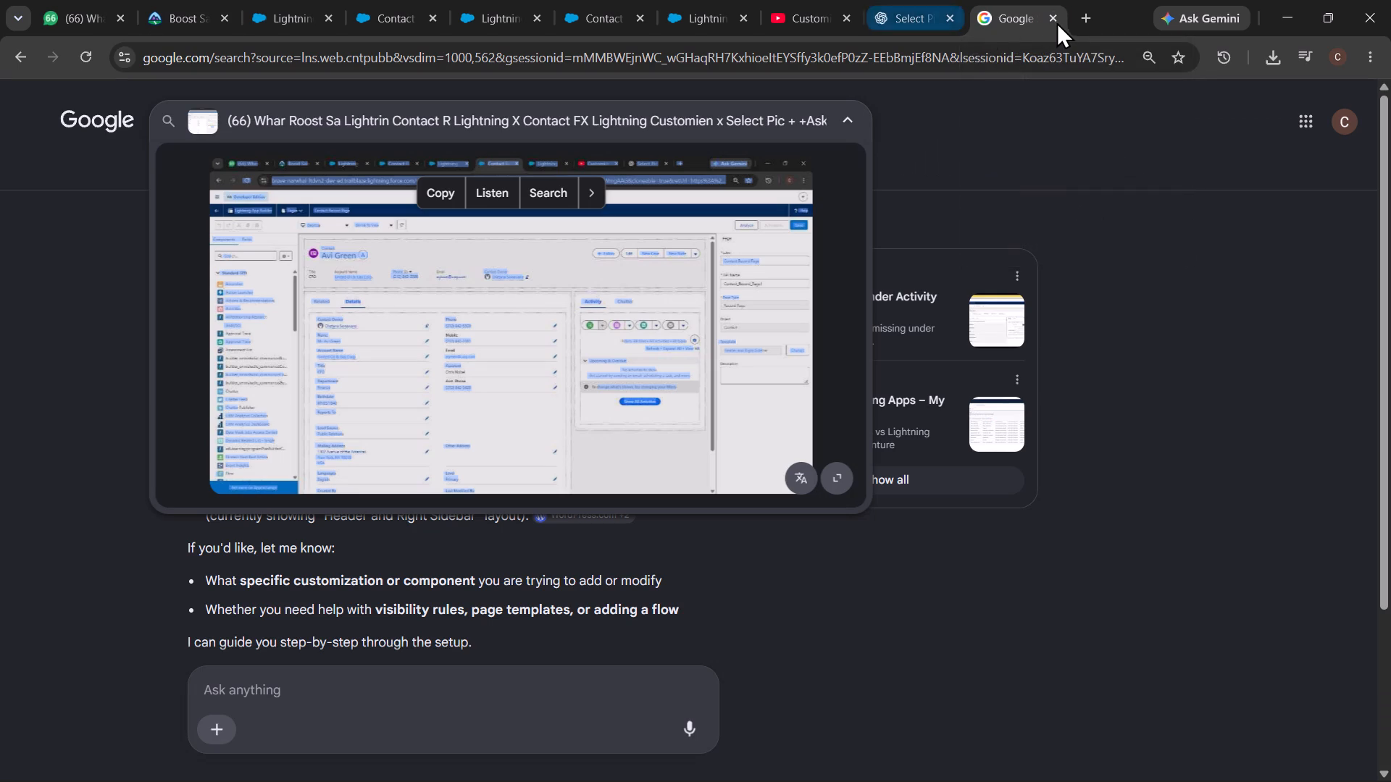
pyautogui.click(1058, 22)
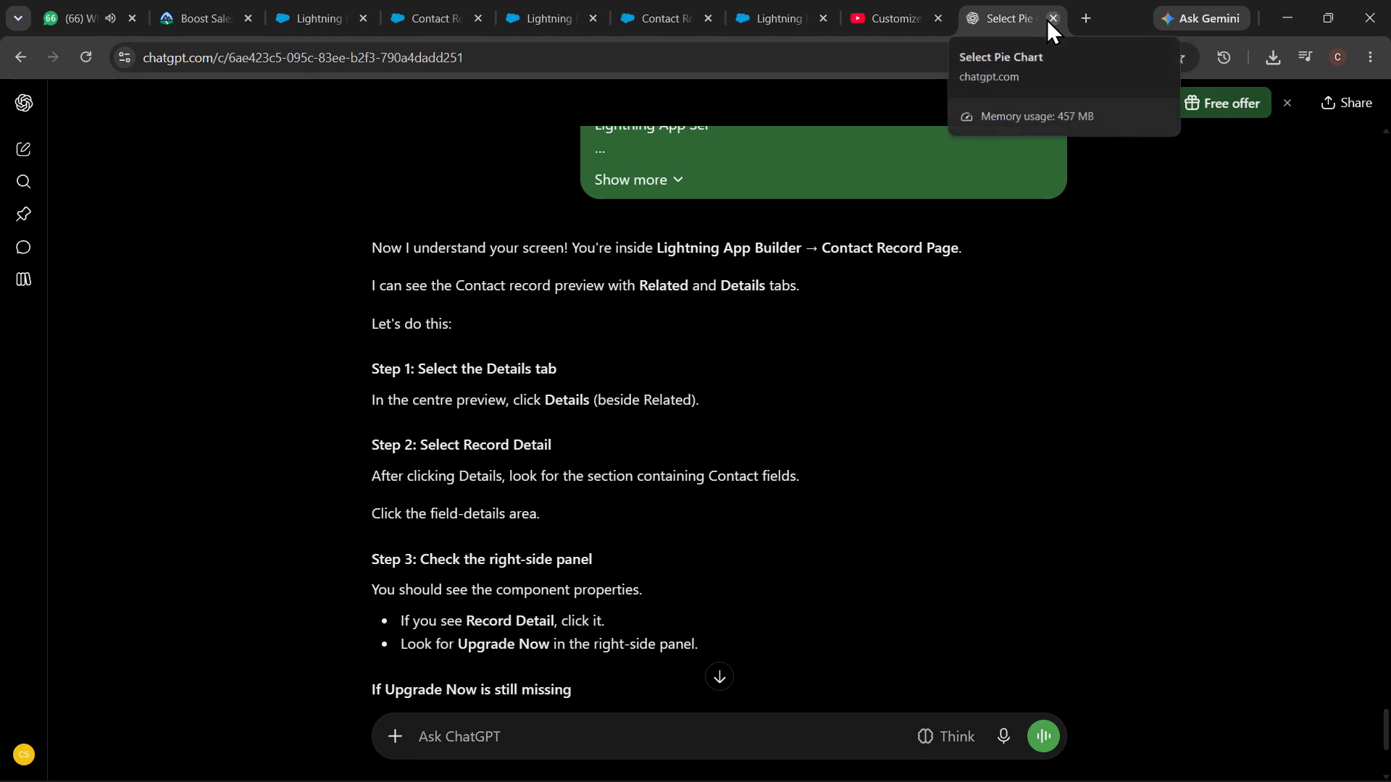
pyautogui.click(1047, 18)
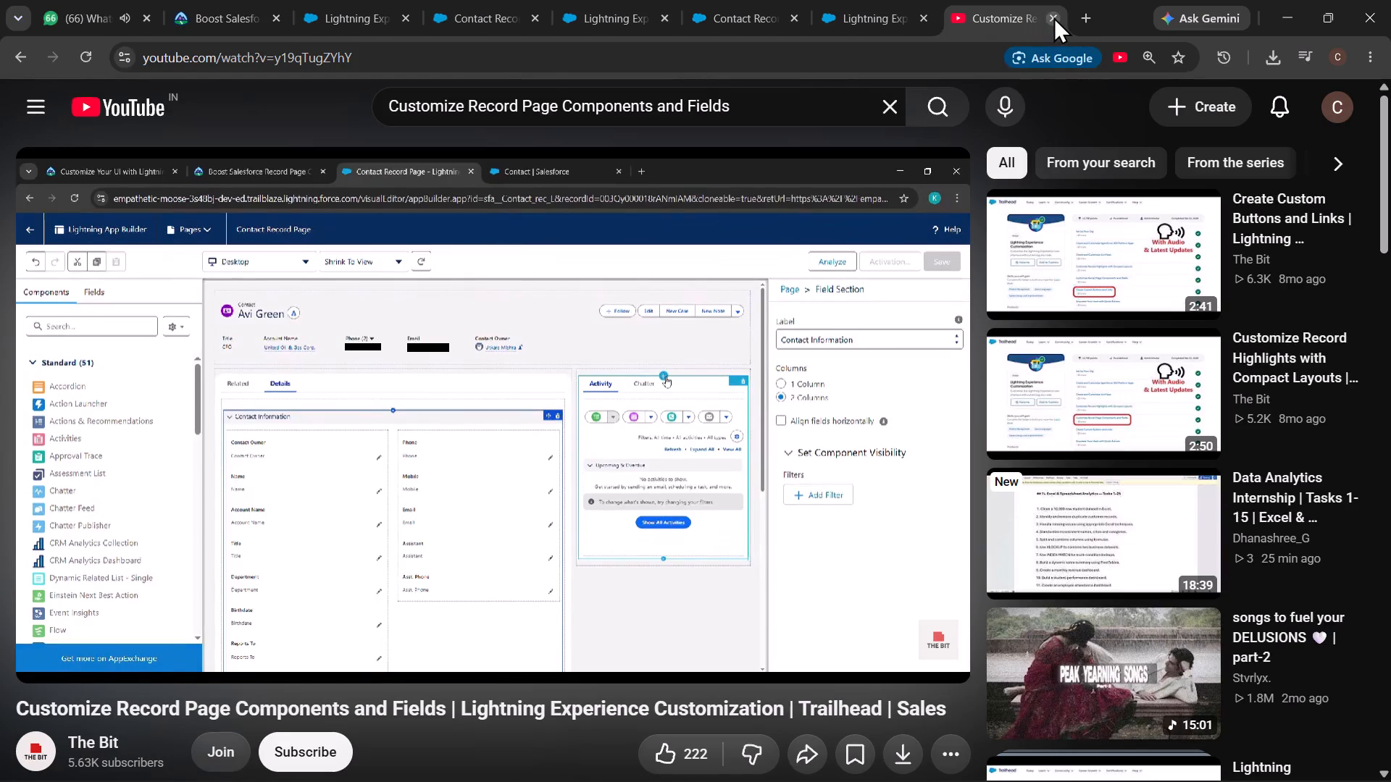
pyautogui.click(1053, 17)
# Review the challenge check result on Trailhead, and close the Trailhead page and the open Salesforce playground tabs.
pyautogui.click(236, 17)
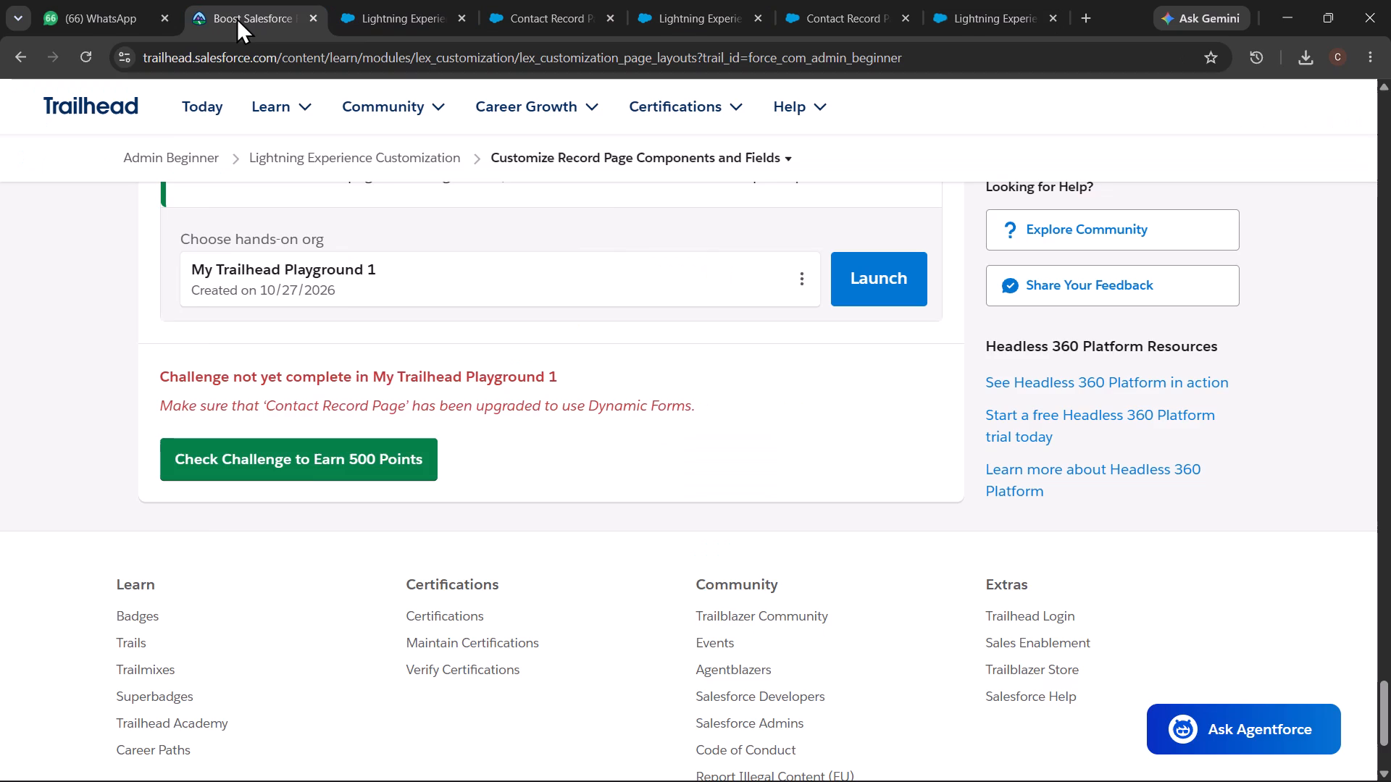
pyautogui.click(318, 12)
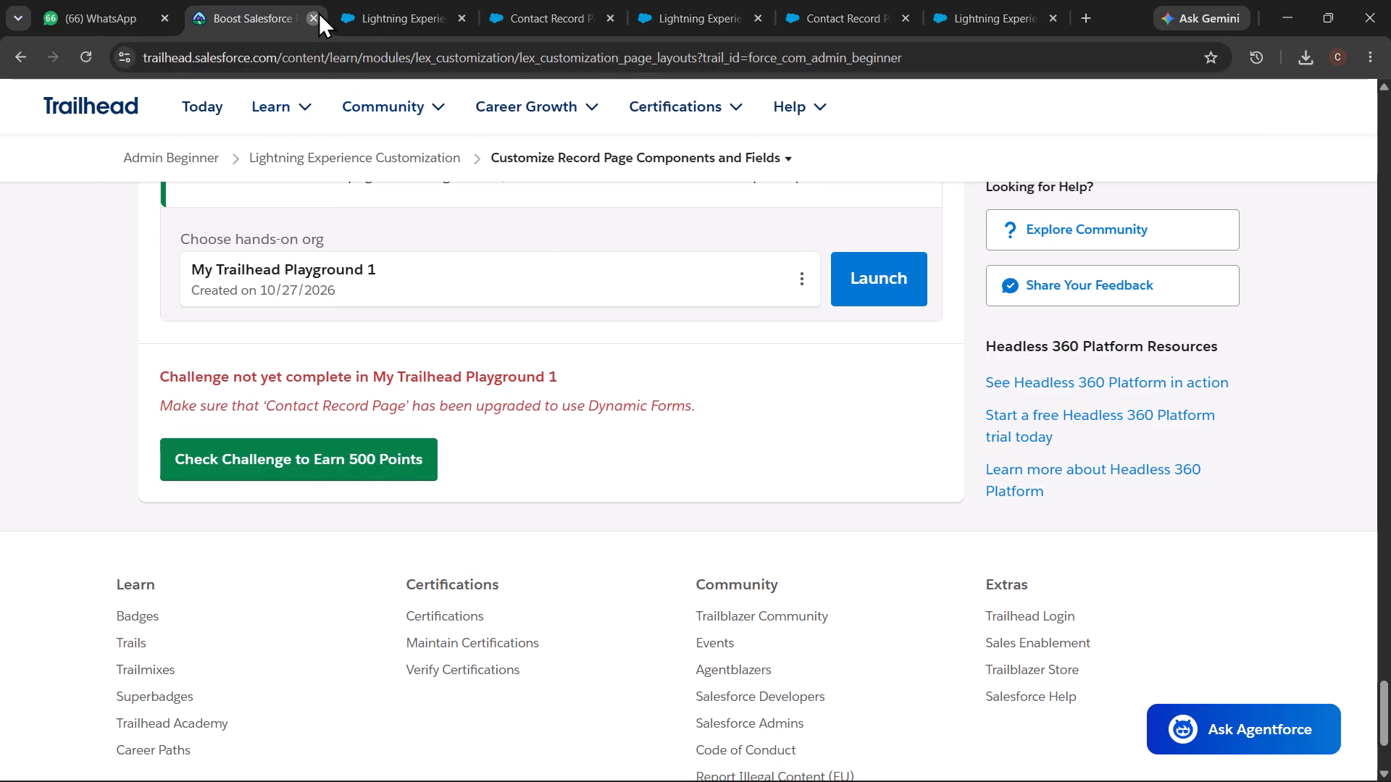
pyautogui.click(318, 12)
pyautogui.click(318, 12)
pyautogui.click(318, 12)
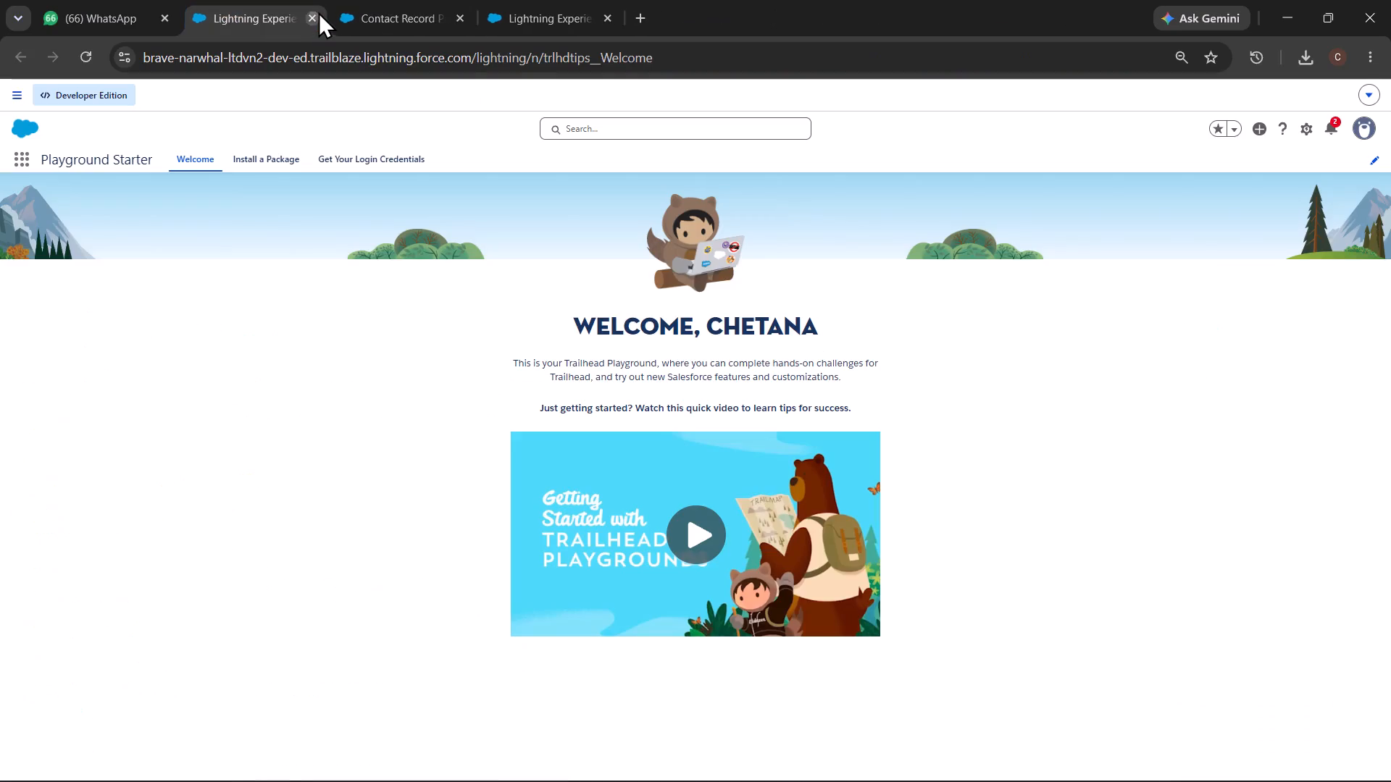
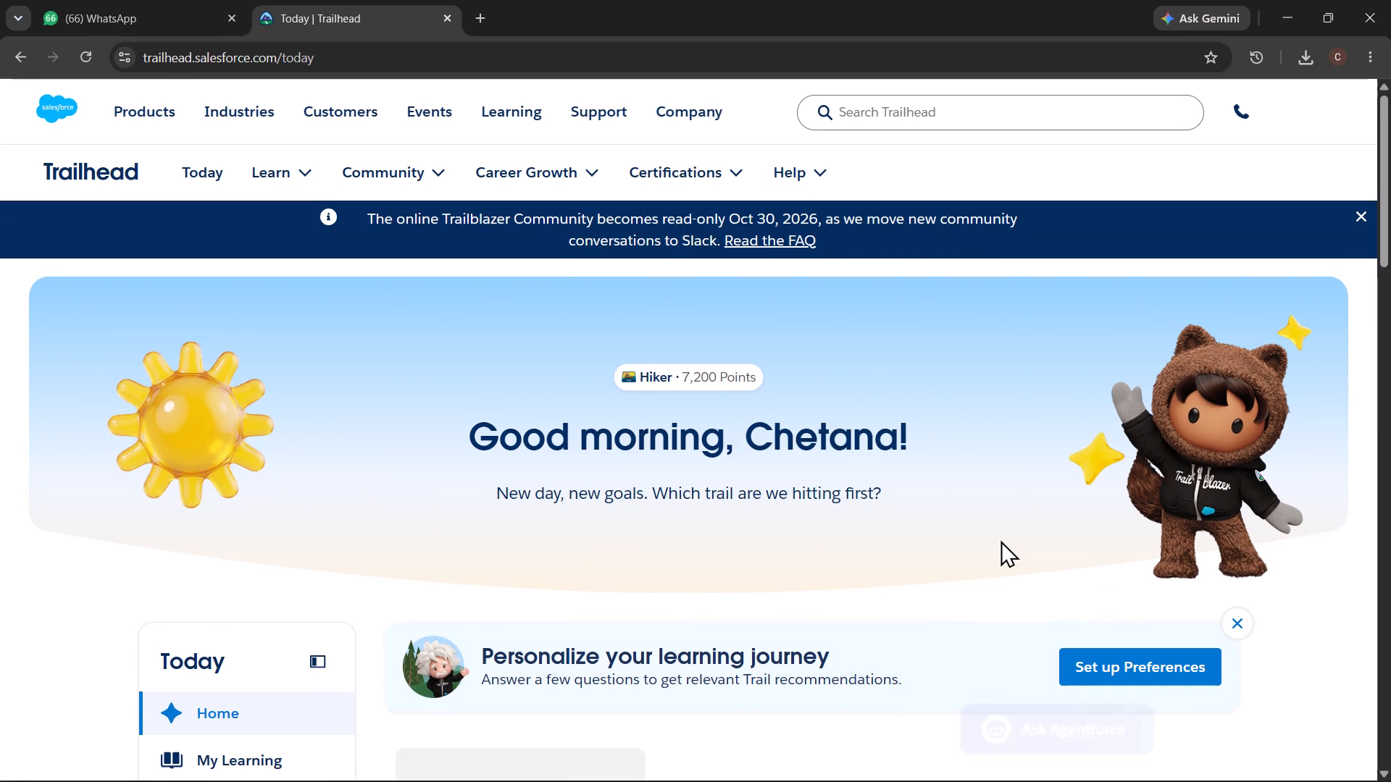
# Capture and copy a full-screen screenshot of the Trailhead home page at reduced zoom, and leave full-screen view.
pyautogui.hotkey('ctrl', '-')
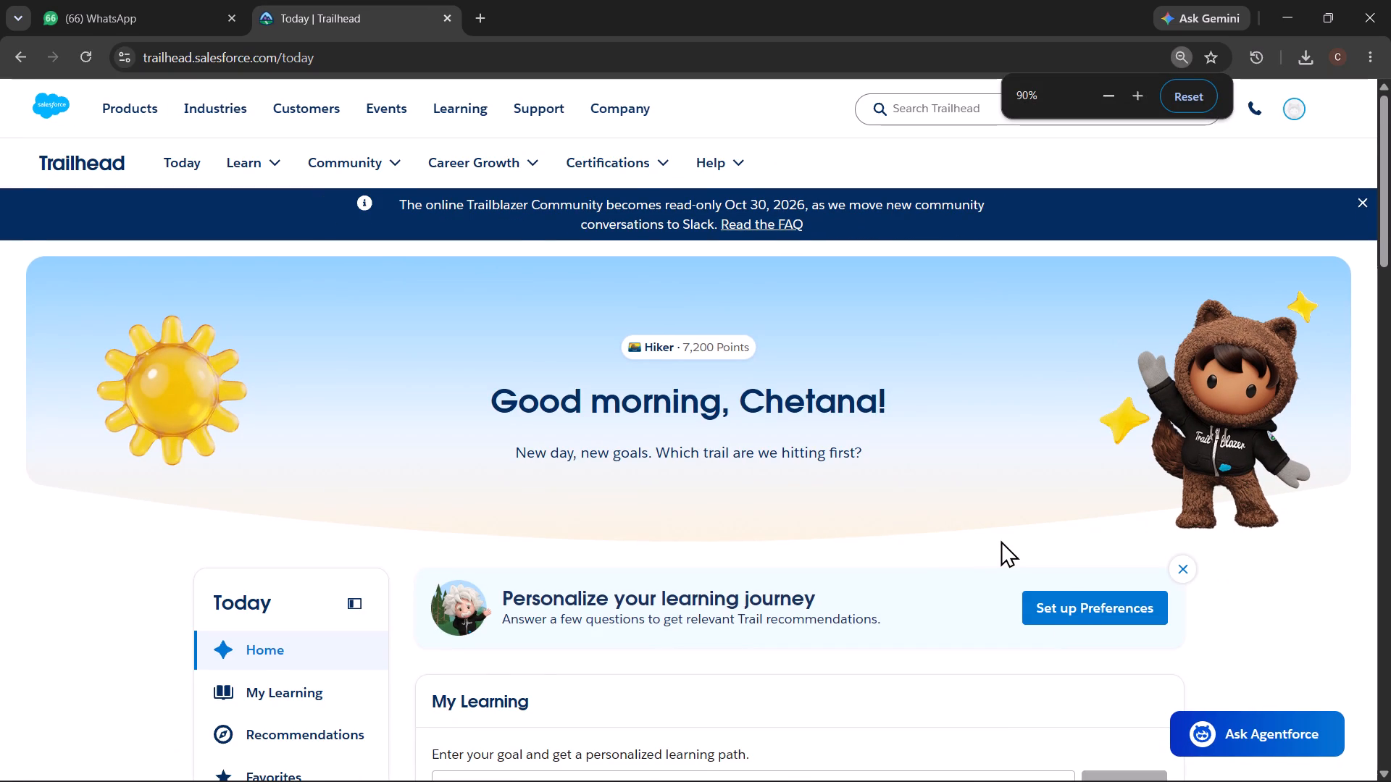
pyautogui.hotkey('ctrl', '-')
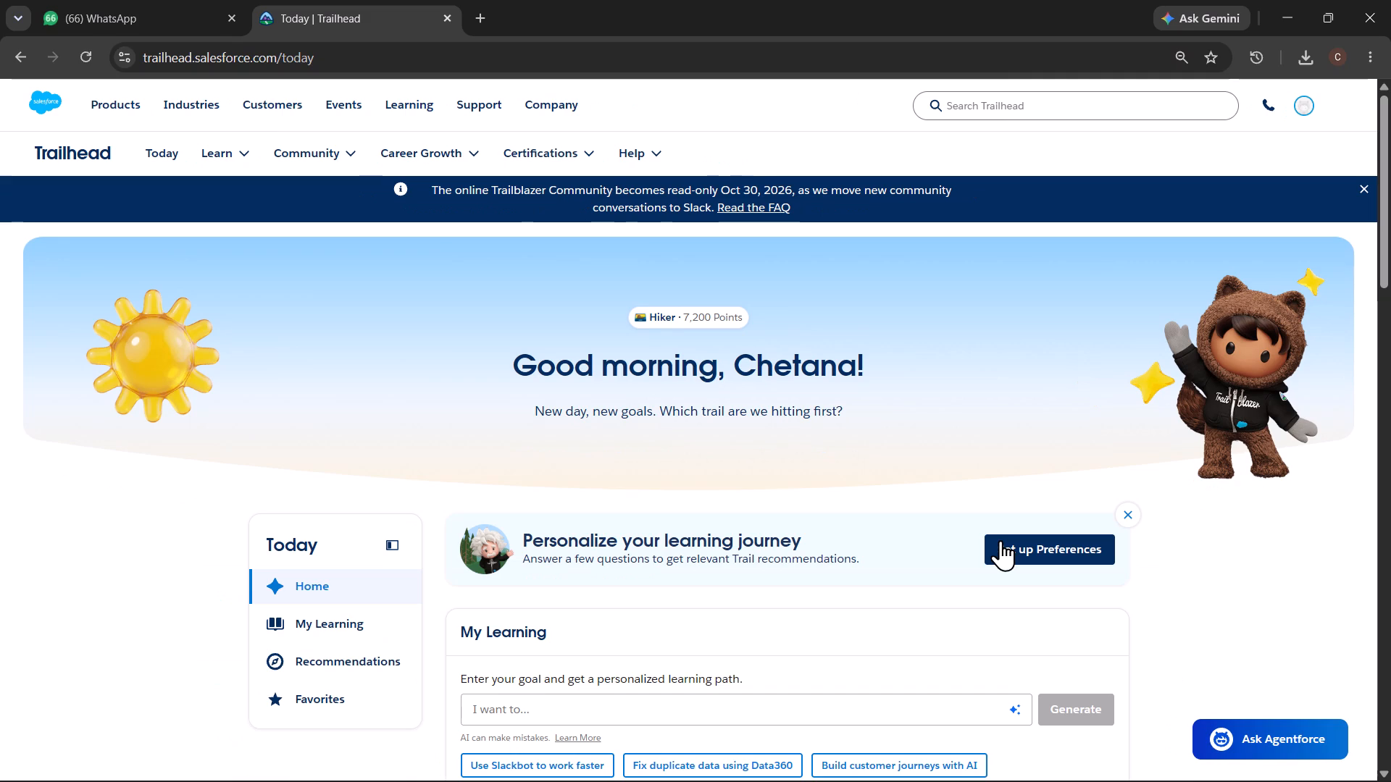
pyautogui.press('F11')
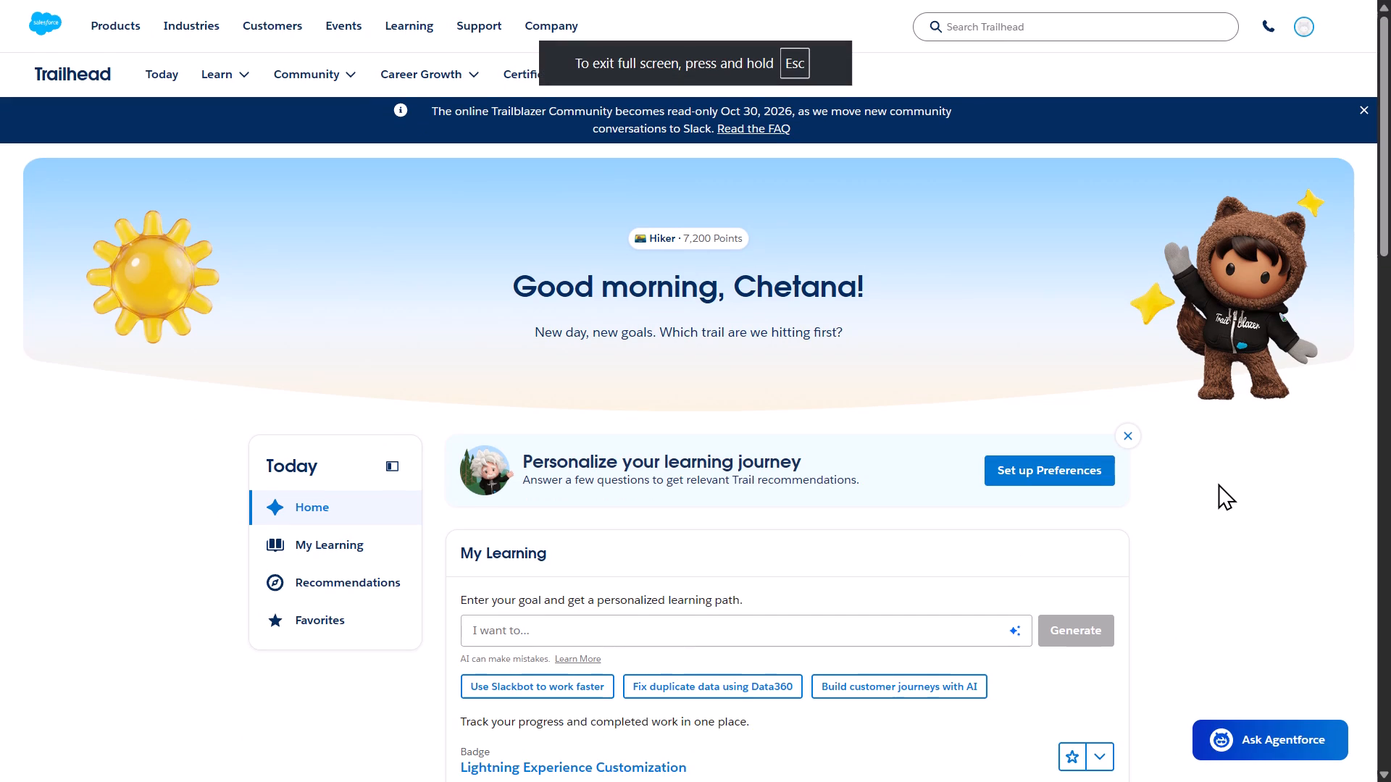
pyautogui.scroll(1, 1218, 483)
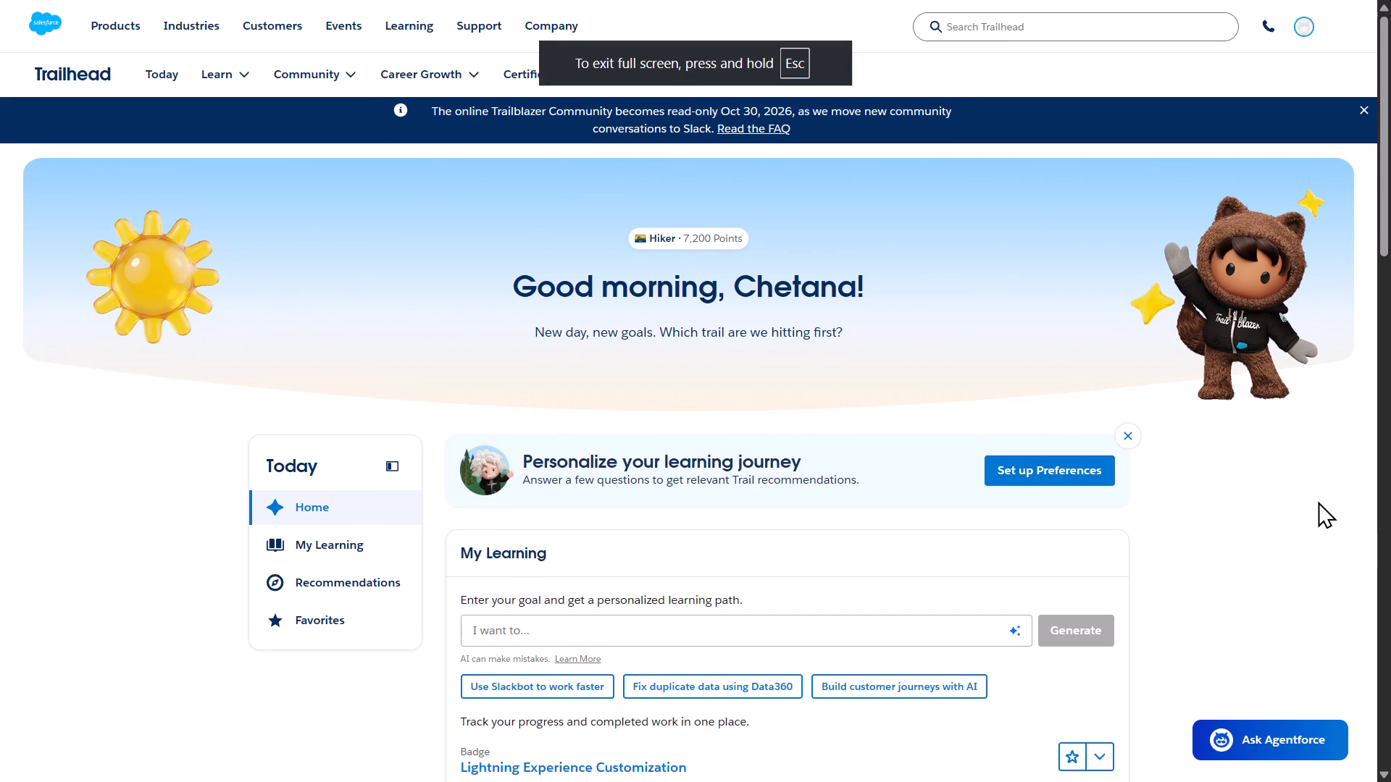
pyautogui.press('Print')
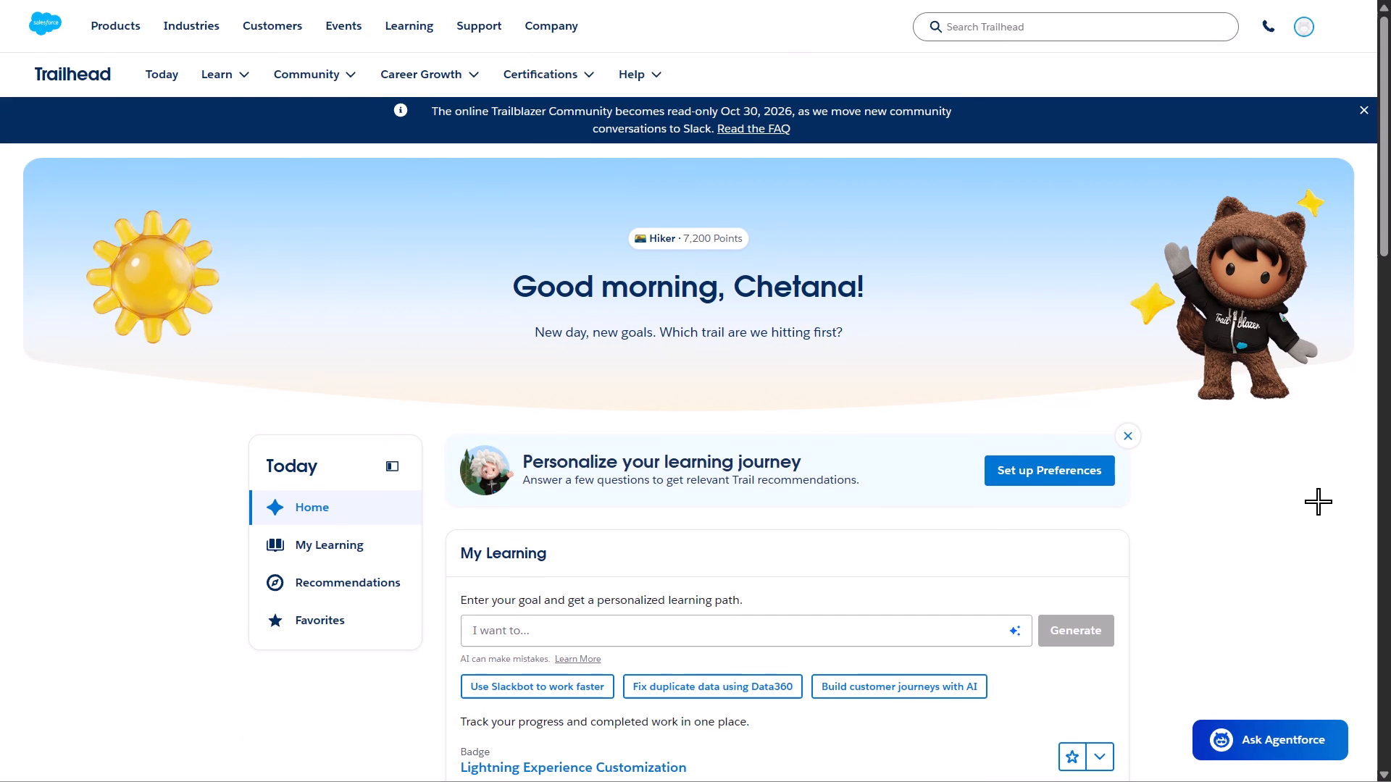
pyautogui.click(1318, 501)
pyautogui.hotkey('ctrl', 'c')
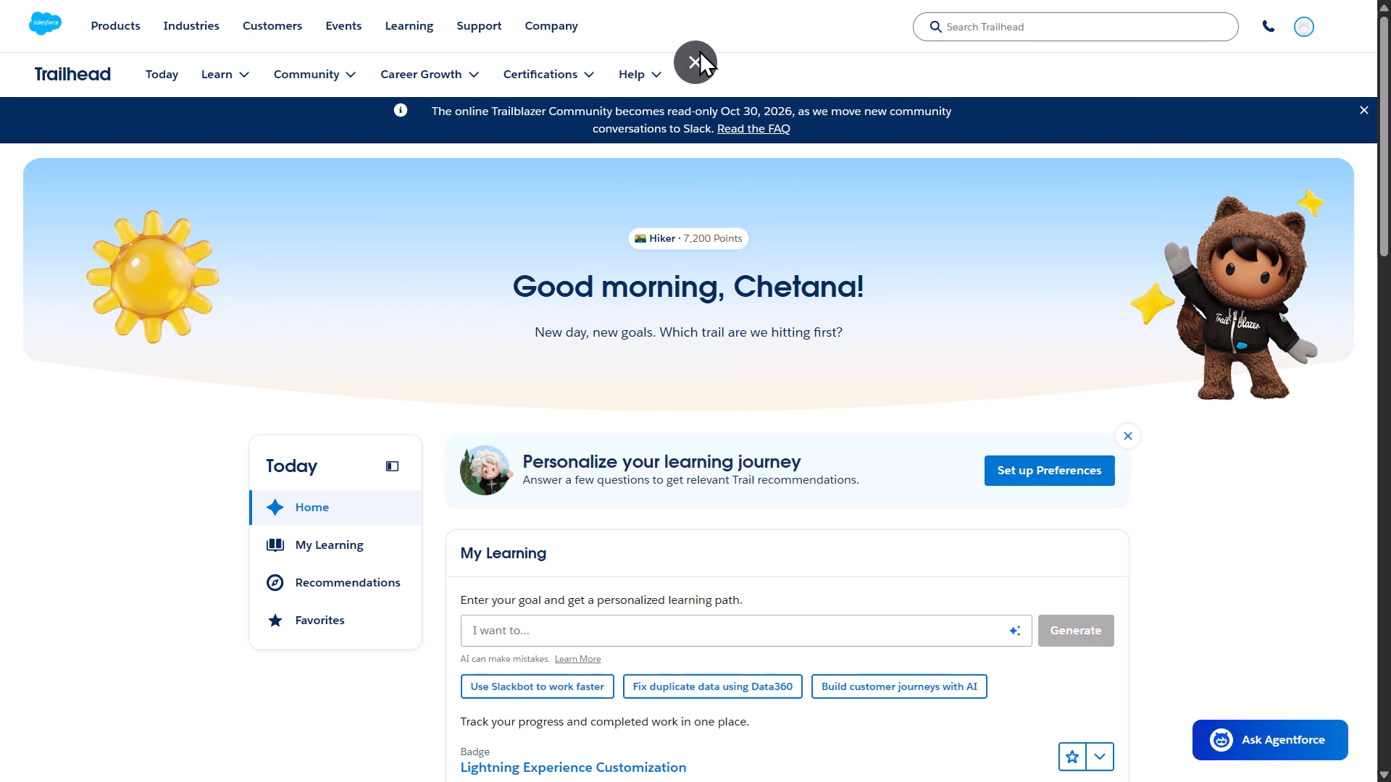
pyautogui.click(699, 50)
# Switch to the report with screenshots in Word and enable editing.
pyautogui.click(1286, 18)
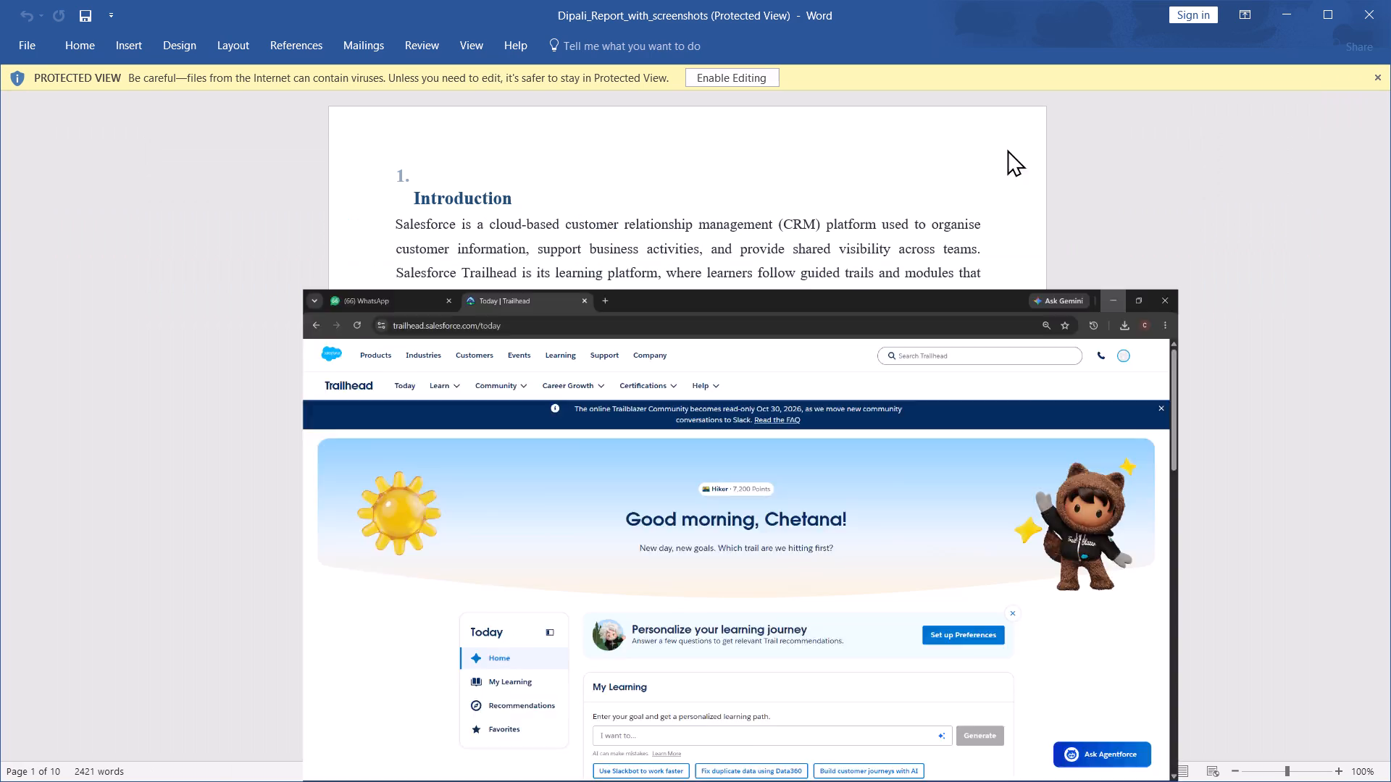
pyautogui.scroll(-3, 790, 268)
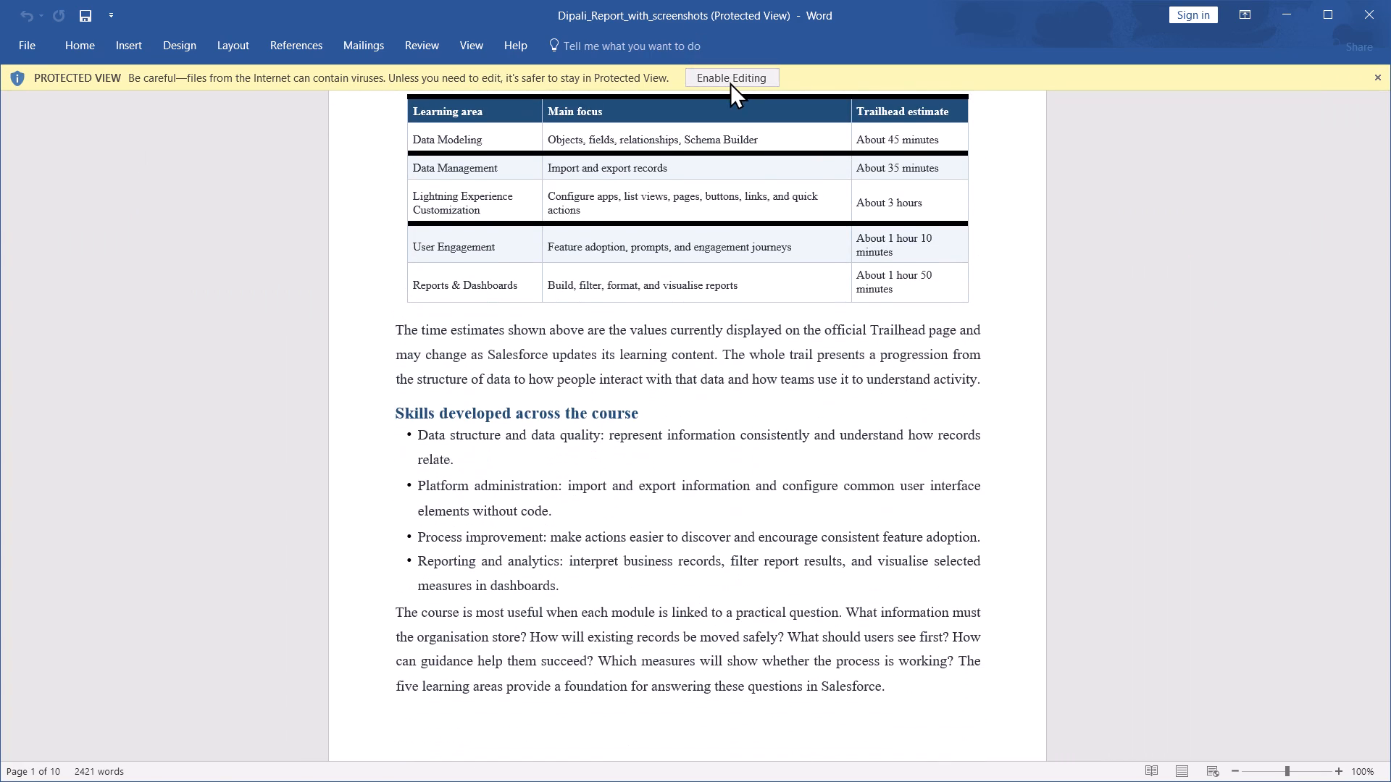
pyautogui.click(730, 82)
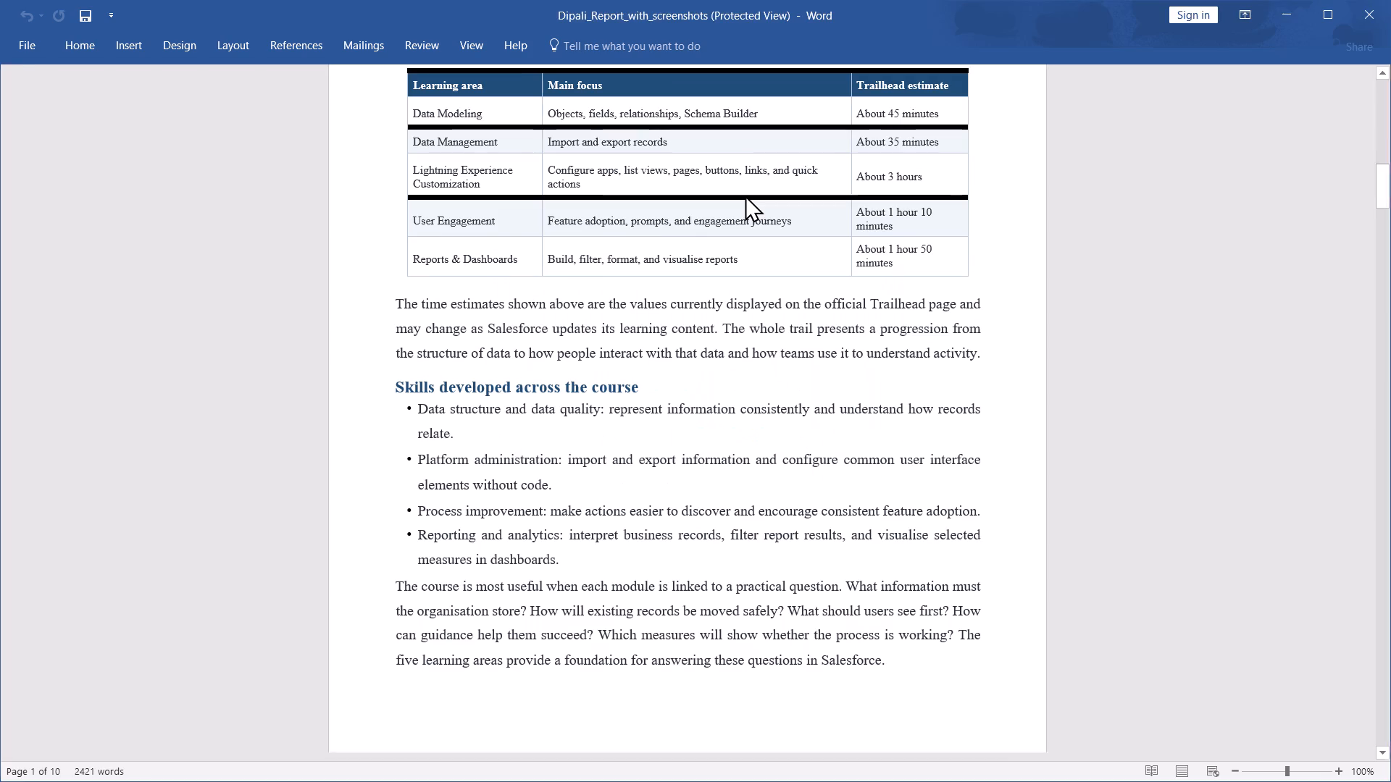
# Replace the Trailhead home page picture above the Screenshot 1 caption with the copied screenshot.
pyautogui.scroll(-20, 741, 352)
pyautogui.scroll(-20, 741, 352)
pyautogui.scroll(-16, 741, 352)
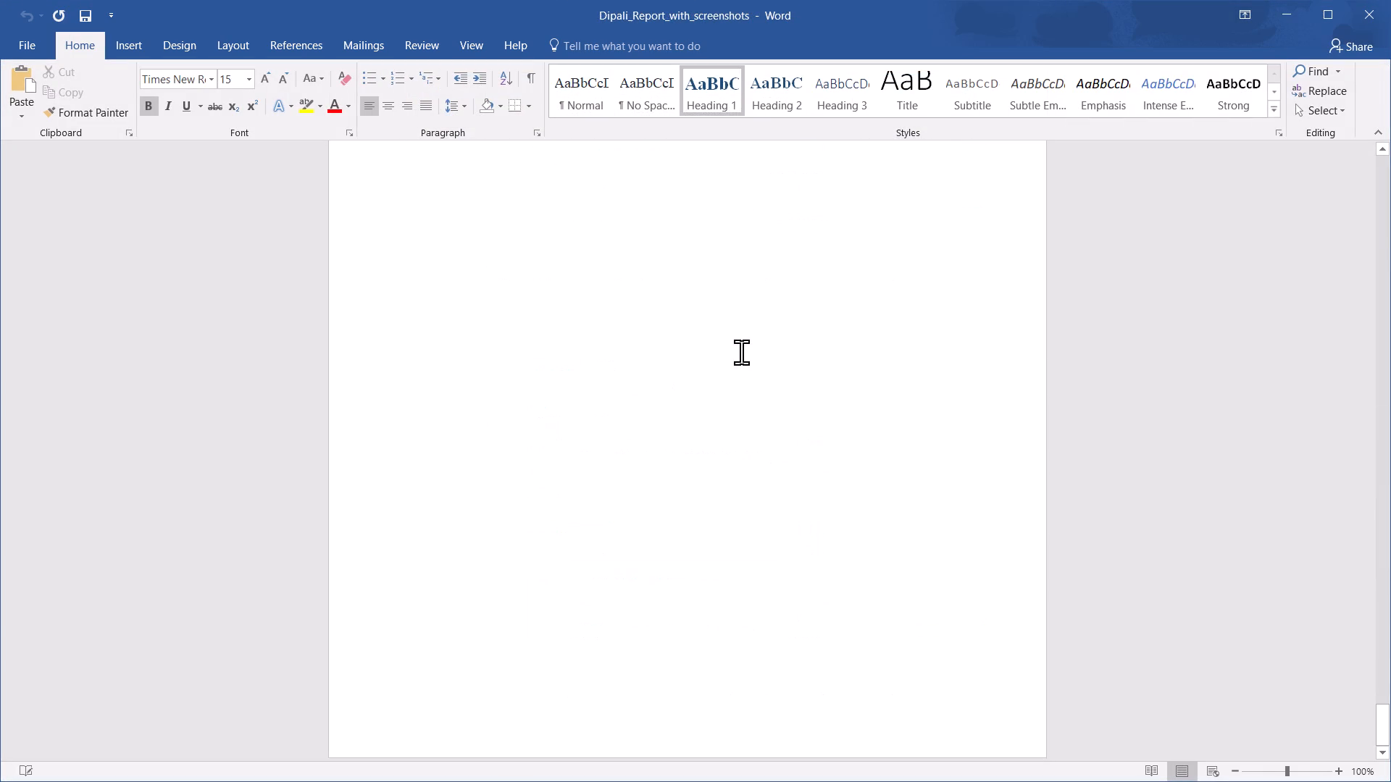
pyautogui.scroll(-15, 741, 352)
pyautogui.scroll(3, 741, 352)
pyautogui.scroll(-3, 741, 352)
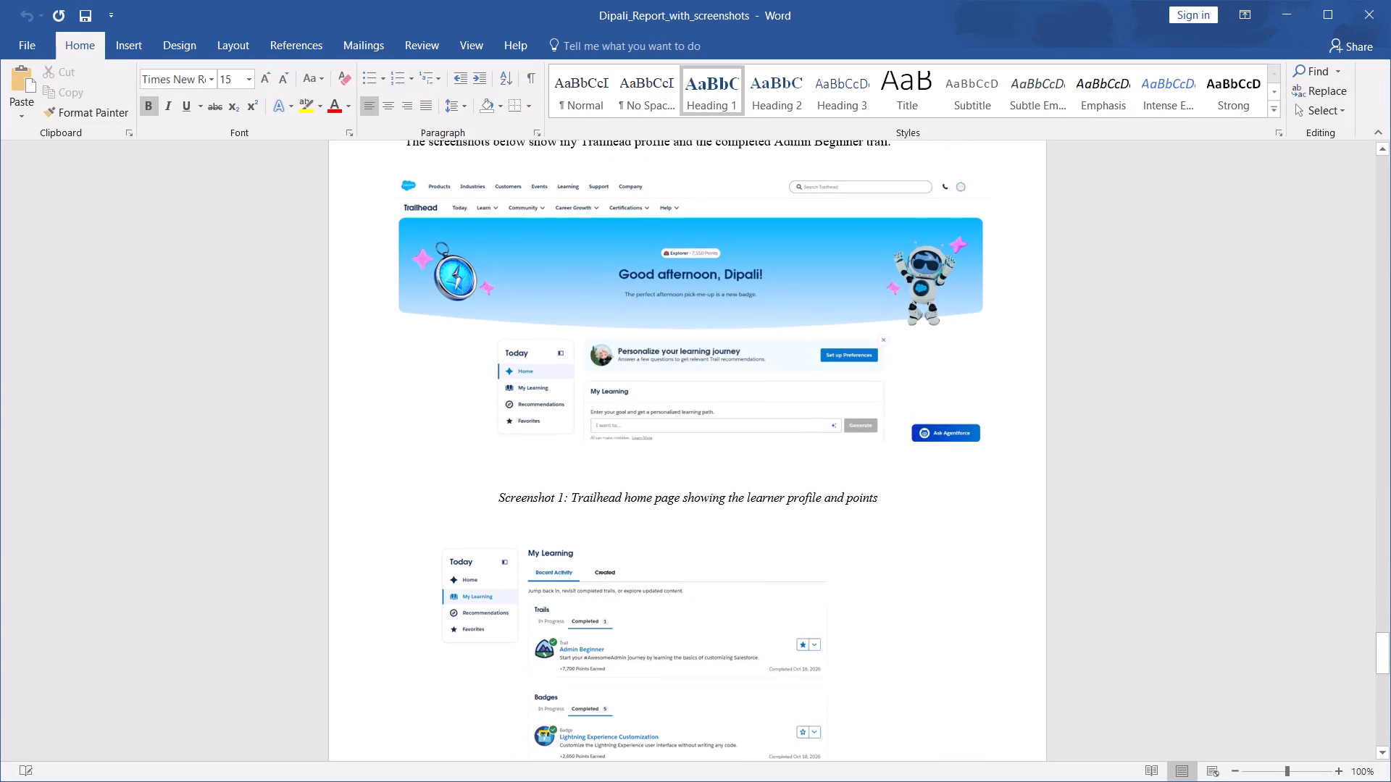
pyautogui.click(741, 352)
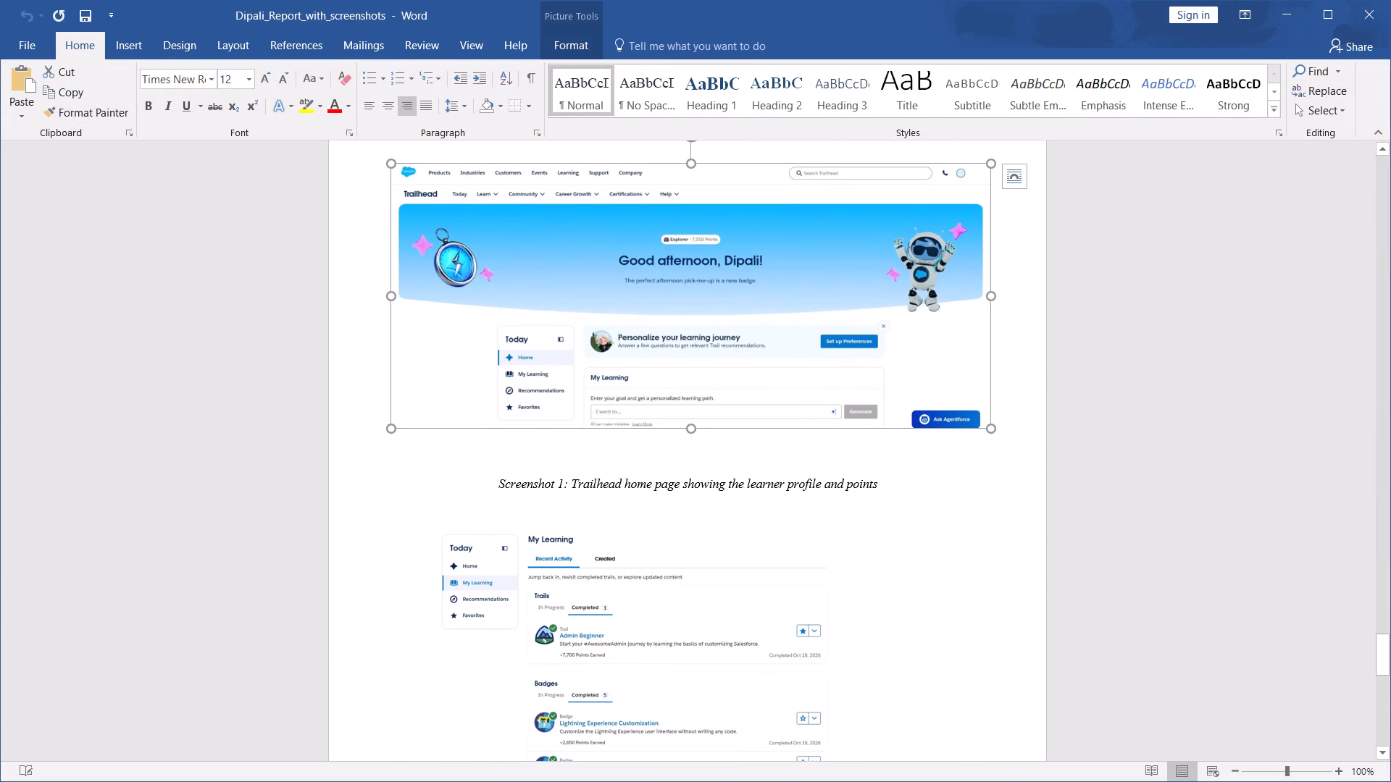
pyautogui.press('BackSpace')
pyautogui.hotkey('ctrl', 'v')
# Delete the old My Learning picture above the Screenshot 2 caption.
pyautogui.scroll(1, 741, 352)
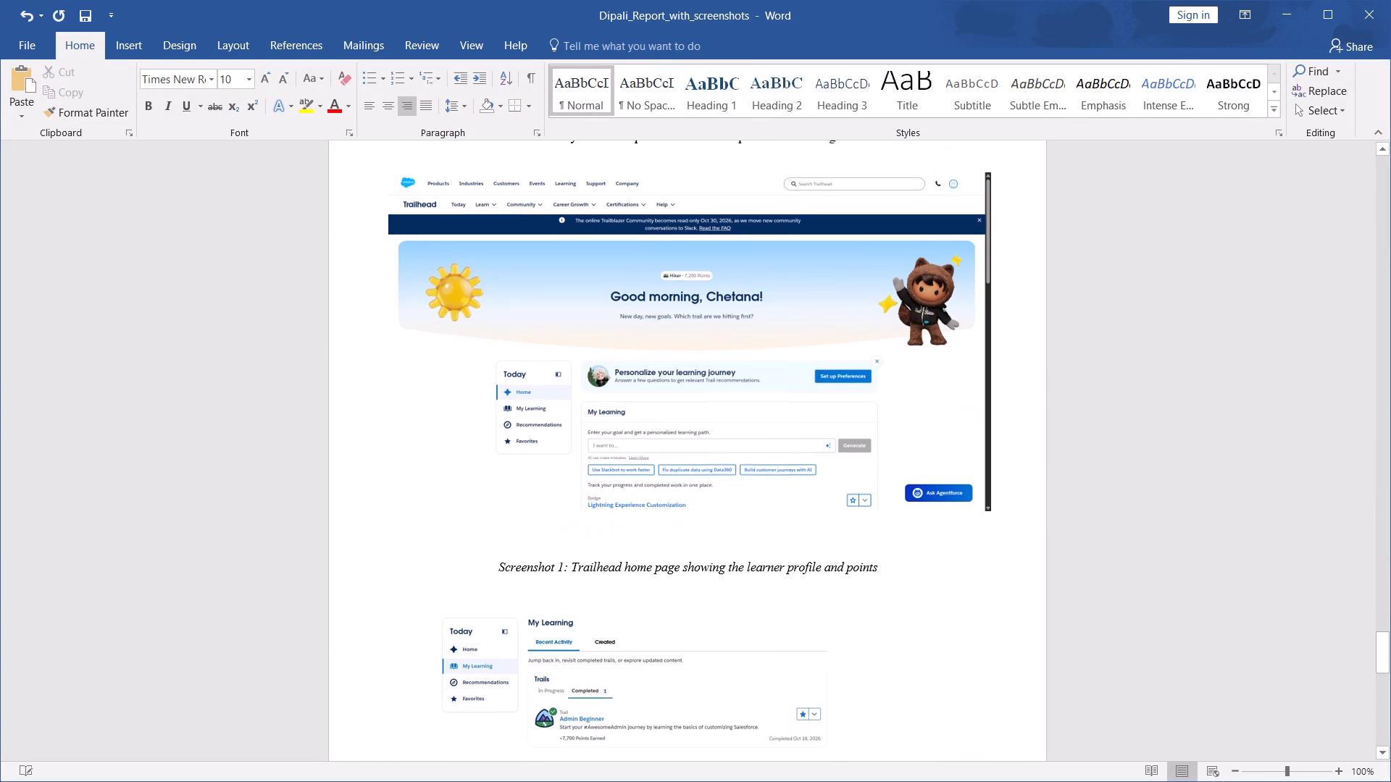
pyautogui.scroll(1, 741, 352)
pyautogui.scroll(-1, 738, 325)
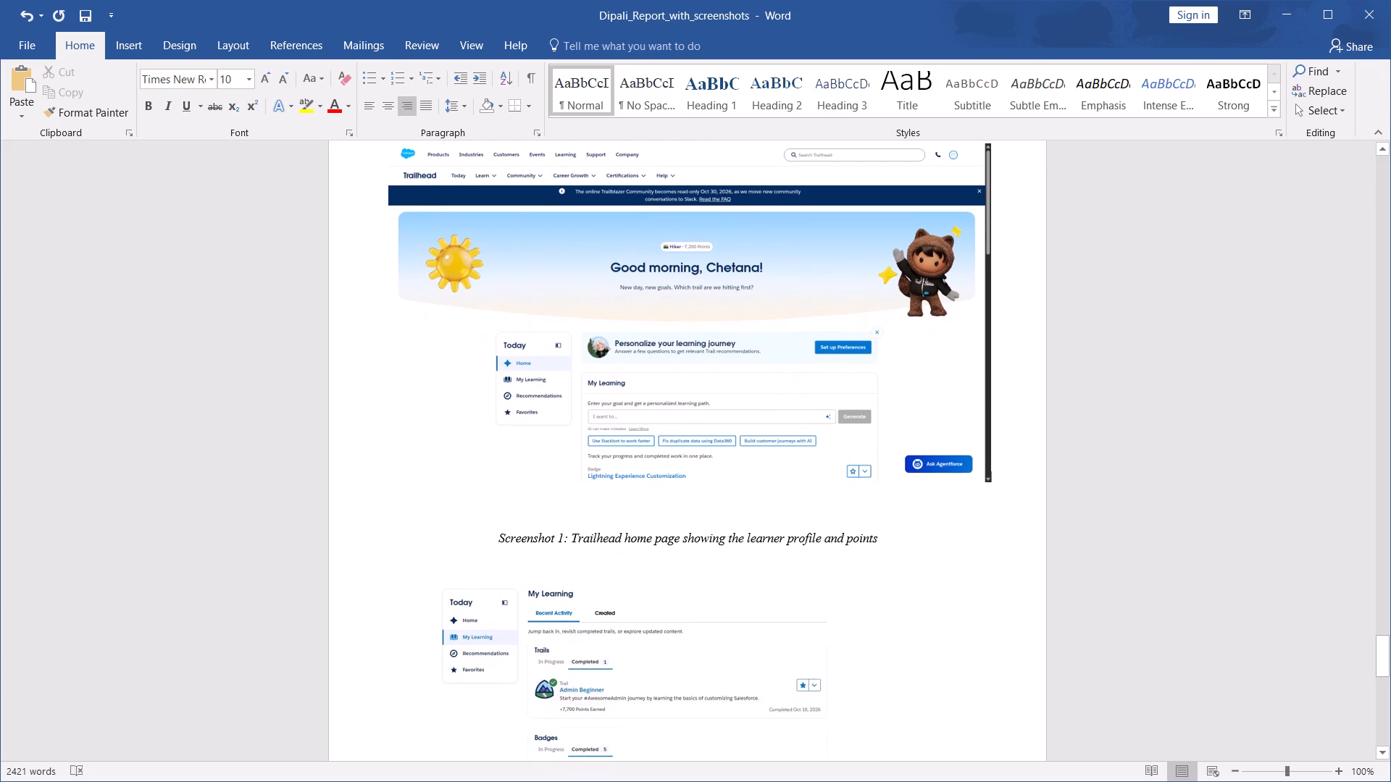
pyautogui.scroll(-1, 738, 325)
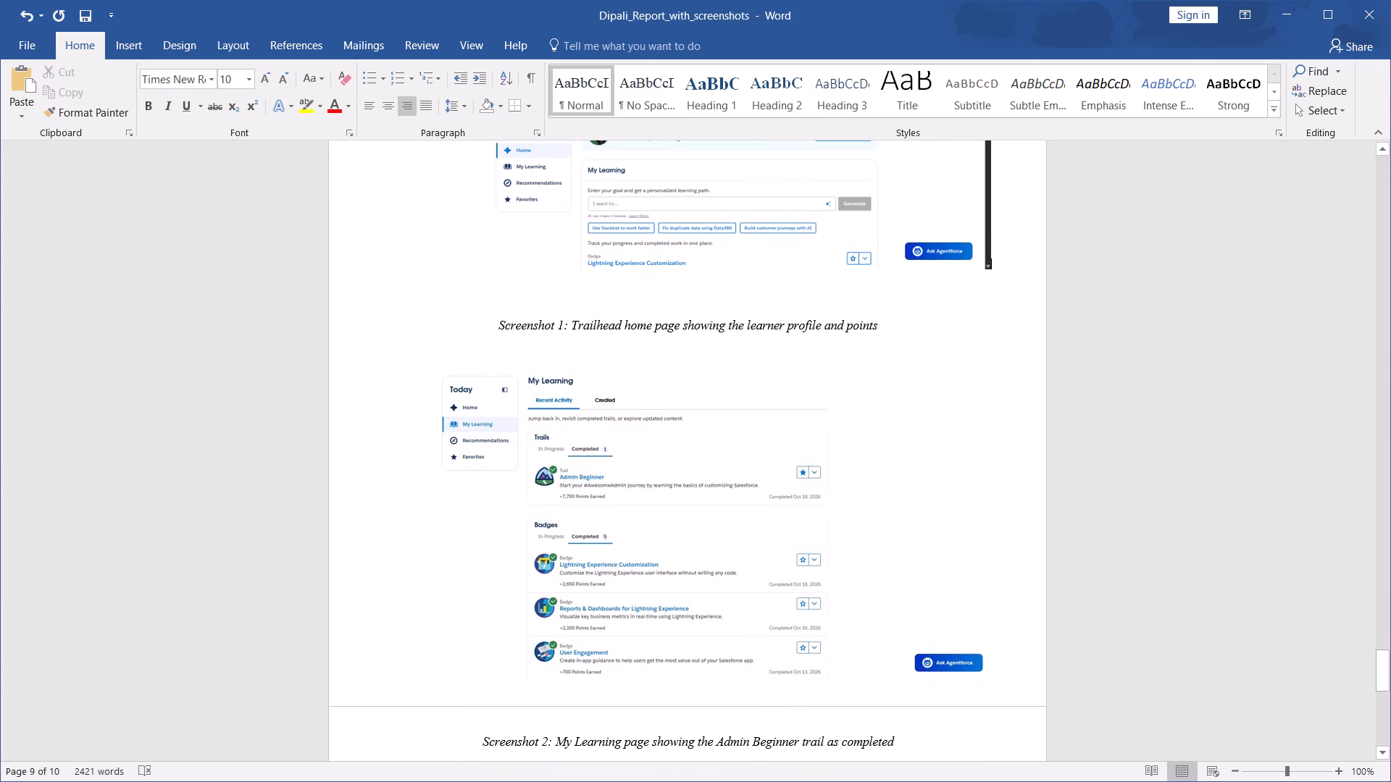
pyautogui.click(709, 495)
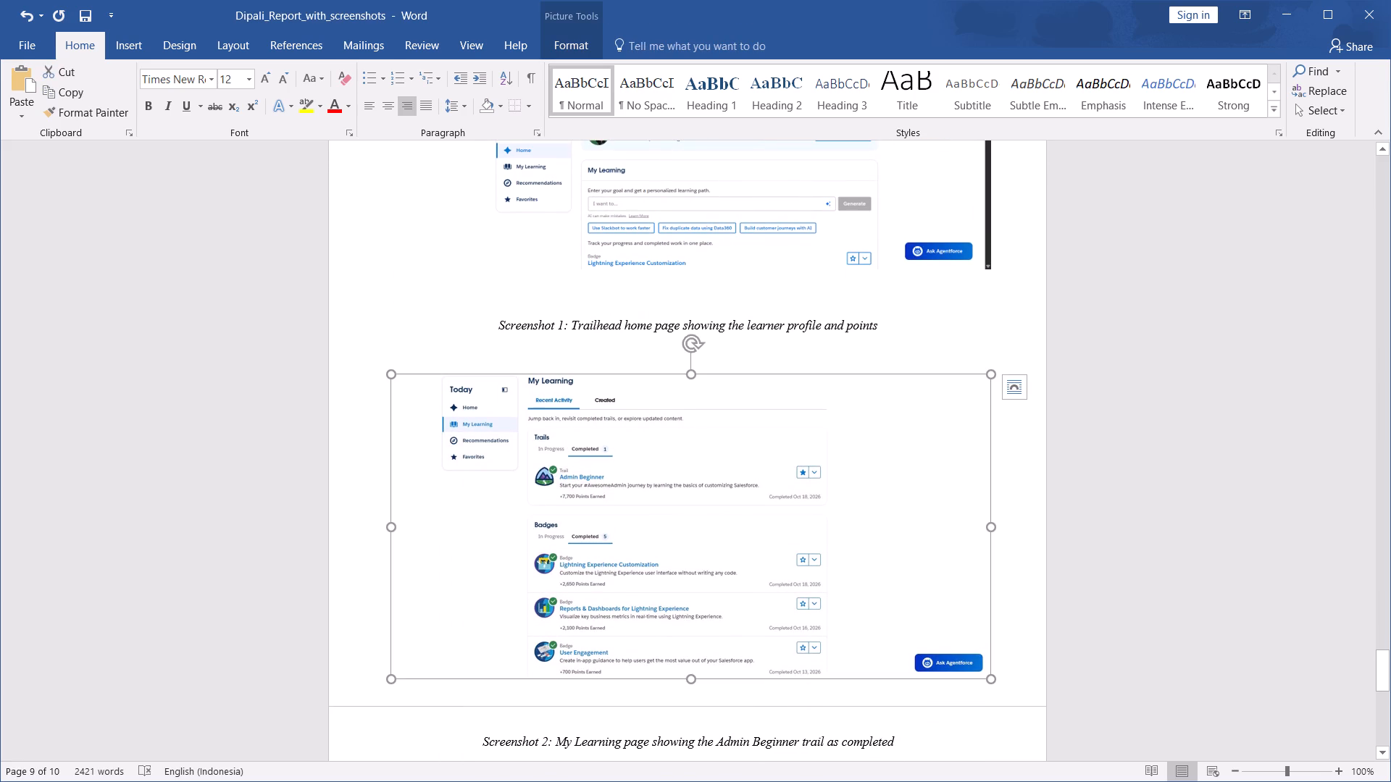
pyautogui.press('BackSpace')
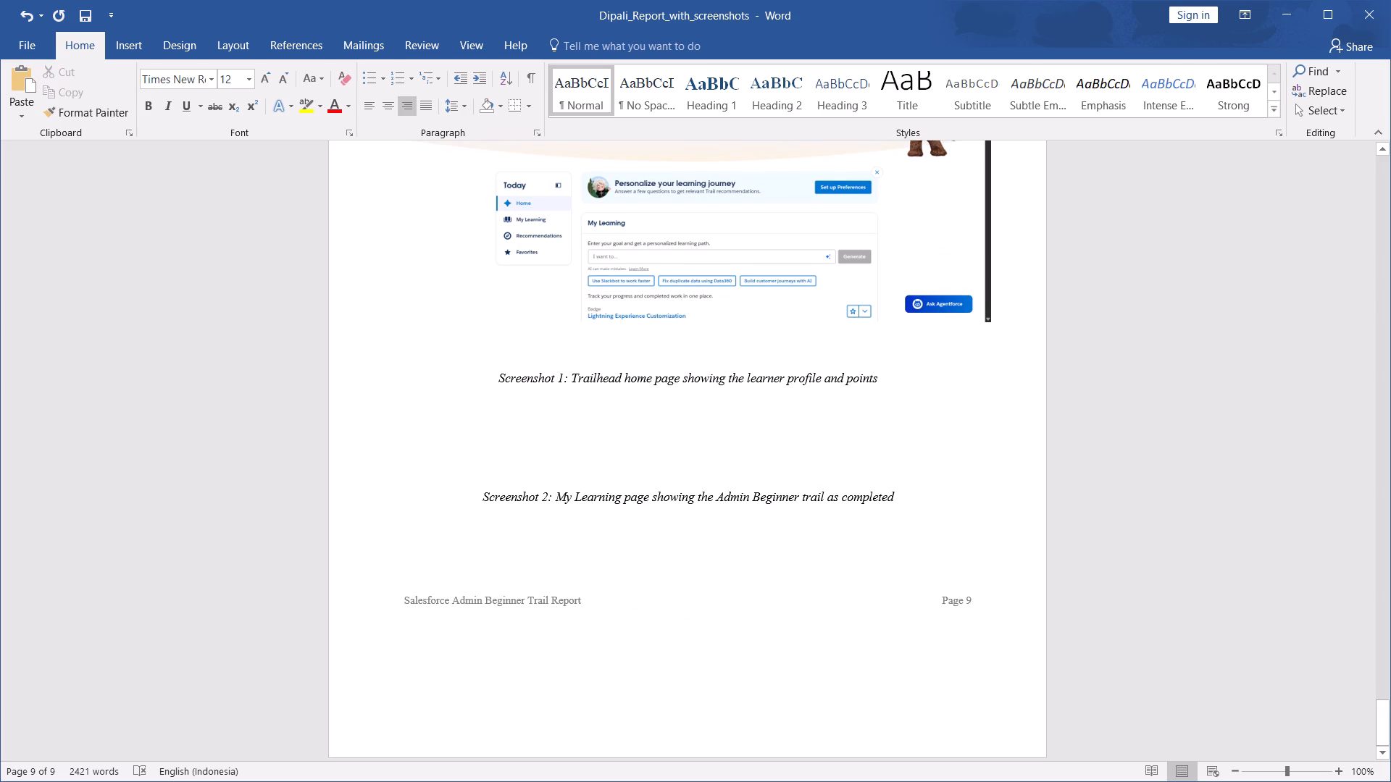
# Switch to Chrome, open Trailhead's My Learning page, and capture and copy a screenshot of its Trails and Badges progress.
pyautogui.click(716, 258)
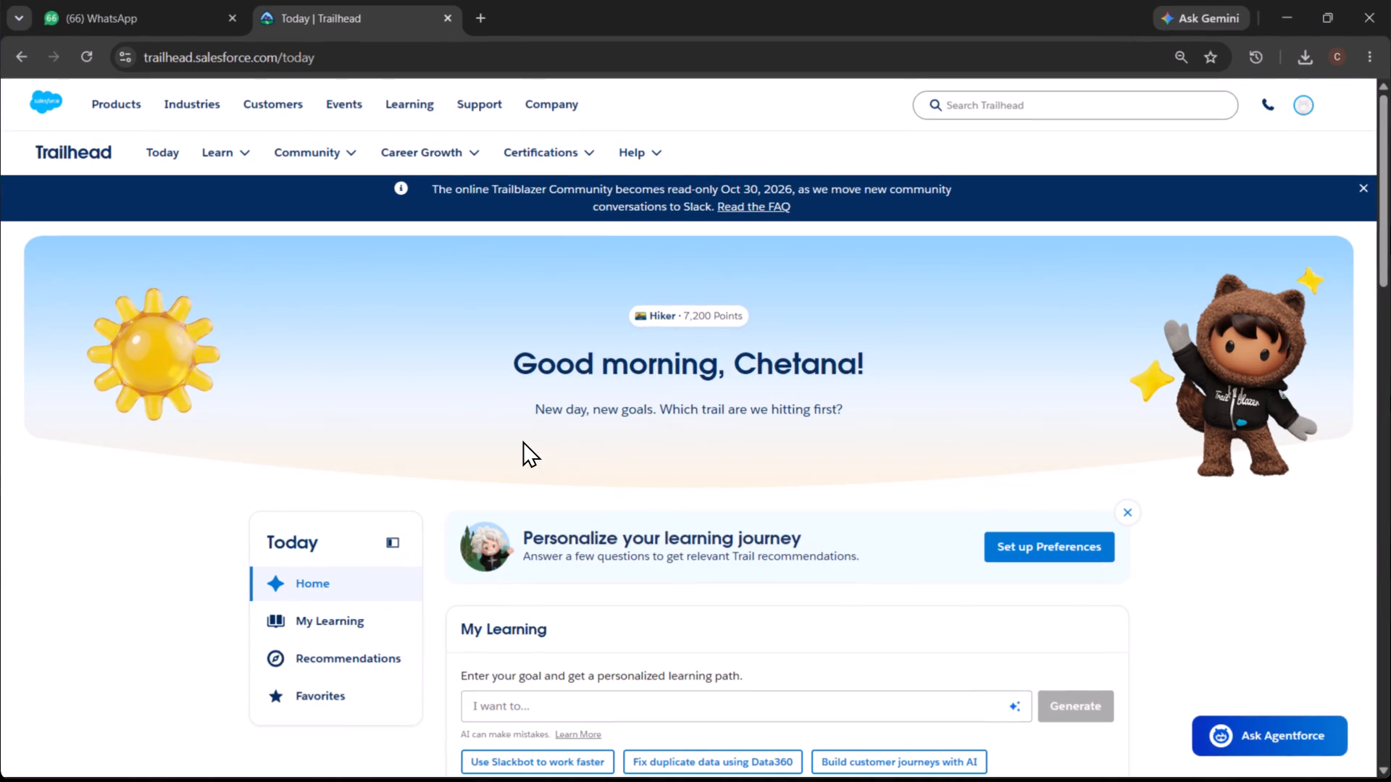
pyautogui.click(369, 622)
pyautogui.scroll(-2, 722, 511)
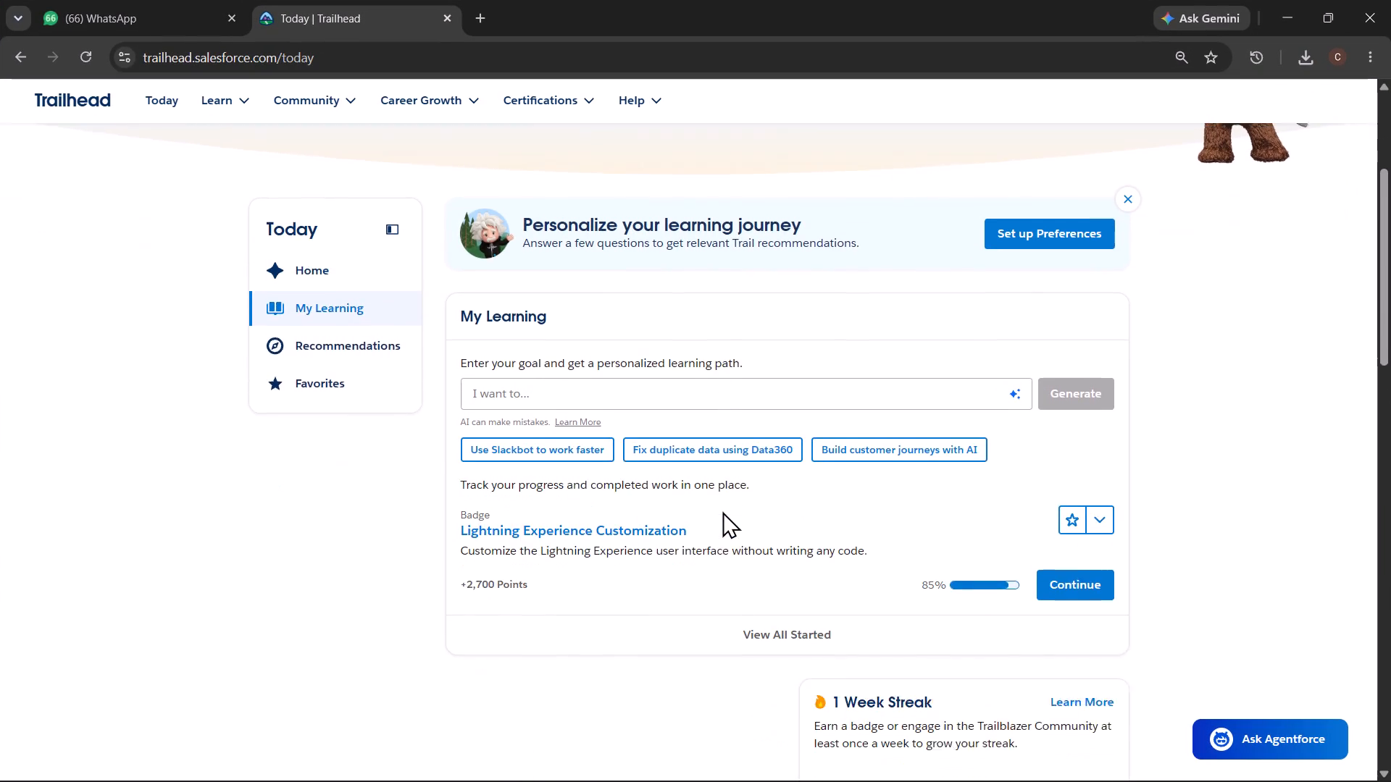
pyautogui.scroll(-2, 722, 511)
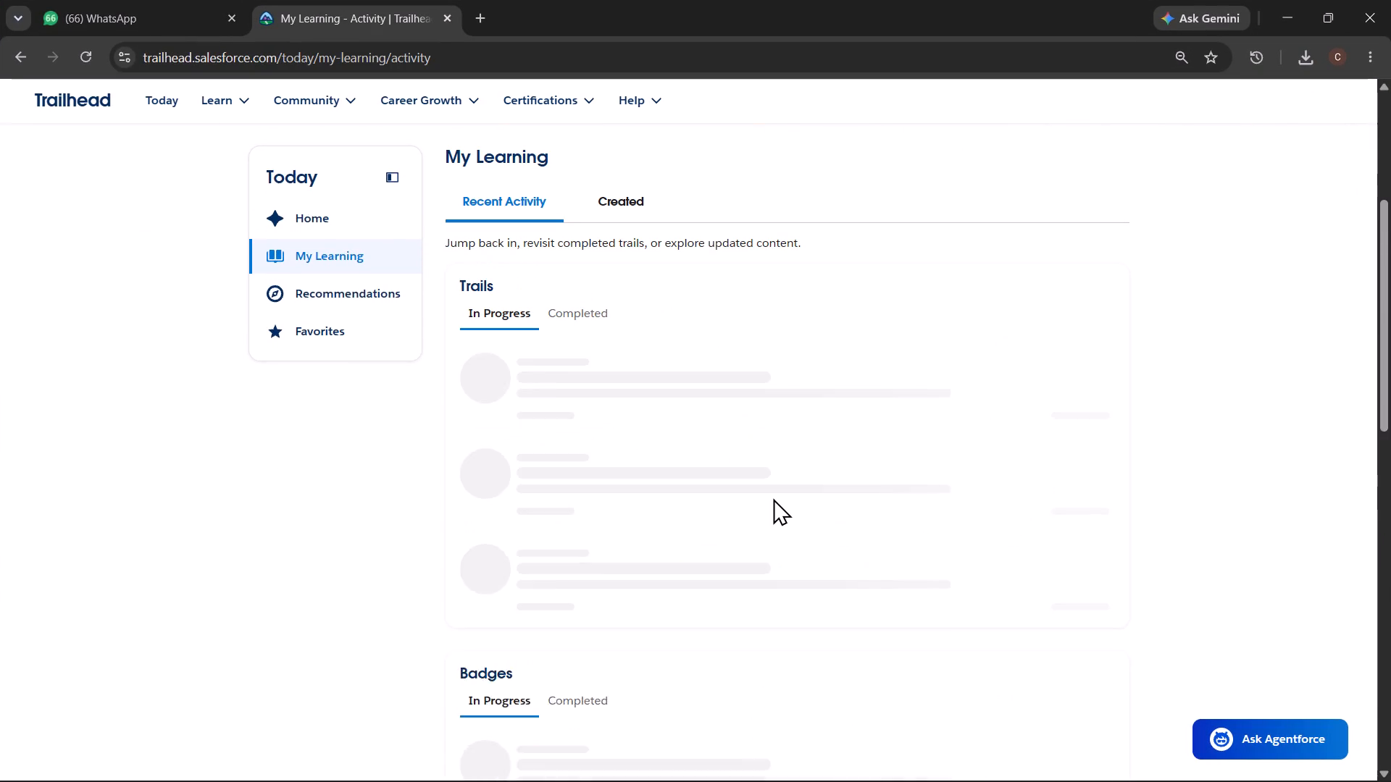
pyautogui.scroll(-1, 773, 498)
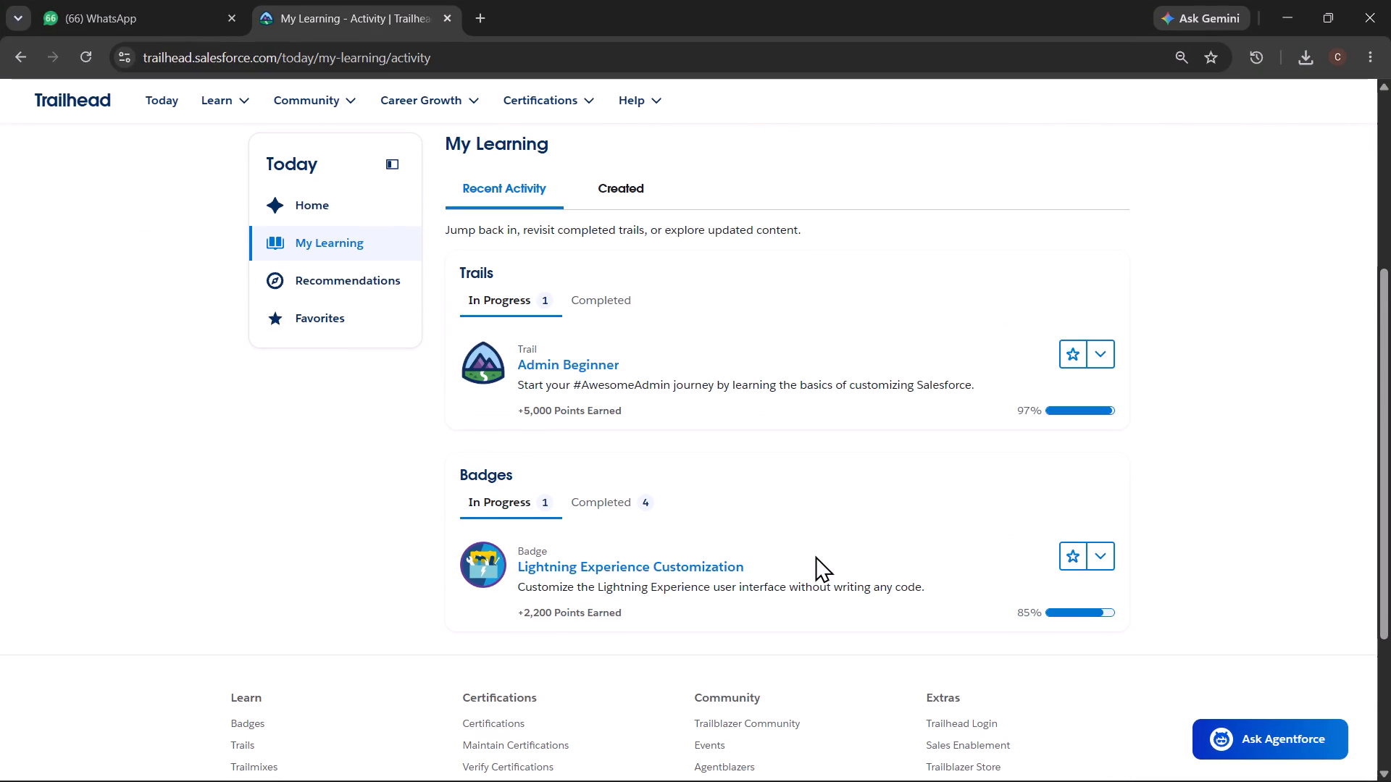
pyautogui.scroll(1, 815, 555)
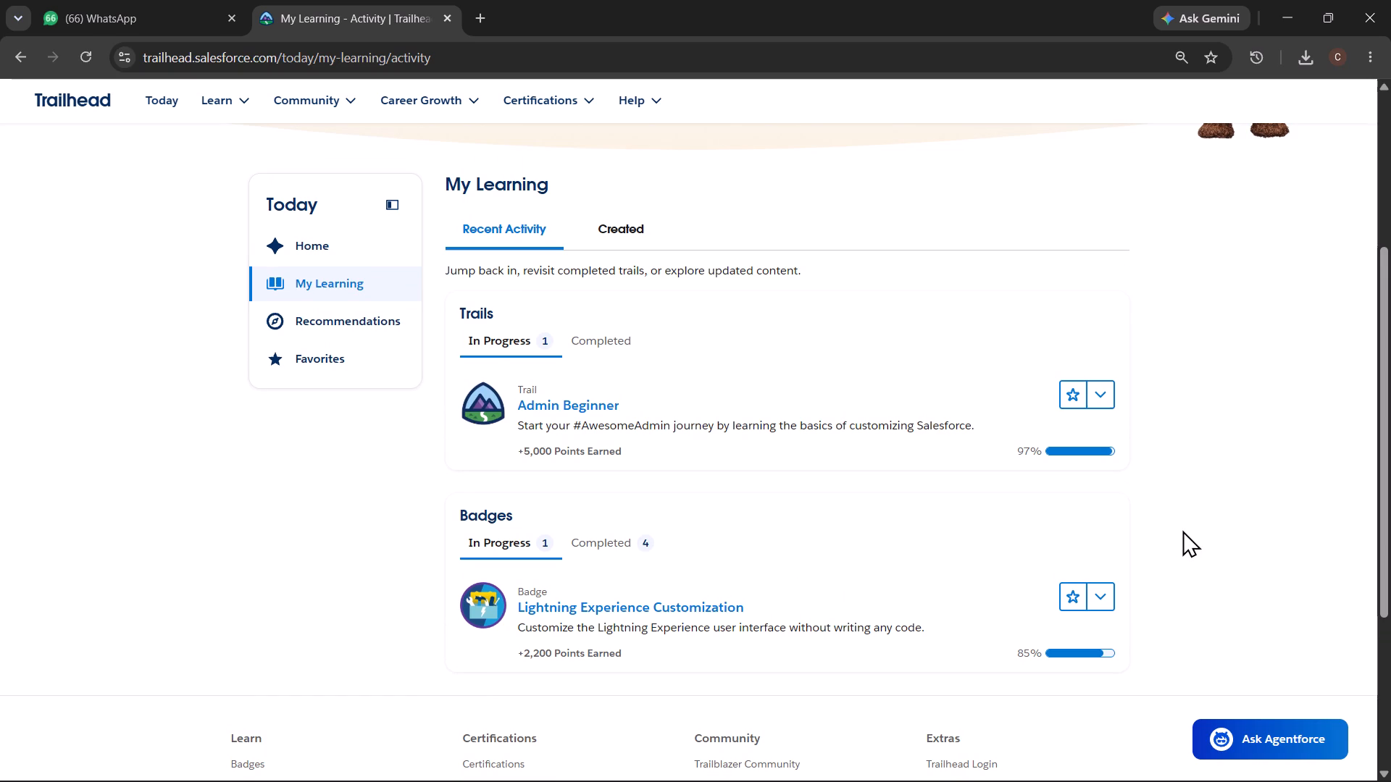
pyautogui.scroll(1, 1182, 530)
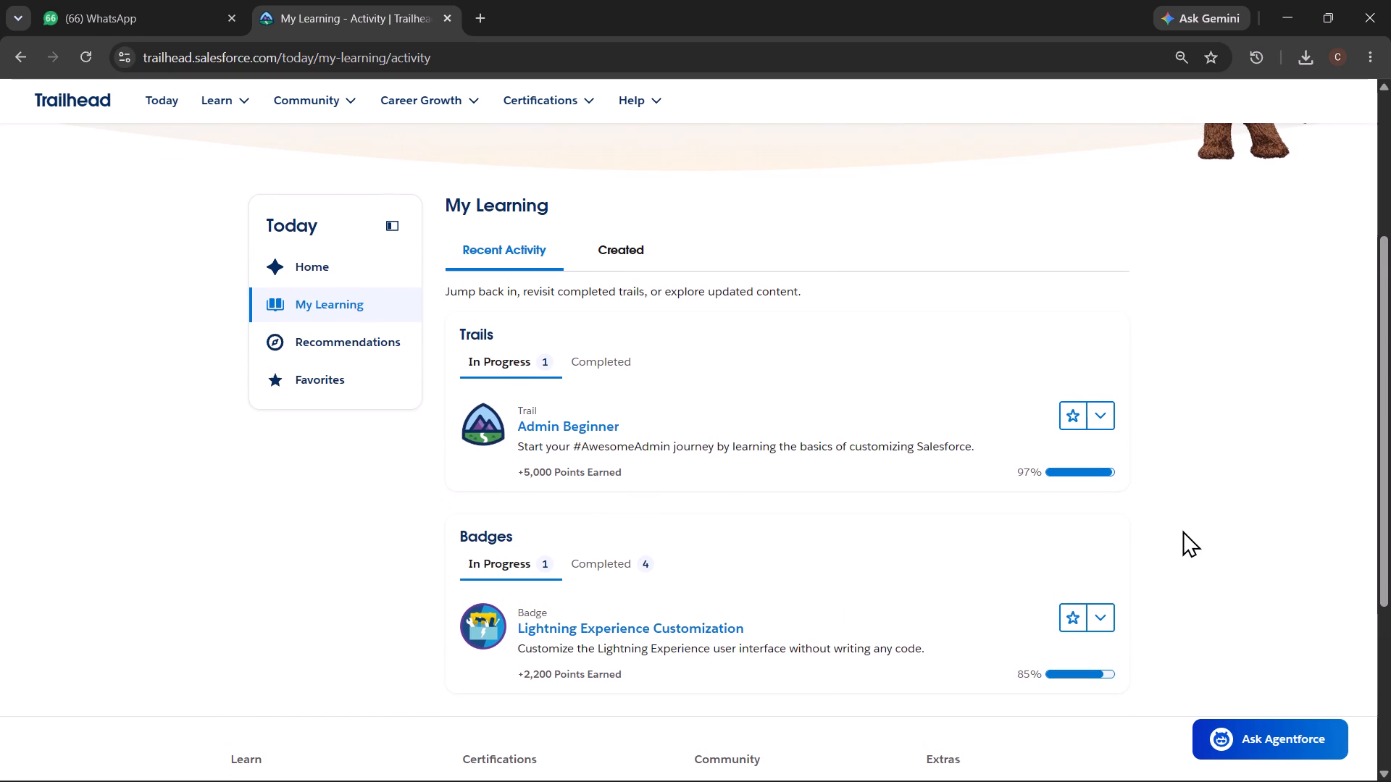
pyautogui.press('Print')
pyautogui.click(1182, 530)
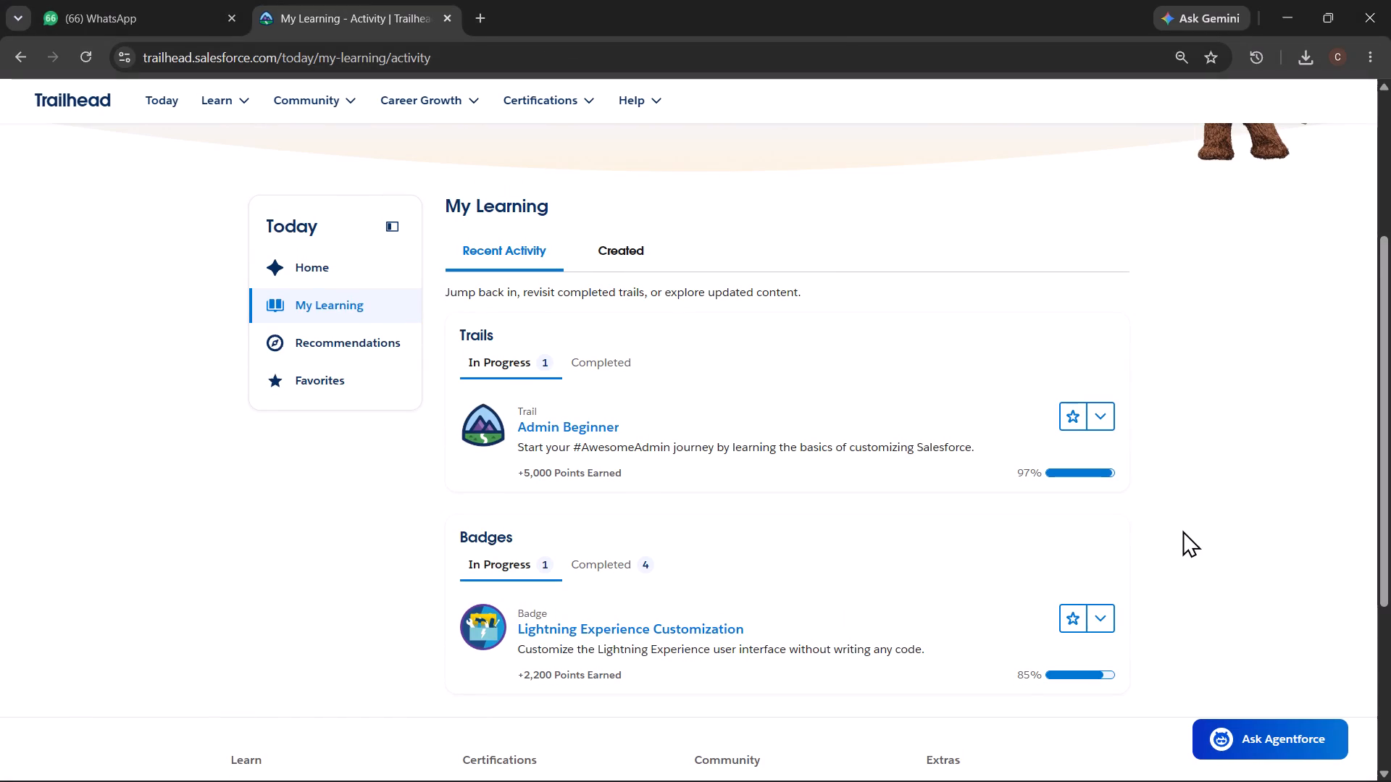
pyautogui.hotkey('ctrl', 'c')
# Return to the Word report and paste the My Learning screenshot above the Screenshot 2 caption.
pyautogui.scroll(-1, 798, 487)
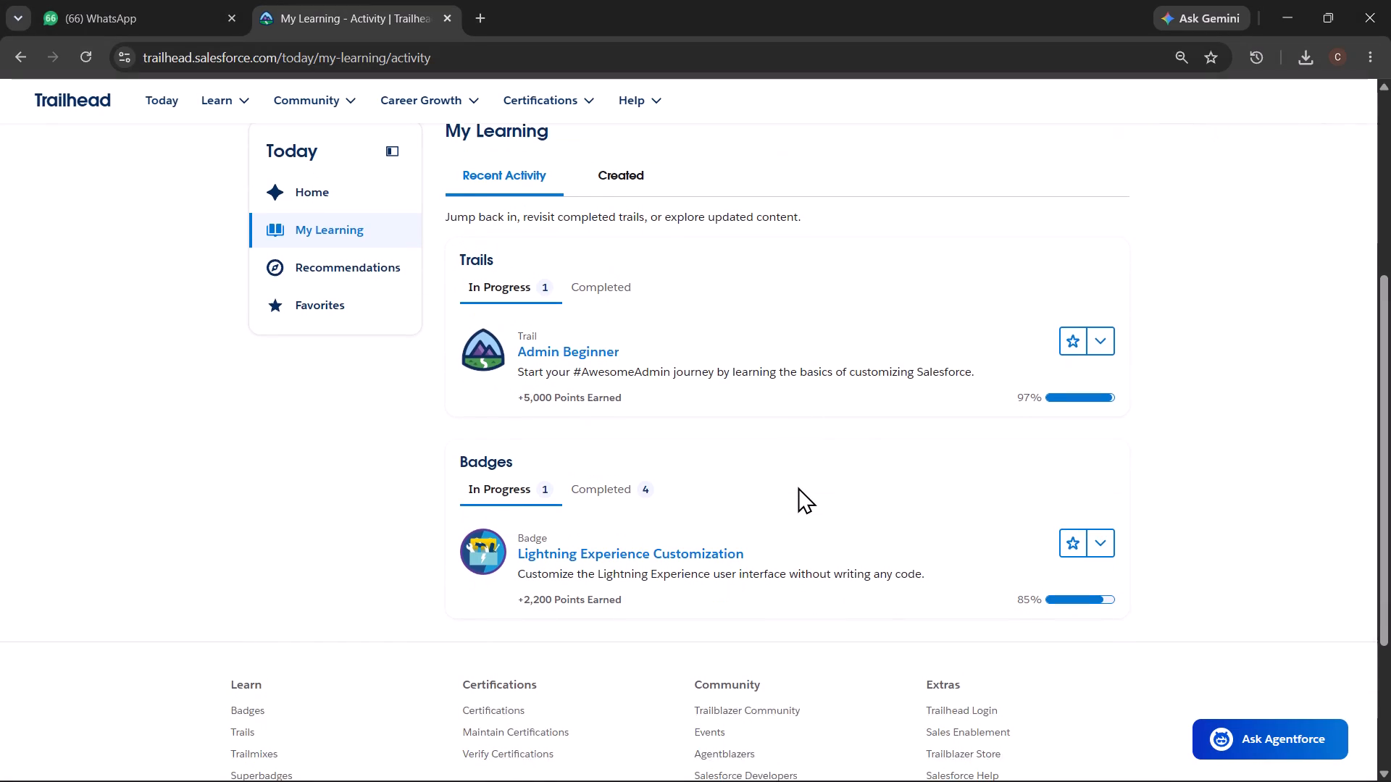
pyautogui.scroll(-2, 798, 487)
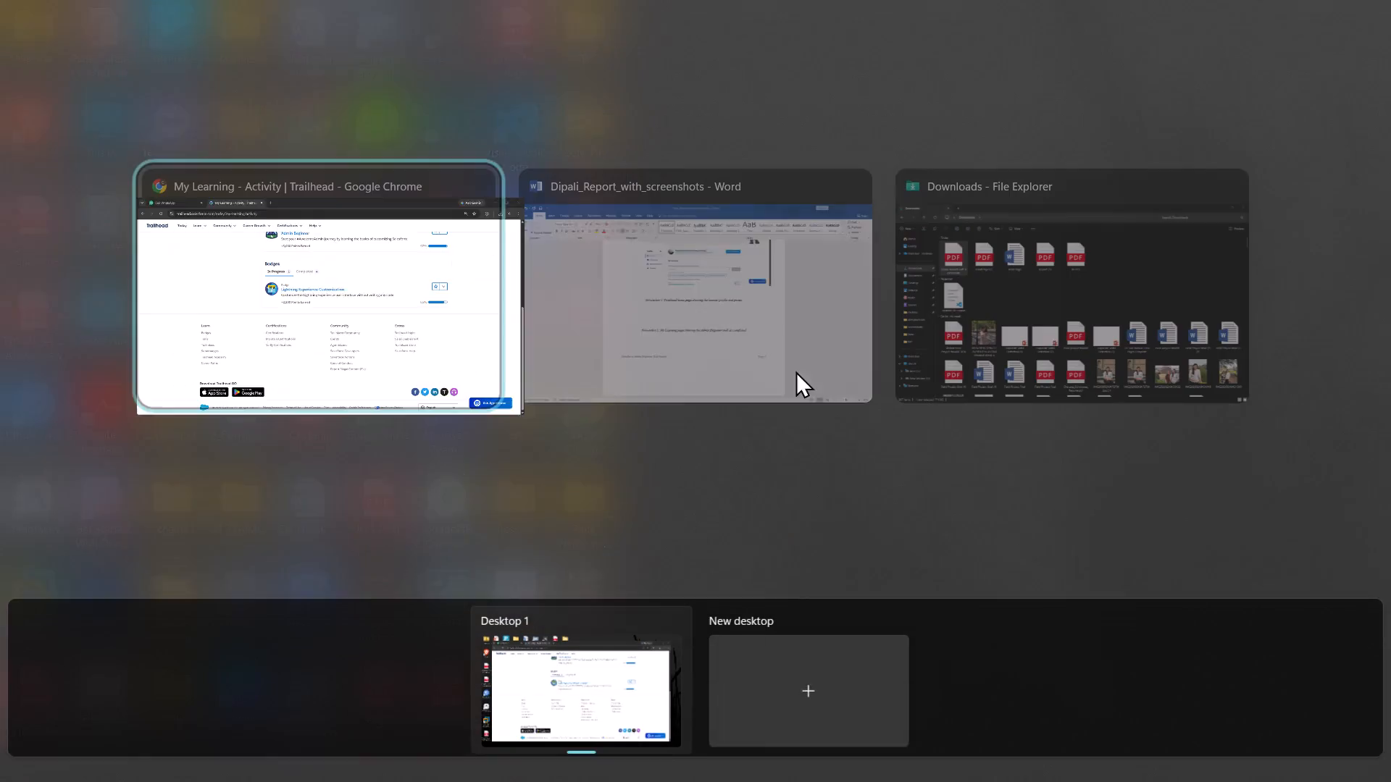
pyautogui.click(685, 269)
pyautogui.click(643, 444)
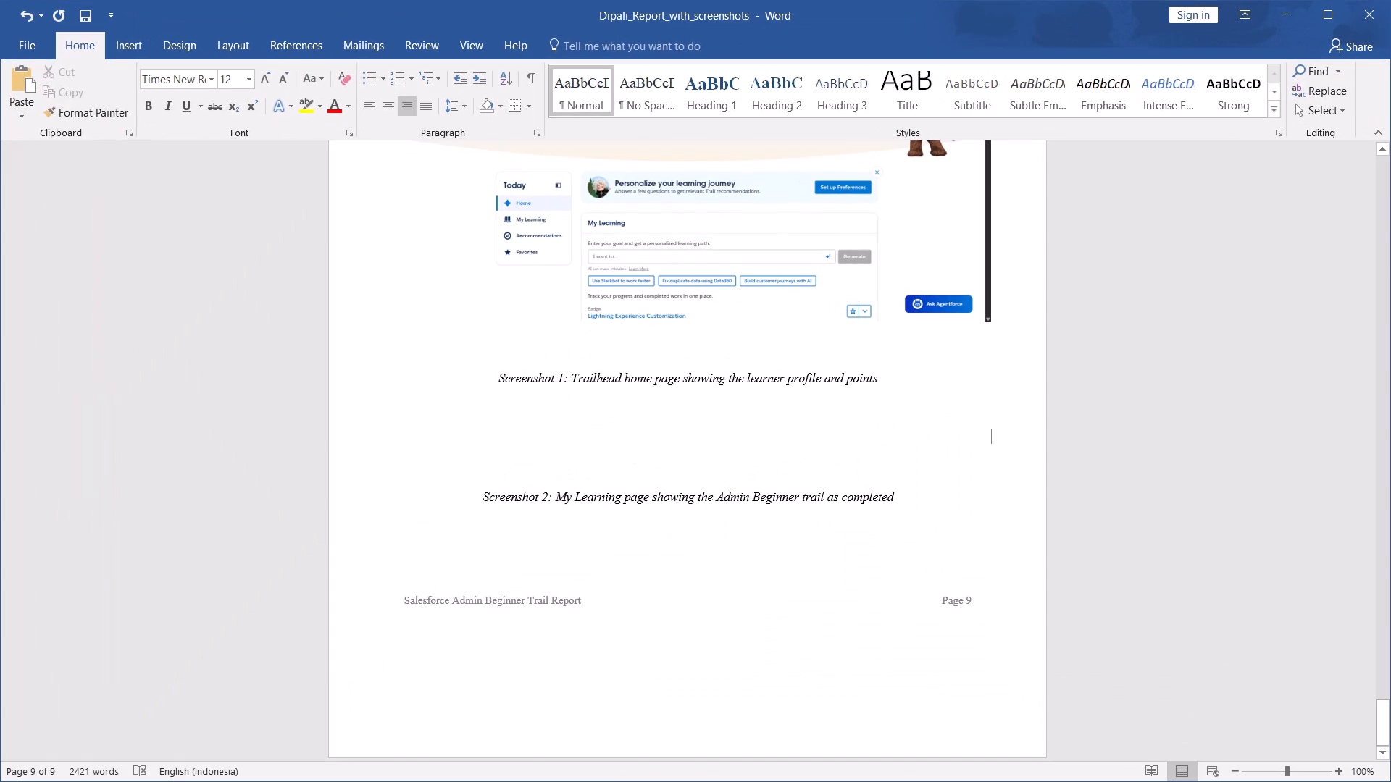
pyautogui.hotkey('ctrl', 'v')
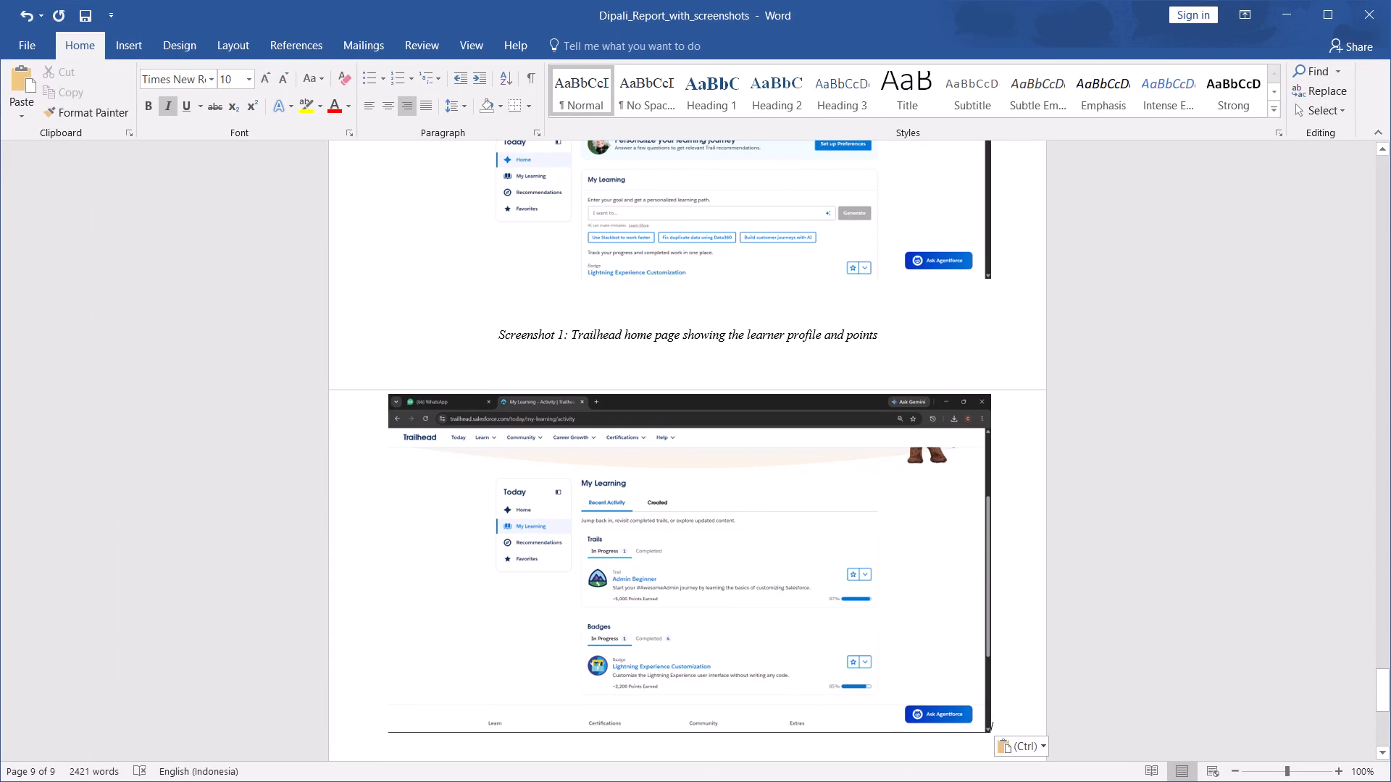
# Set the My Learning picture to tight text wrapping and narrow it from its left edge.
pyautogui.moveTo(829, 484); pyautogui.dragTo(845, 487)
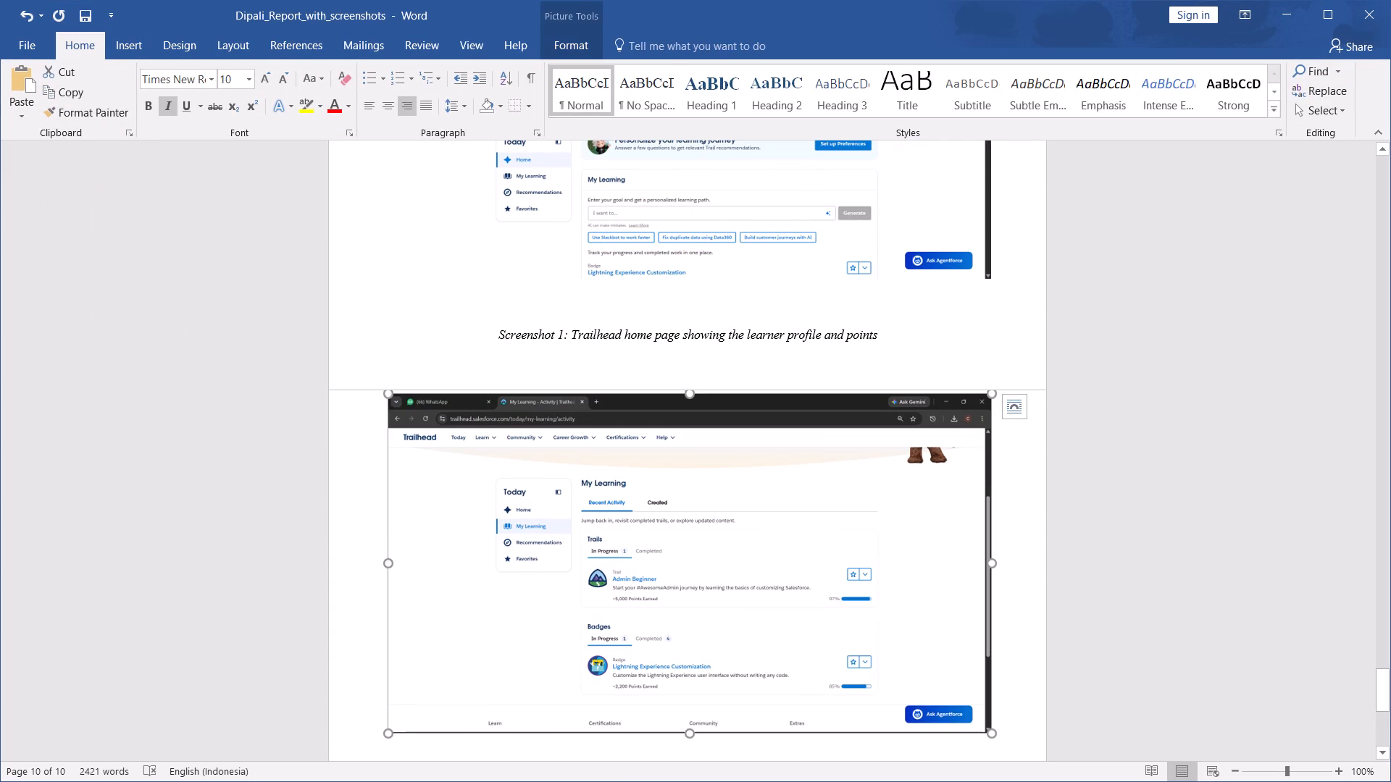
pyautogui.click(1016, 402)
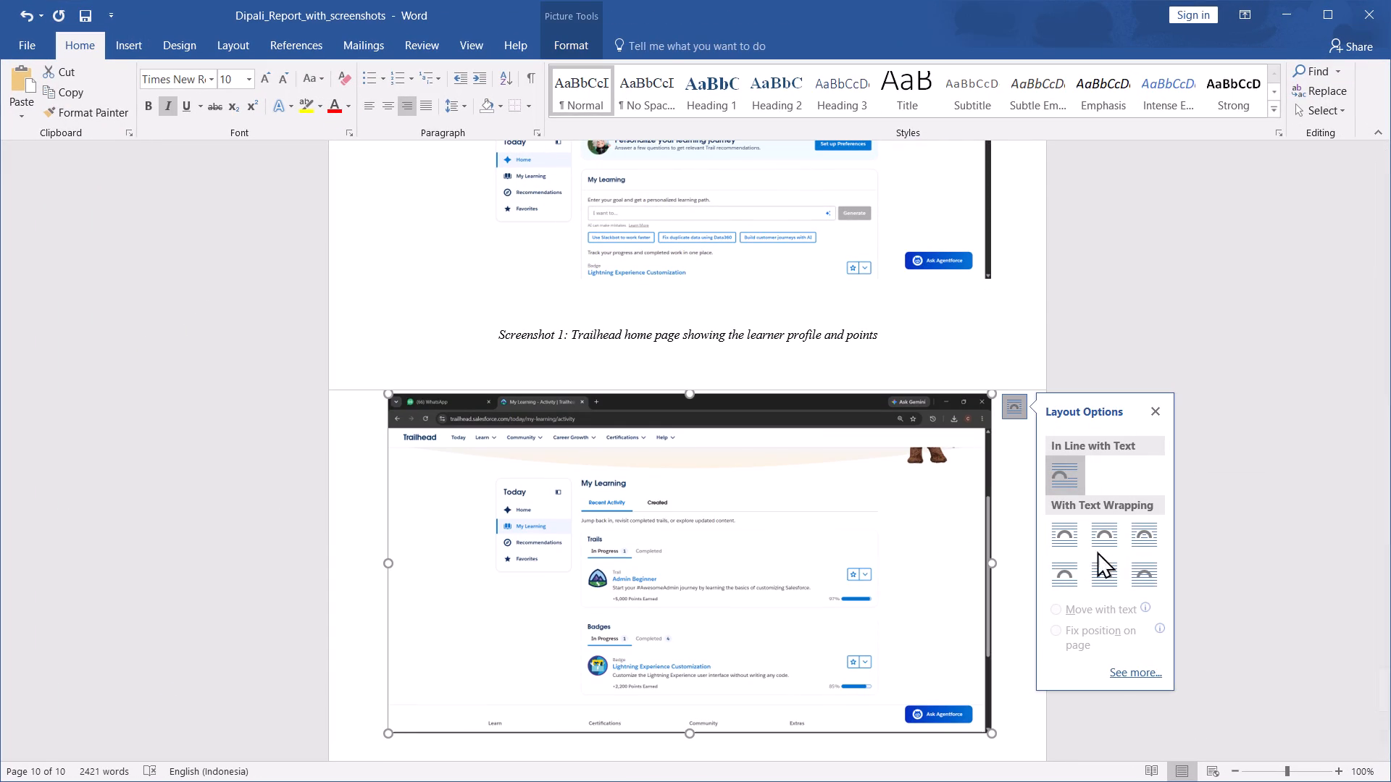
pyautogui.click(1106, 534)
pyautogui.click(871, 581)
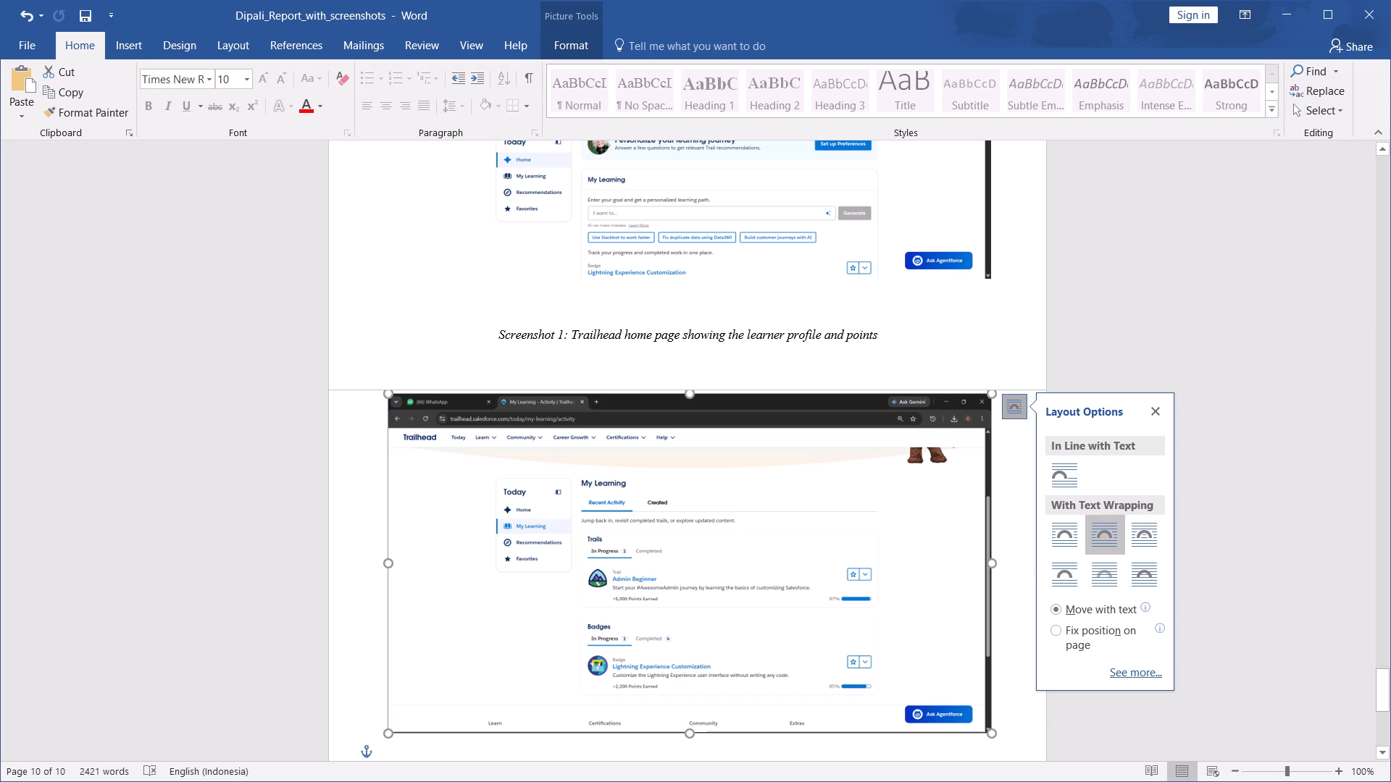
pyautogui.moveTo(871, 581); pyautogui.dragTo(893, 580)
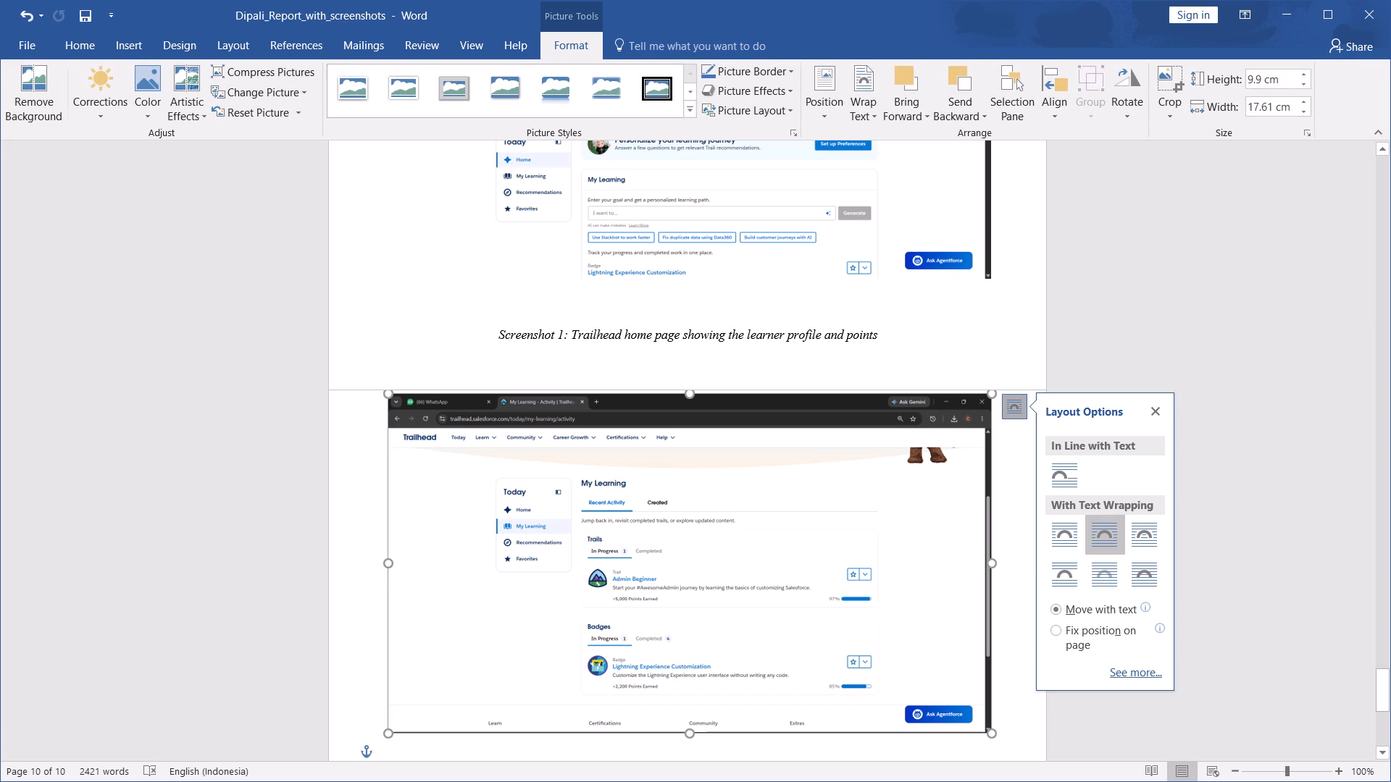
pyautogui.moveTo(385, 568); pyautogui.dragTo(427, 565)
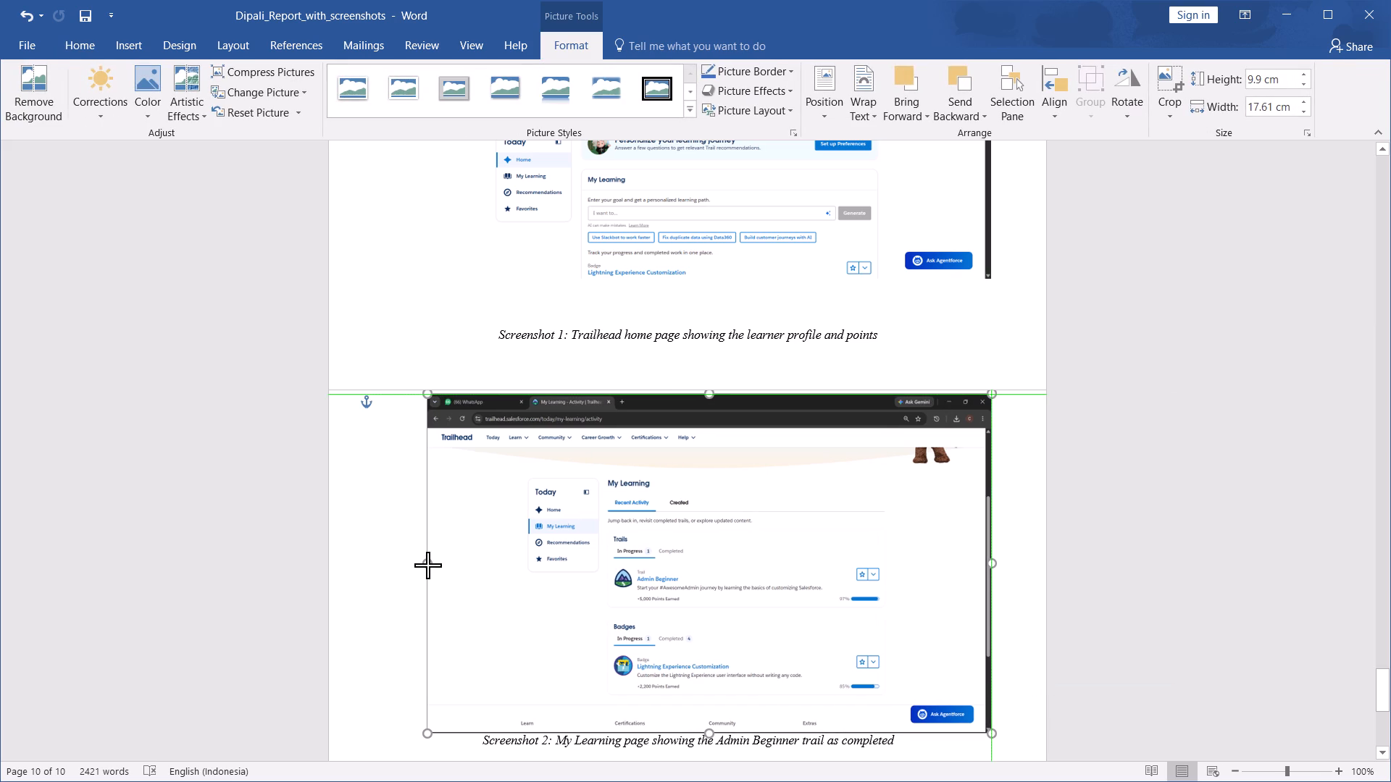
# Insert three blank lines in the text before the Screenshot 2 caption, beside the My Learning picture.
pyautogui.click(1018, 657)
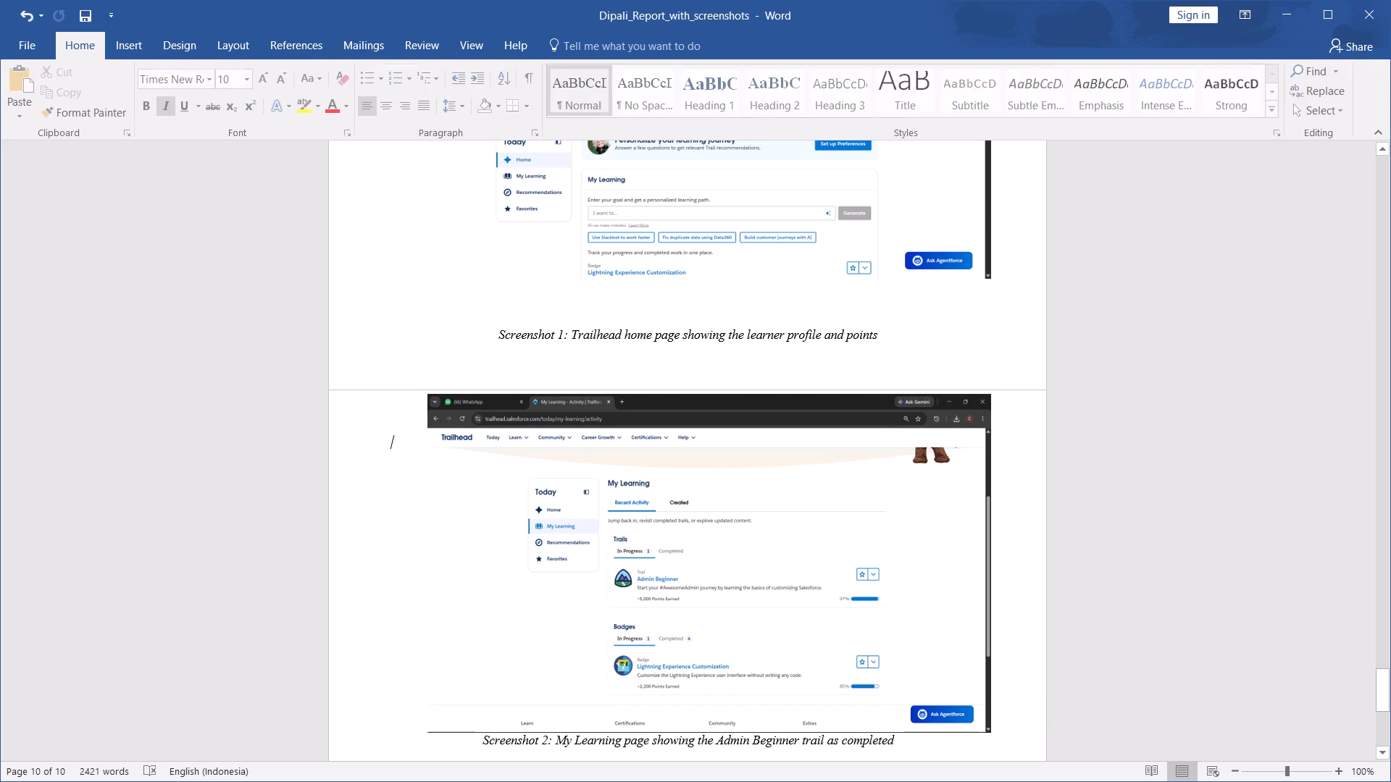
pyautogui.press('Return')
pyautogui.press('Return')
pyautogui.press('Return')
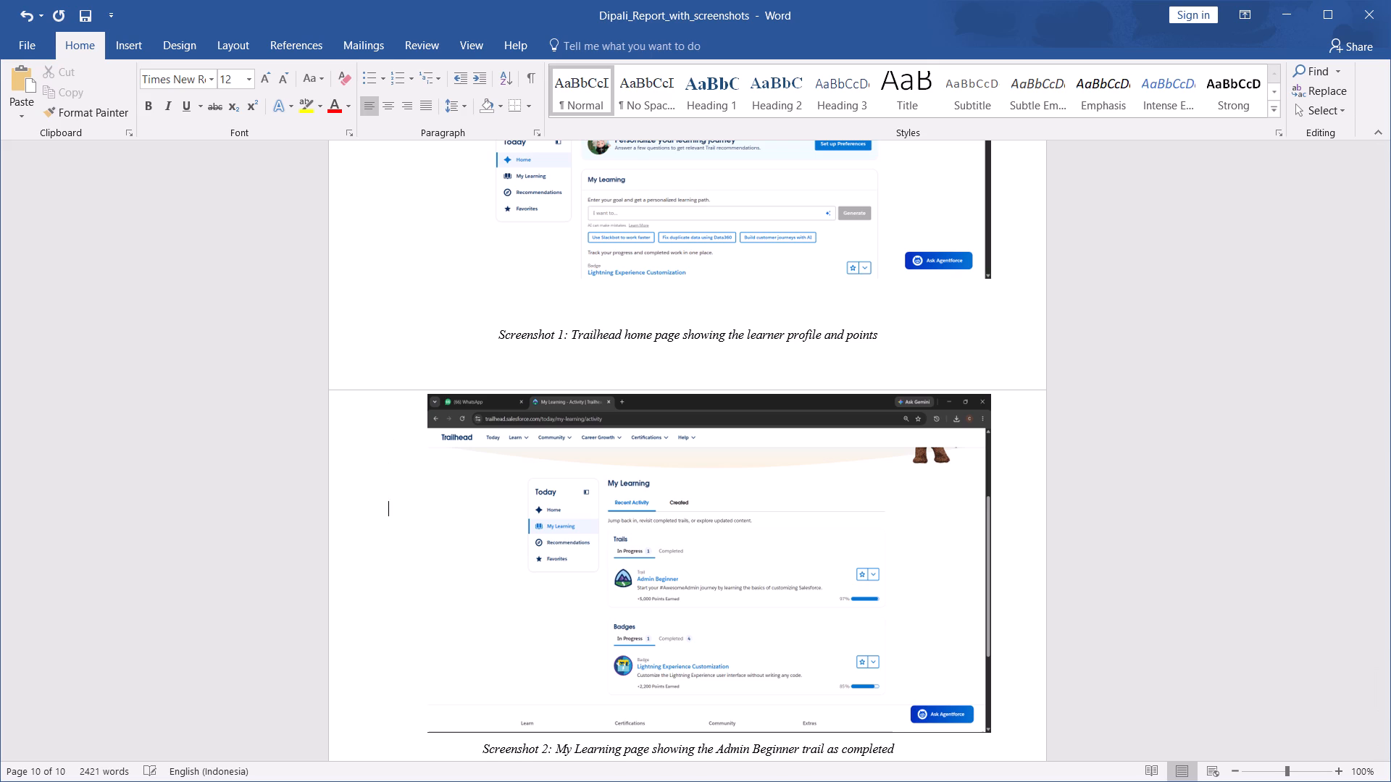
# Insert two more blank lines before the Screenshot 2 caption, beside the My Learning picture.
pyautogui.press('Return')
pyautogui.press('Return')
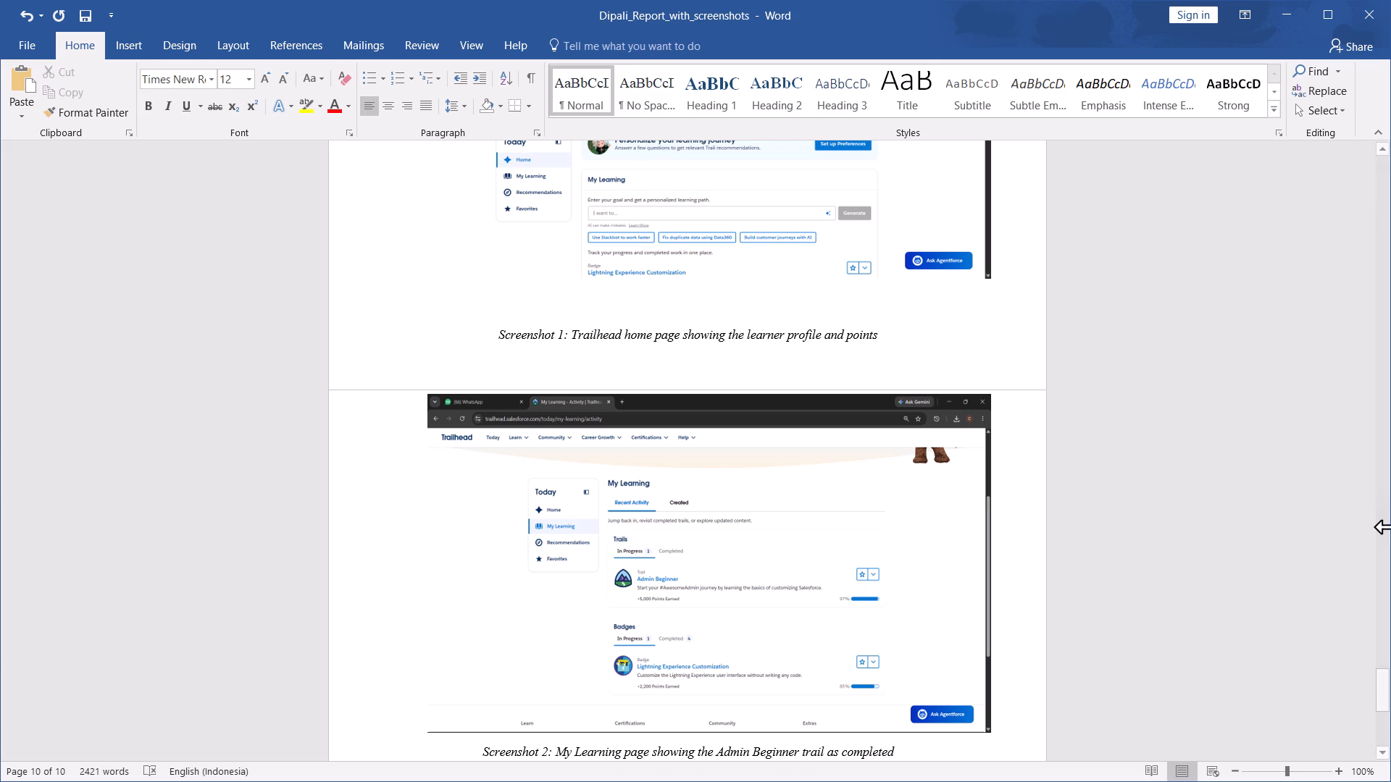
# Examine the report's closing pages to check how both Trailhead pictures and their captions are laid out.
pyautogui.click(1276, 503)
pyautogui.scroll(-4, 1276, 503)
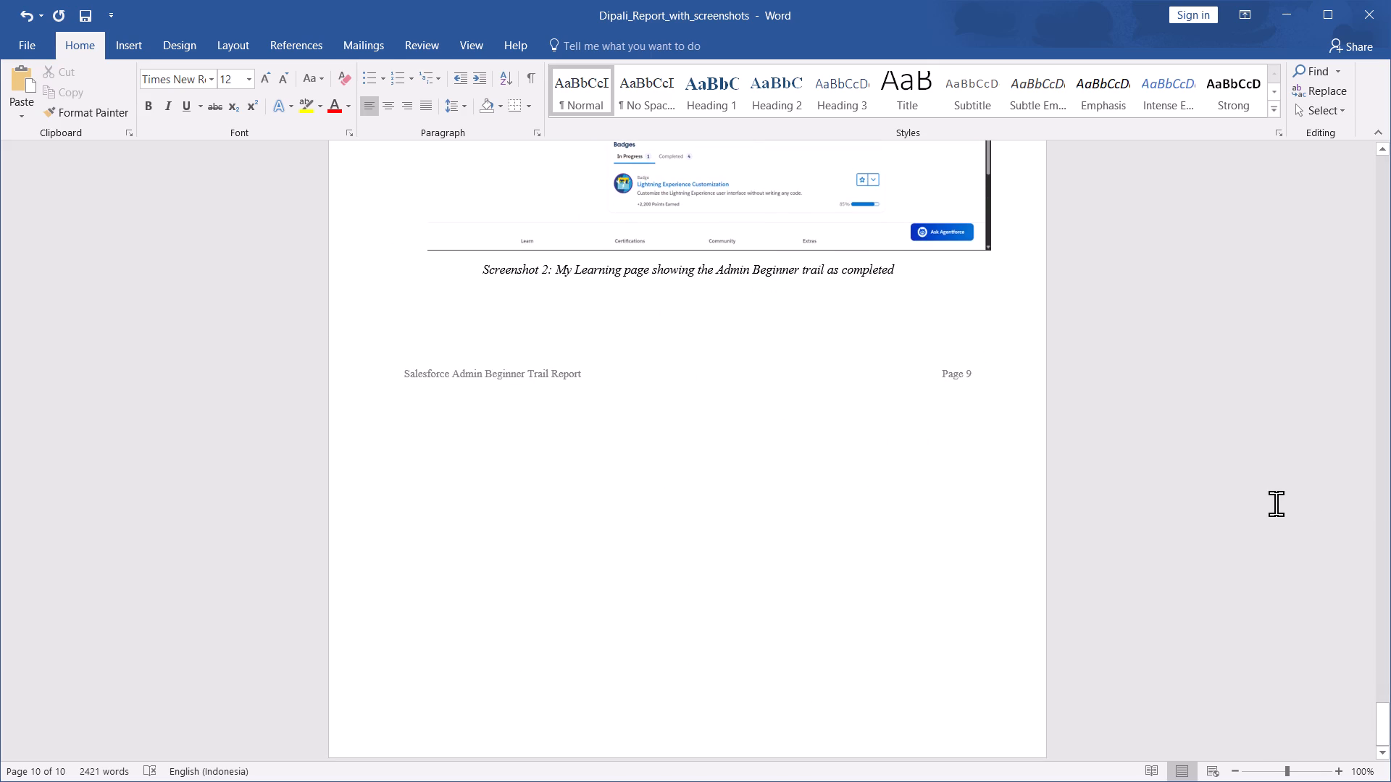
pyautogui.scroll(11, 1276, 503)
pyautogui.scroll(-13, 1276, 503)
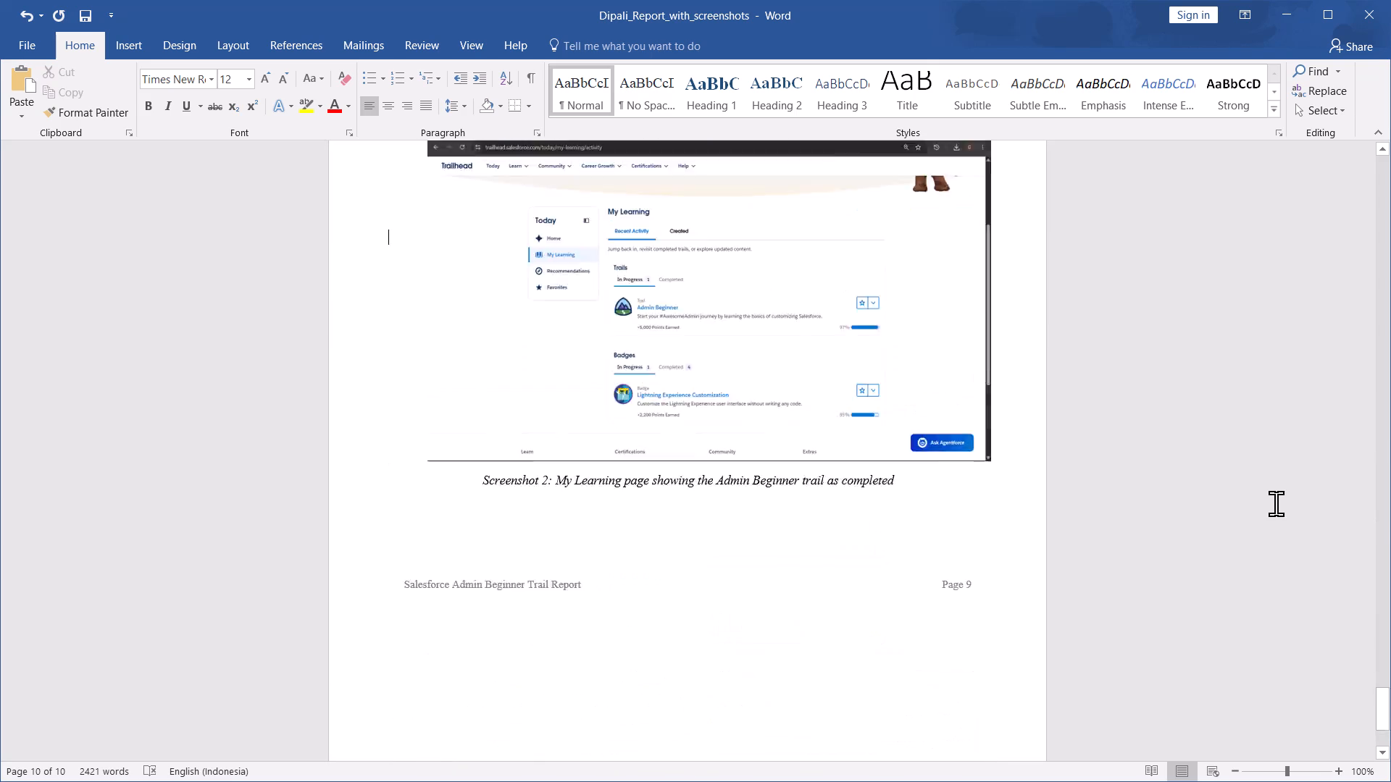
pyautogui.scroll(-6, 1276, 503)
pyautogui.scroll(4, 1276, 503)
pyautogui.scroll(-1, 1276, 503)
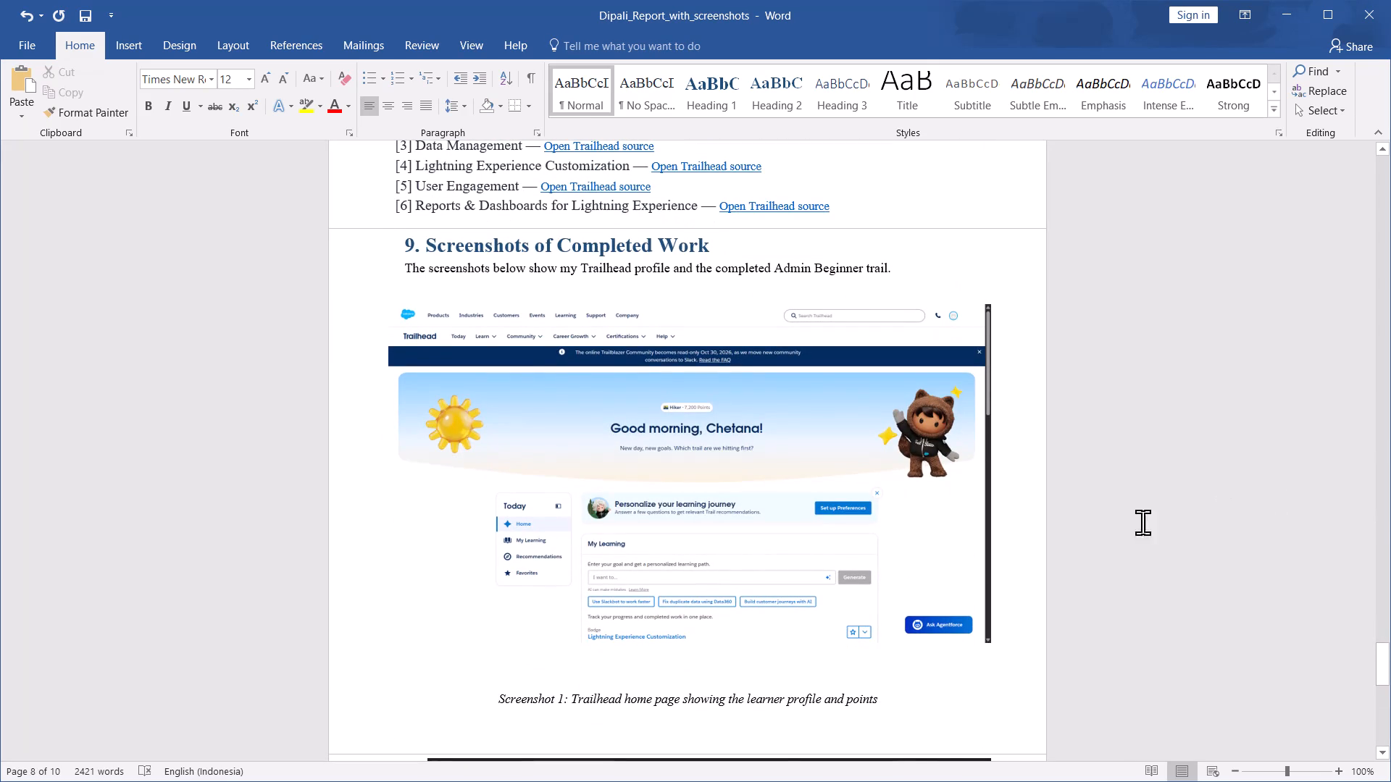
pyautogui.scroll(-3, 1117, 527)
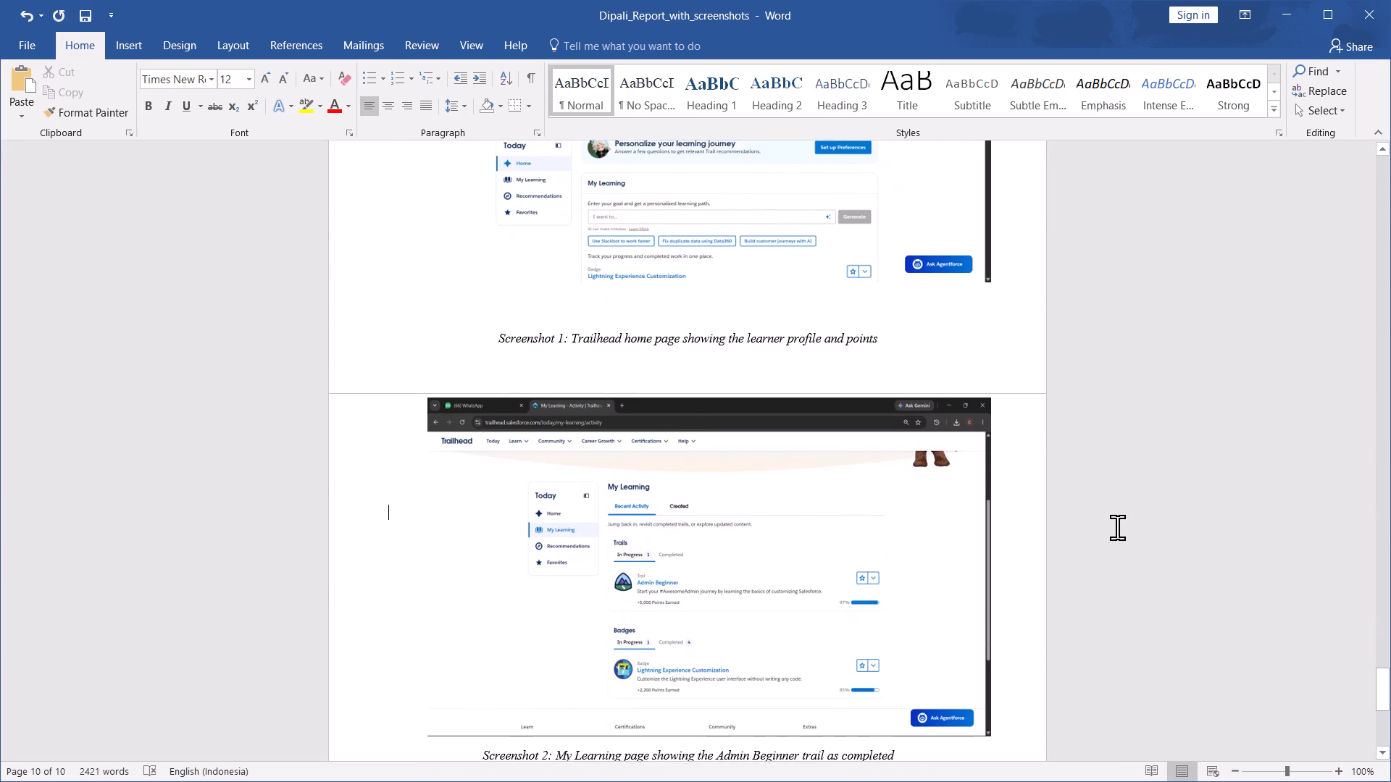
pyautogui.scroll(-1, 1117, 527)
pyautogui.scroll(6, 1117, 527)
pyautogui.scroll(-7, 974, 393)
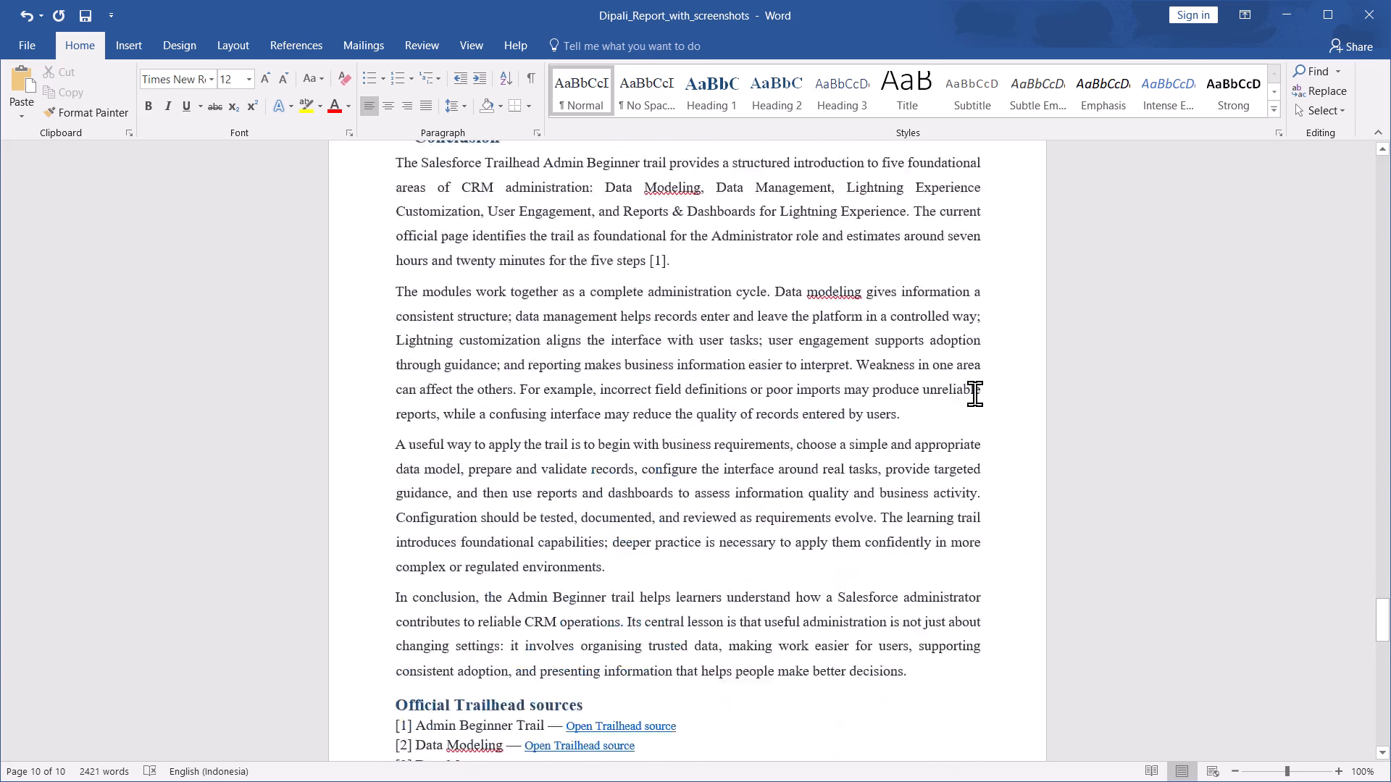
pyautogui.scroll(-2, 974, 393)
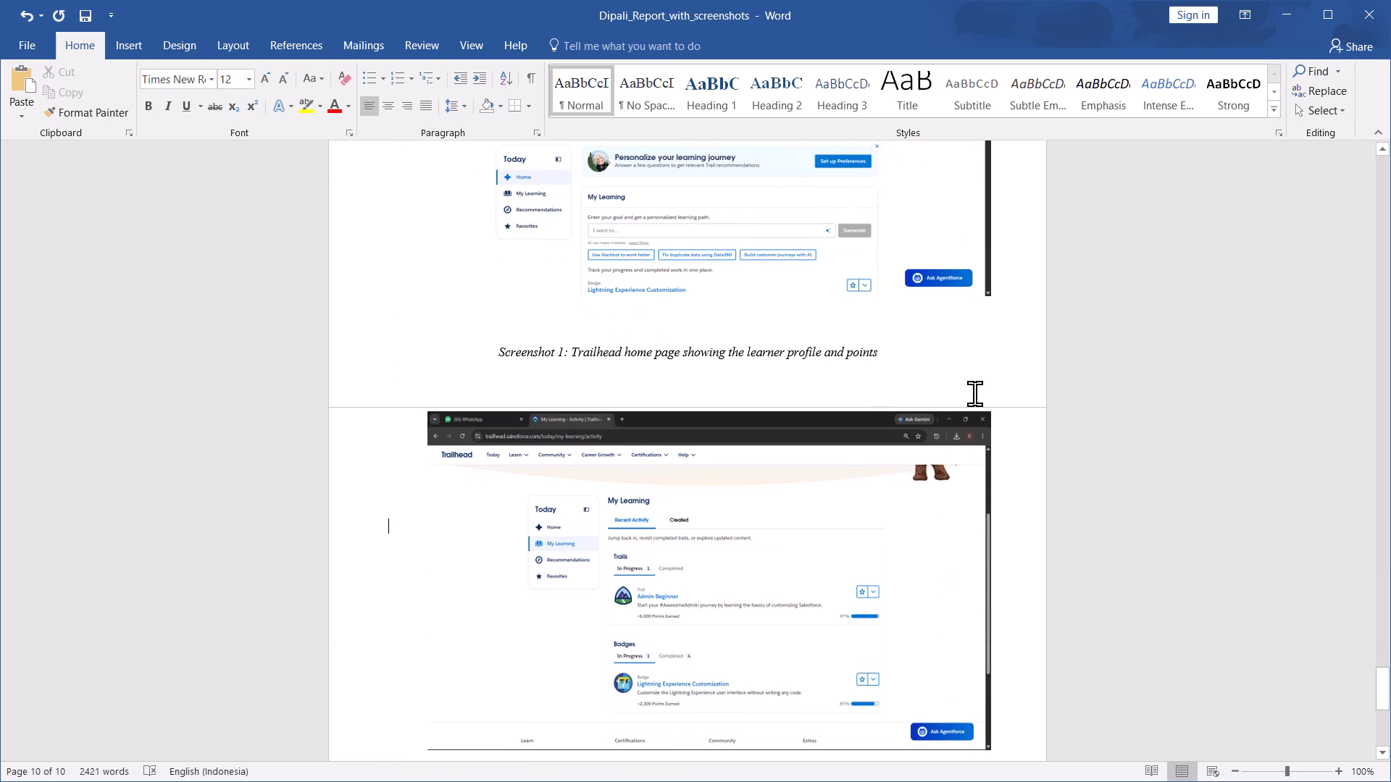
# Delete the My Learning picture above the Screenshot 2 caption.
pyautogui.click(980, 448)
pyautogui.press('BackSpace')
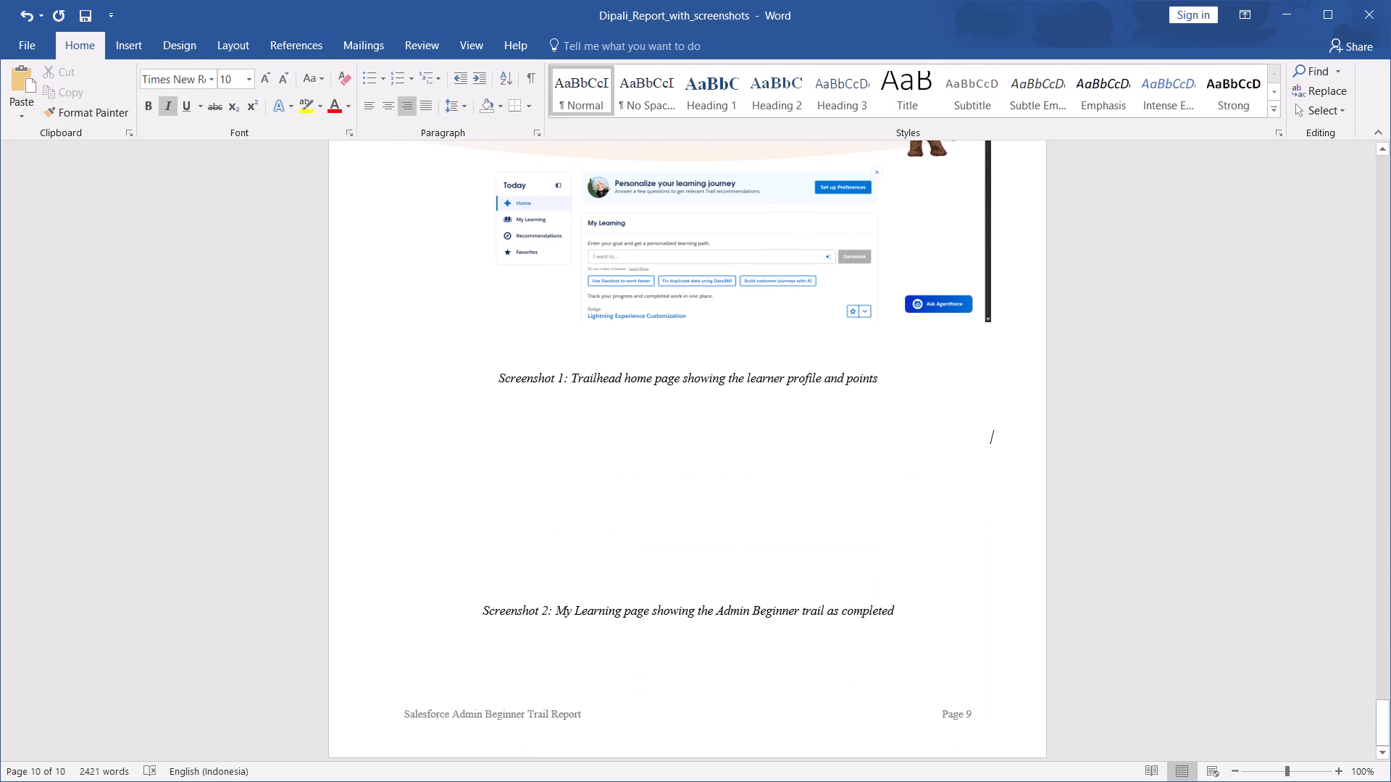
# Switch to Chrome, show the My Learning page full screen, and capture and copy a screenshot including the greeting, Trails and Badges.
pyautogui.click(664, 282)
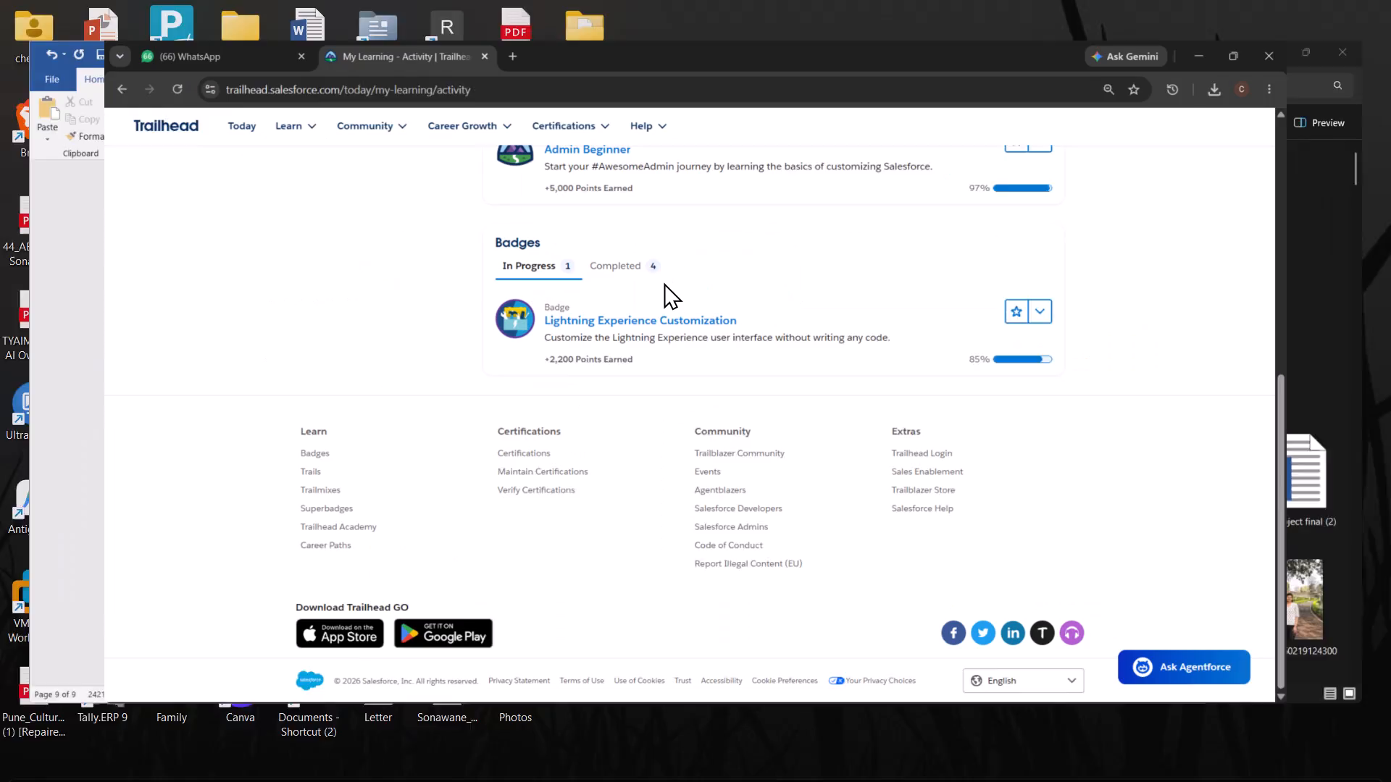
pyautogui.press('F11')
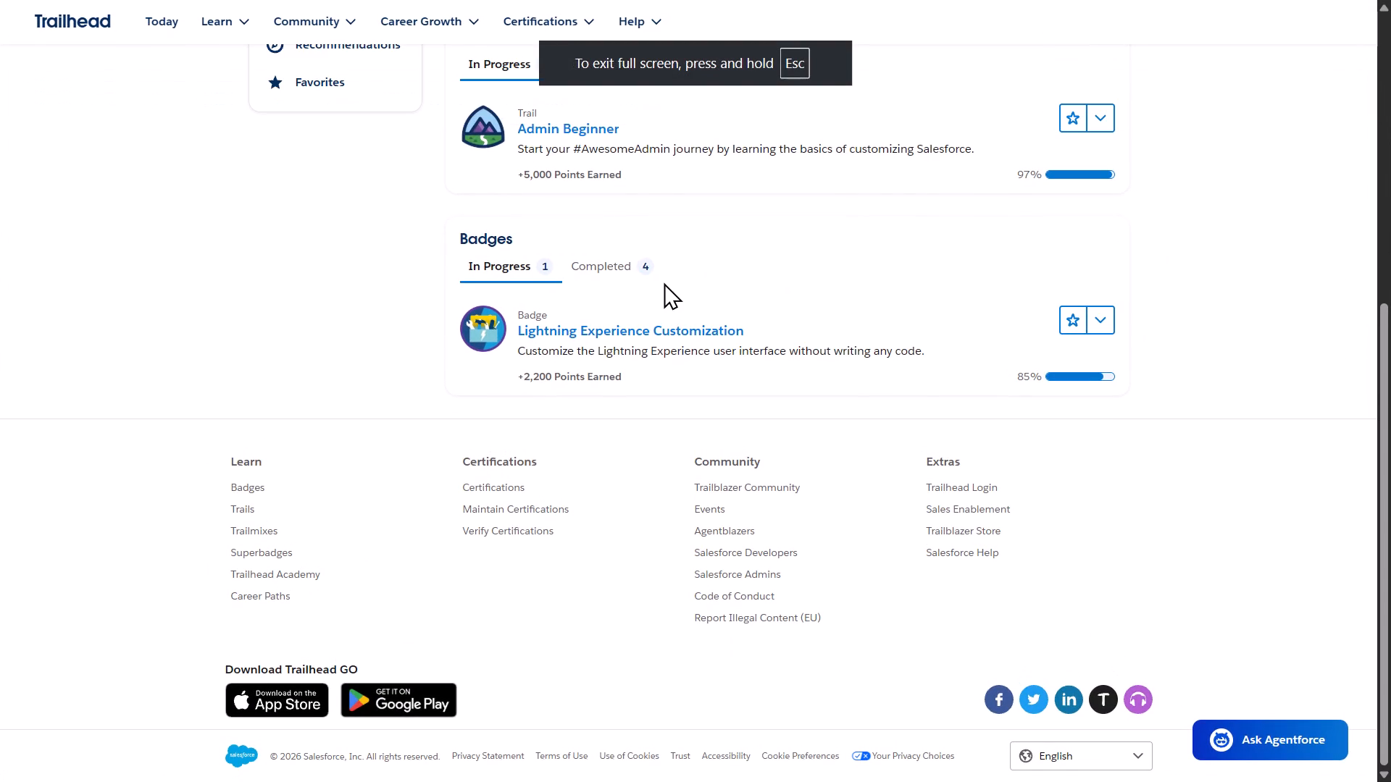
pyautogui.scroll(1, 1138, 351)
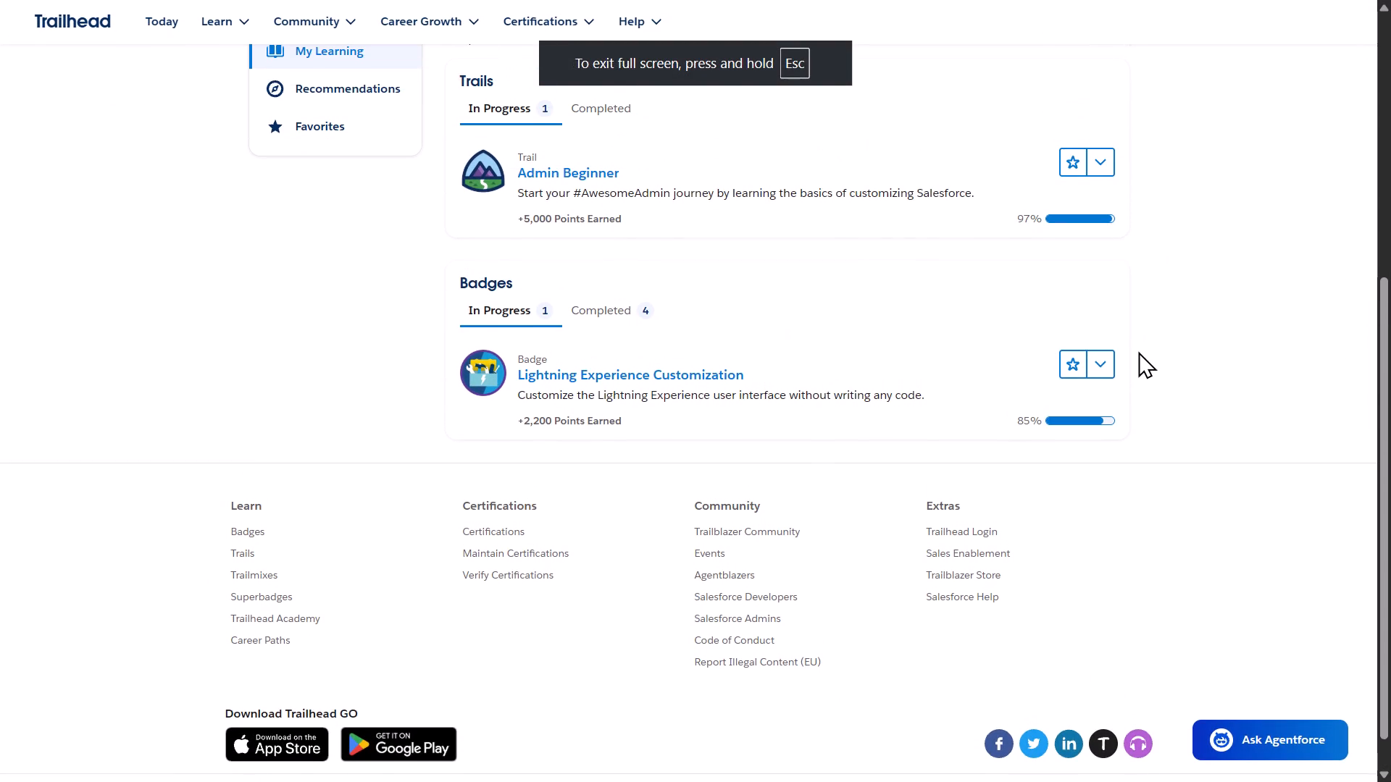
pyautogui.scroll(3, 1138, 351)
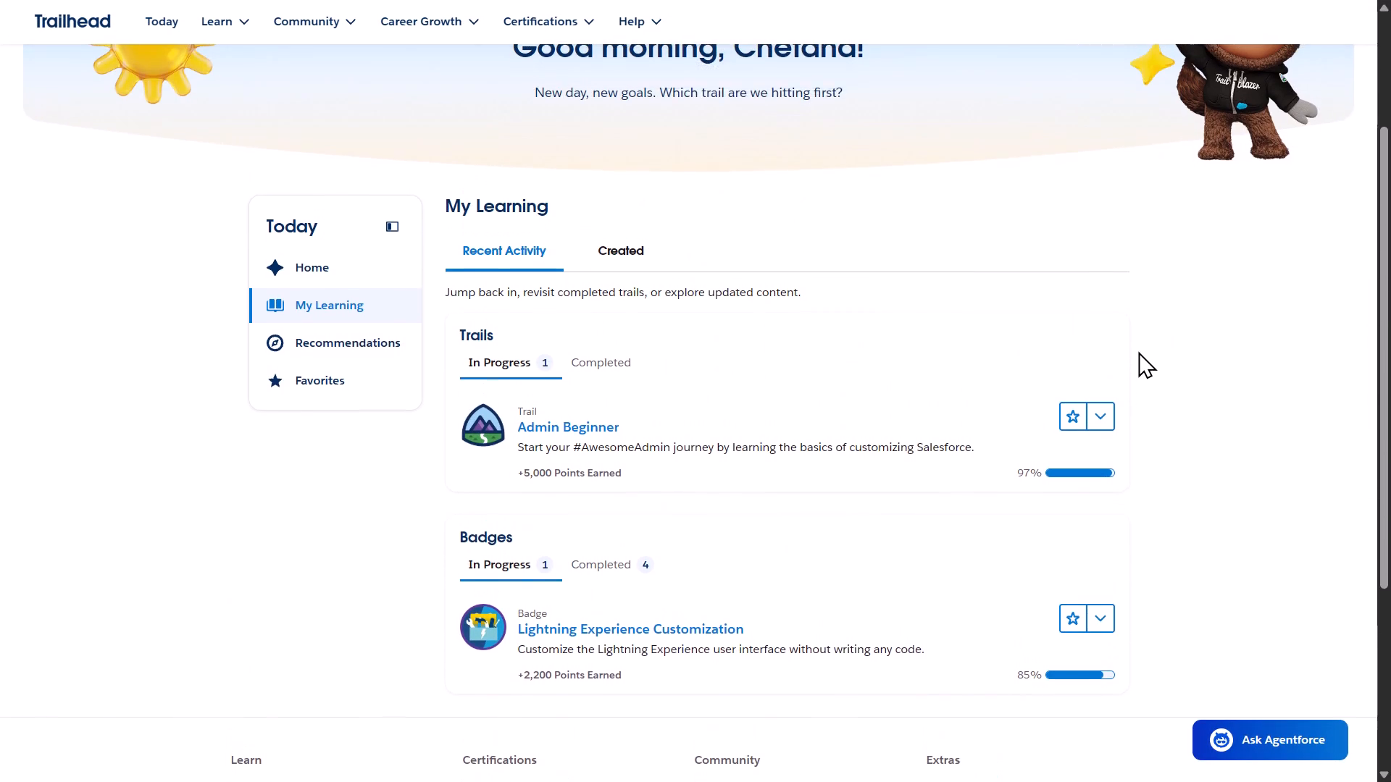
pyautogui.scroll(2, 1138, 351)
pyautogui.scroll(-1, 1139, 374)
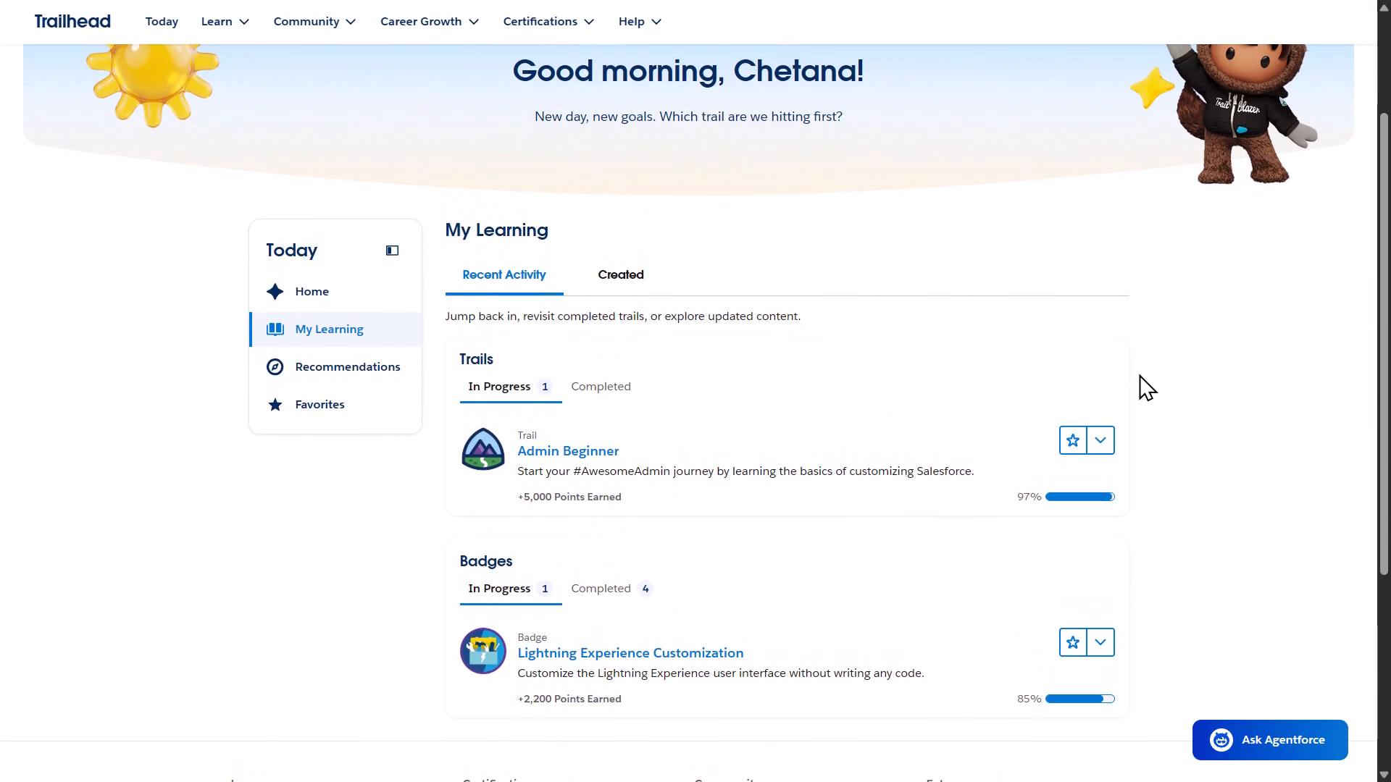
pyautogui.scroll(-1, 1139, 374)
pyautogui.press('Print')
pyautogui.click(1139, 374)
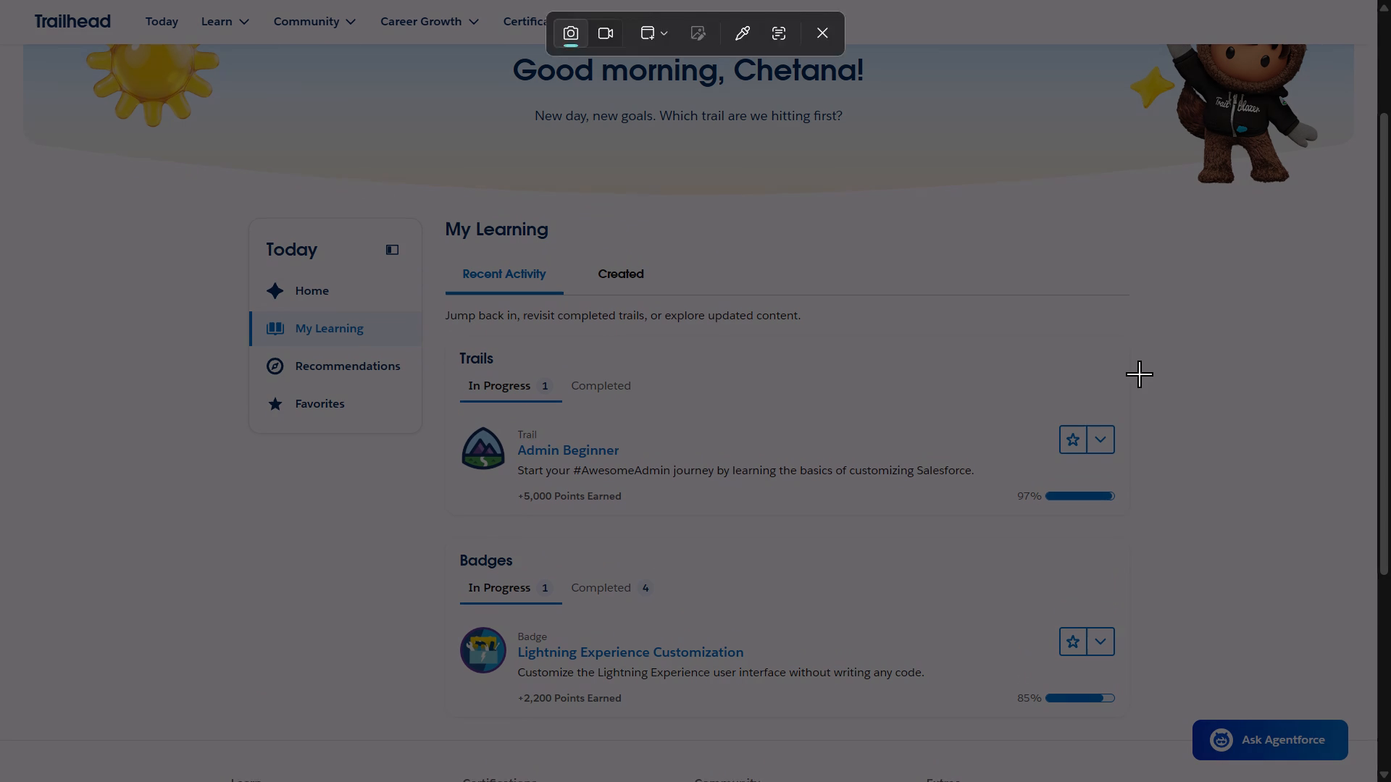
pyautogui.hotkey('ctrl', 'c')
# Return to the Word report and paste the full-screen My Learning screenshot between the Screenshot 1 and Screenshot 2 captions.
pyautogui.click(733, 356)
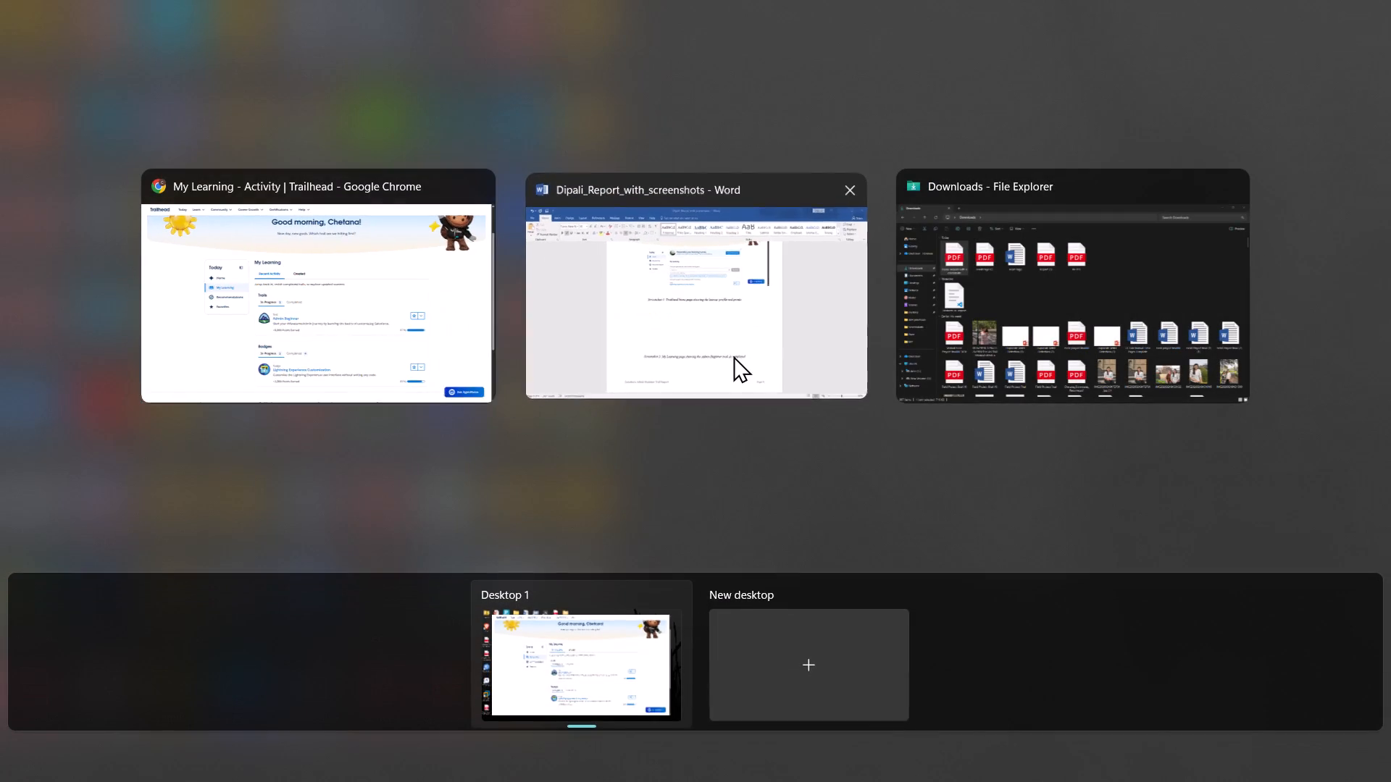
pyautogui.click(707, 482)
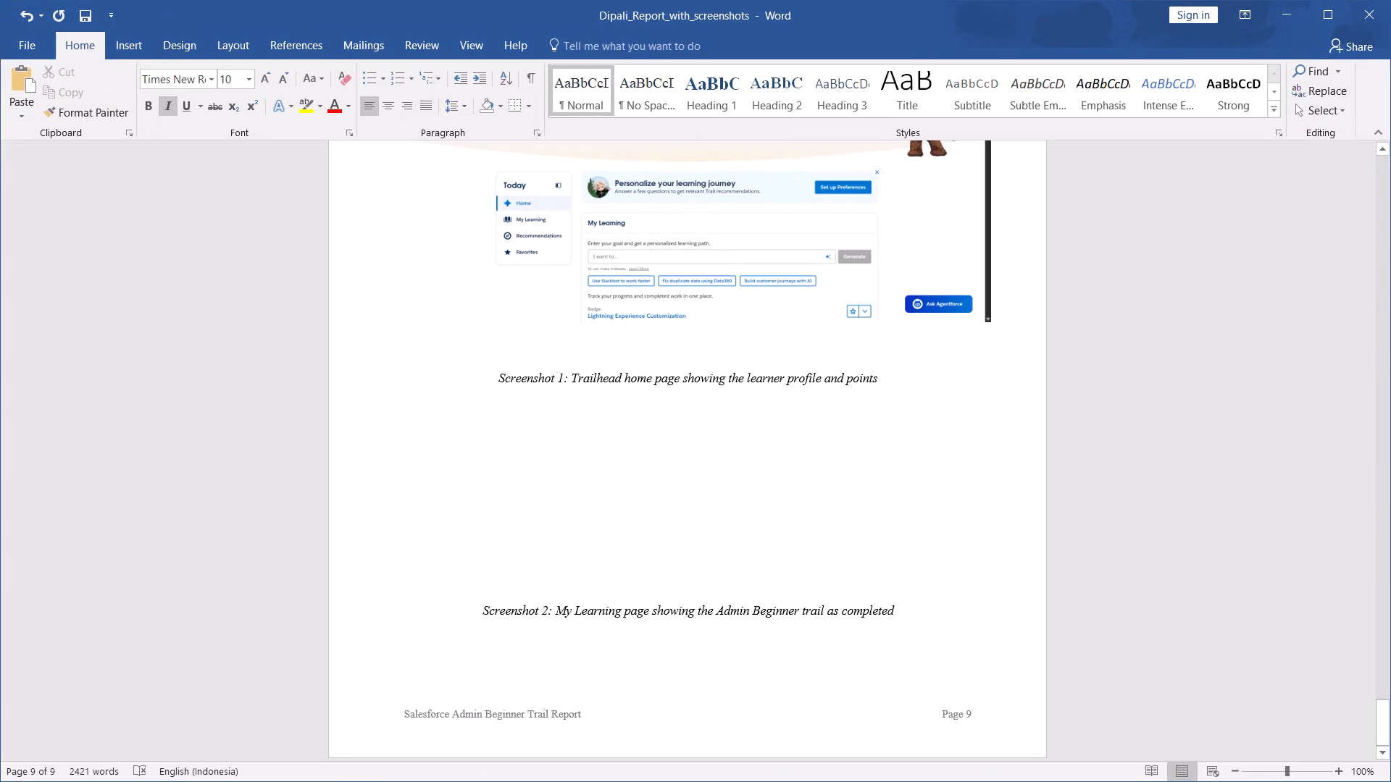
pyautogui.hotkey('ctrl', 'v')
# Shrink the pasted My Learning picture slightly from its upper and left edges.
pyautogui.moveTo(709, 484); pyautogui.dragTo(718, 471)
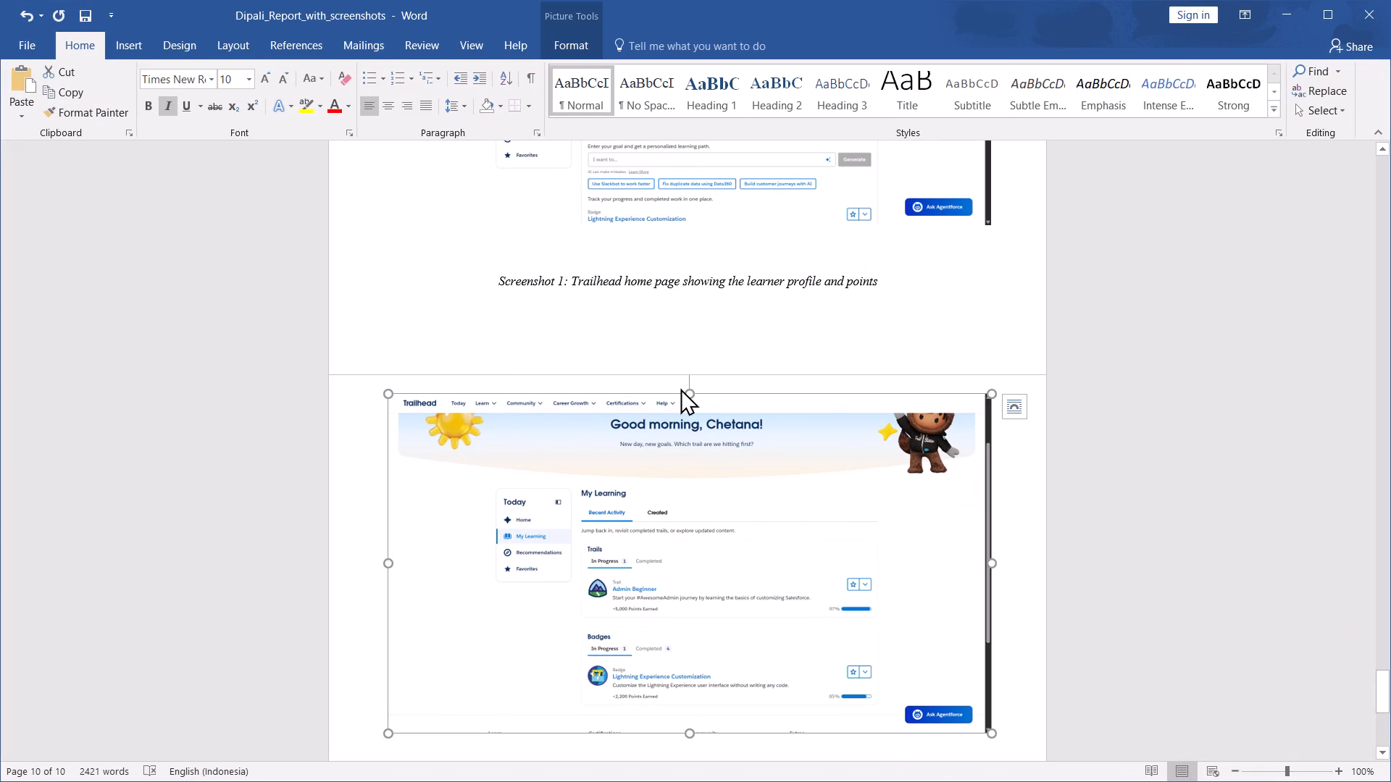
pyautogui.moveTo(688, 395); pyautogui.dragTo(694, 402)
pyautogui.moveTo(387, 552); pyautogui.dragTo(394, 552)
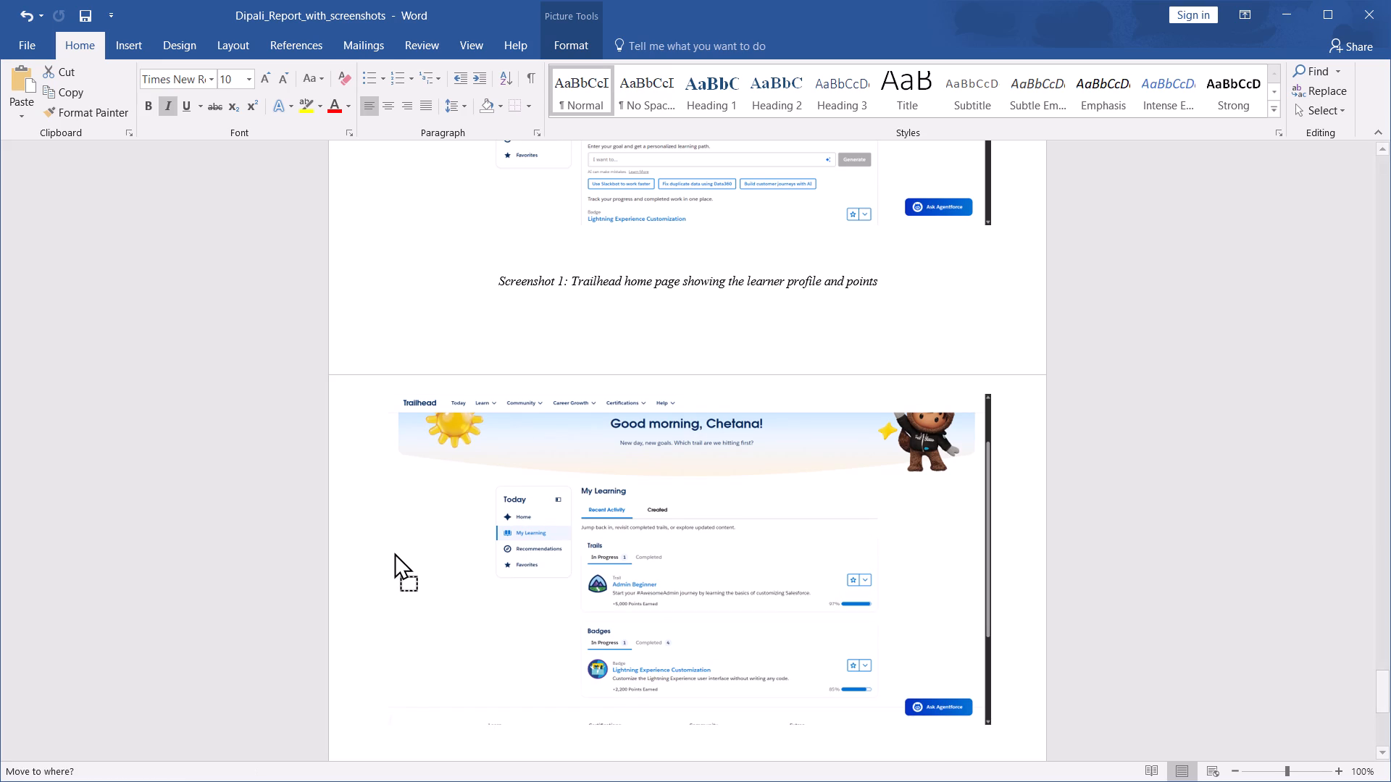
pyautogui.moveTo(394, 552); pyautogui.dragTo(398, 552)
pyautogui.click(398, 552)
pyautogui.moveTo(388, 562); pyautogui.dragTo(402, 562)
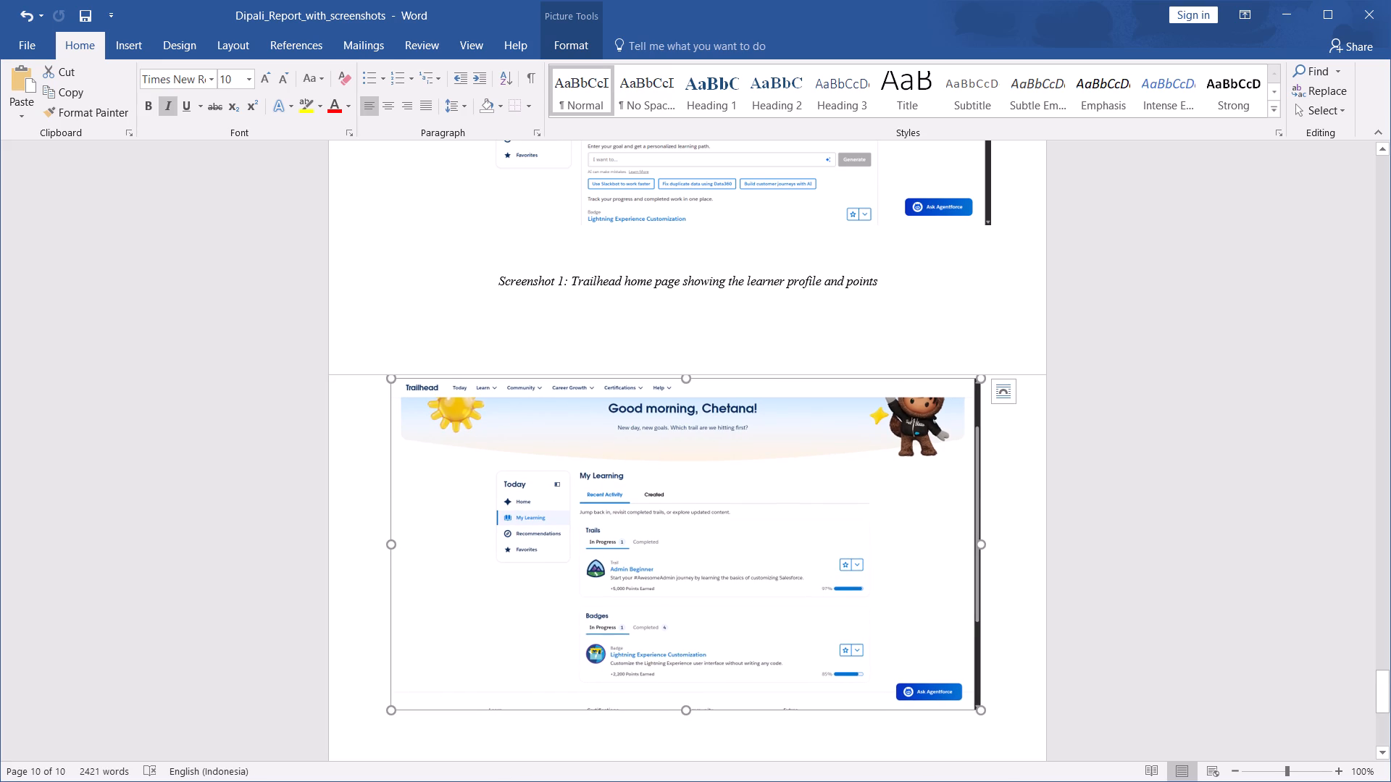
# Save the report as a PDF named CC Report in the Downloads folder.
pyautogui.scroll(-2, 911, 586)
pyautogui.scroll(3, 911, 586)
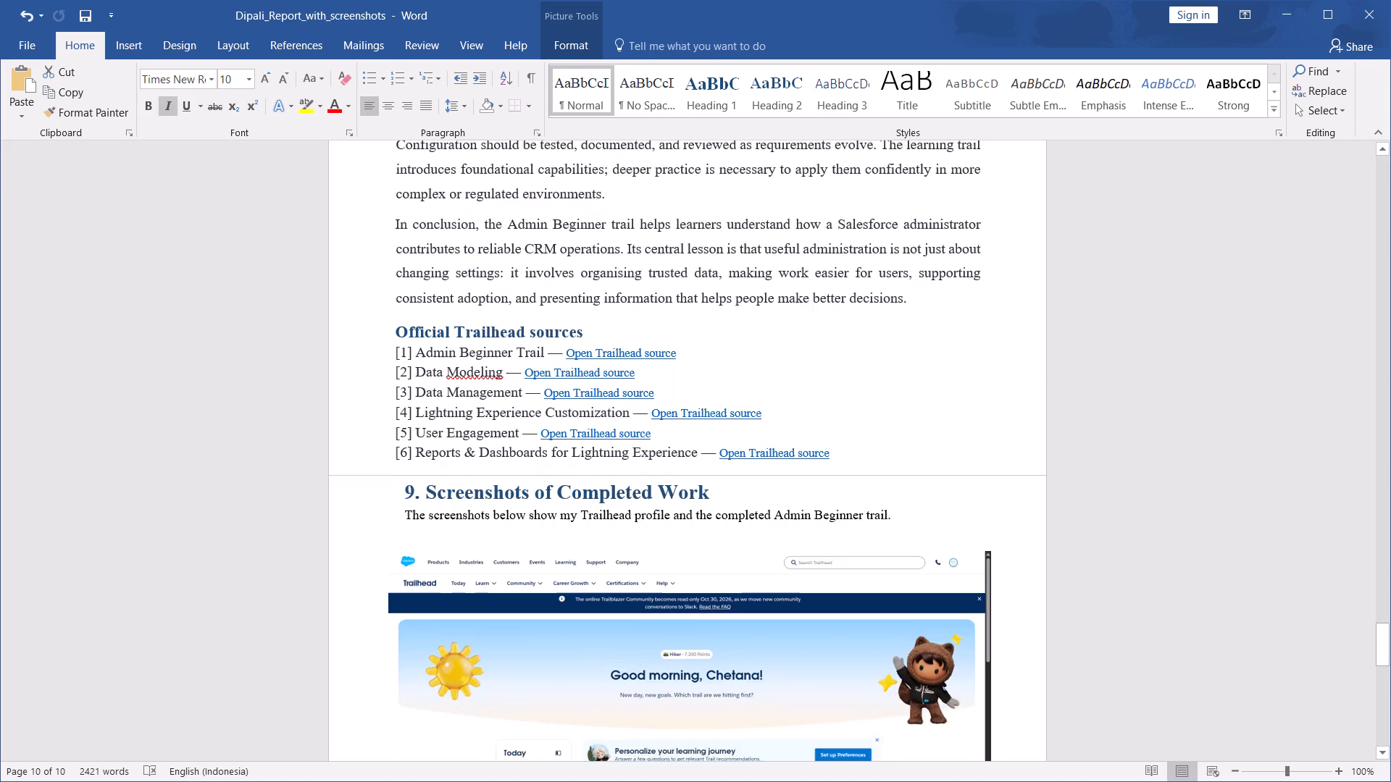
pyautogui.scroll(1, 911, 586)
pyautogui.scroll(-8, 911, 586)
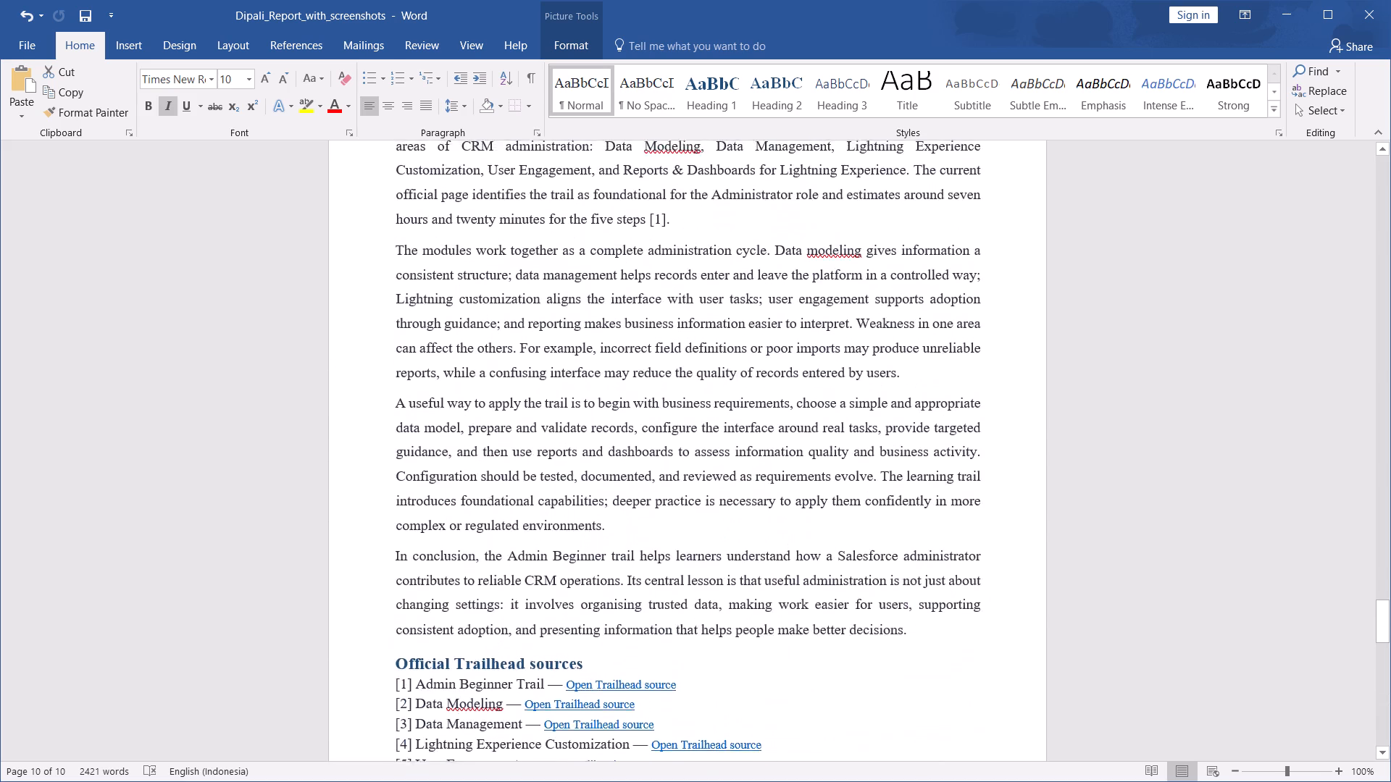
pyautogui.scroll(-12, 911, 586)
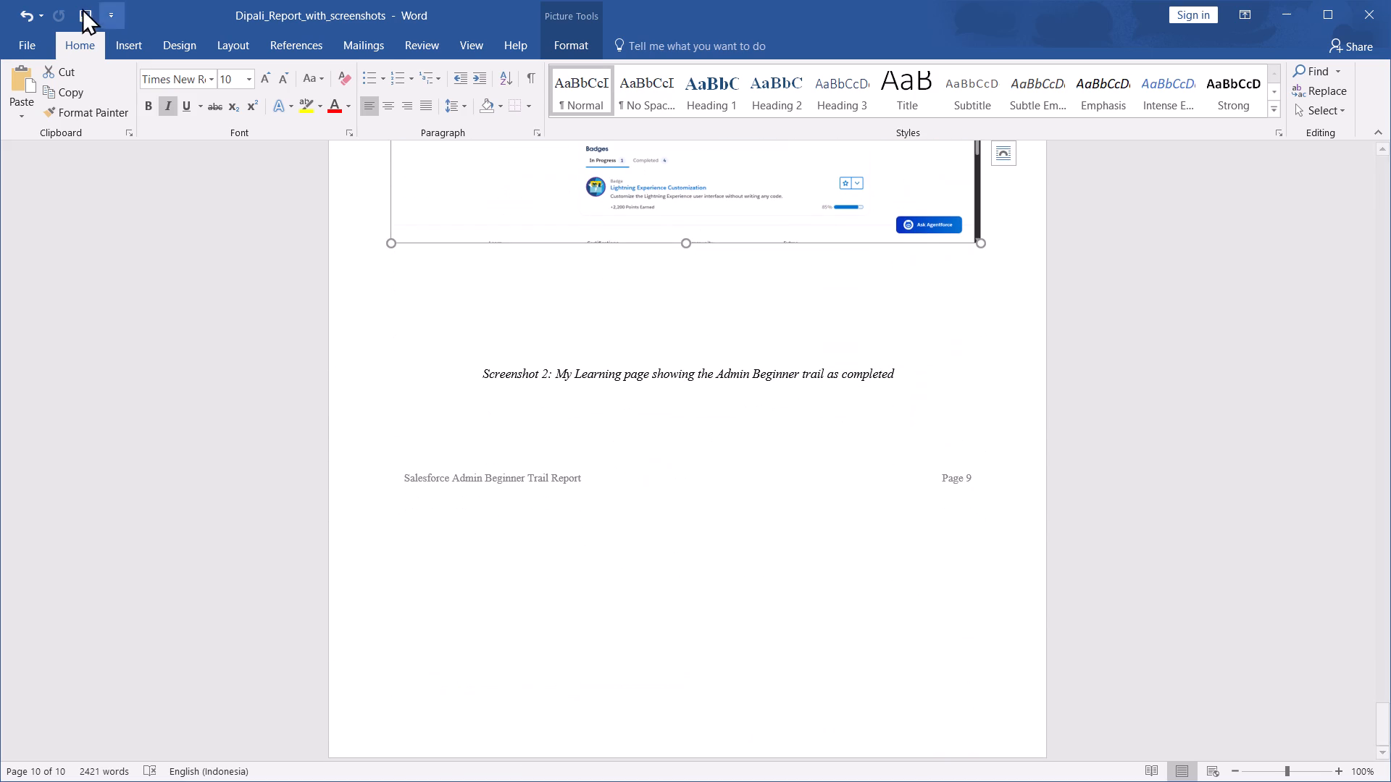
pyautogui.click(11, 43)
pyautogui.click(41, 199)
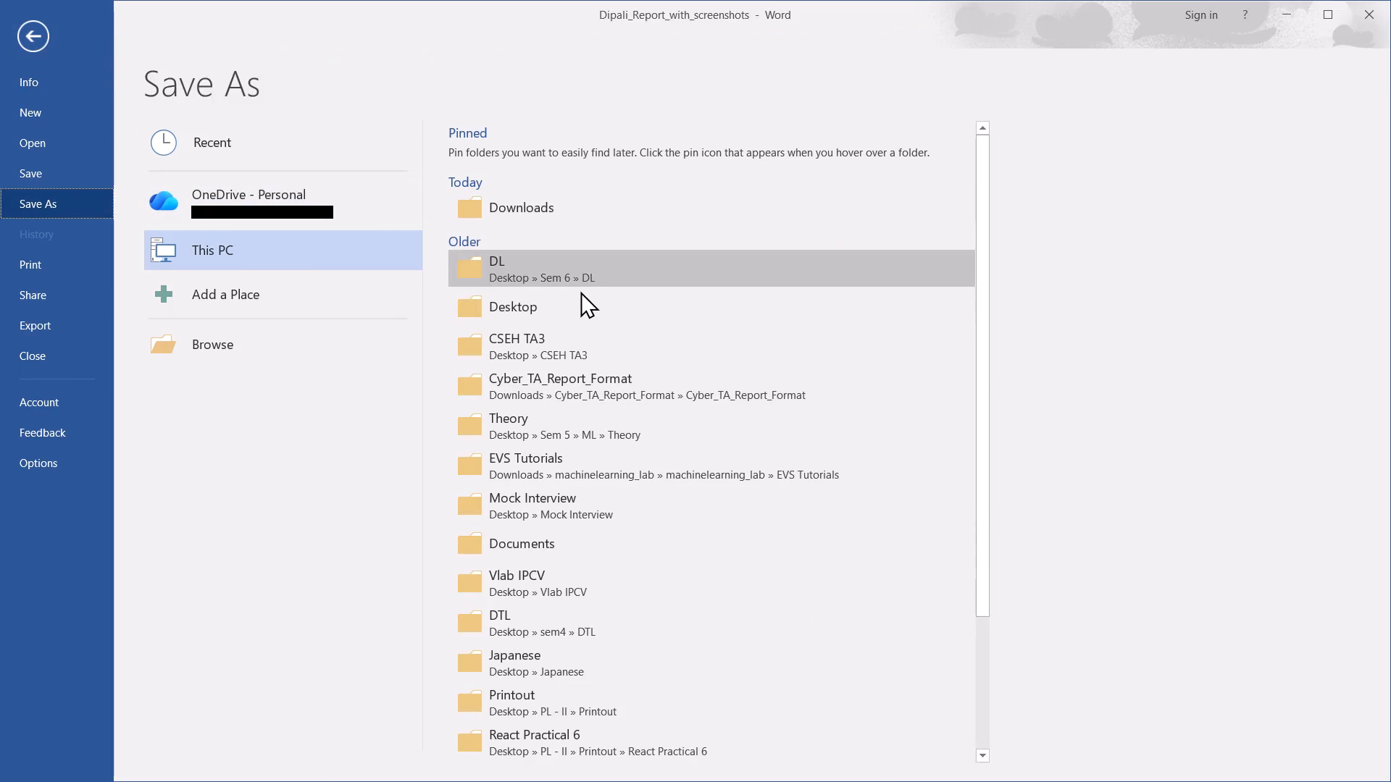
pyautogui.click(611, 217)
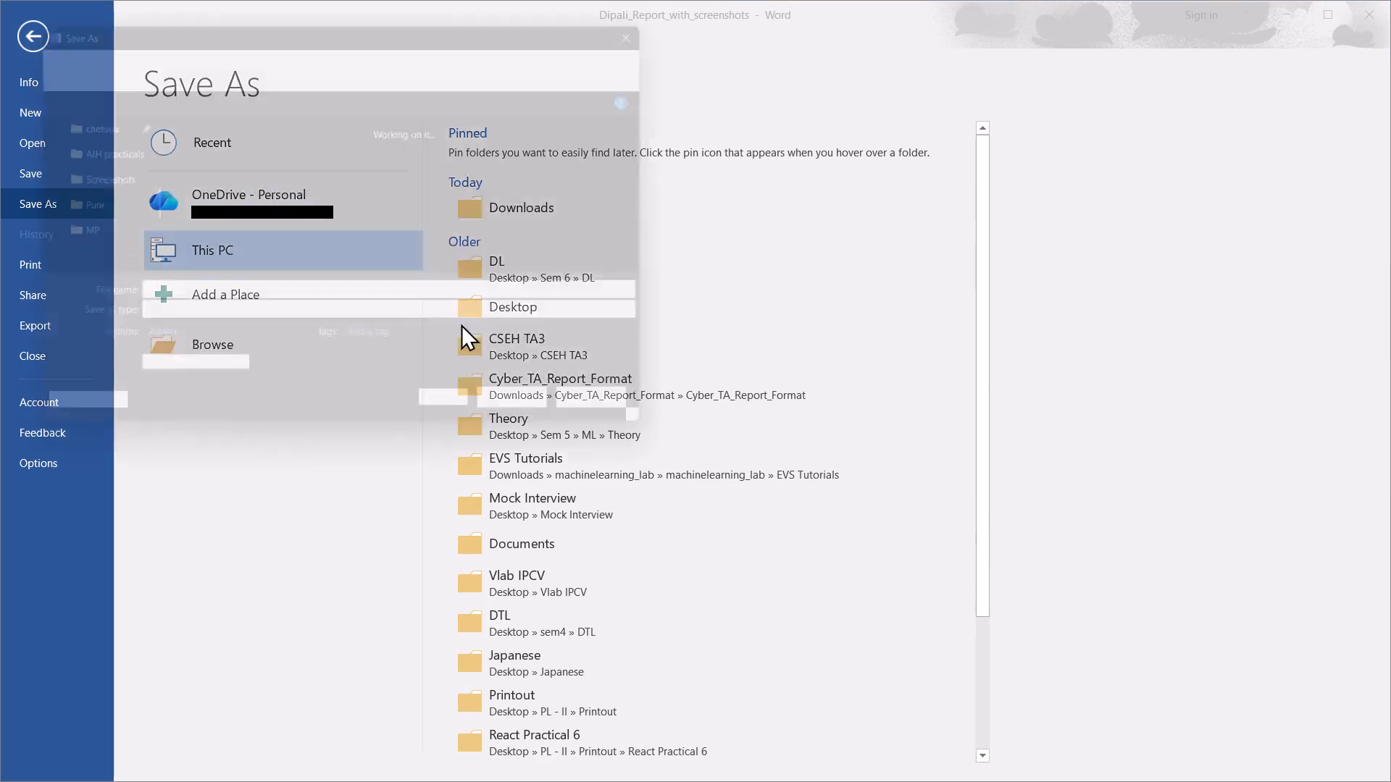
pyautogui.click(286, 321)
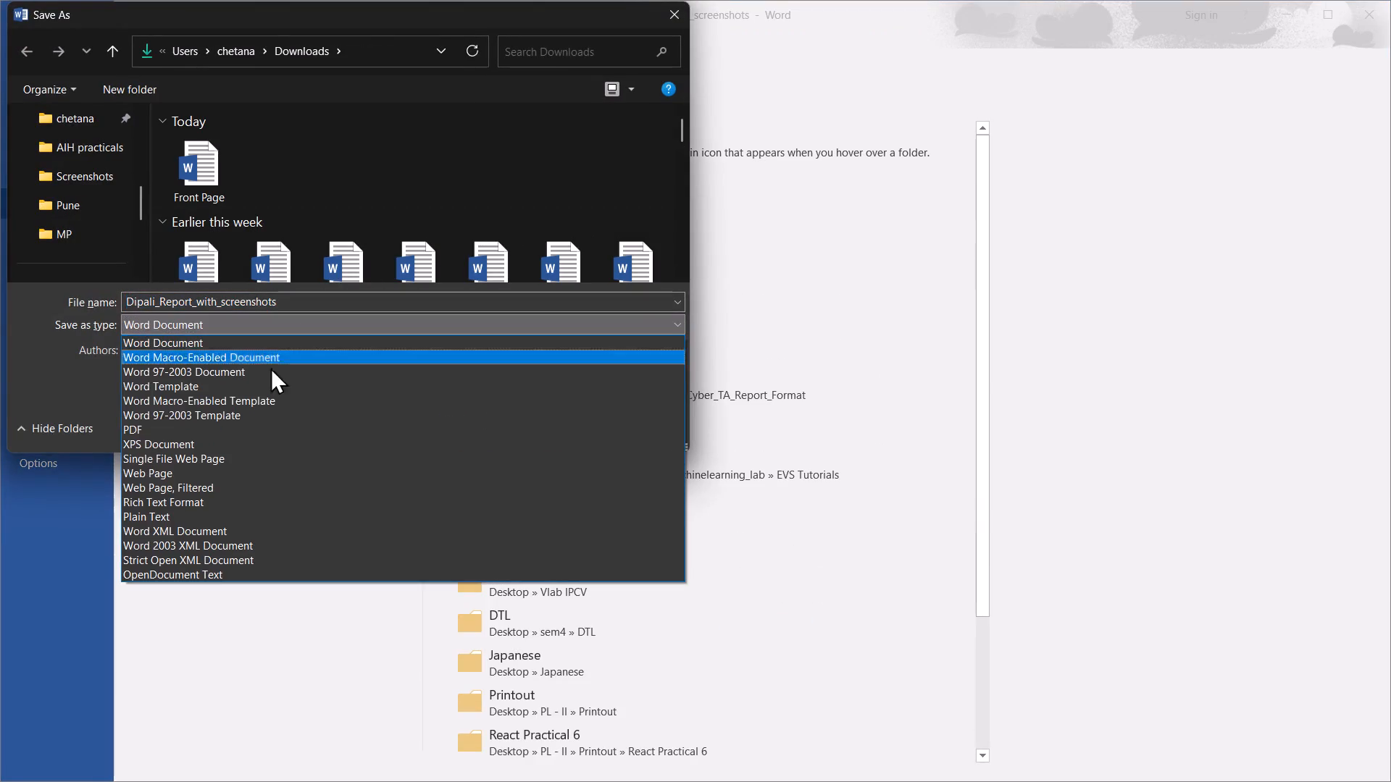
pyautogui.click(247, 426)
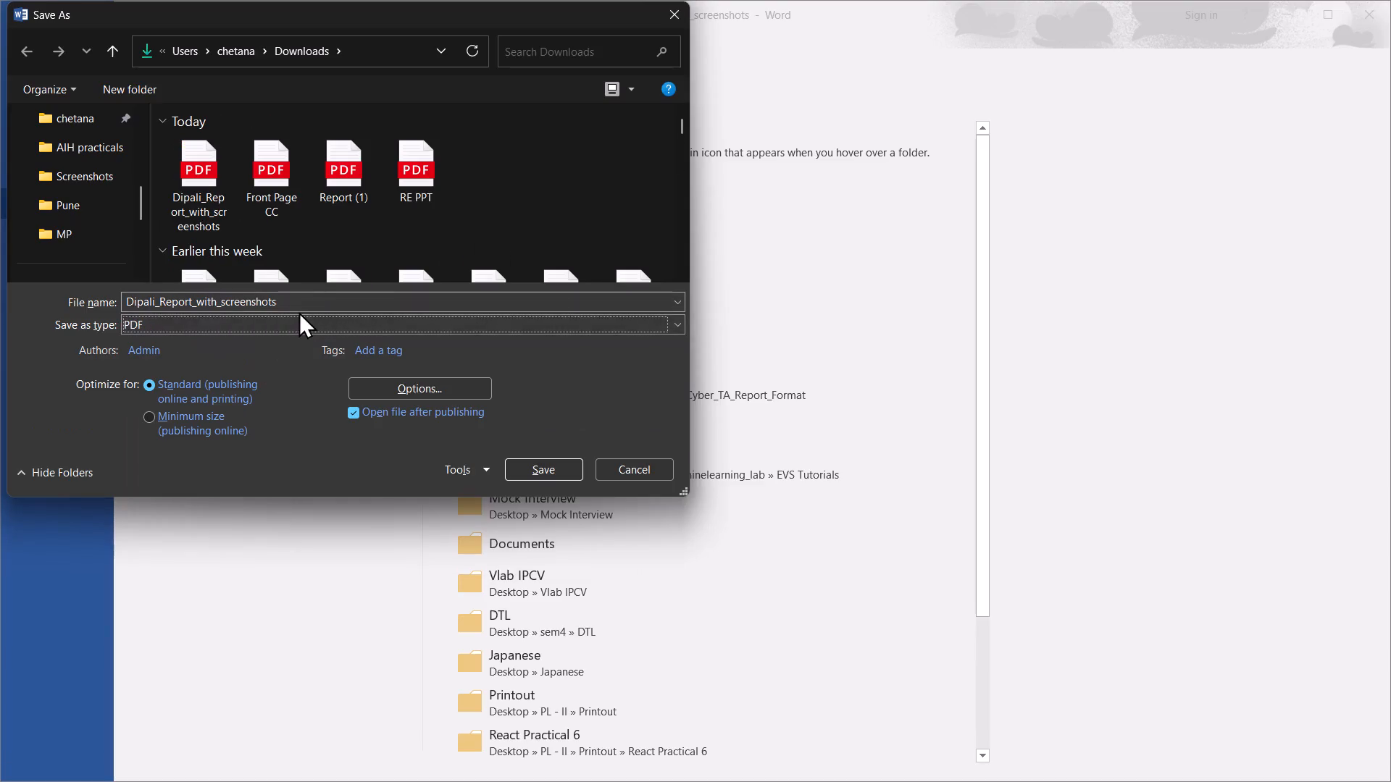
pyautogui.click(315, 301)
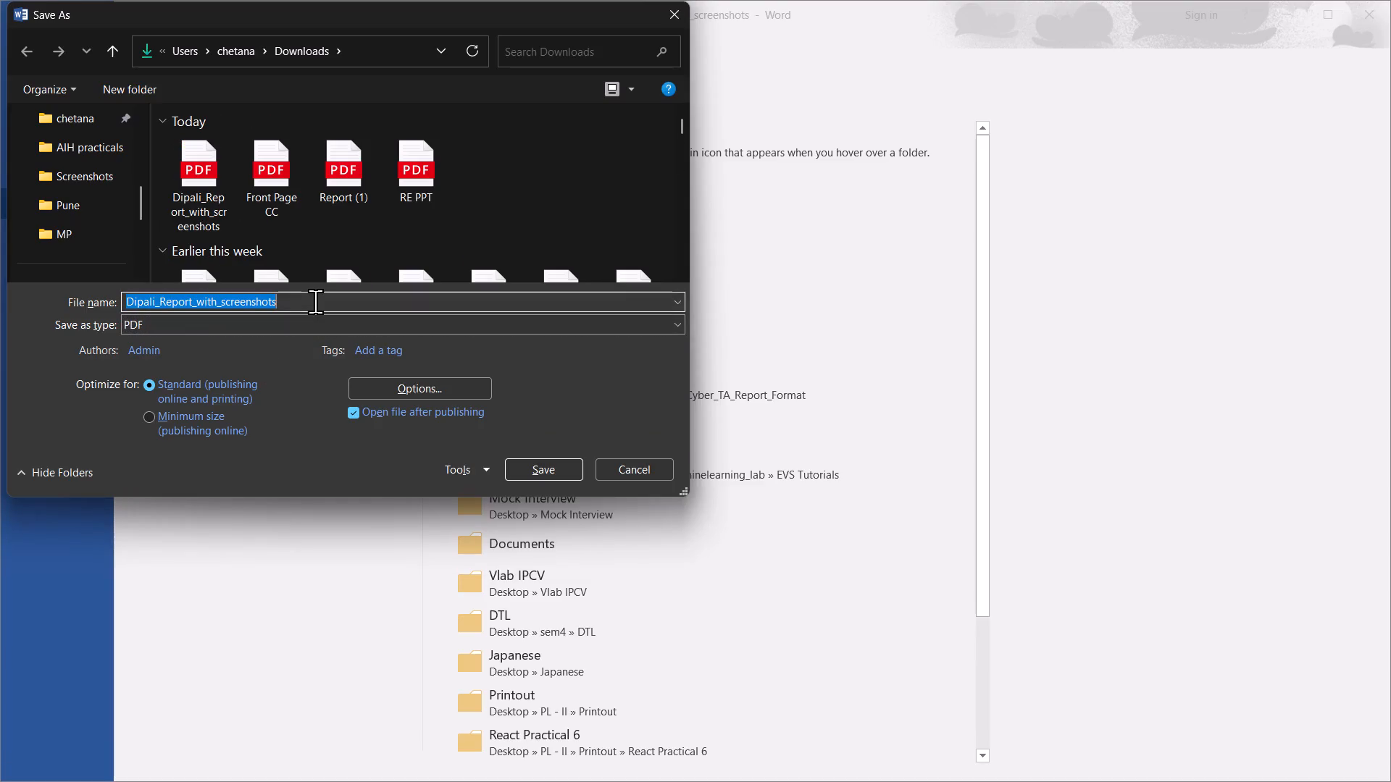
pyautogui.press('BackSpace')
pyautogui.write('CC')
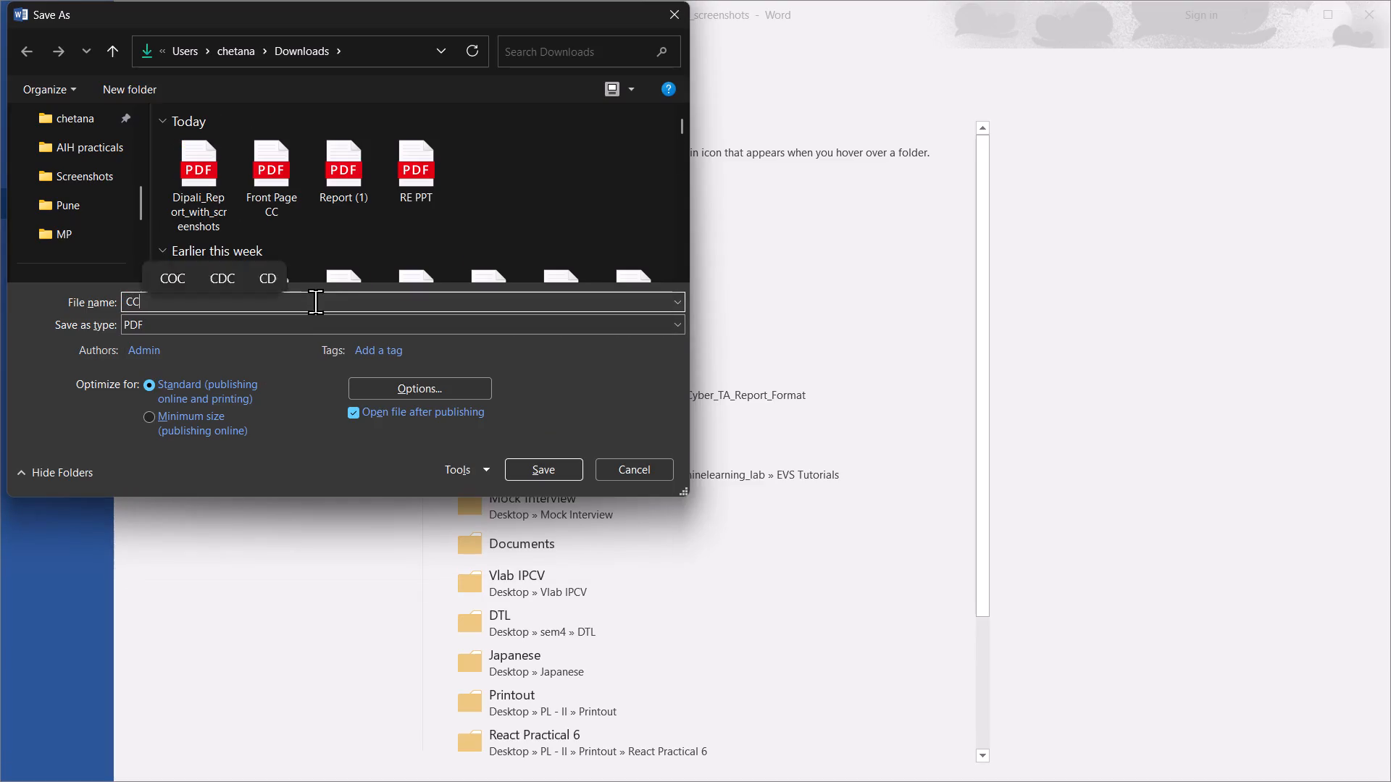
pyautogui.press('space')
pyautogui.write('Report')
pyautogui.press('Return')
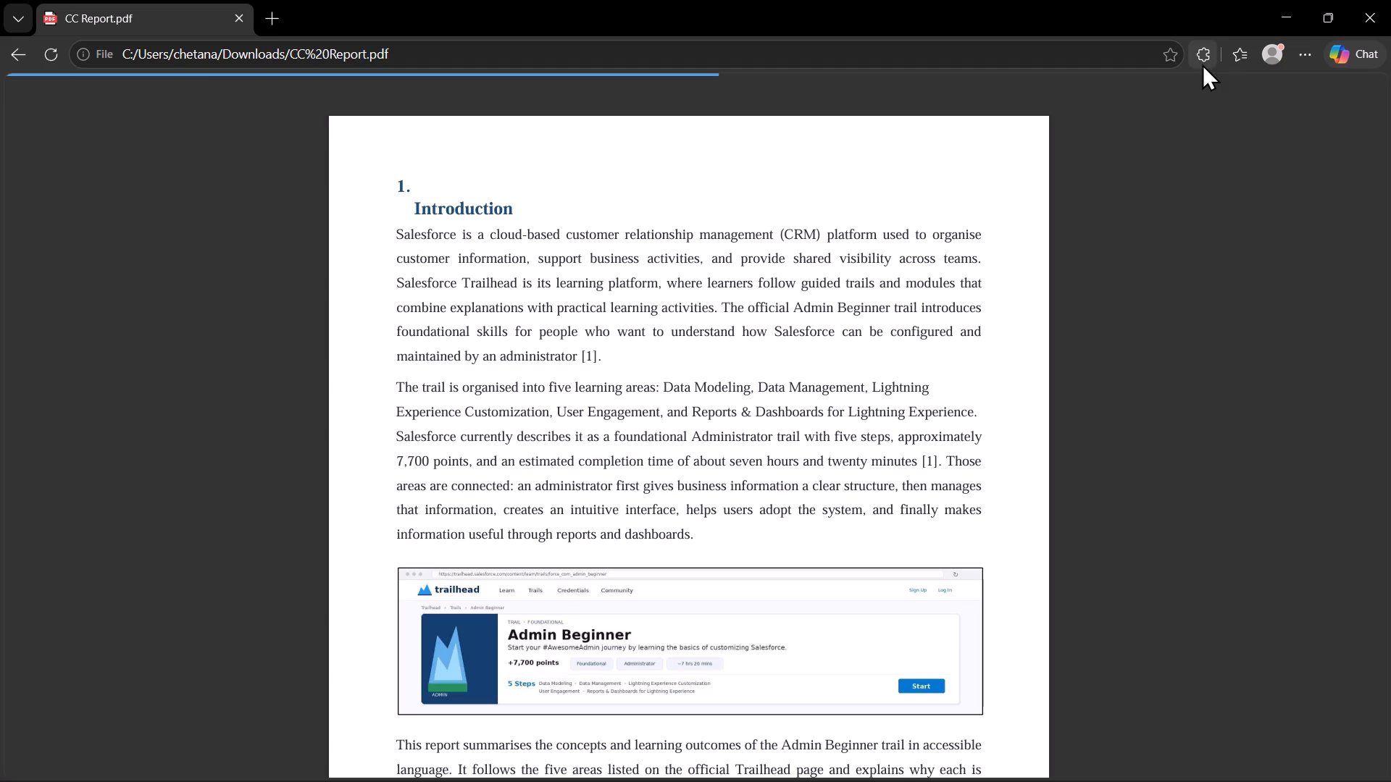
# Review the pages of the exported CC Report PDF in Edge.
pyautogui.scroll(-17, 1079, 274)
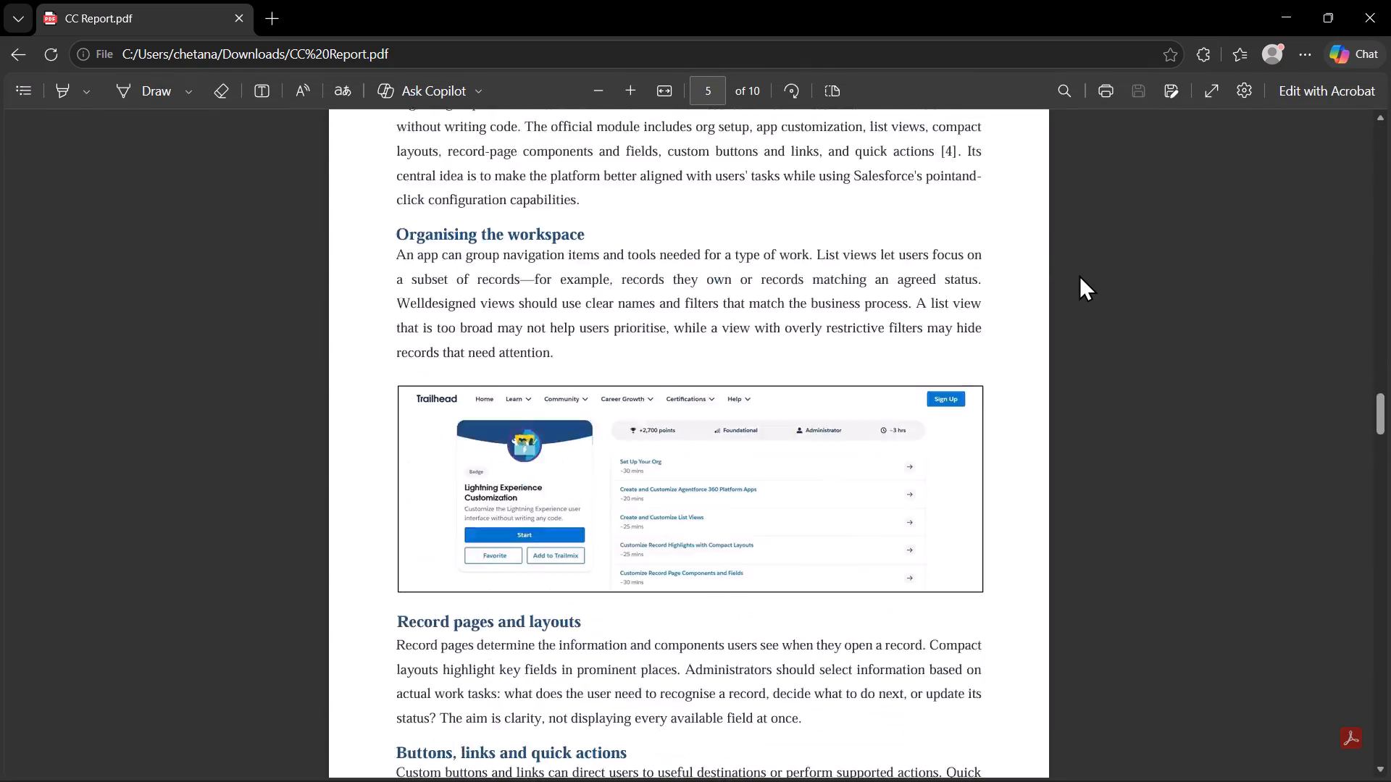
pyautogui.scroll(-4, 1079, 274)
pyautogui.scroll(3, 1079, 274)
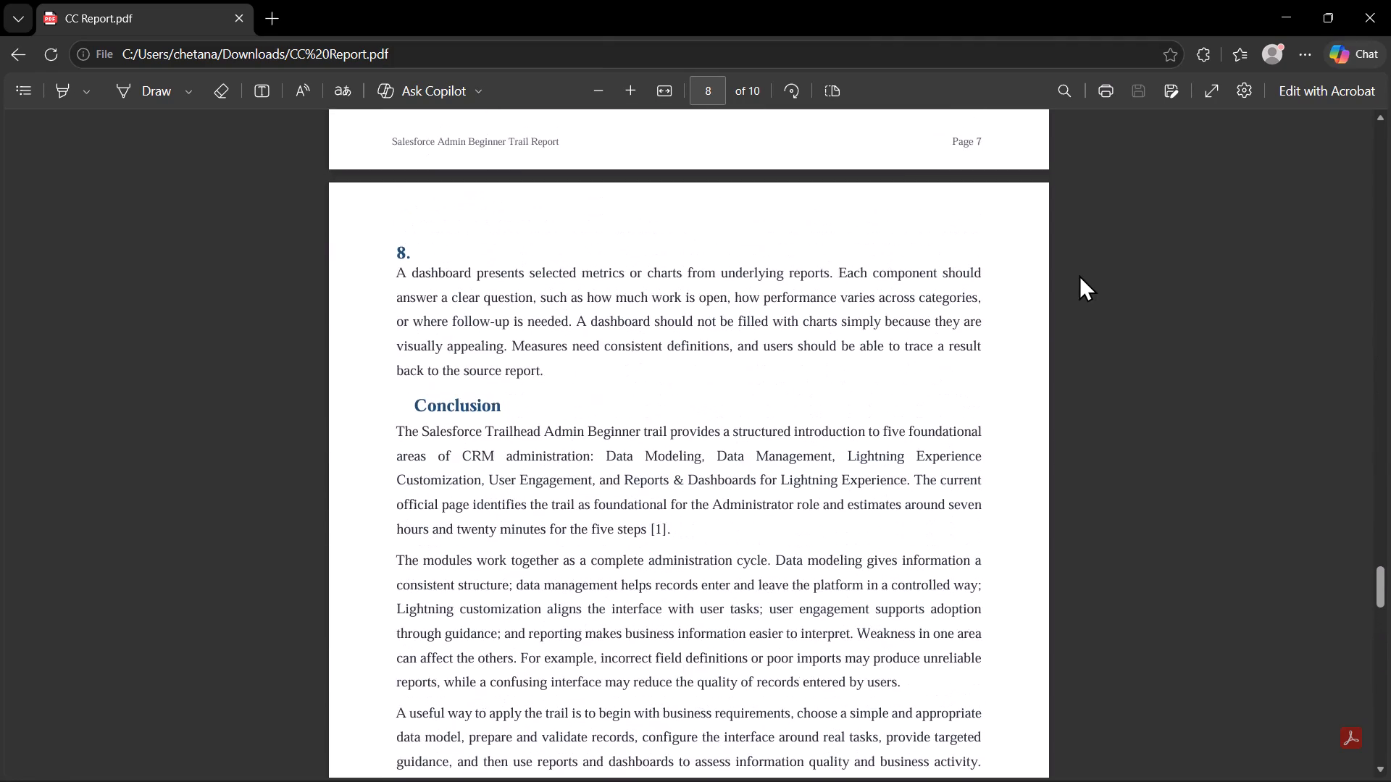
pyautogui.scroll(6, 1079, 274)
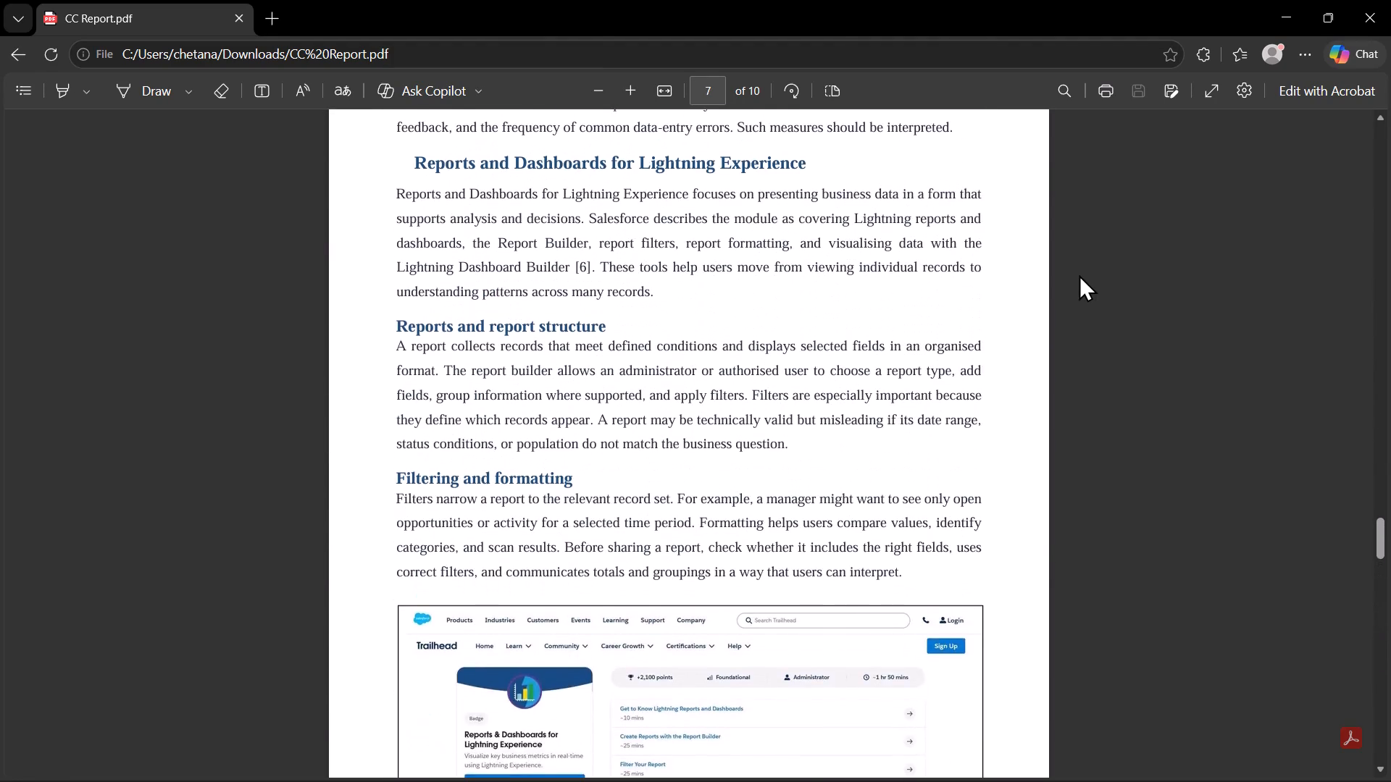
pyautogui.scroll(6, 1079, 274)
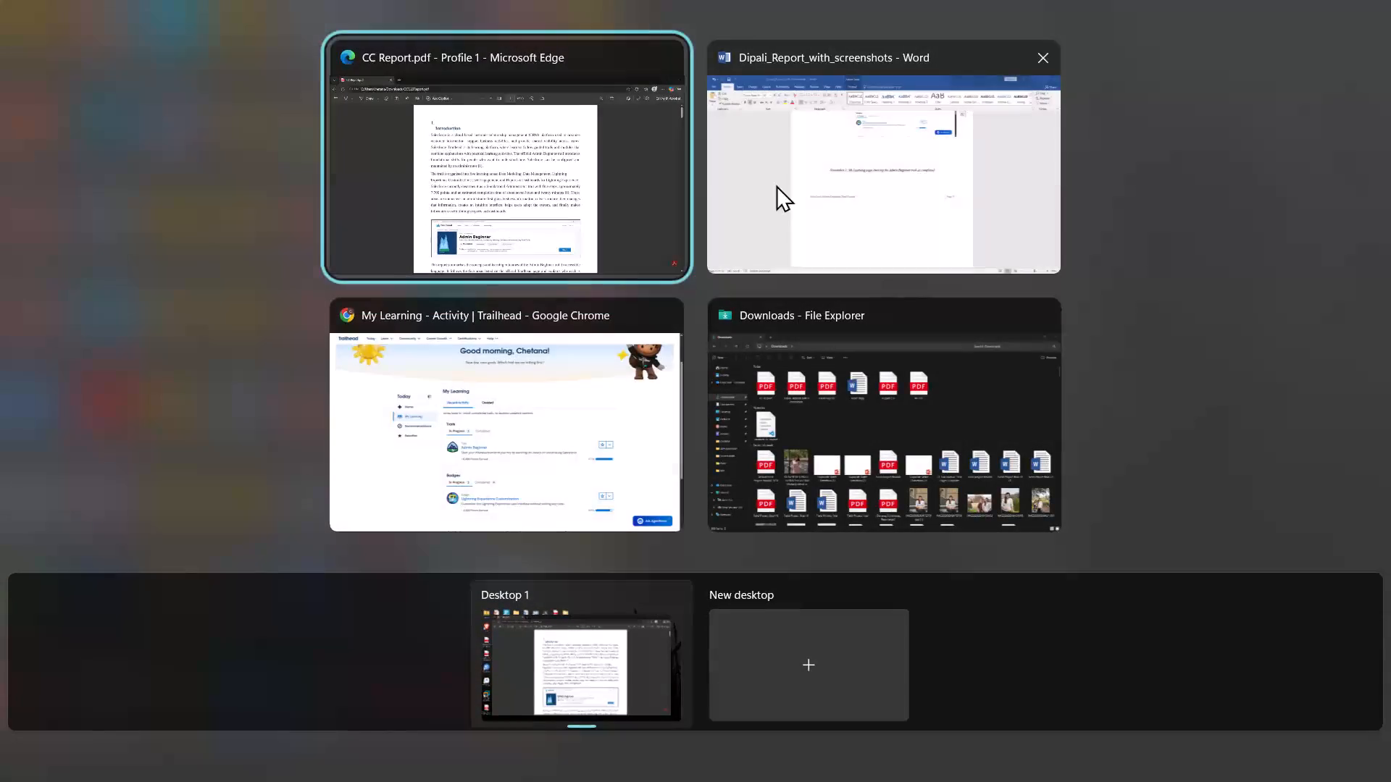
# Check the Trailhead My Learning page in Chrome.
pyautogui.click(606, 419)
pyautogui.click(674, 561)
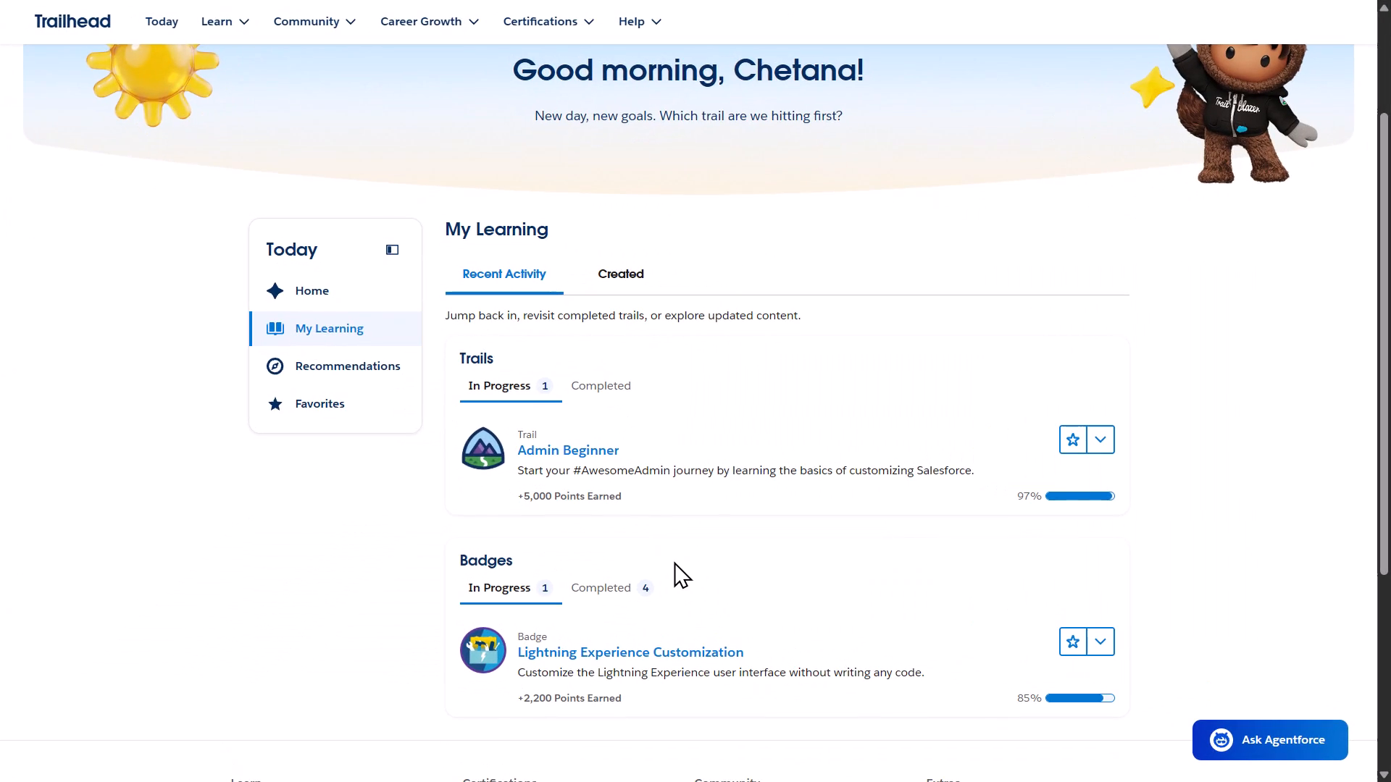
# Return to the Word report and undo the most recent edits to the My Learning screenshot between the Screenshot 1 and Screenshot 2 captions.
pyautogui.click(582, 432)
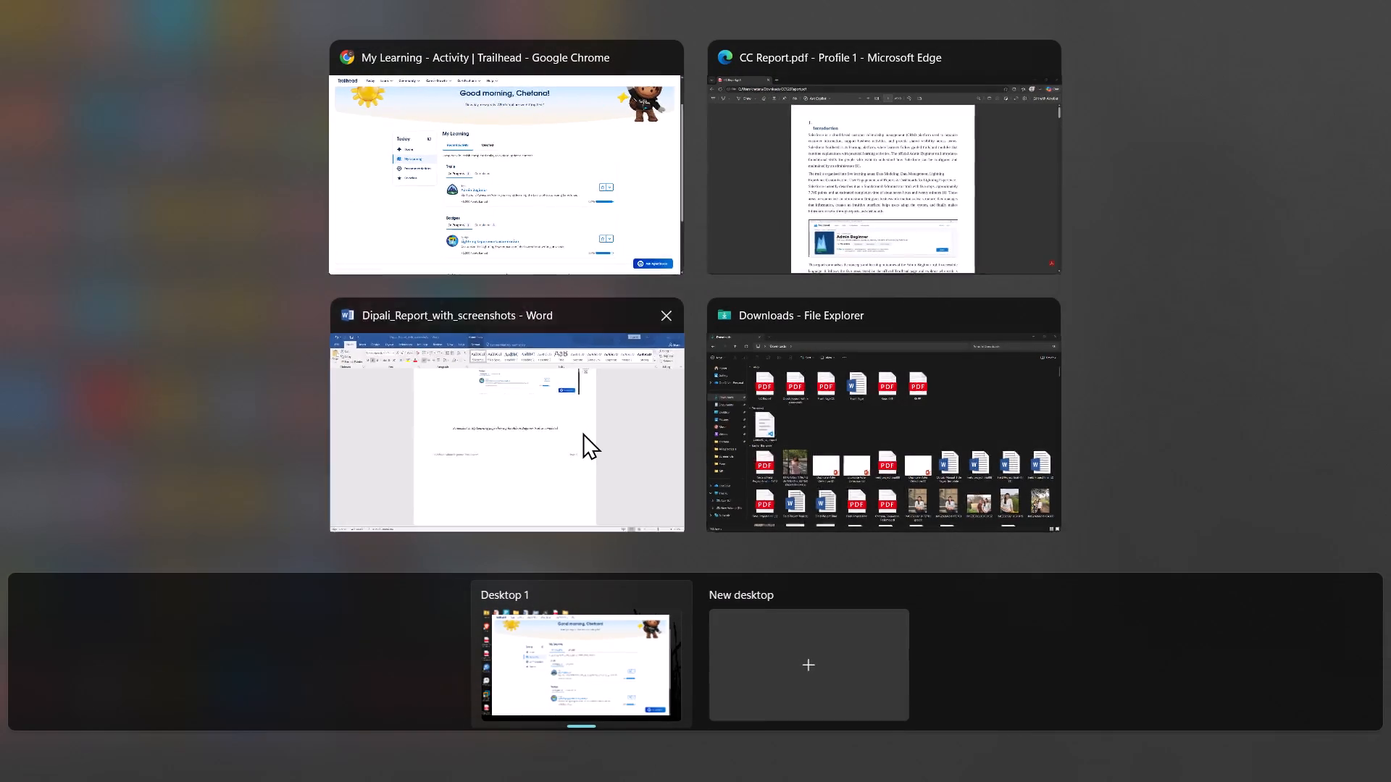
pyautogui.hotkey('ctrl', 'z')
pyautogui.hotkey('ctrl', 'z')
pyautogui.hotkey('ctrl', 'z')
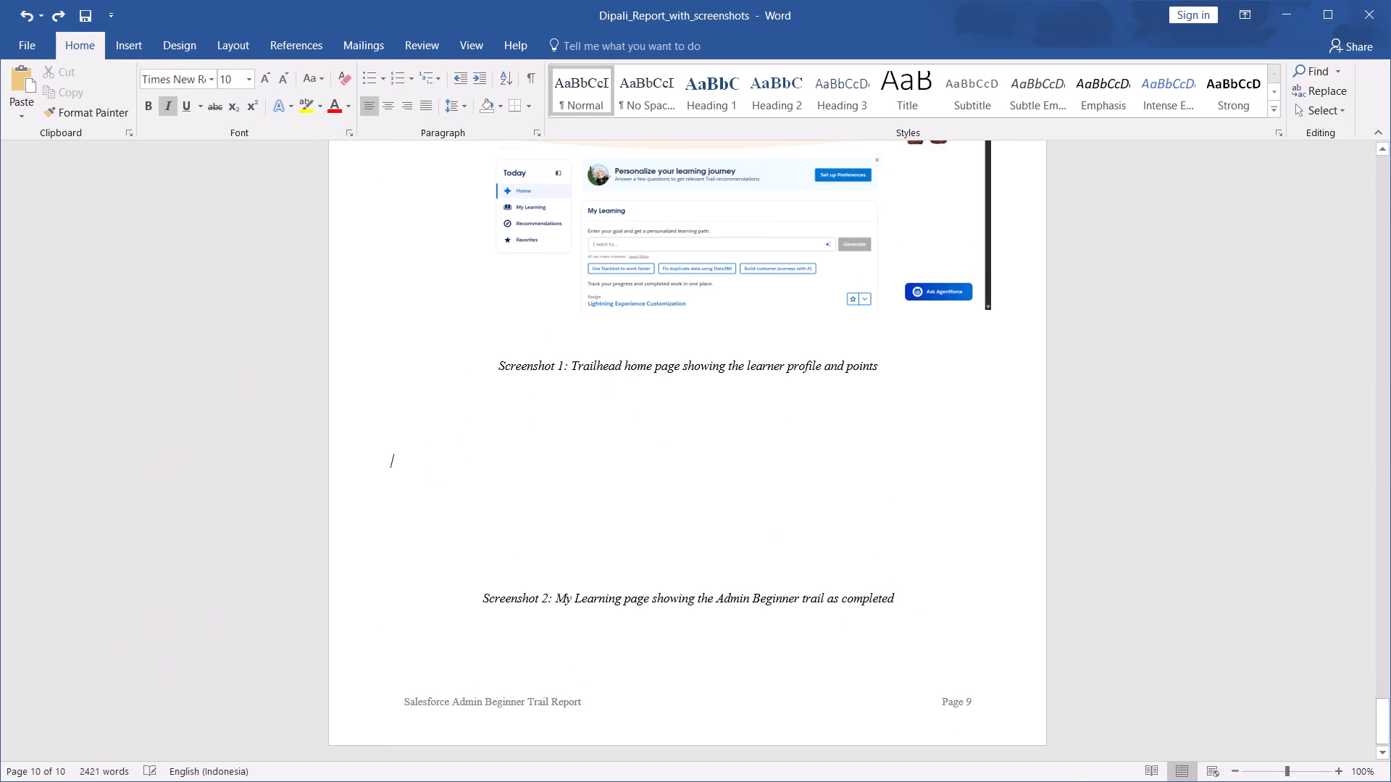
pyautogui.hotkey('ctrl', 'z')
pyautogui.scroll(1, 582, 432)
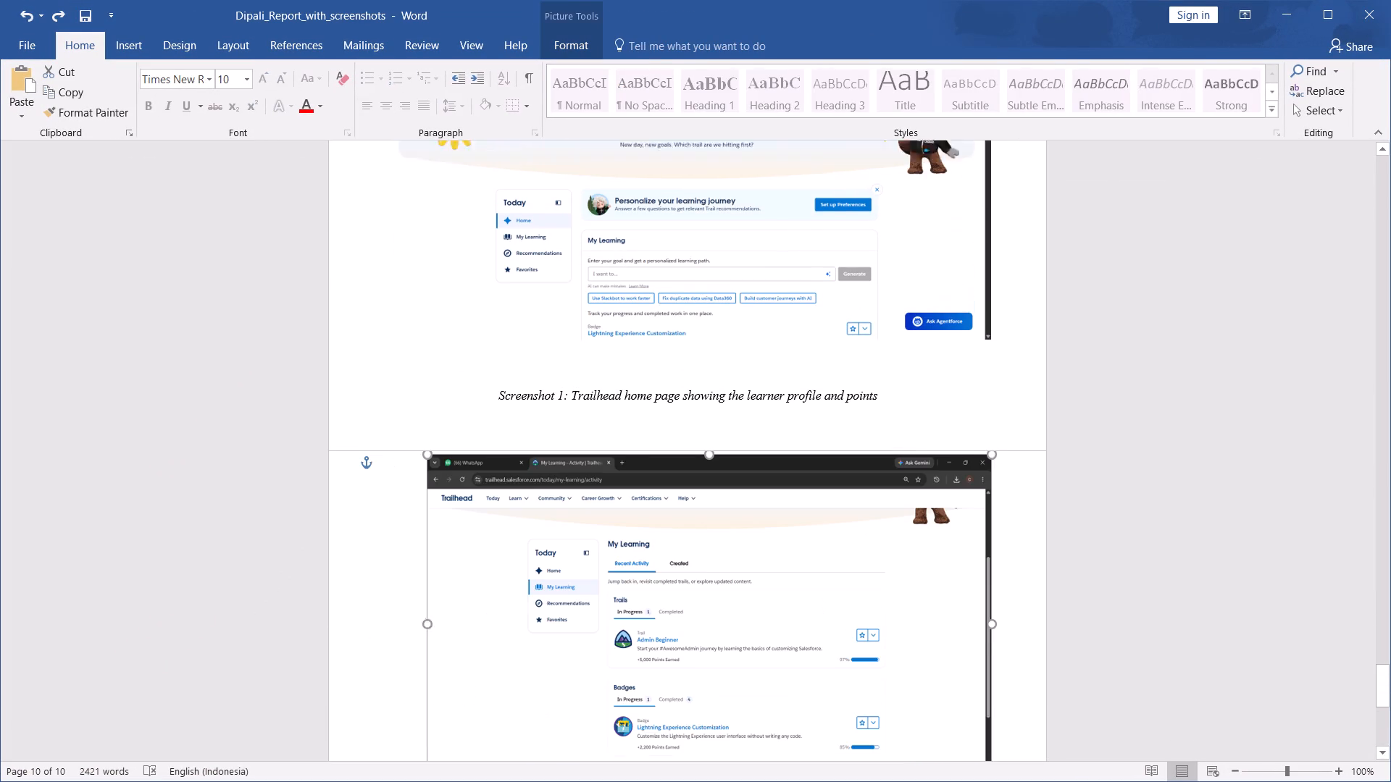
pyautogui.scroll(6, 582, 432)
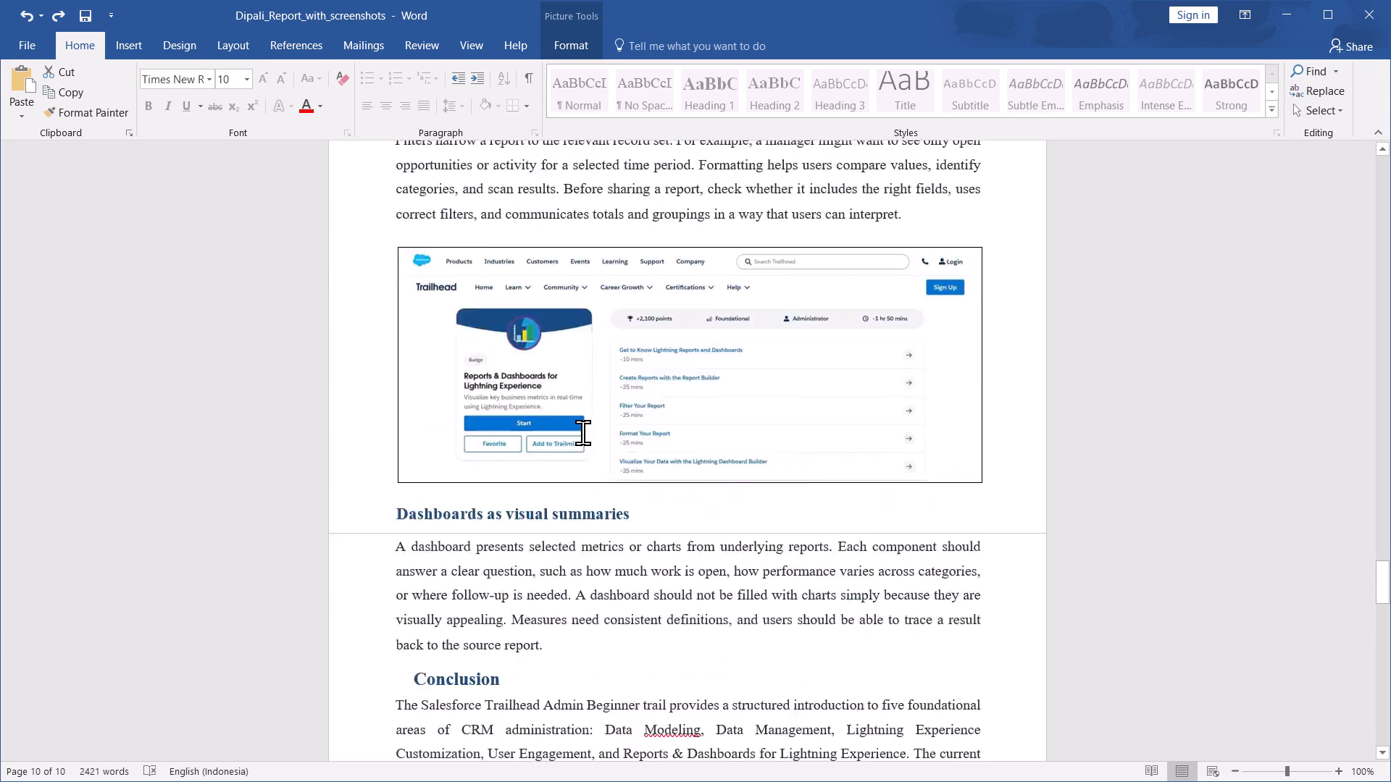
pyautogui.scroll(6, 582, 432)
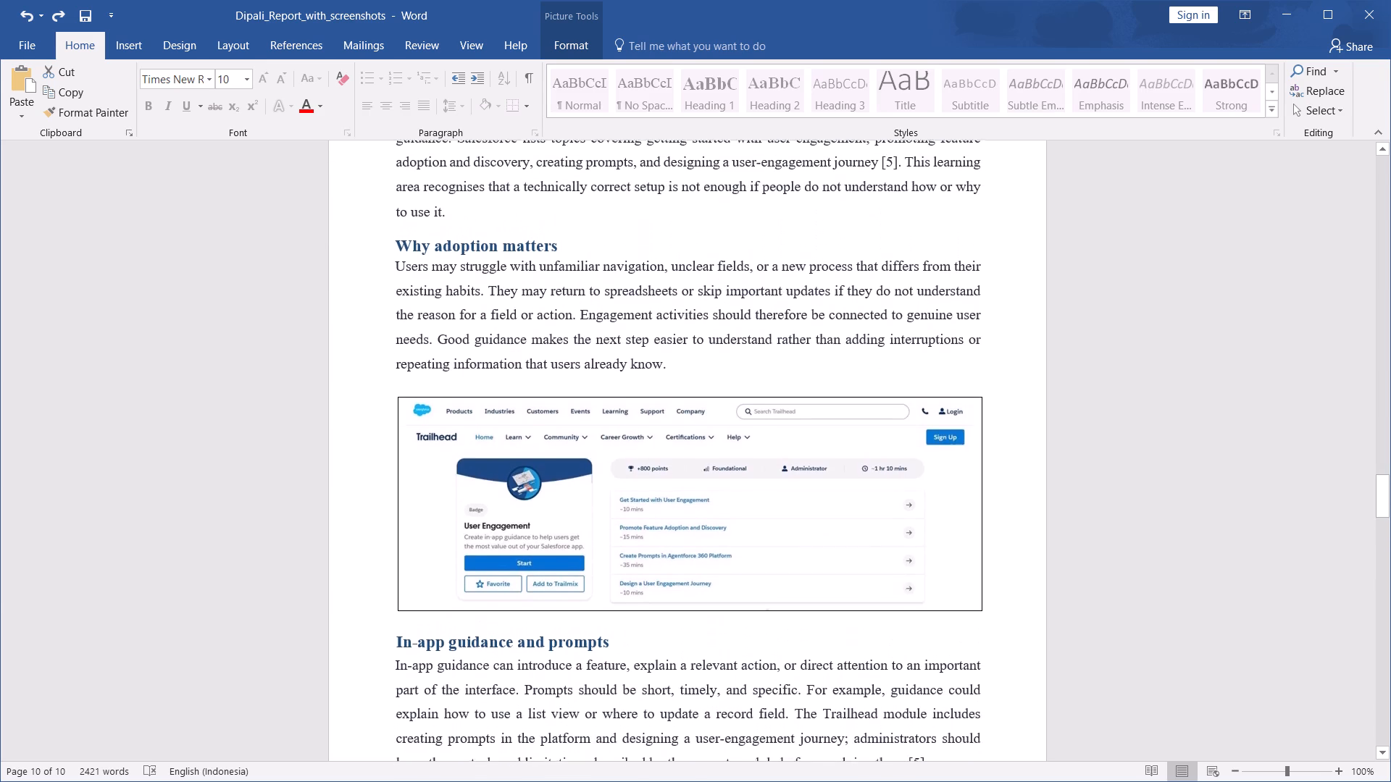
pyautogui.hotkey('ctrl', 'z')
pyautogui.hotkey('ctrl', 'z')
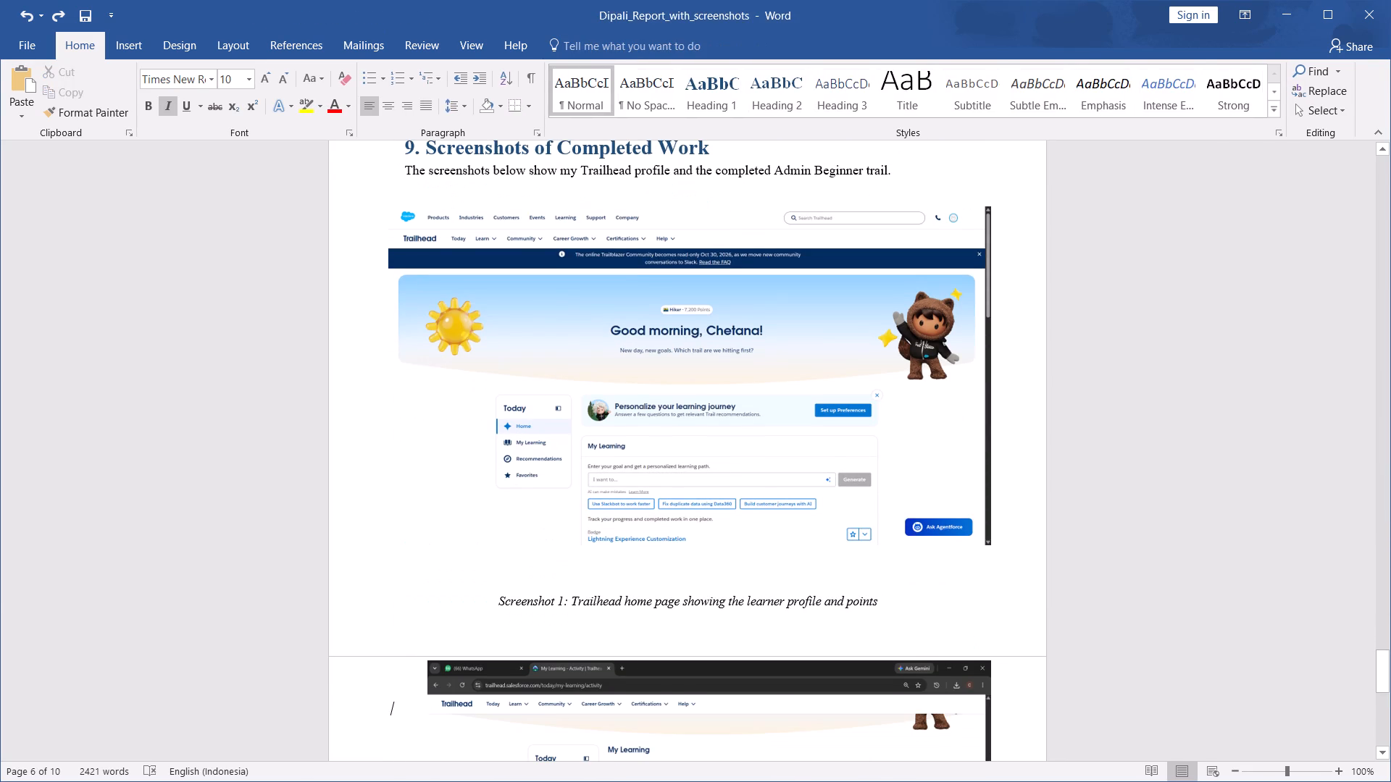
# Review the report's pages, from the introduction through the pasted screenshots and captions in the Screenshots of Completed Work section.
pyautogui.scroll(-1, 582, 432)
pyautogui.click(648, 632)
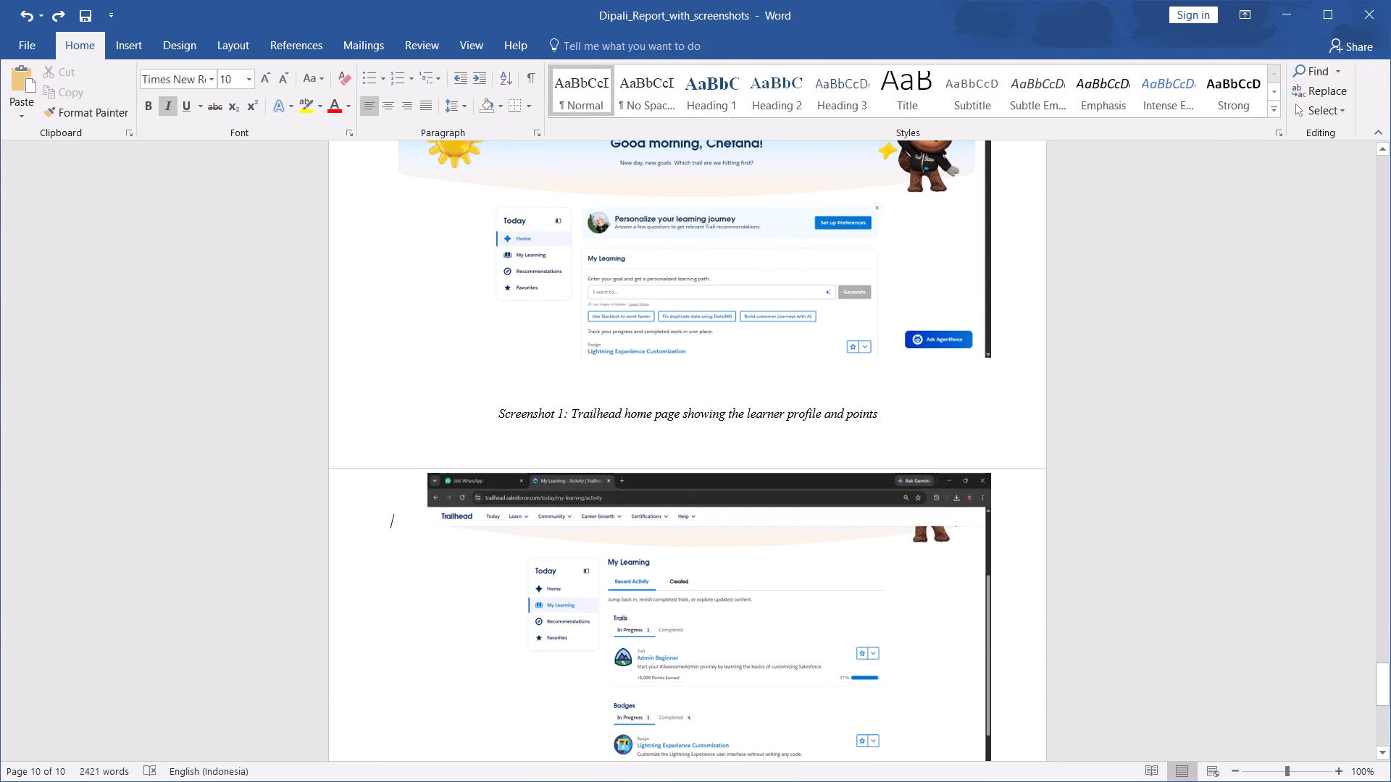
pyautogui.scroll(-2, 648, 632)
pyautogui.scroll(9, 648, 632)
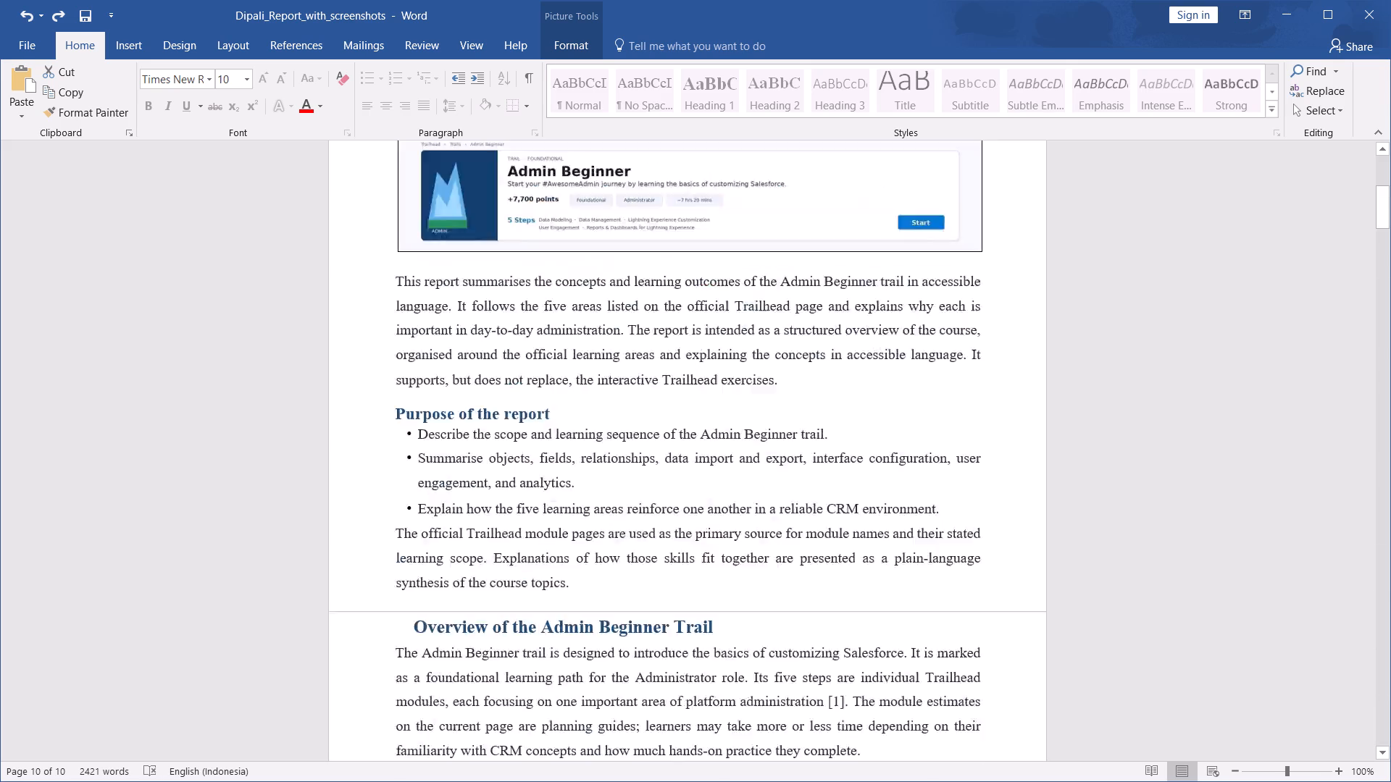
pyautogui.scroll(3, 648, 632)
pyautogui.scroll(-6, 648, 632)
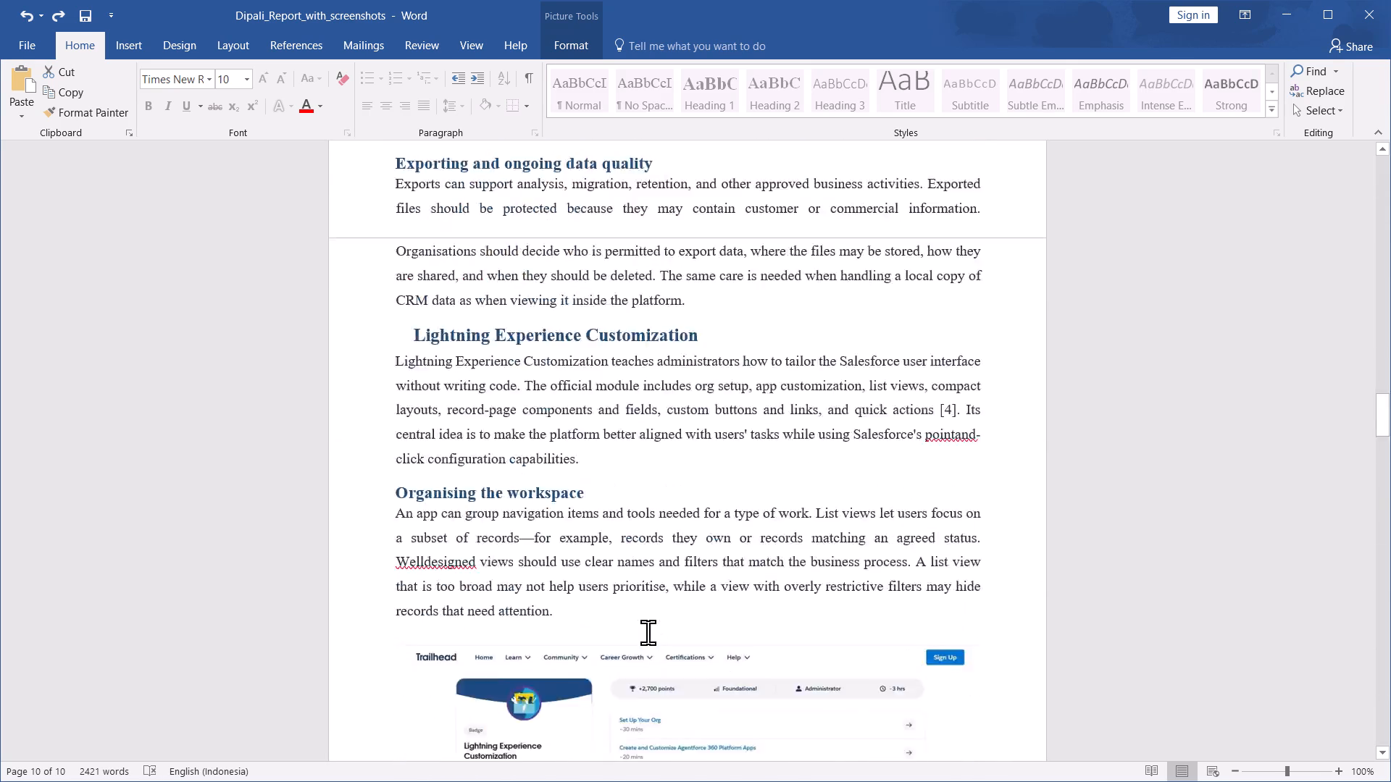
pyautogui.scroll(-4, 648, 632)
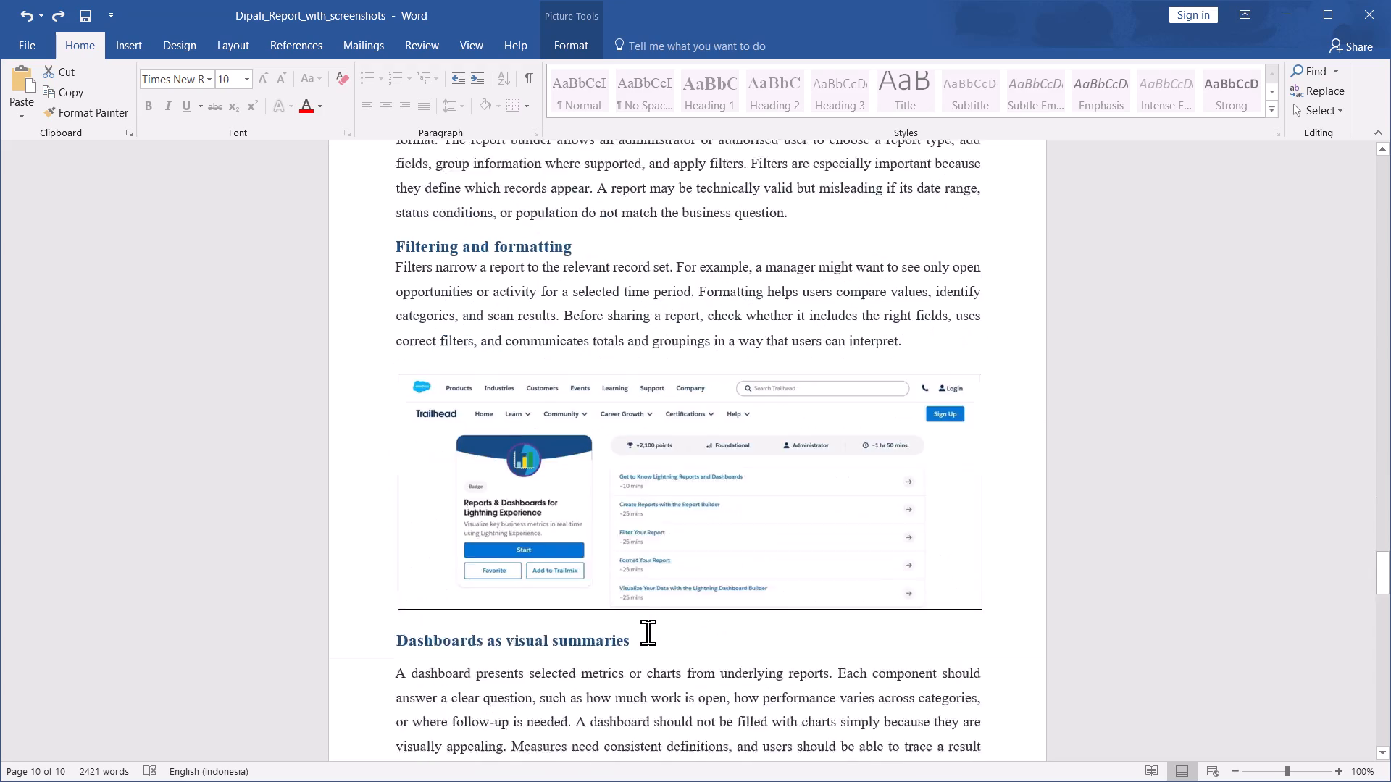
pyautogui.scroll(-6, 648, 632)
pyautogui.scroll(1, 648, 632)
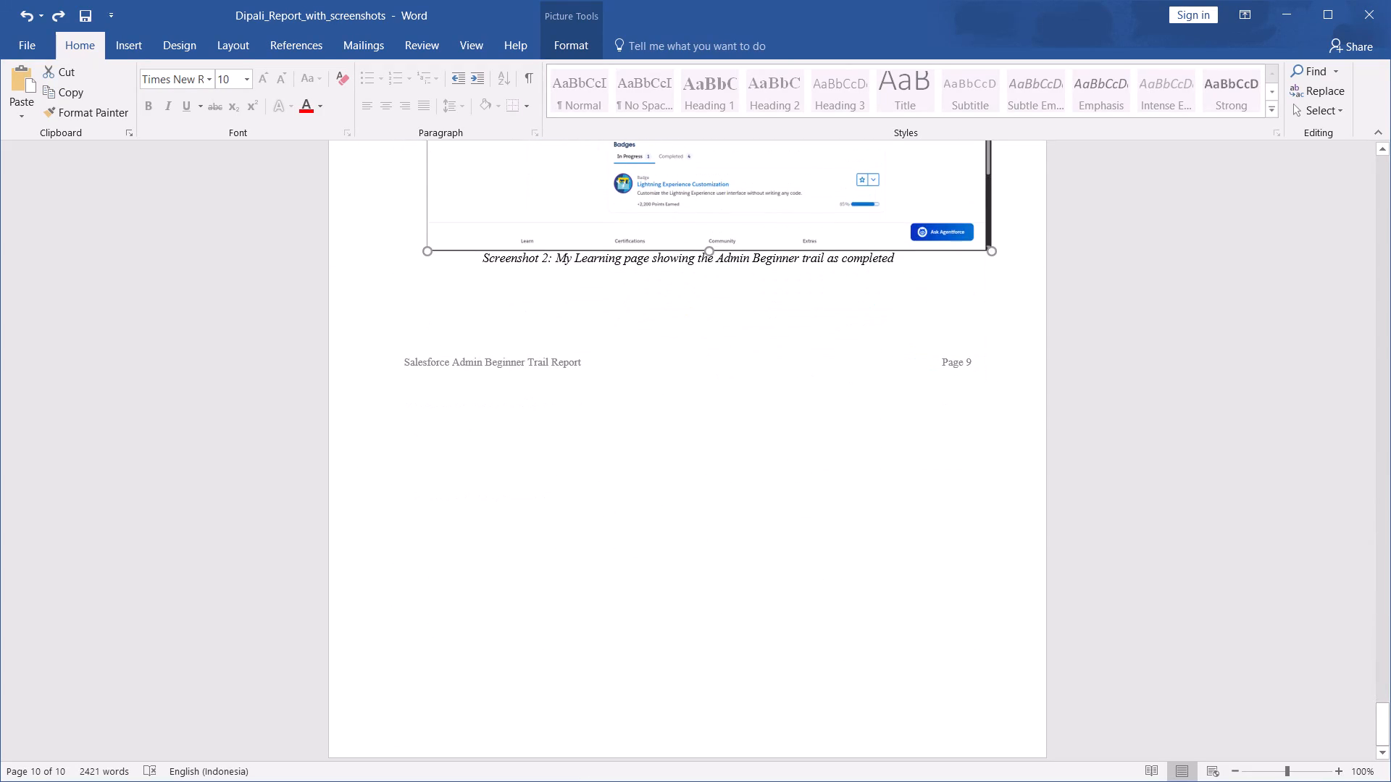
pyautogui.scroll(1, 648, 632)
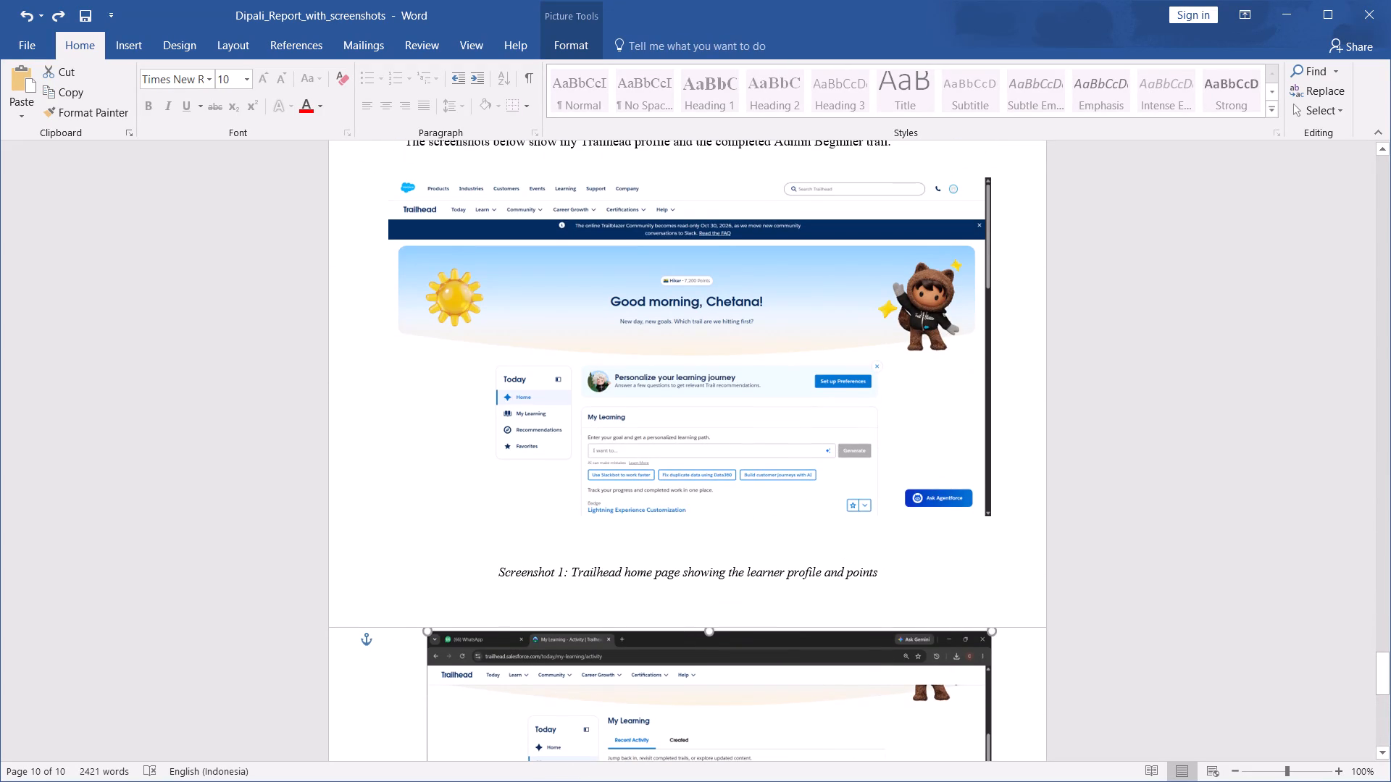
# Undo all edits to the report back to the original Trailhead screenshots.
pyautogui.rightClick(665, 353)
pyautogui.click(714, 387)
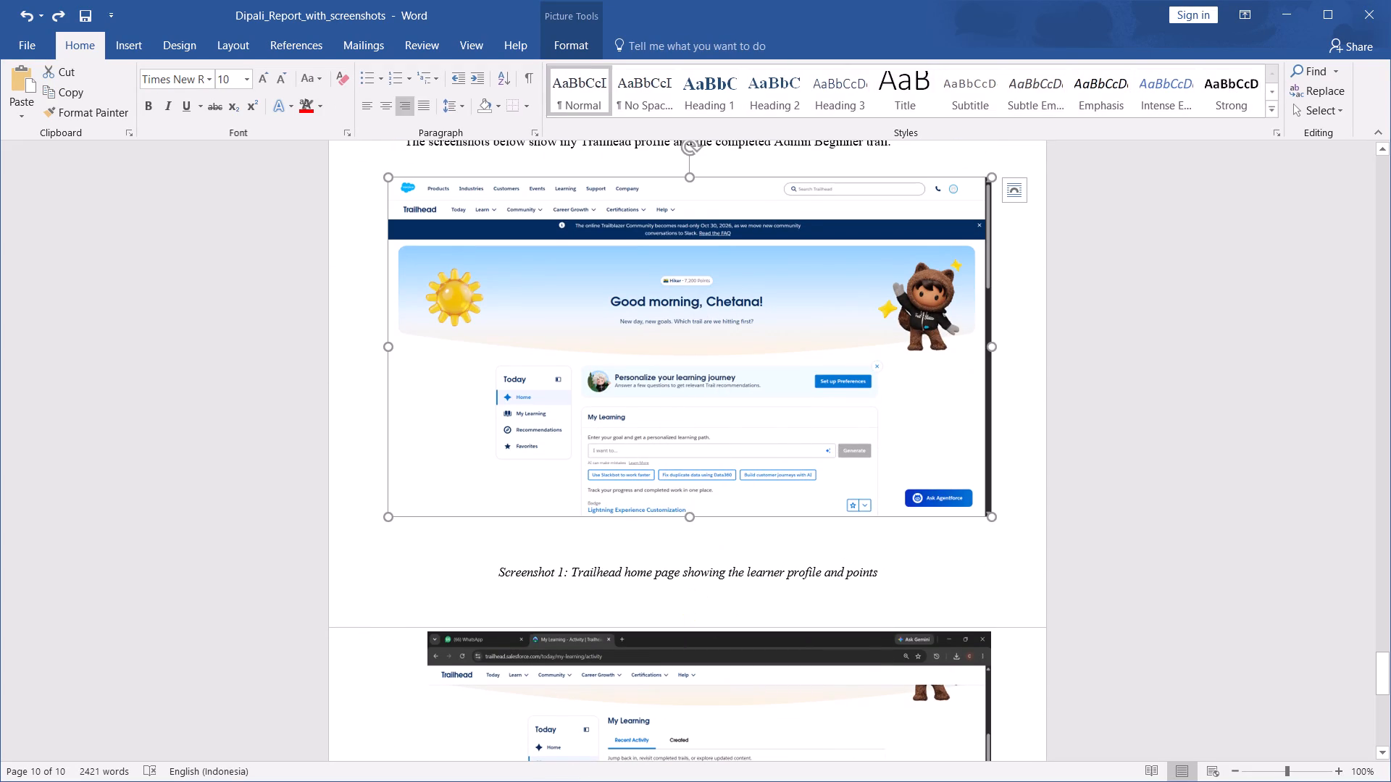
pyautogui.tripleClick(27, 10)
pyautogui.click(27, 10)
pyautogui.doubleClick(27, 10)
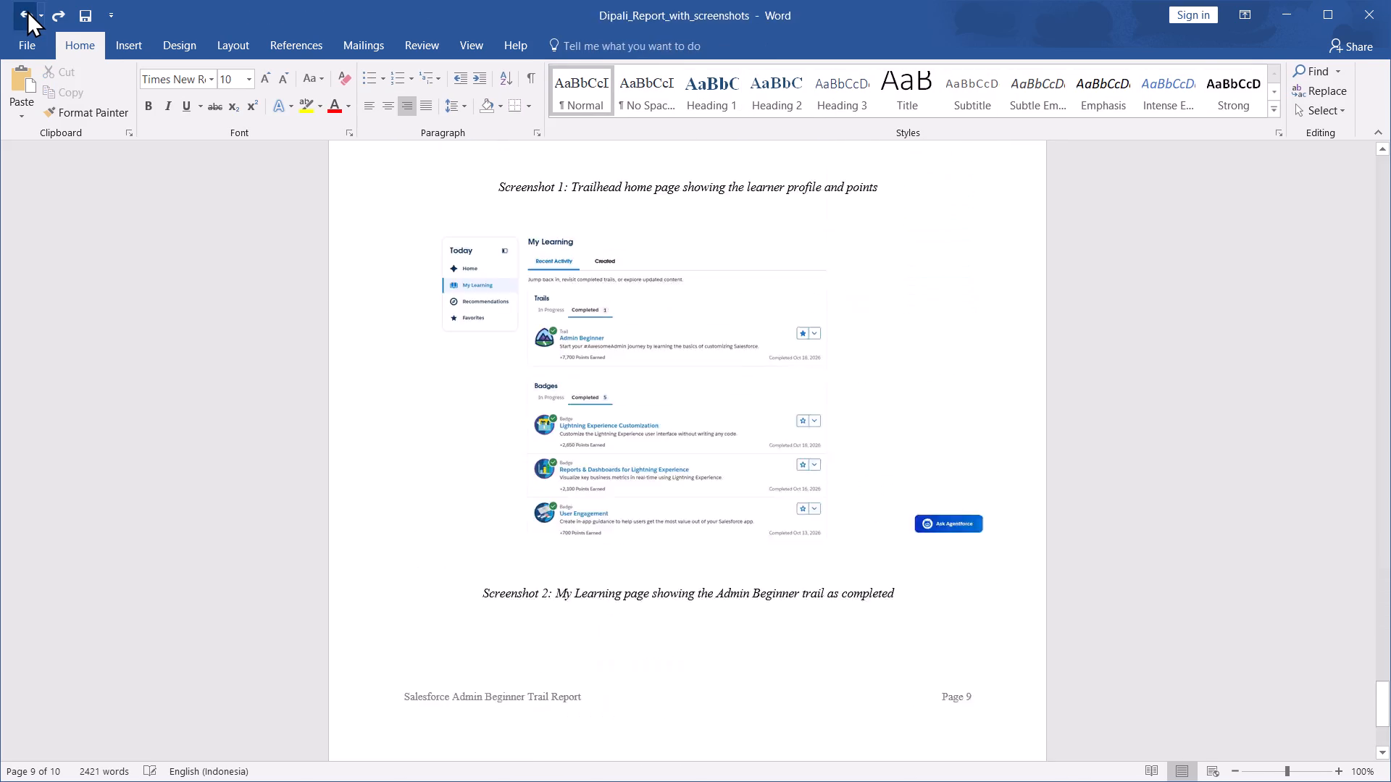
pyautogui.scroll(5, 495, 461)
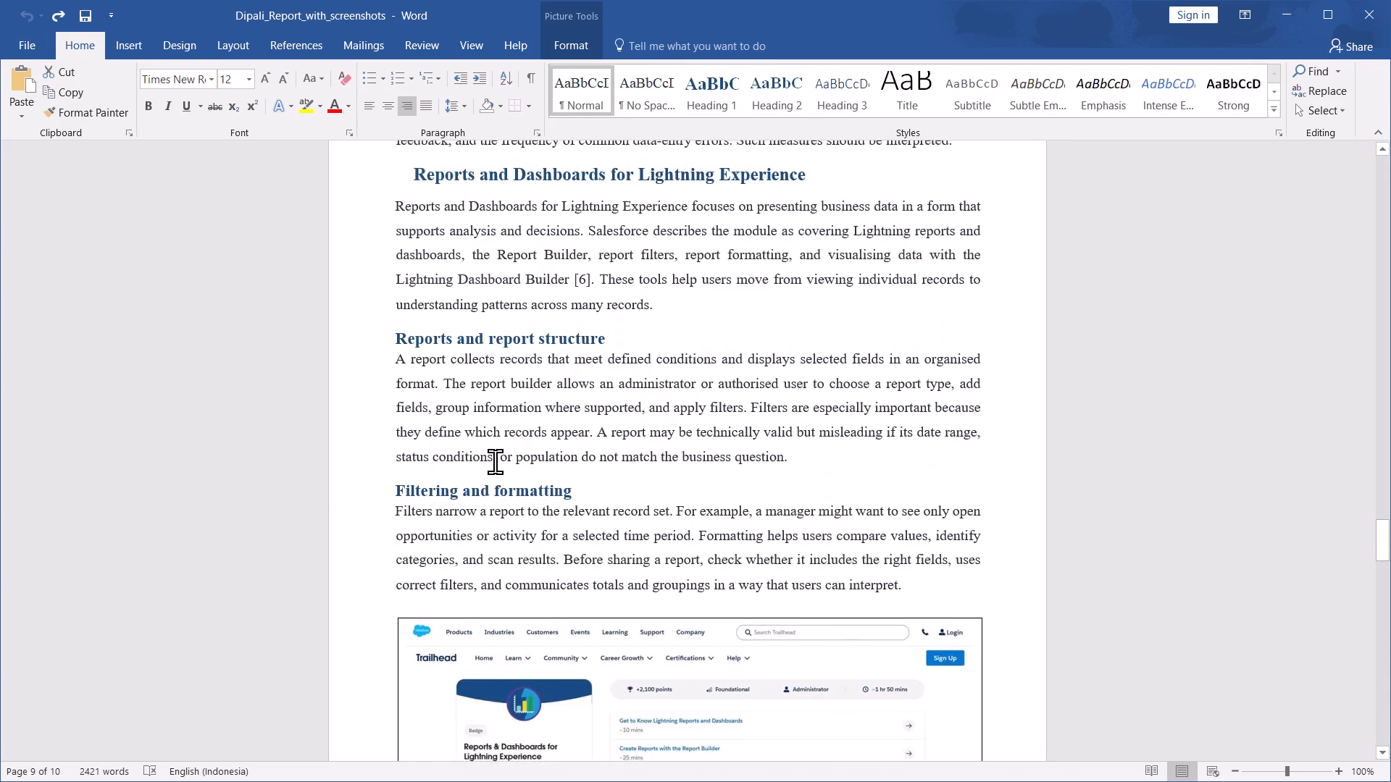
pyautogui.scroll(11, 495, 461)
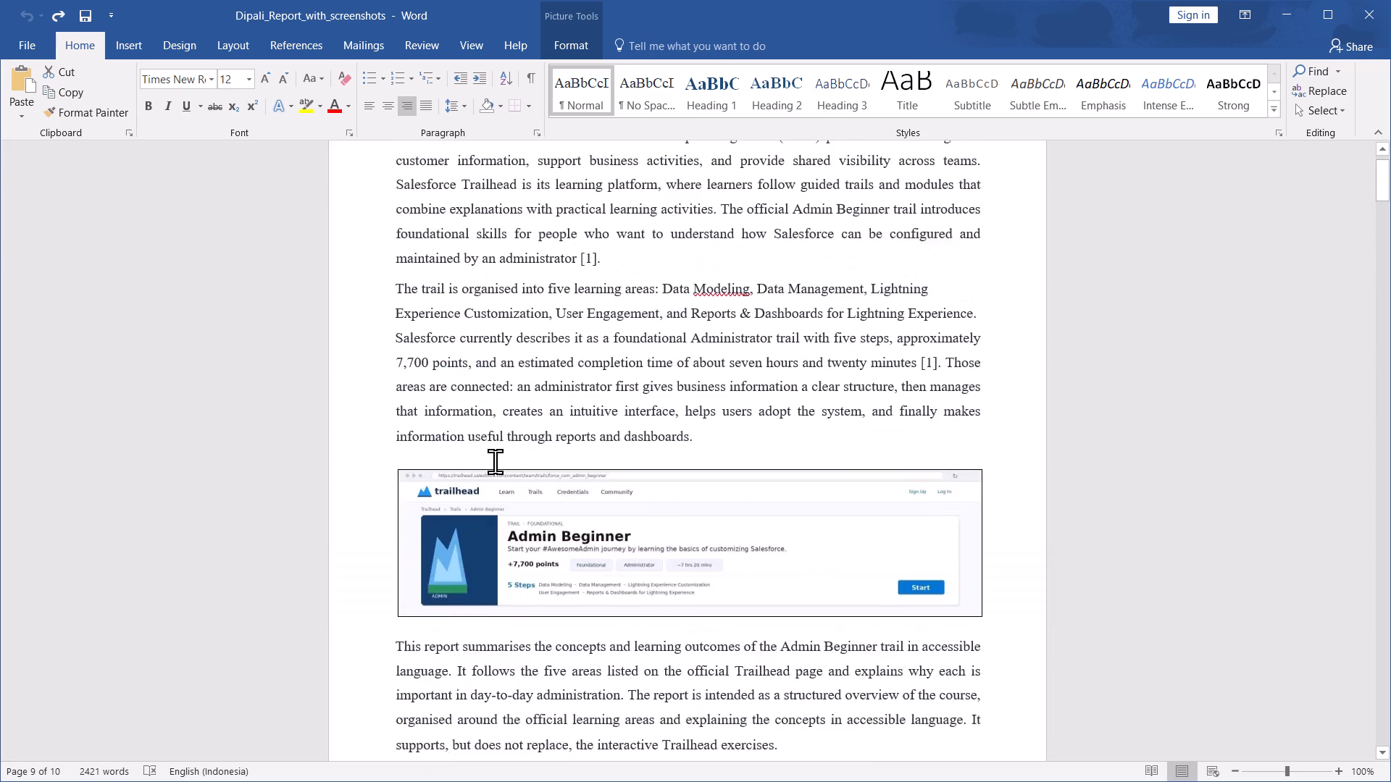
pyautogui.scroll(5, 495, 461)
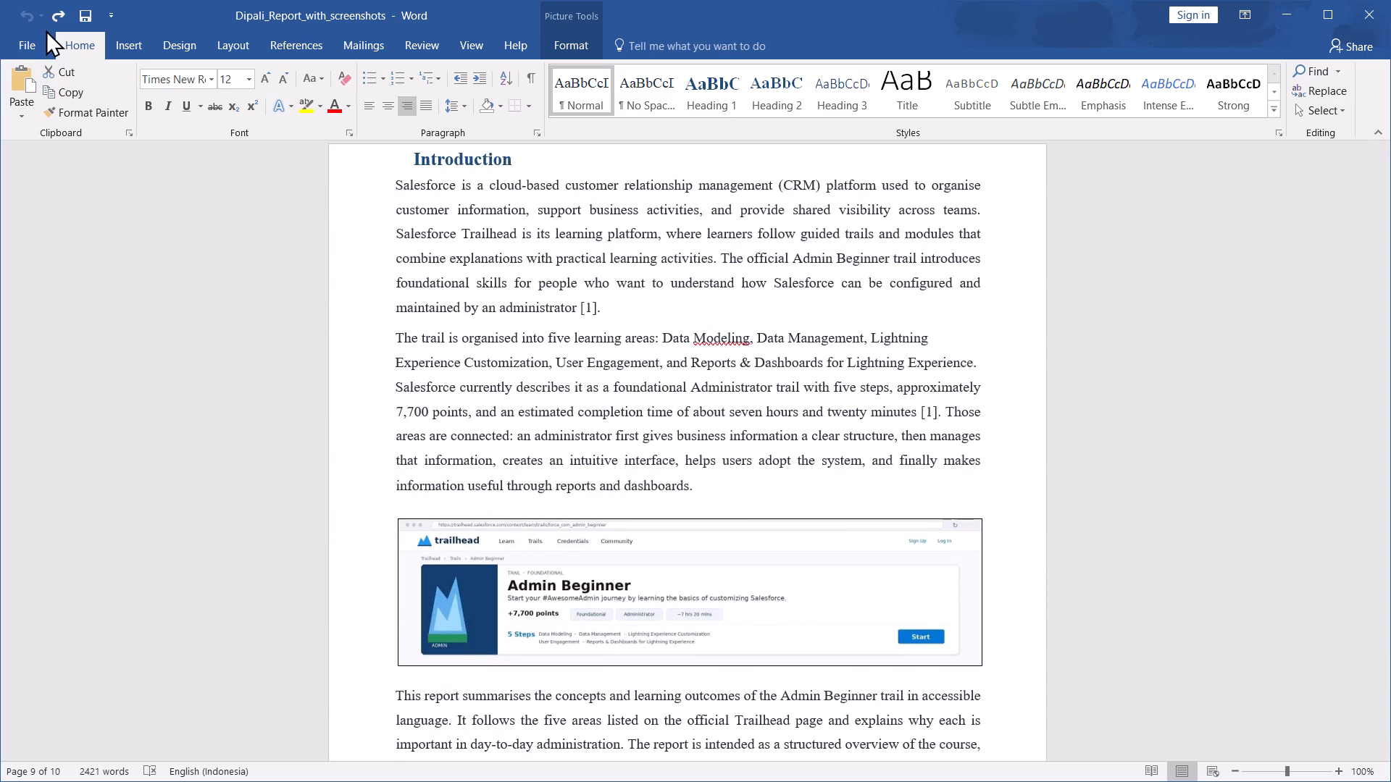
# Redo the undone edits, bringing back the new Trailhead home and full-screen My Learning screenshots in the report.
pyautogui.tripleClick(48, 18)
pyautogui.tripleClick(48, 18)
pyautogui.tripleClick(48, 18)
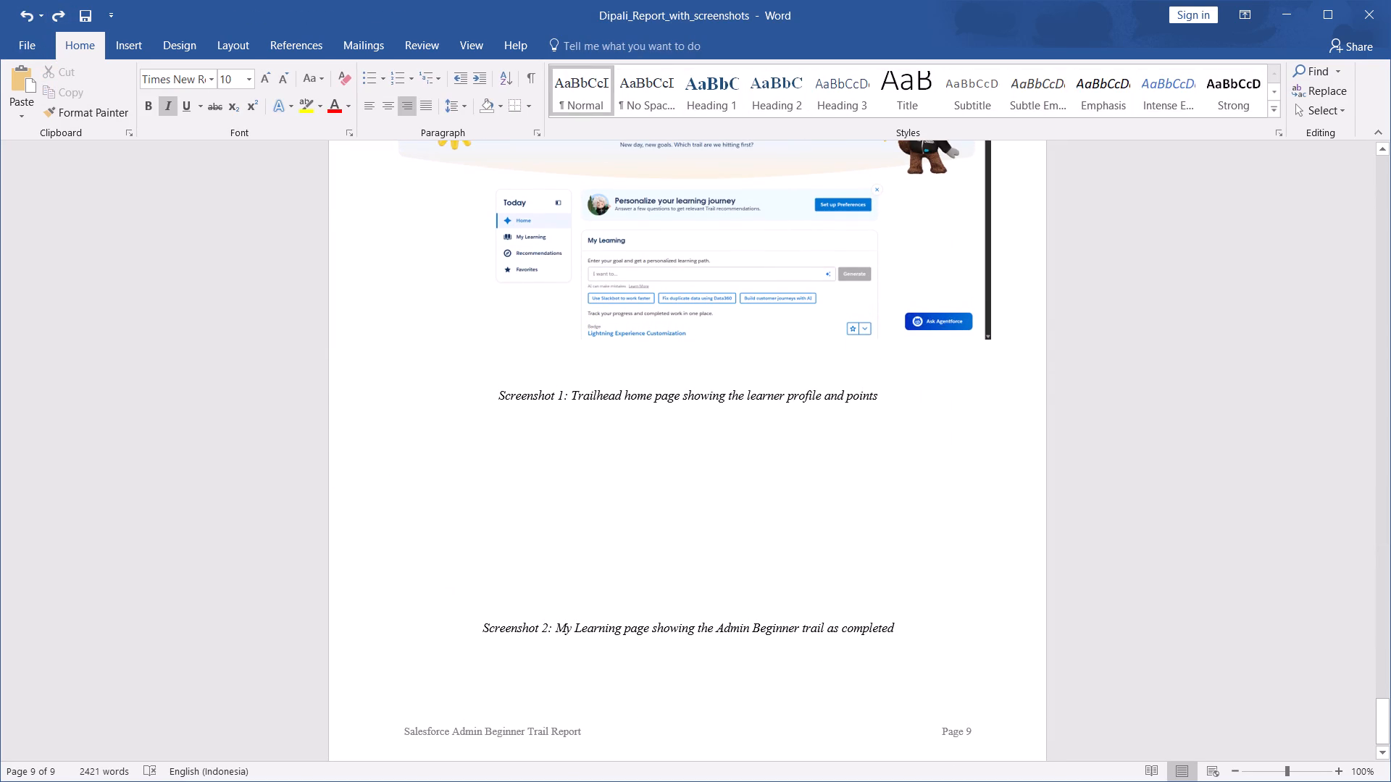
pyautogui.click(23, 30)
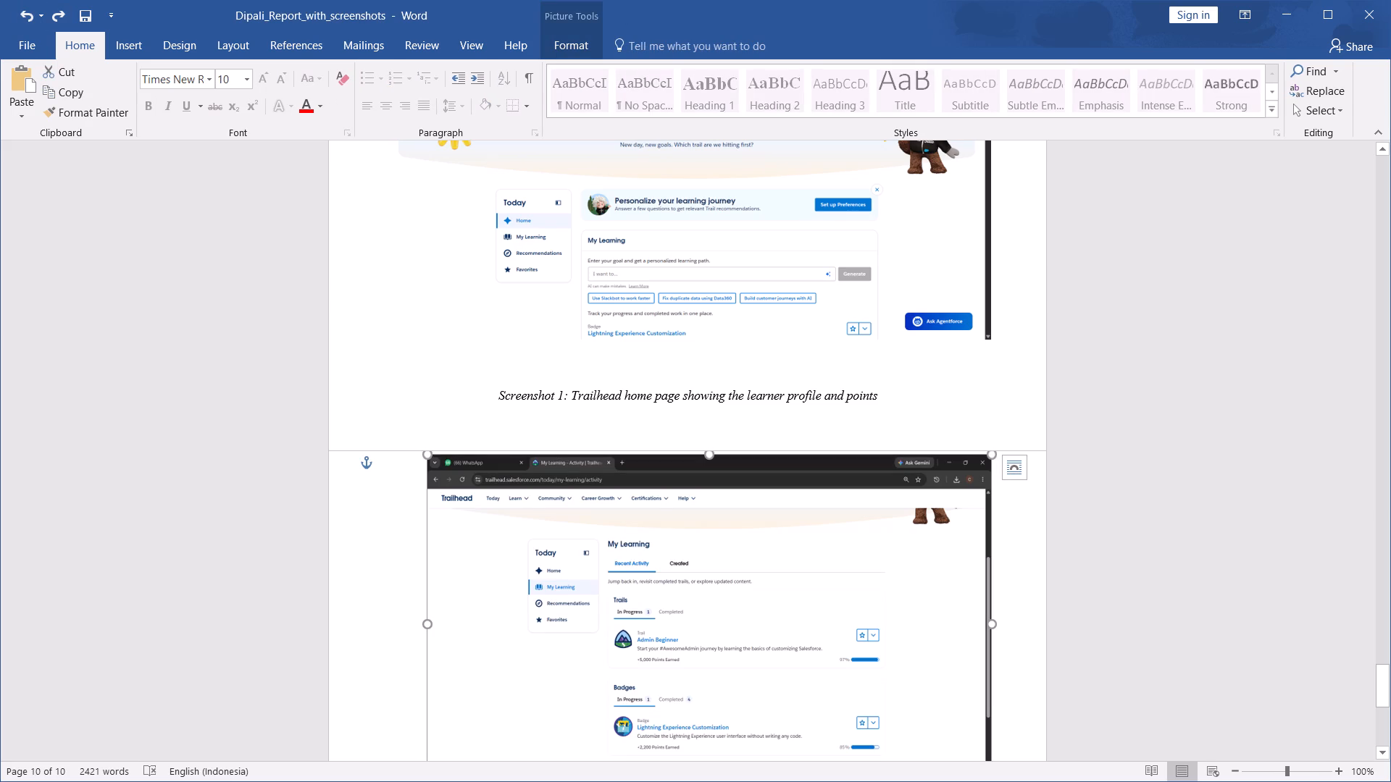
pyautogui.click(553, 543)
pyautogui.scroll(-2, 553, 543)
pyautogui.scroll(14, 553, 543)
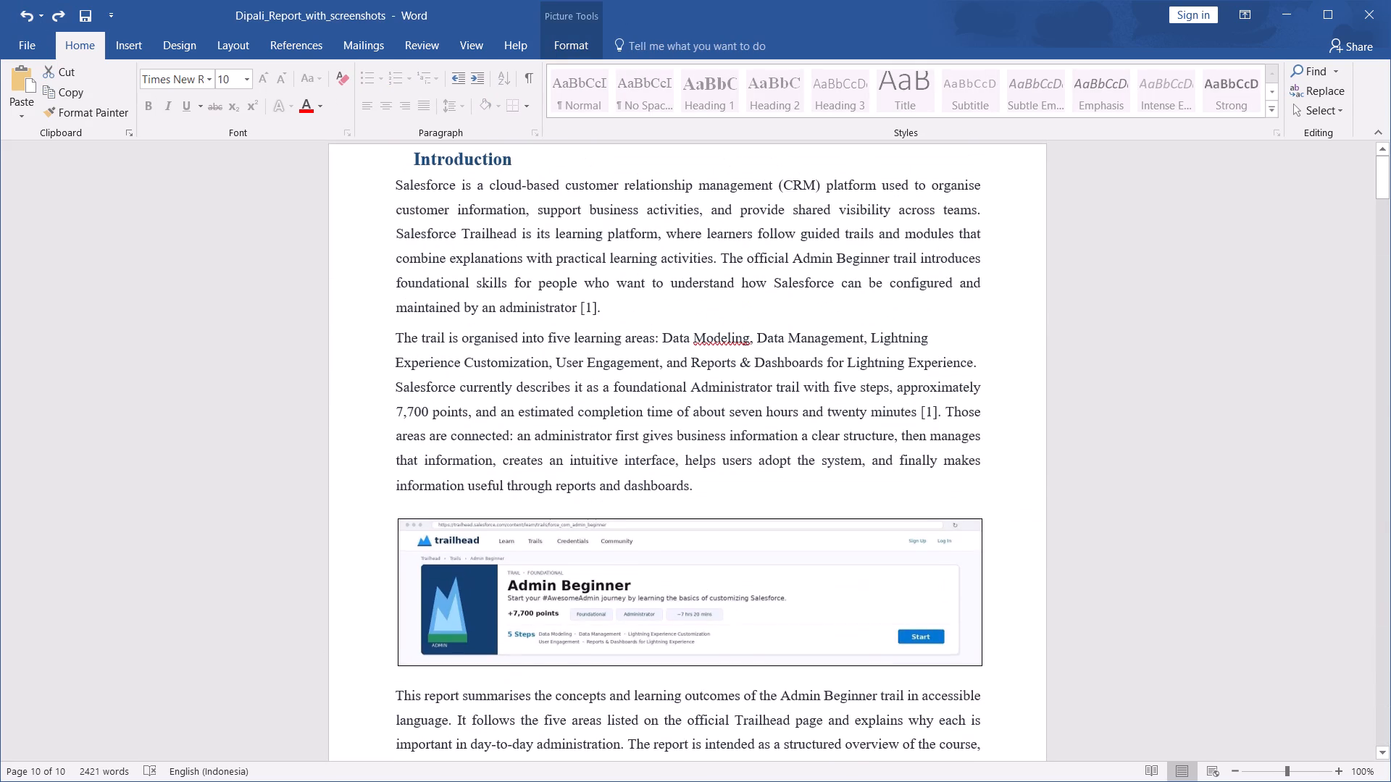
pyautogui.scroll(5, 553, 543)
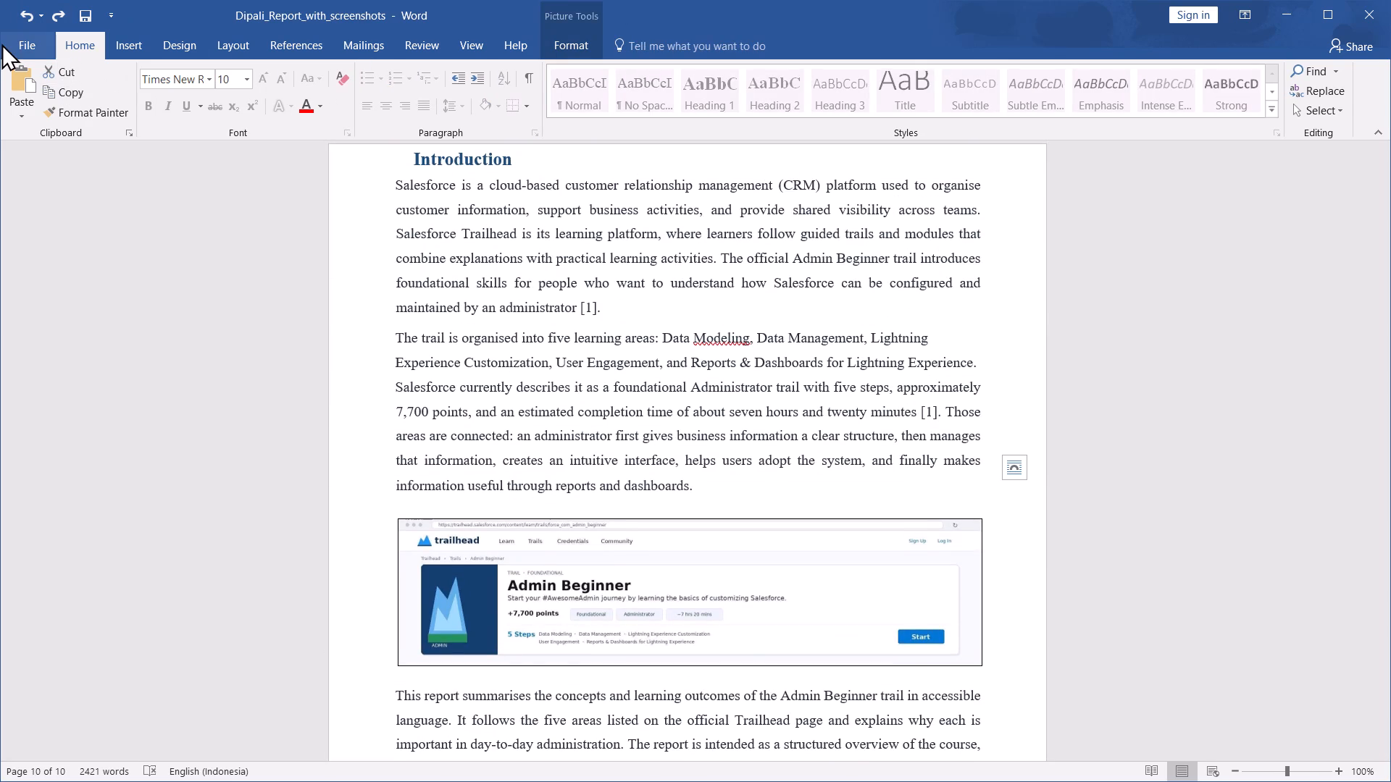
# Close the Word report without saving its changes and keep the last copied item.
pyautogui.click(1376, 7)
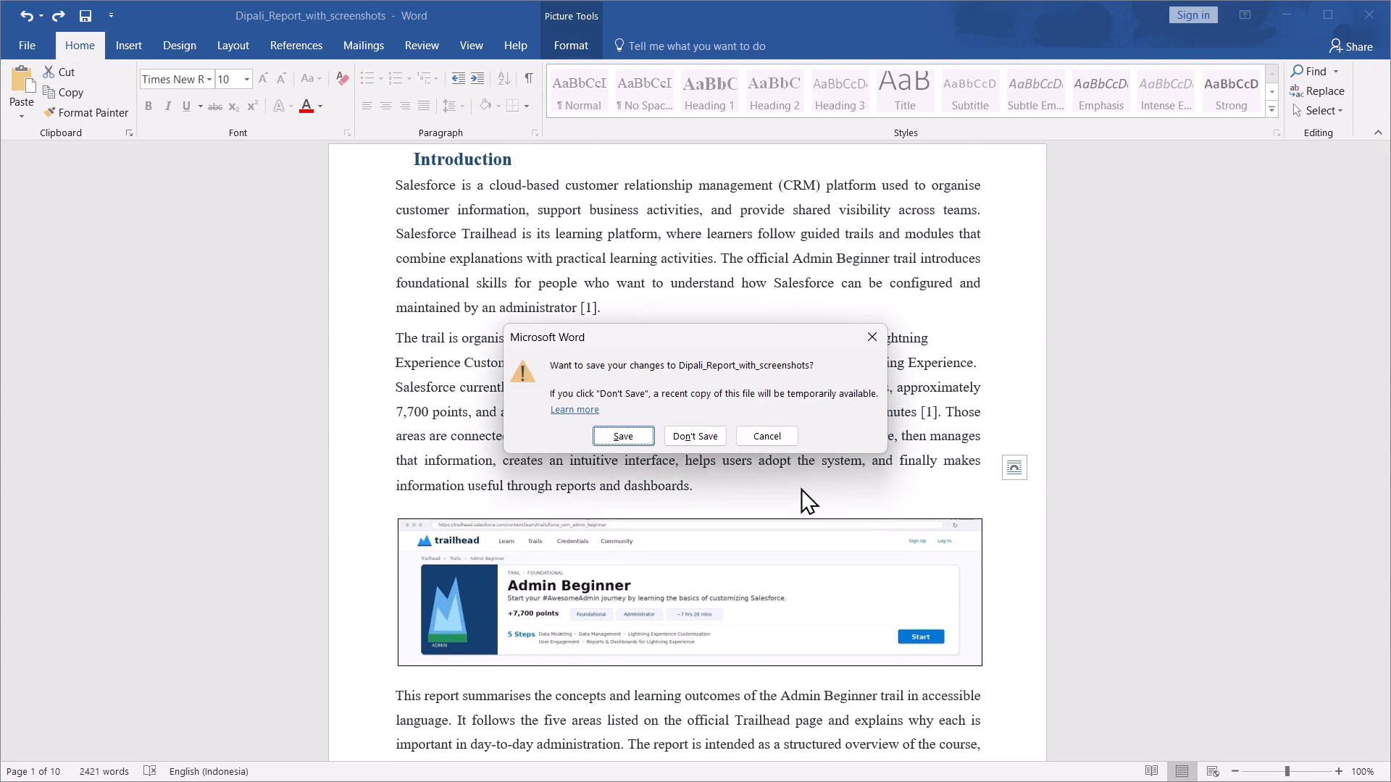
pyautogui.click(722, 437)
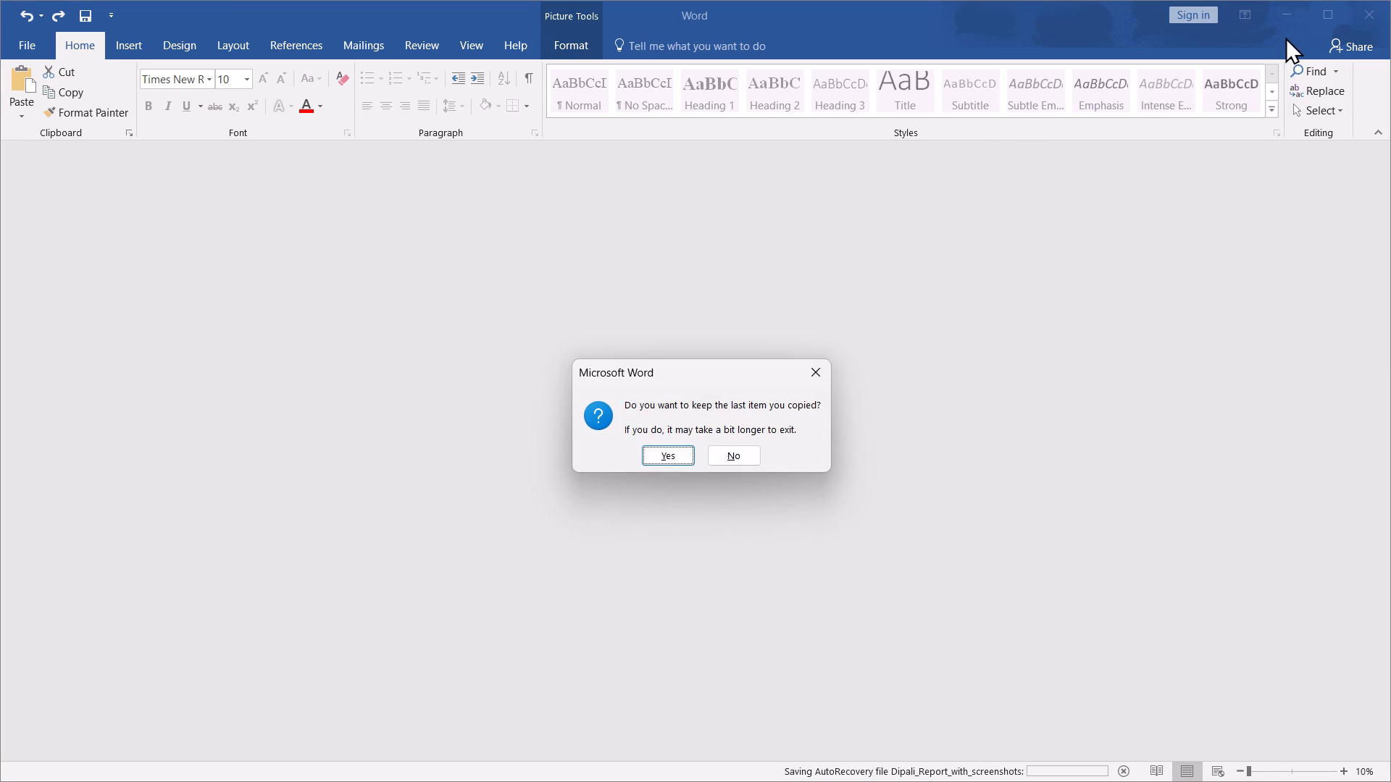
pyautogui.click(677, 448)
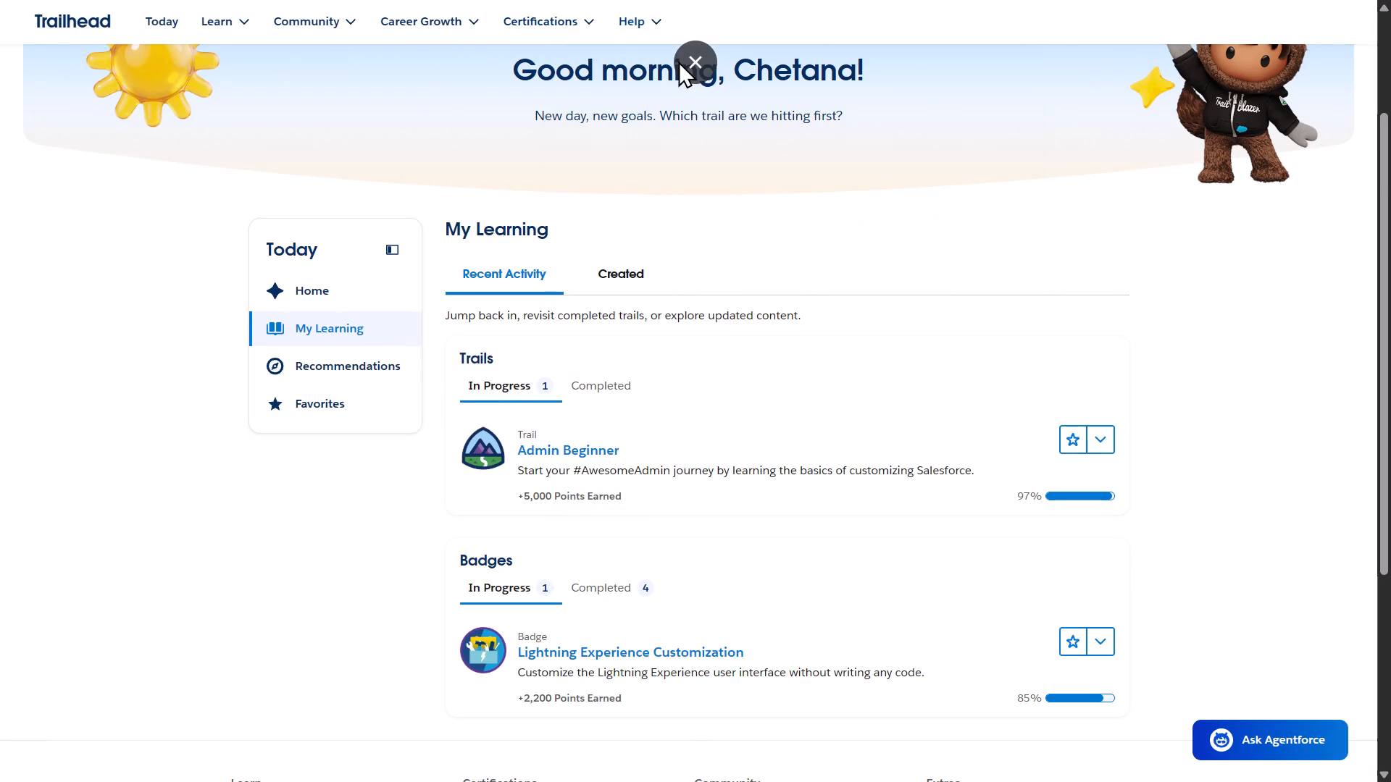
# Exit the full-screen Trailhead page and close the Chrome and Edge windows, going back to the Downloads folder.
pyautogui.click(678, 61)
pyautogui.doubleClick(1390, 0)
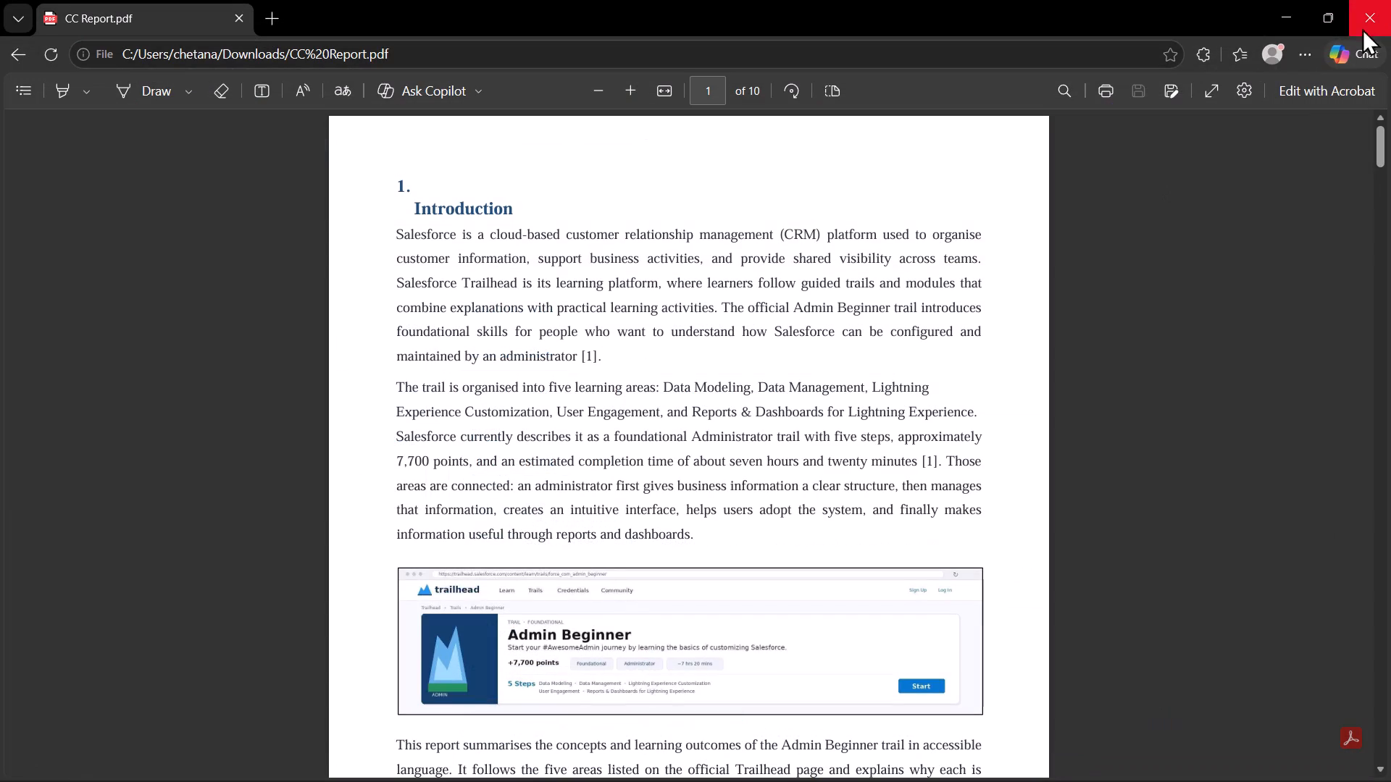
pyautogui.click(1390, 0)
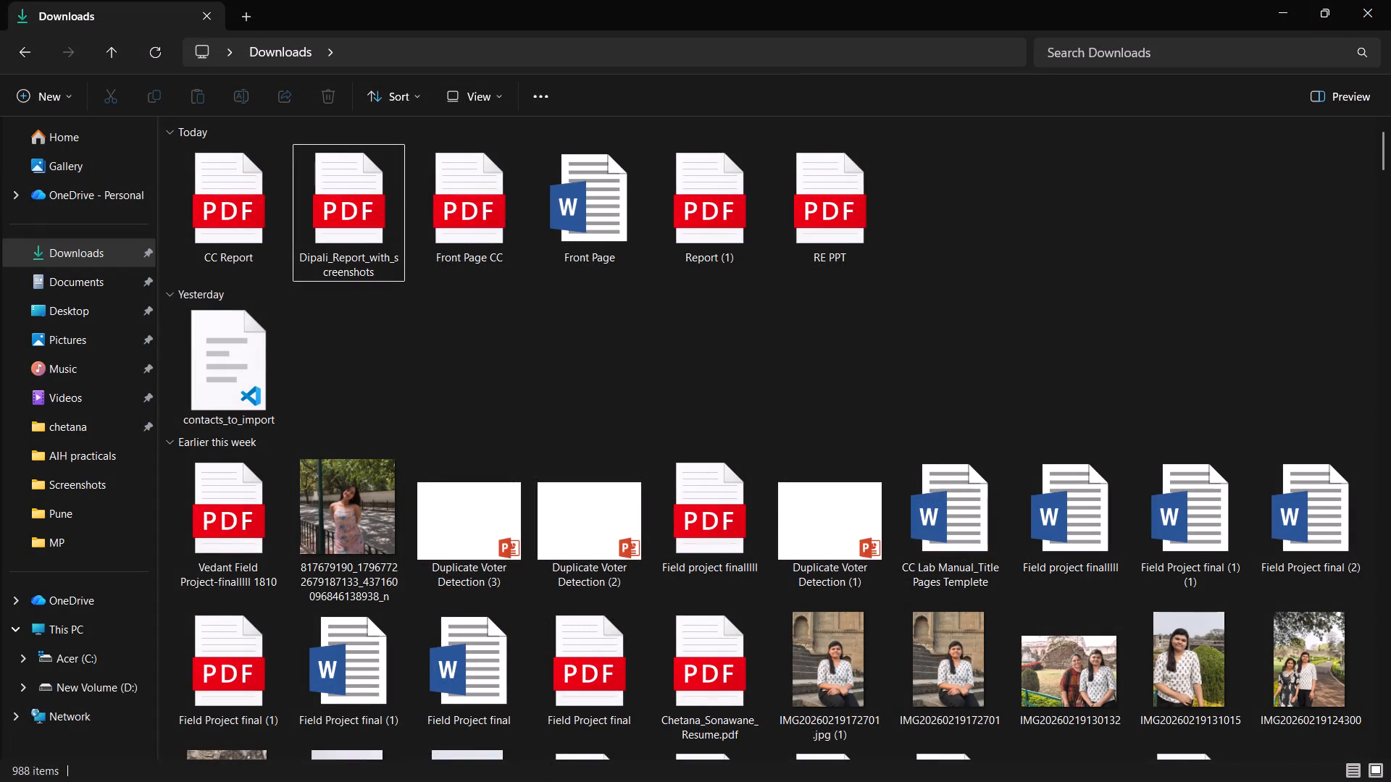